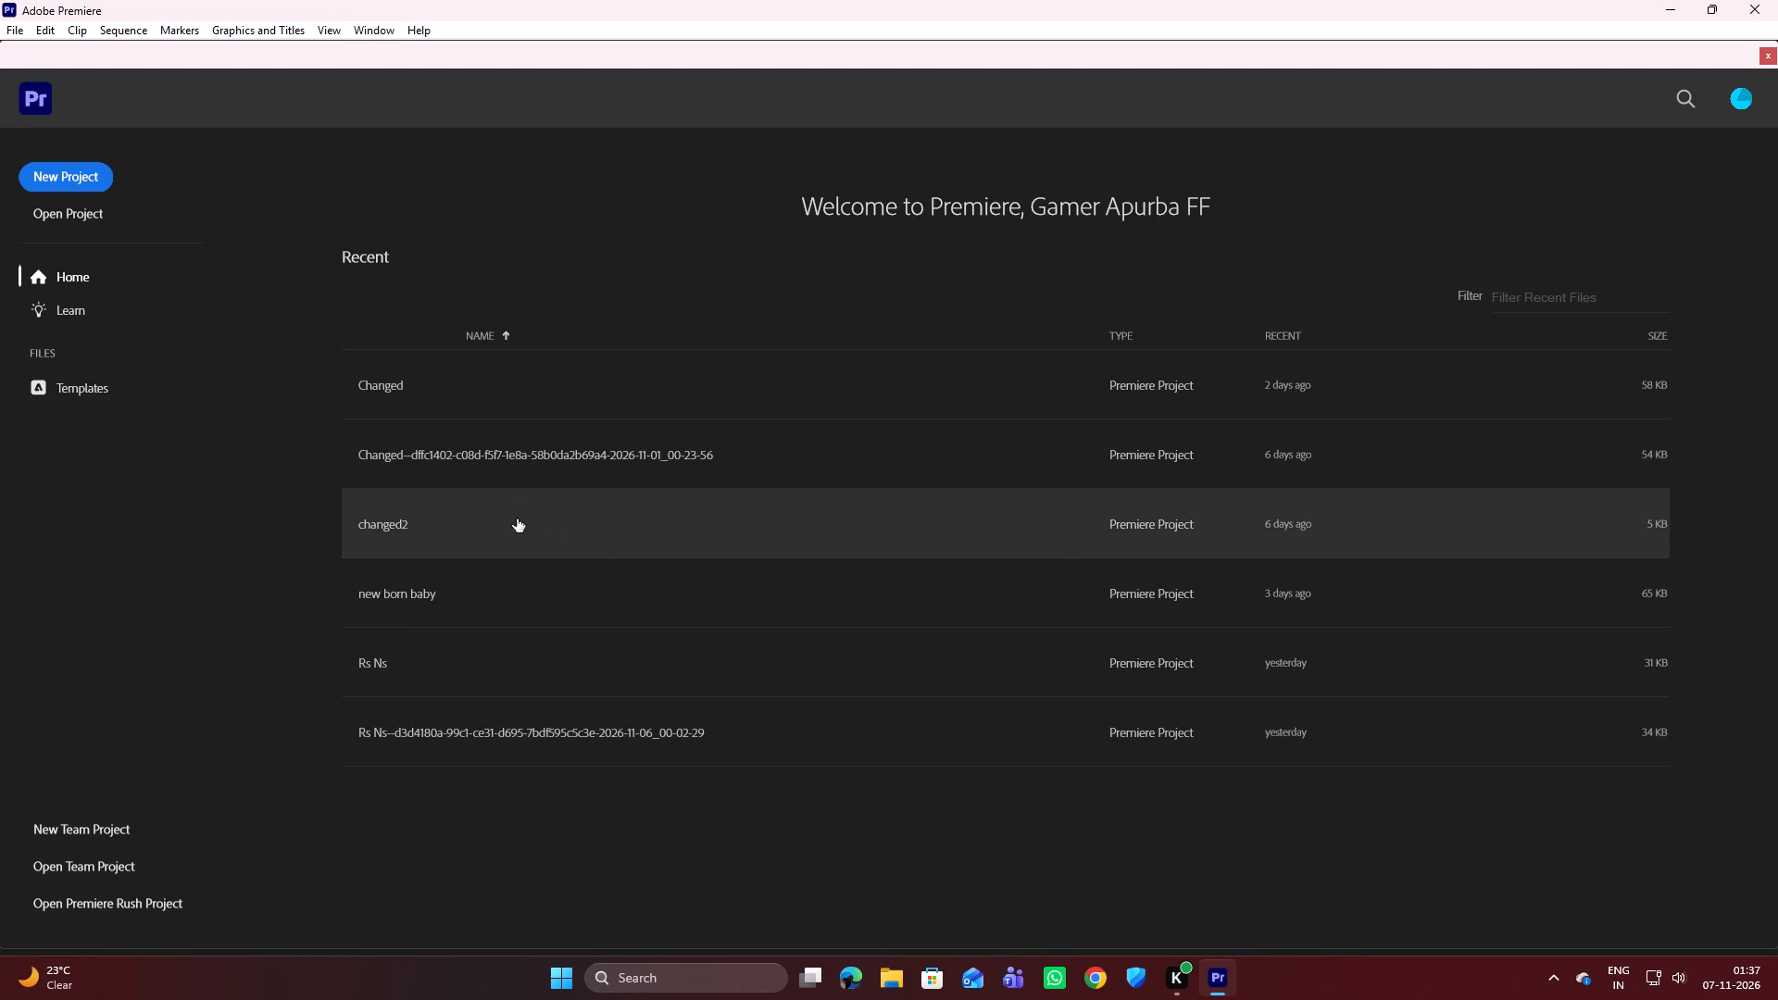
Open the recent auto-saved project Rs Ns--d3d4180a-99c1-ce31-d695-7bdf595c5c3e-2026-11-06_00-02-29.
double_click(463, 735)
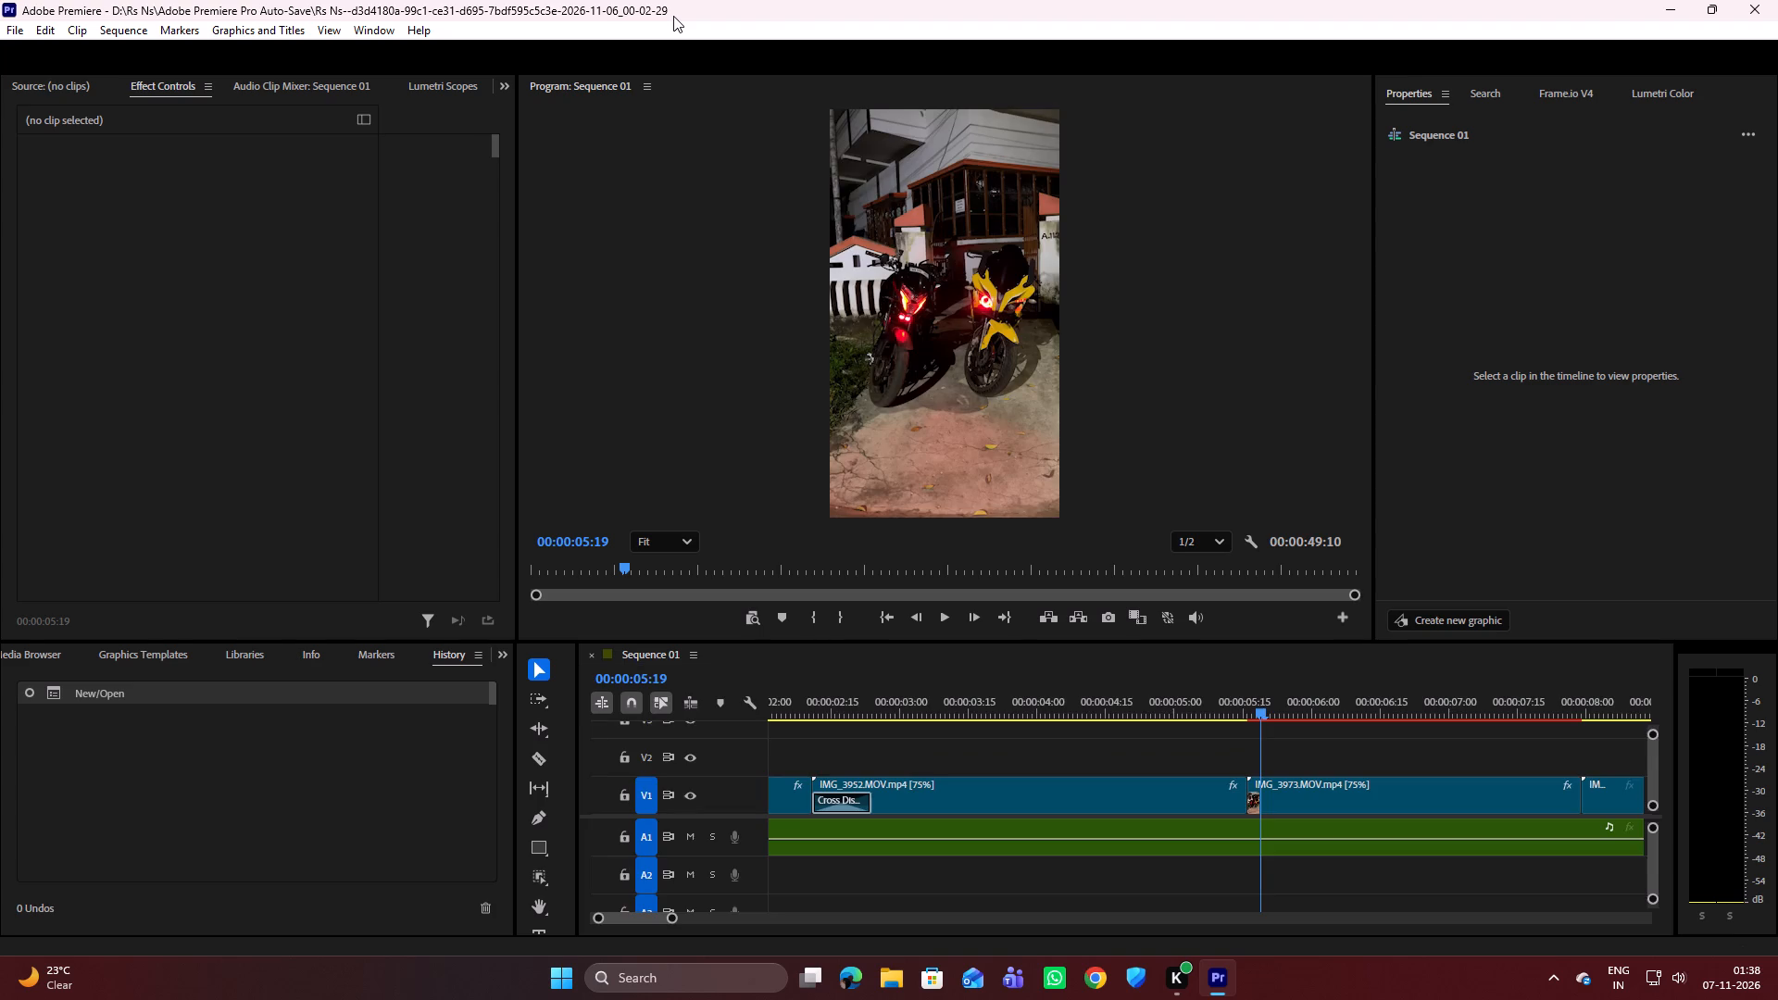
Play Sequence 01 from the start through its last video clip and recheck the ending.
left_click_drag(674, 921, 712, 912)
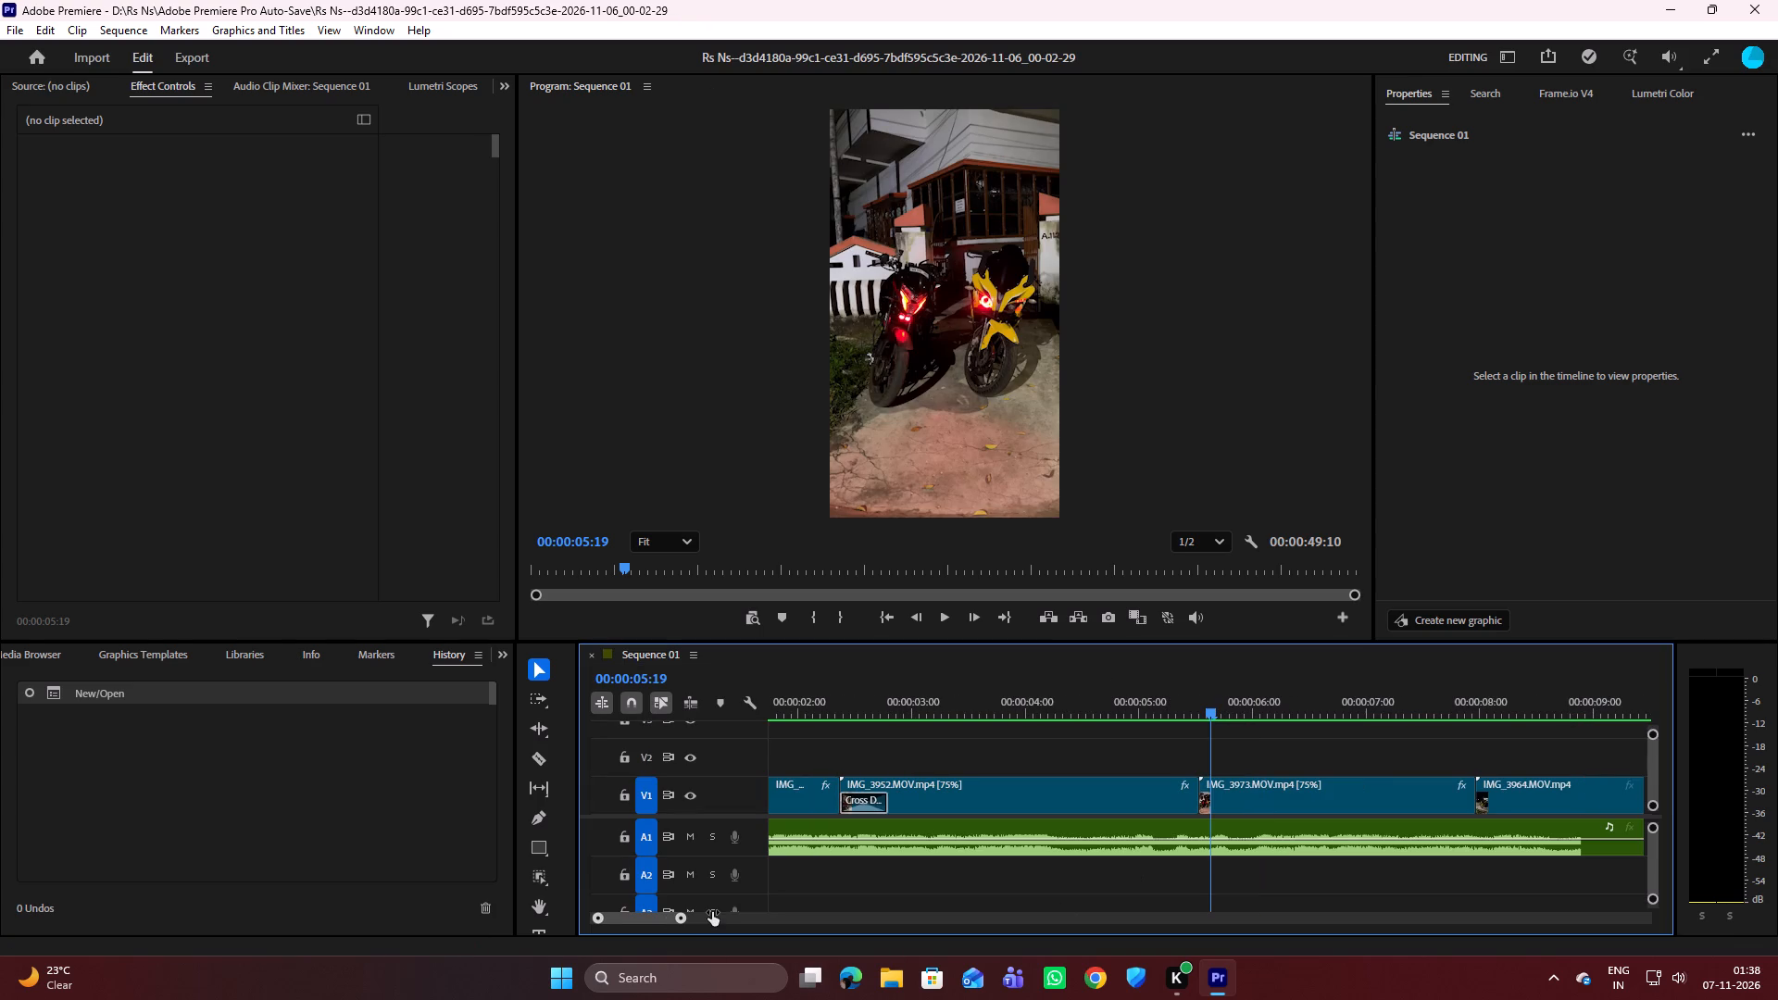
left_click_drag(712, 912, 763, 914)
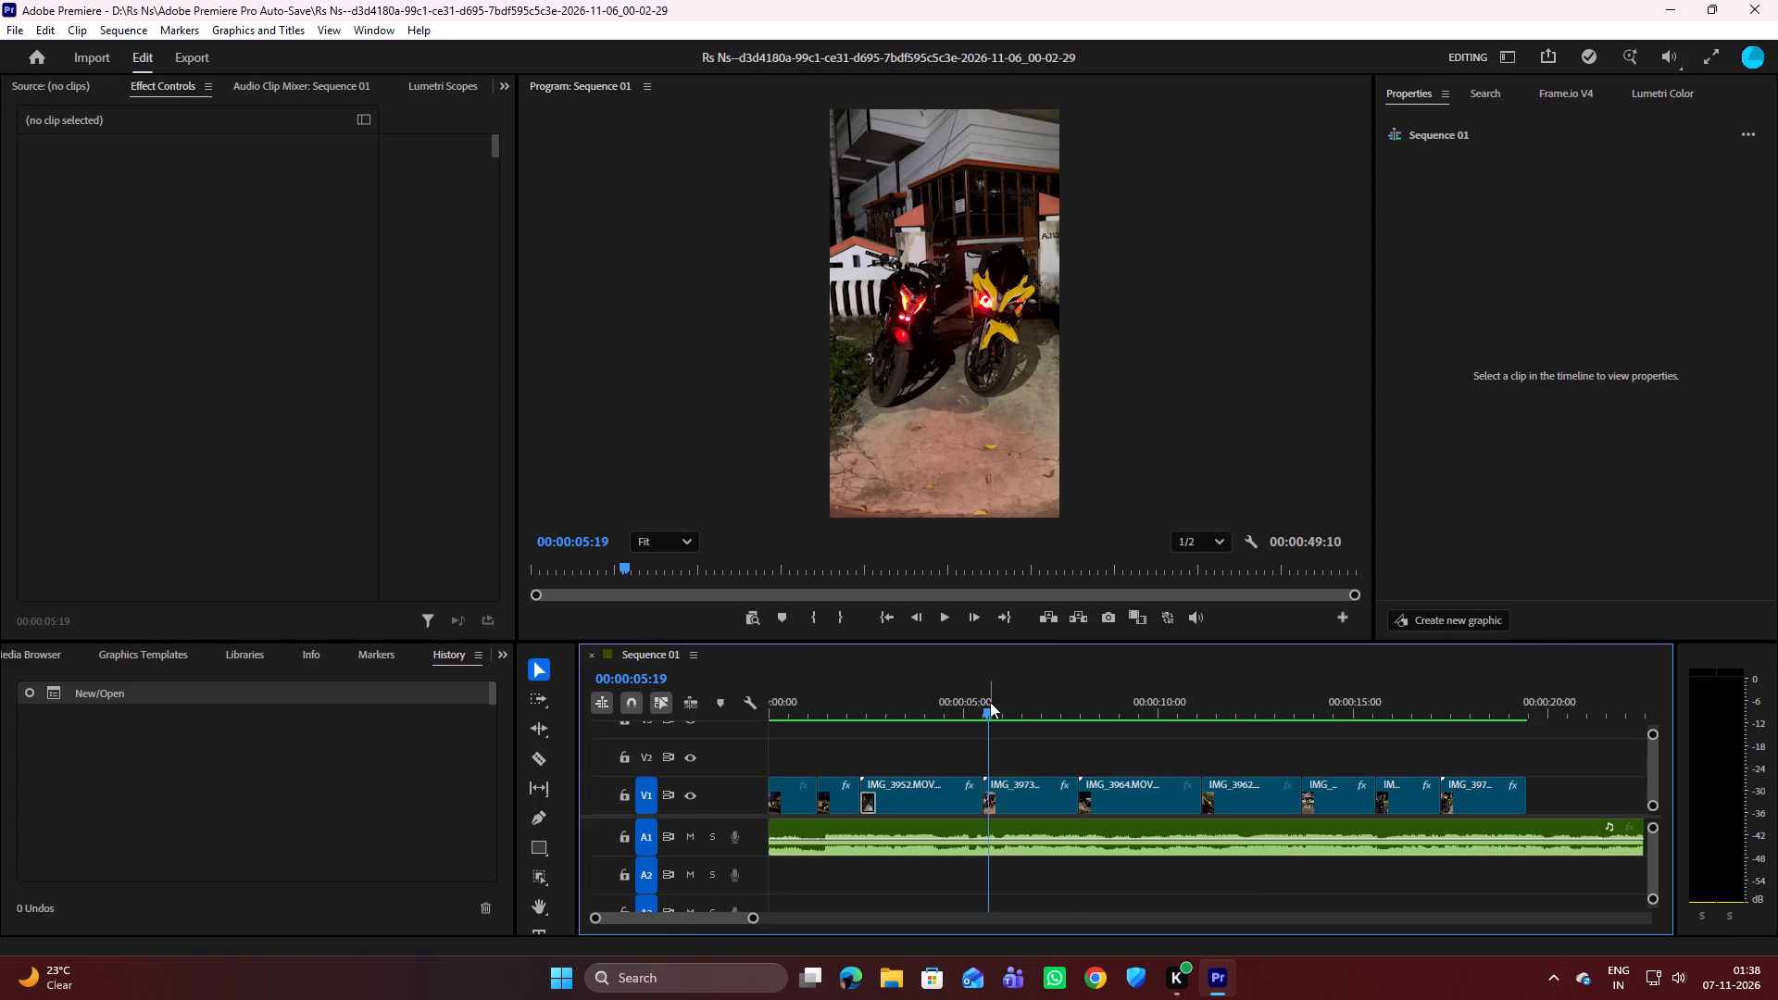
left_click_drag(988, 706, 764, 736)
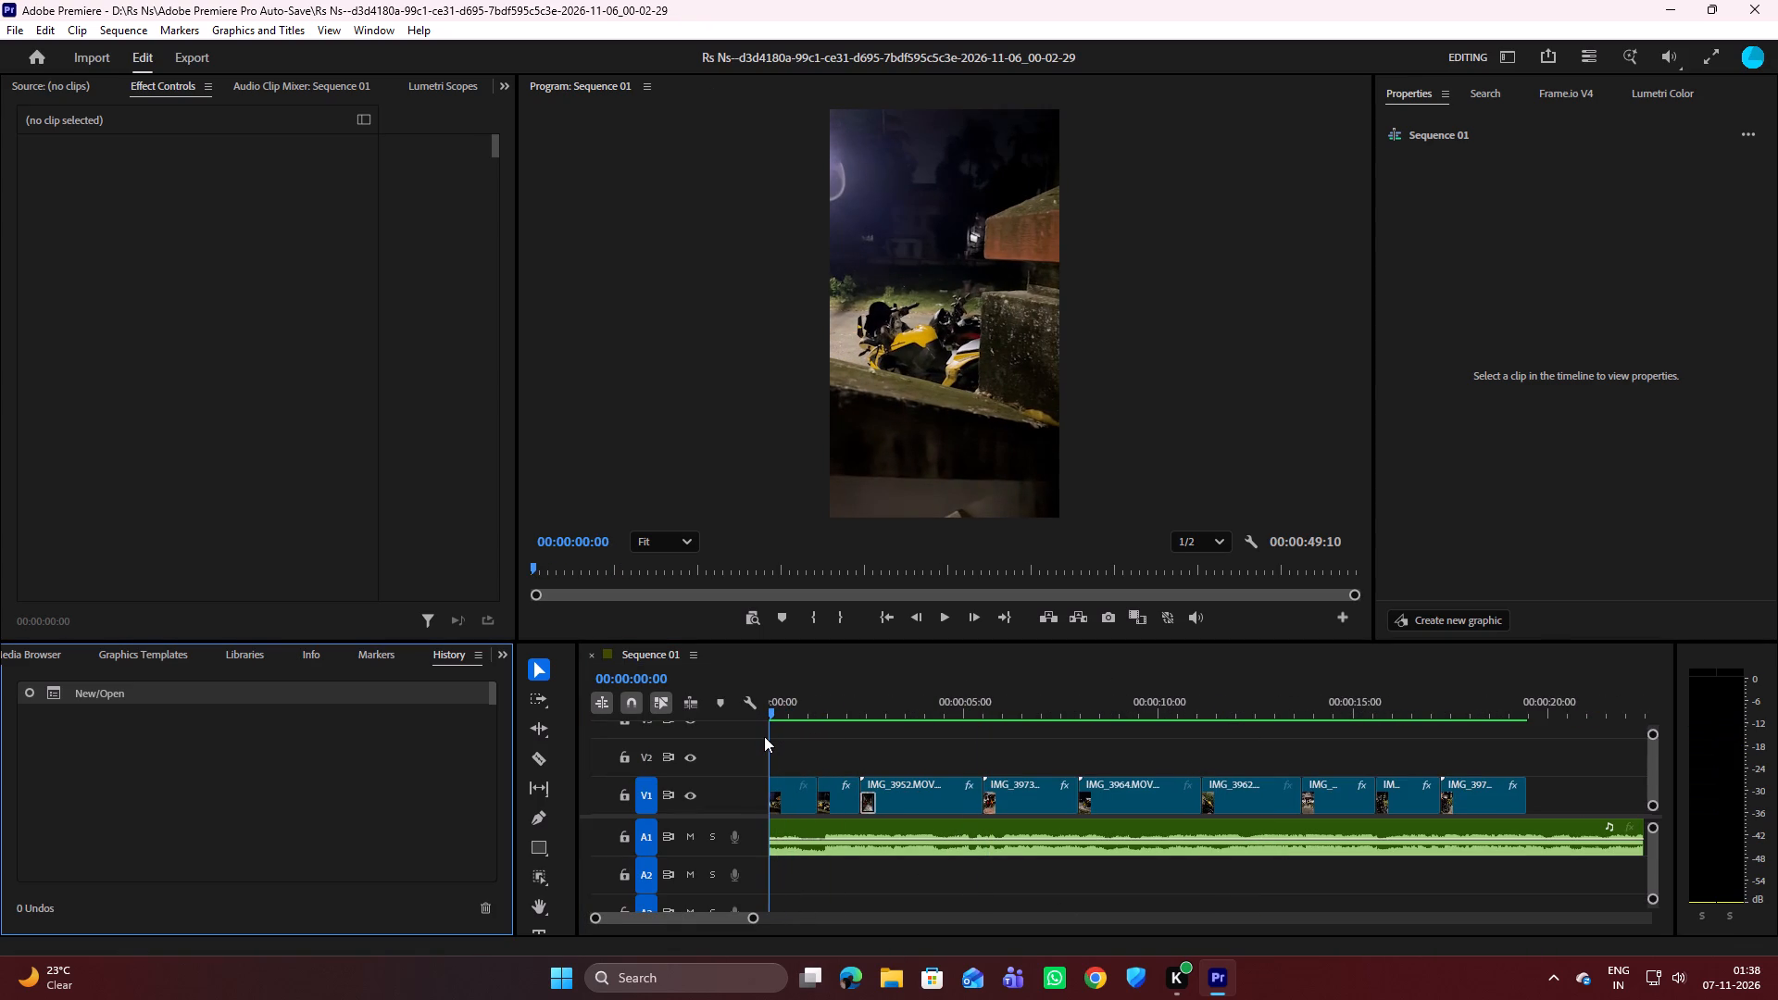
key("space")
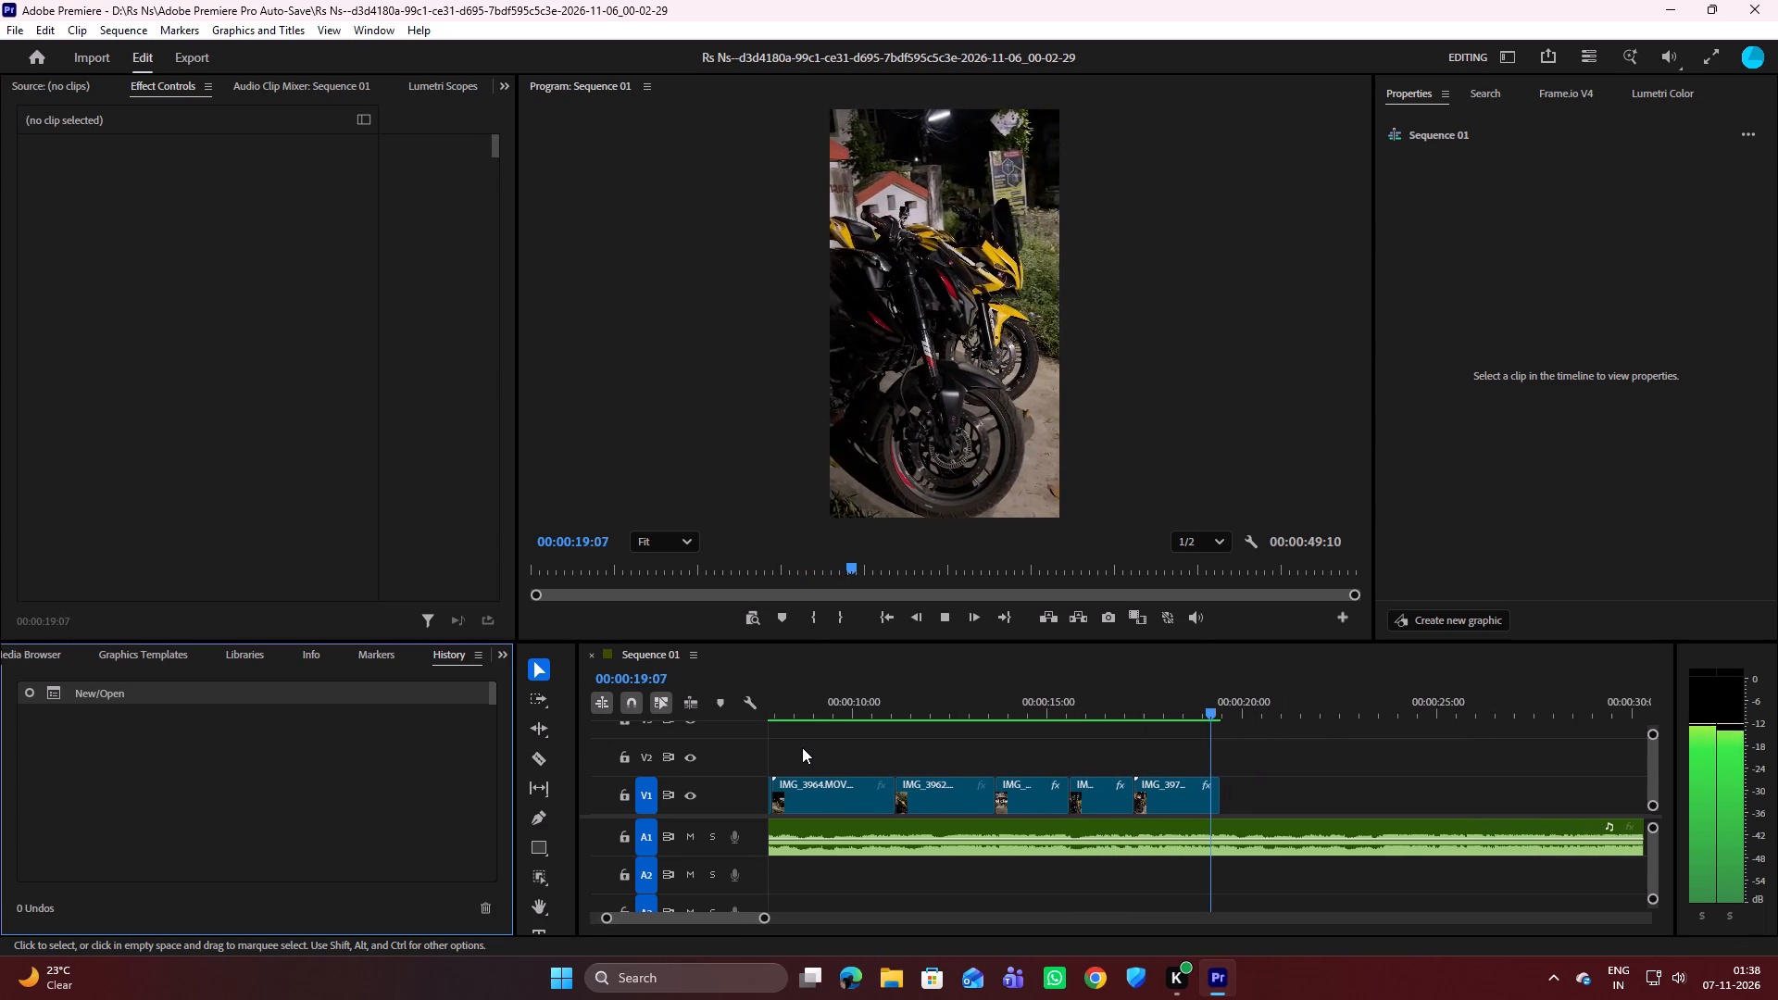
key("space")
left_click_drag(1210, 712, 1200, 712)
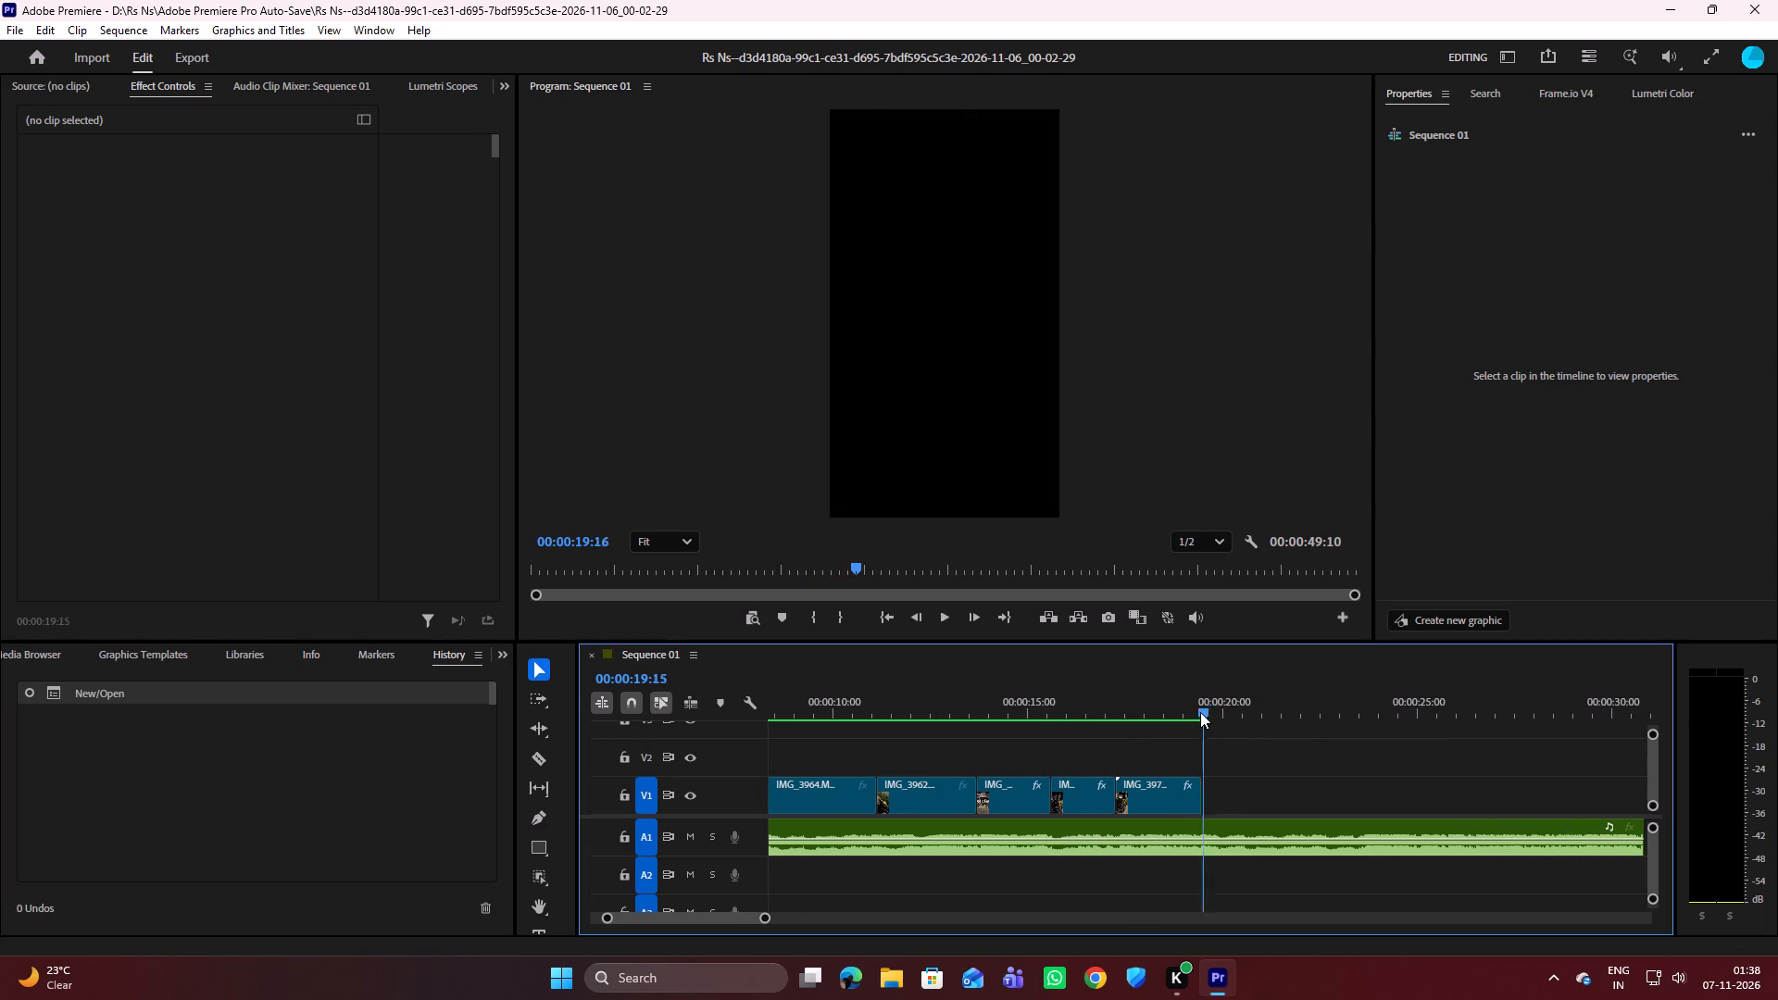
left_click_drag(1200, 712, 1106, 715)
key("space")
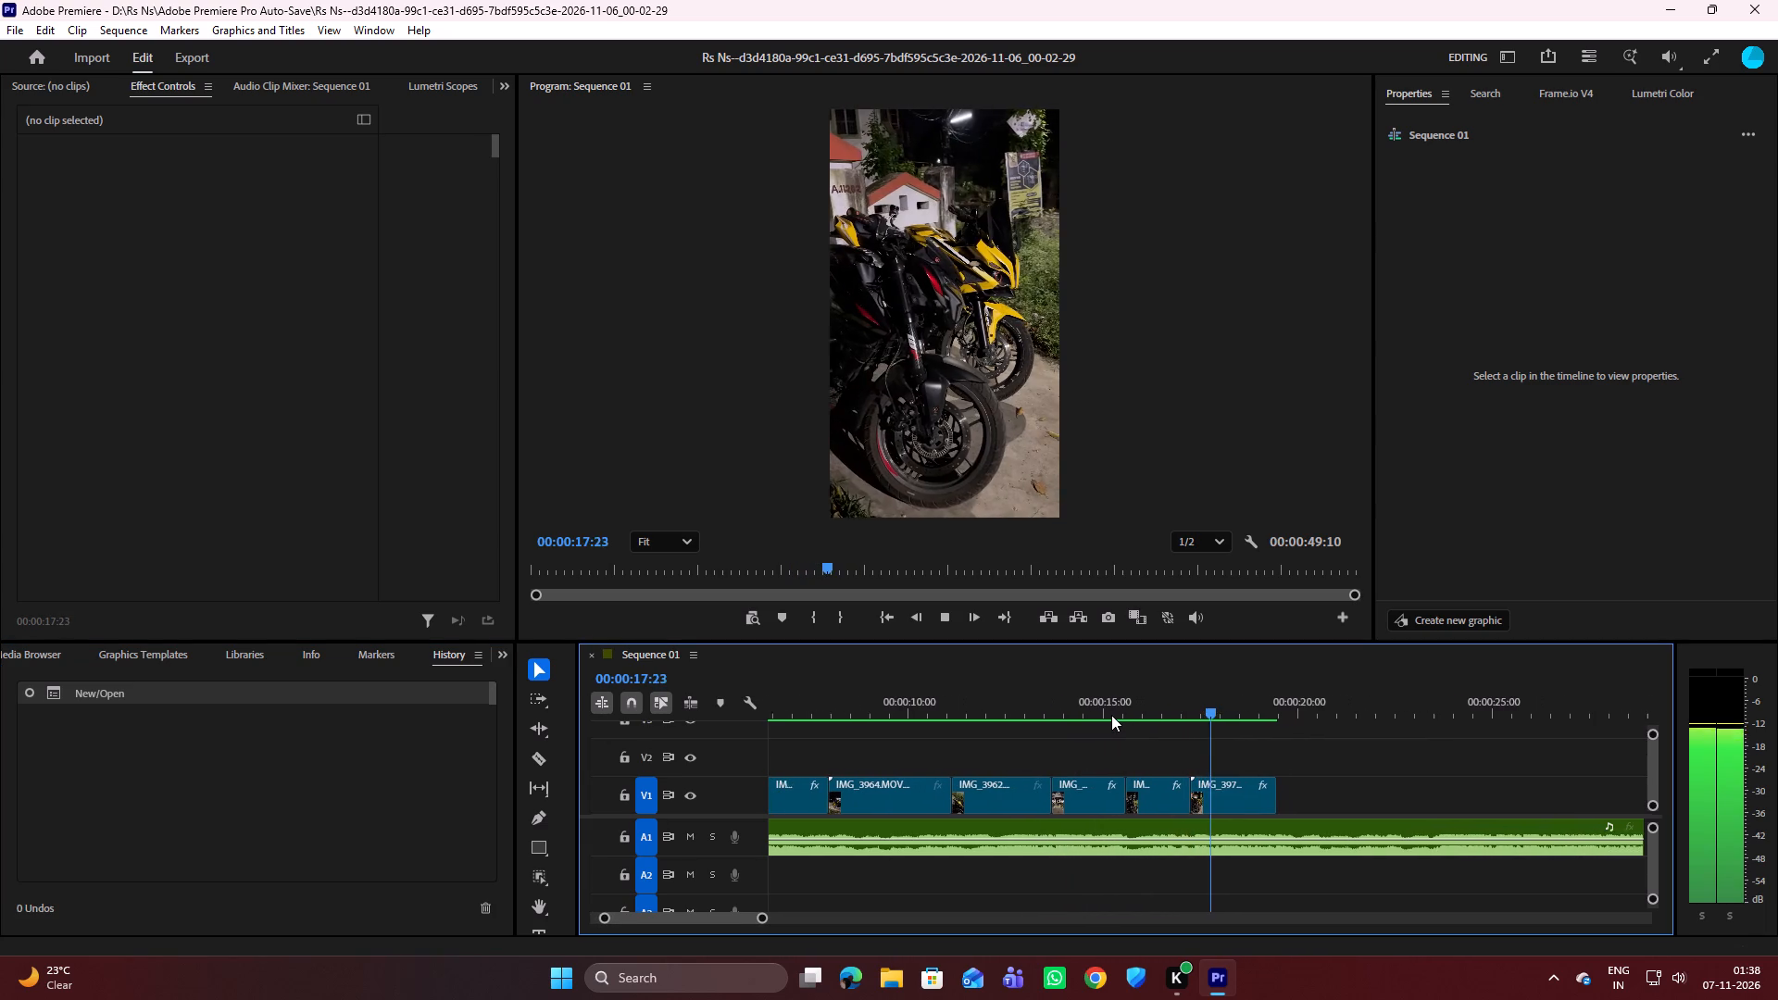
key("space")
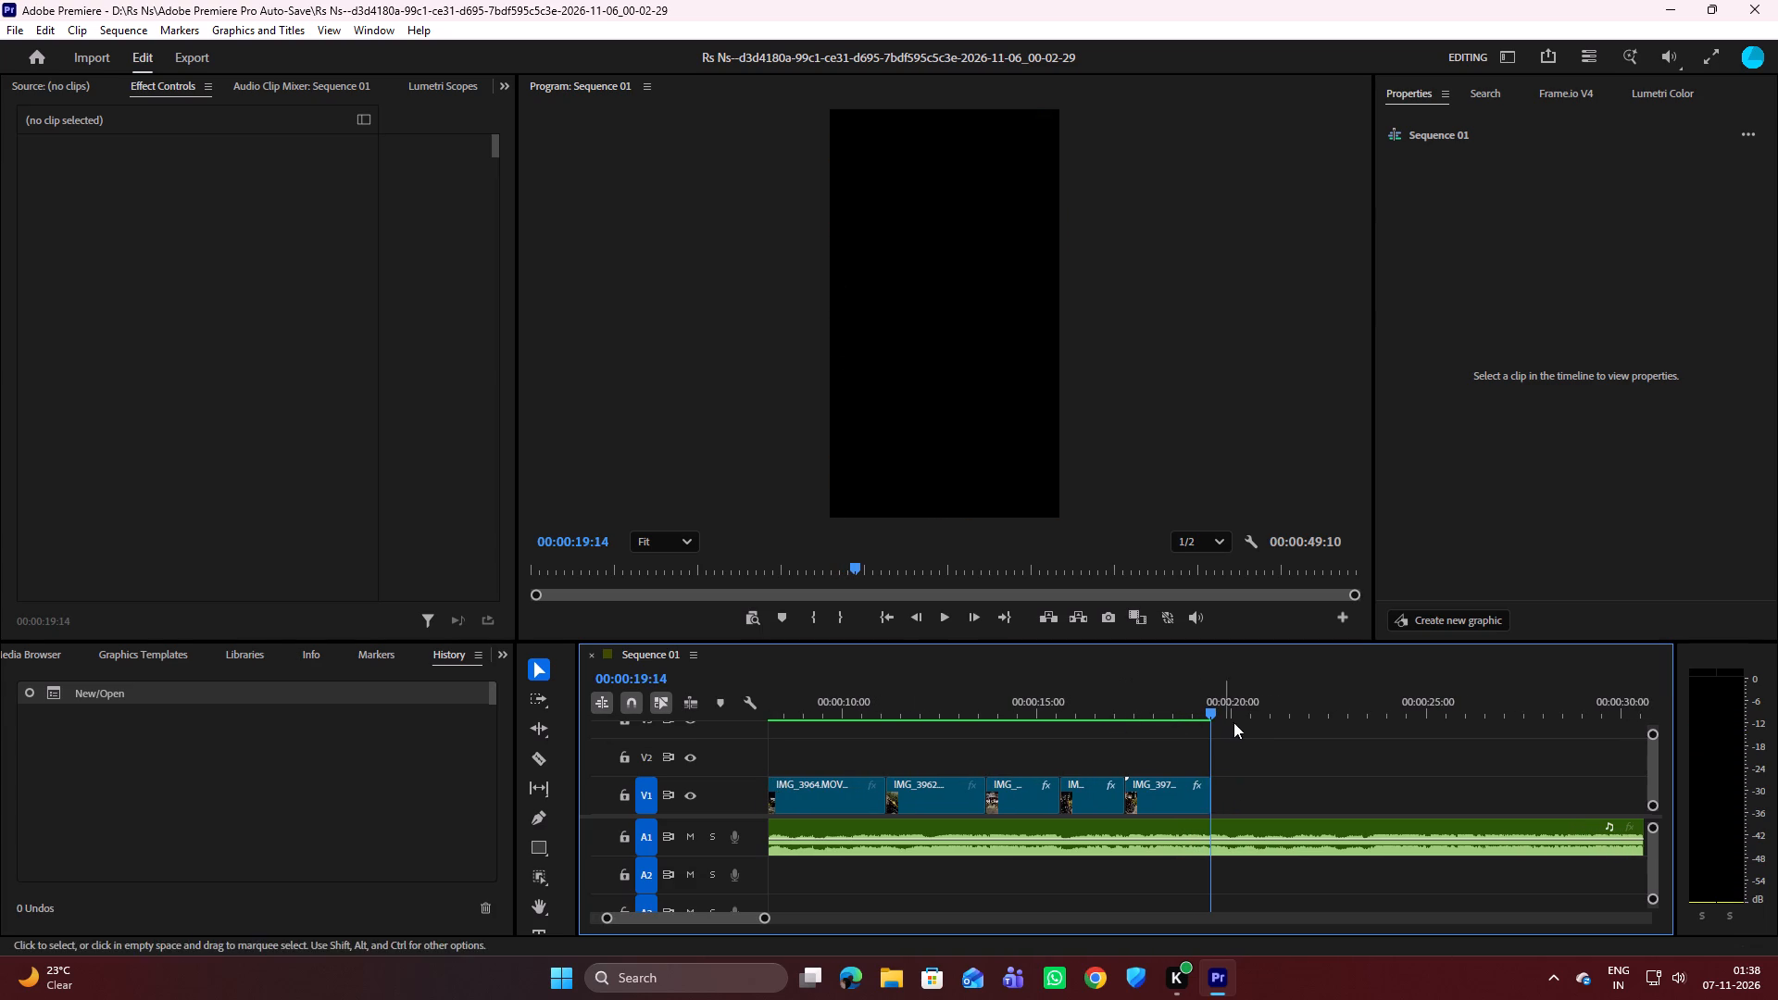
Replay the opening of Sequence 01 and examine the transition into the IMG_3952 clip.
left_click_drag(1208, 709, 833, 734)
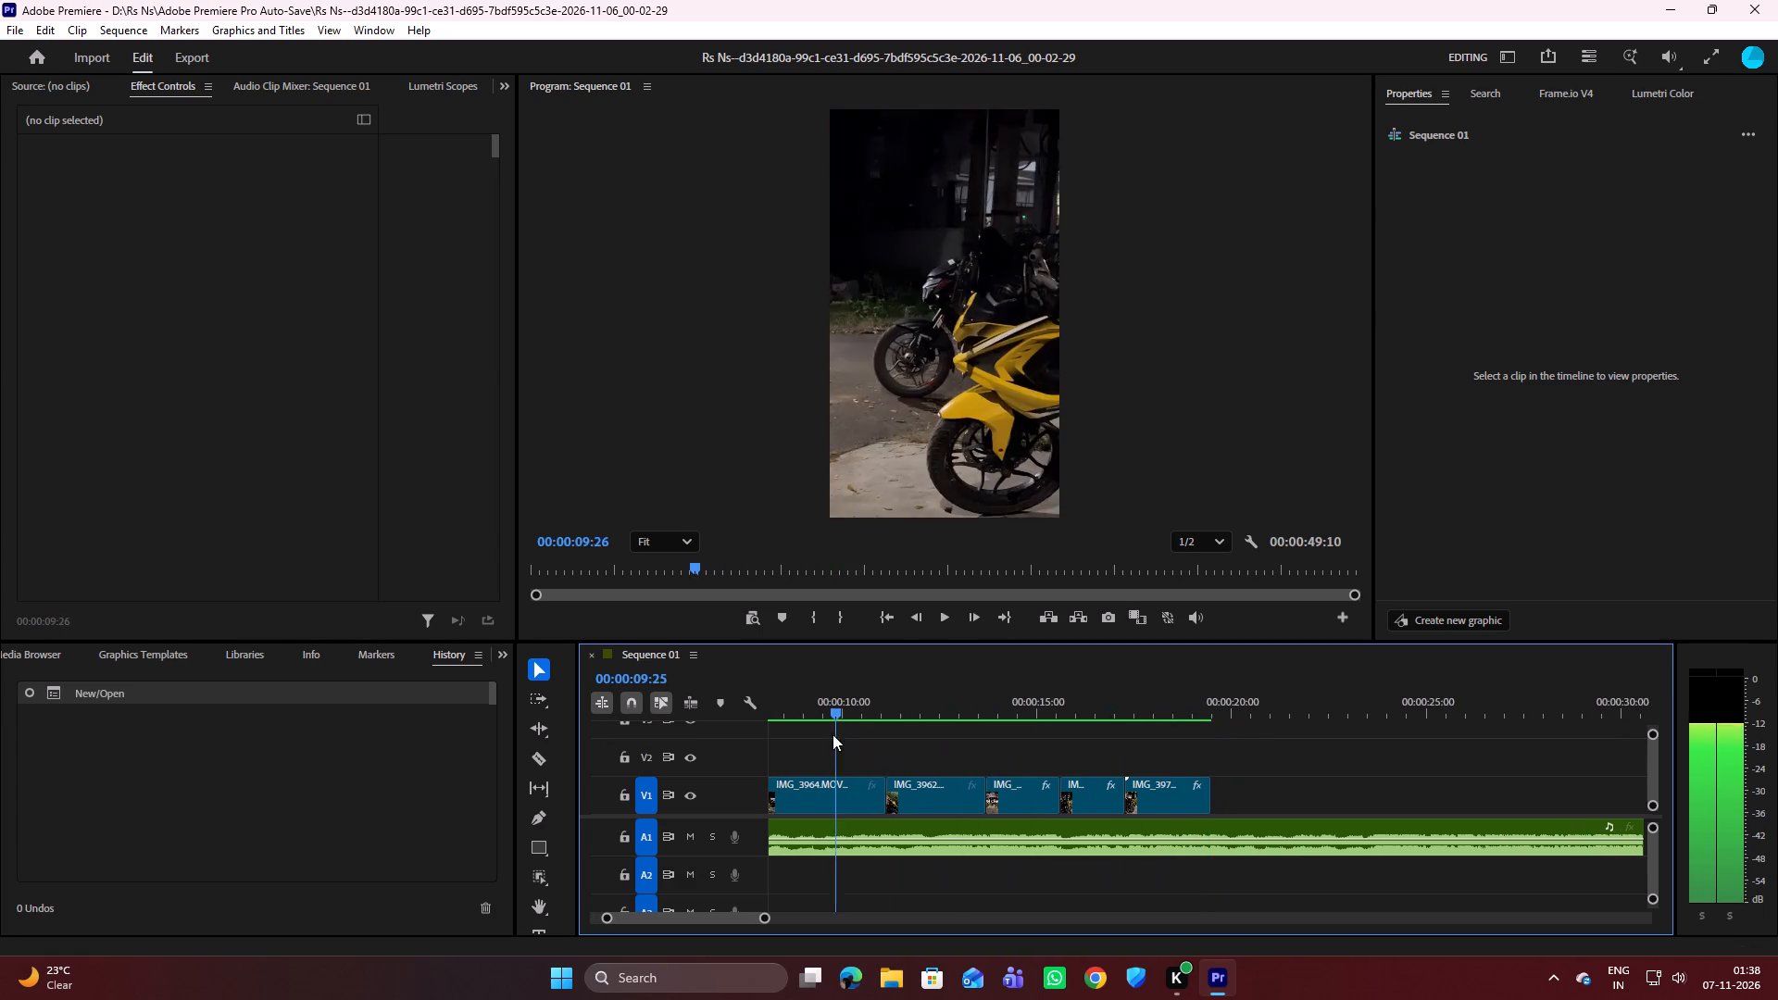
left_click_drag(833, 734, 763, 735)
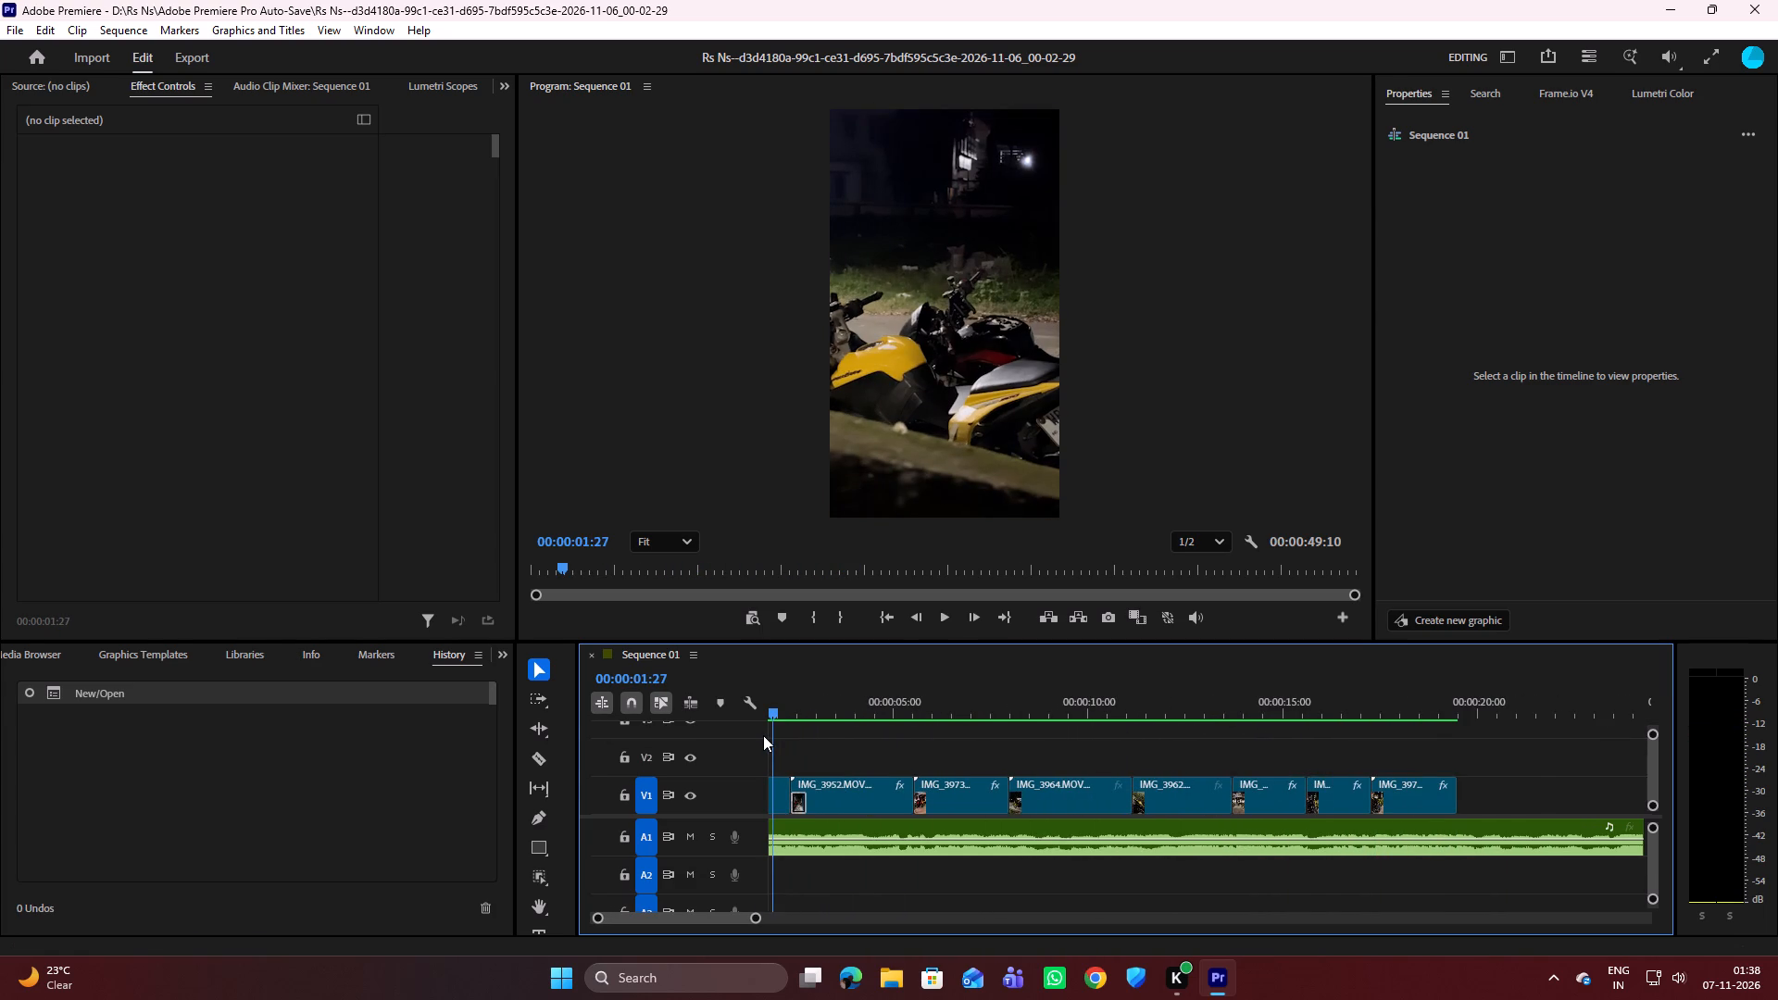
key("space")
key("space")
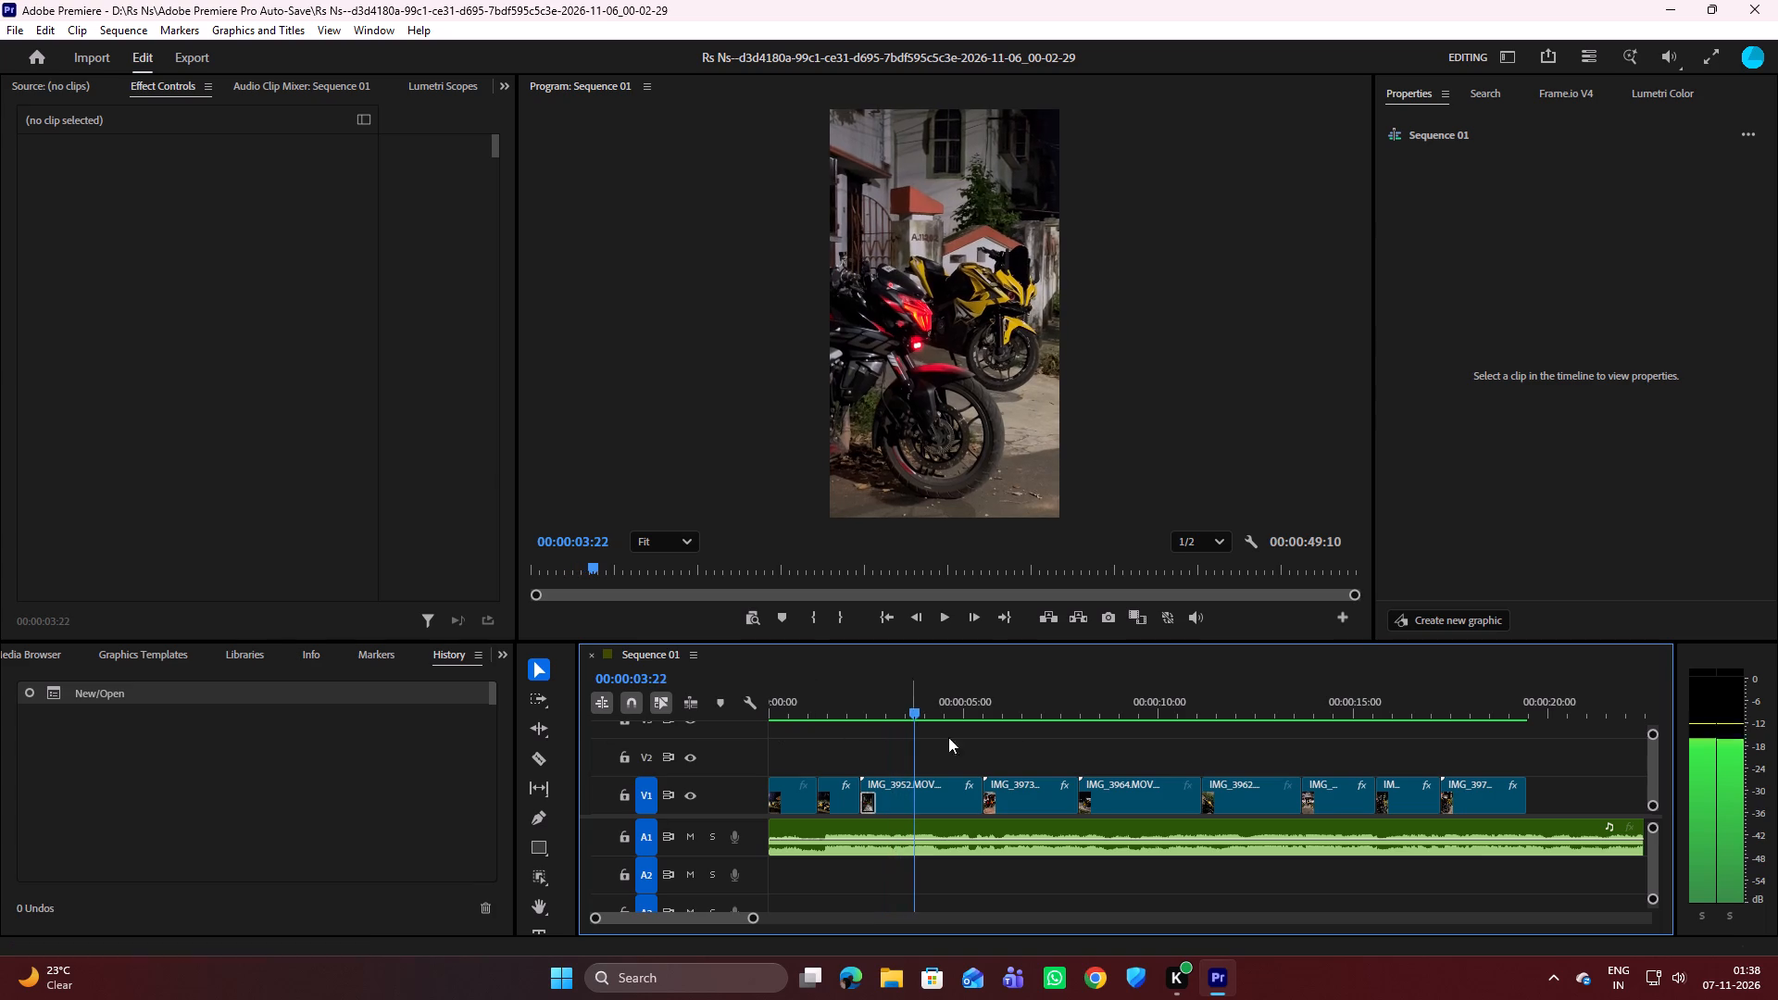
left_click_drag(916, 706, 850, 708)
key("space")
key("space")
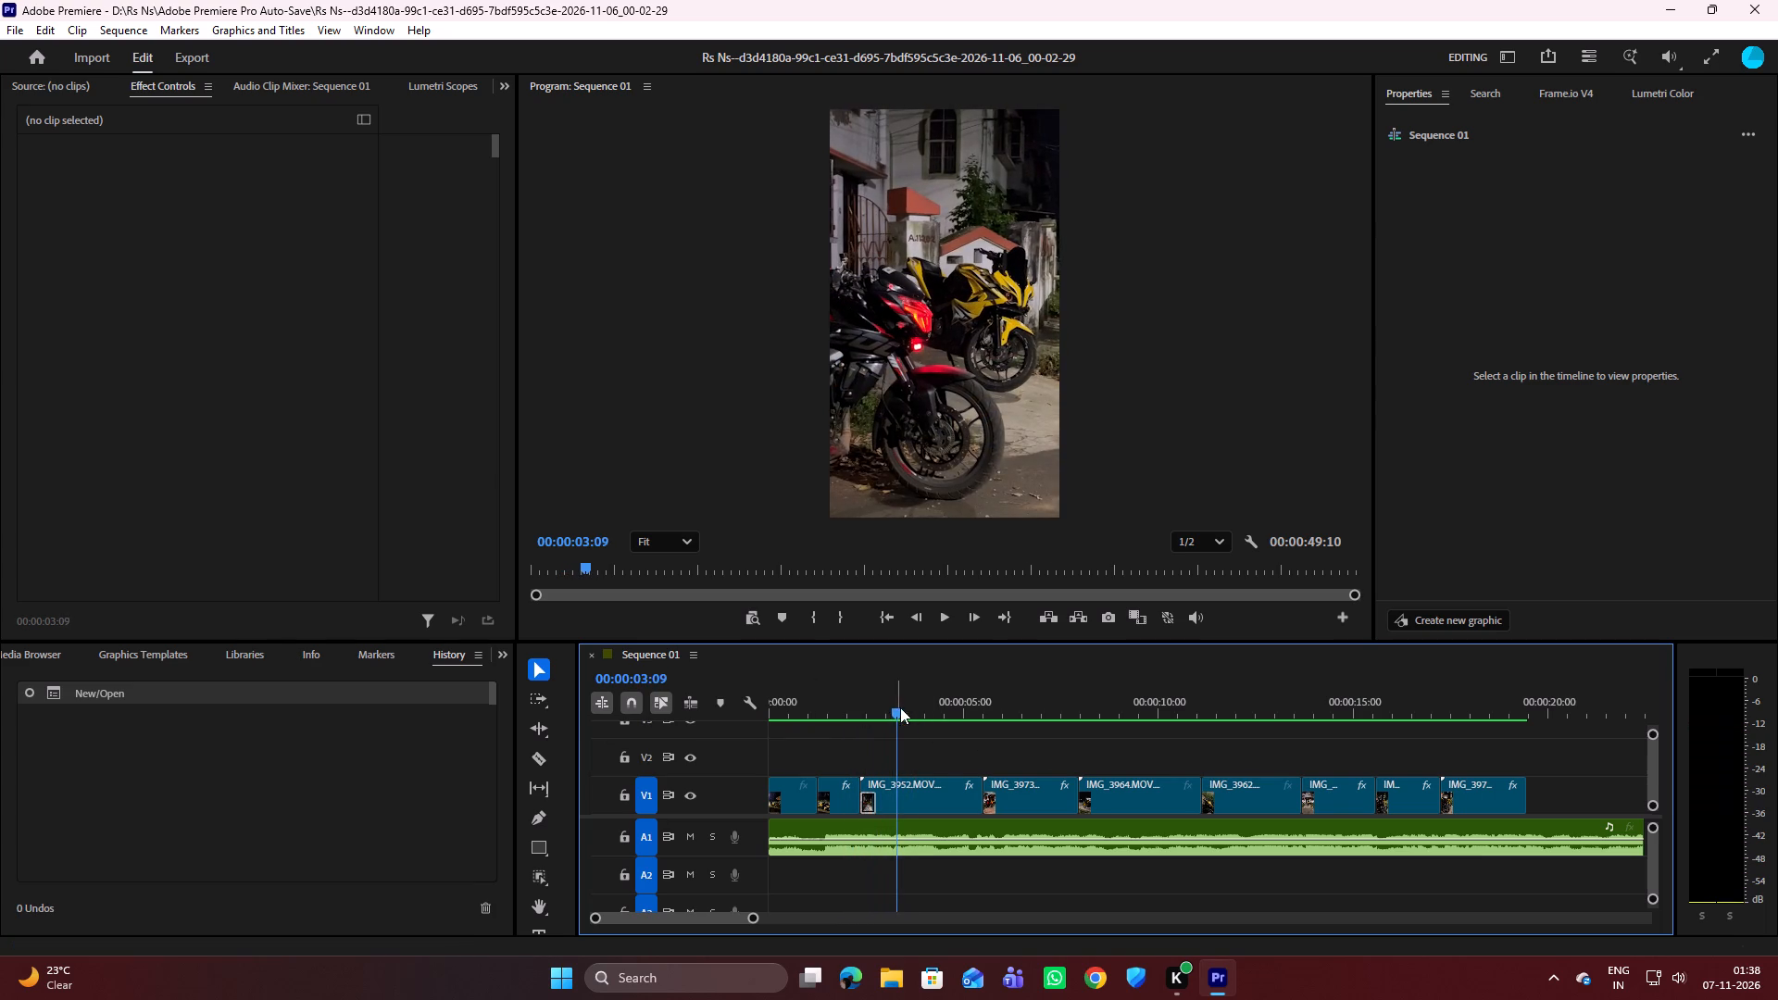
left_click_drag(900, 707, 863, 713)
key("space")
key("space")
left_click_drag(893, 713, 890, 713)
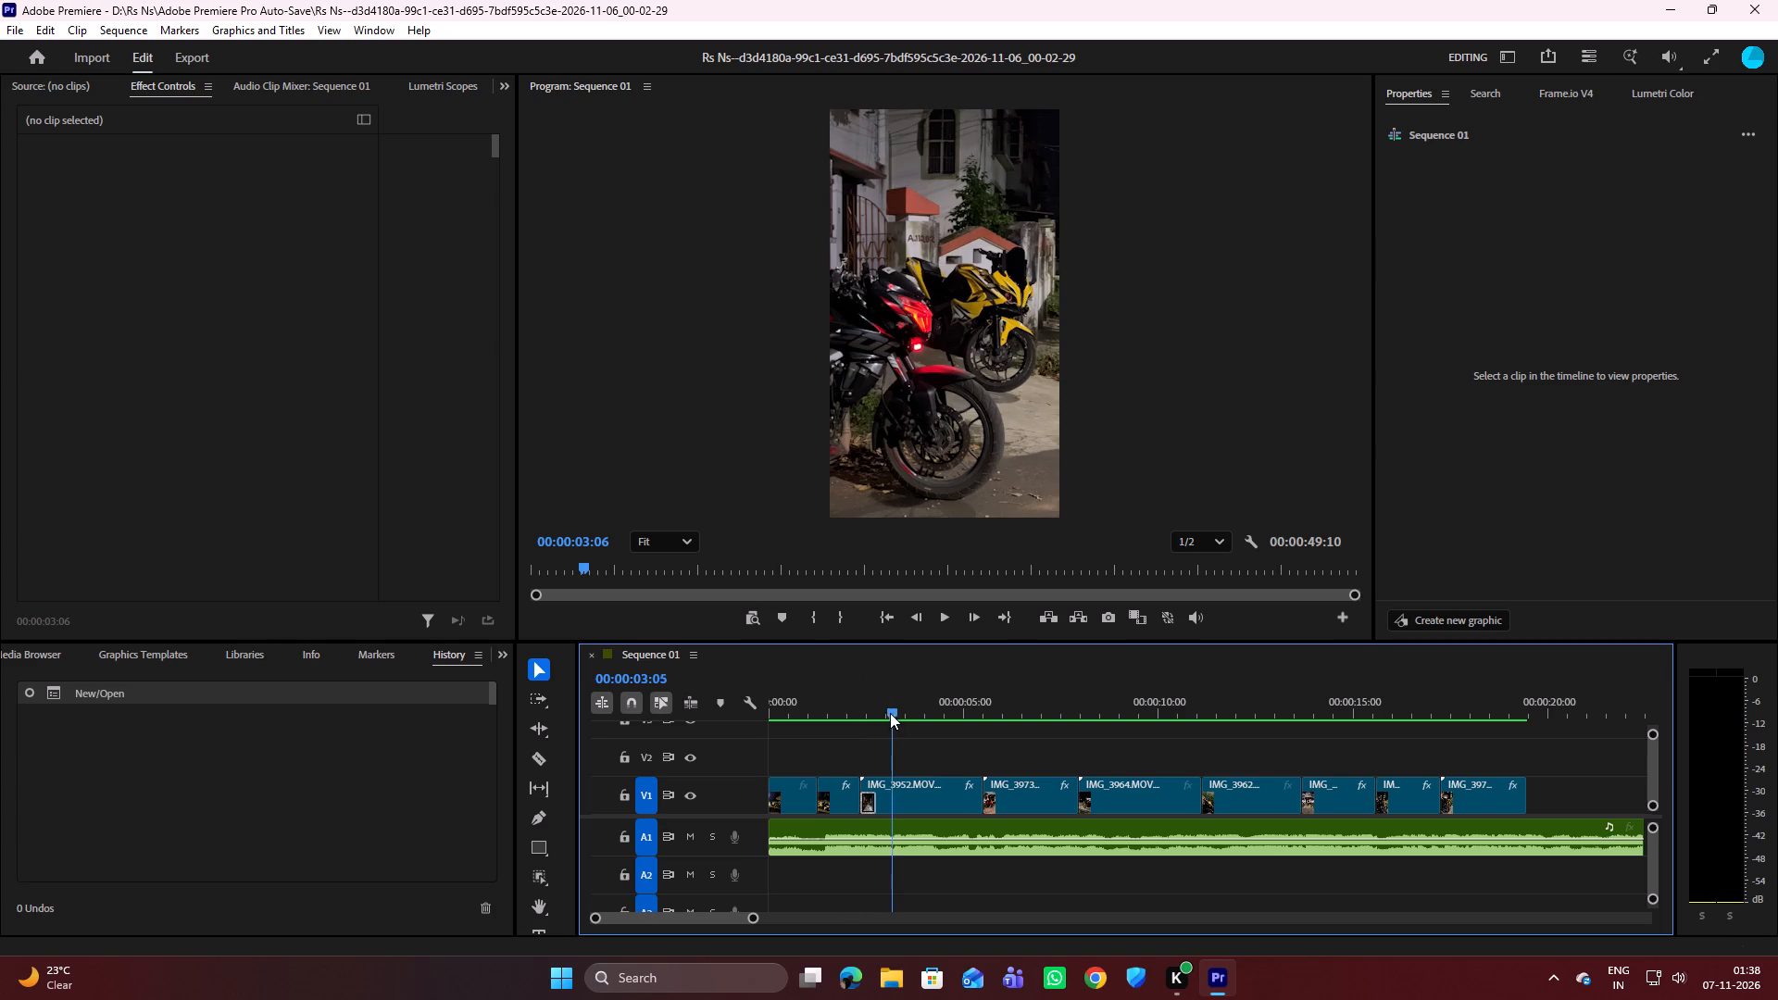
Play Sequence 01 again through the final clip, and scrub back to the start of the IMG_3973 clip.
left_click_drag(890, 713, 795, 742)
key("space")
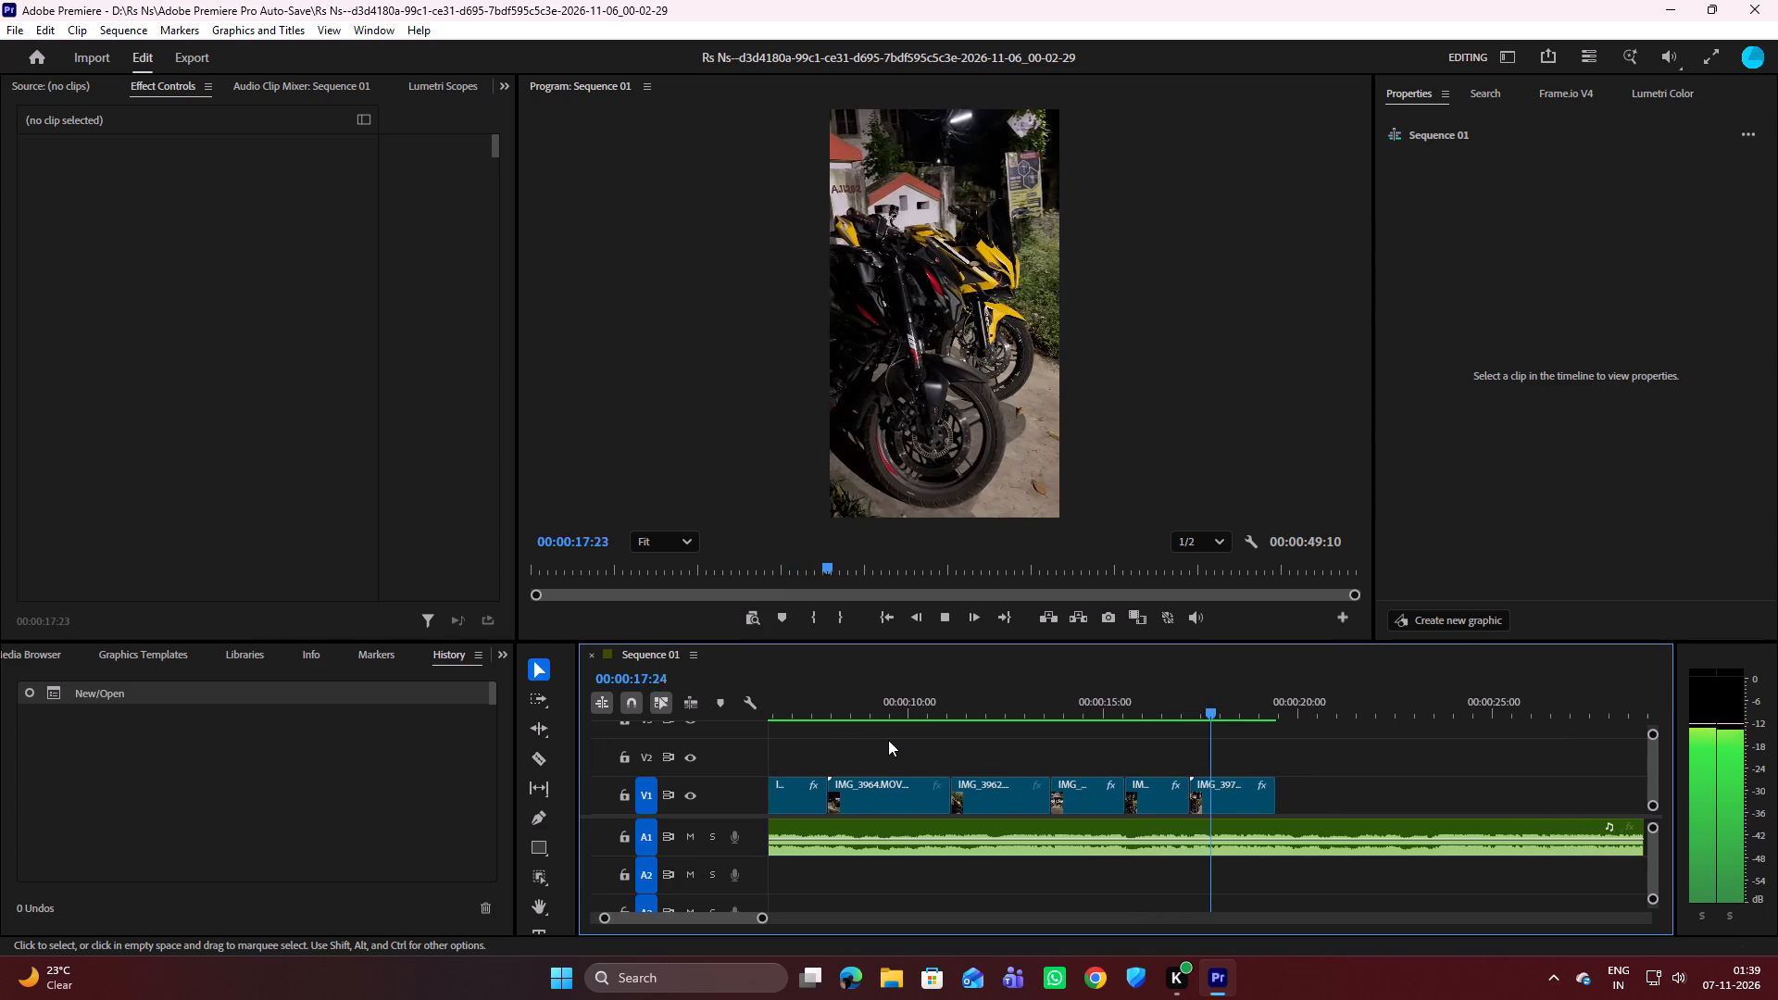
key("space")
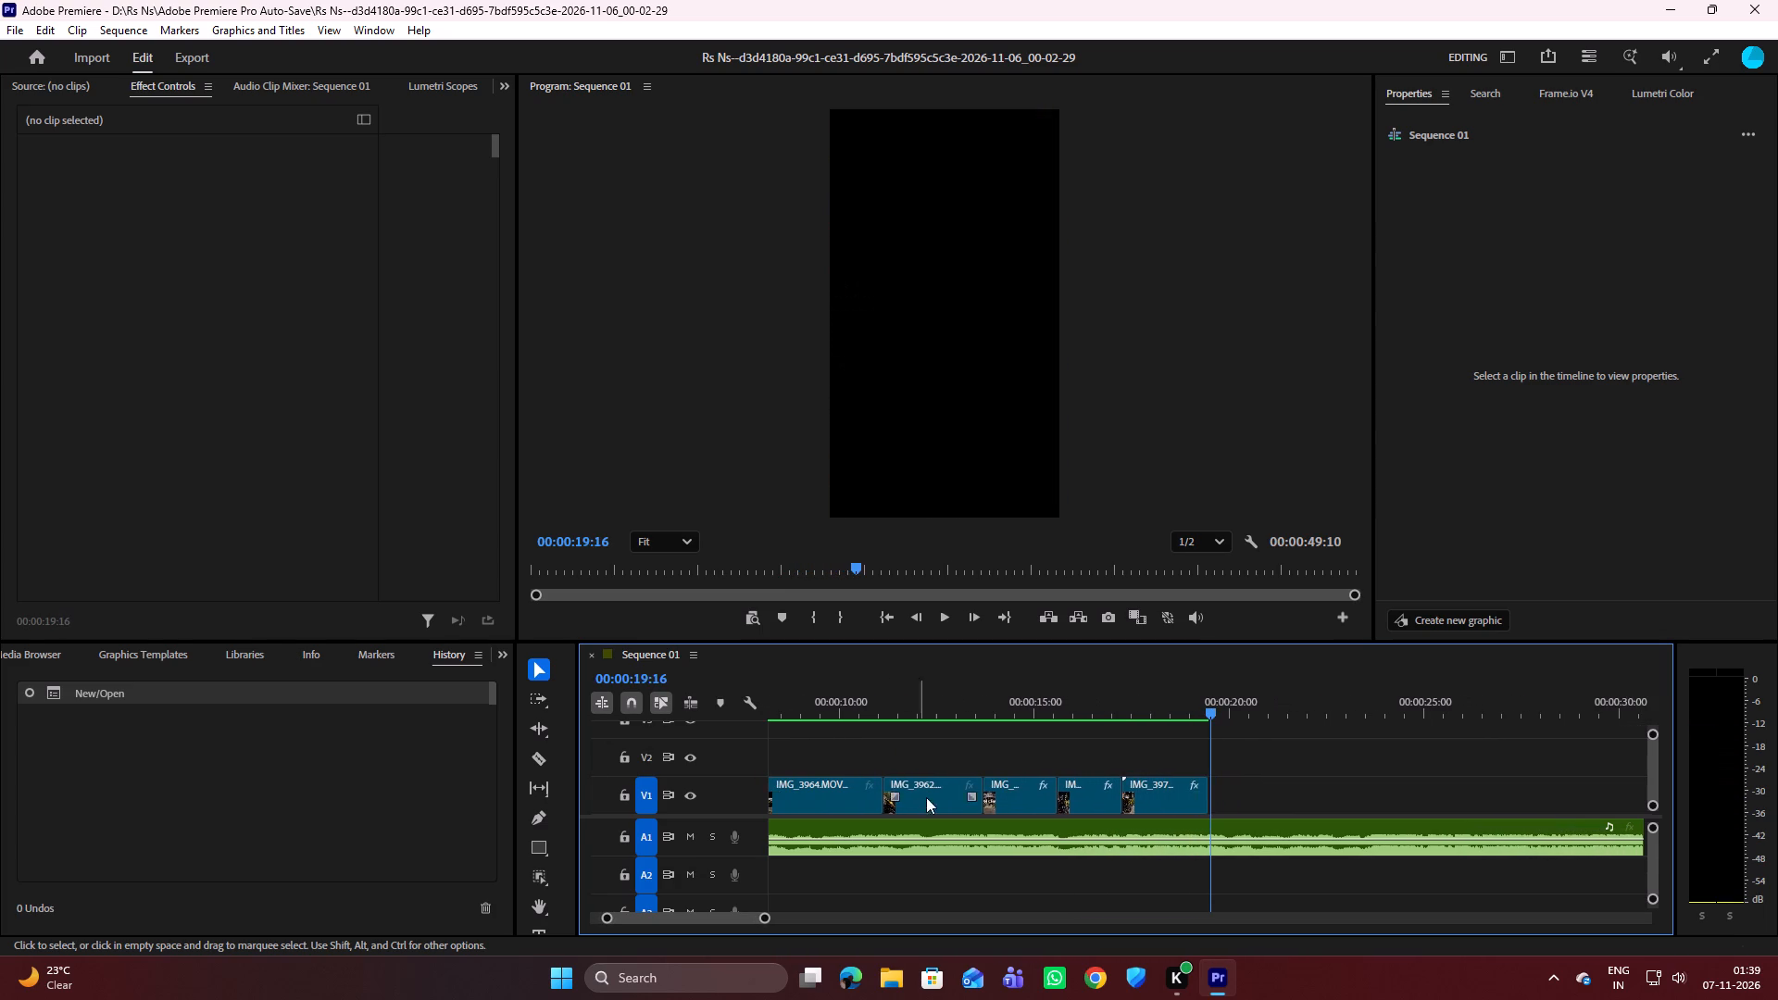
left_click_drag(1208, 717, 1083, 716)
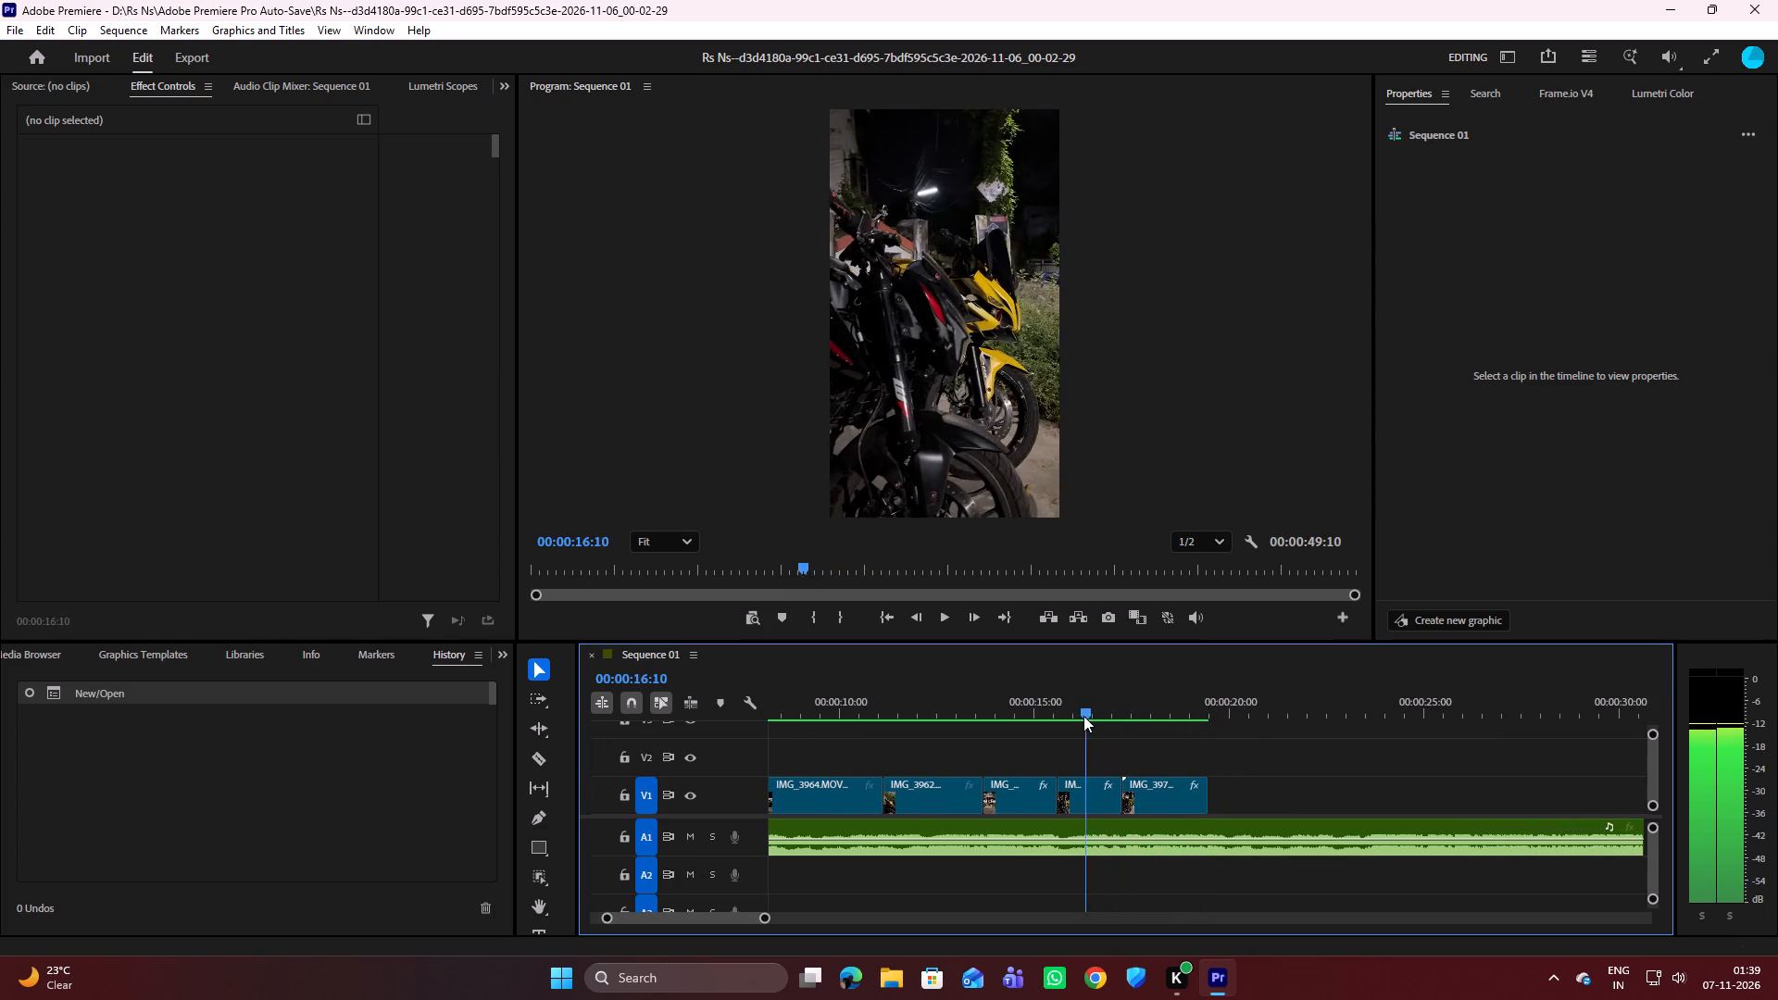
left_click_drag(1083, 716, 796, 731)
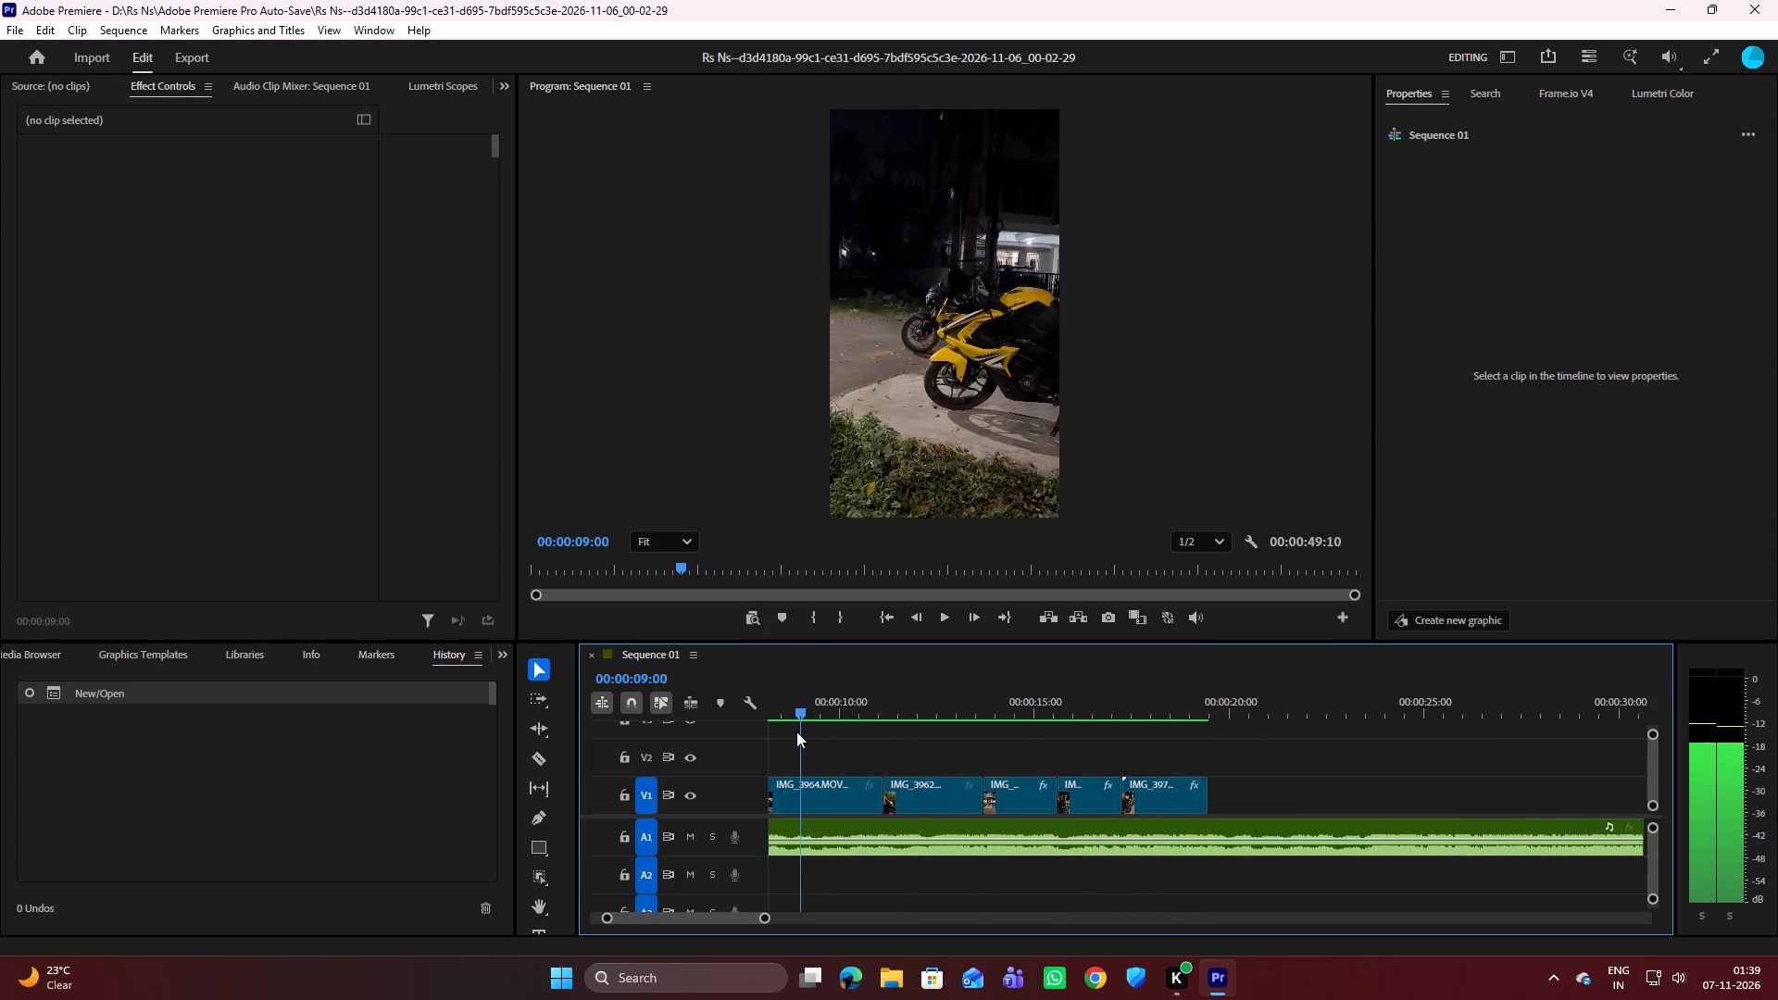
left_click_drag(796, 731, 950, 728)
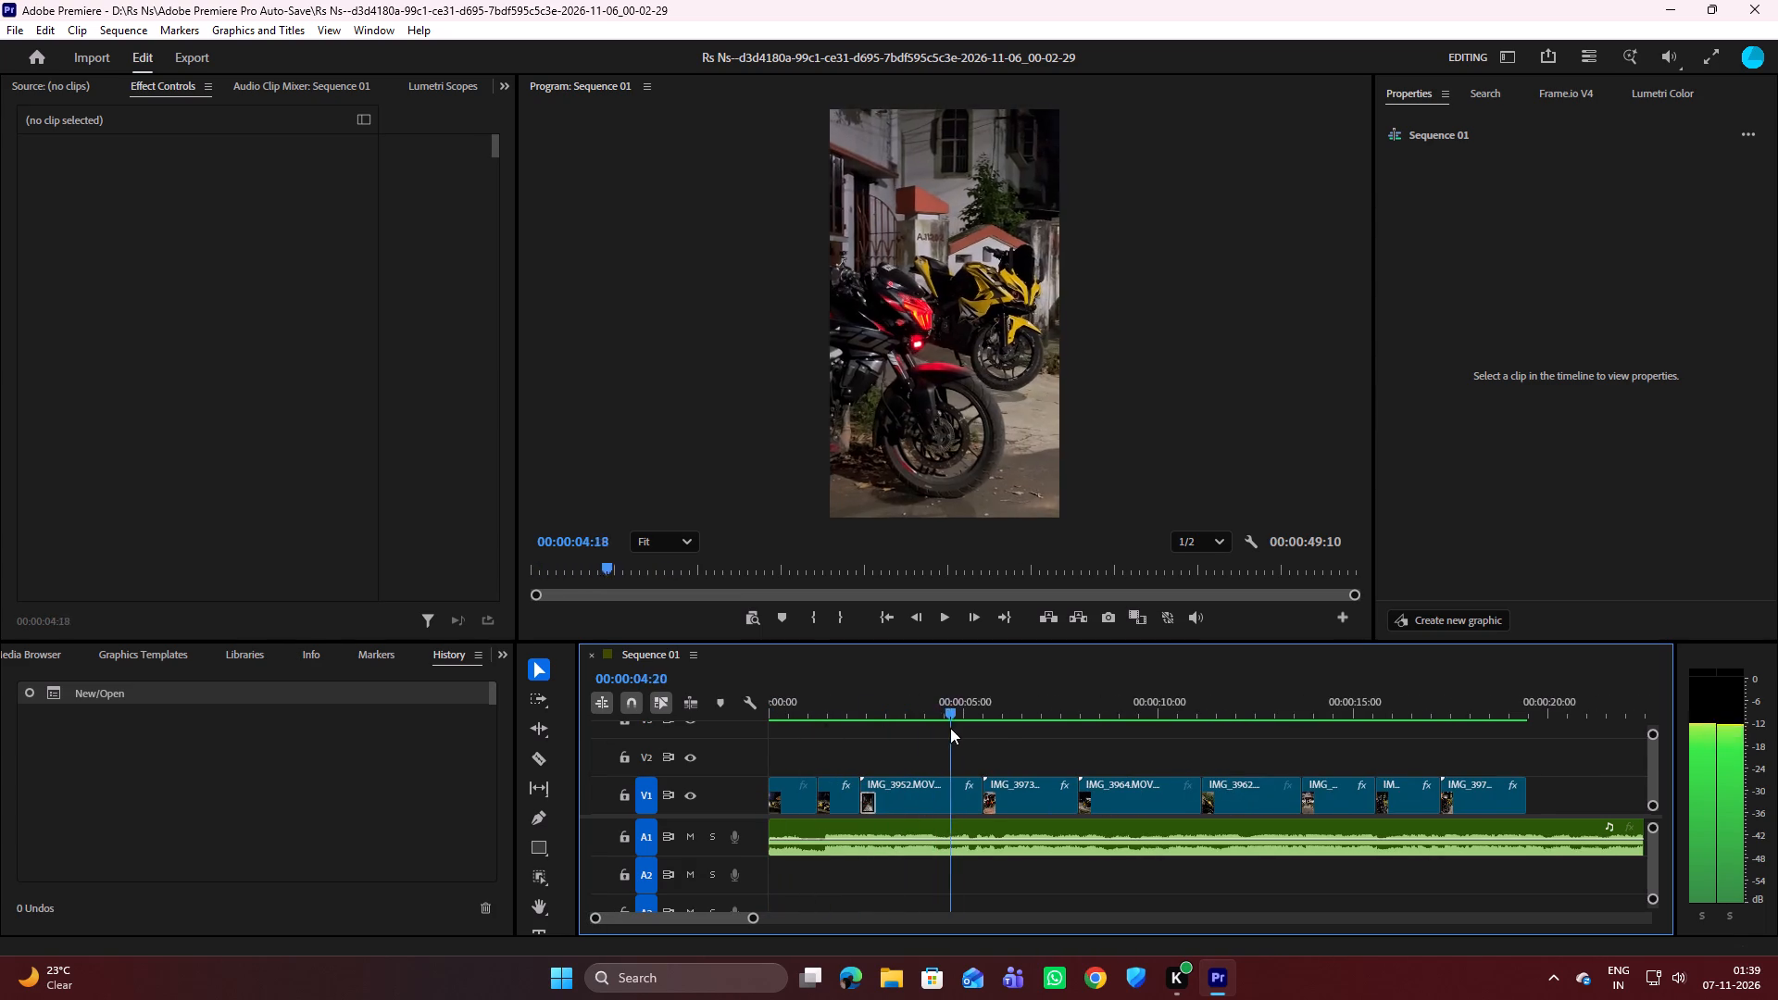
left_click_drag(950, 728, 993, 721)
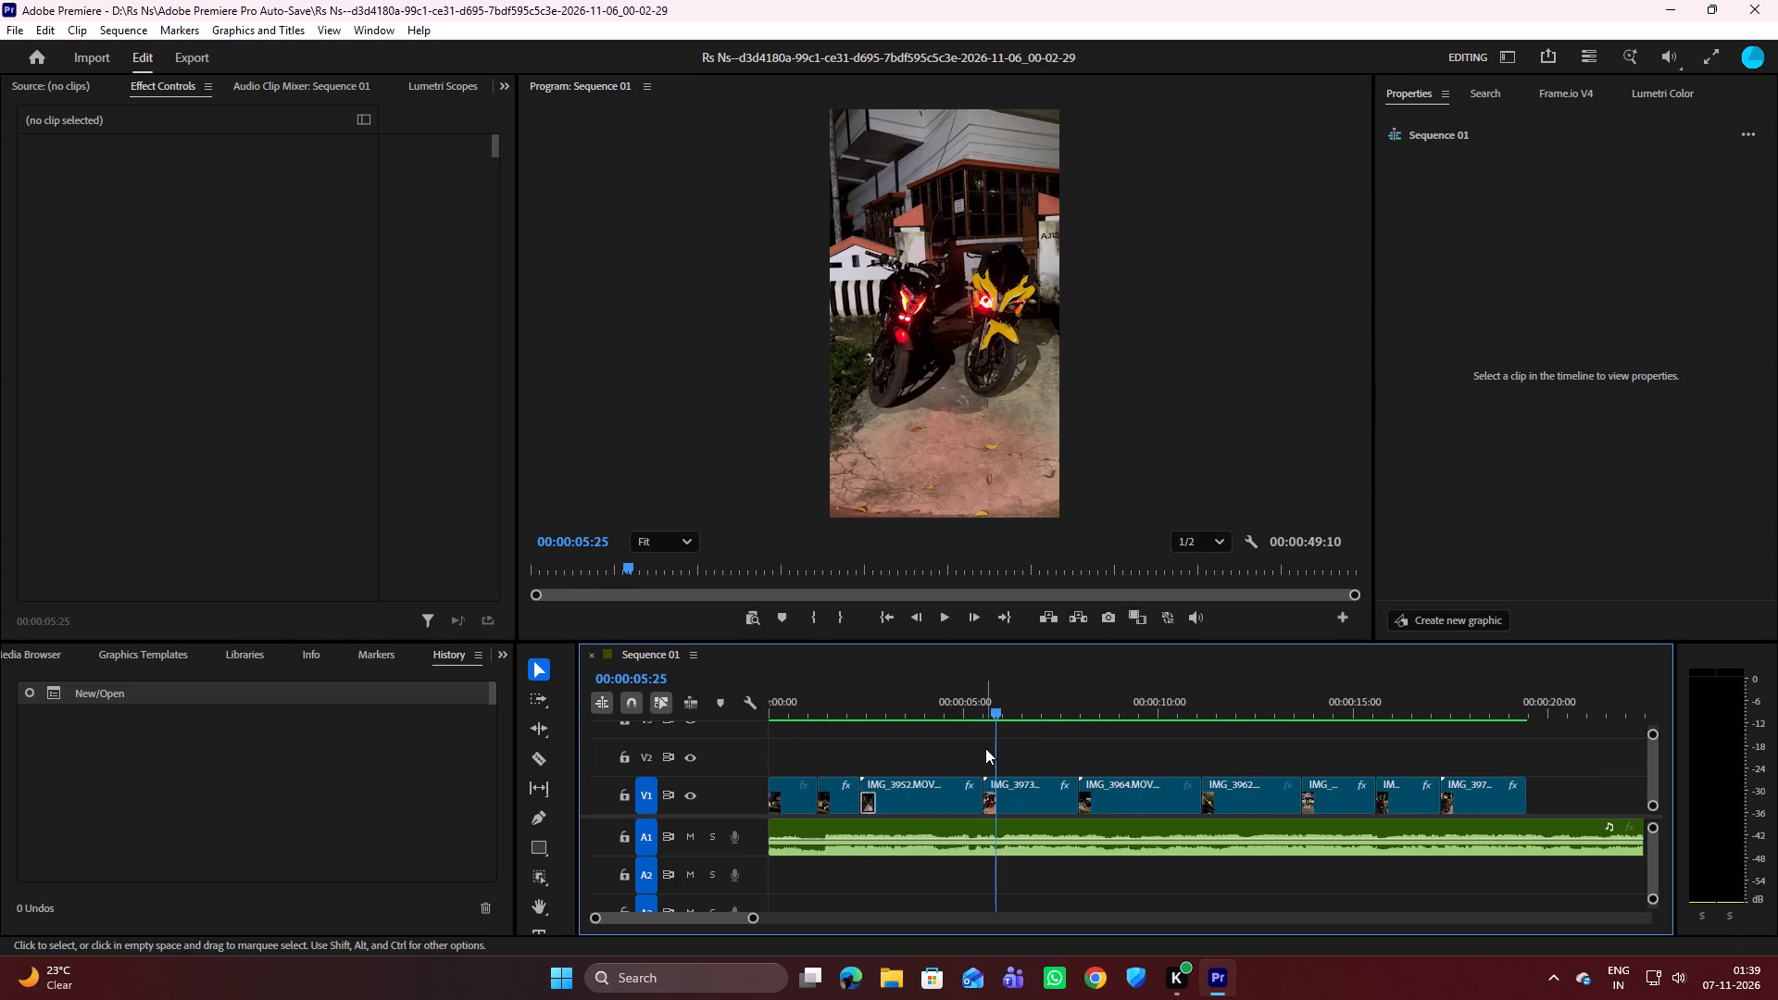
Examine the cut between the IMG_3952 and IMG_3973 clips frame by frame.
key("space")
key("space")
left_click_drag(1025, 719, 993, 706)
left_click_drag(1027, 708, 983, 702)
left_click_drag(755, 915, 740, 913)
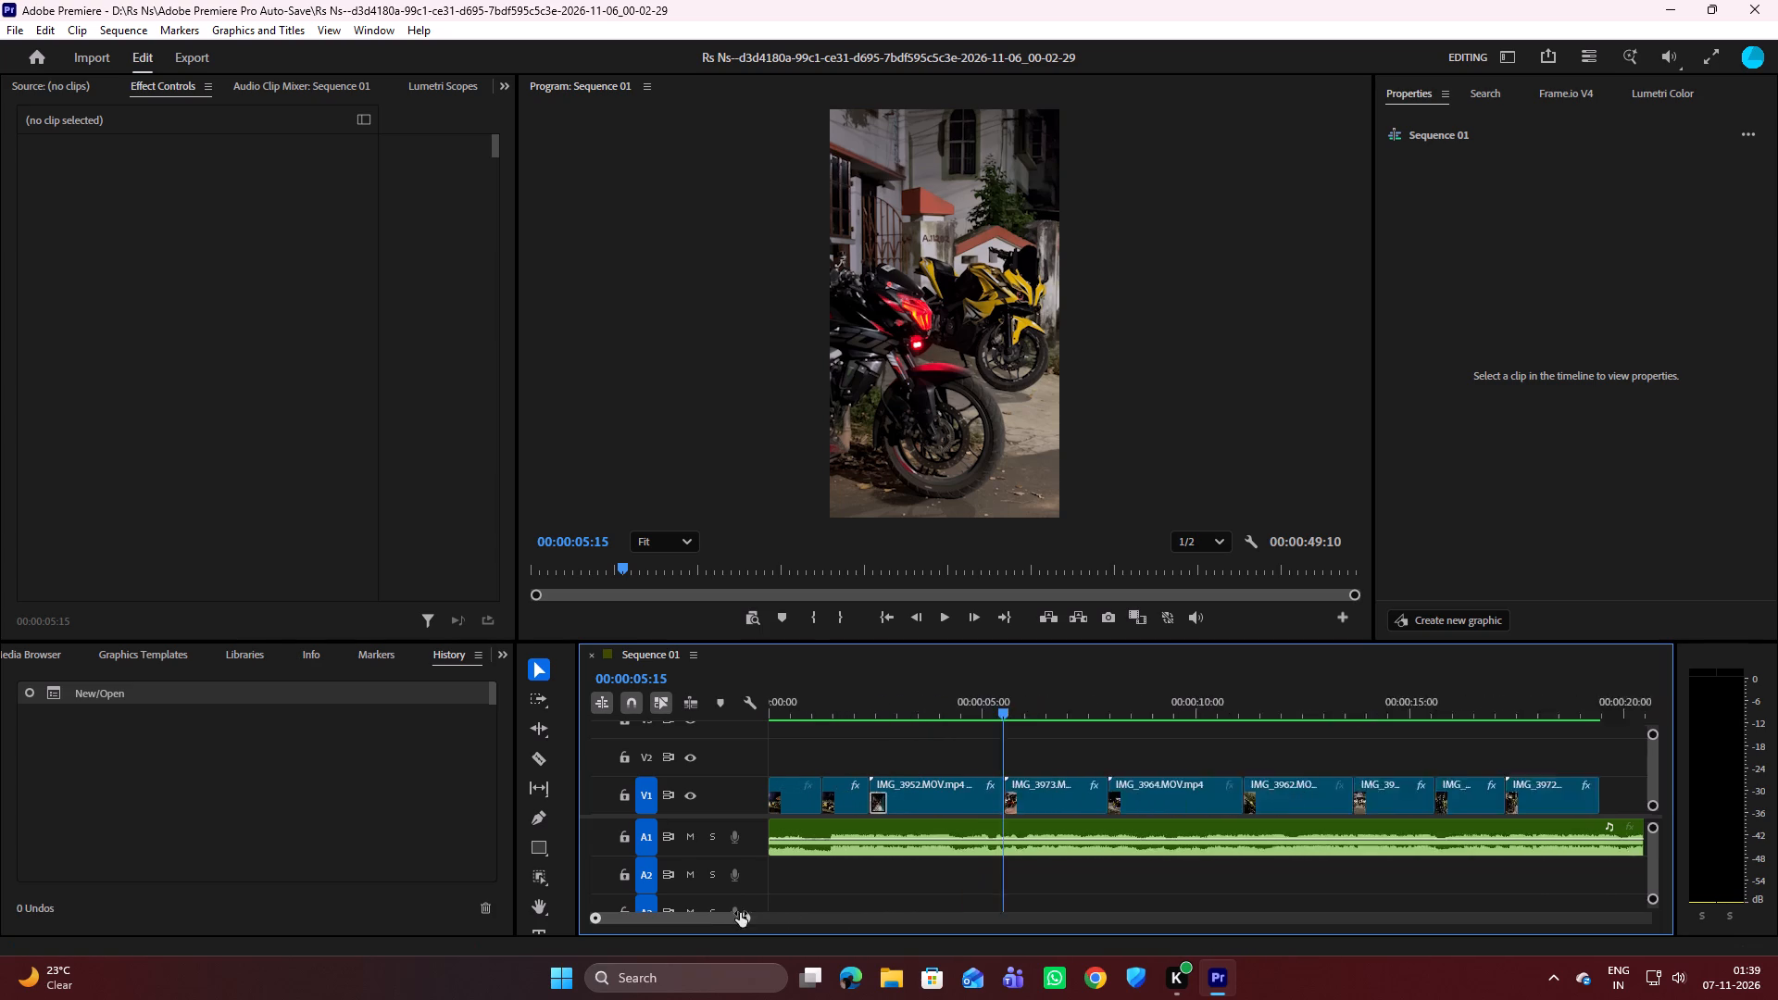
left_click_drag(740, 913, 696, 916)
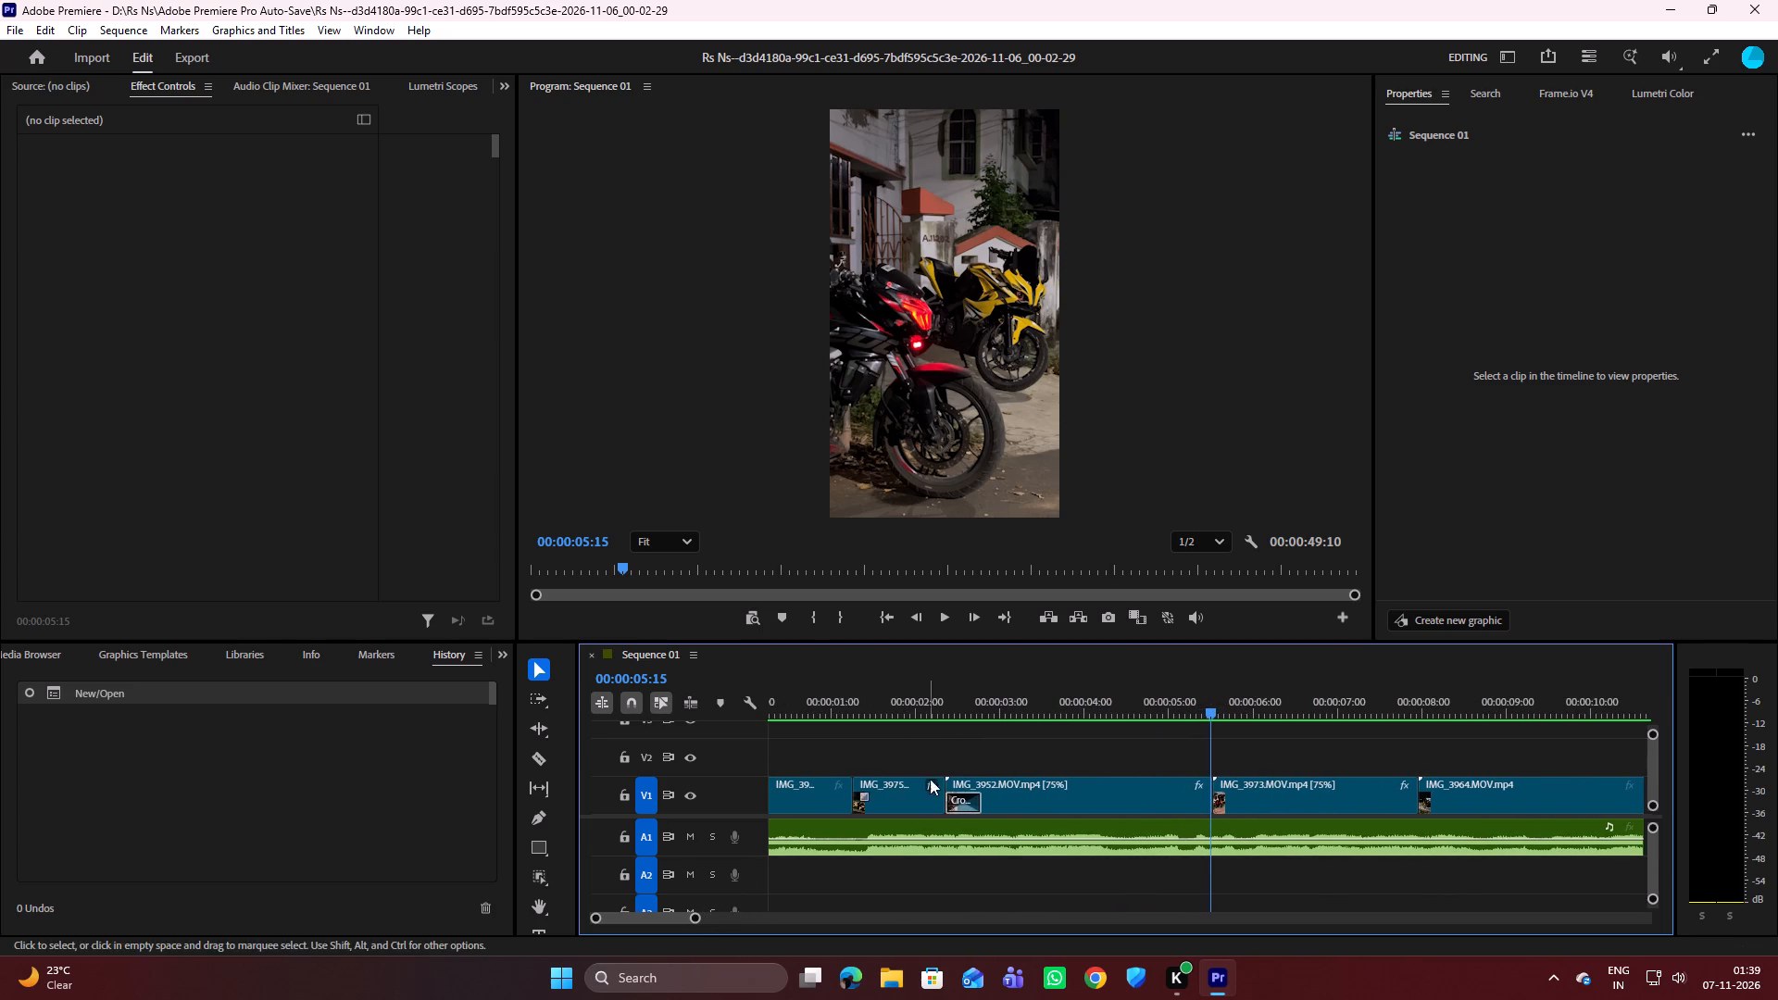
key("Right")
key("Right")
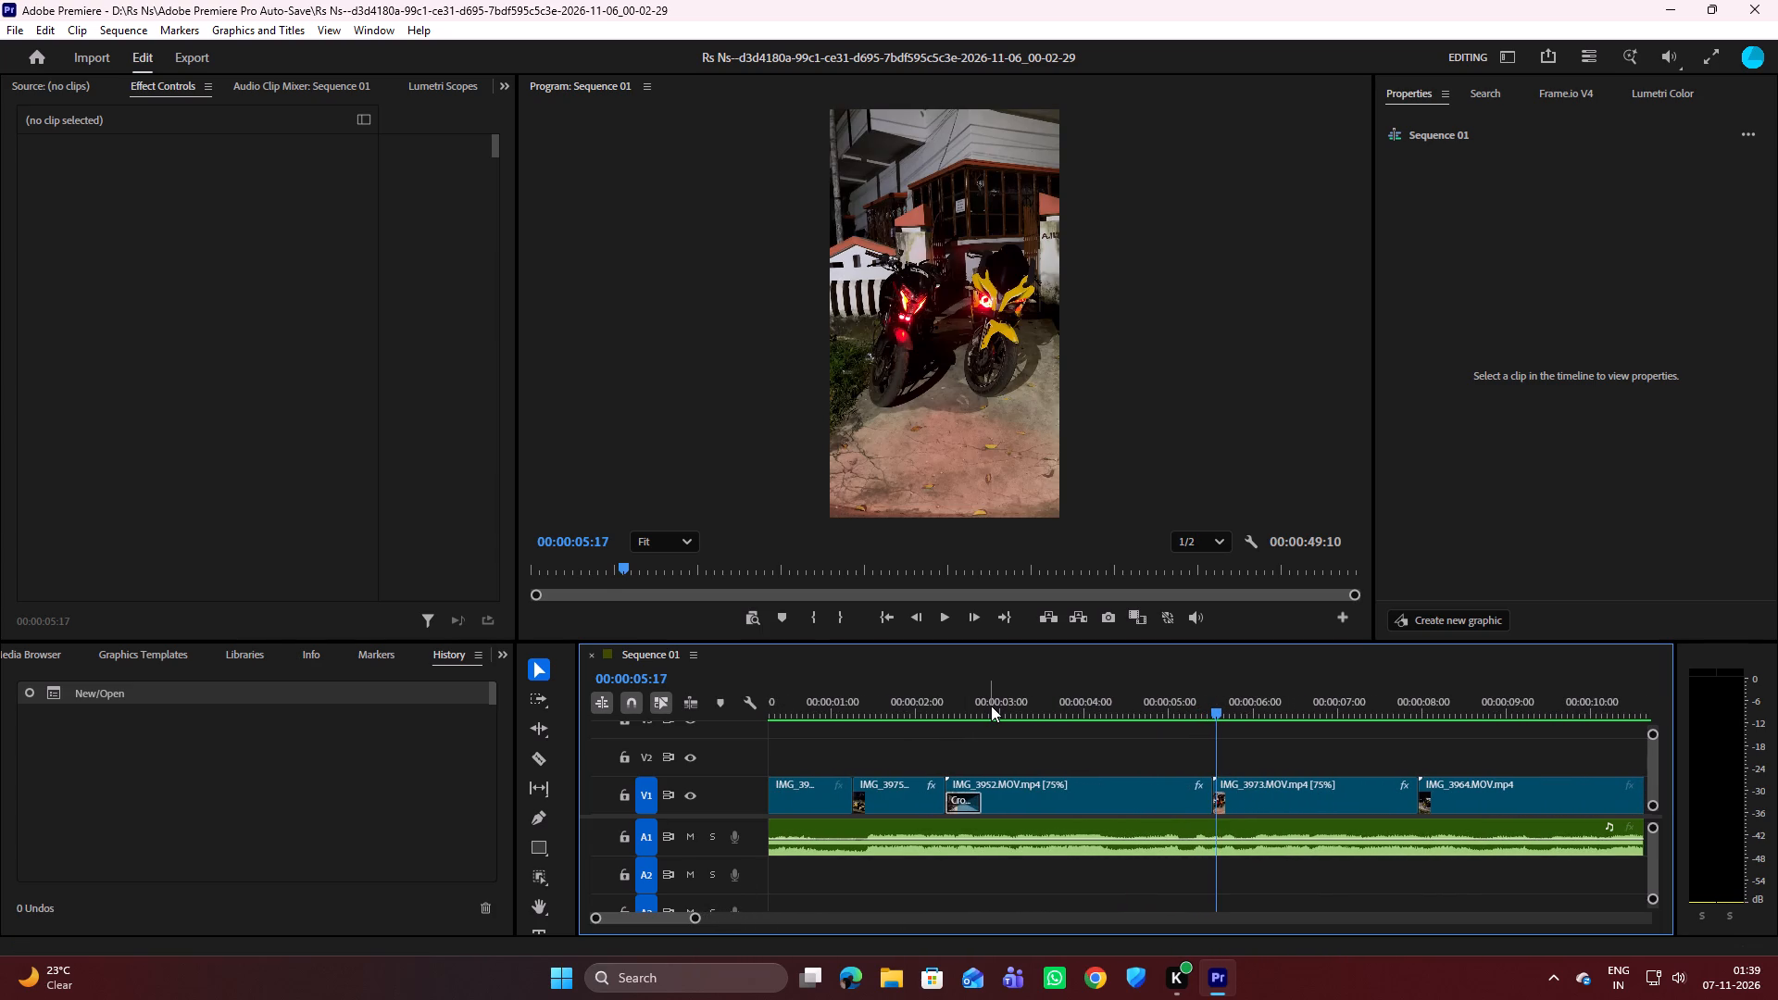
key("Left")
key("Left")
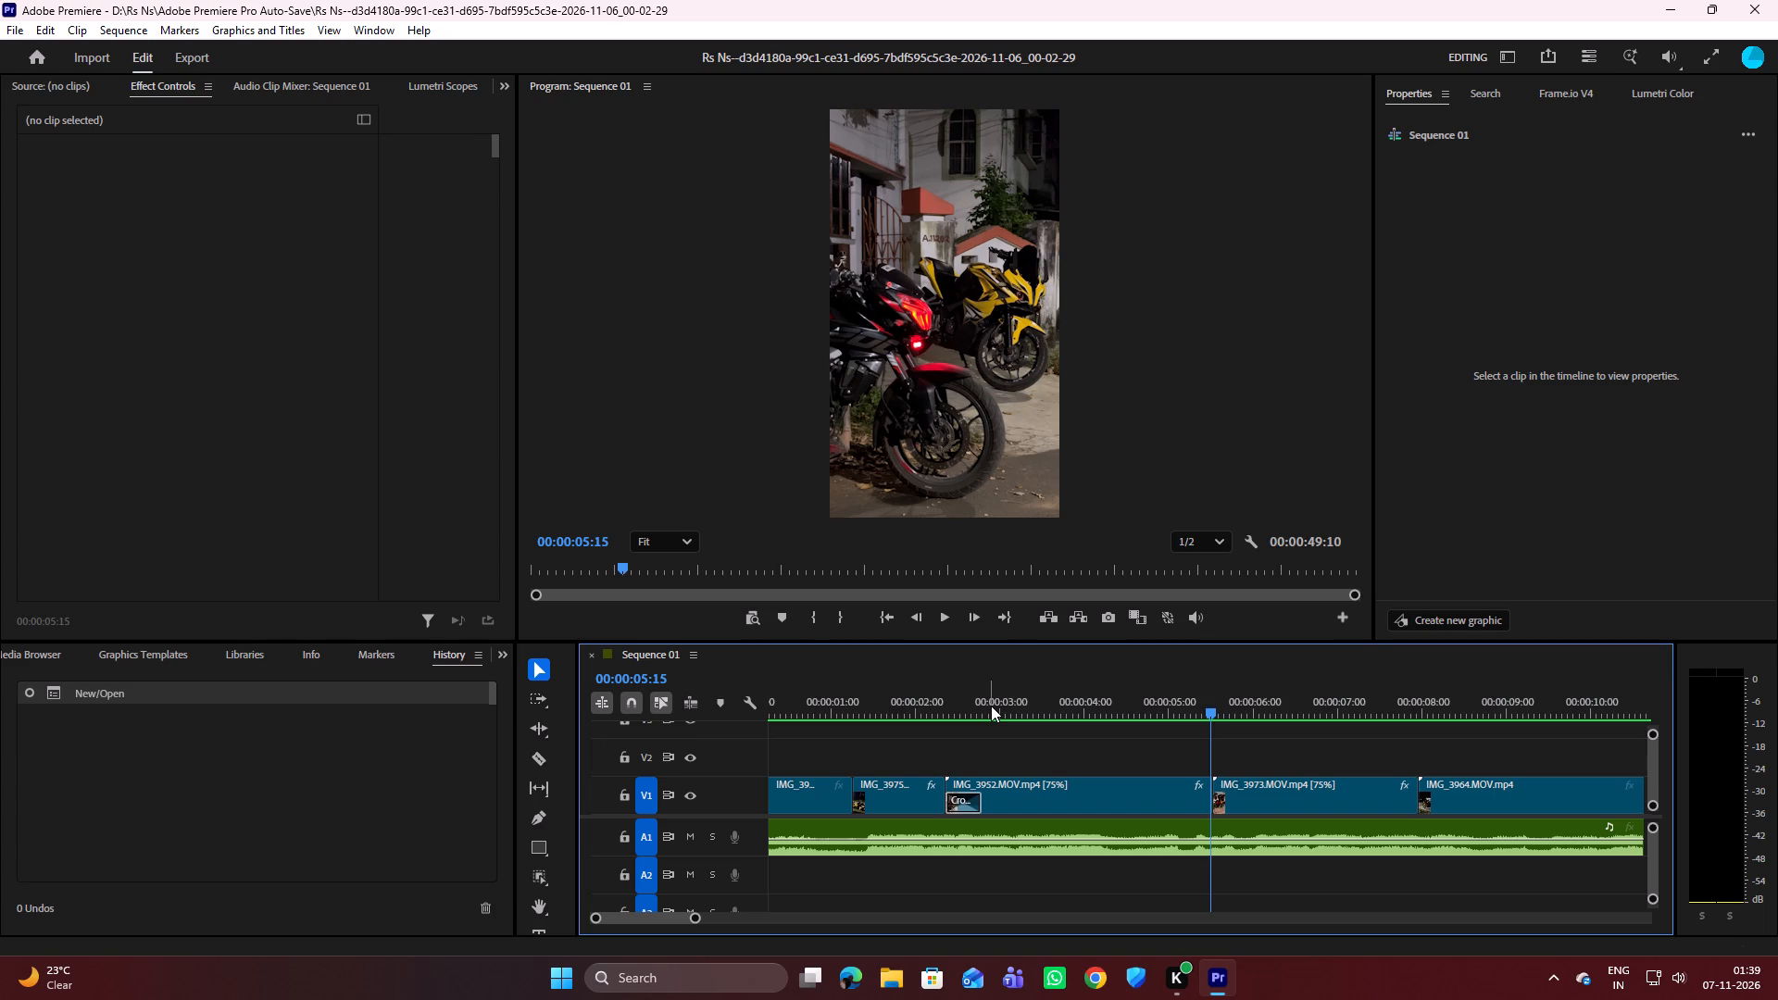
key("shift+Right")
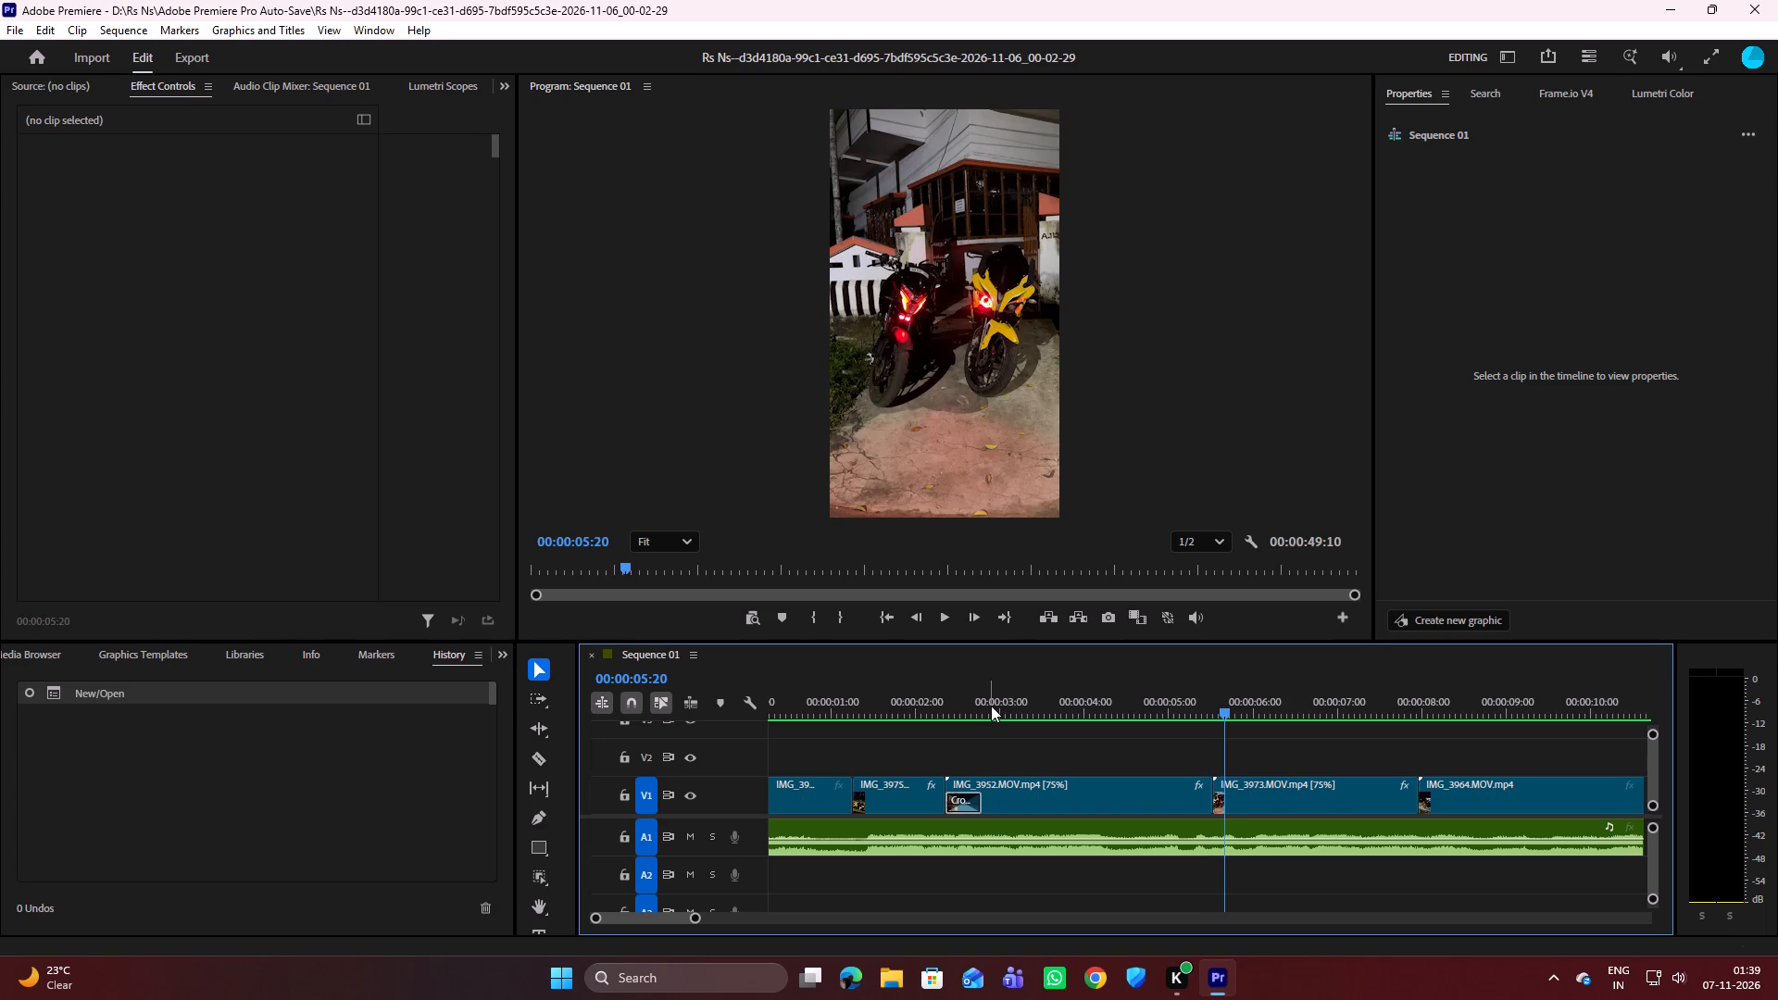
key("Left")
key("Left")
key("Left")
key("Left")
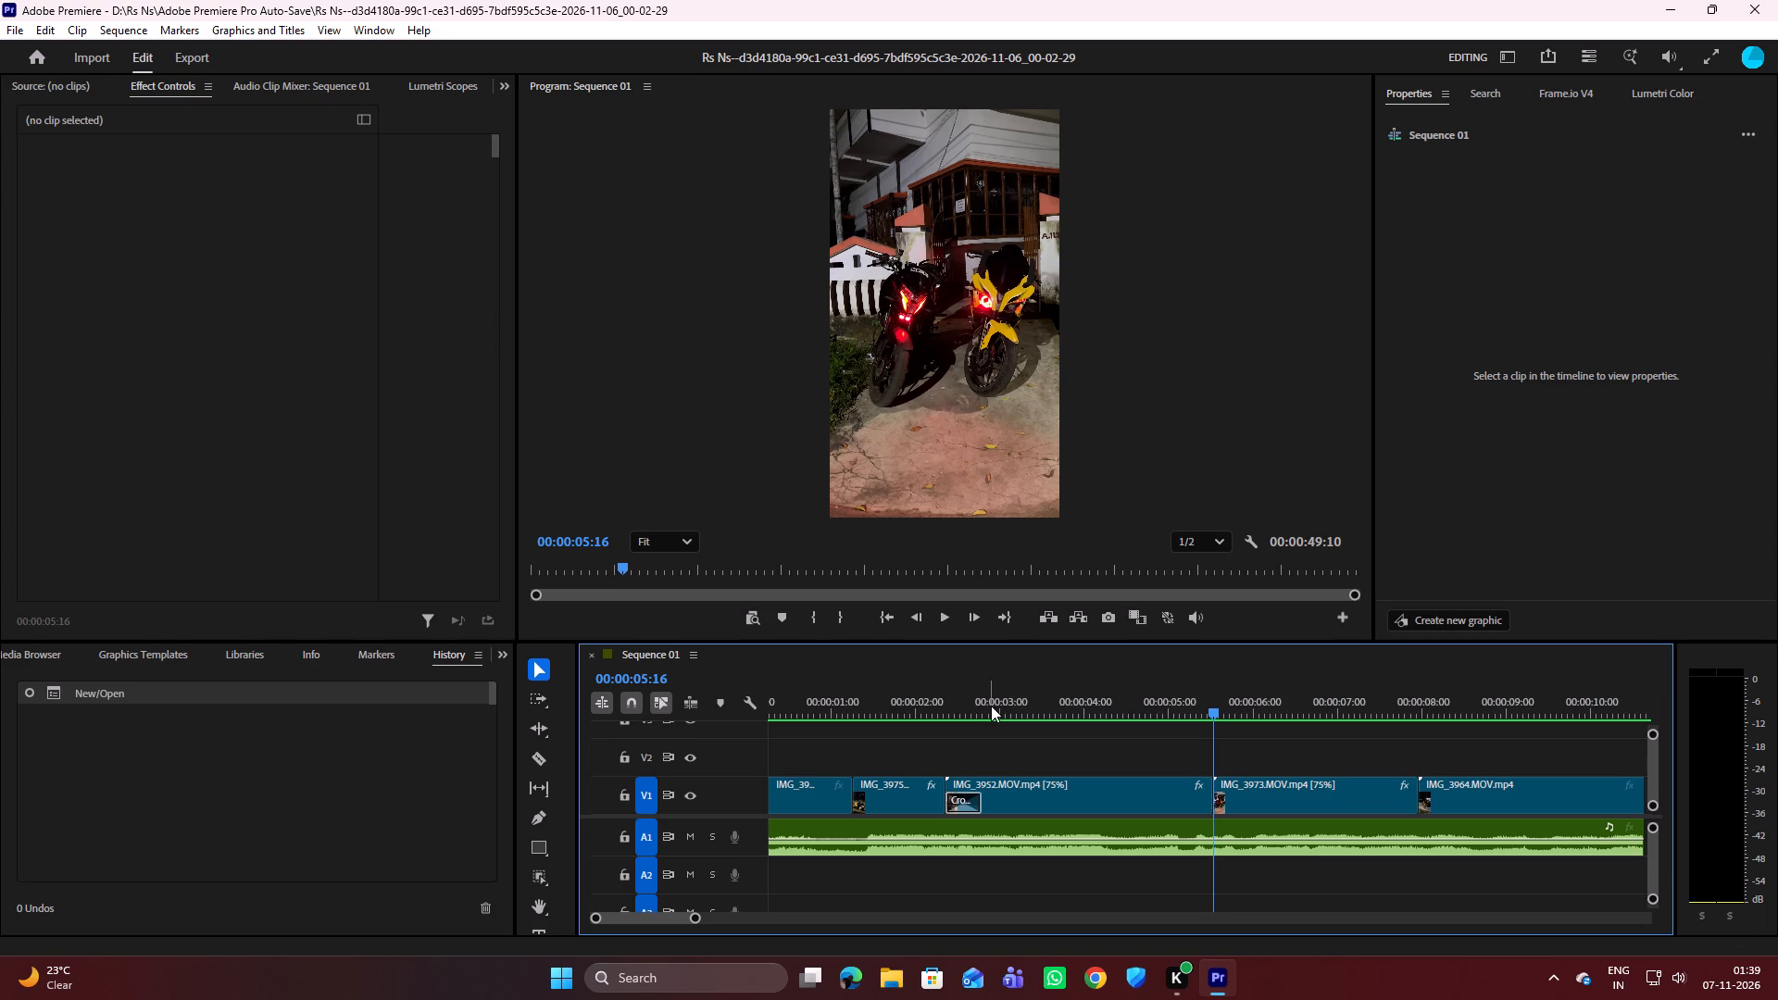
key("Left")
key("Right")
key("Left")
key("Right")
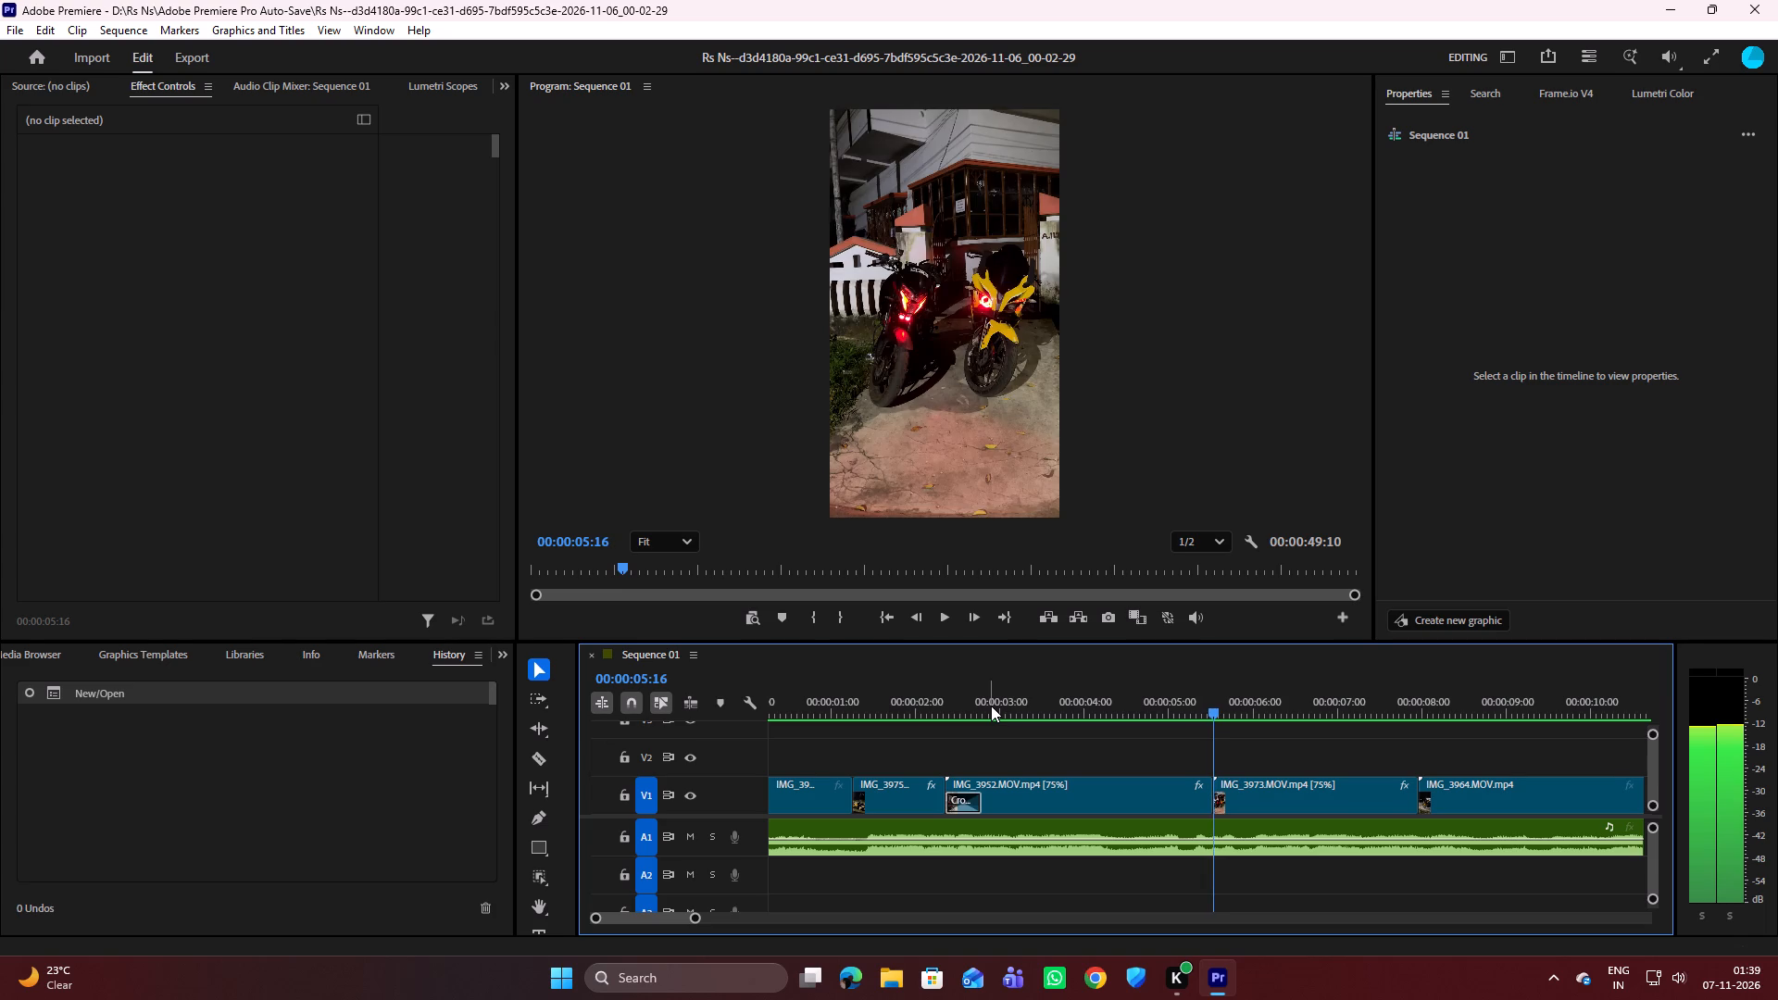
Park the playhead at 00:00:05:26 and duplicate the IMG_3973 clip from V1 onto V2, directly above the original.
key("Right")
key("Right")
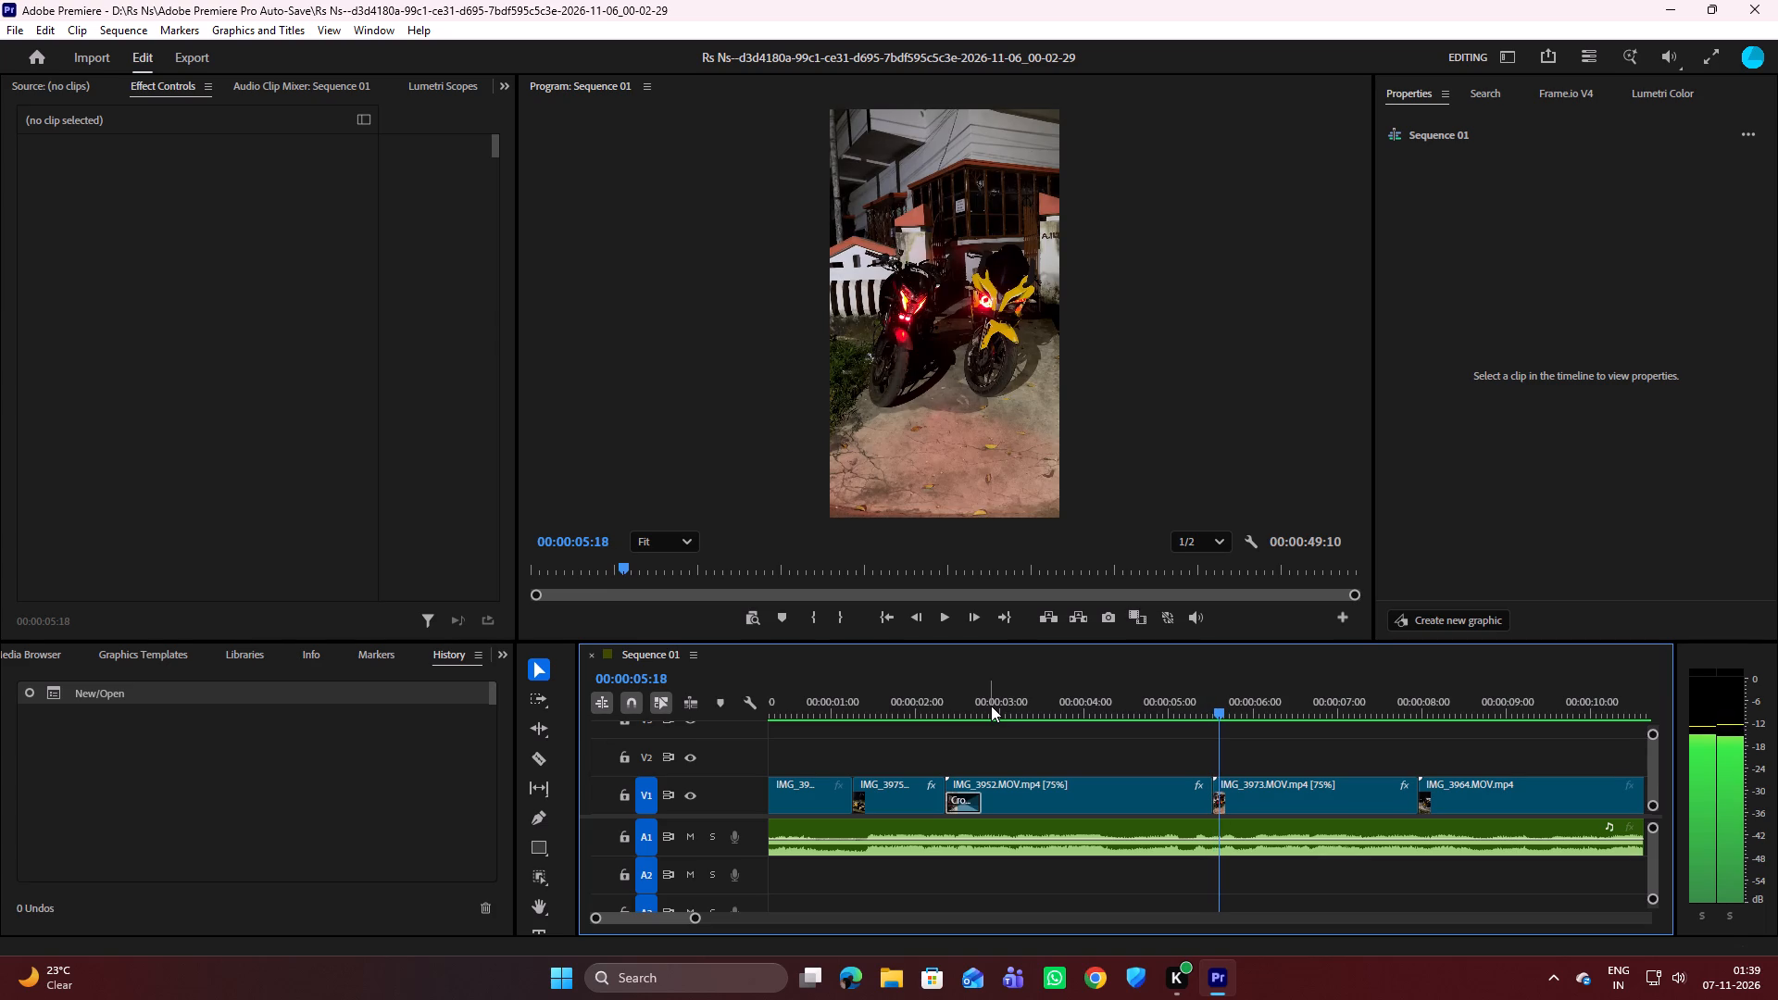
key("Right")
key("Right")
key("Right")
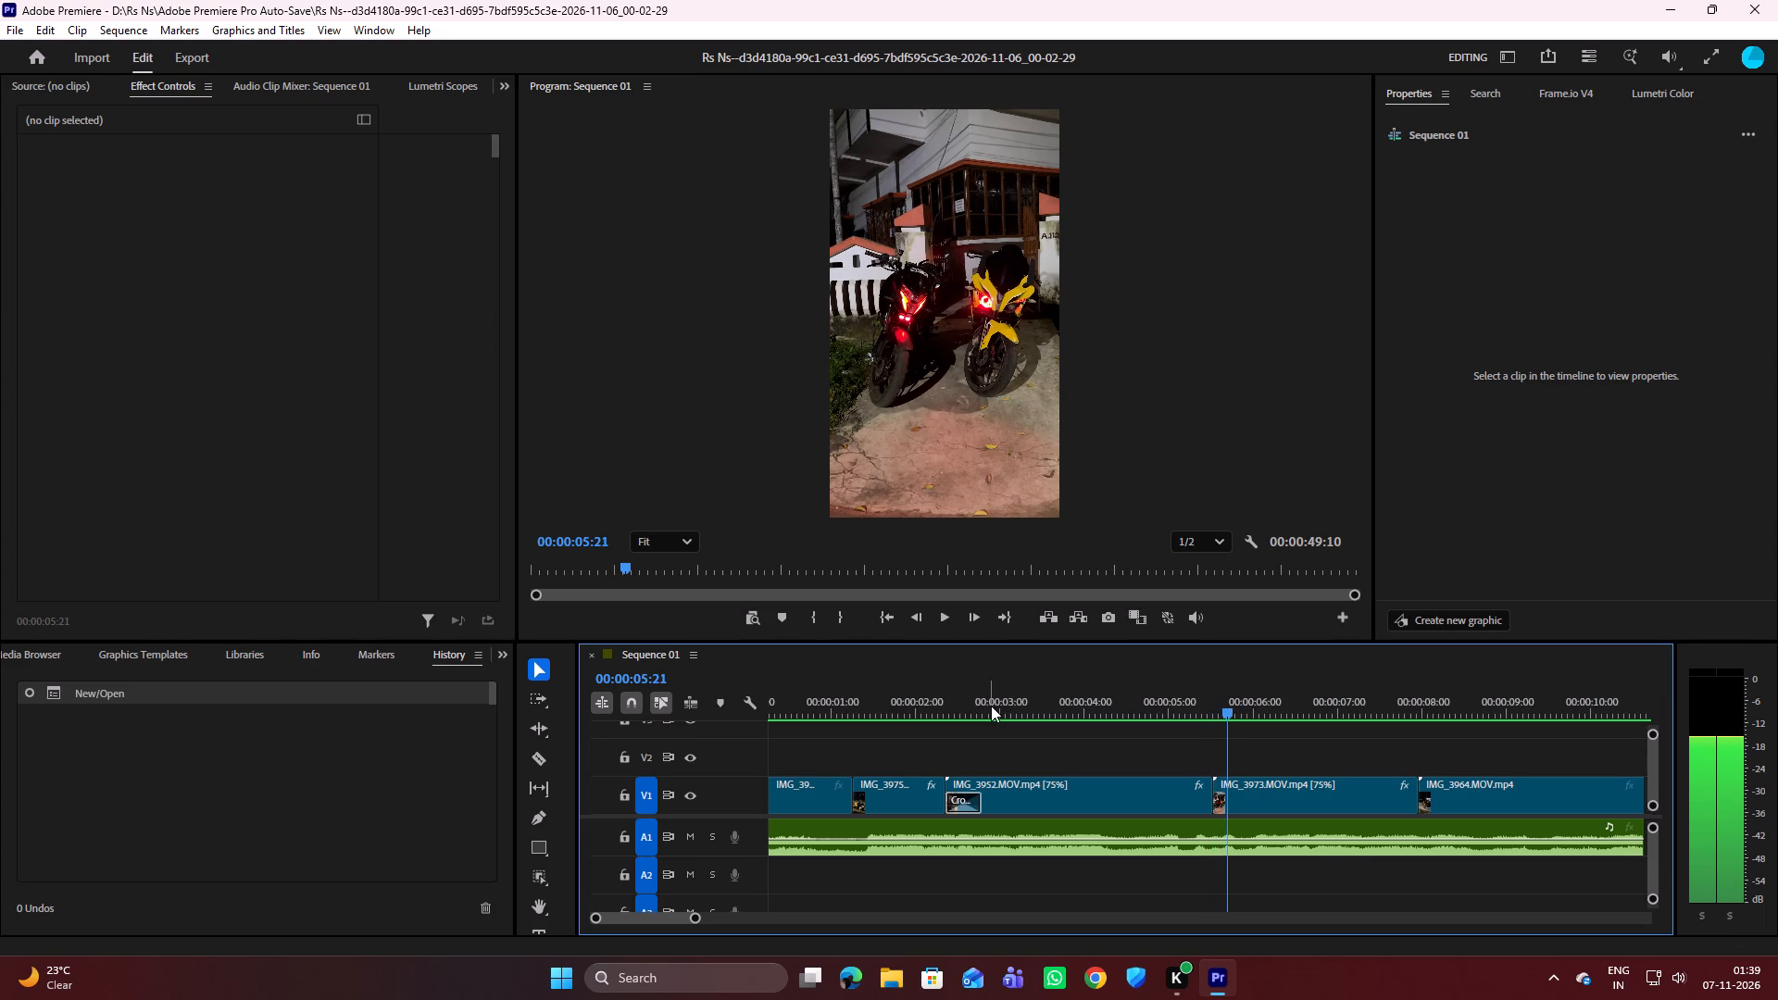
key("Right")
key("Right")
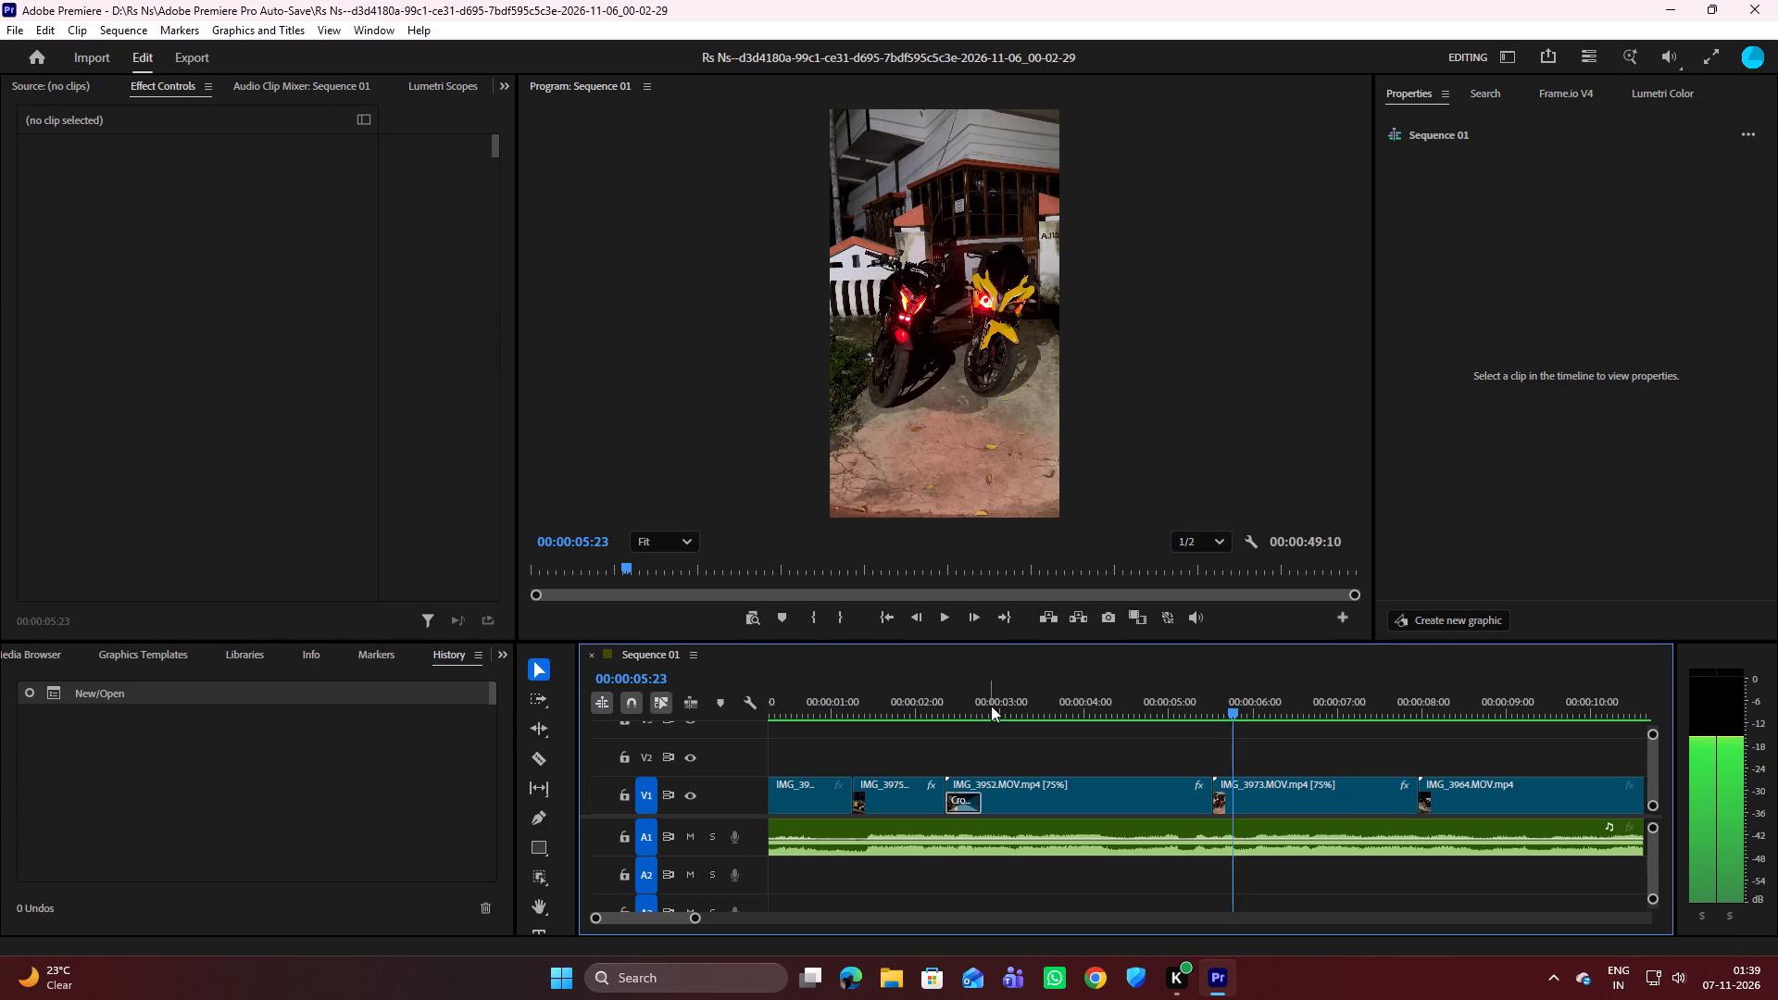
key("Right")
key("Right")
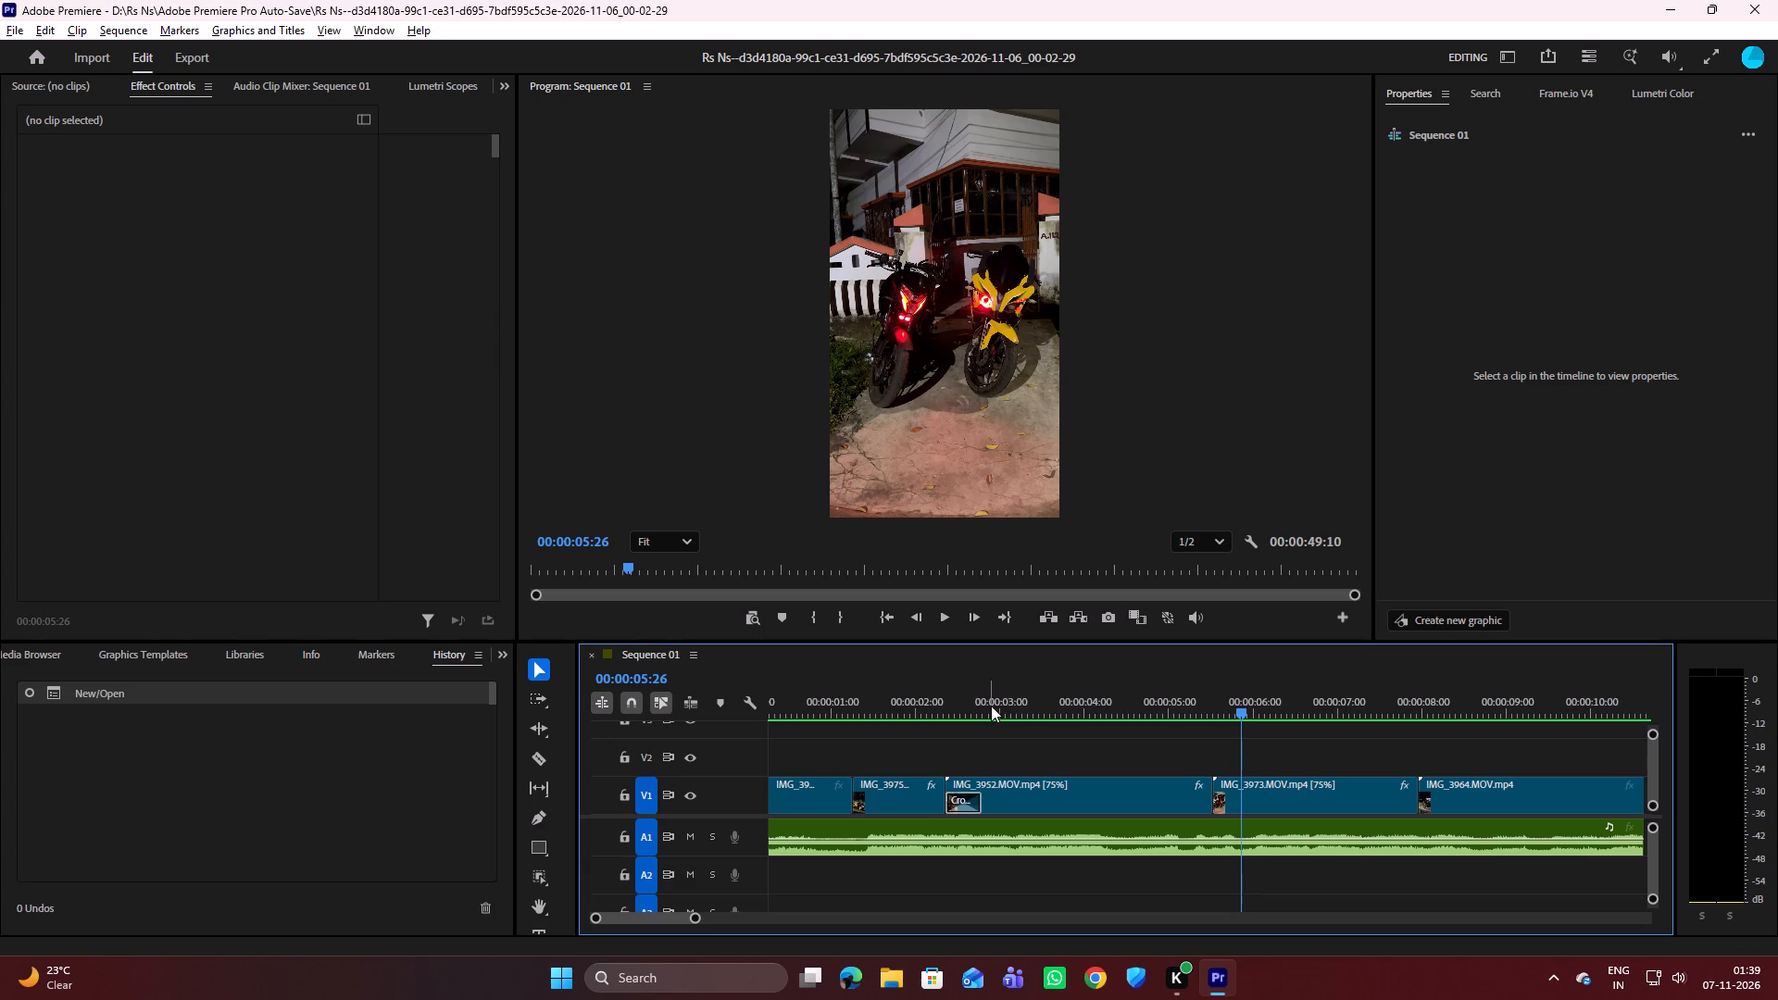
left_click_drag(1254, 798, 1253, 766, "alt")
Split the V2 copy of IMG_3973 at 00:00:05:26 and delete the portion after the cut.
key("c")
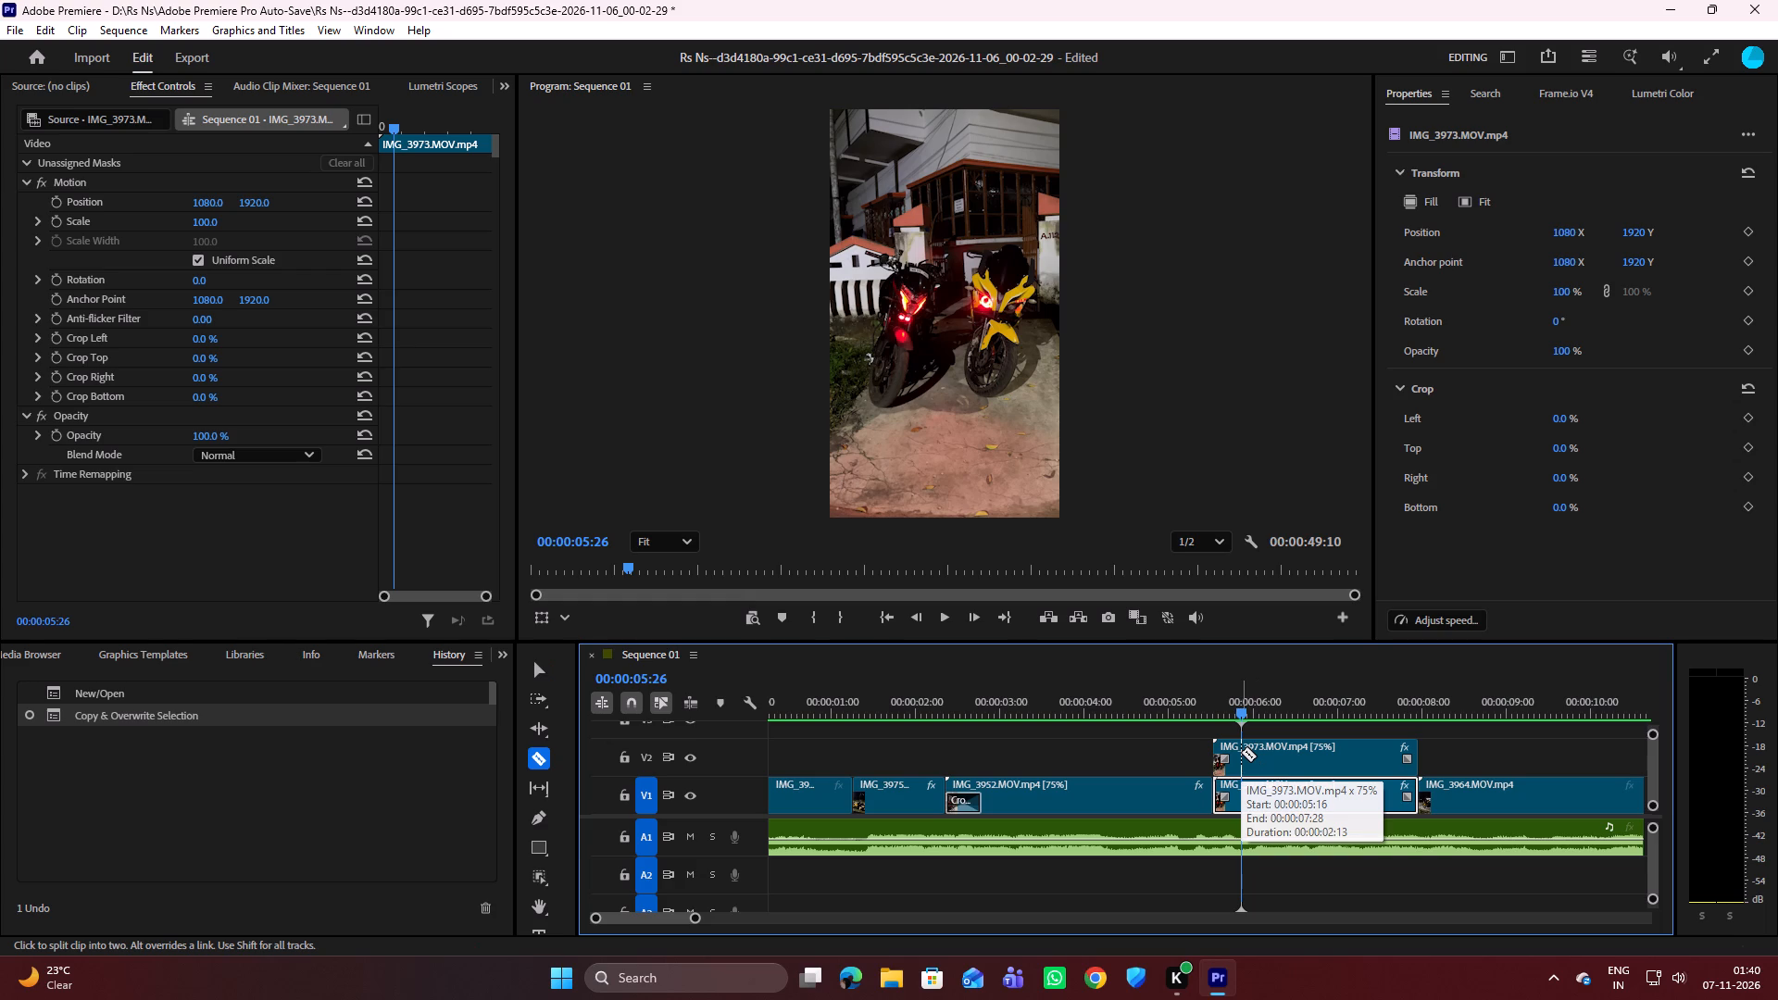
left_click(1241, 752)
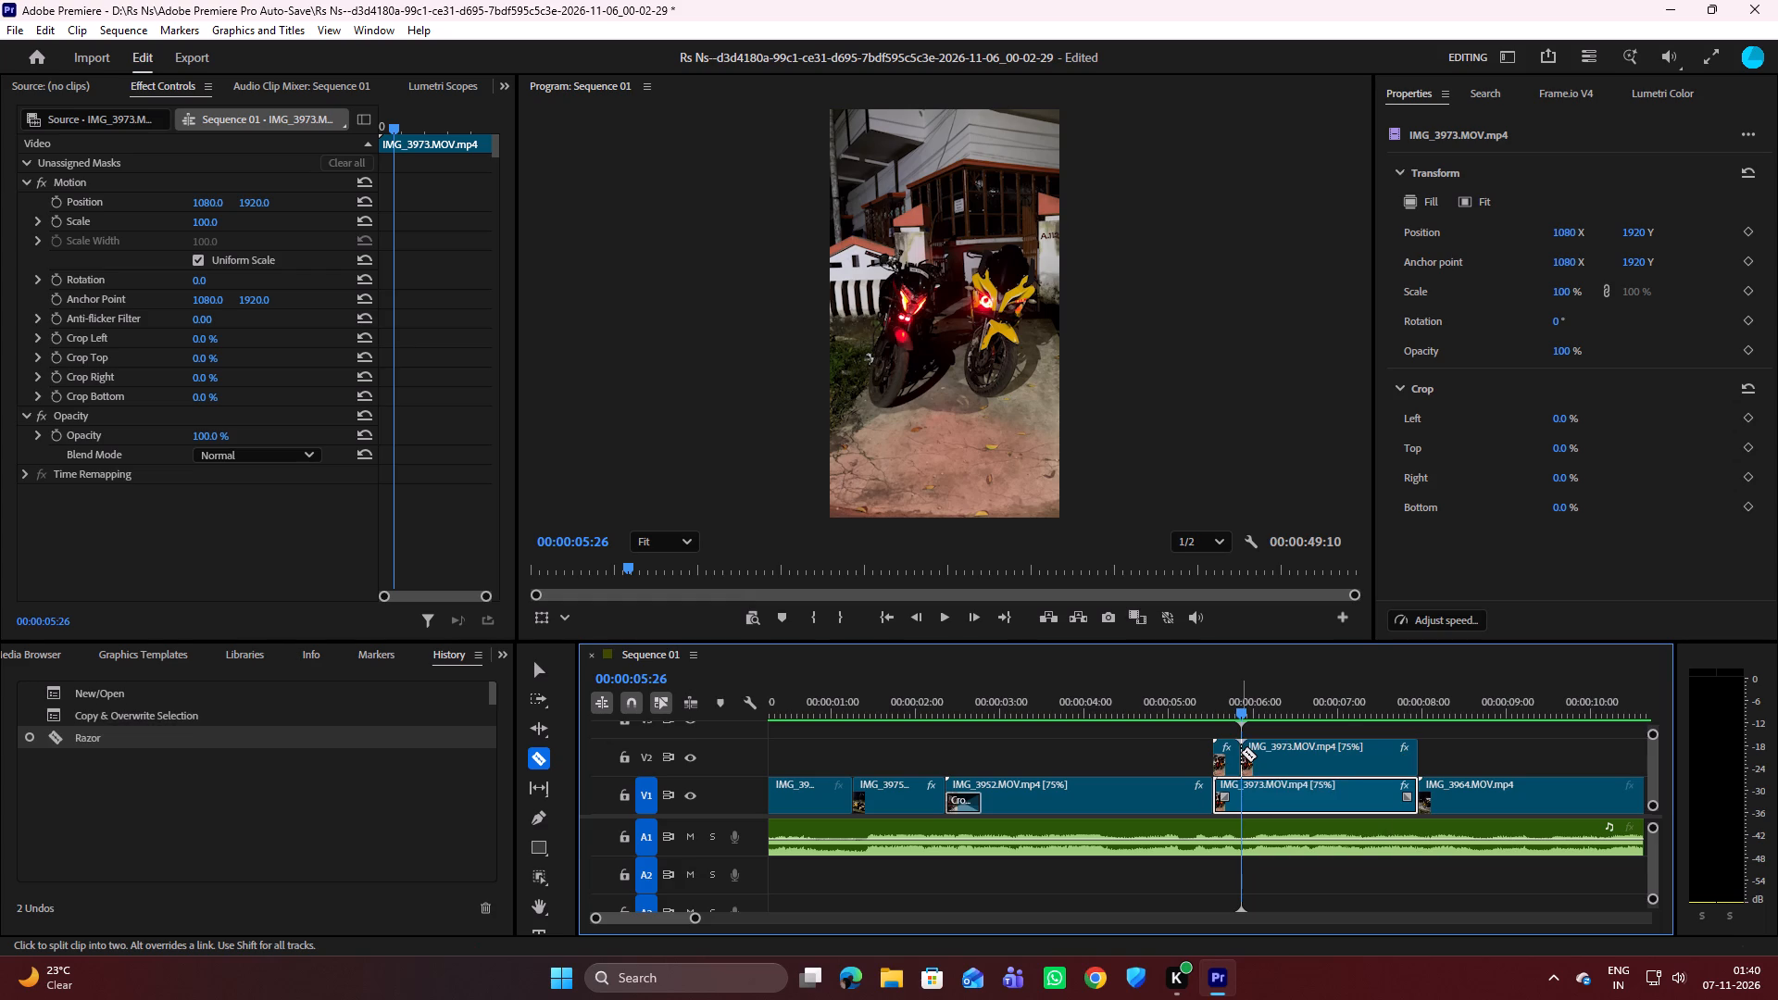
key("v")
left_click(1277, 759)
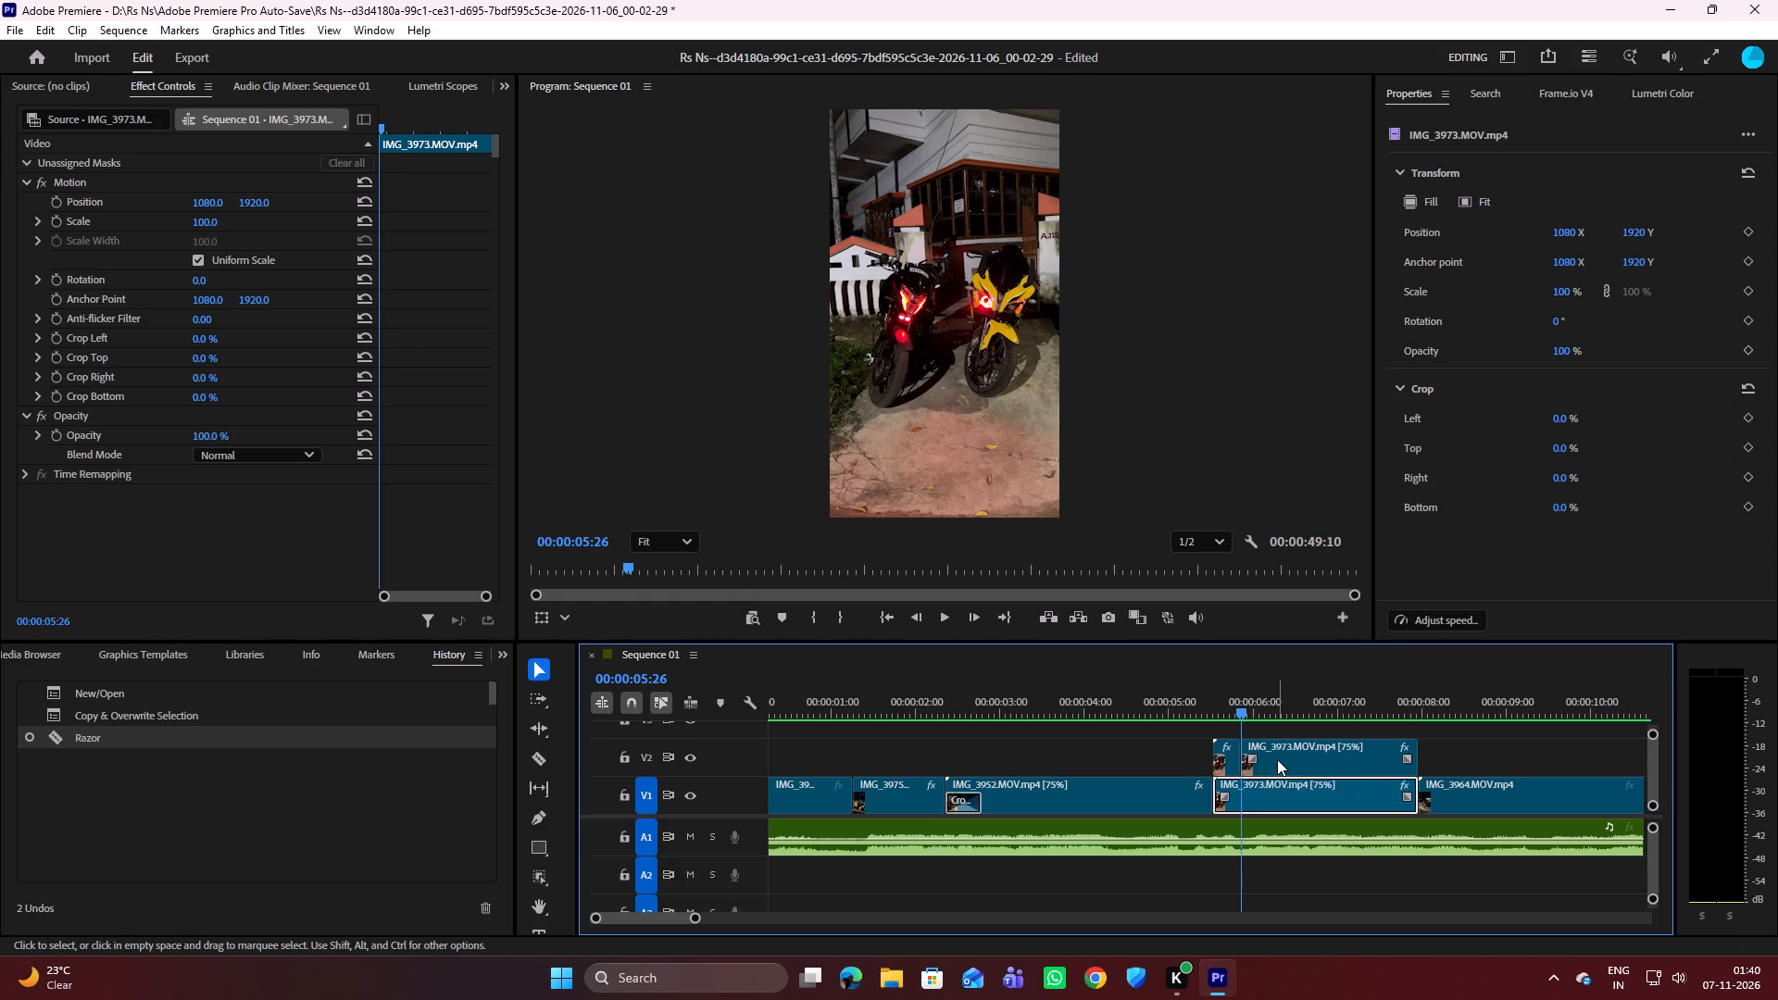
key("Delete")
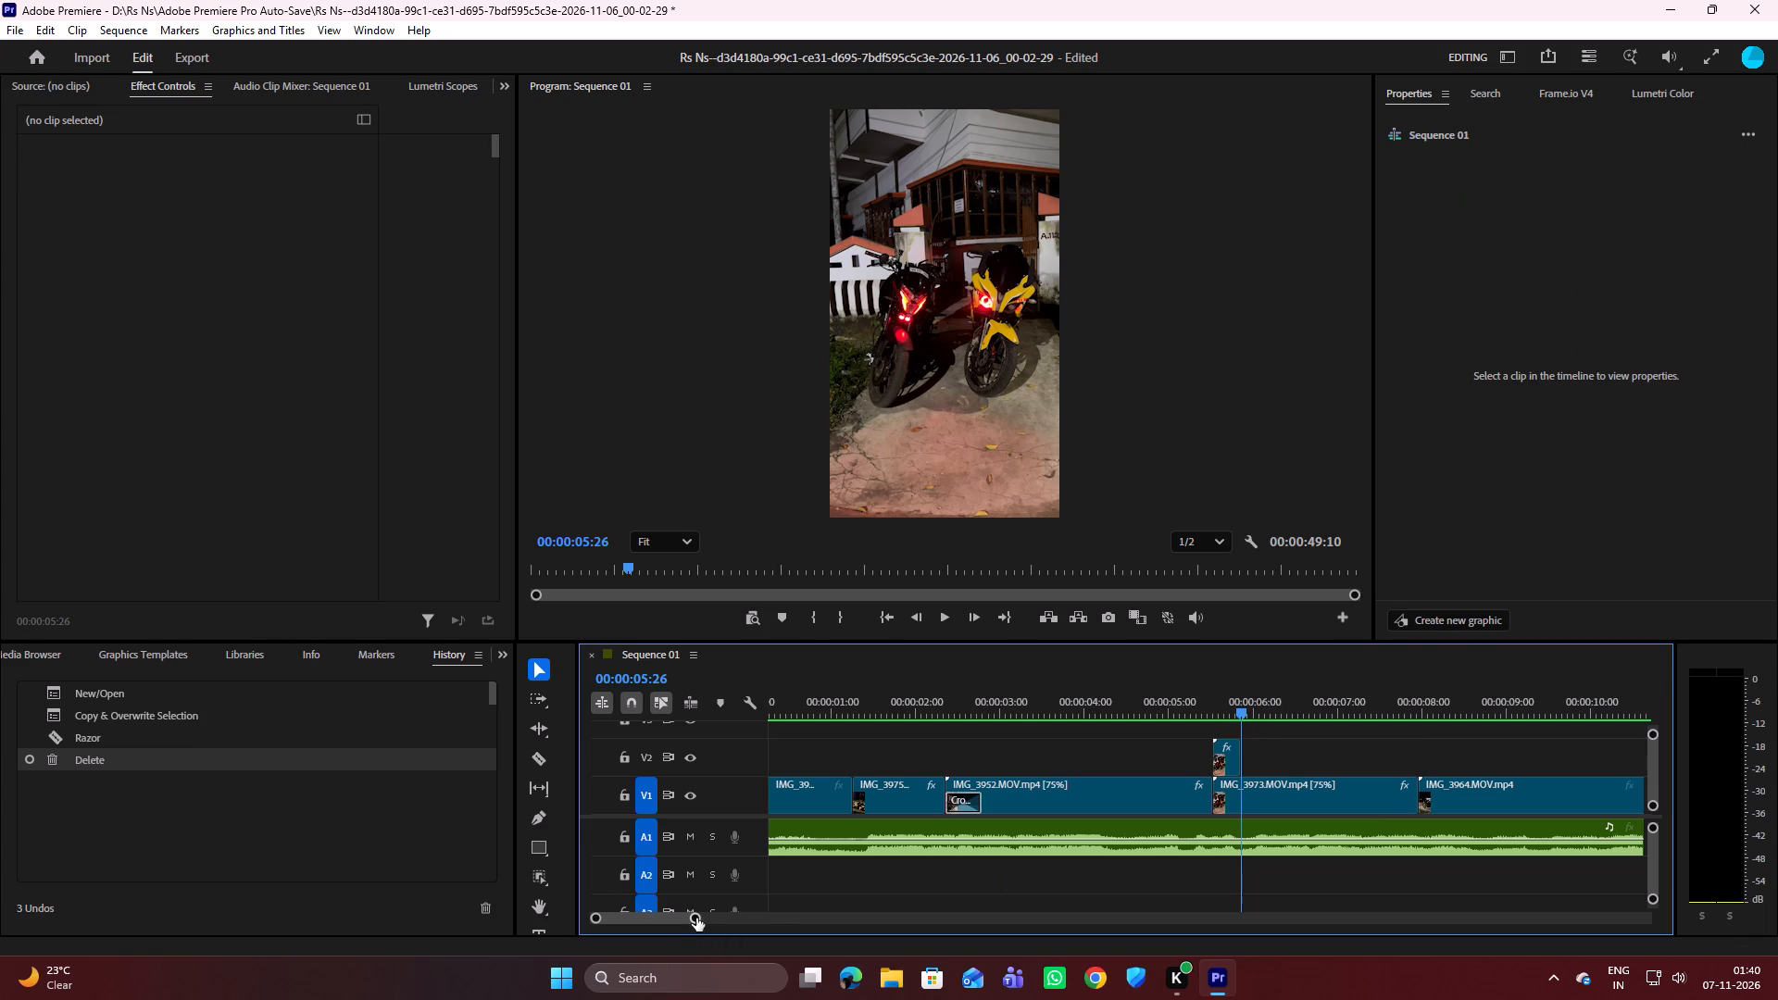
Select the short IMG_3973 segment on V2.
left_click_drag(696, 918, 672, 923)
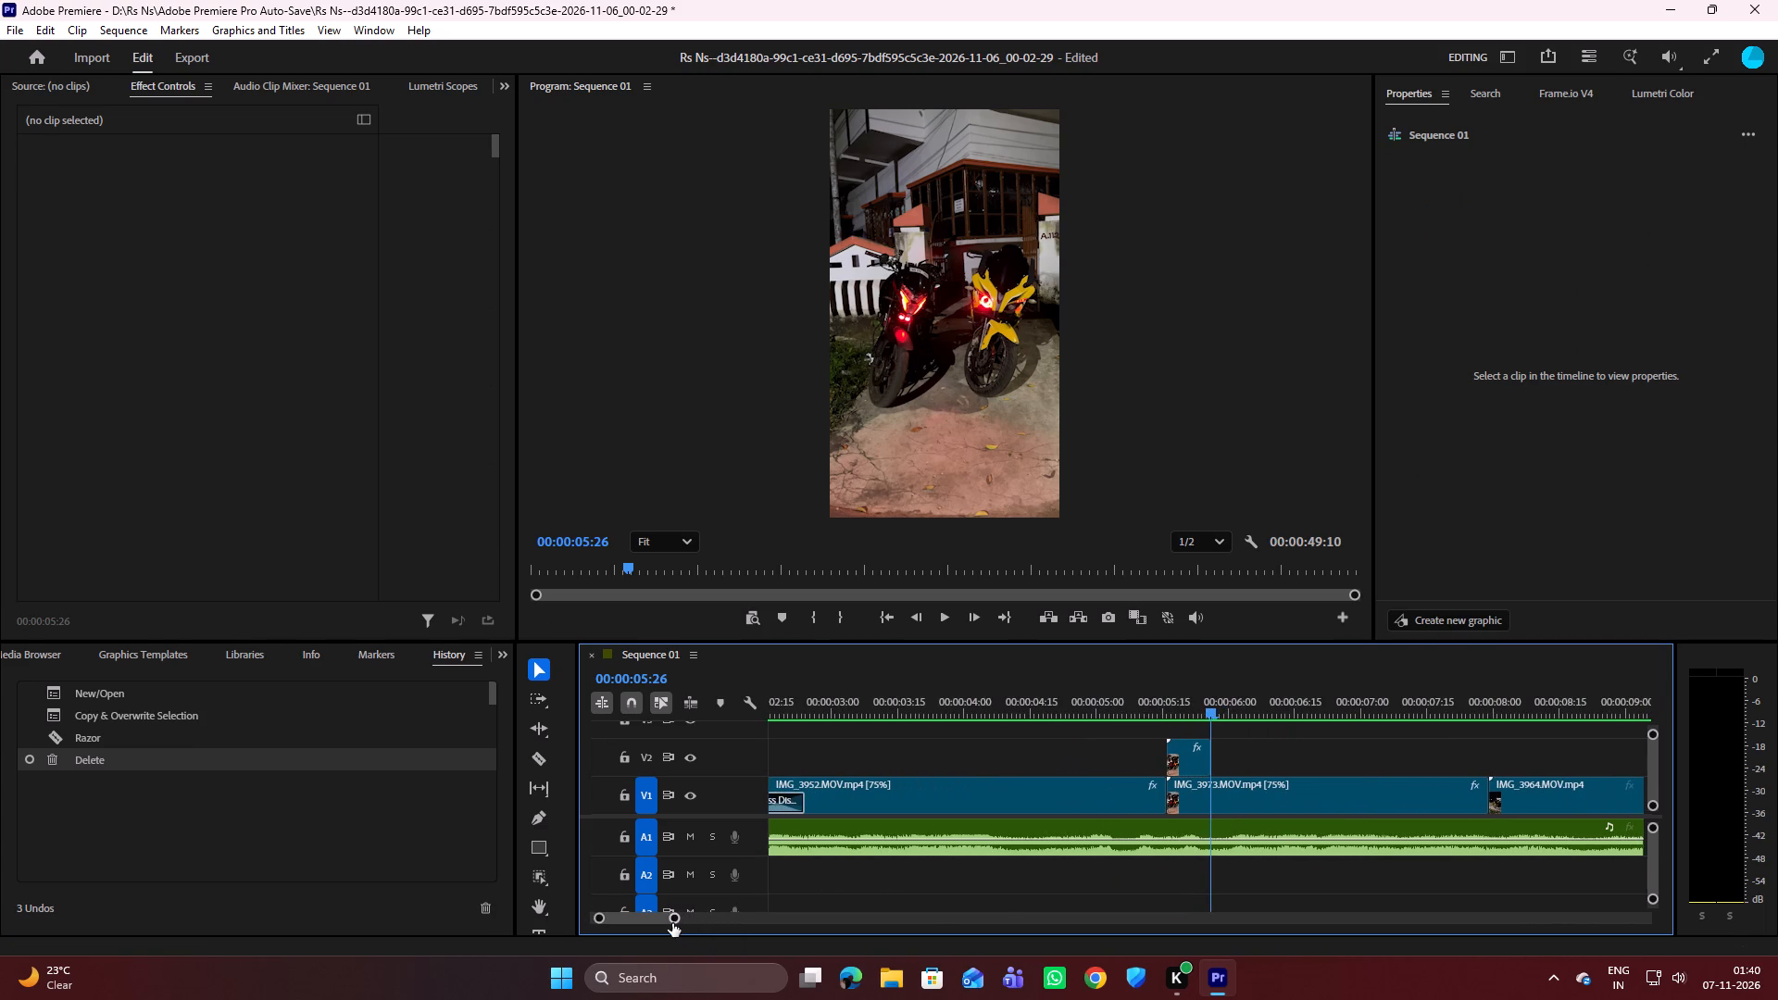
left_click(1186, 753)
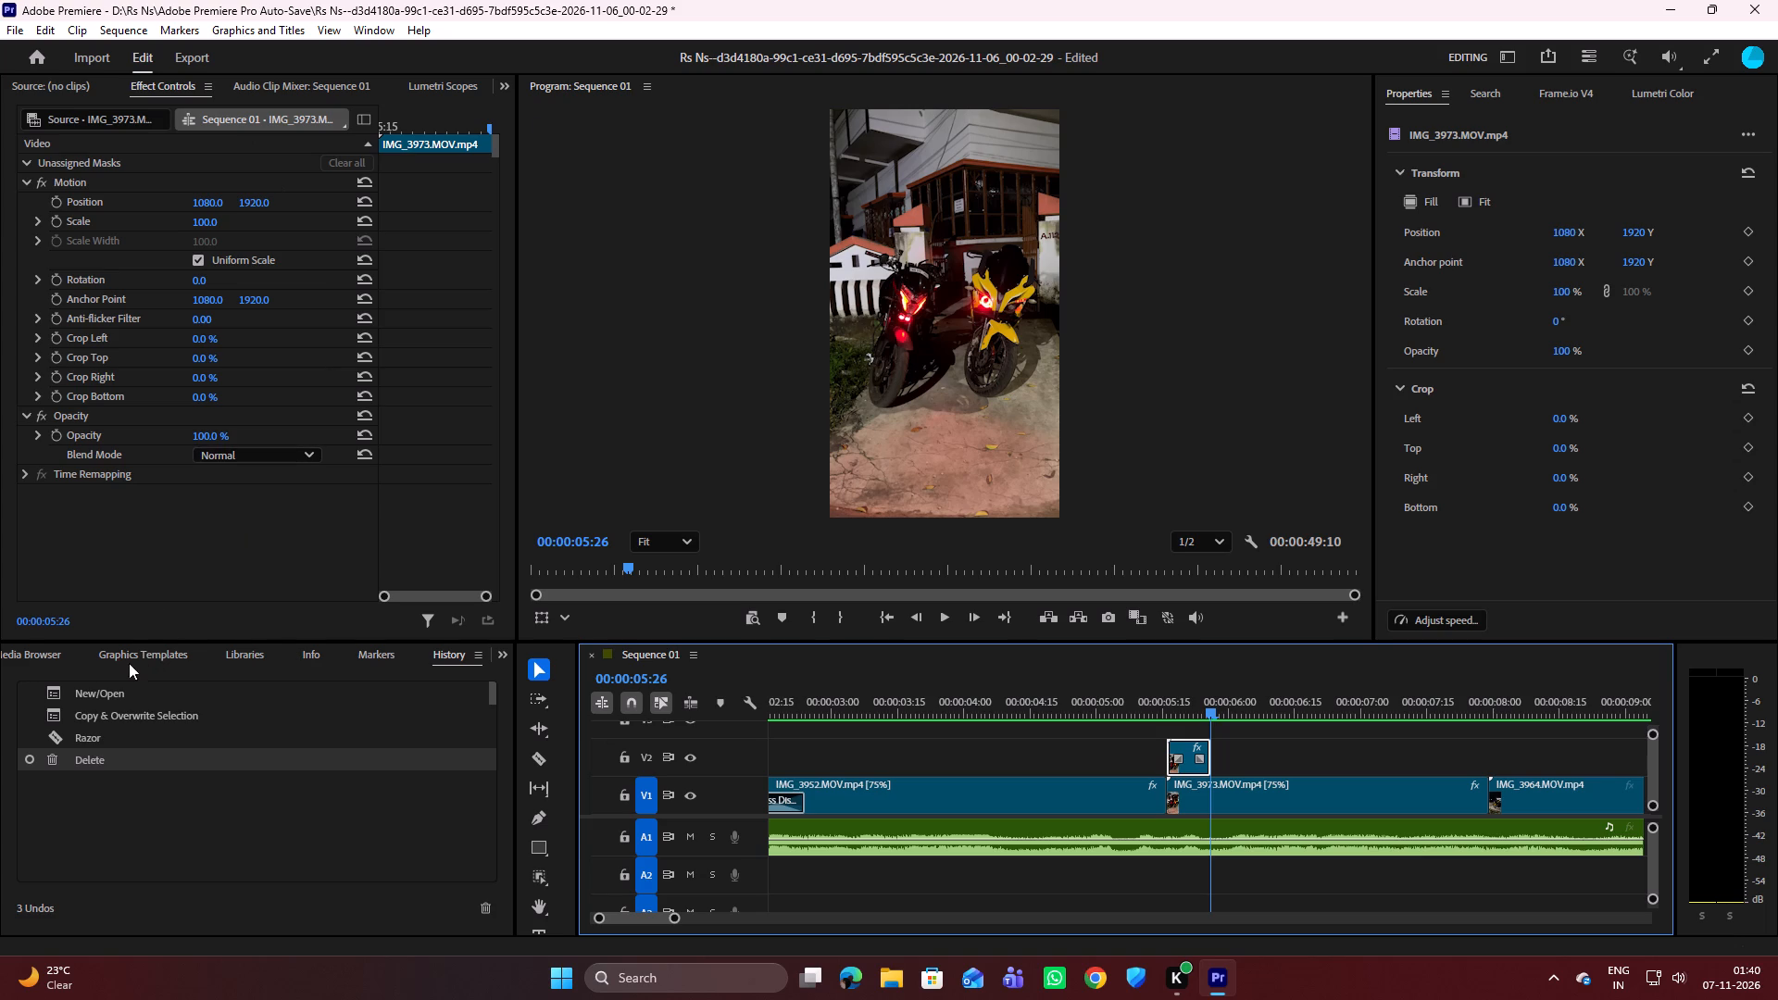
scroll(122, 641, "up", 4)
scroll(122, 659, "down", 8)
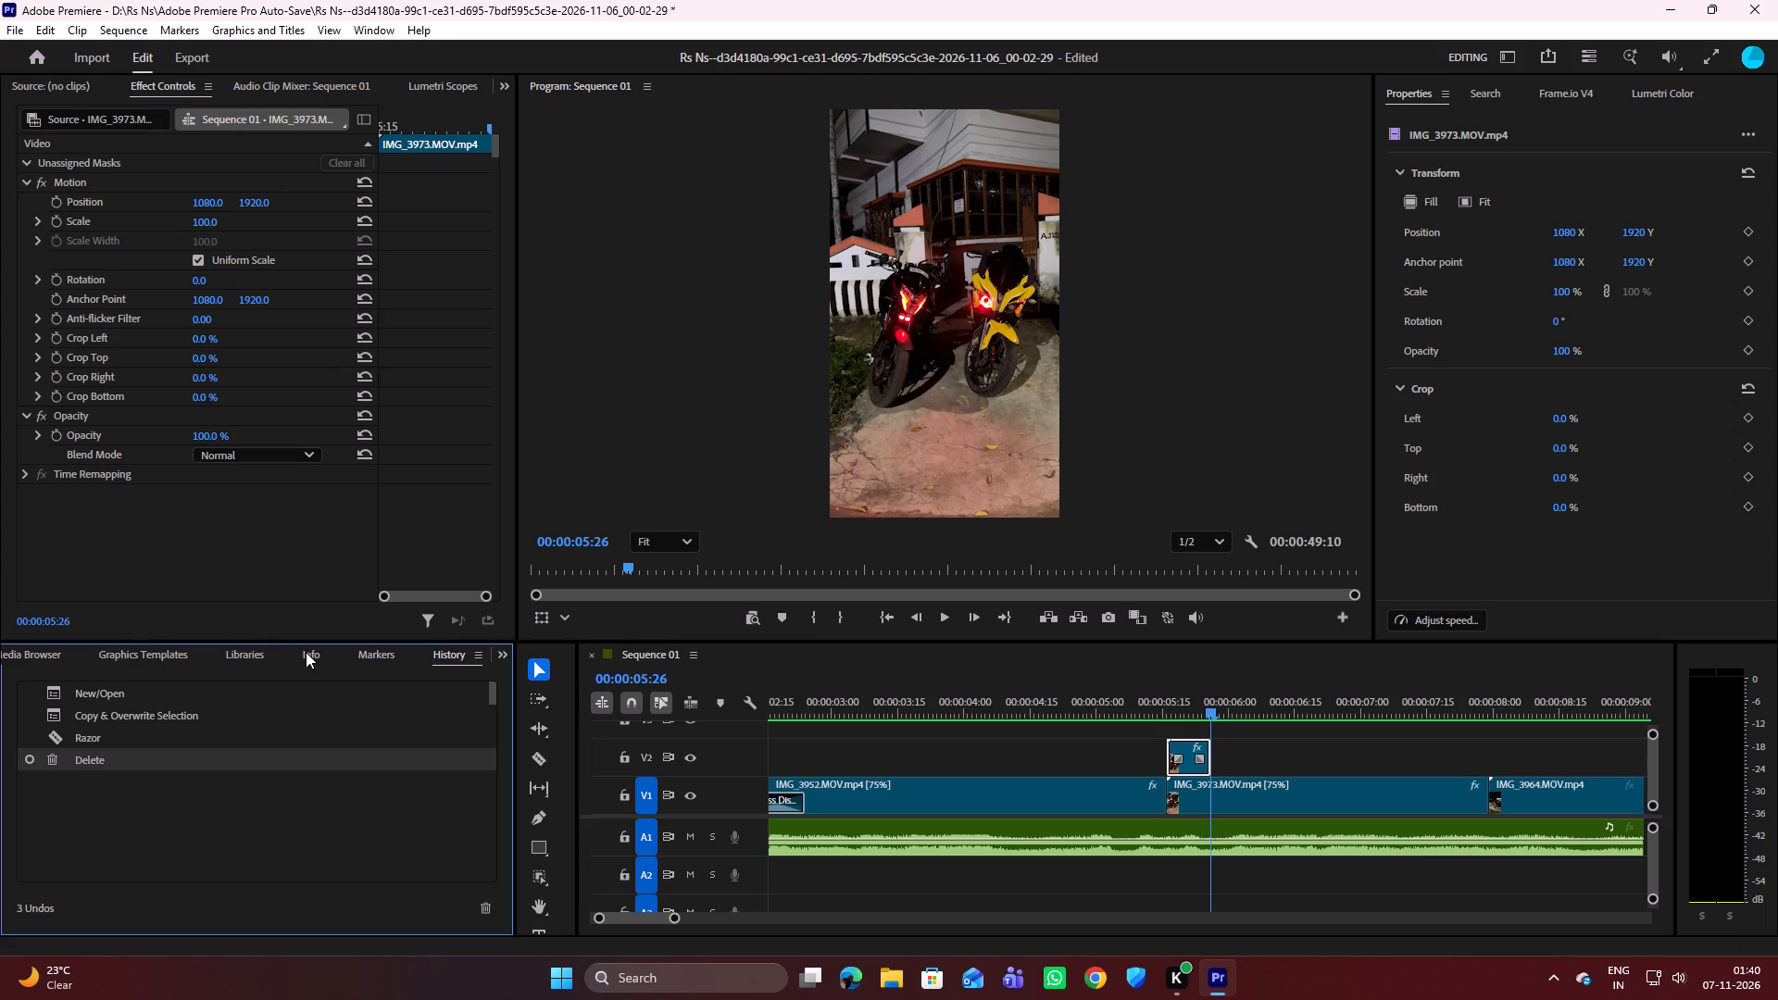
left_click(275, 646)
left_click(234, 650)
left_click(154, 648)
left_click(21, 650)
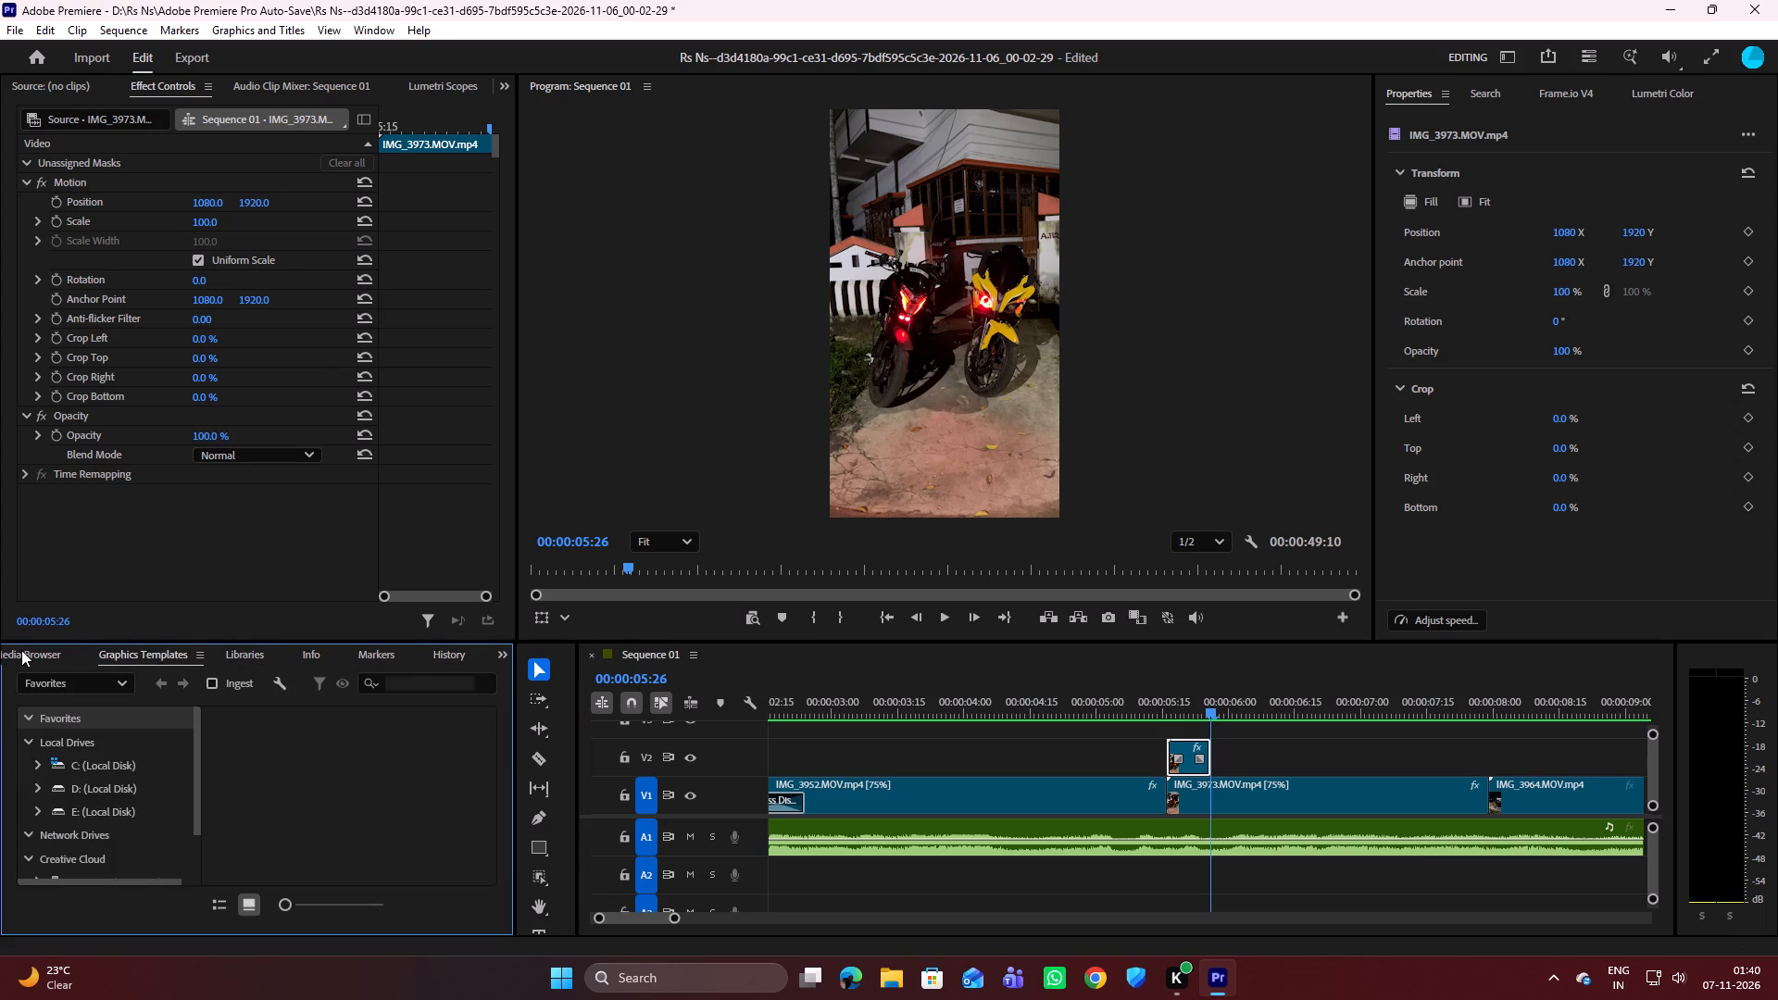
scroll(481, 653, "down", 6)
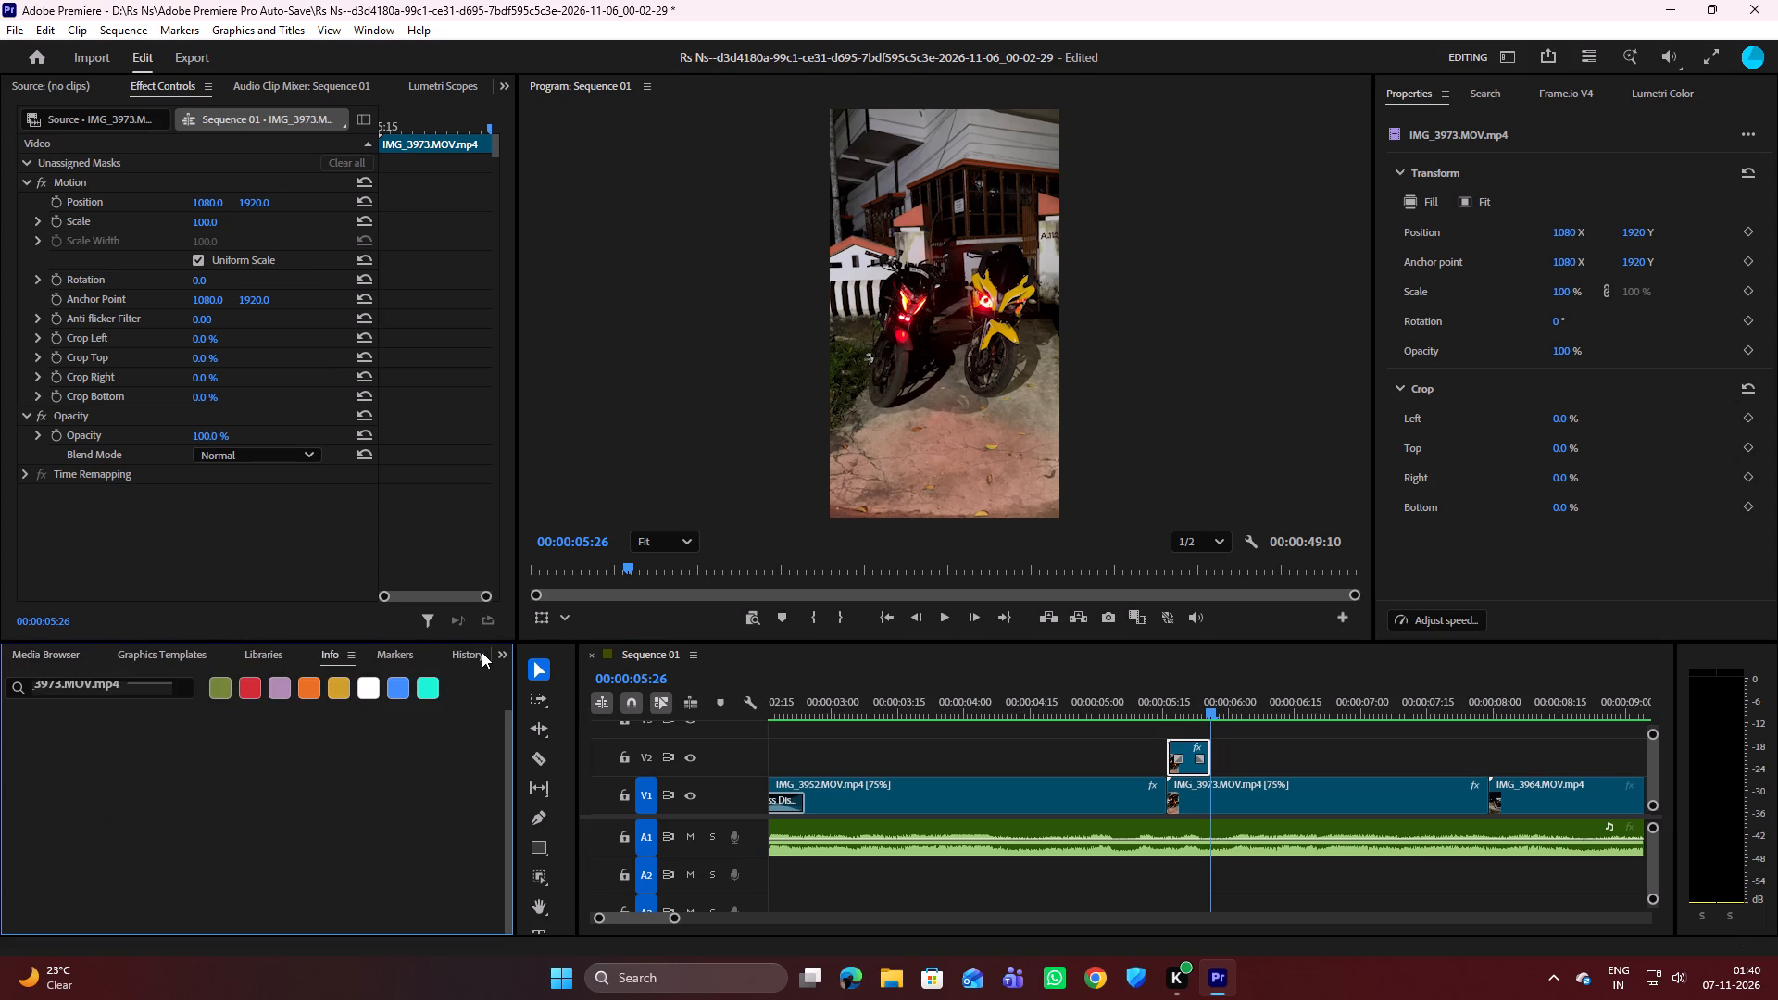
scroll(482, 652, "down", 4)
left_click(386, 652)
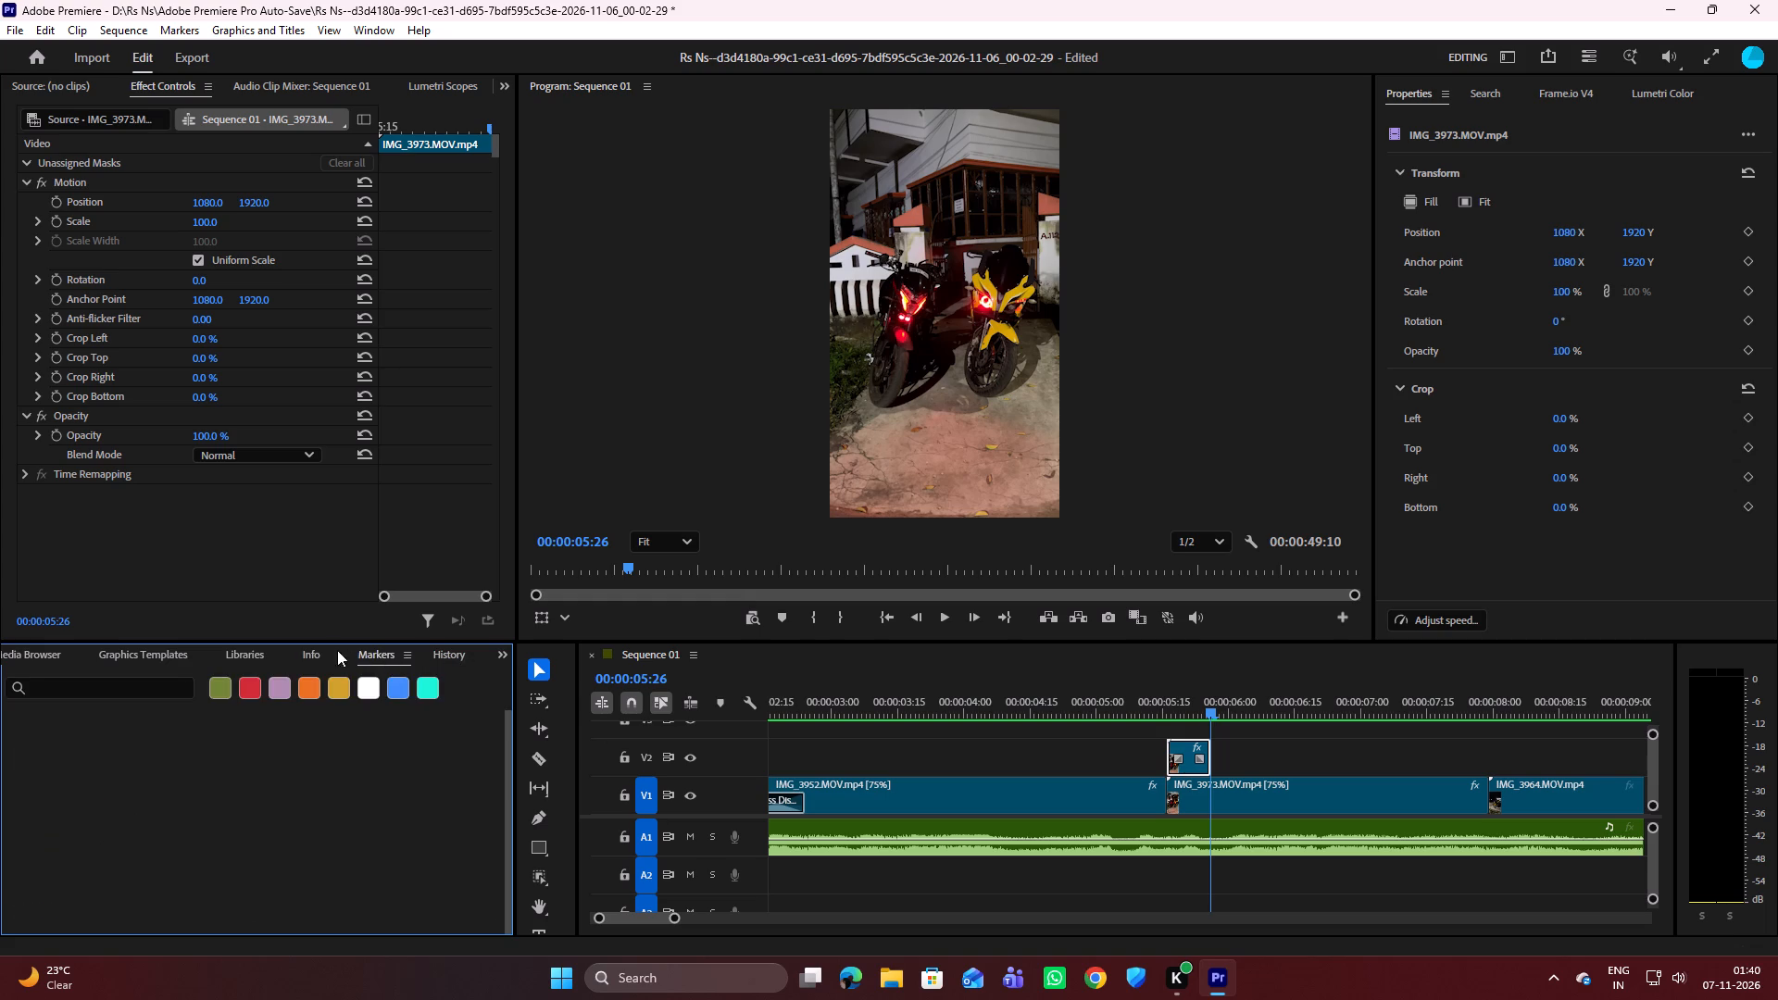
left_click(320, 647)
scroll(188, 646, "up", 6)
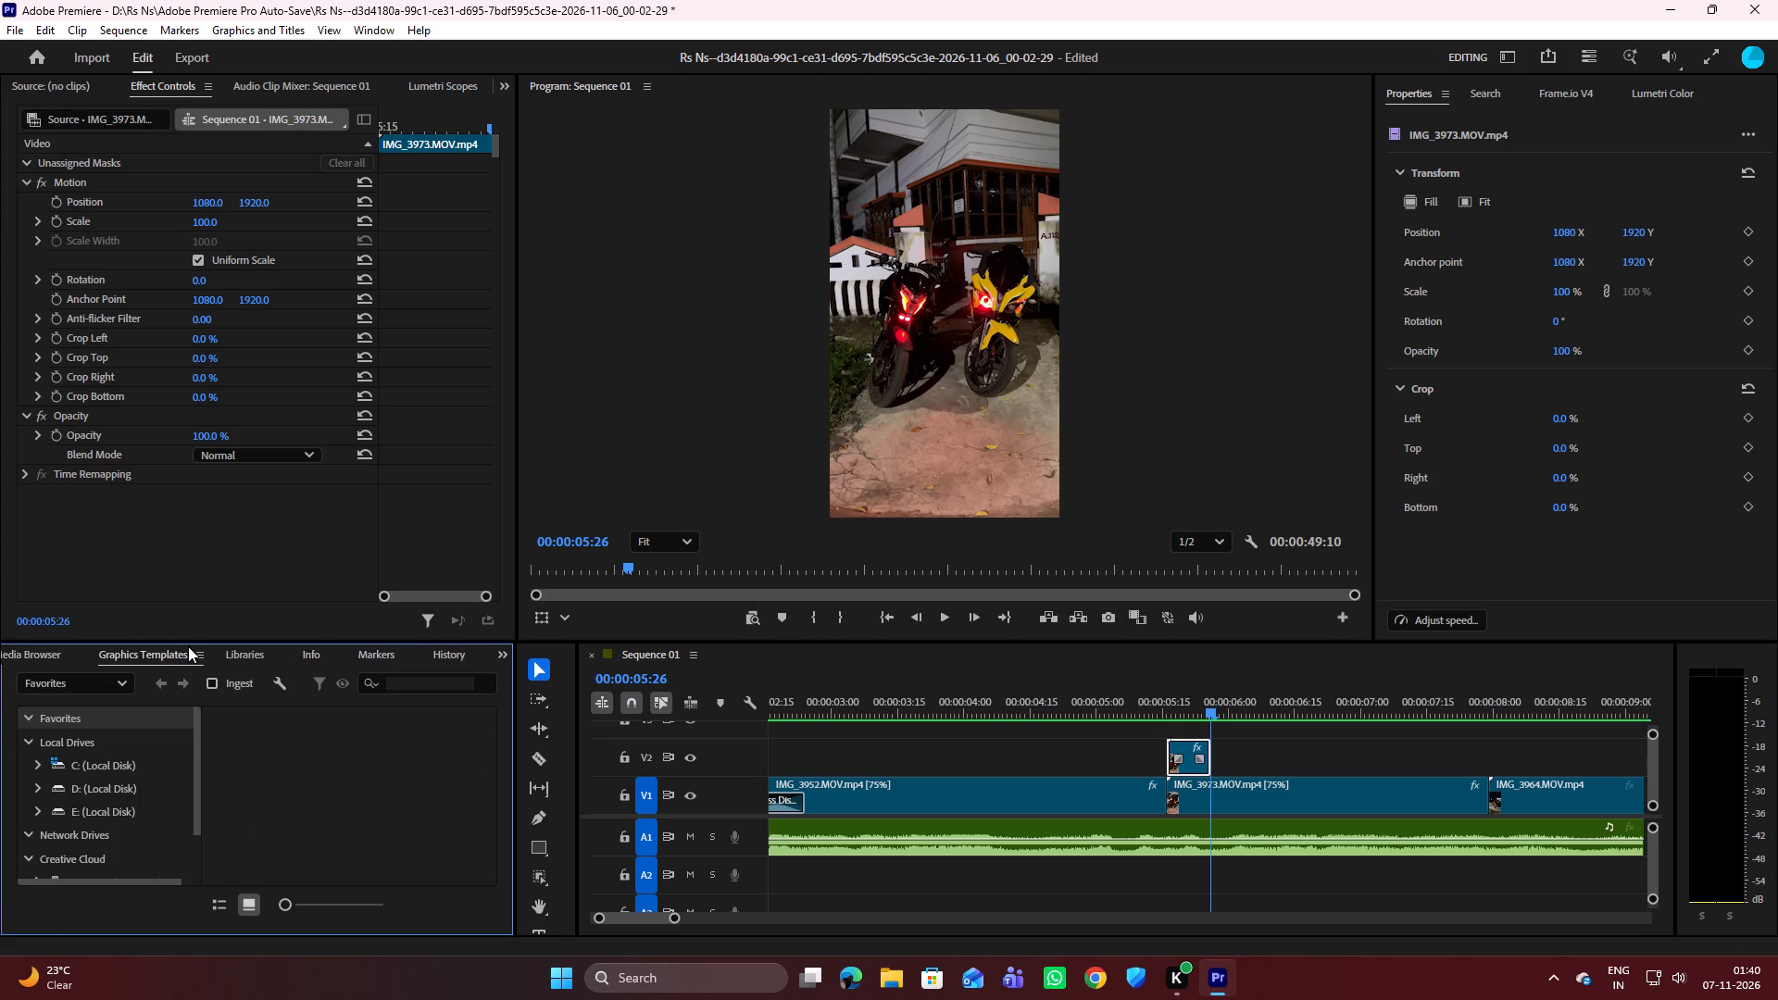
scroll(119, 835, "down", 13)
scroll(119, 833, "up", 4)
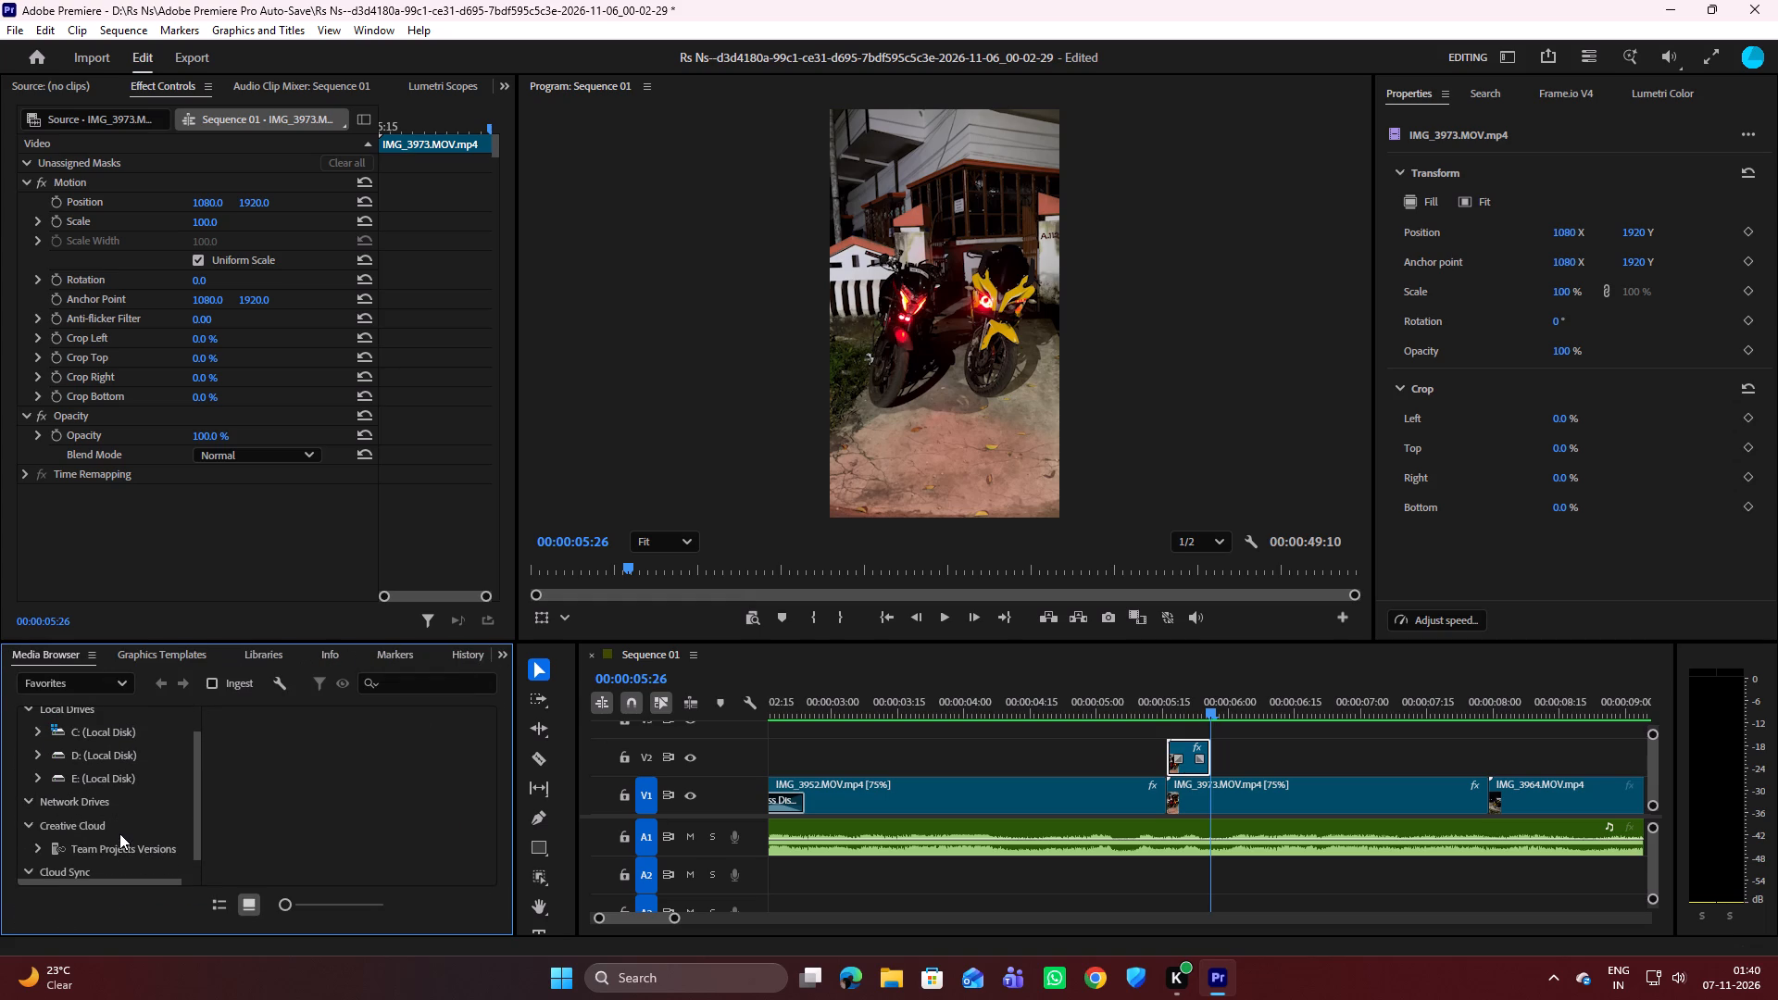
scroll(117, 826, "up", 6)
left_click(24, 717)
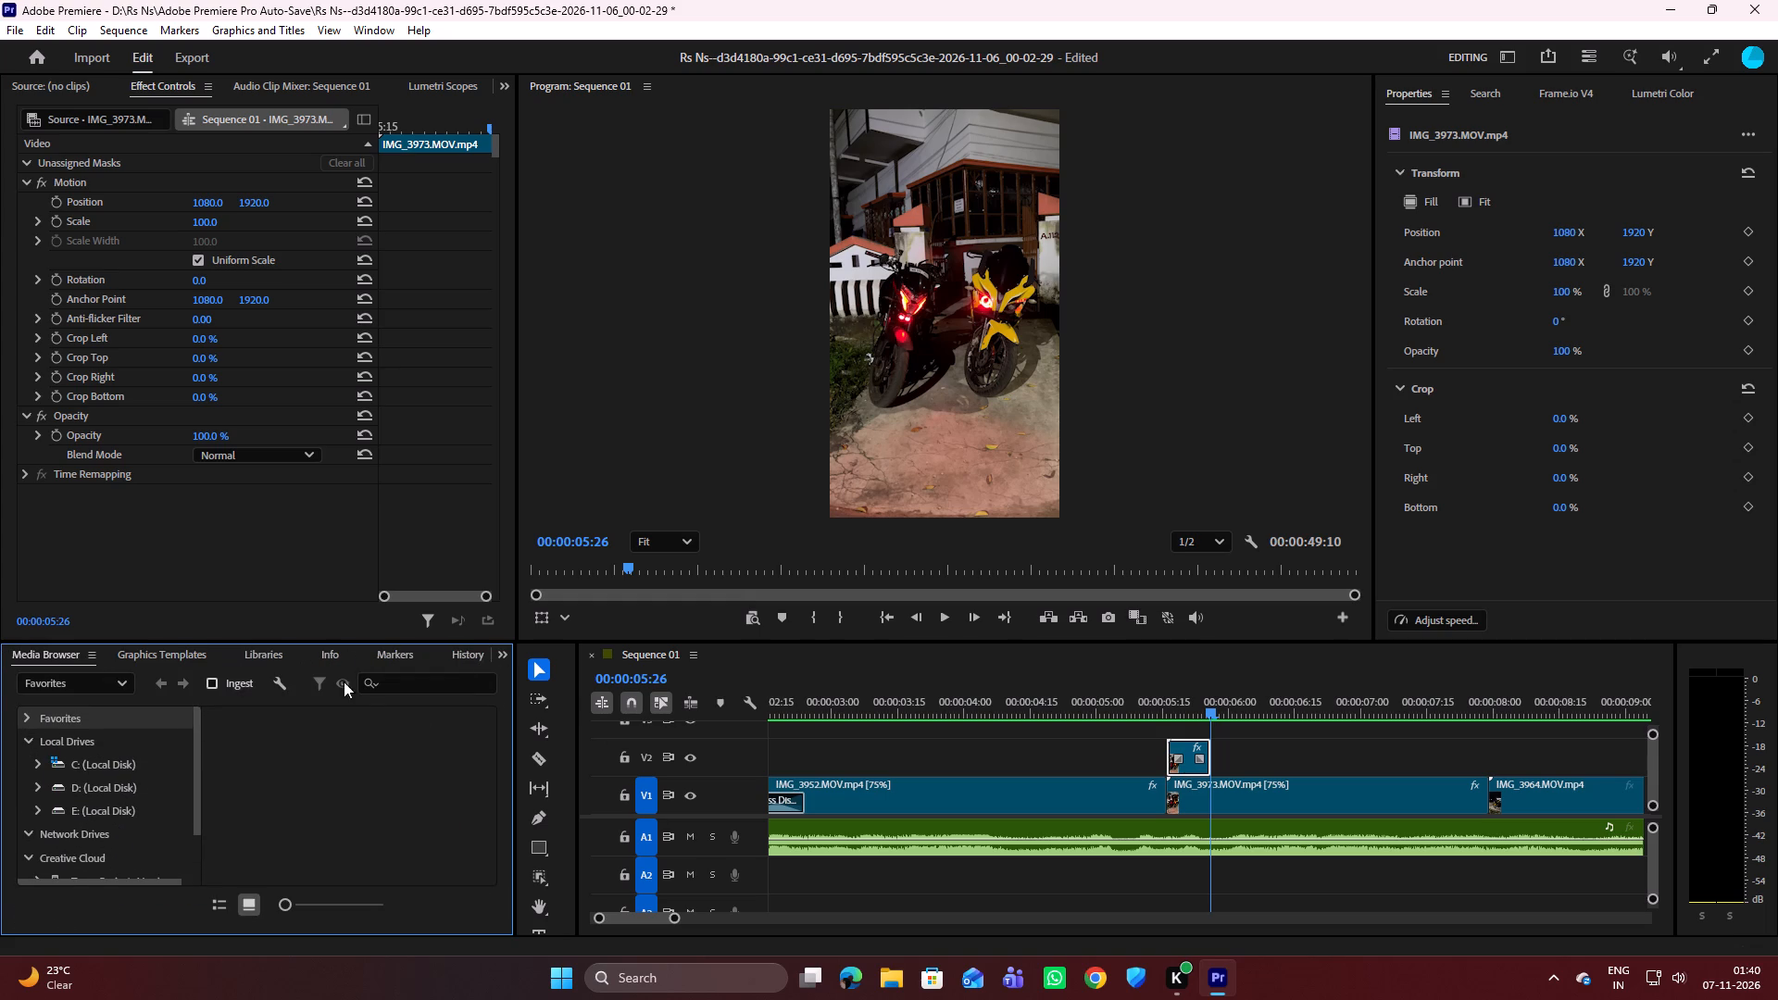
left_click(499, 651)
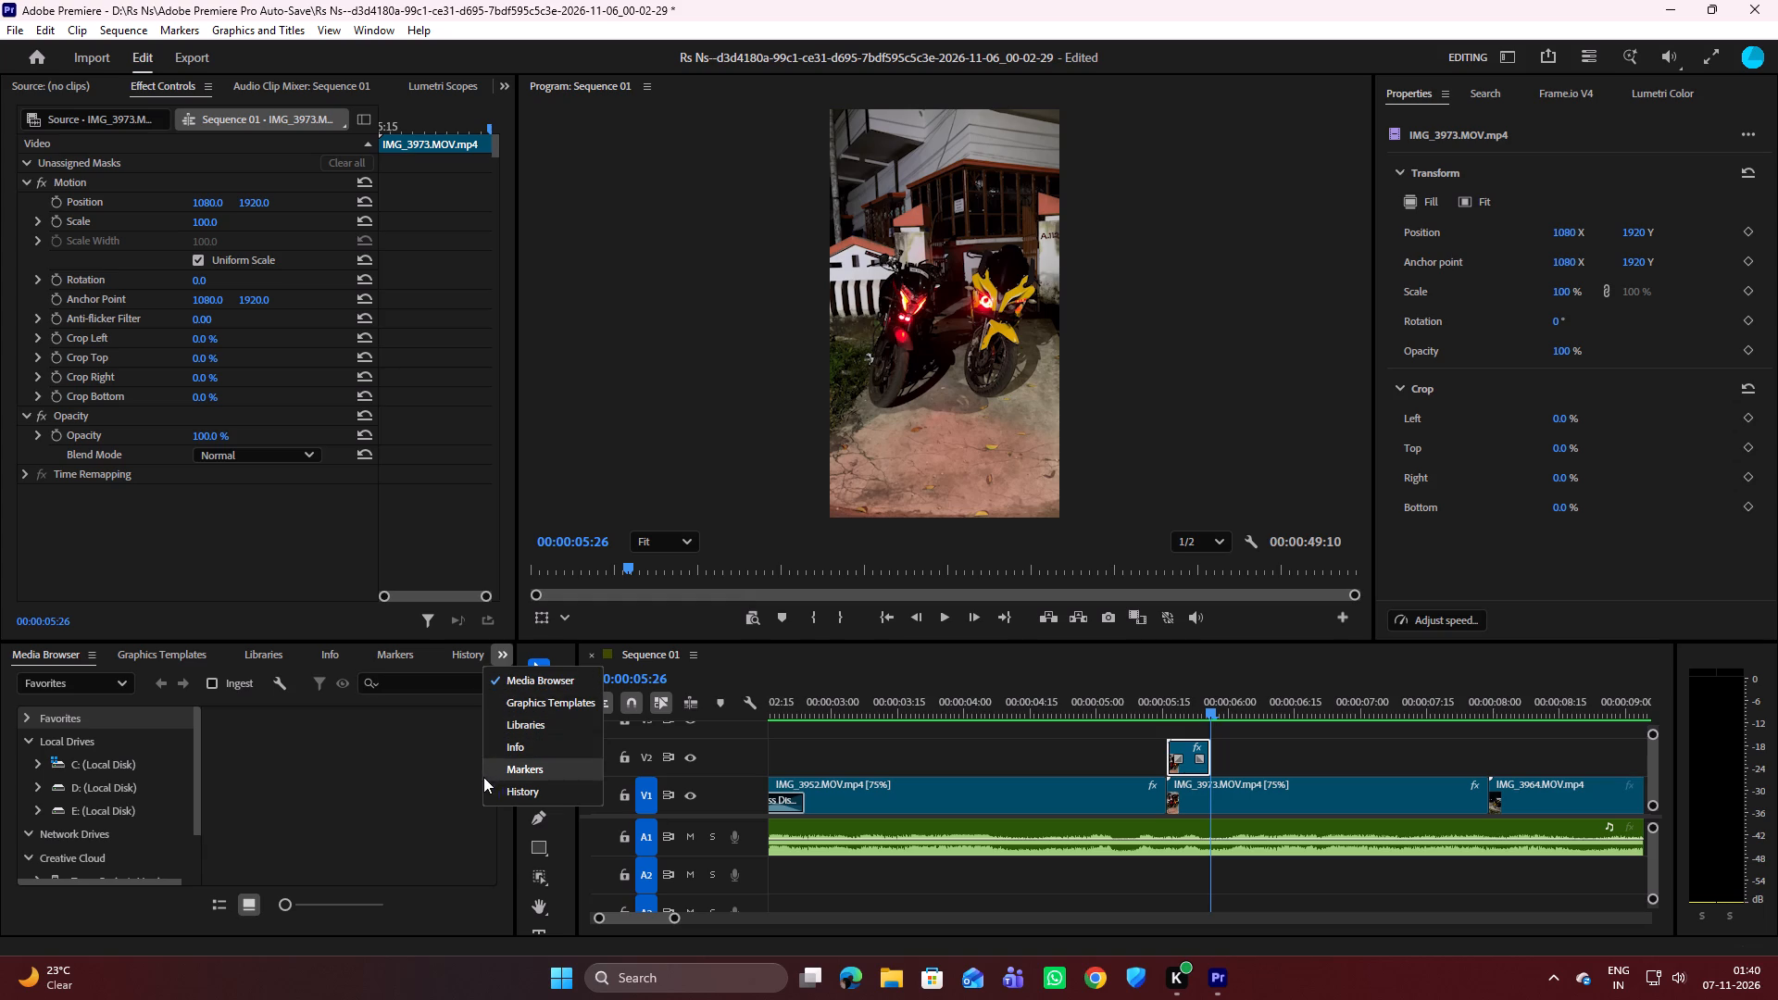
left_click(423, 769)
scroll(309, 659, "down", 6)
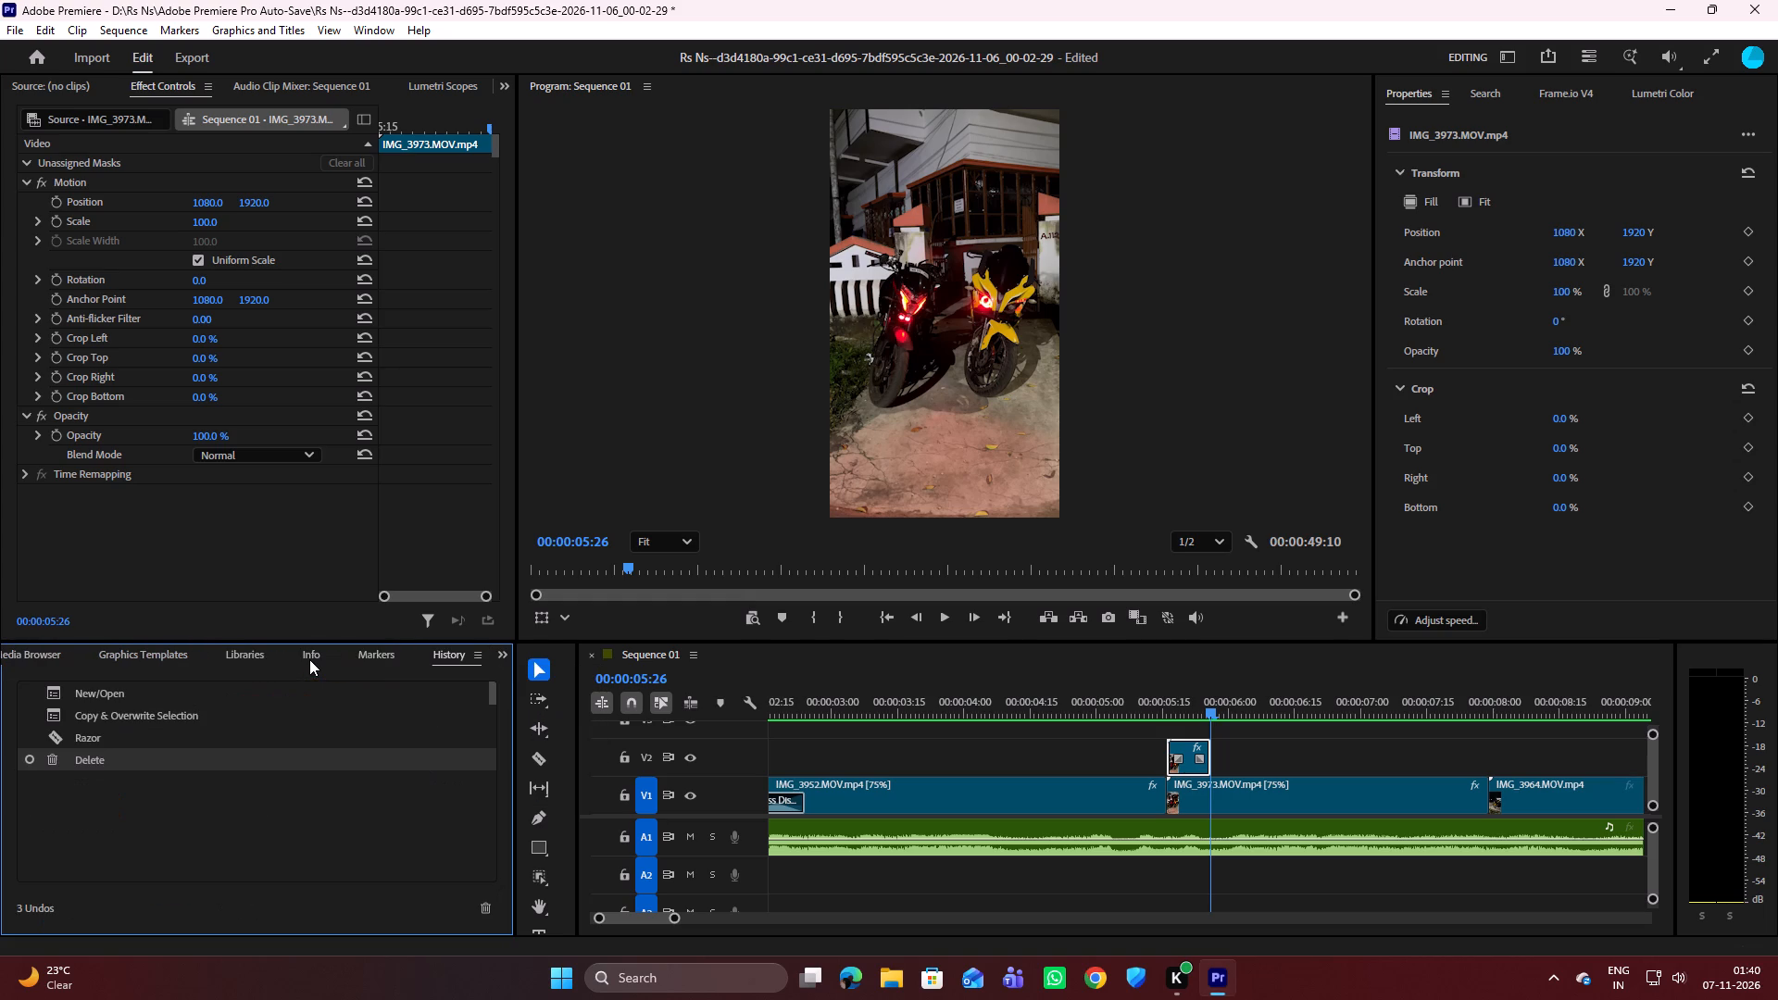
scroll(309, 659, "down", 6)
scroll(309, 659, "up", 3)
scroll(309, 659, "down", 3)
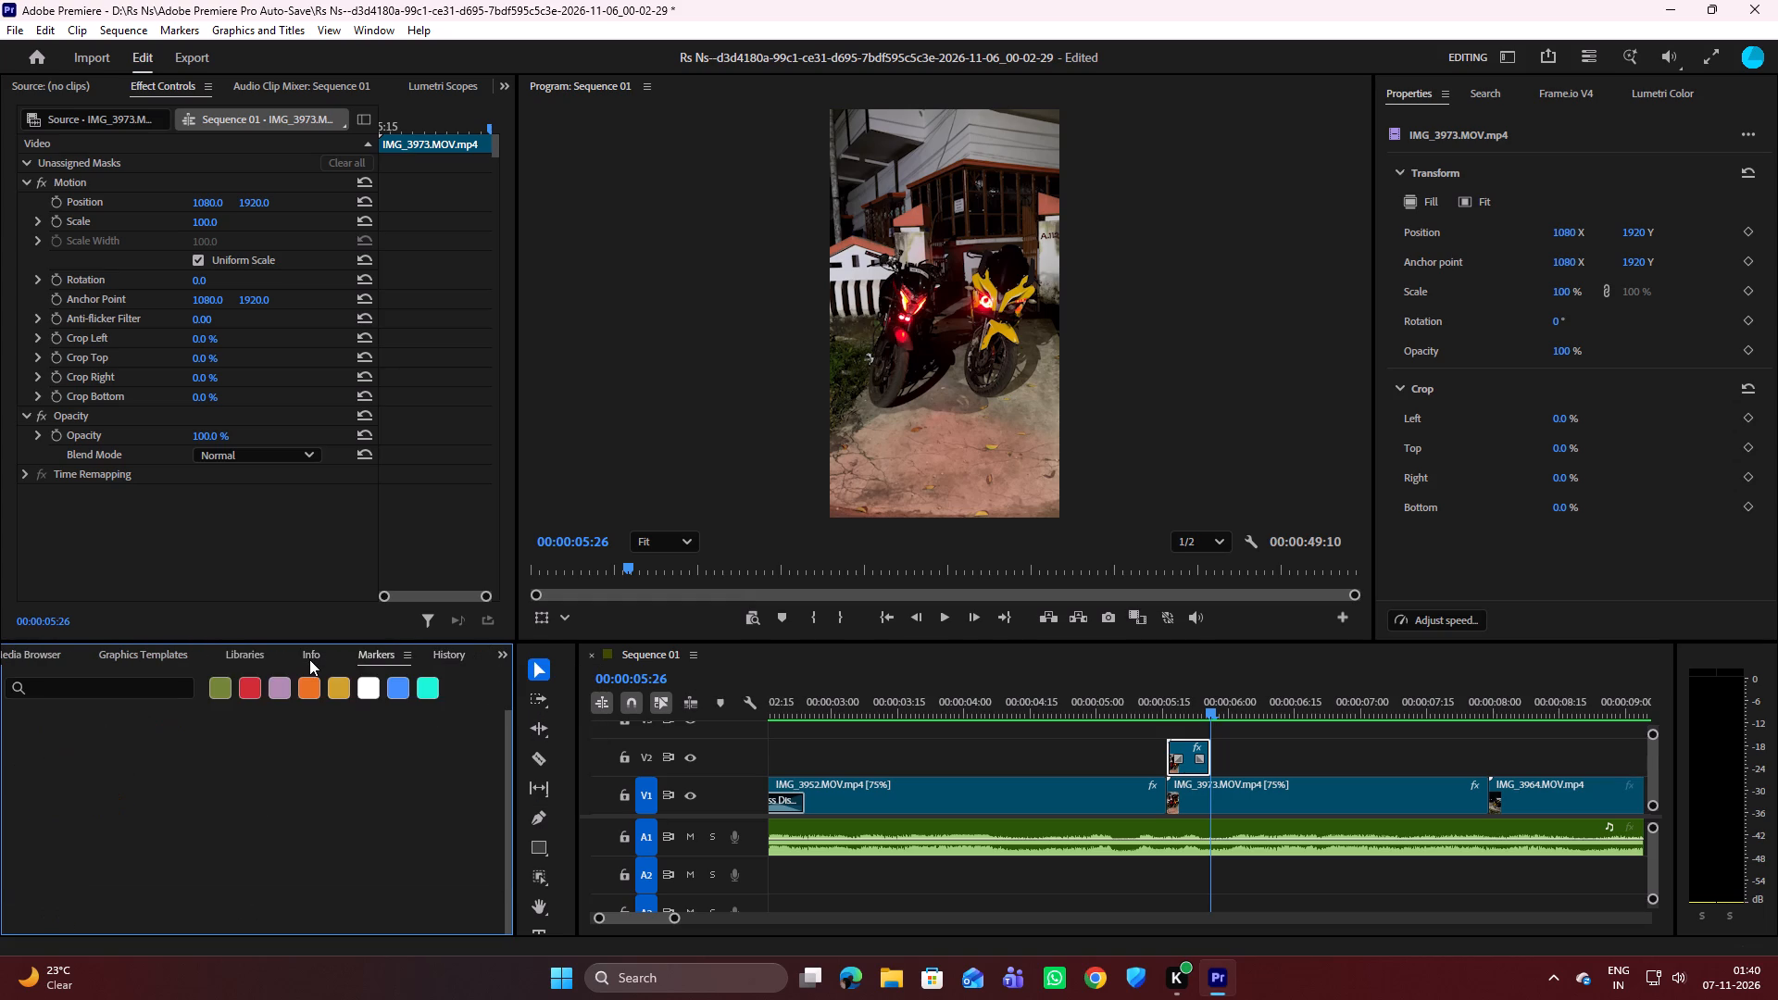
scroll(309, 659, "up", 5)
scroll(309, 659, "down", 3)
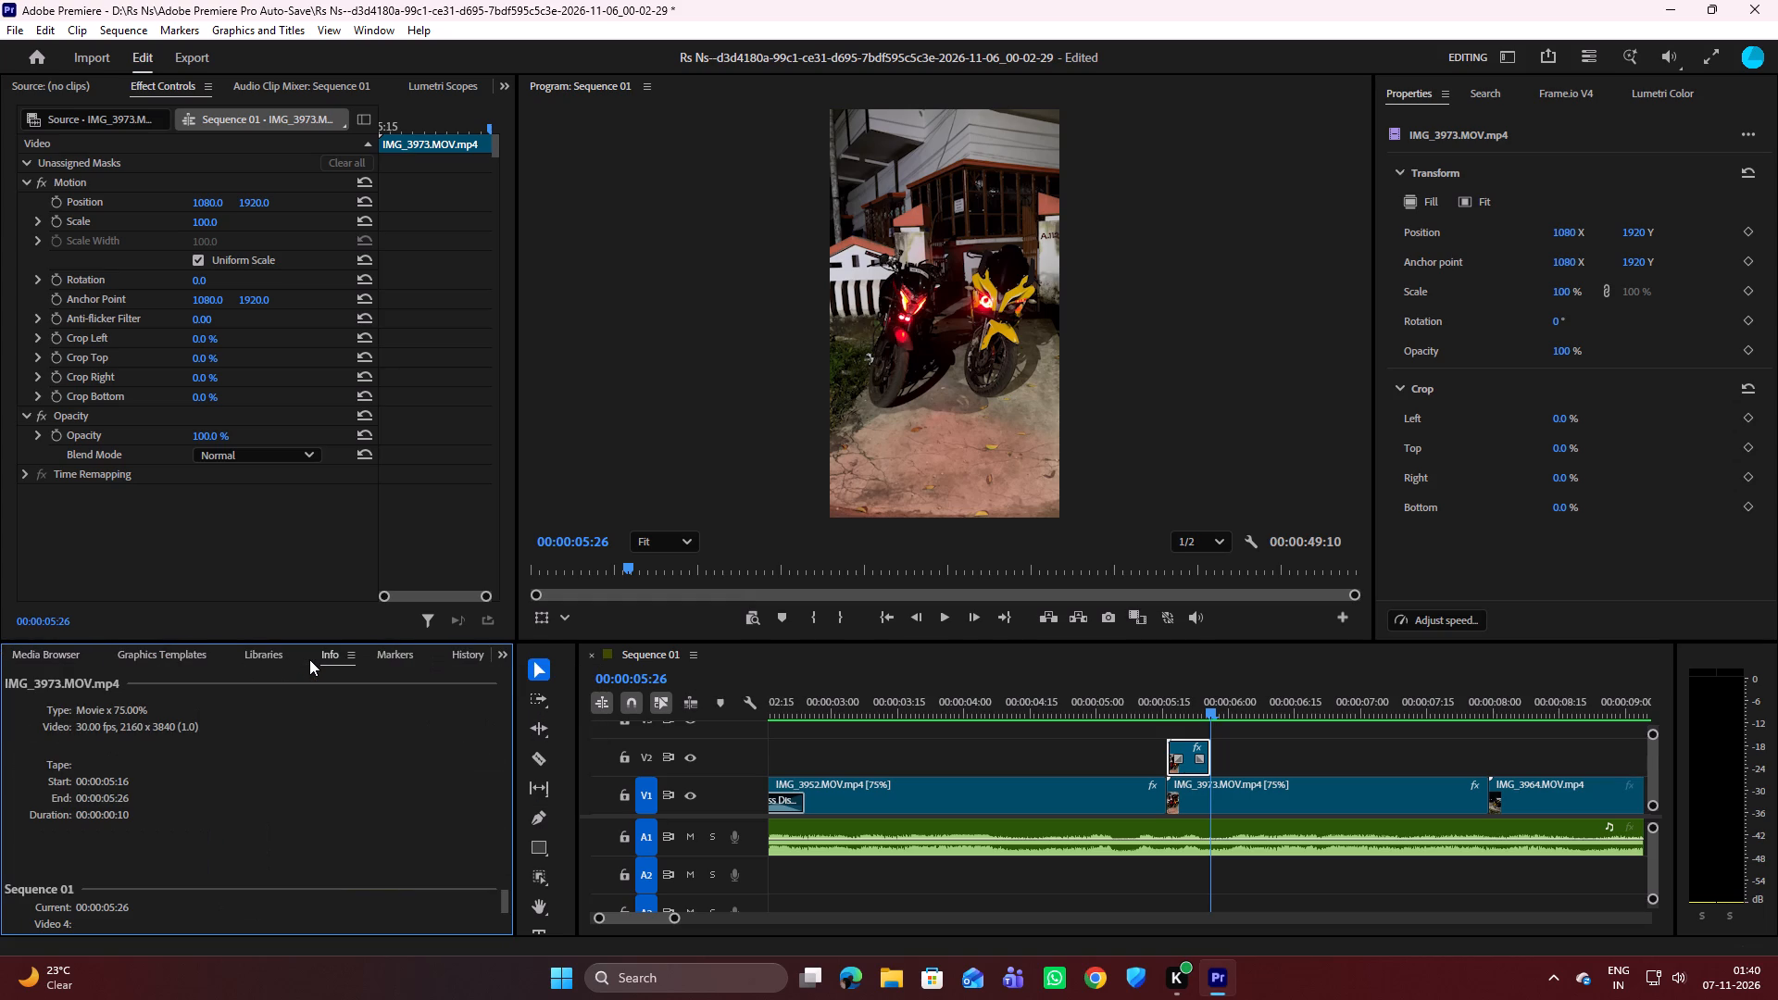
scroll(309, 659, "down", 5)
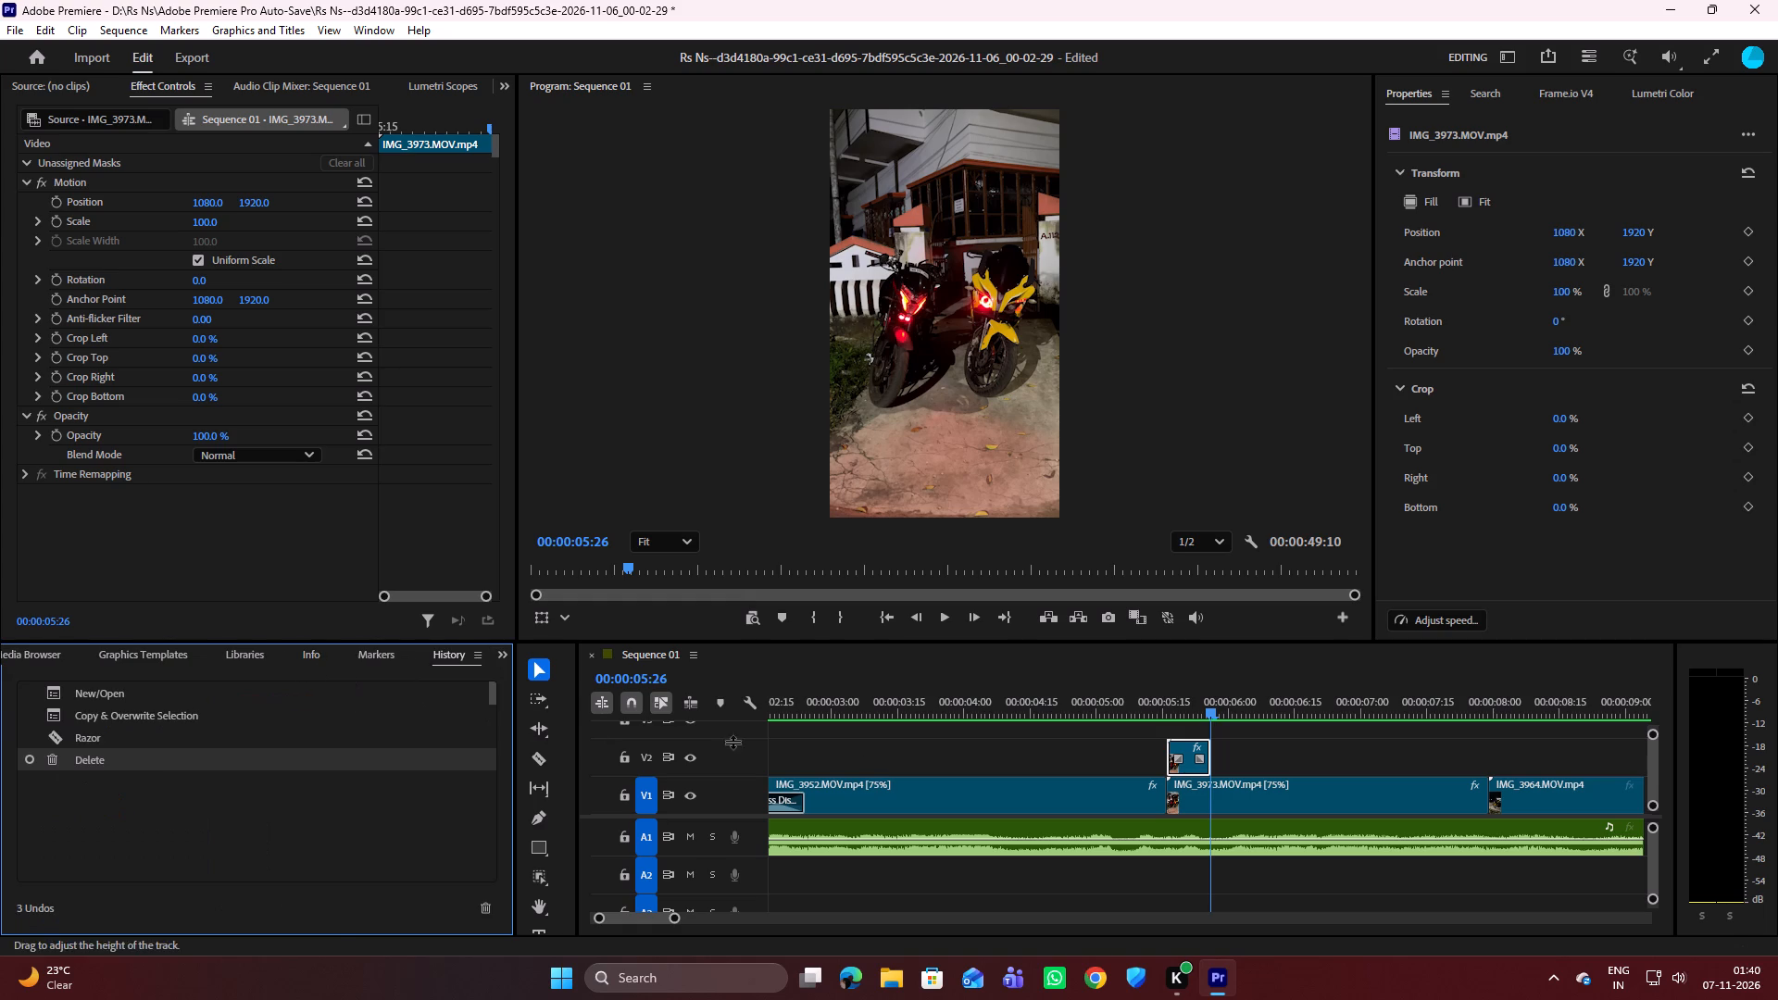
Create an object mask covering both the yellow and the red motorcycle on the V2 IMG_3973 segment at 00:00:05:17.
left_click_drag(1211, 711, 1193, 706)
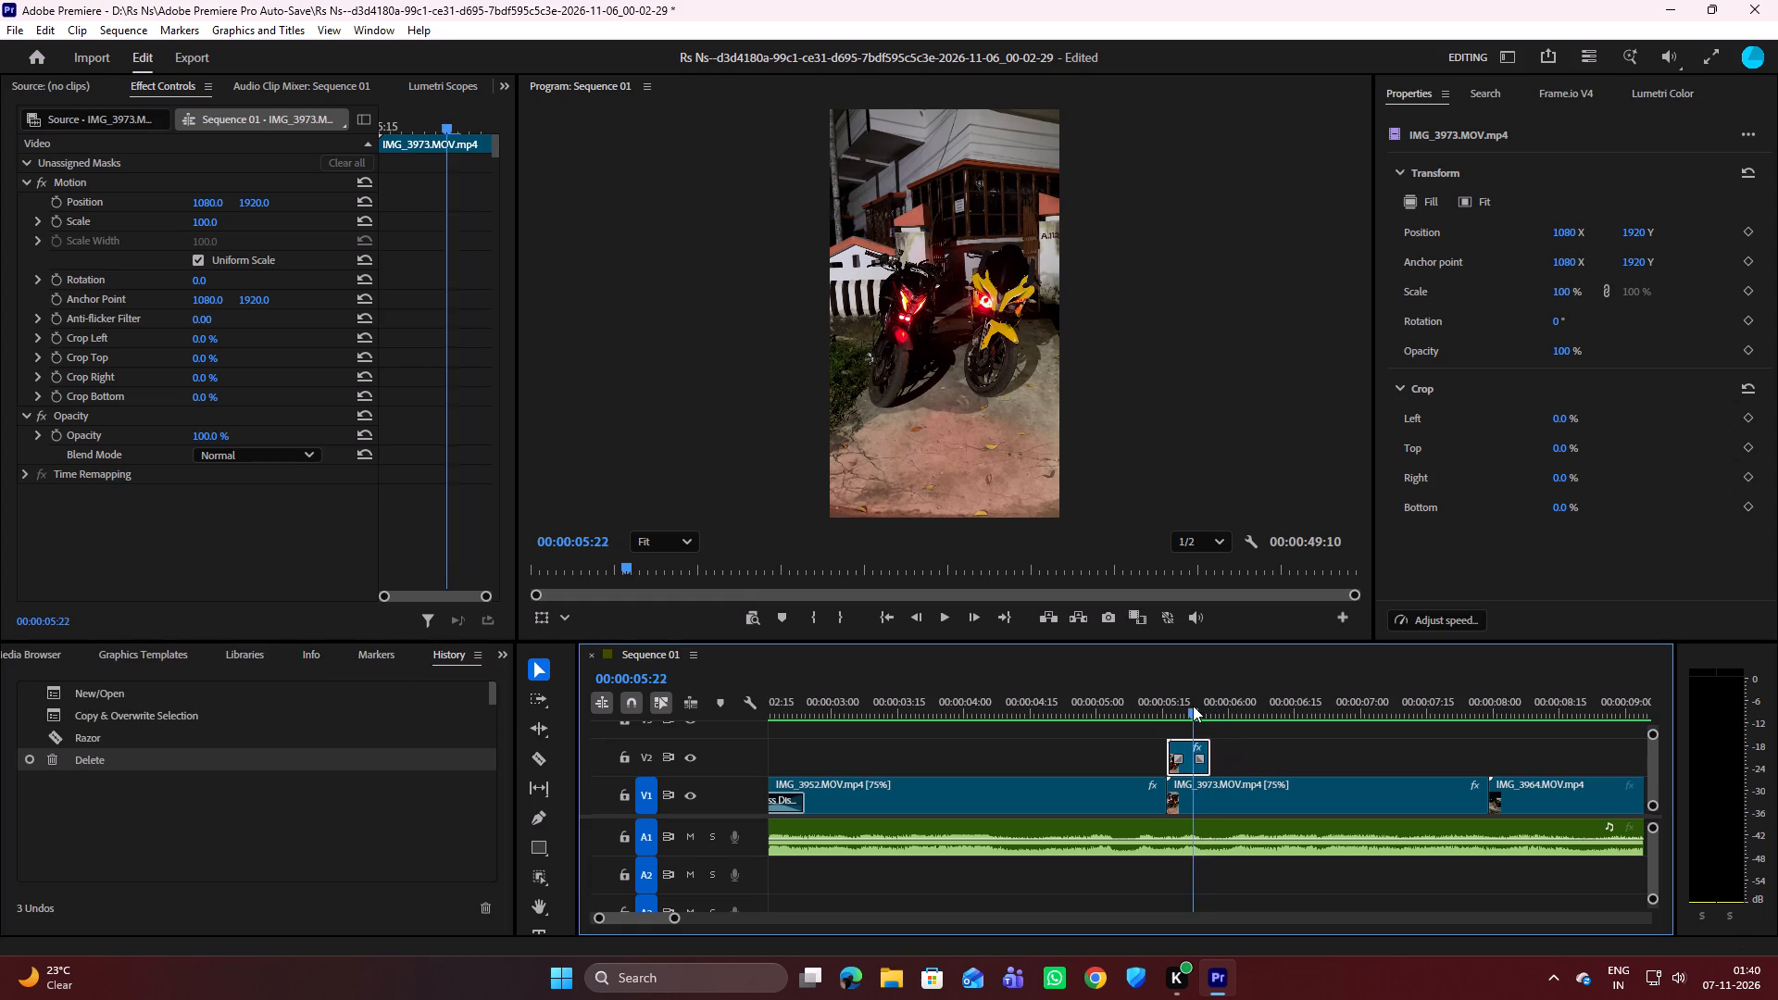
left_click_drag(1193, 706, 1192, 706)
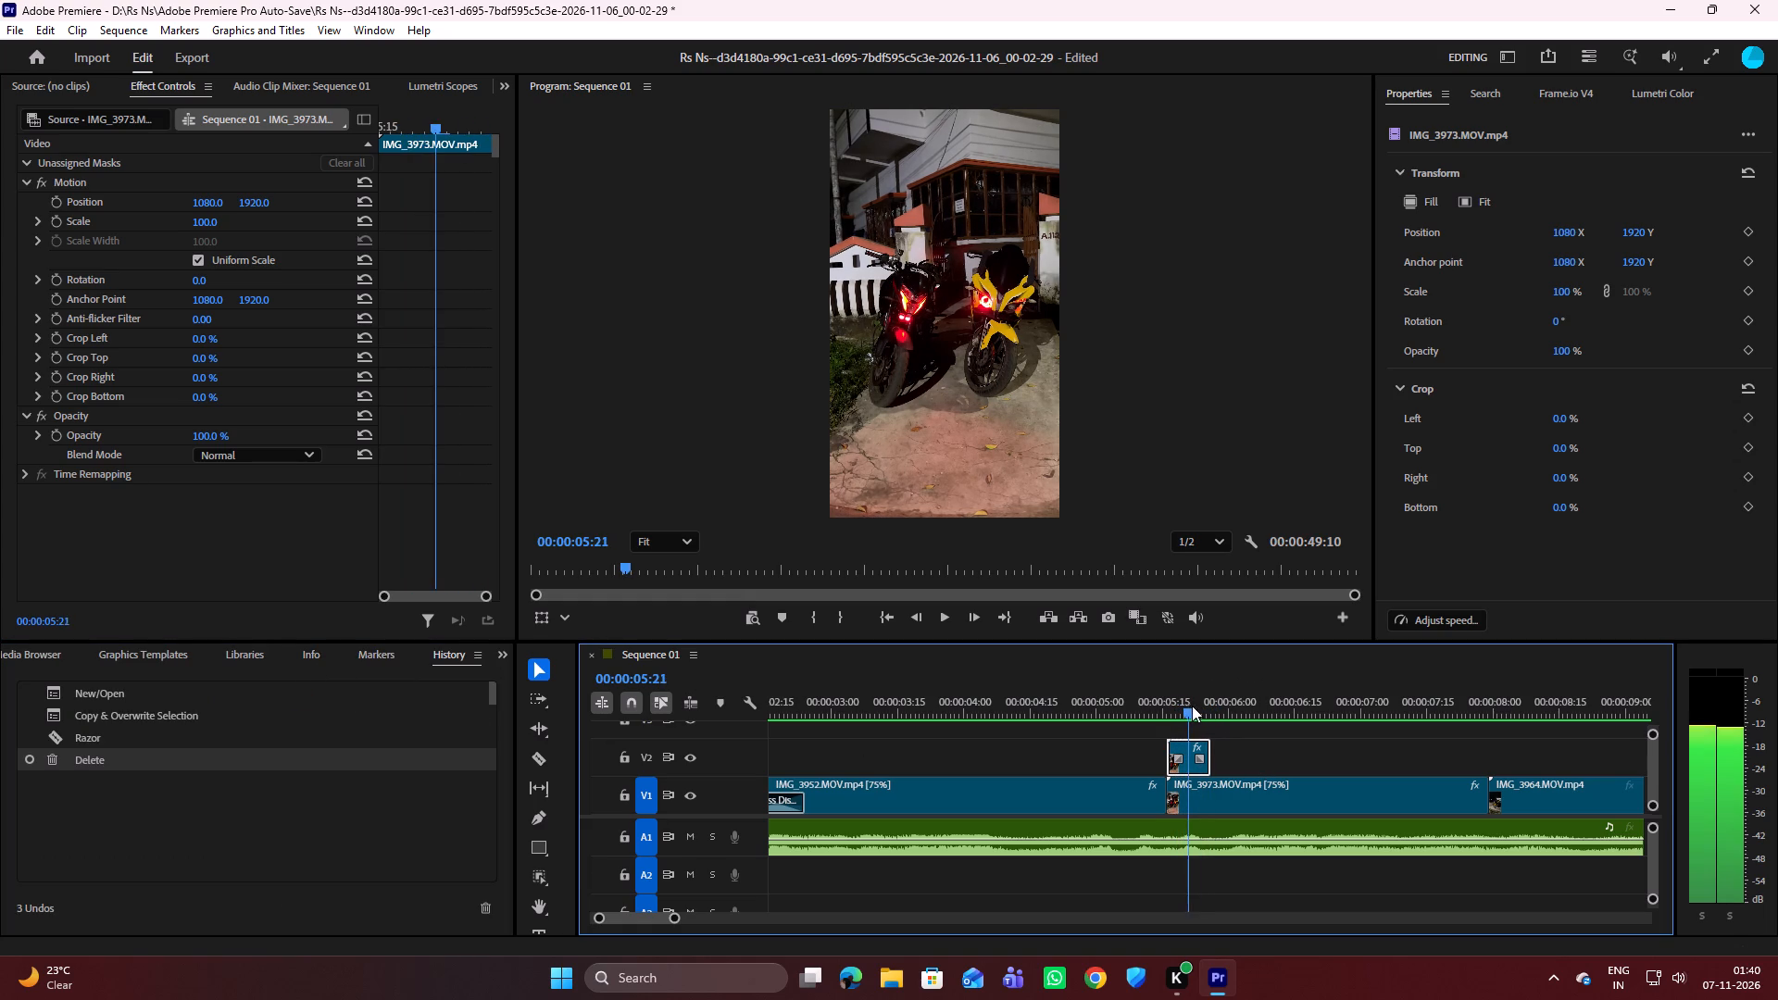
left_click_drag(1192, 706, 1191, 702)
left_click_drag(1191, 702, 1174, 699)
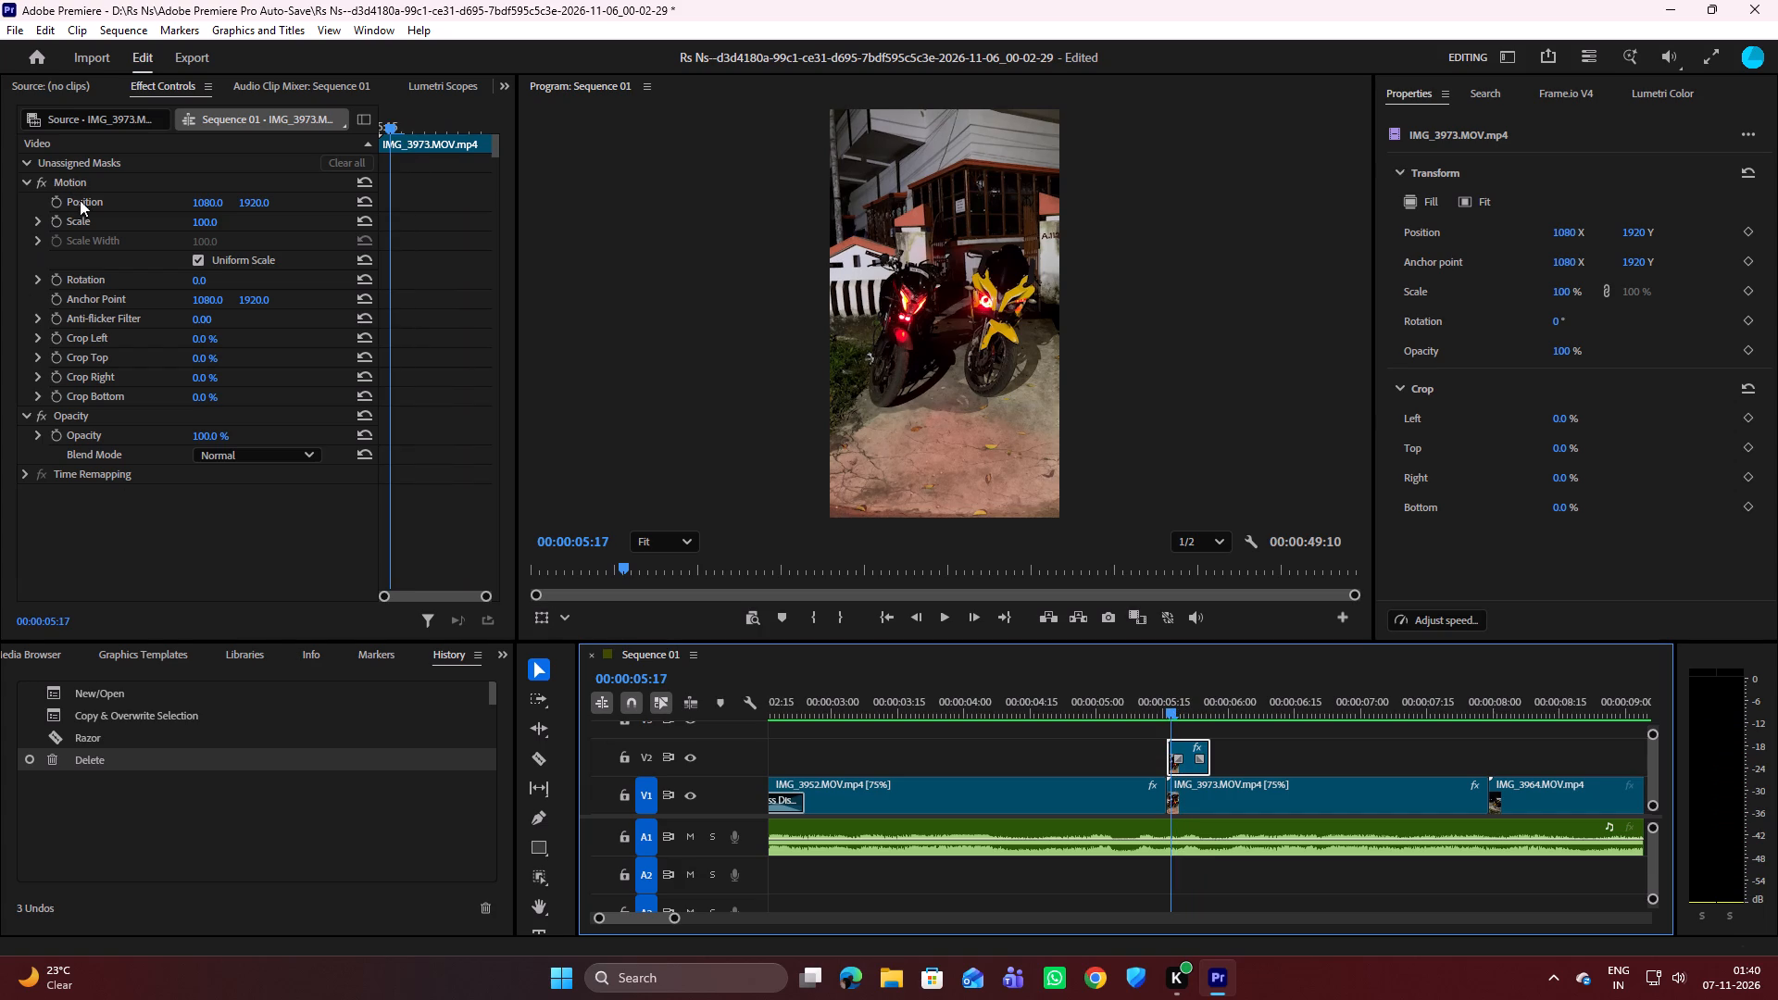
scroll(82, 338, "up", 4)
left_click(86, 159)
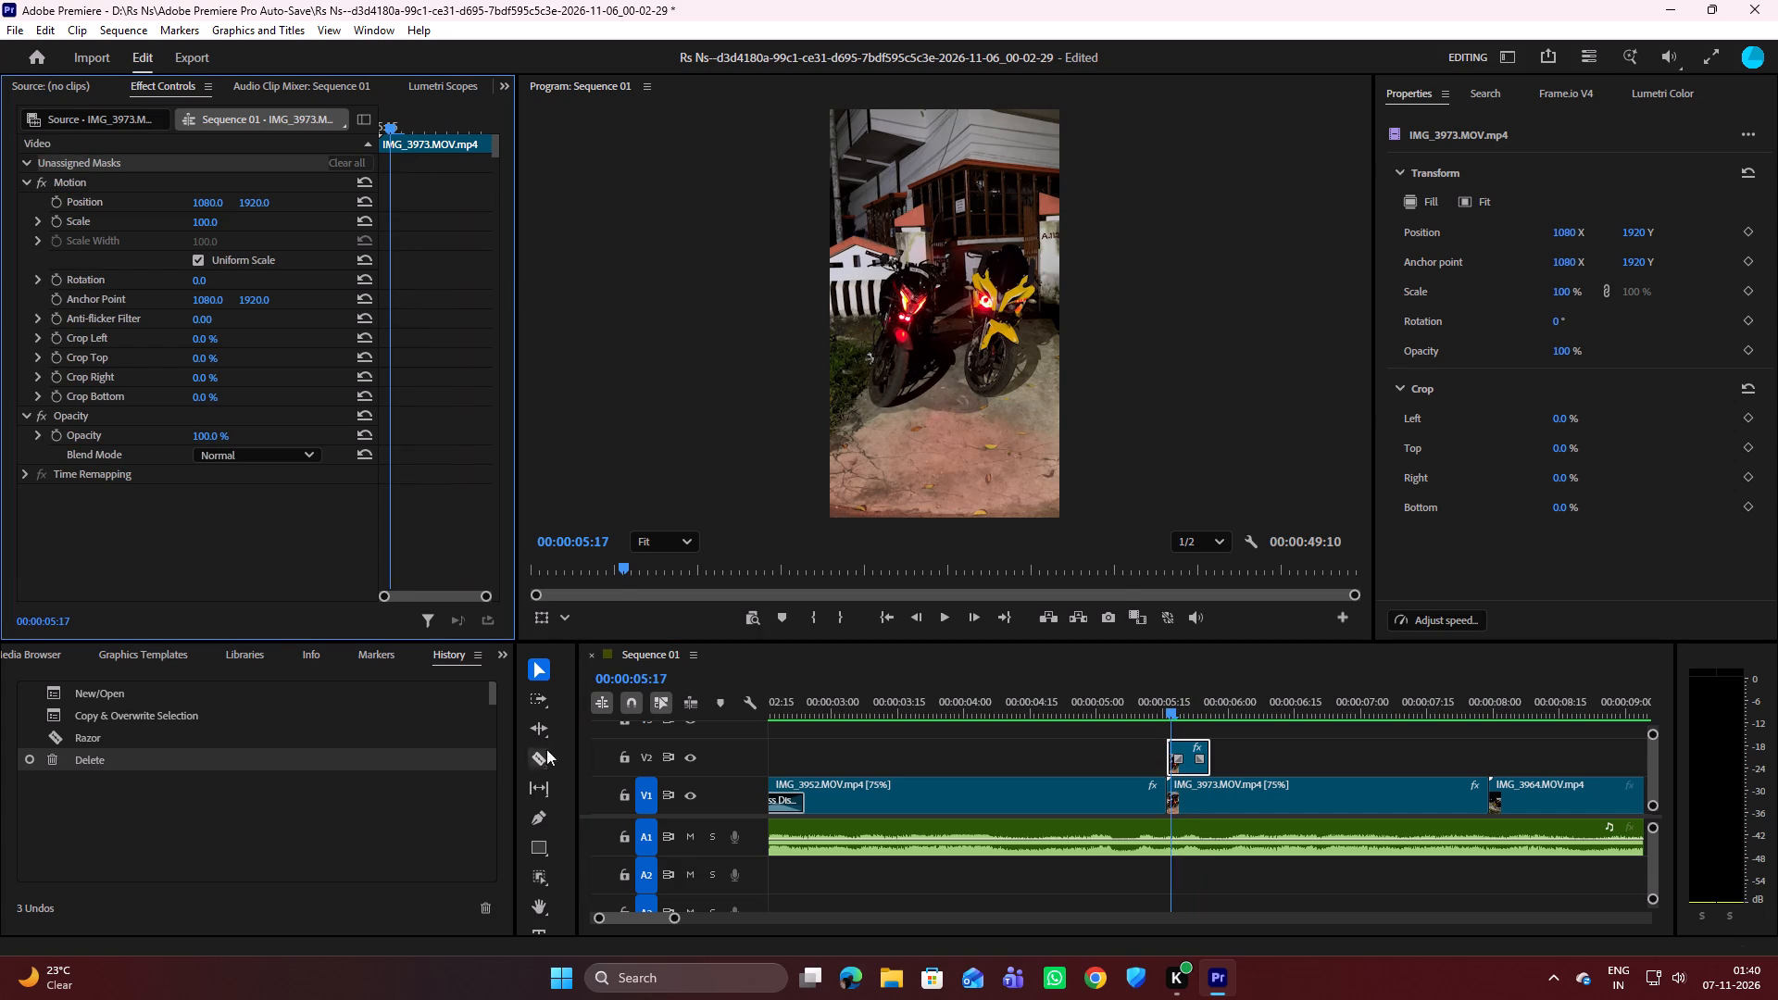
left_click(539, 876)
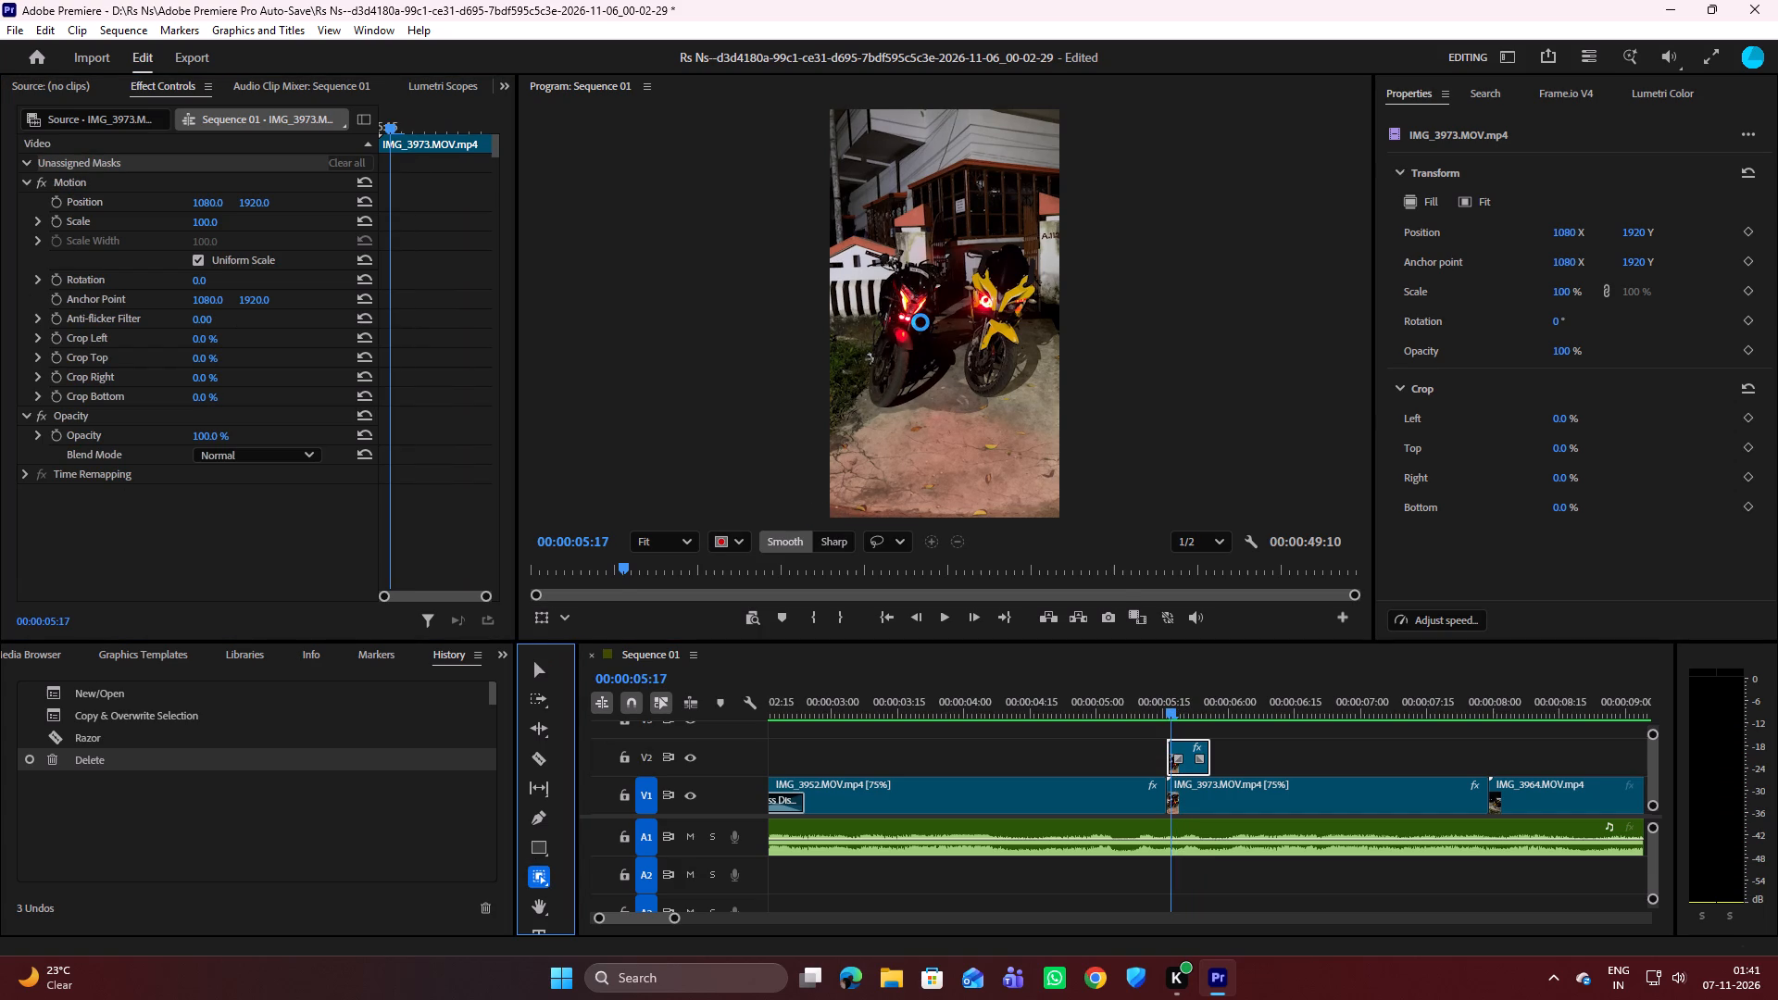
left_click(1007, 281)
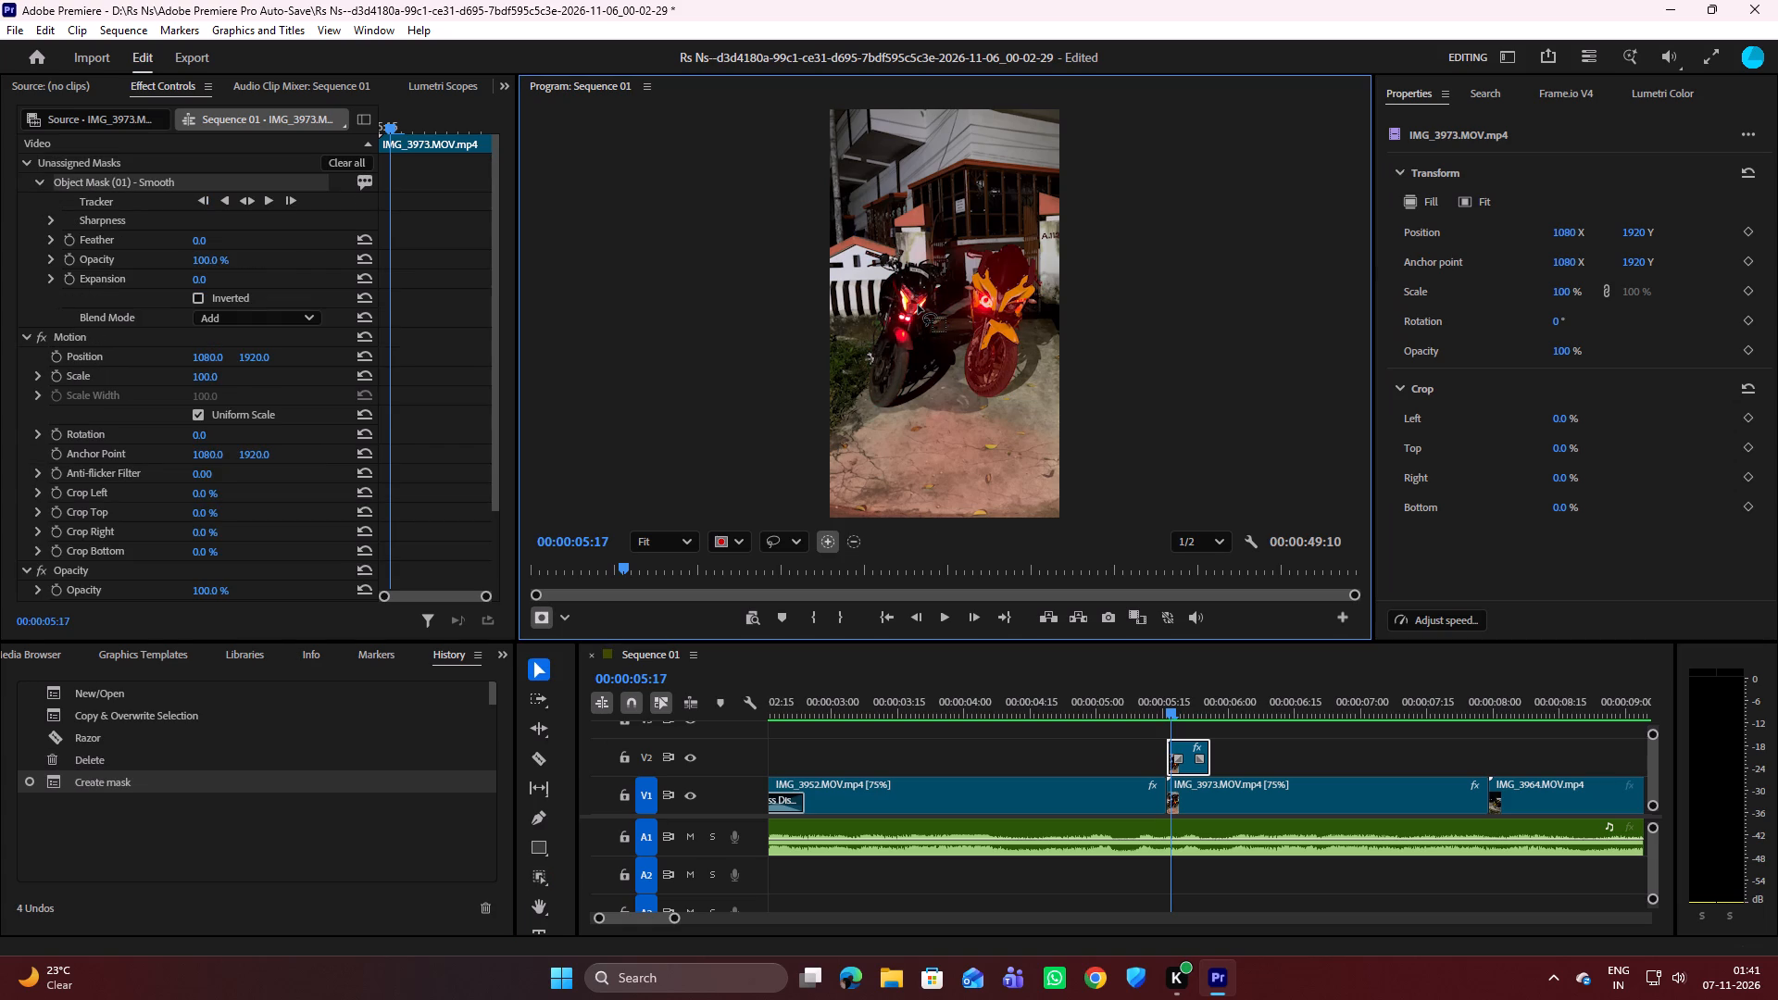
left_click(918, 305)
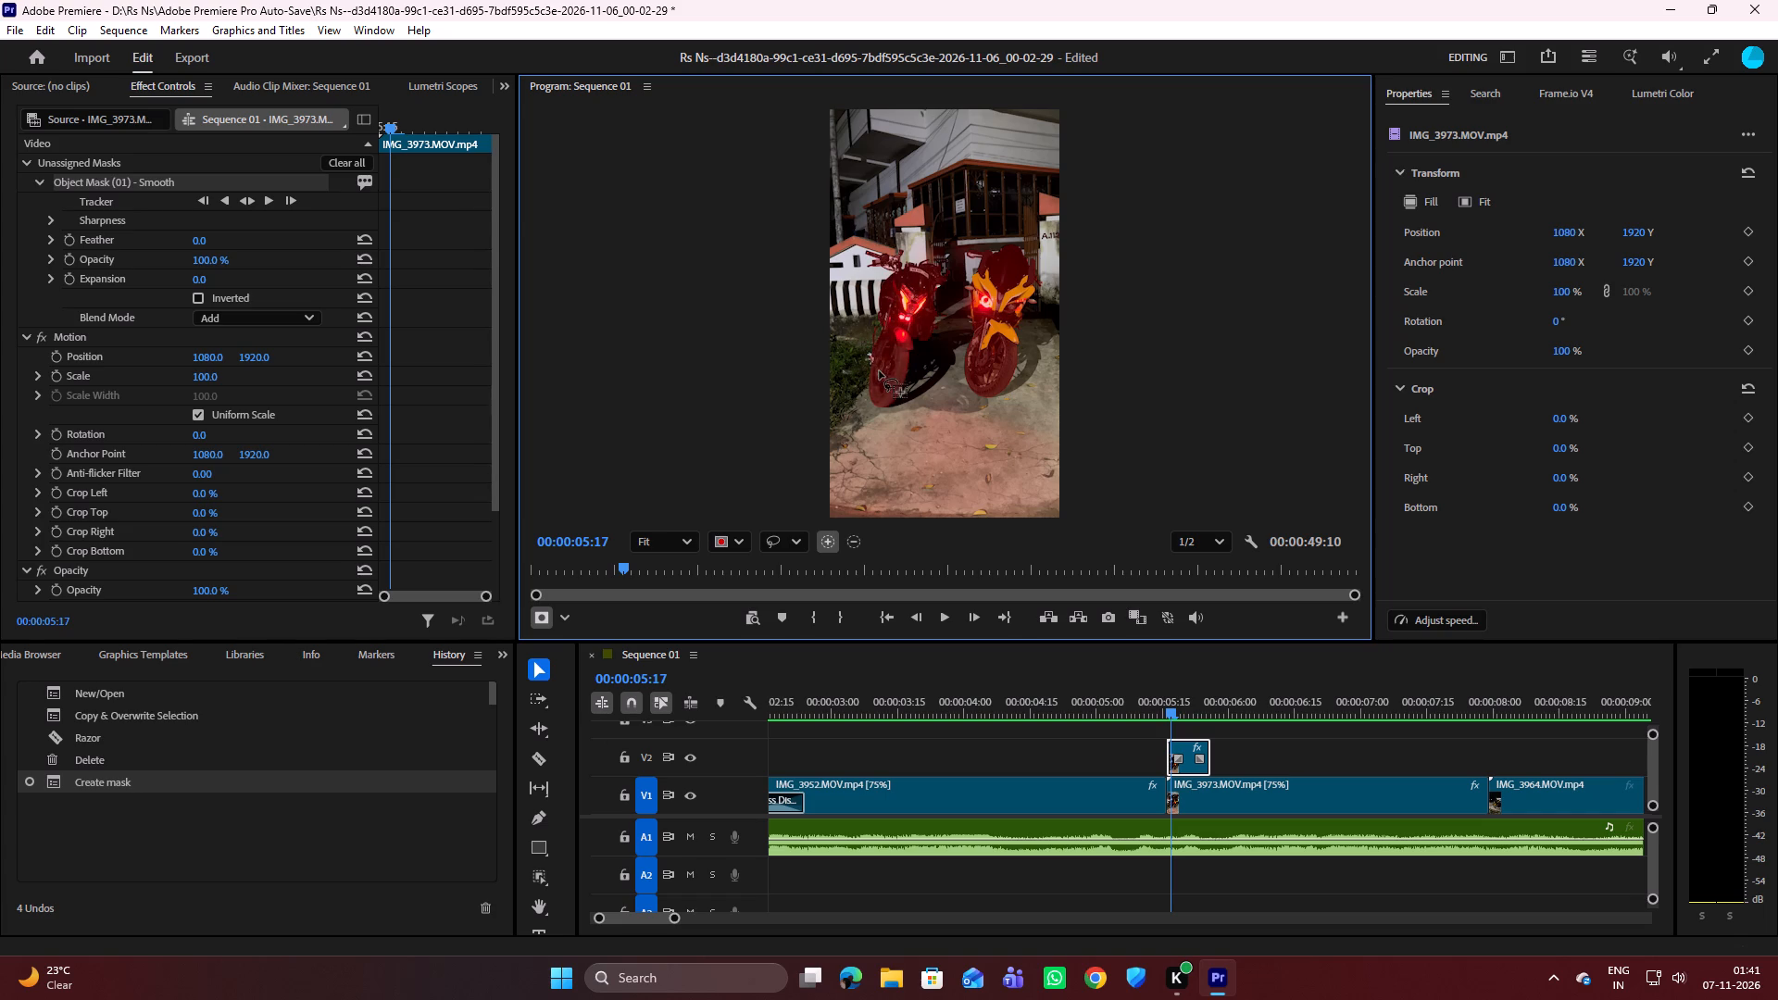
left_click(905, 307)
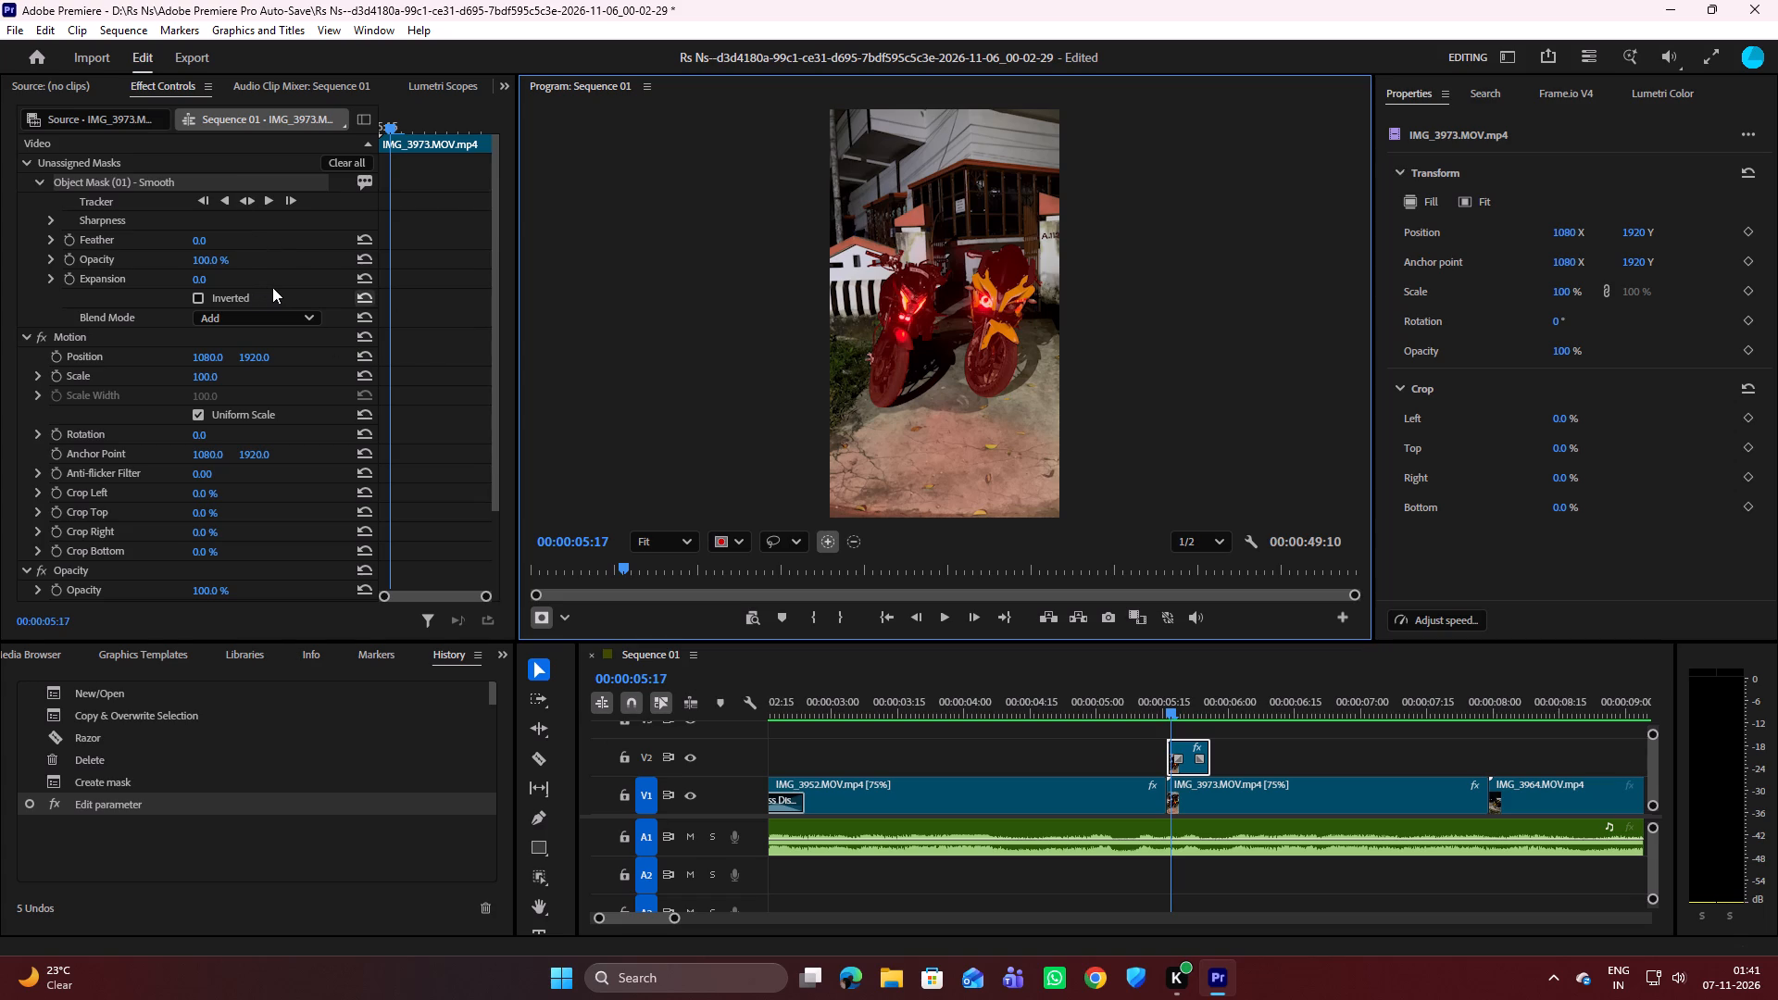
Track the object mask forward through the V2 segment from its first frame at 00:00:05:16.
left_click(1169, 711)
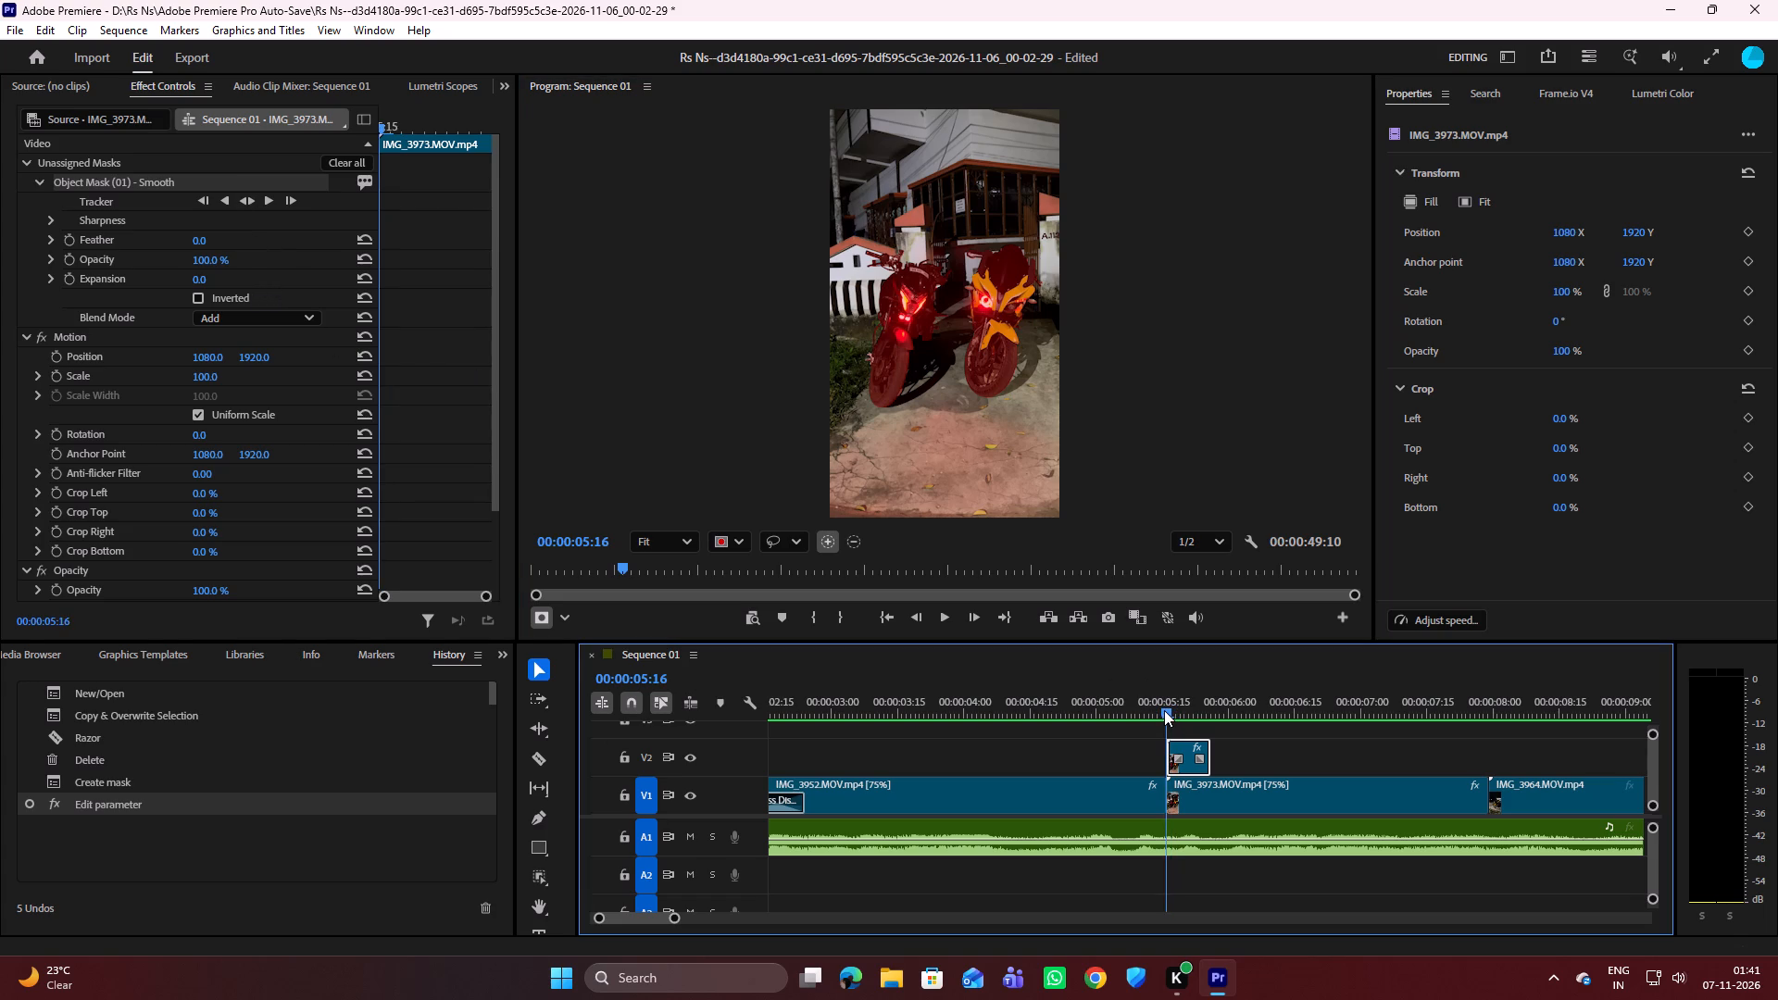
left_click(270, 194)
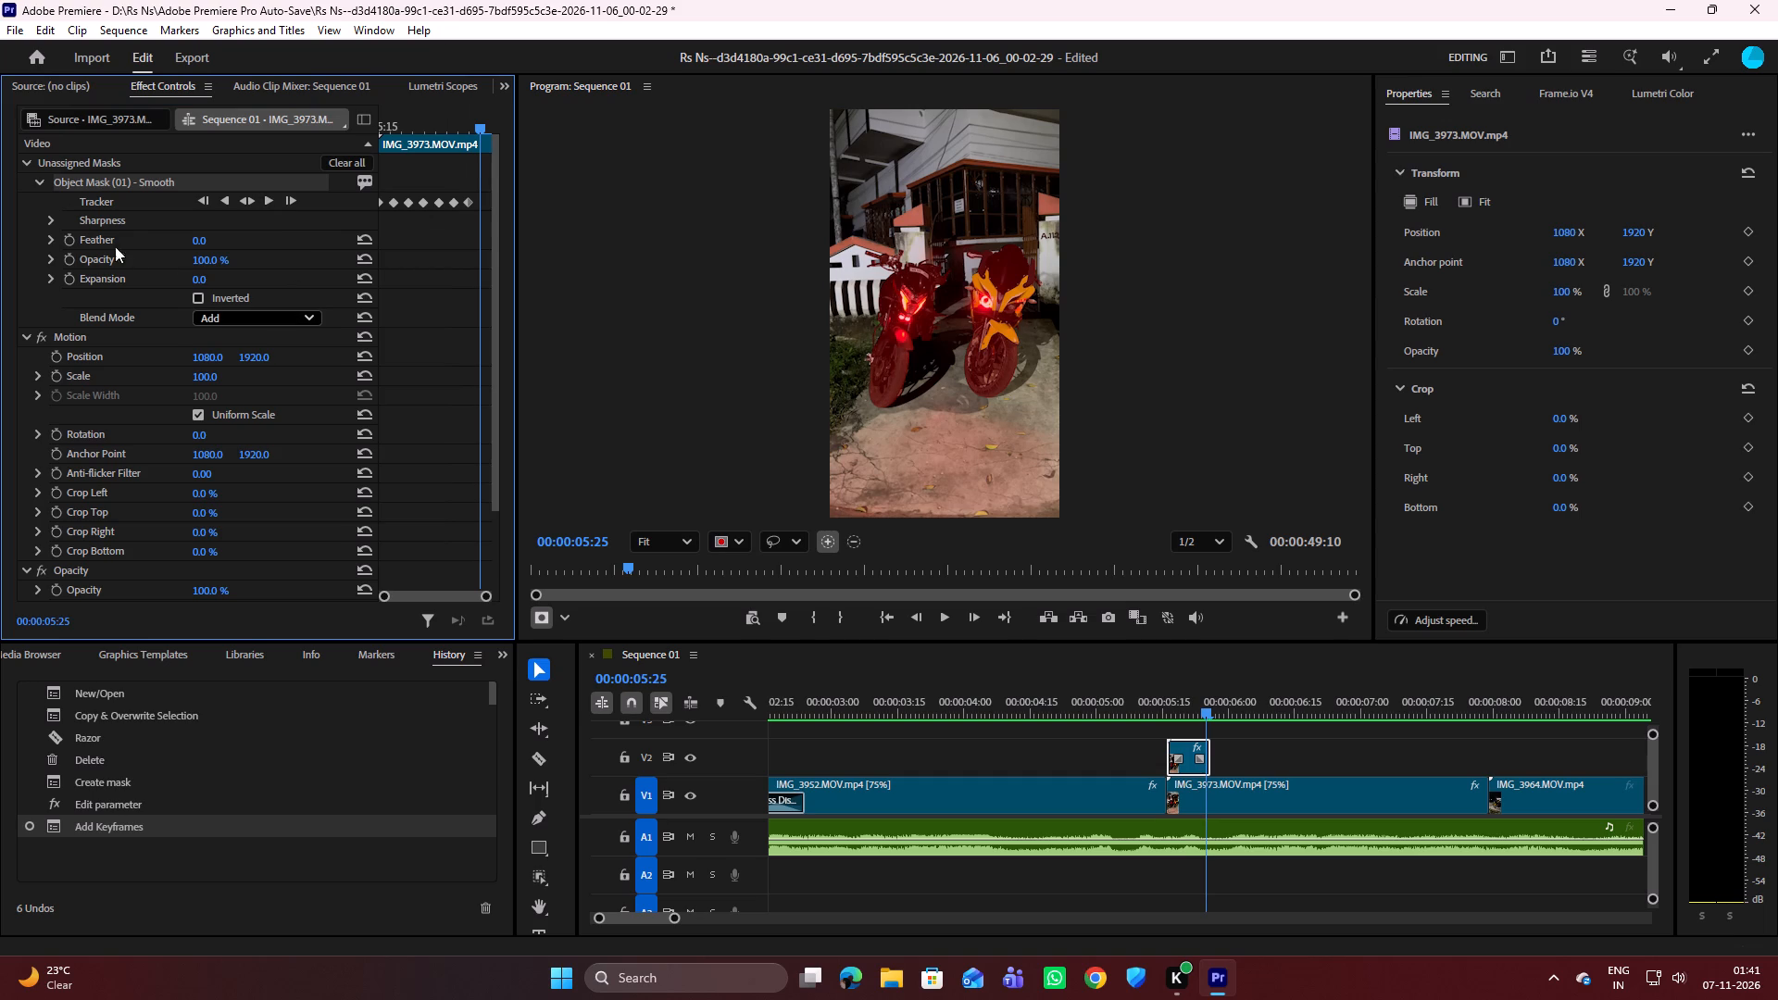
Change the tracked object mask on the V2 segment to an opacity mask.
right_click(101, 176)
right_click(101, 176)
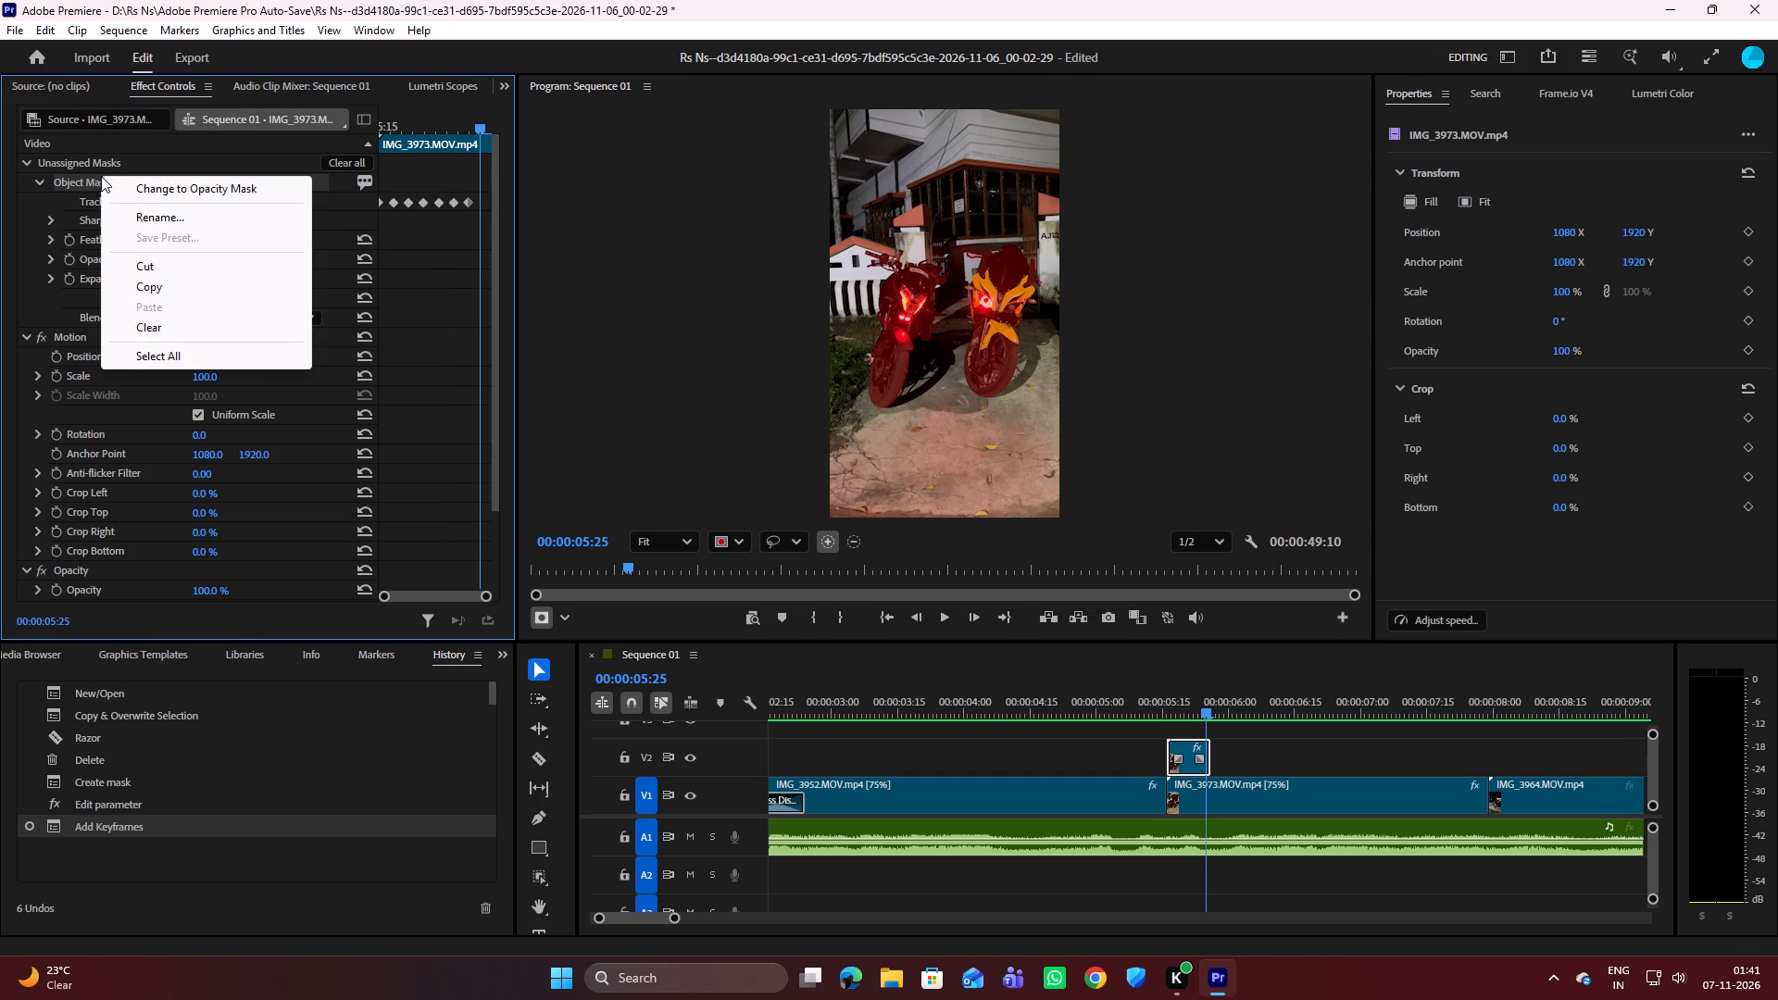
left_click(141, 189)
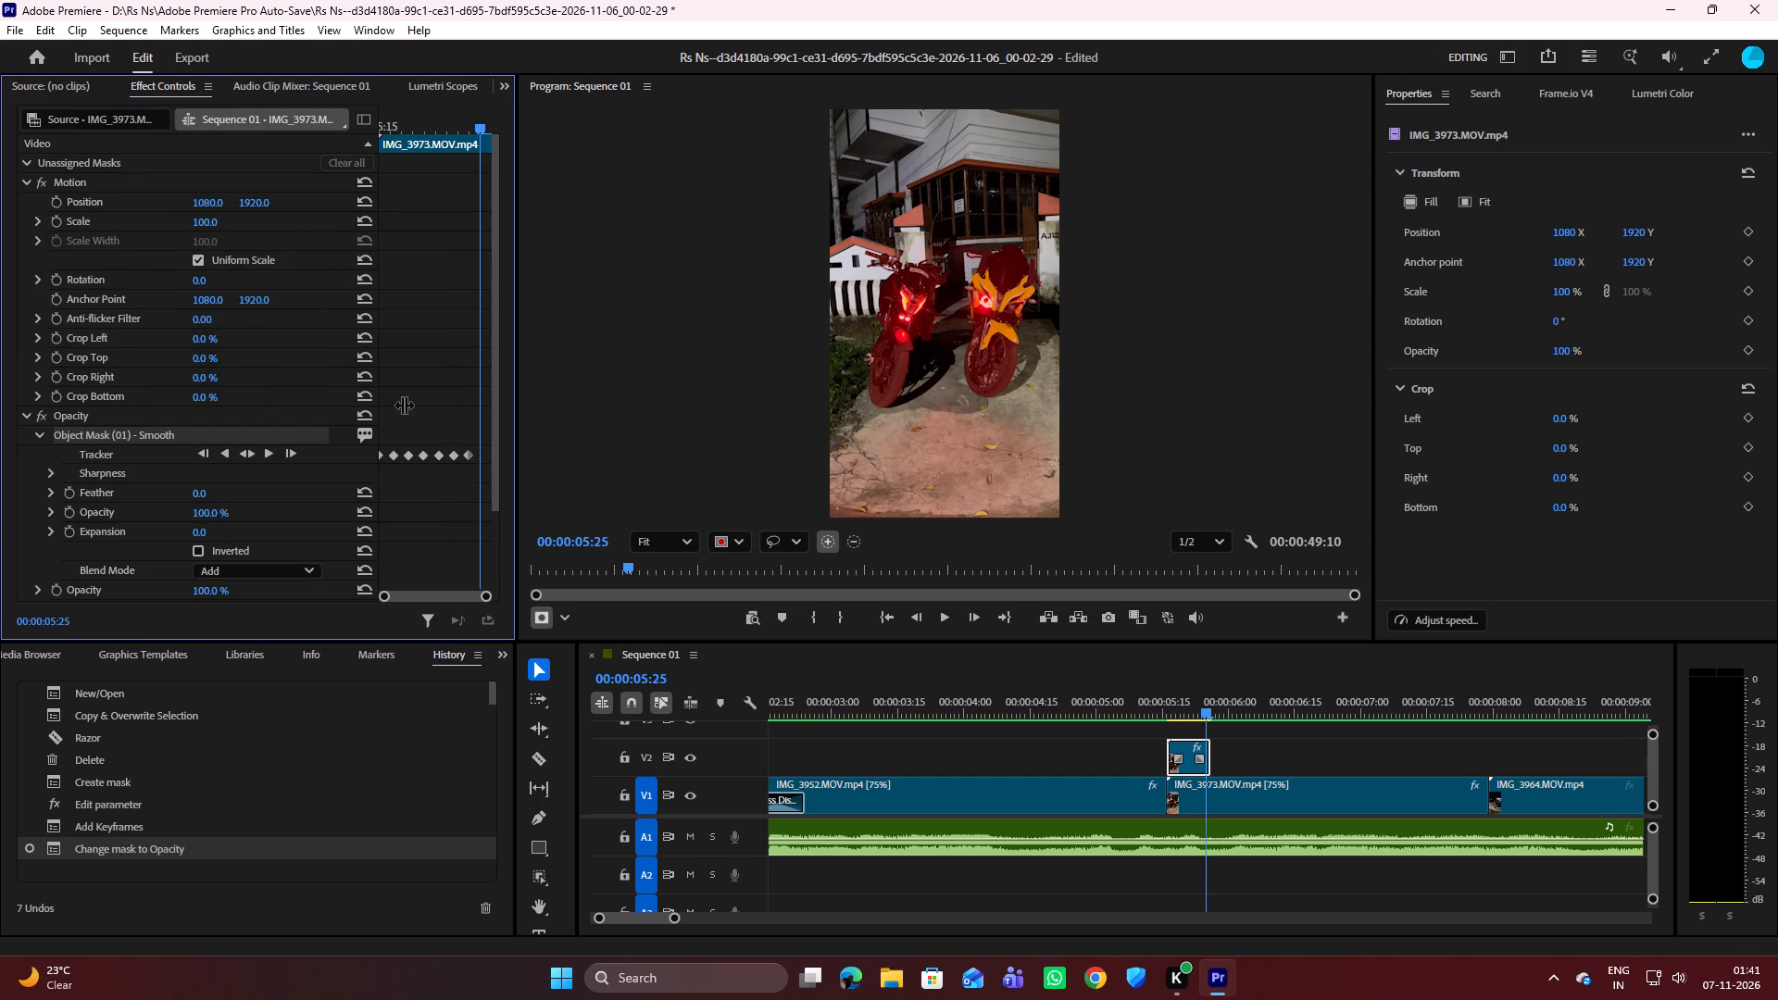
Scrub the masked V2 segment back to 00:00:05:21 and review its motion and opacity mask settings.
left_click_drag(1208, 715, 1208, 714)
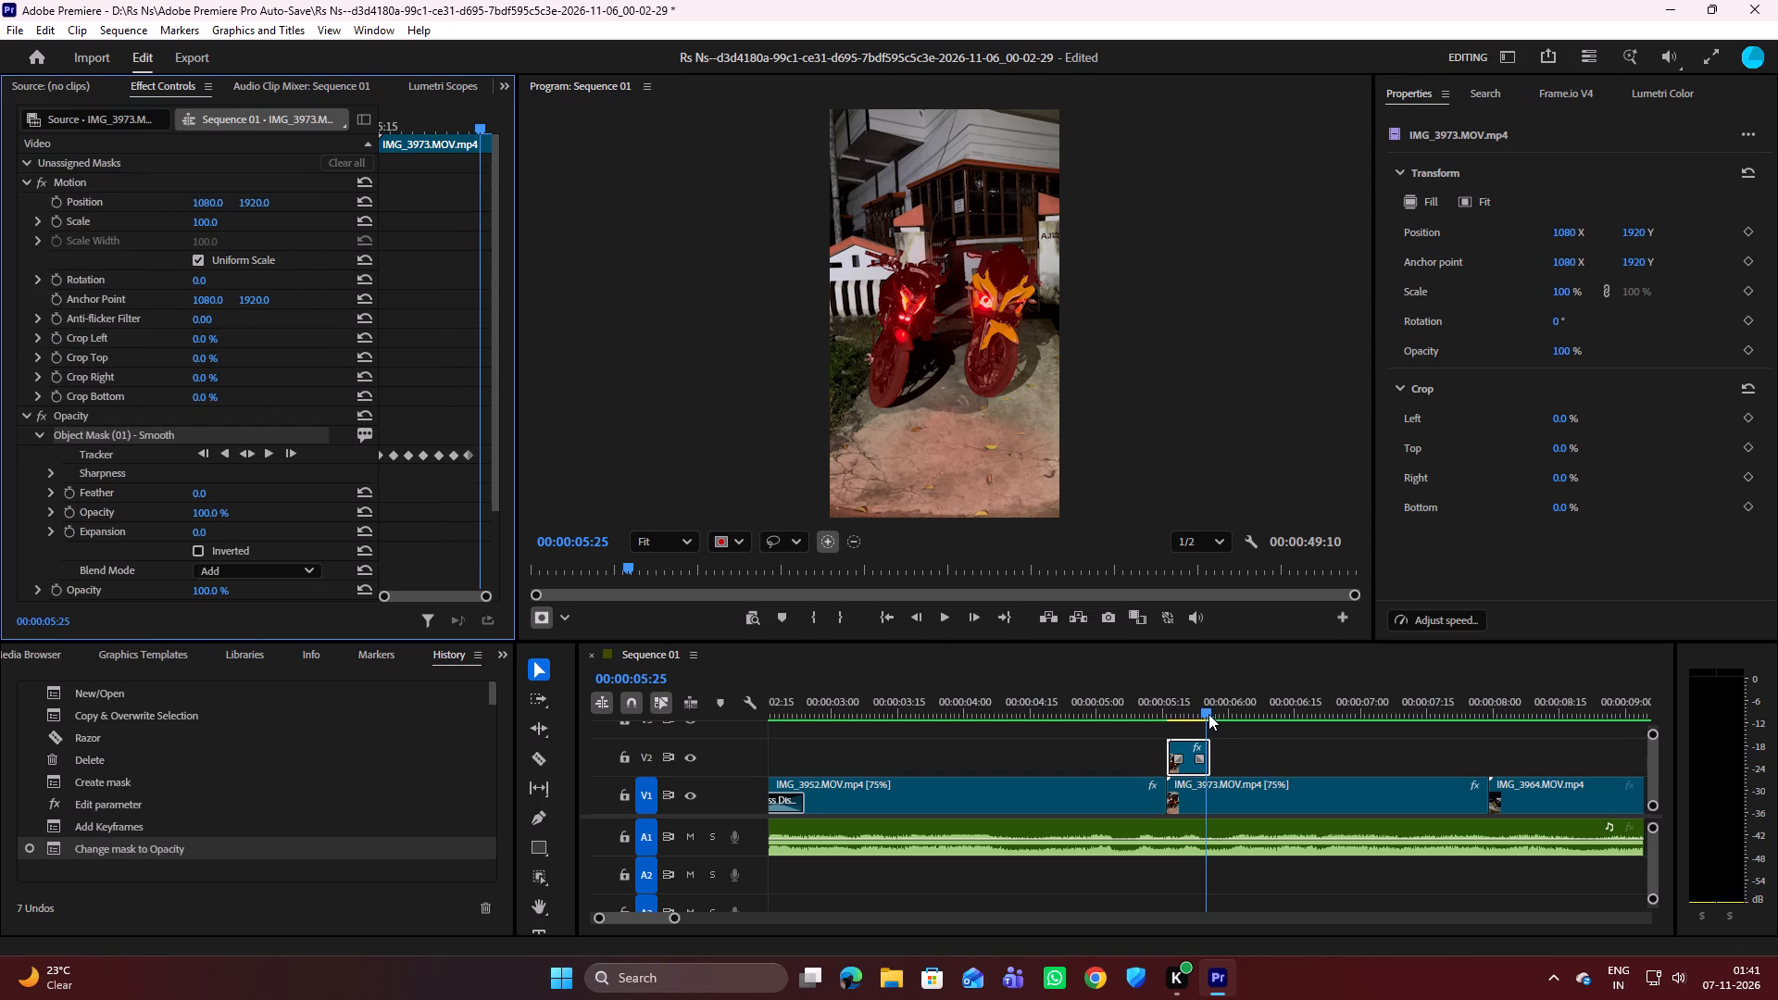
left_click_drag(1208, 714, 1185, 709)
left_click(1189, 707)
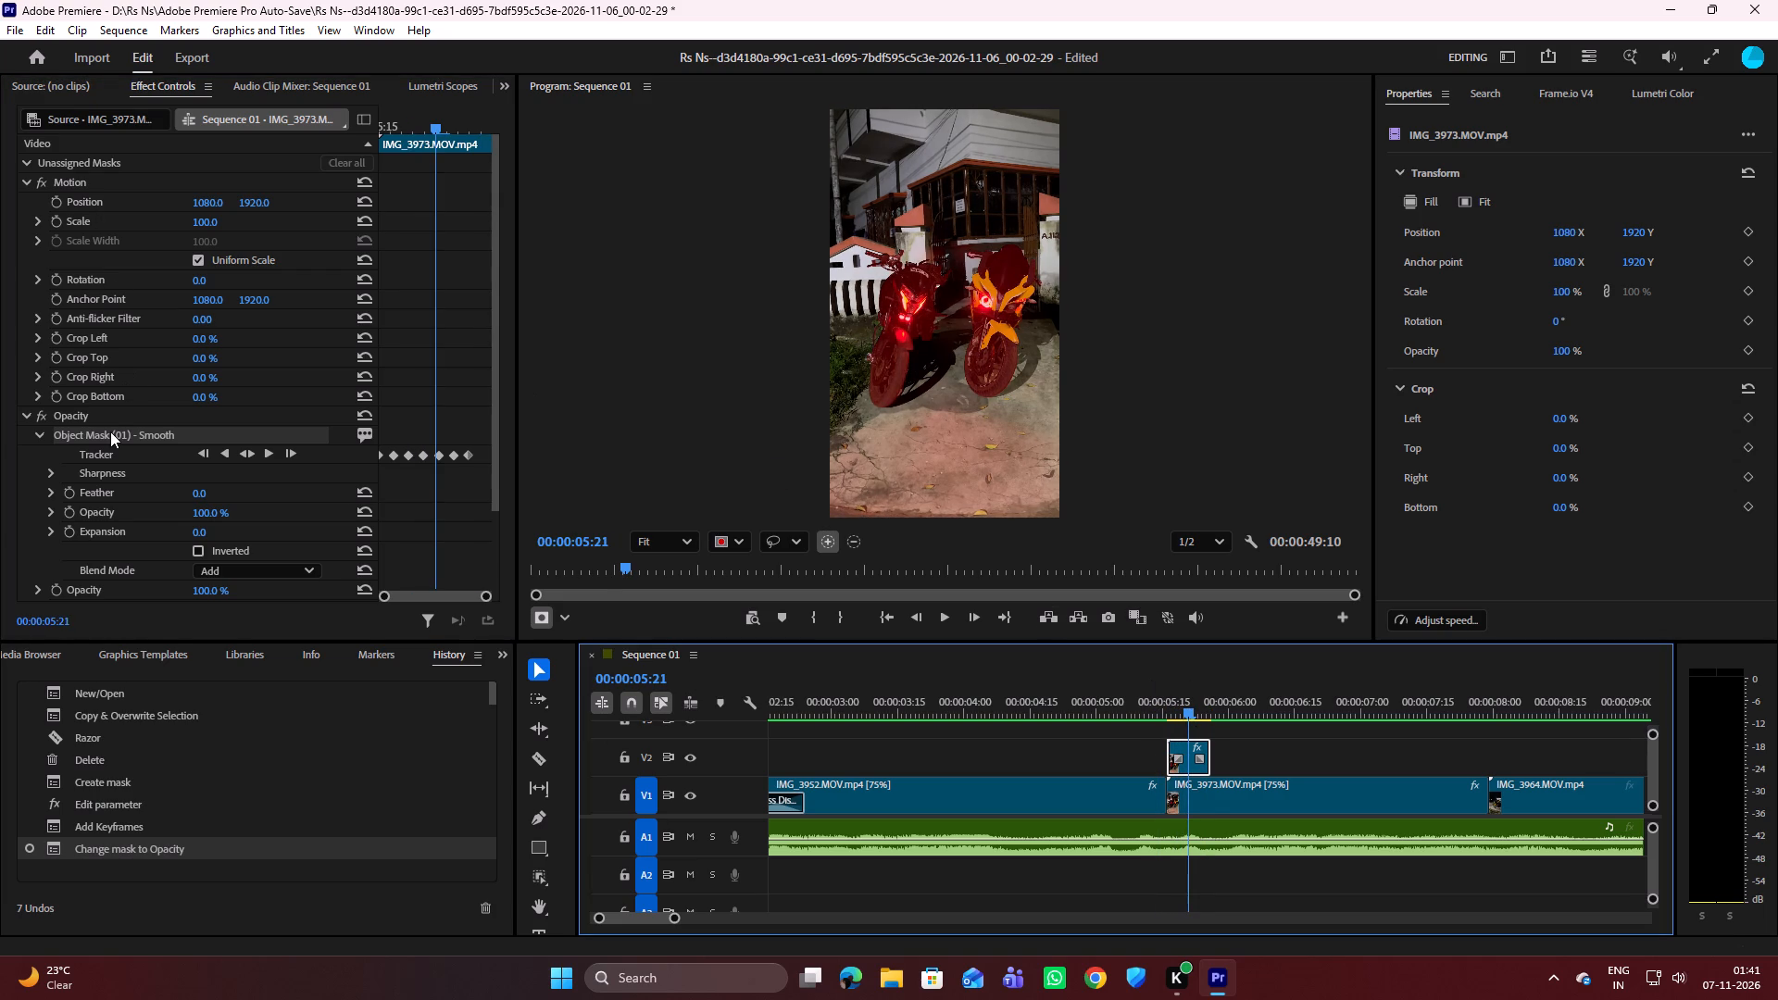
scroll(99, 464, "down", 2)
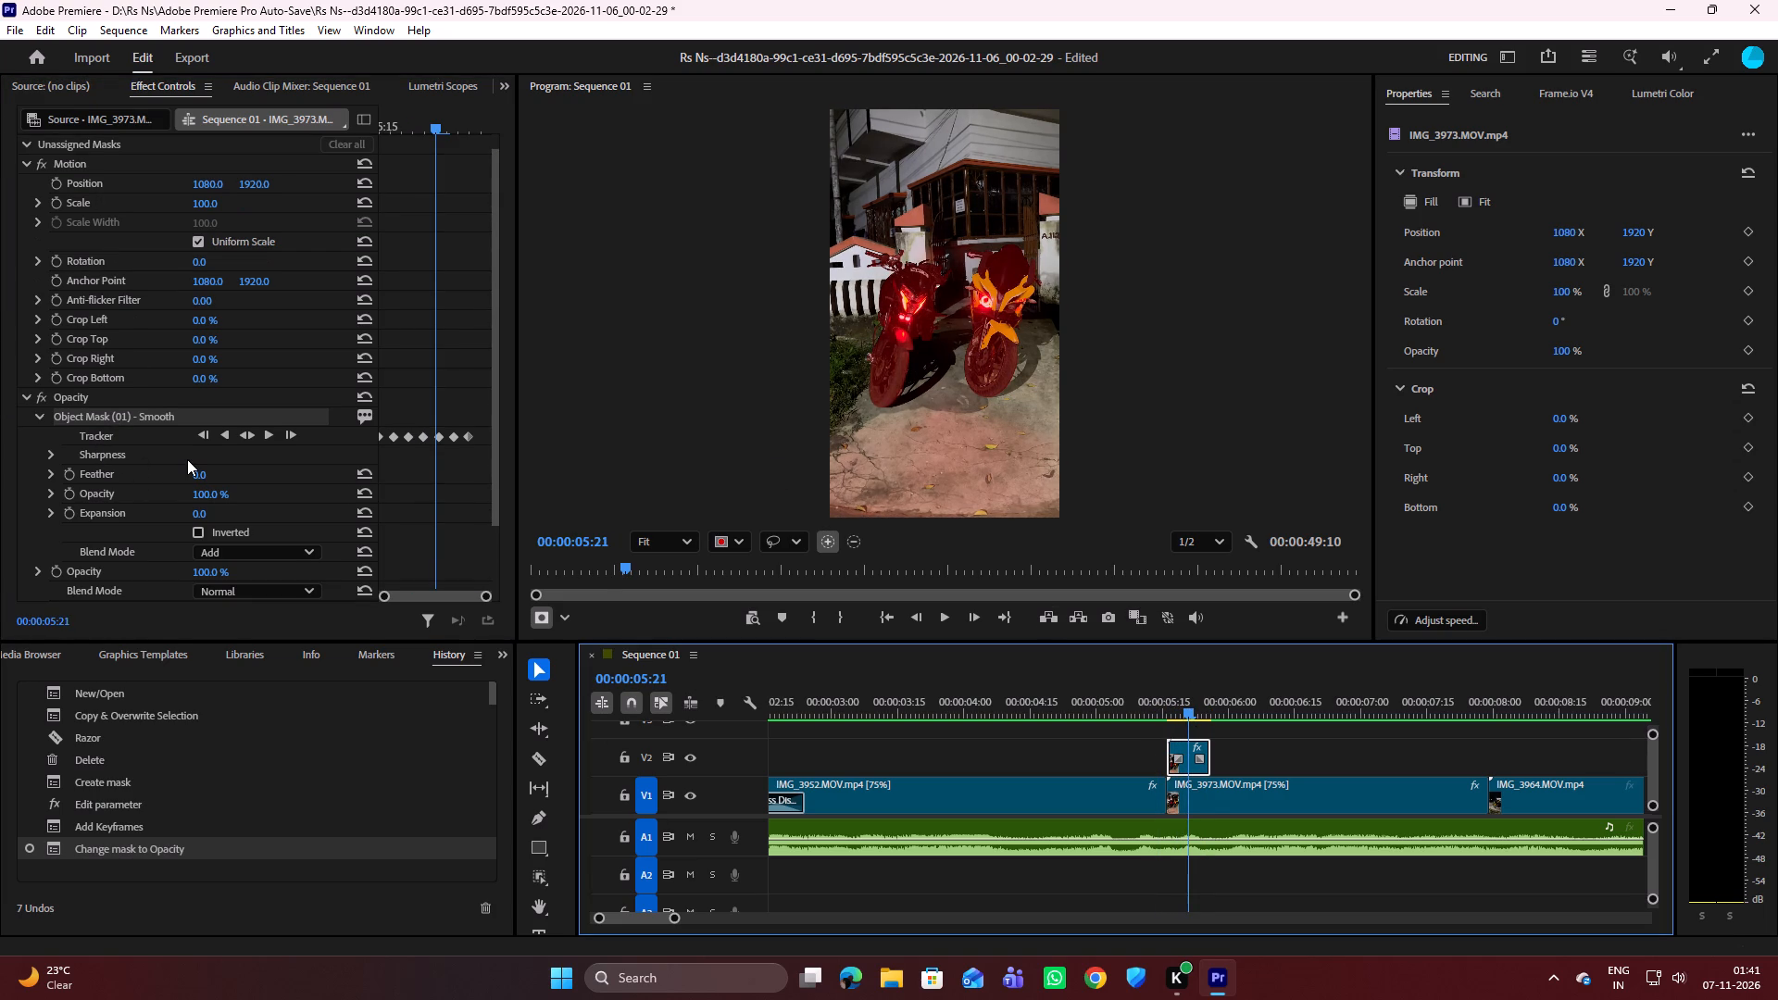
scroll(187, 459, "down", 3)
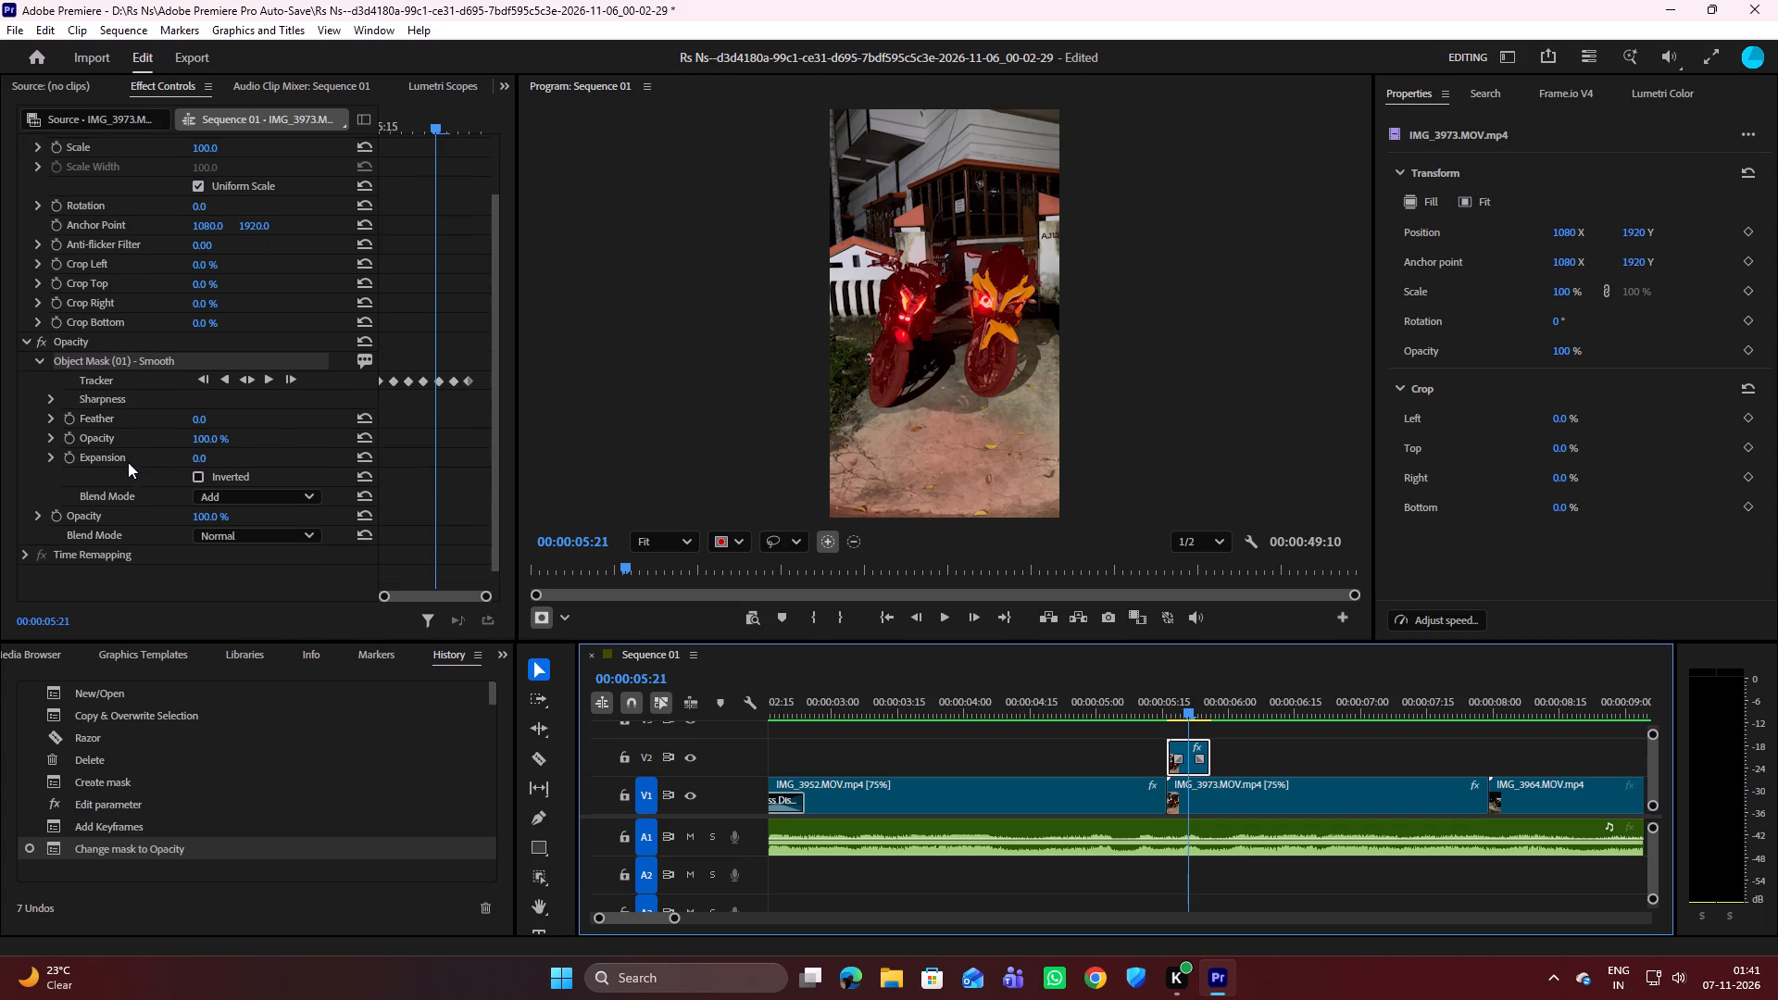
scroll(135, 460, "down", 2)
scroll(135, 460, "up", 11)
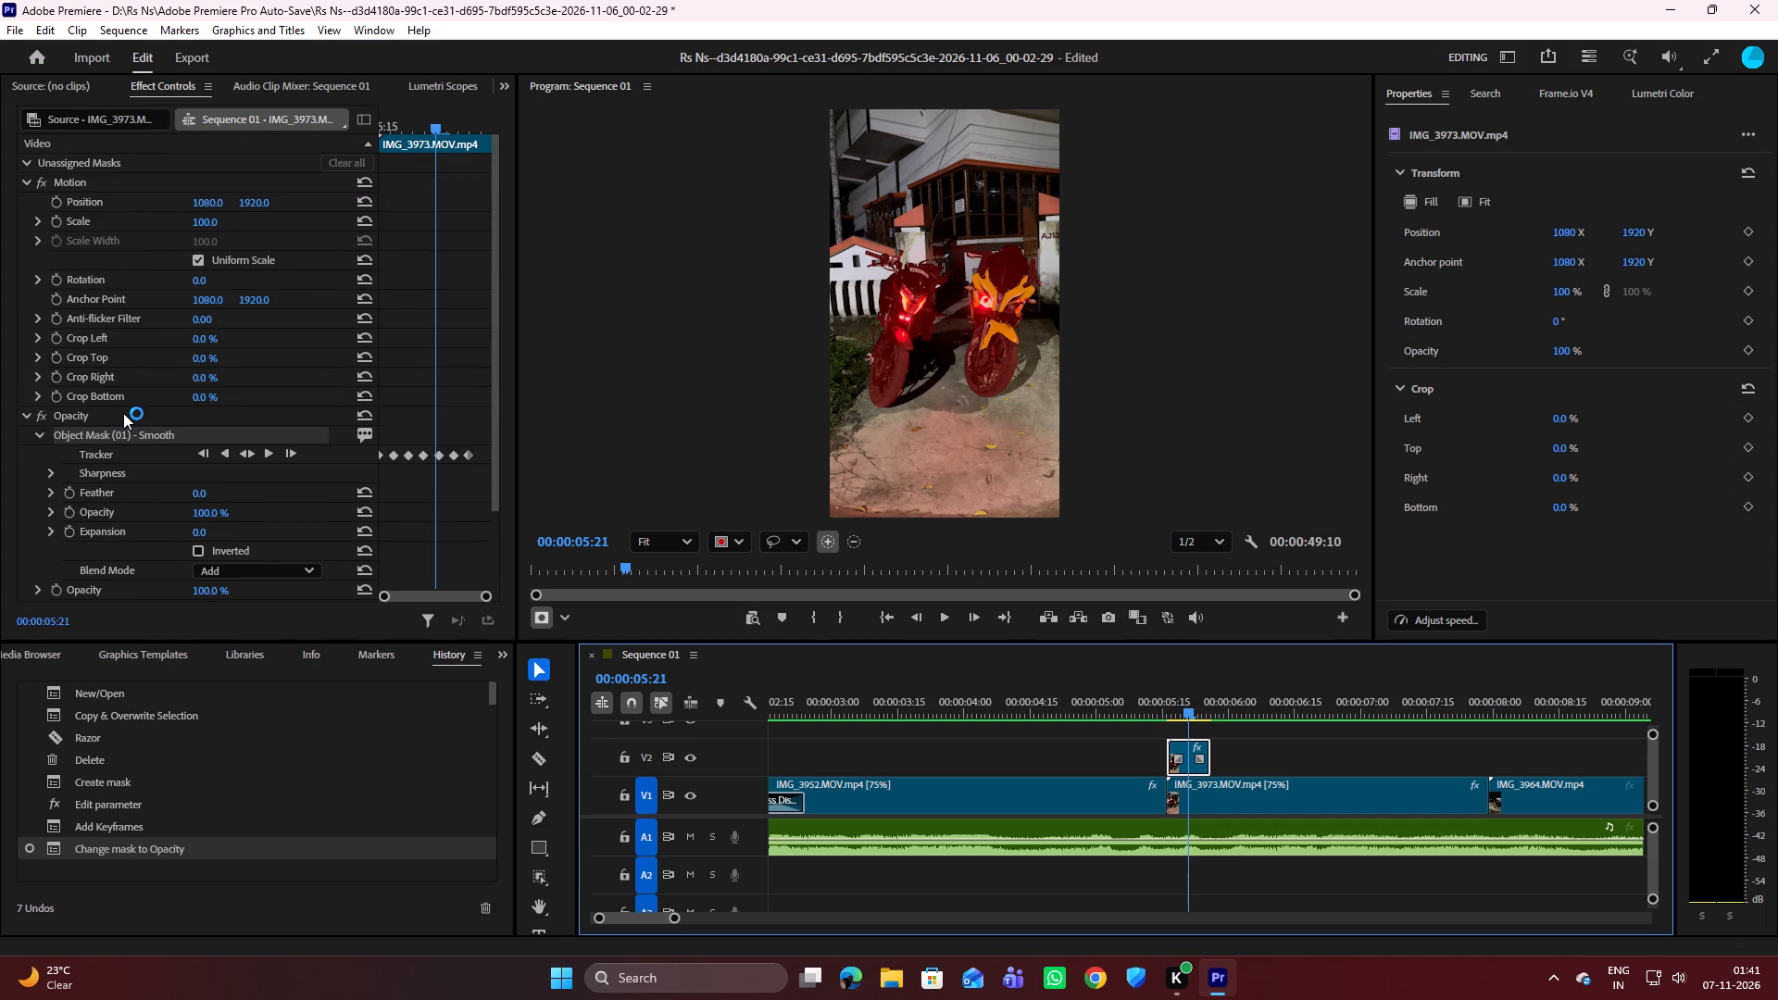
scroll(124, 405, "down", 7)
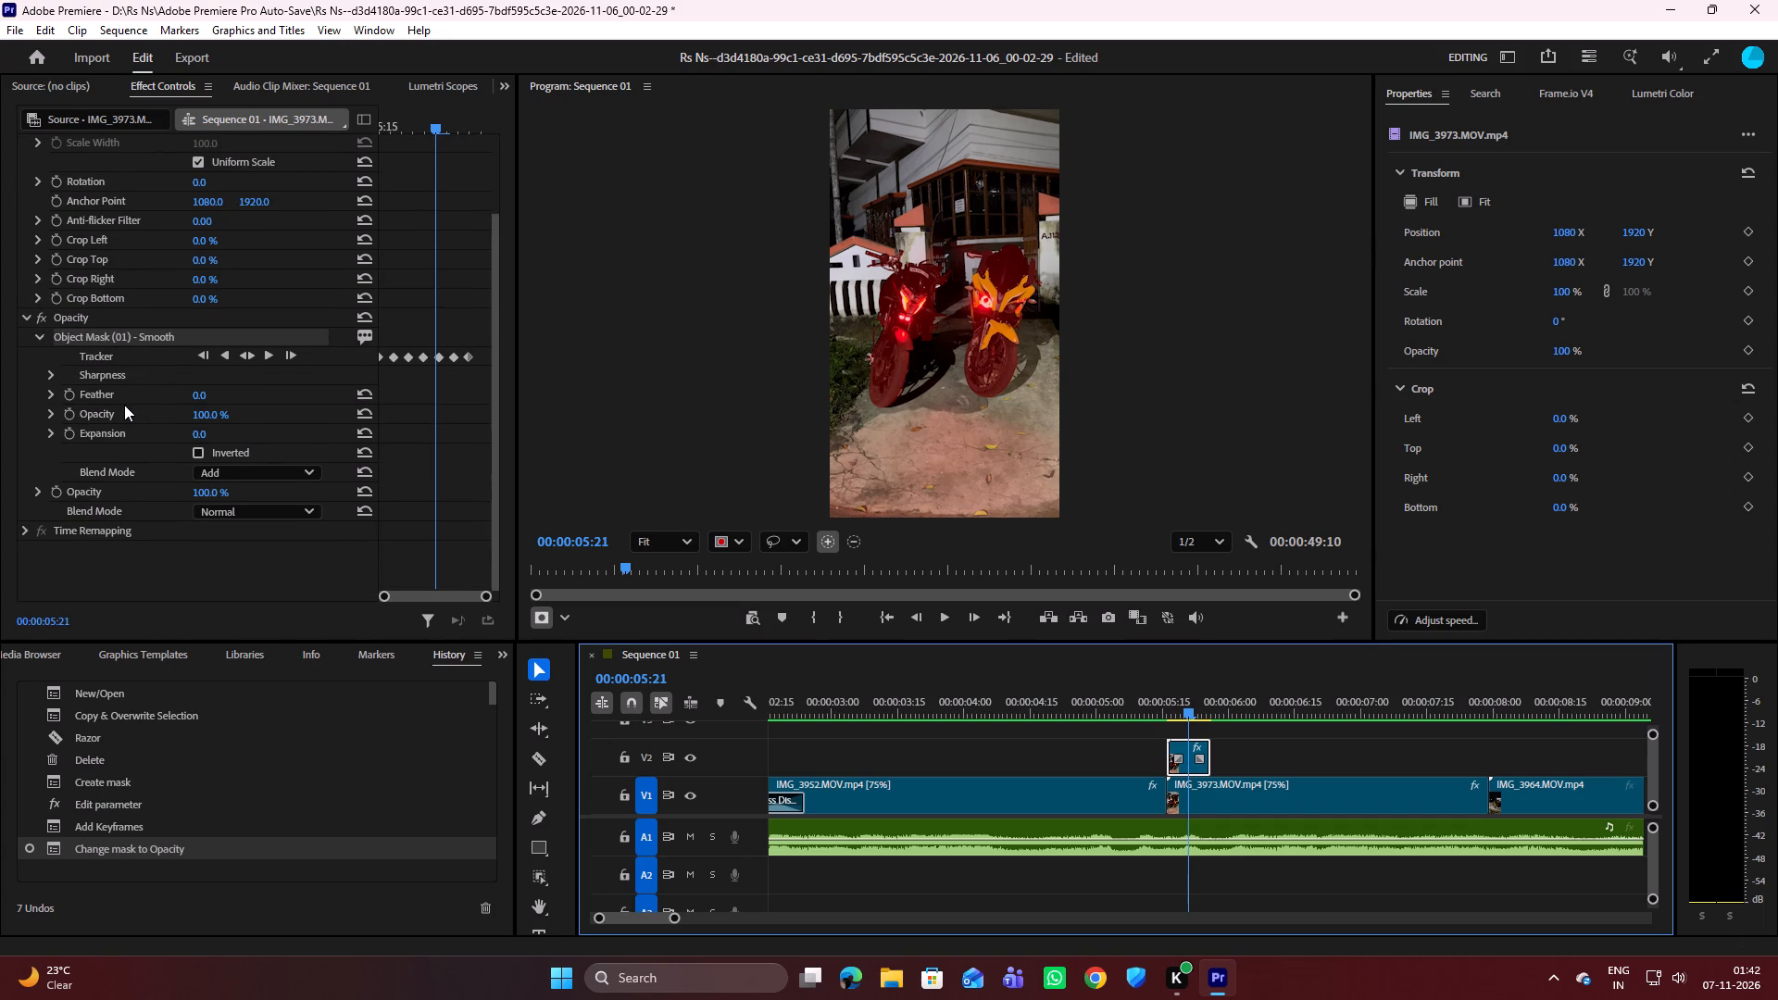
scroll(124, 405, "down", 2)
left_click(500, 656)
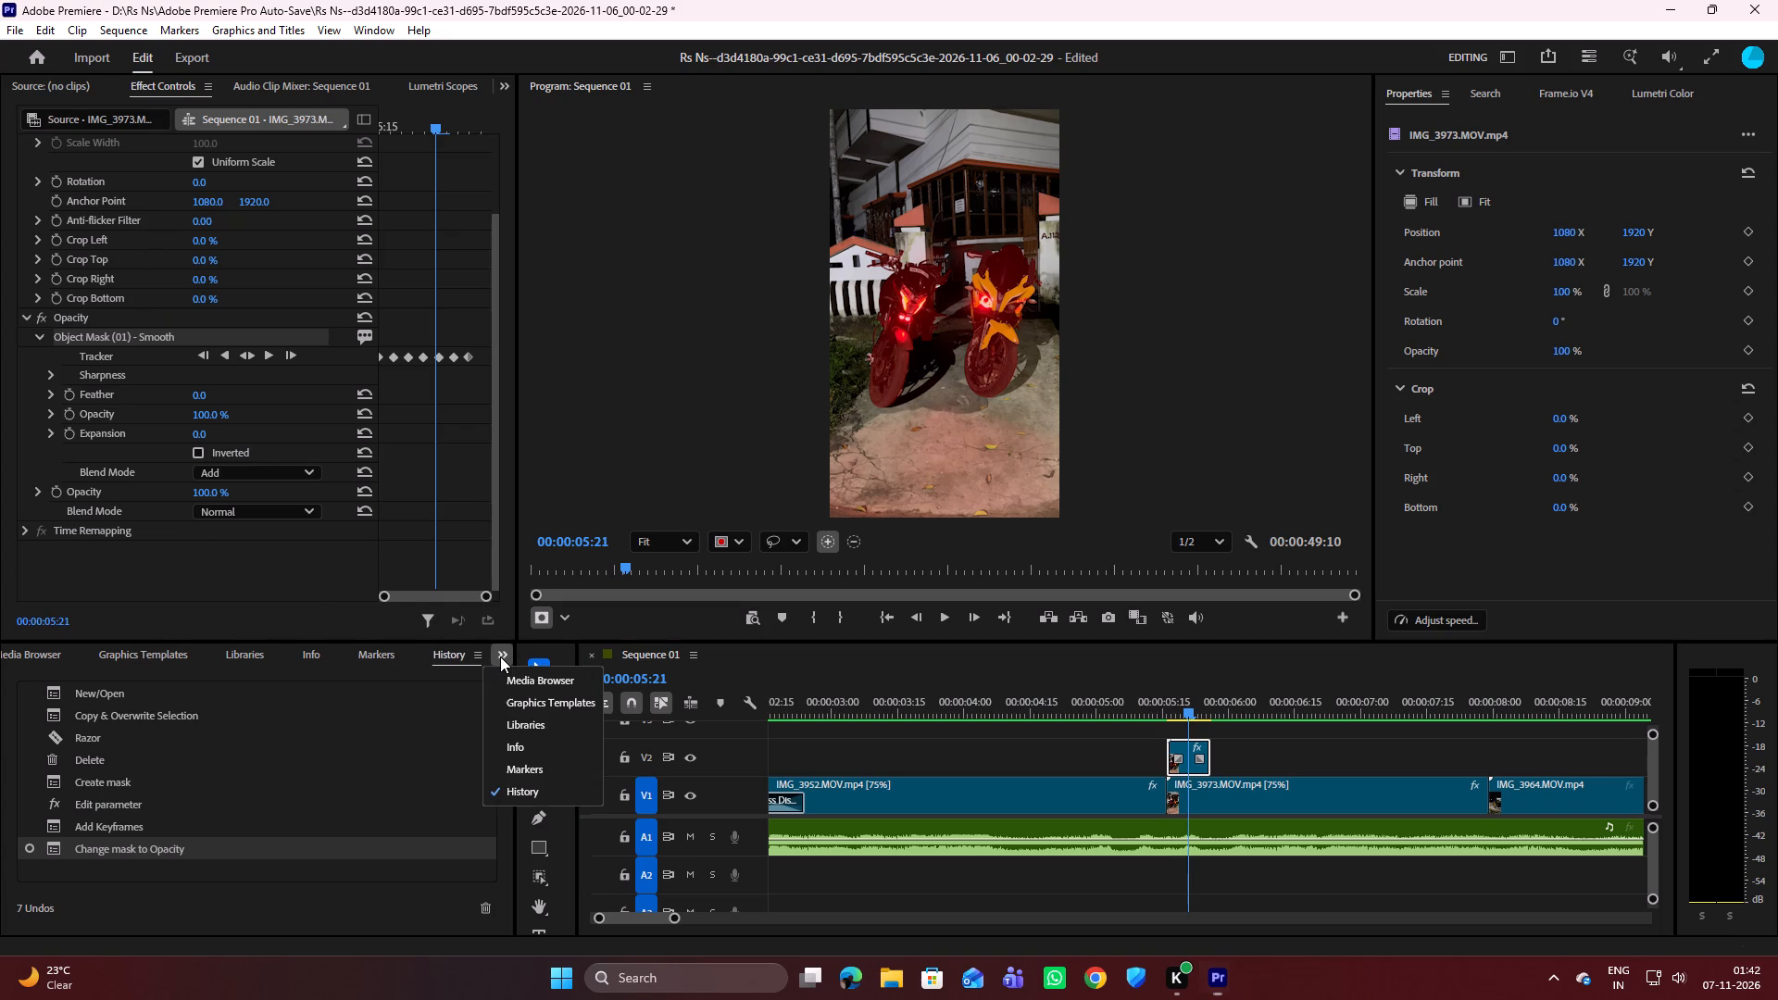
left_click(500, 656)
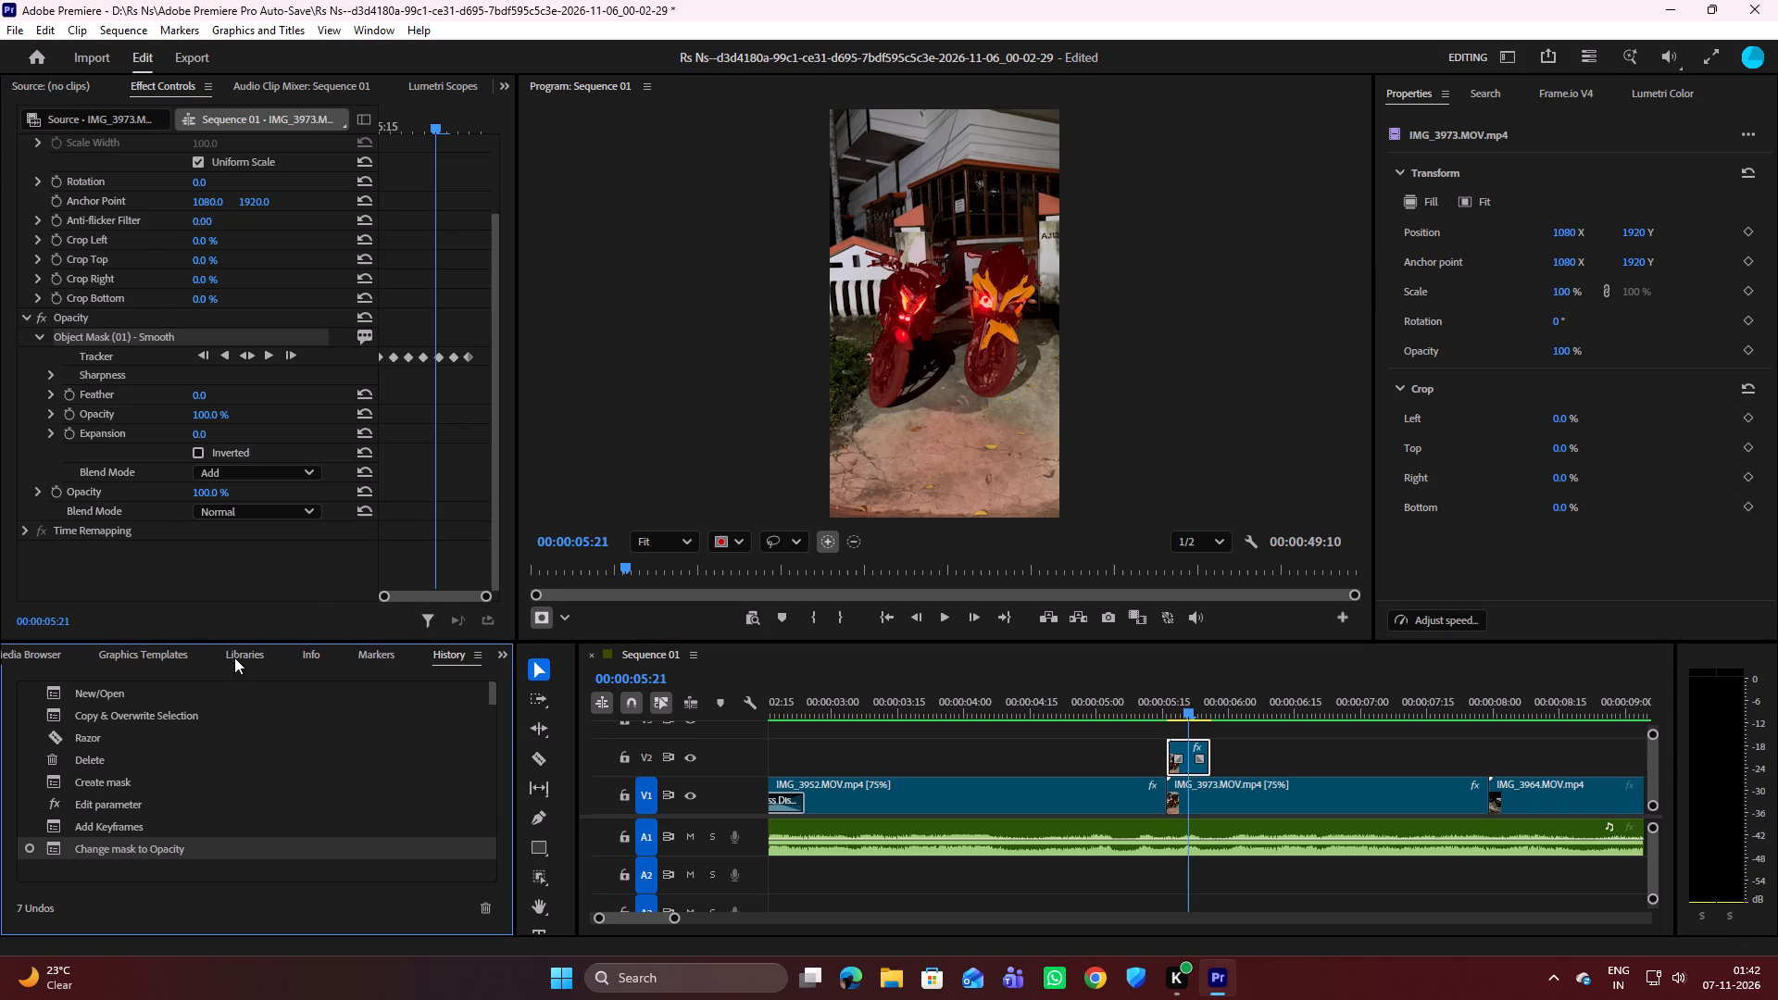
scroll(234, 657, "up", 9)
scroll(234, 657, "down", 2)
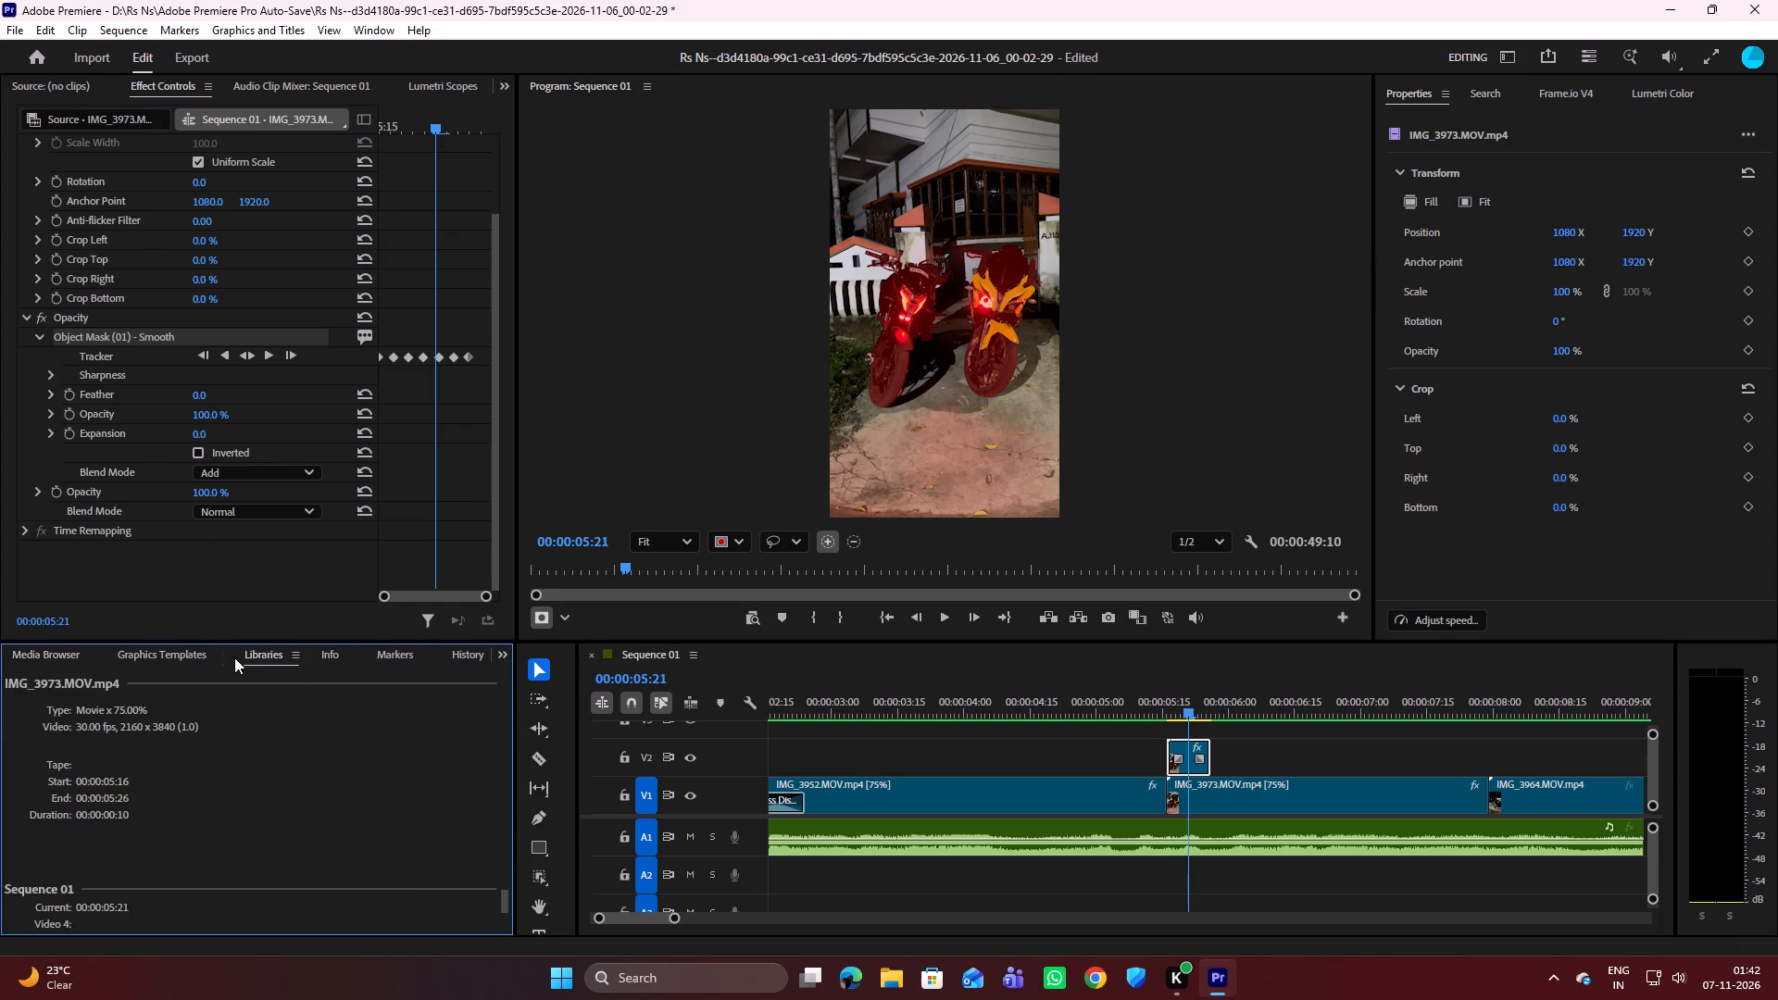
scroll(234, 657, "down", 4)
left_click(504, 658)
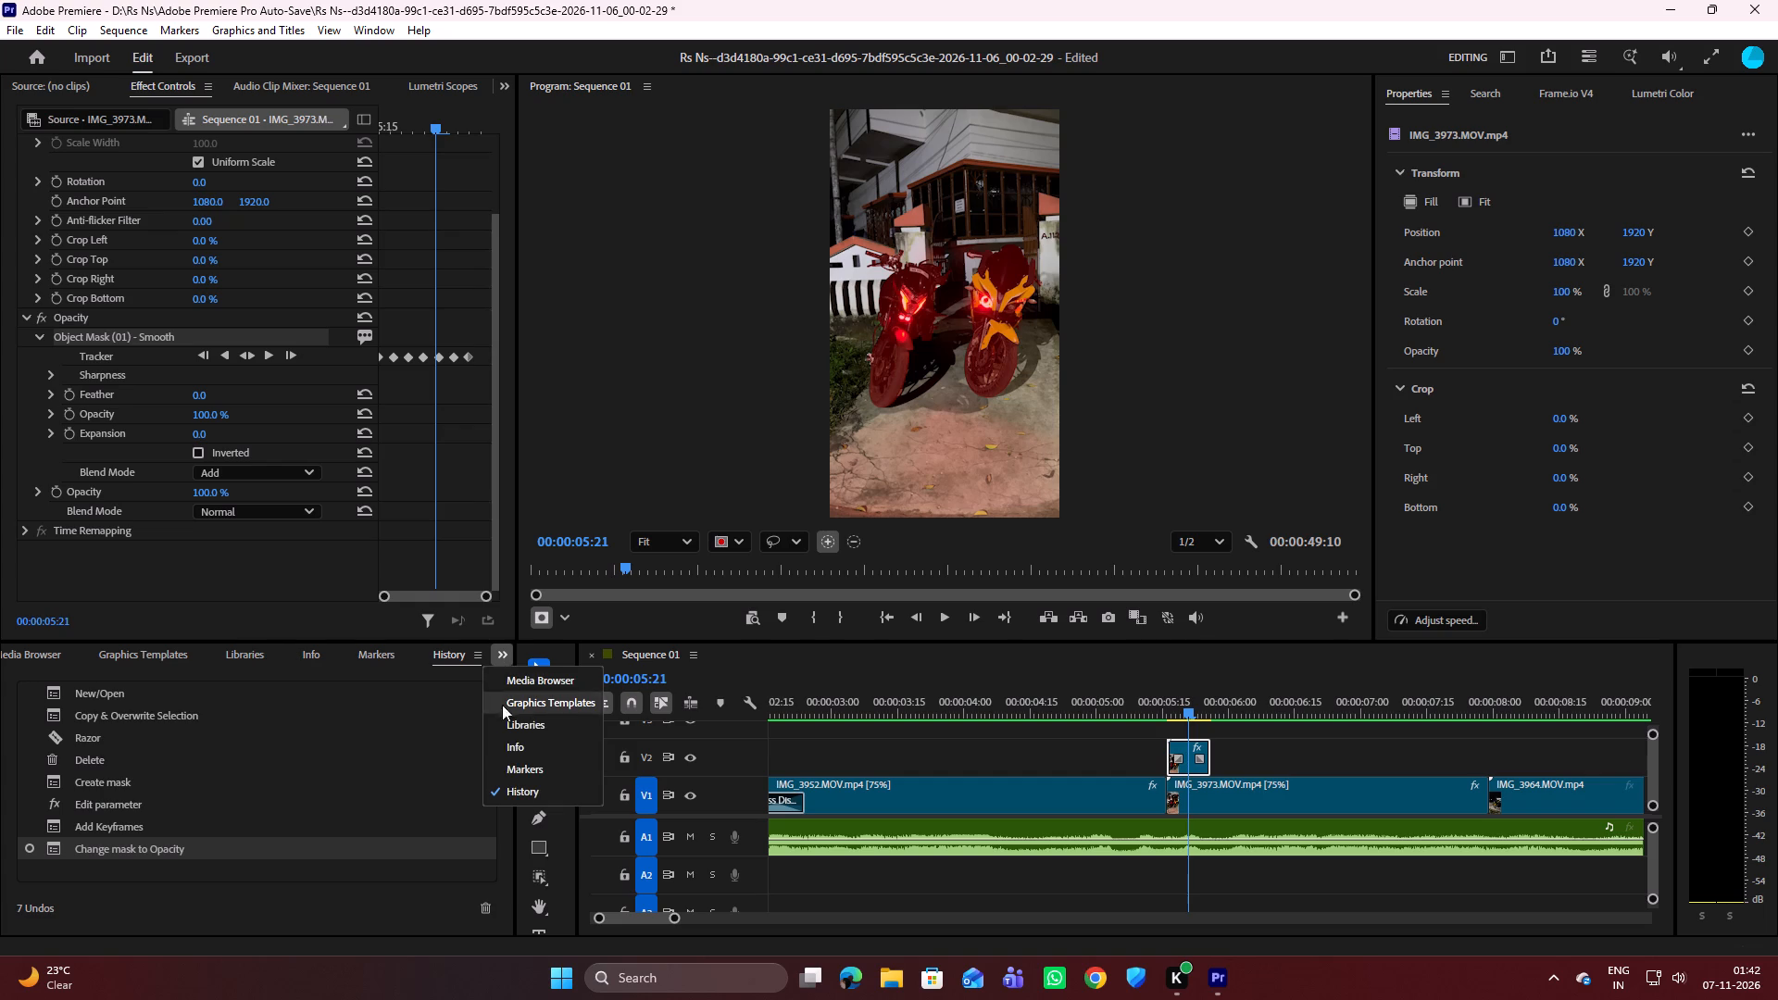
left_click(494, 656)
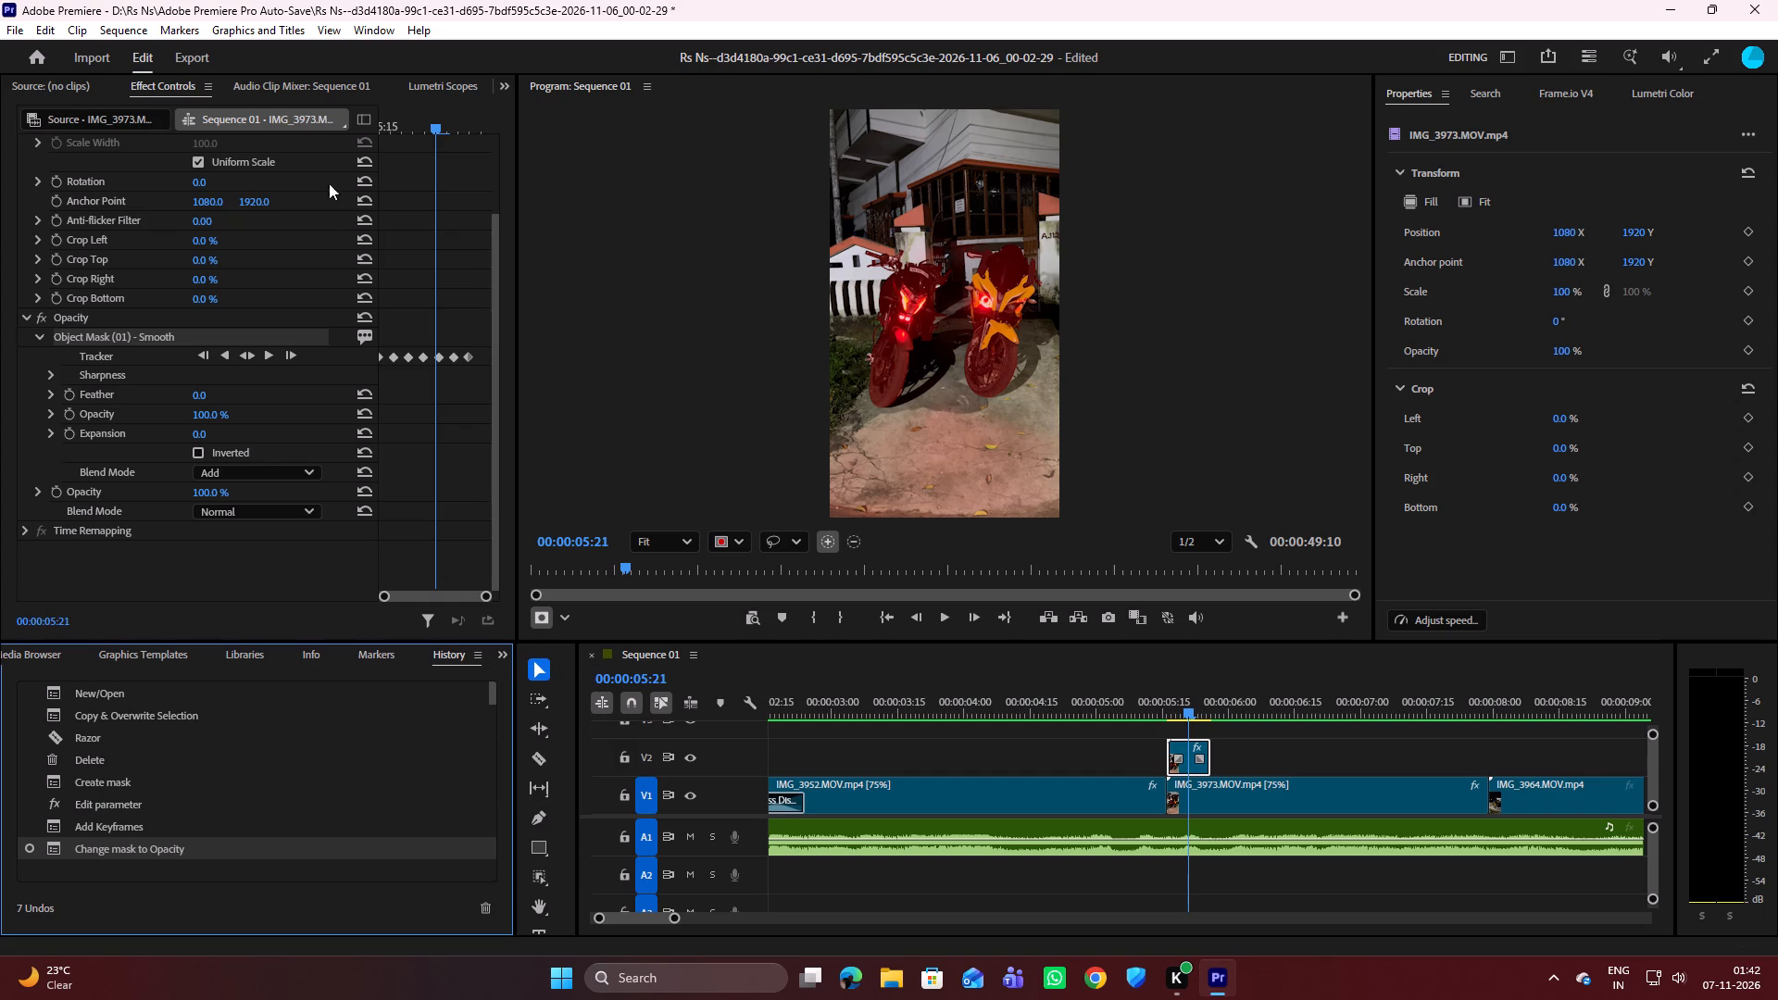
Search the effects for "tint" and apply the Tint video effect to the masked IMG_3973 segment on V2.
scroll(414, 84, "down", 4)
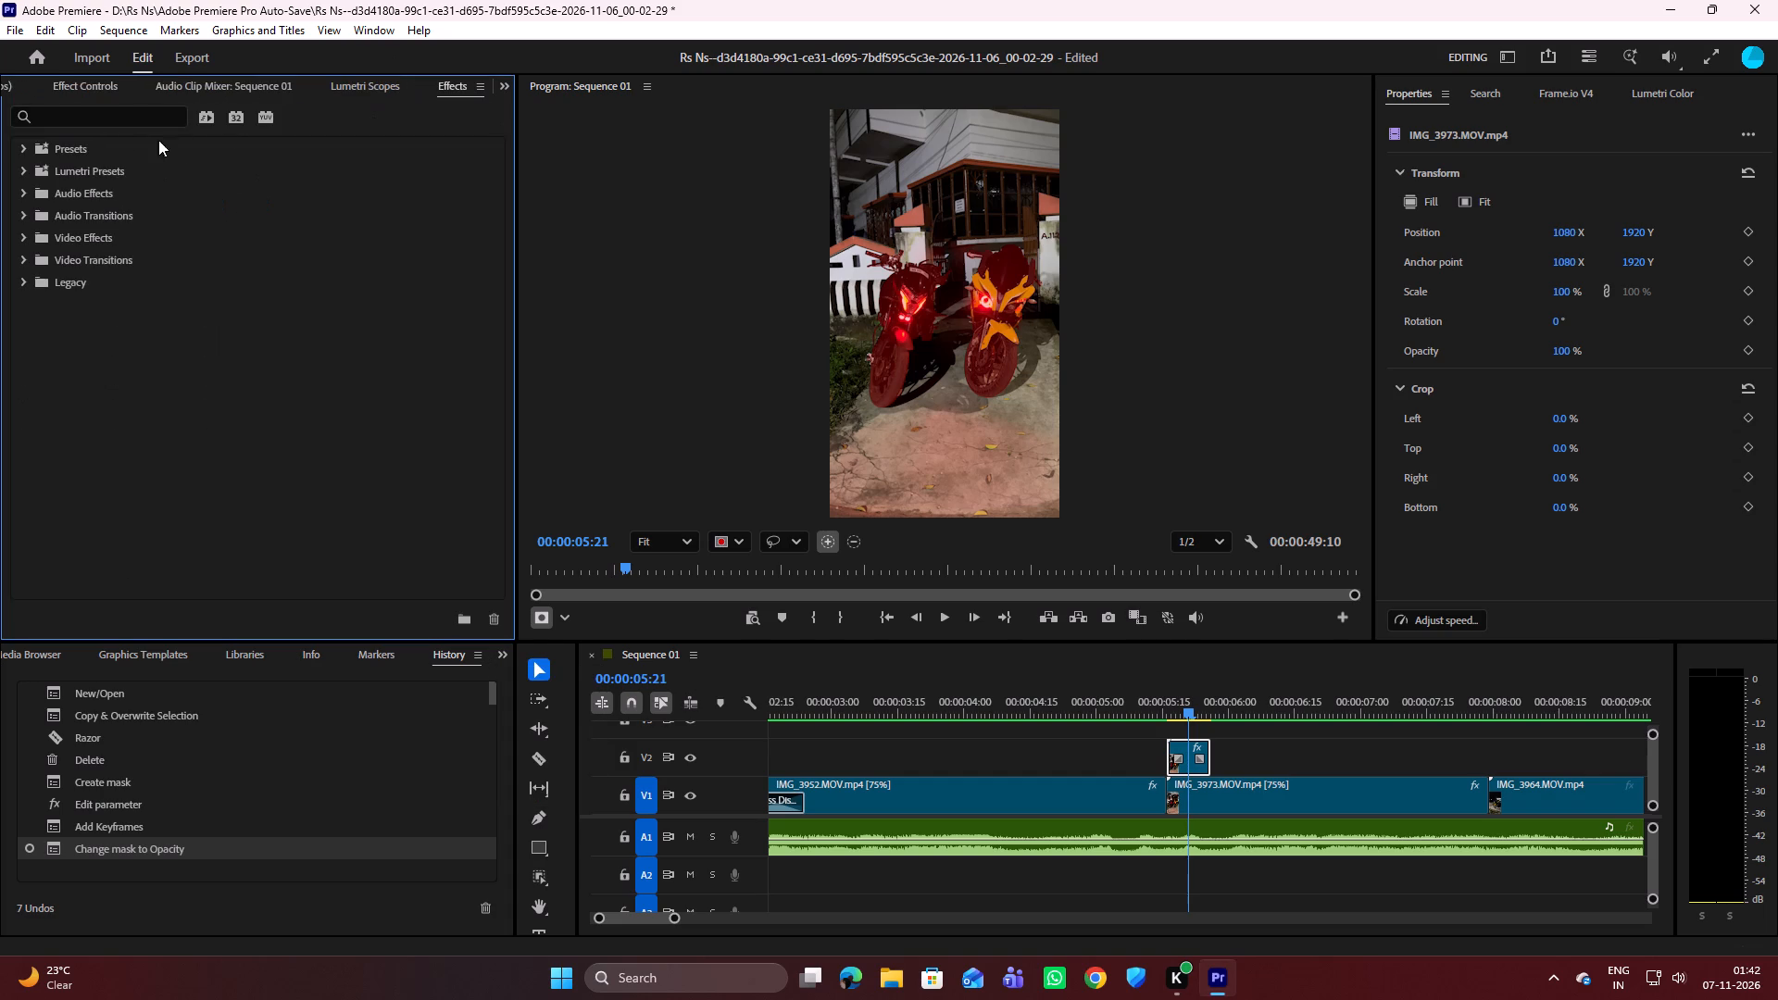
left_click(64, 123)
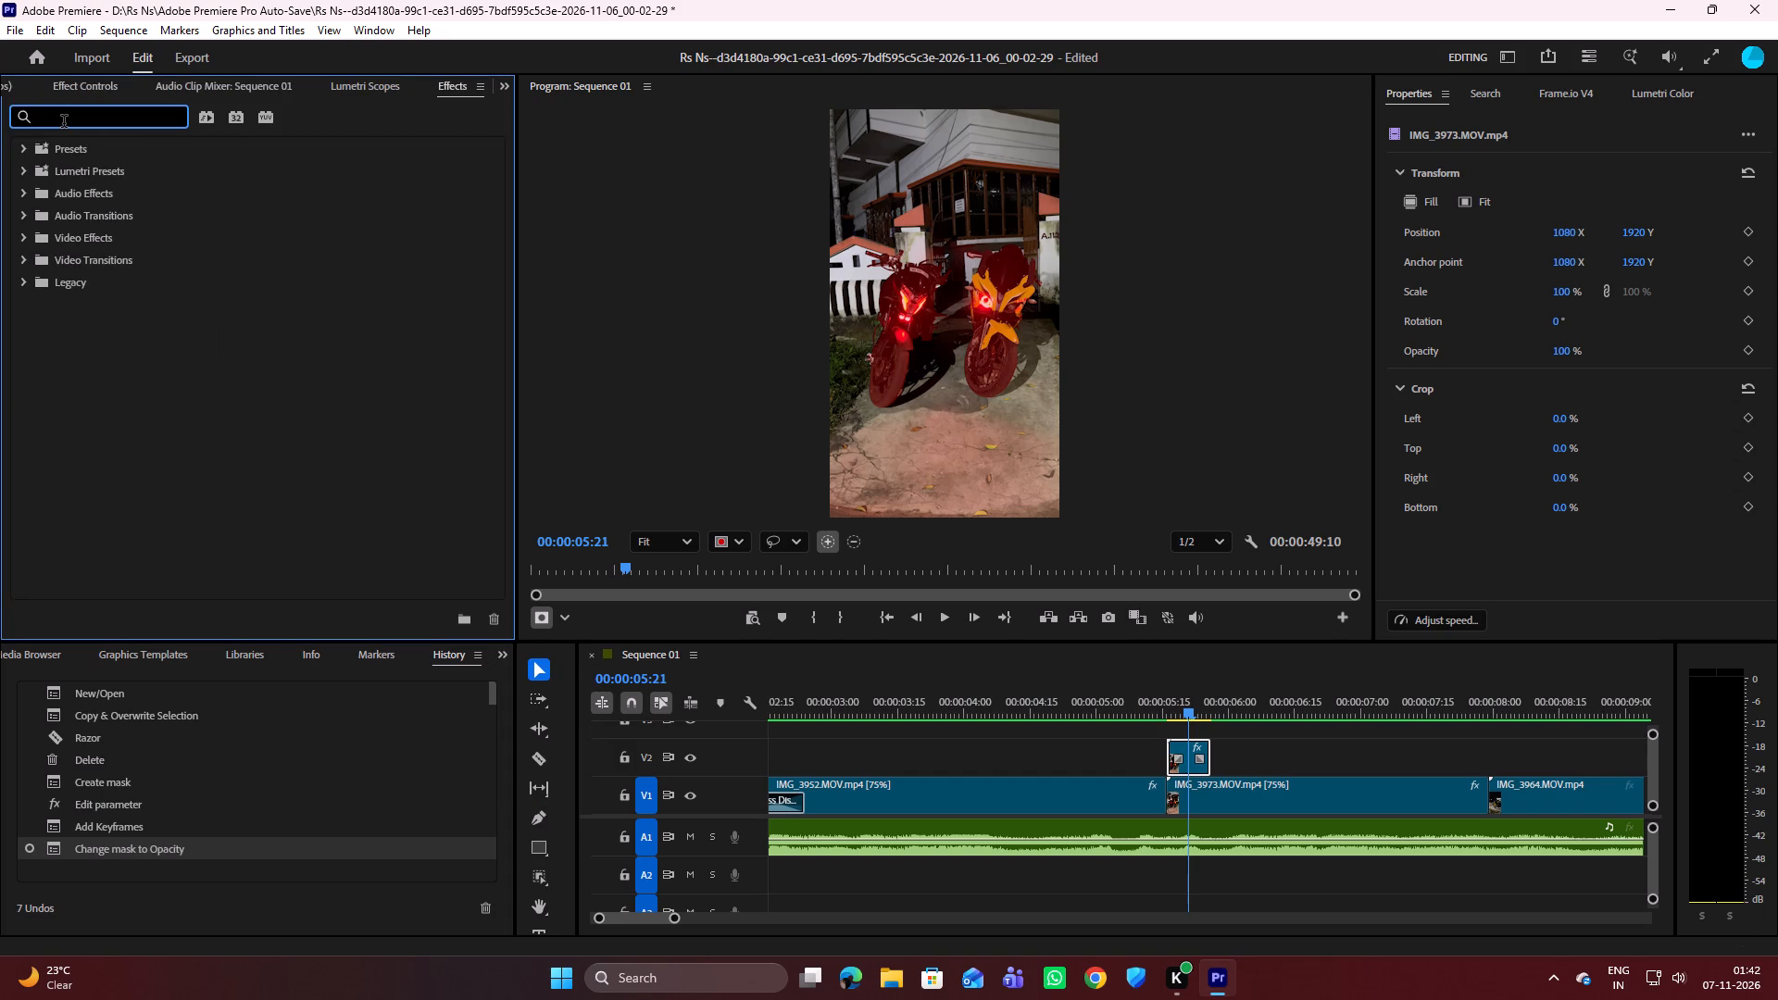
type("tint")
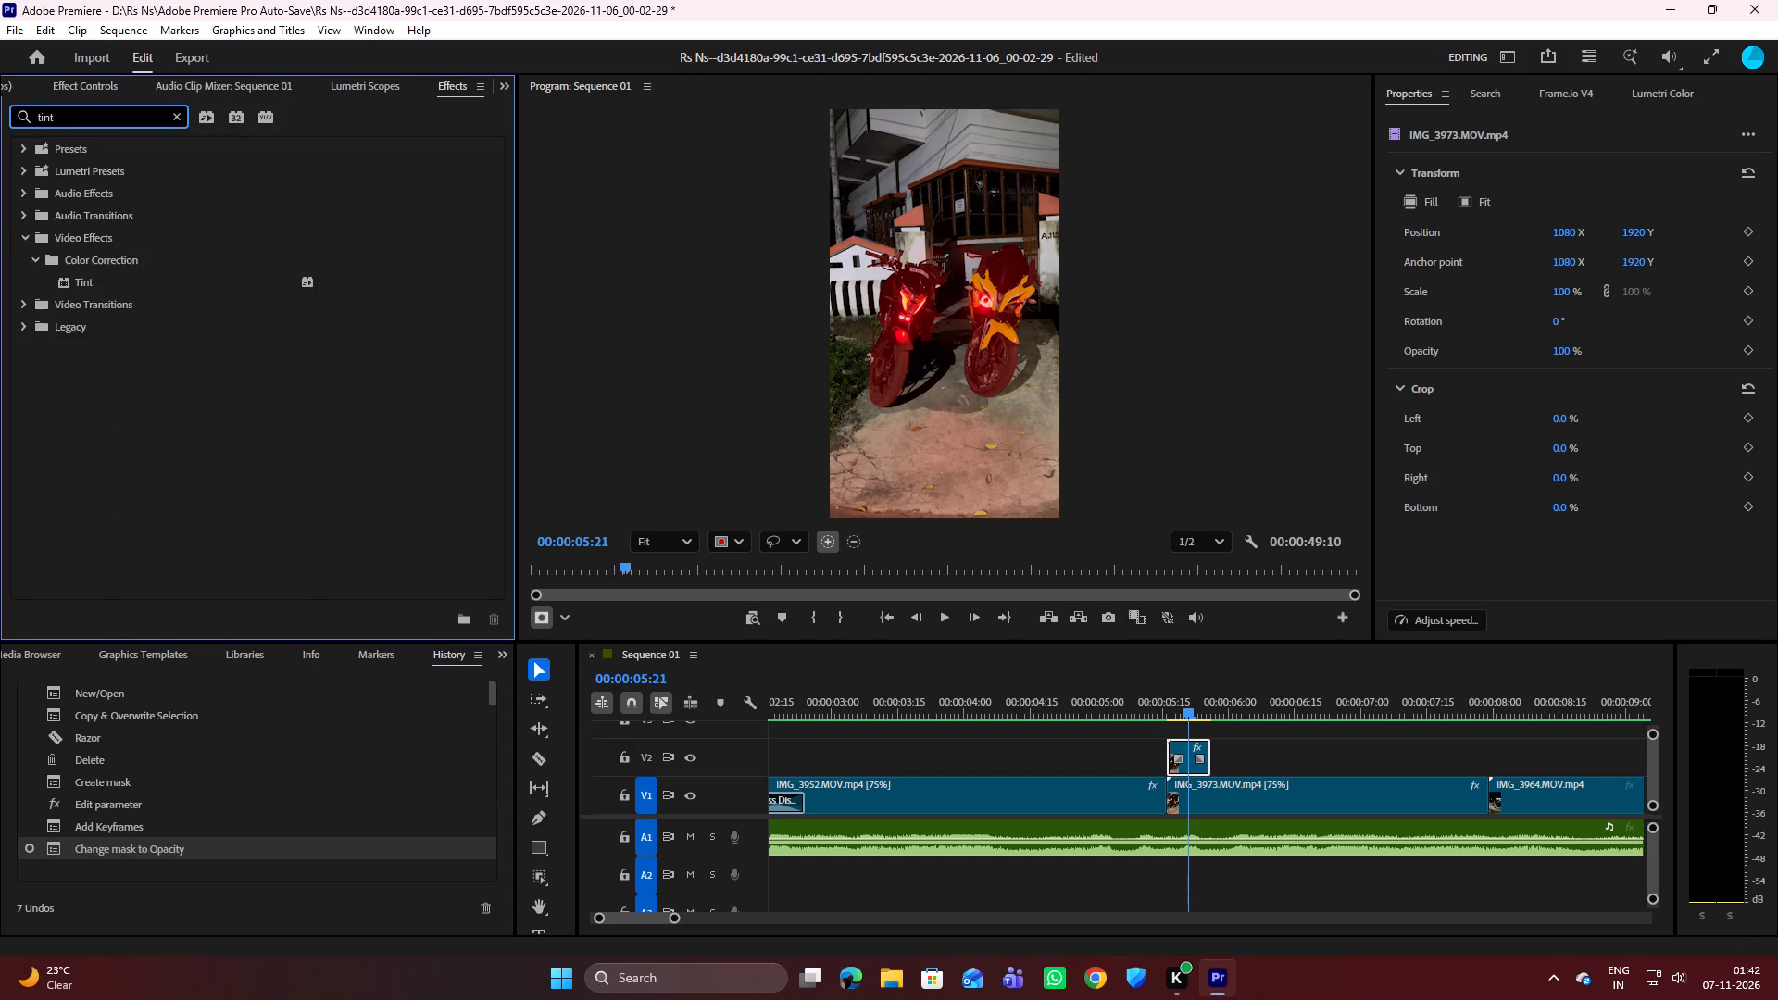
left_click(81, 282)
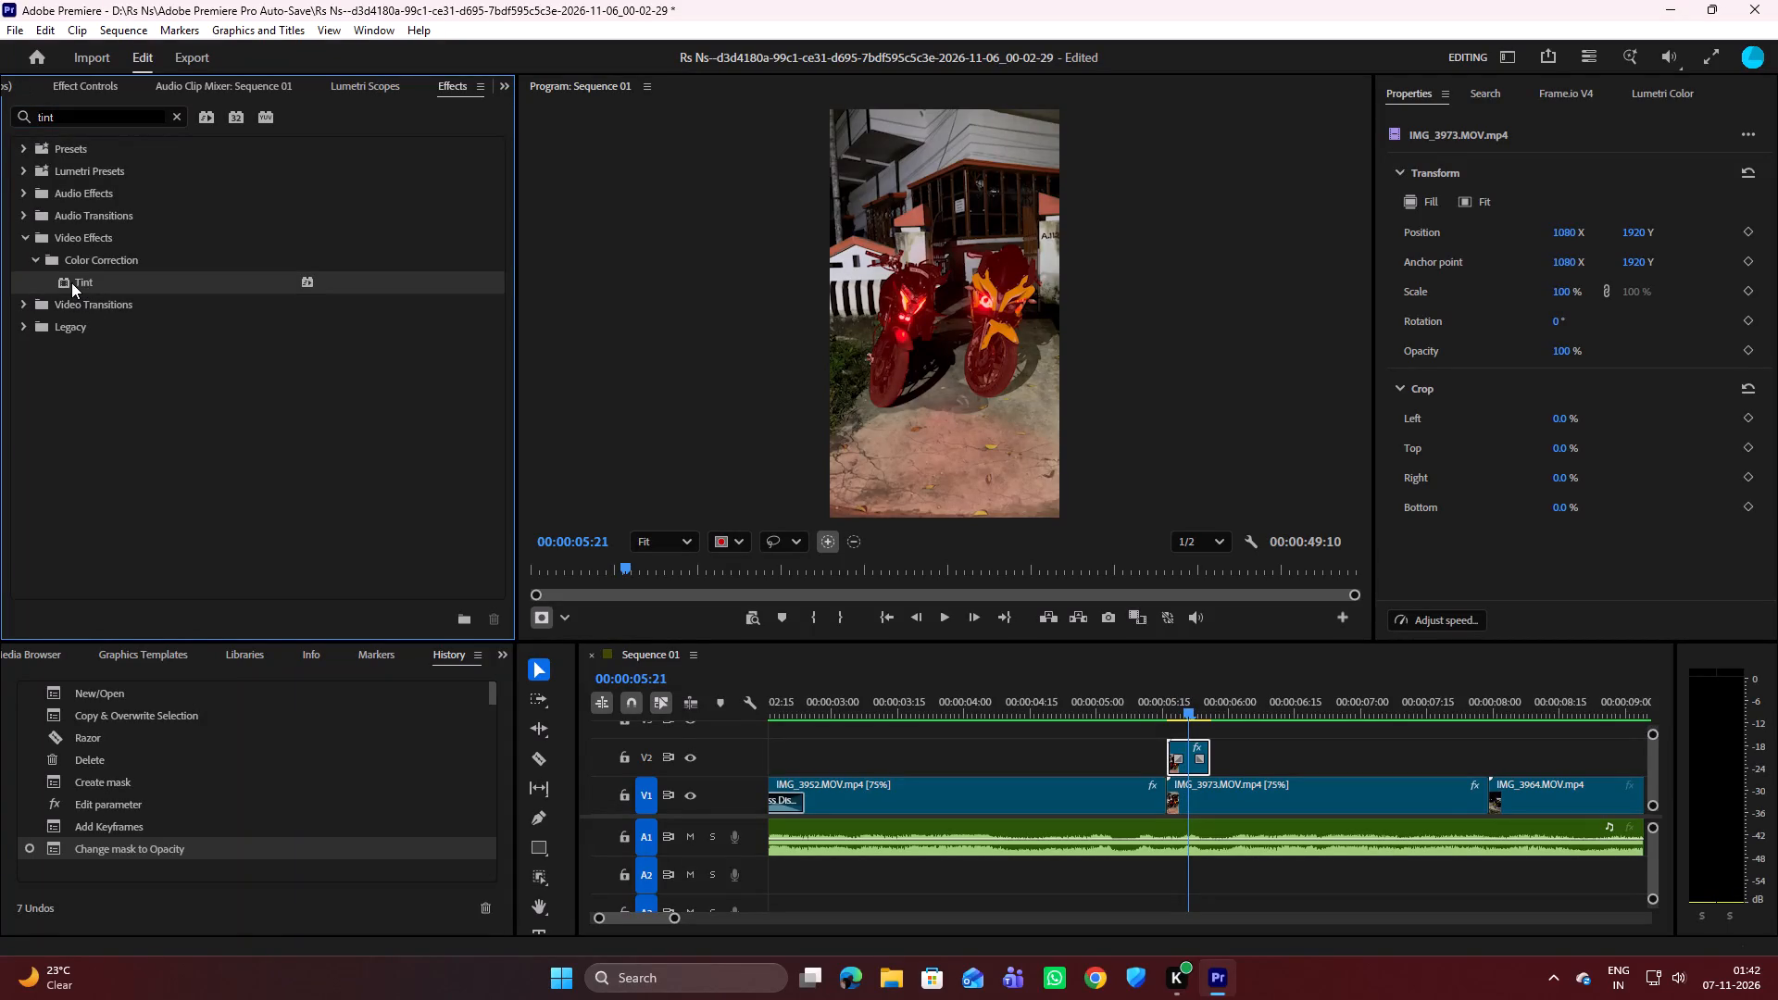
left_click_drag(63, 284, 1196, 763)
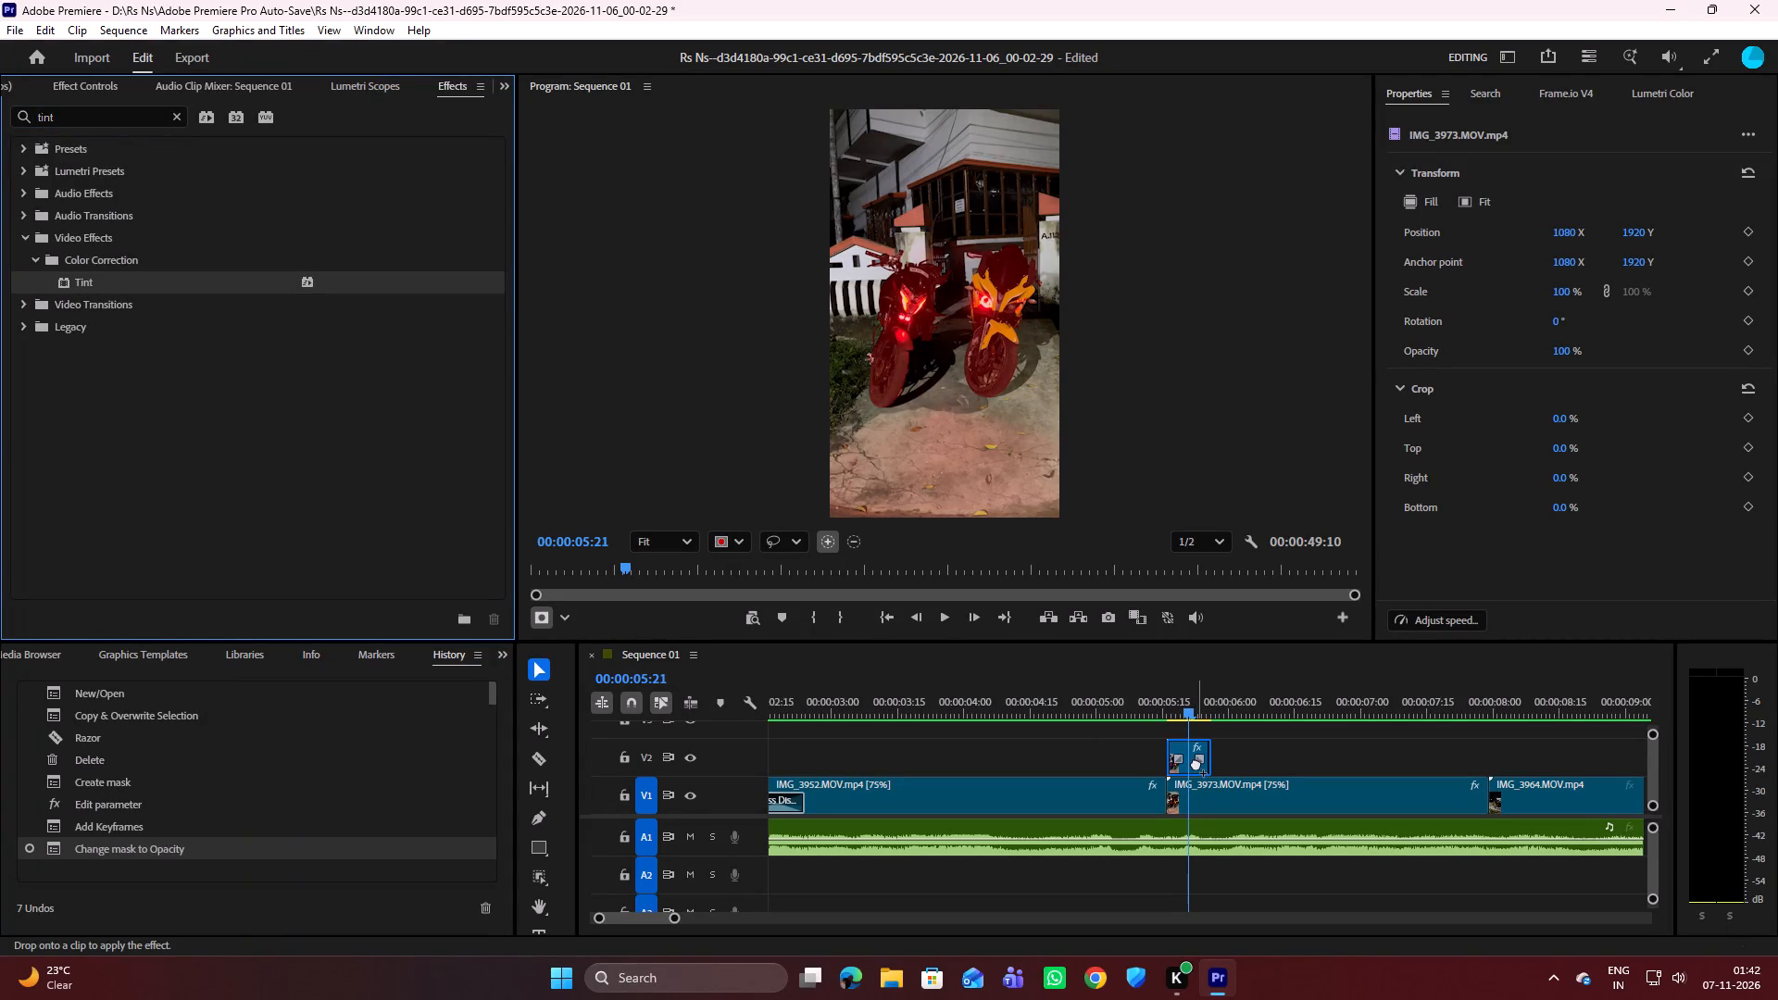
left_click_drag(1196, 763, 1190, 759)
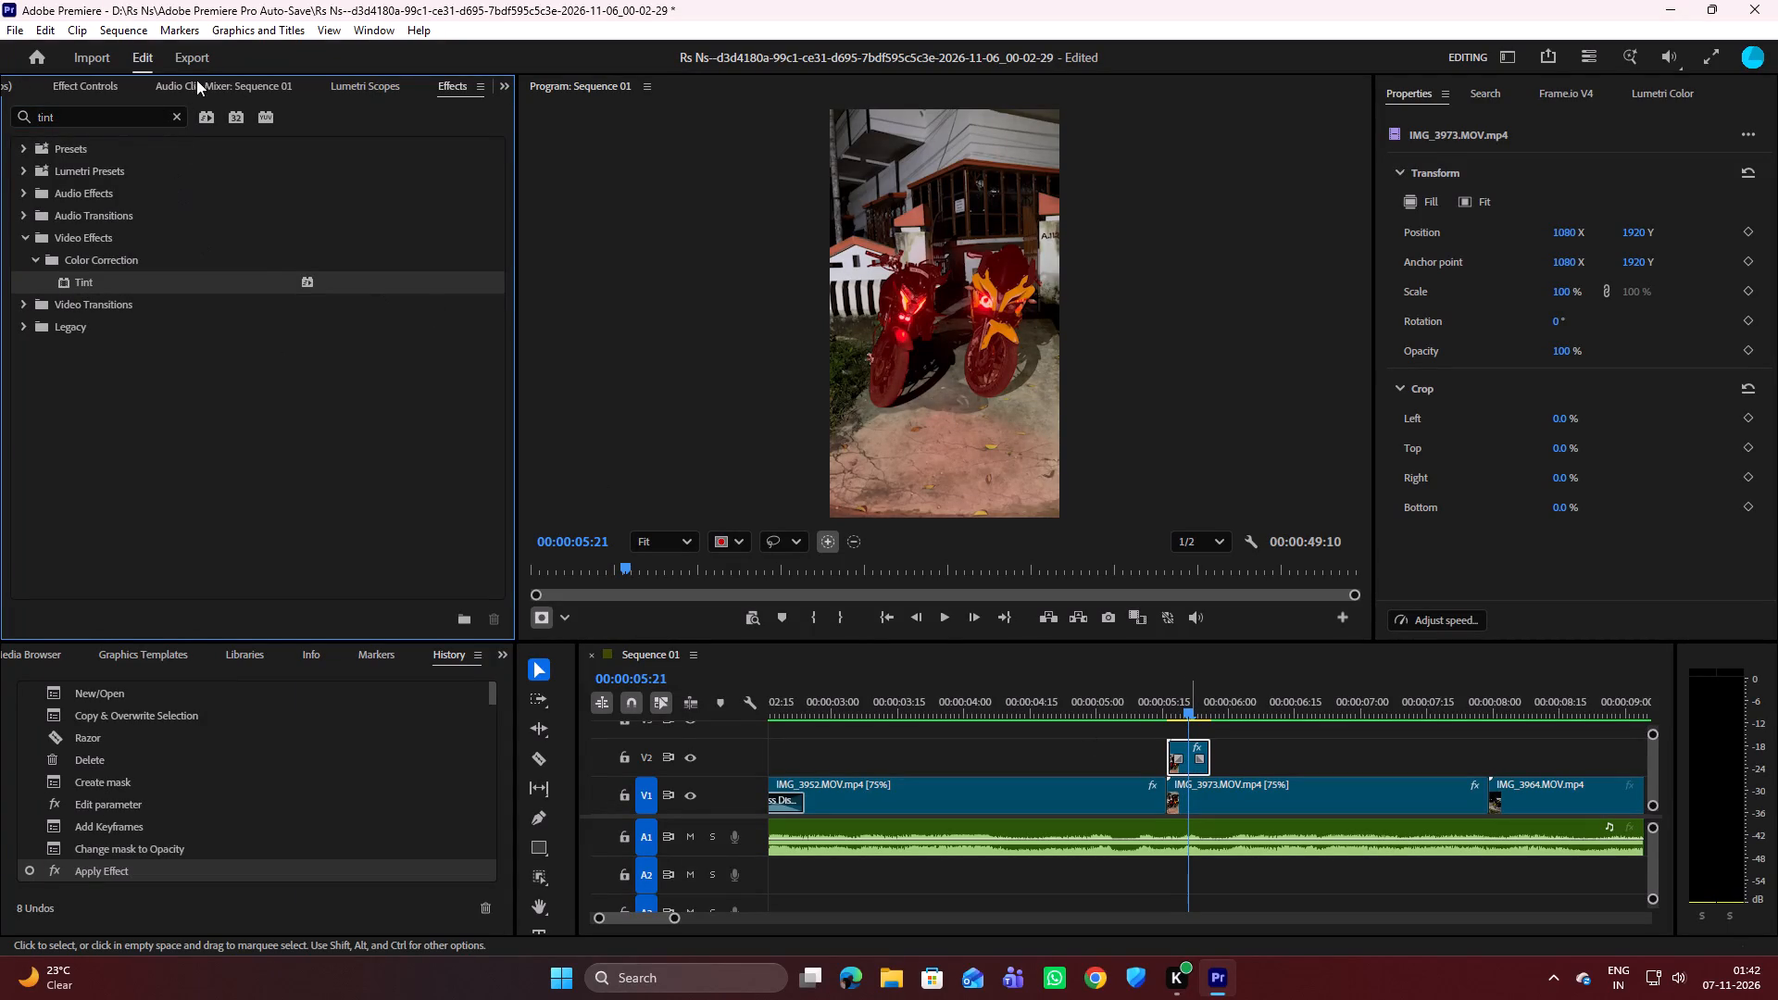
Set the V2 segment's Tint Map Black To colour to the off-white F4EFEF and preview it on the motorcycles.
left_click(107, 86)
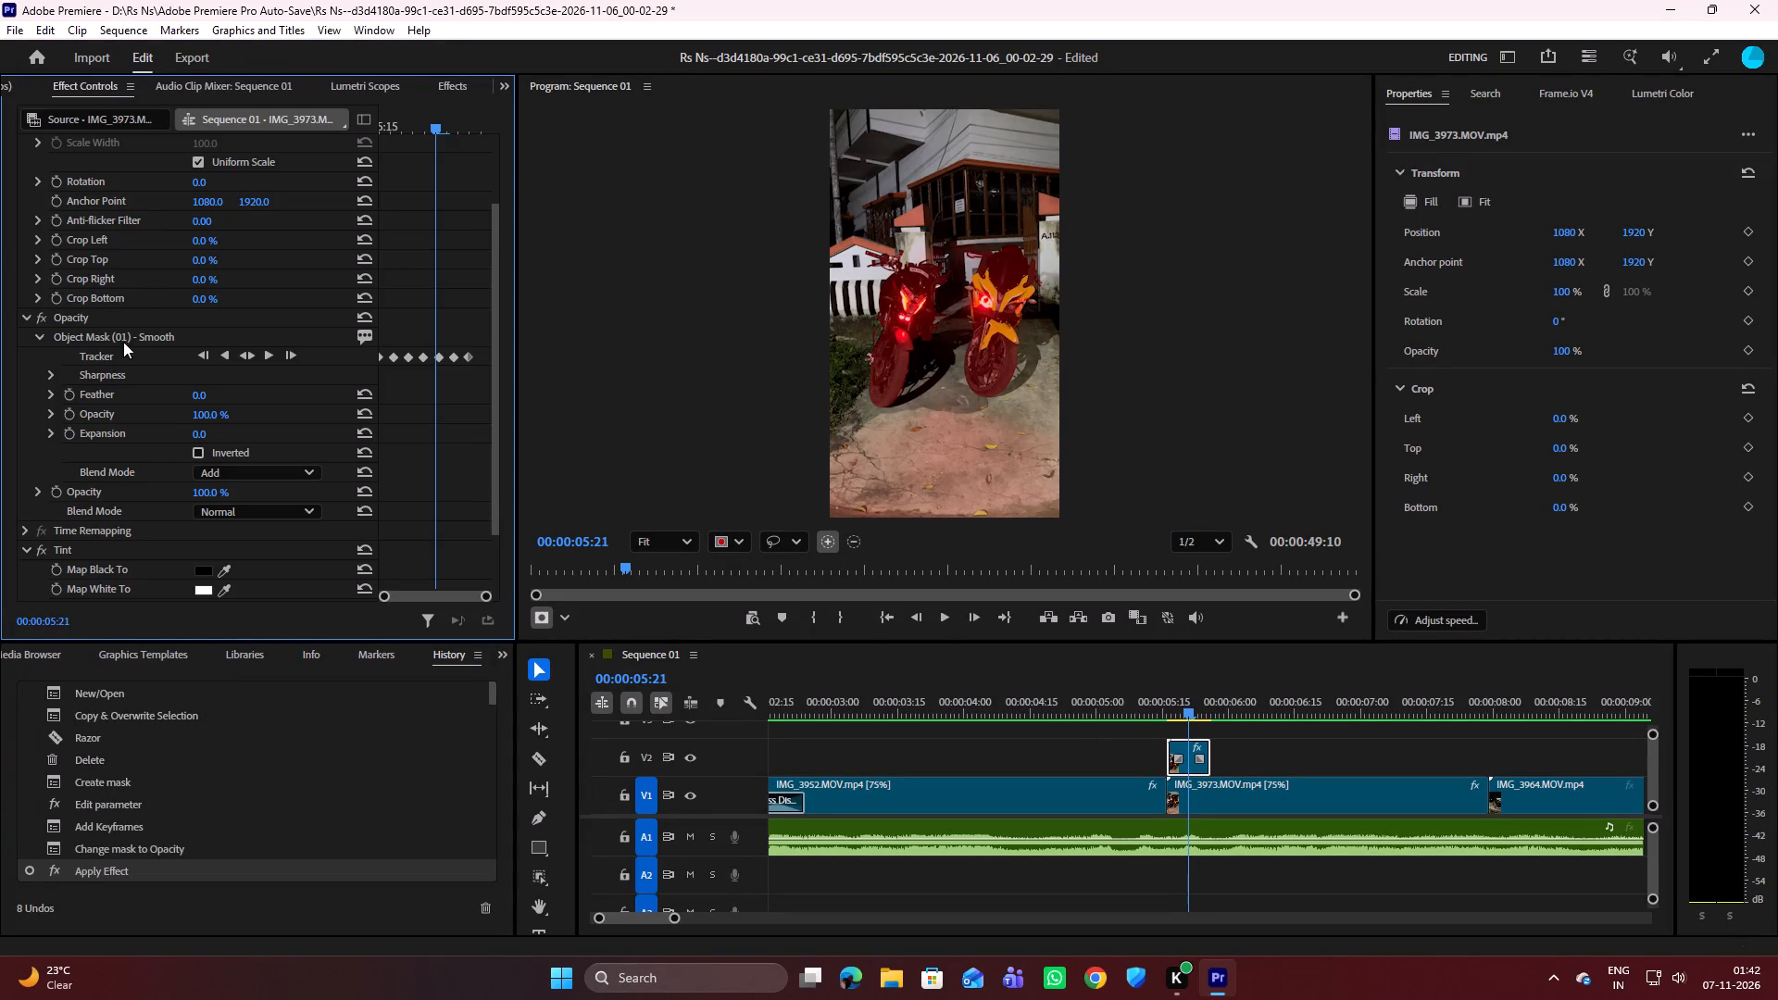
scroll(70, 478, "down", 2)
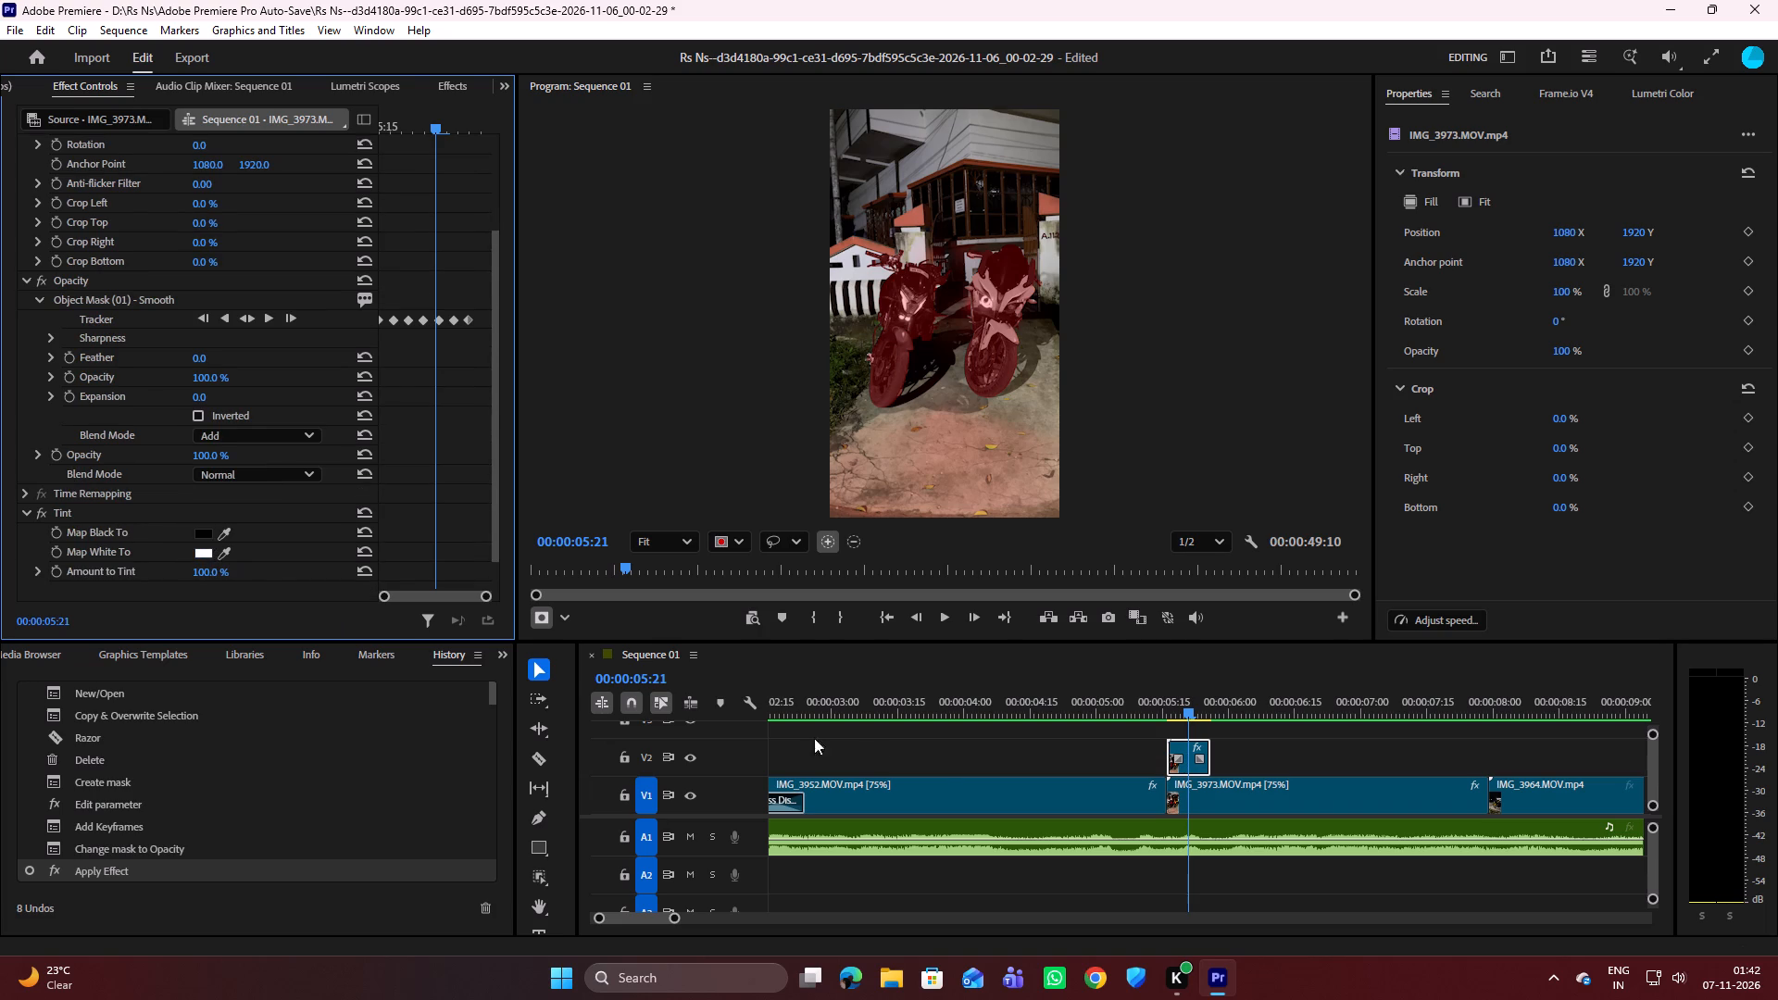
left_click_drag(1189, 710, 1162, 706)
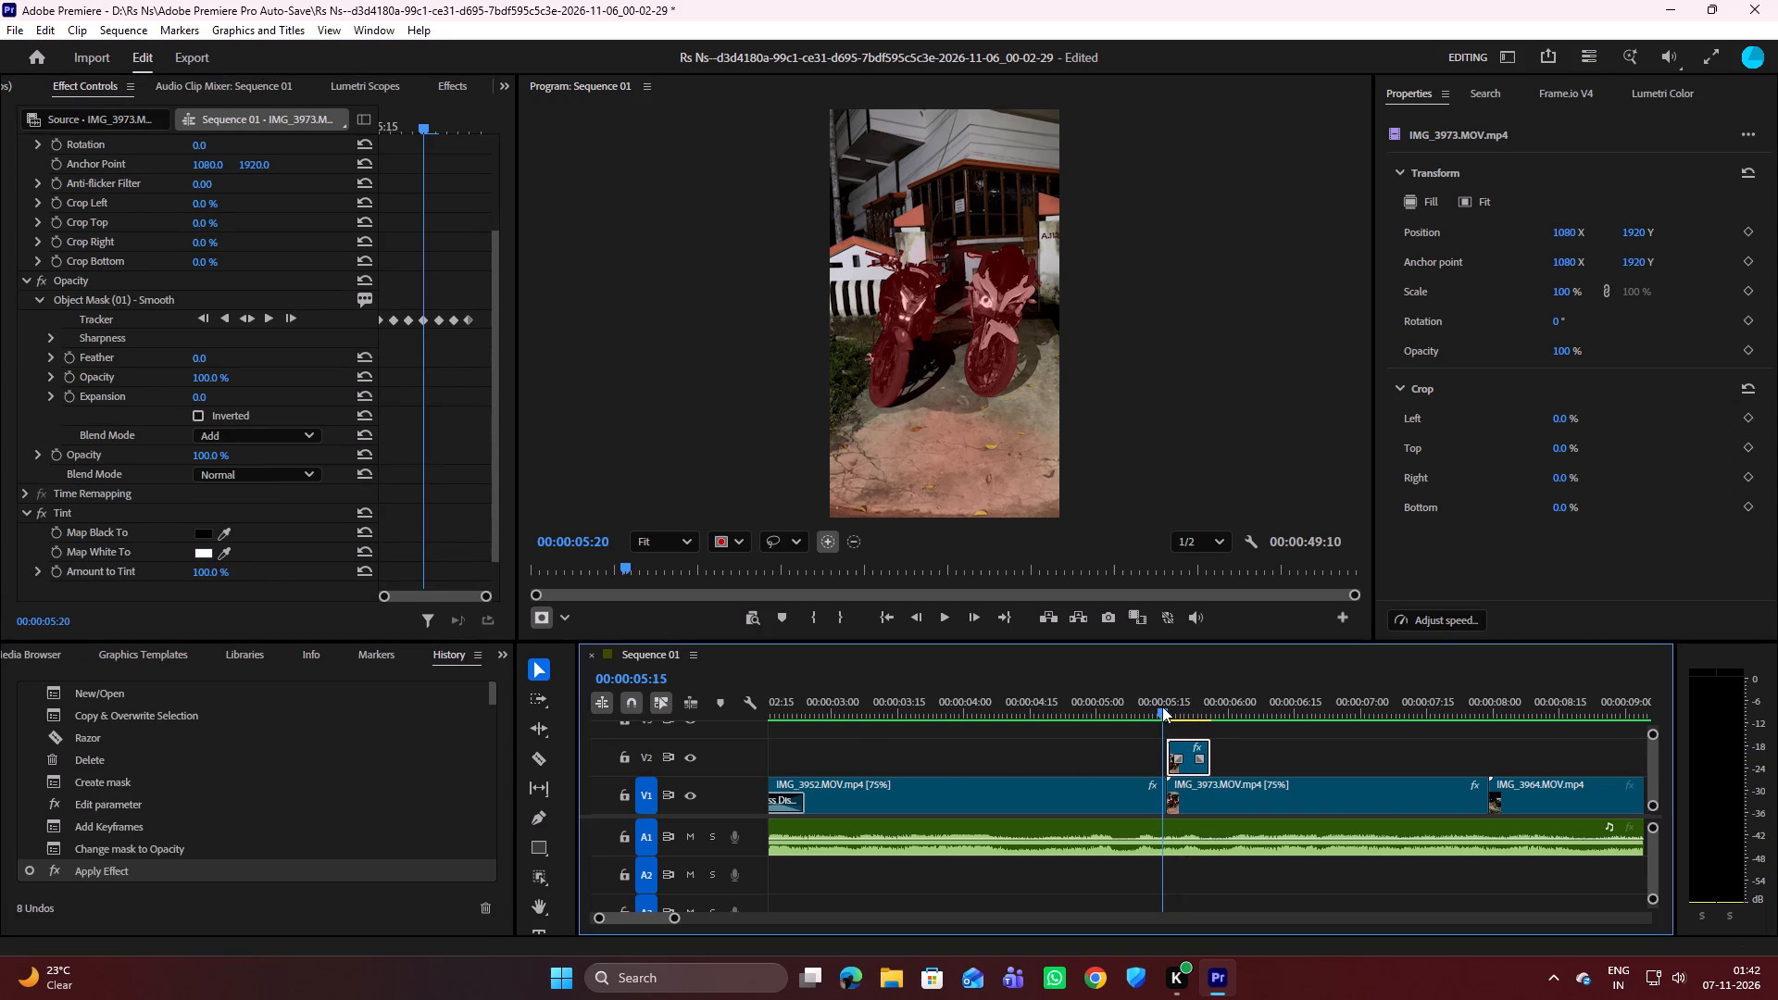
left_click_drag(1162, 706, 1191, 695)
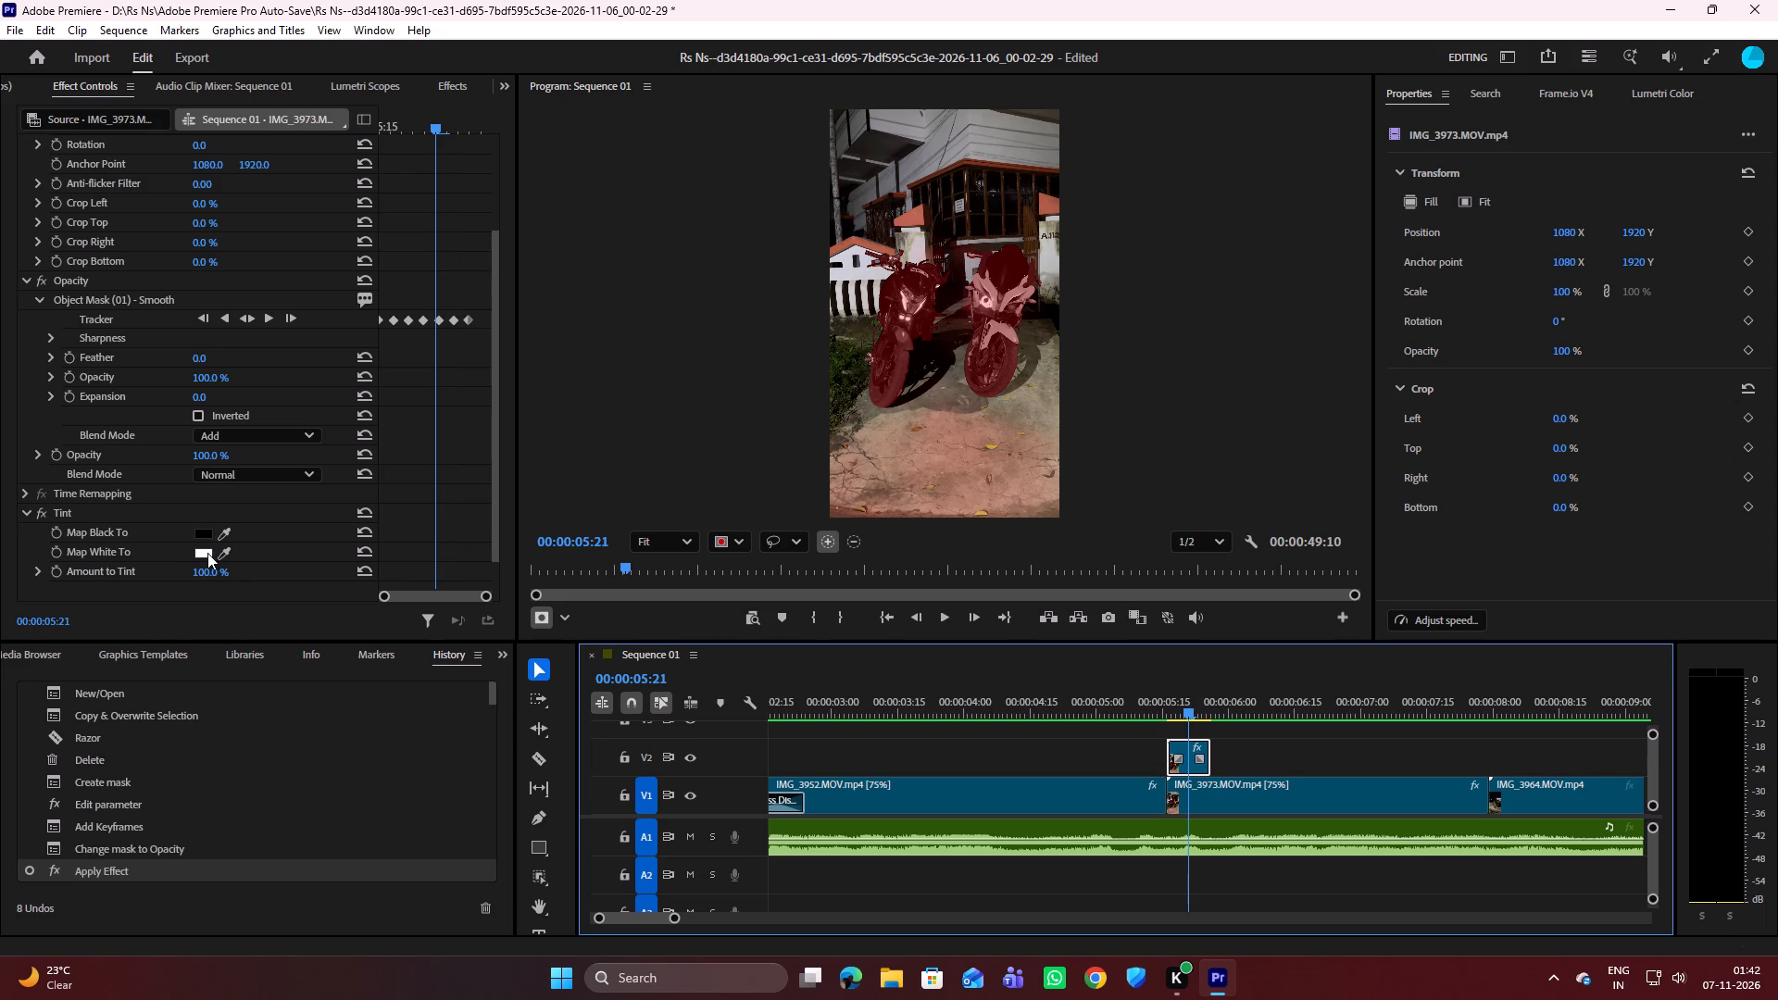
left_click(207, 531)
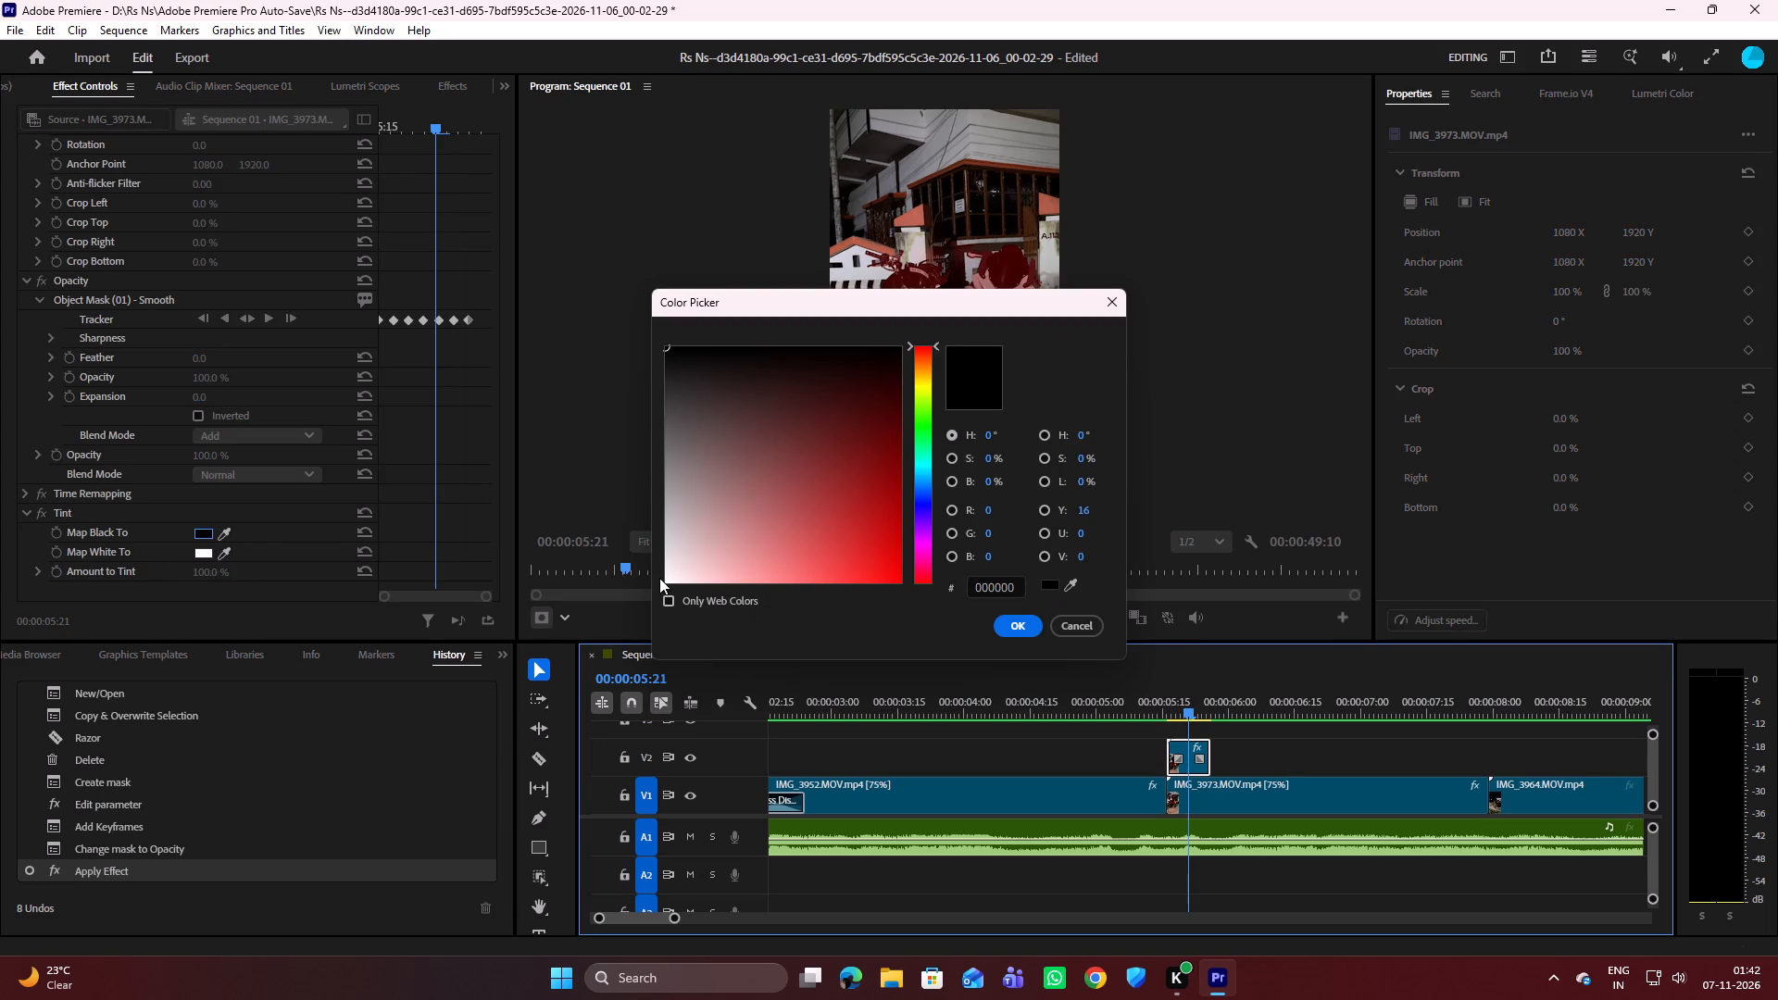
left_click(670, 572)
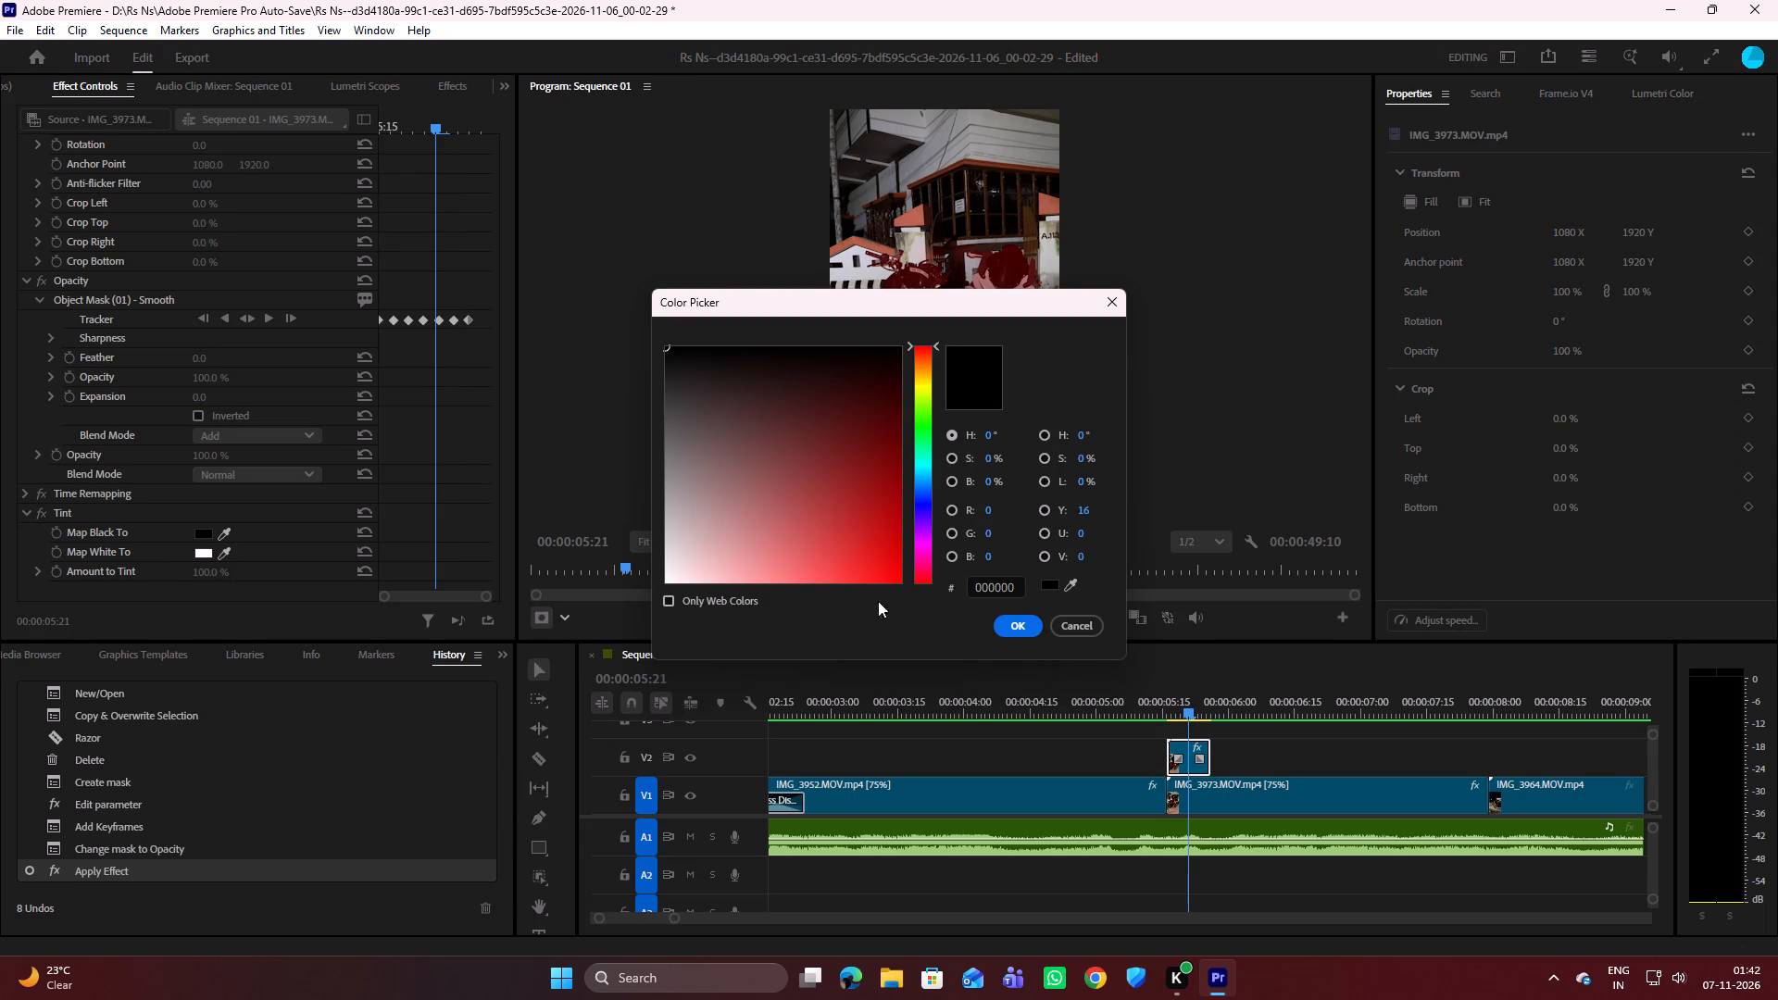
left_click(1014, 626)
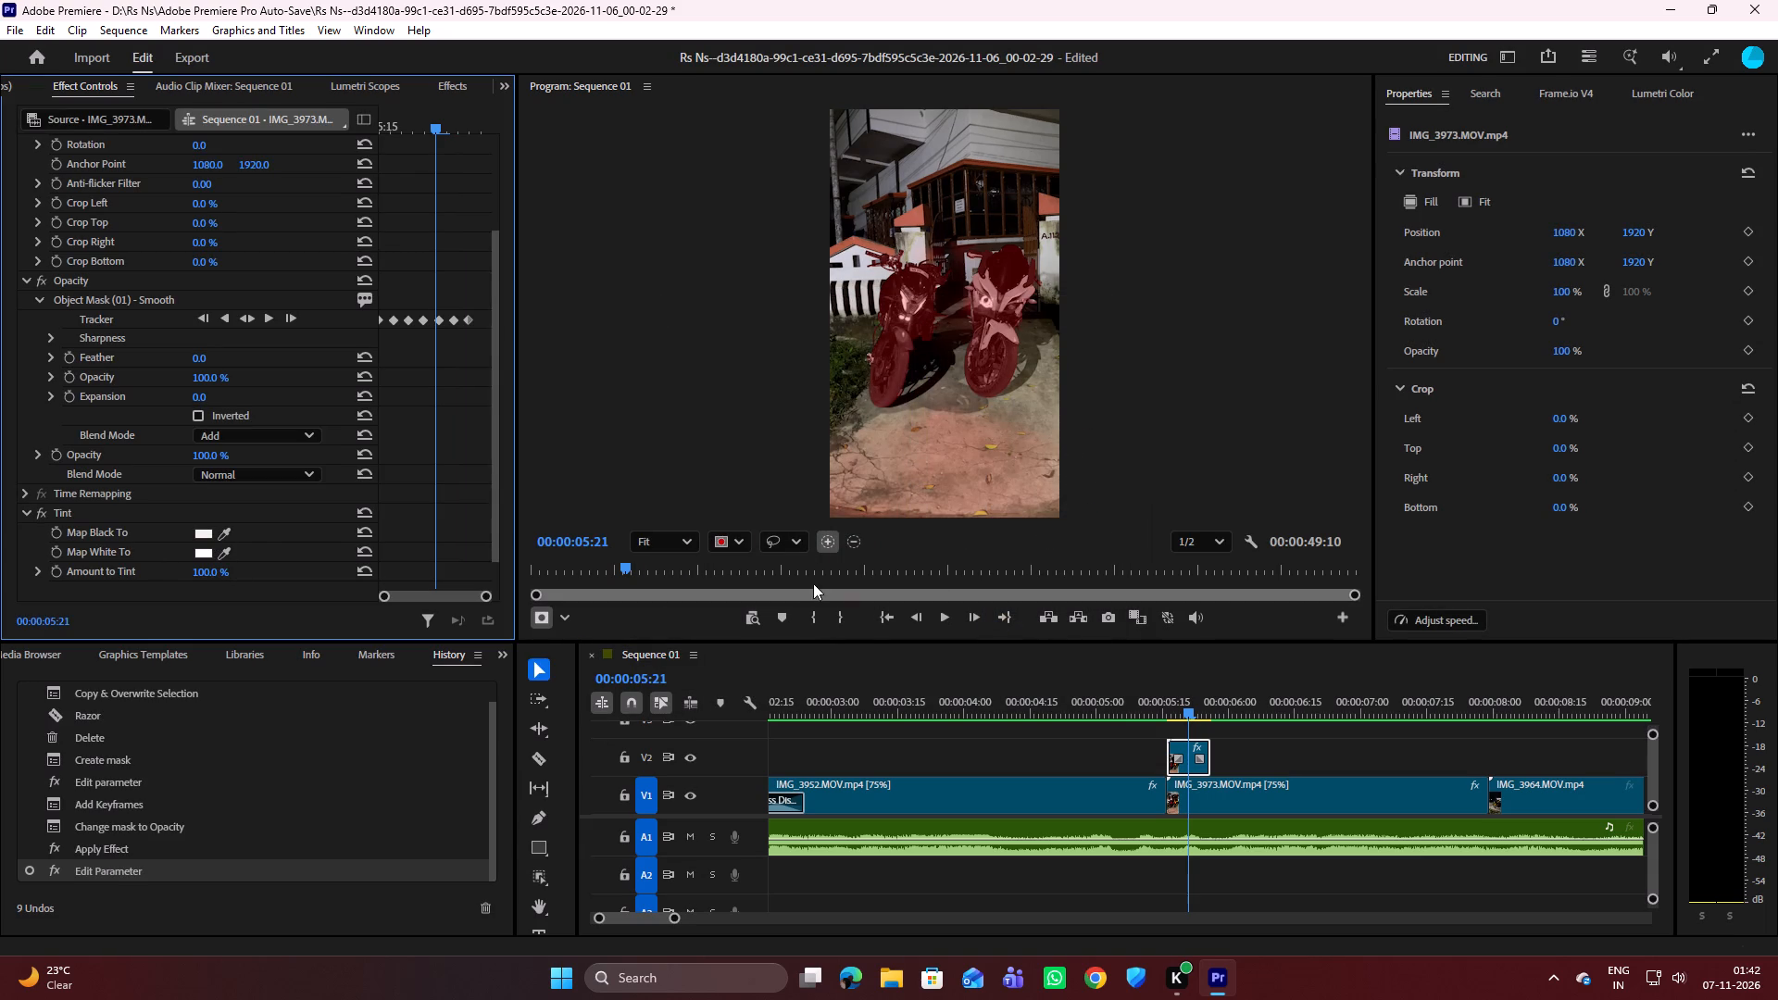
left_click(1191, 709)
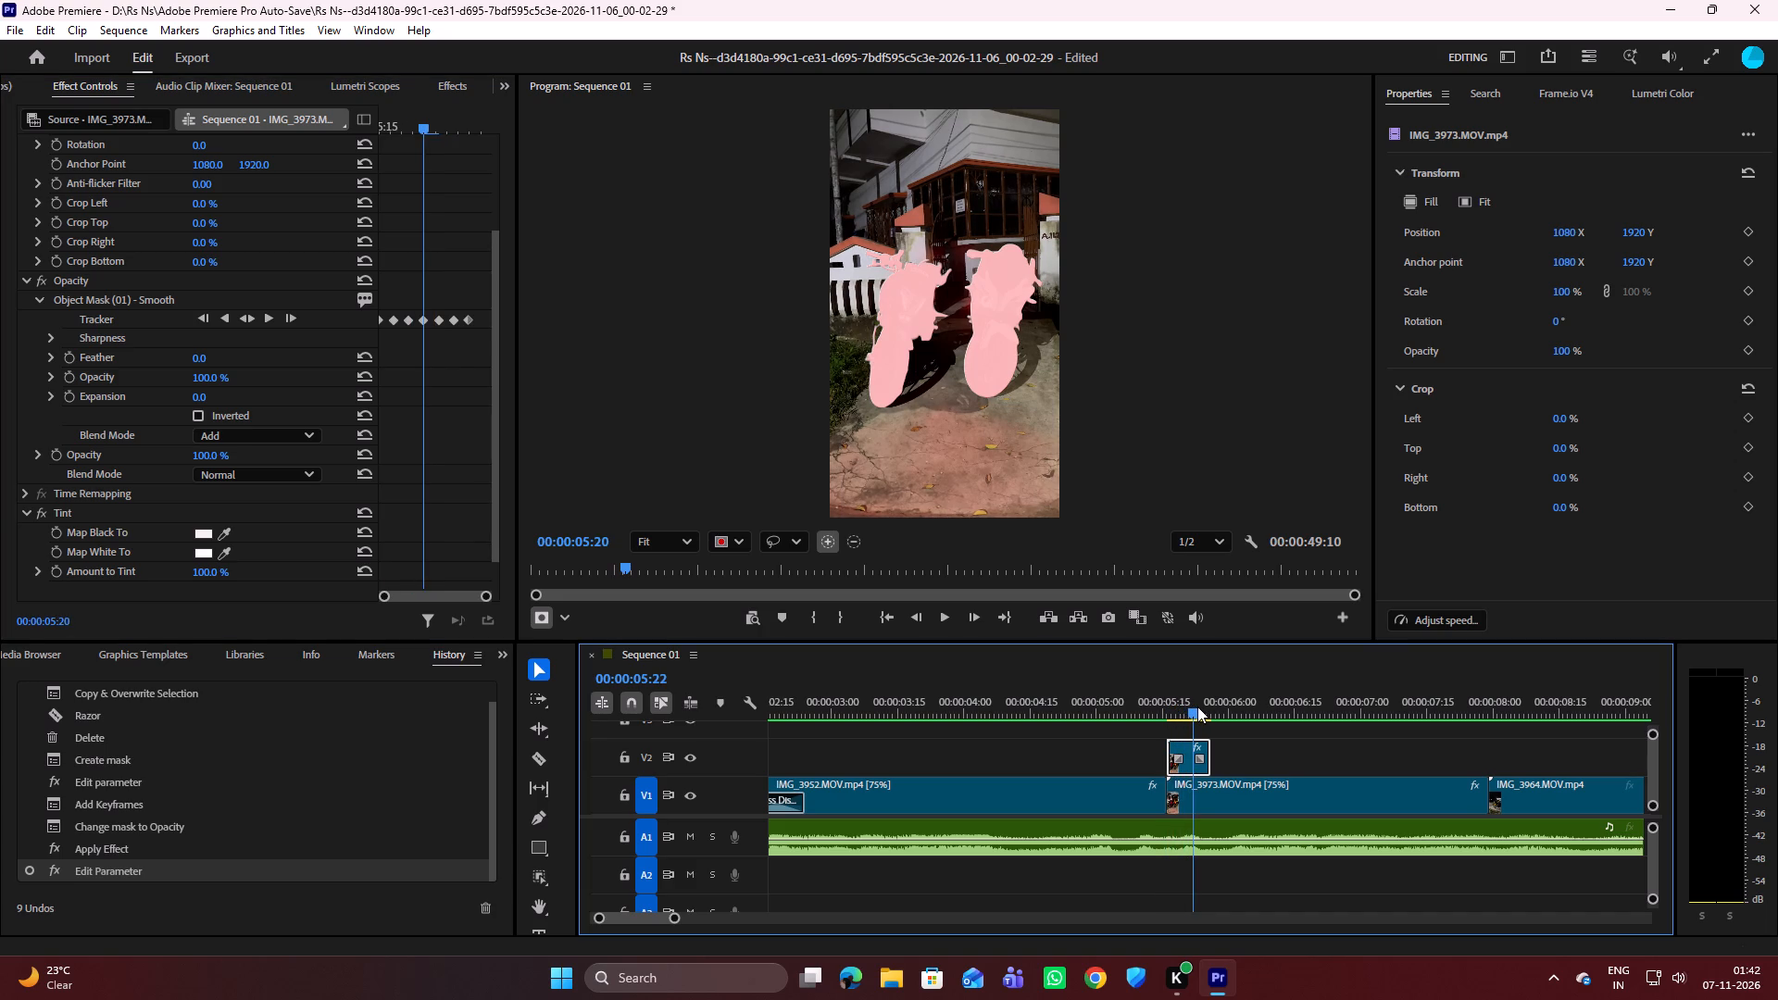
Set the V2 segment's Tint Map Black To colour to the near-white FFFAFA.
left_click(199, 533)
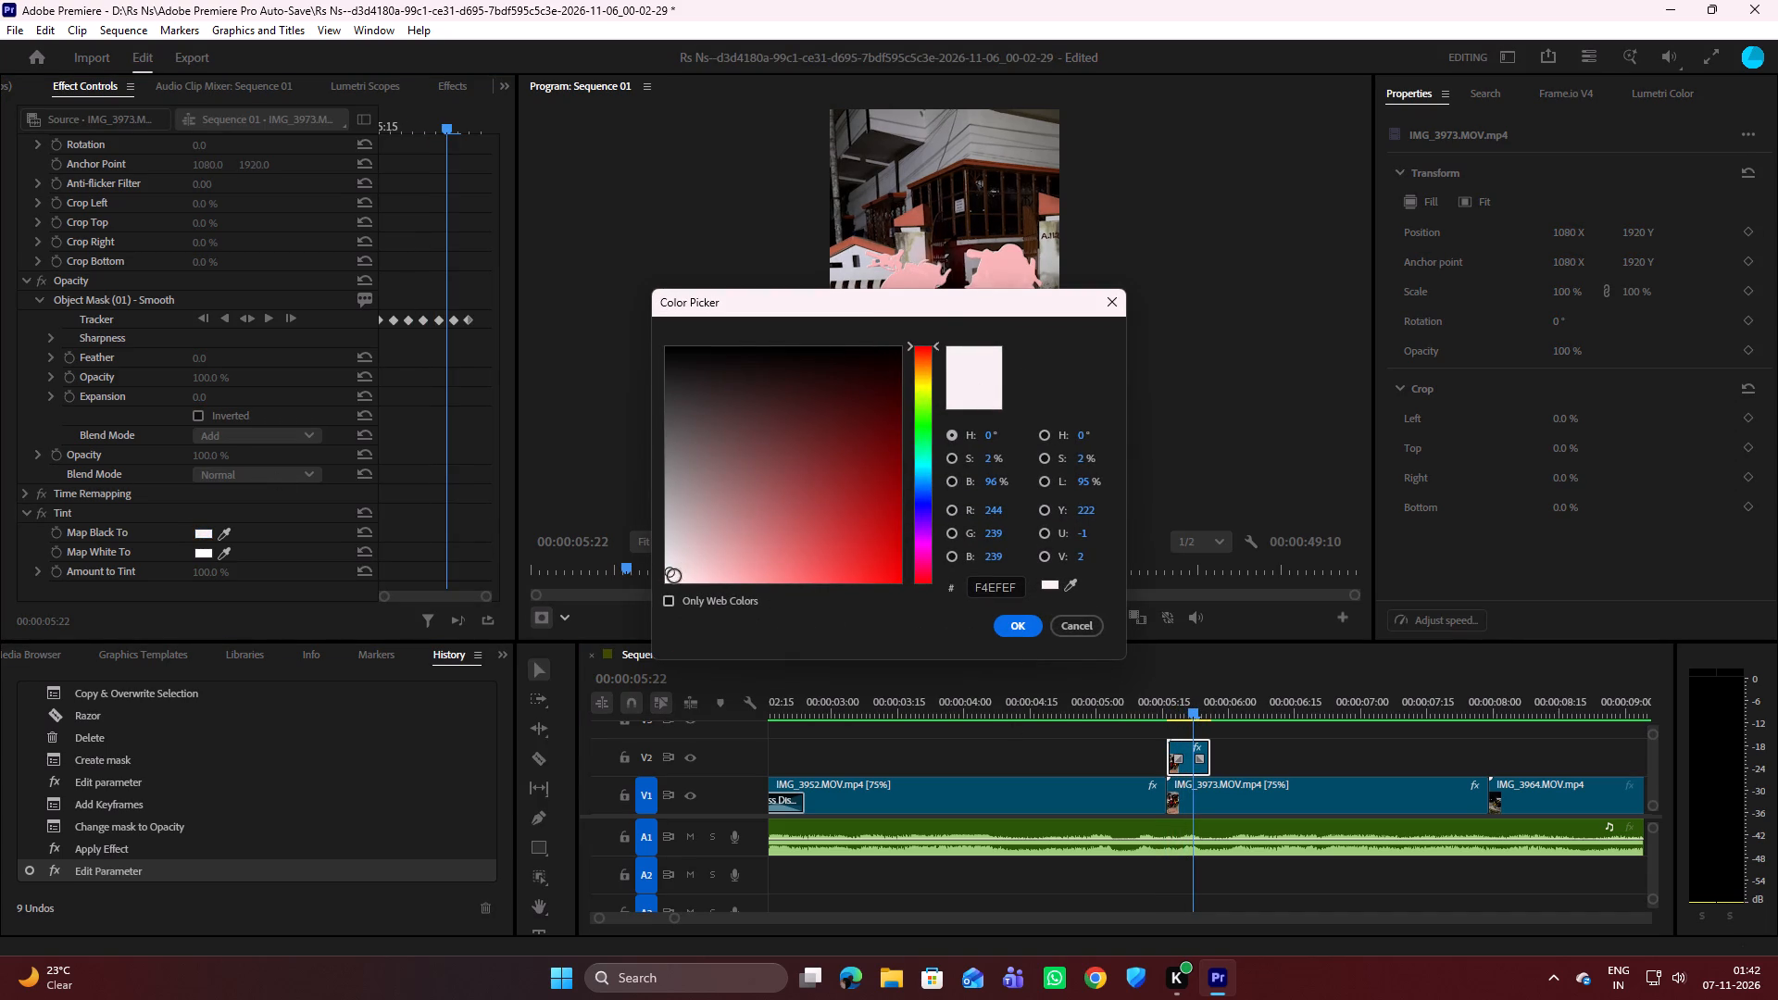
left_click_drag(674, 576, 674, 577)
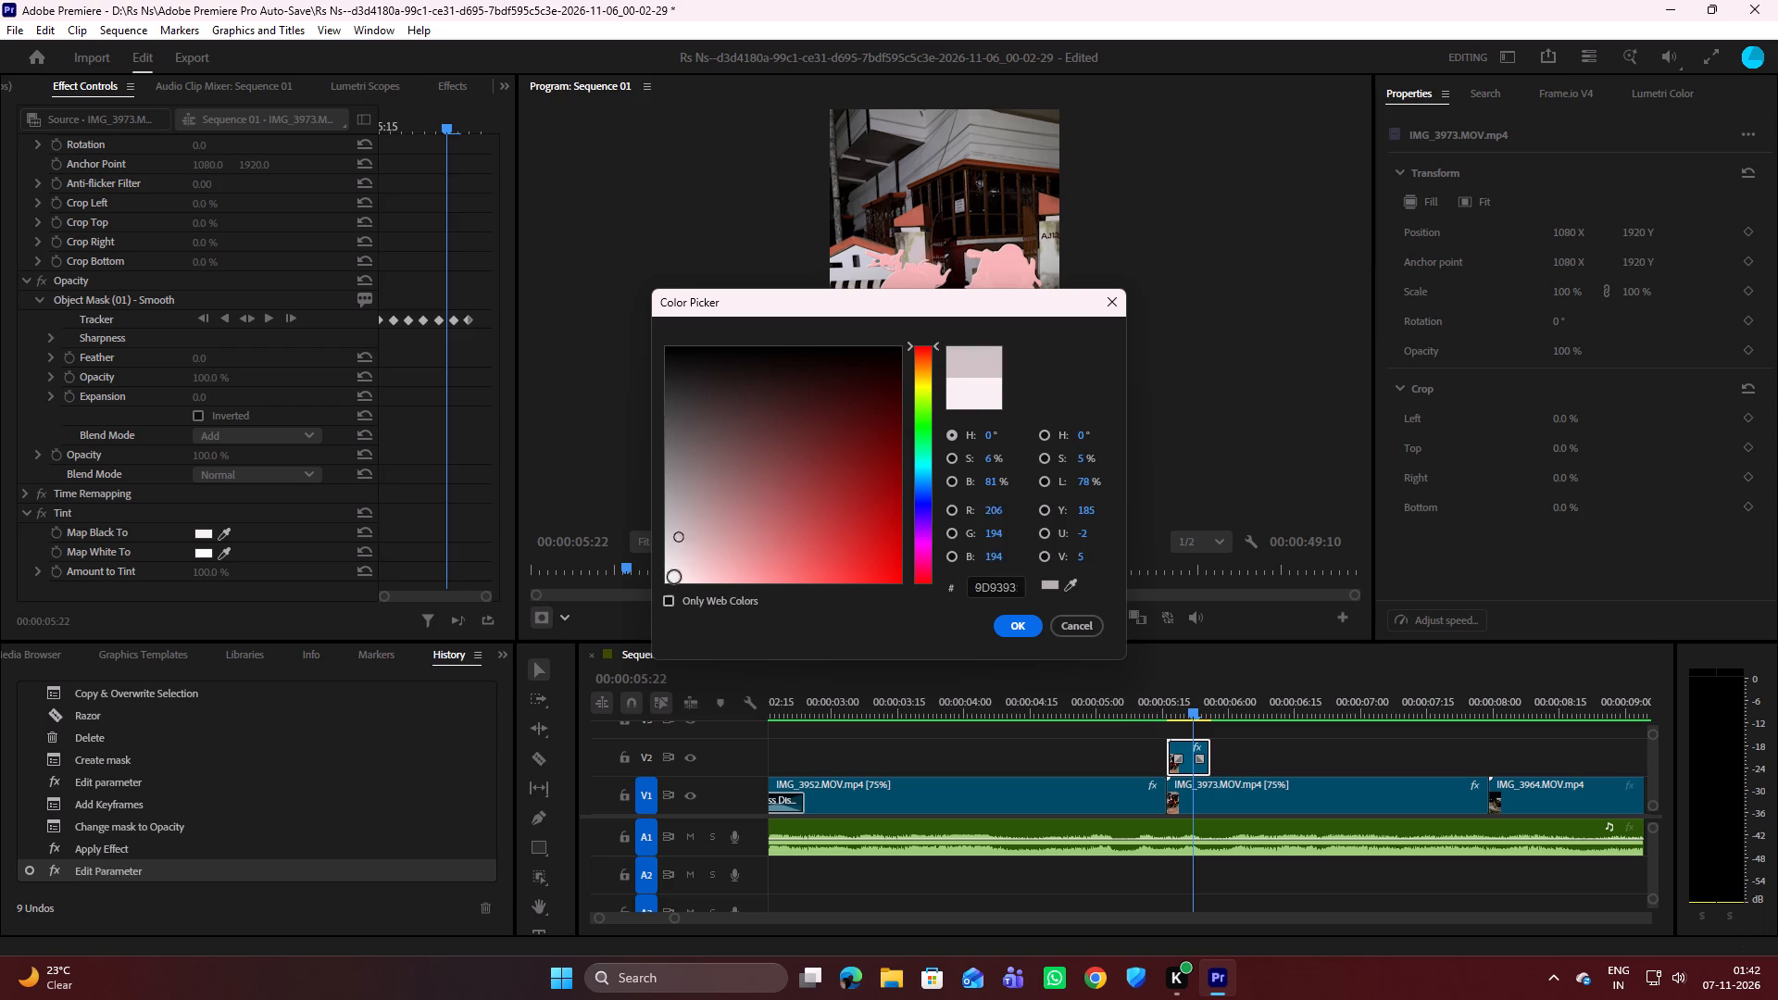
left_click_drag(674, 577, 670, 596)
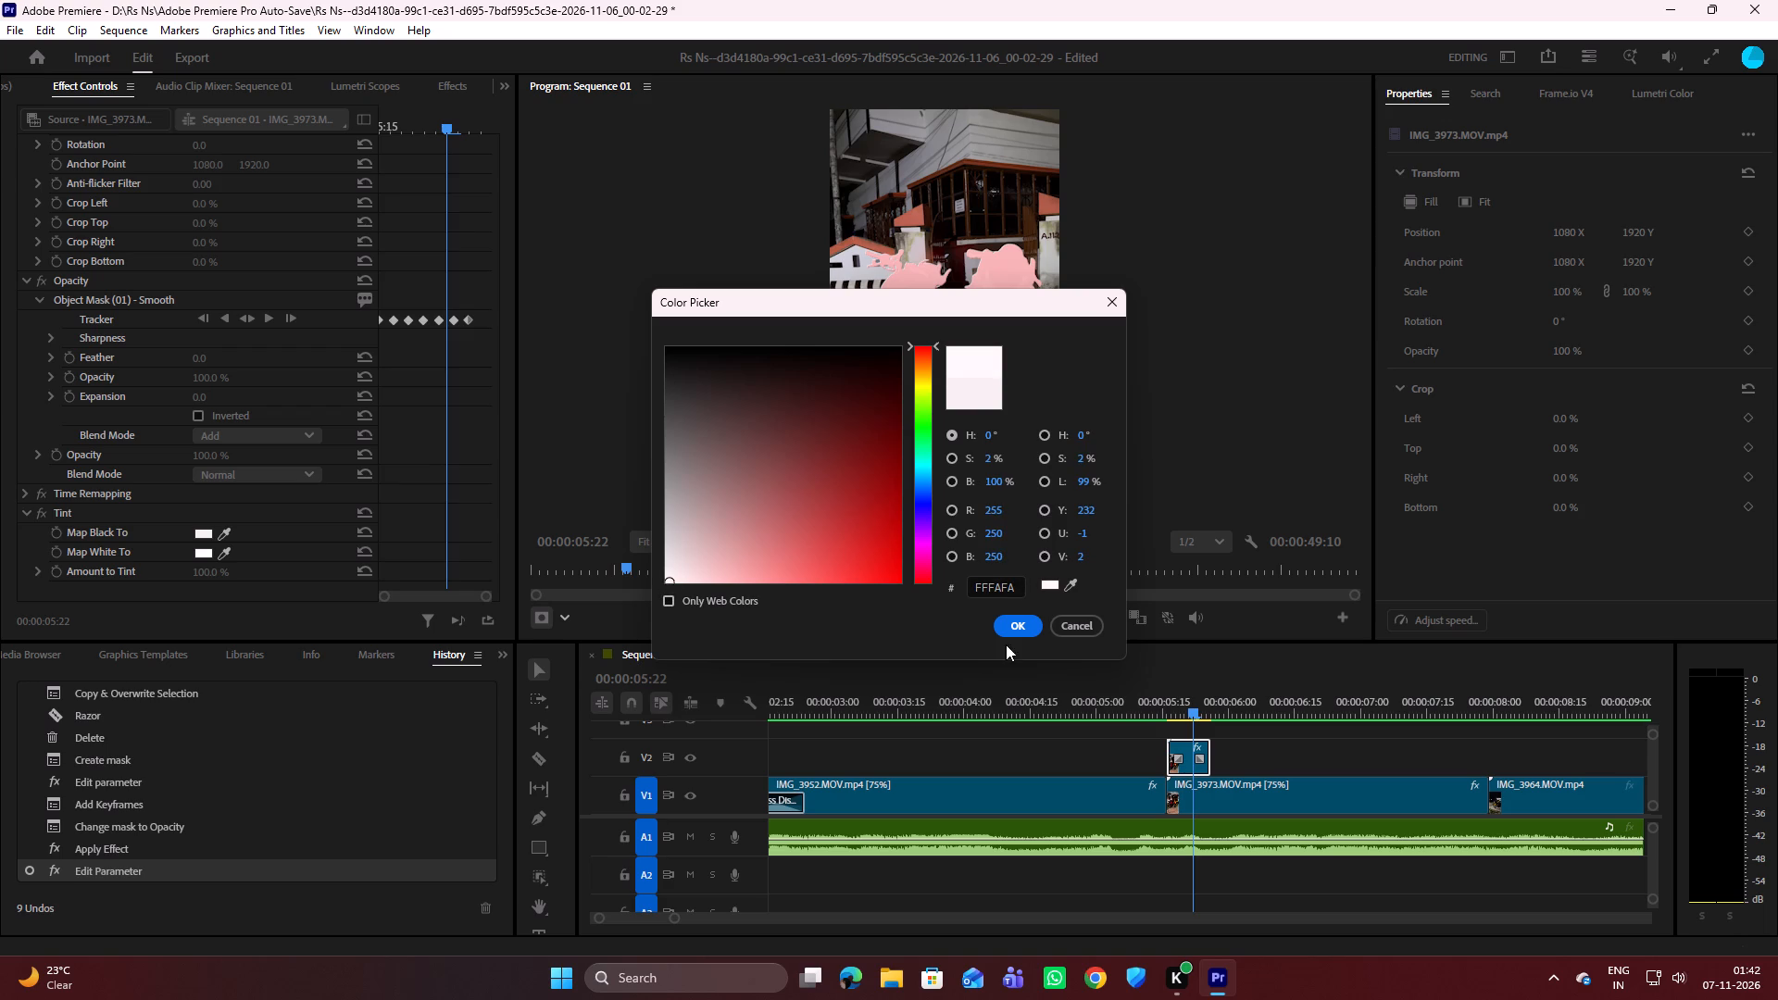
left_click(1014, 622)
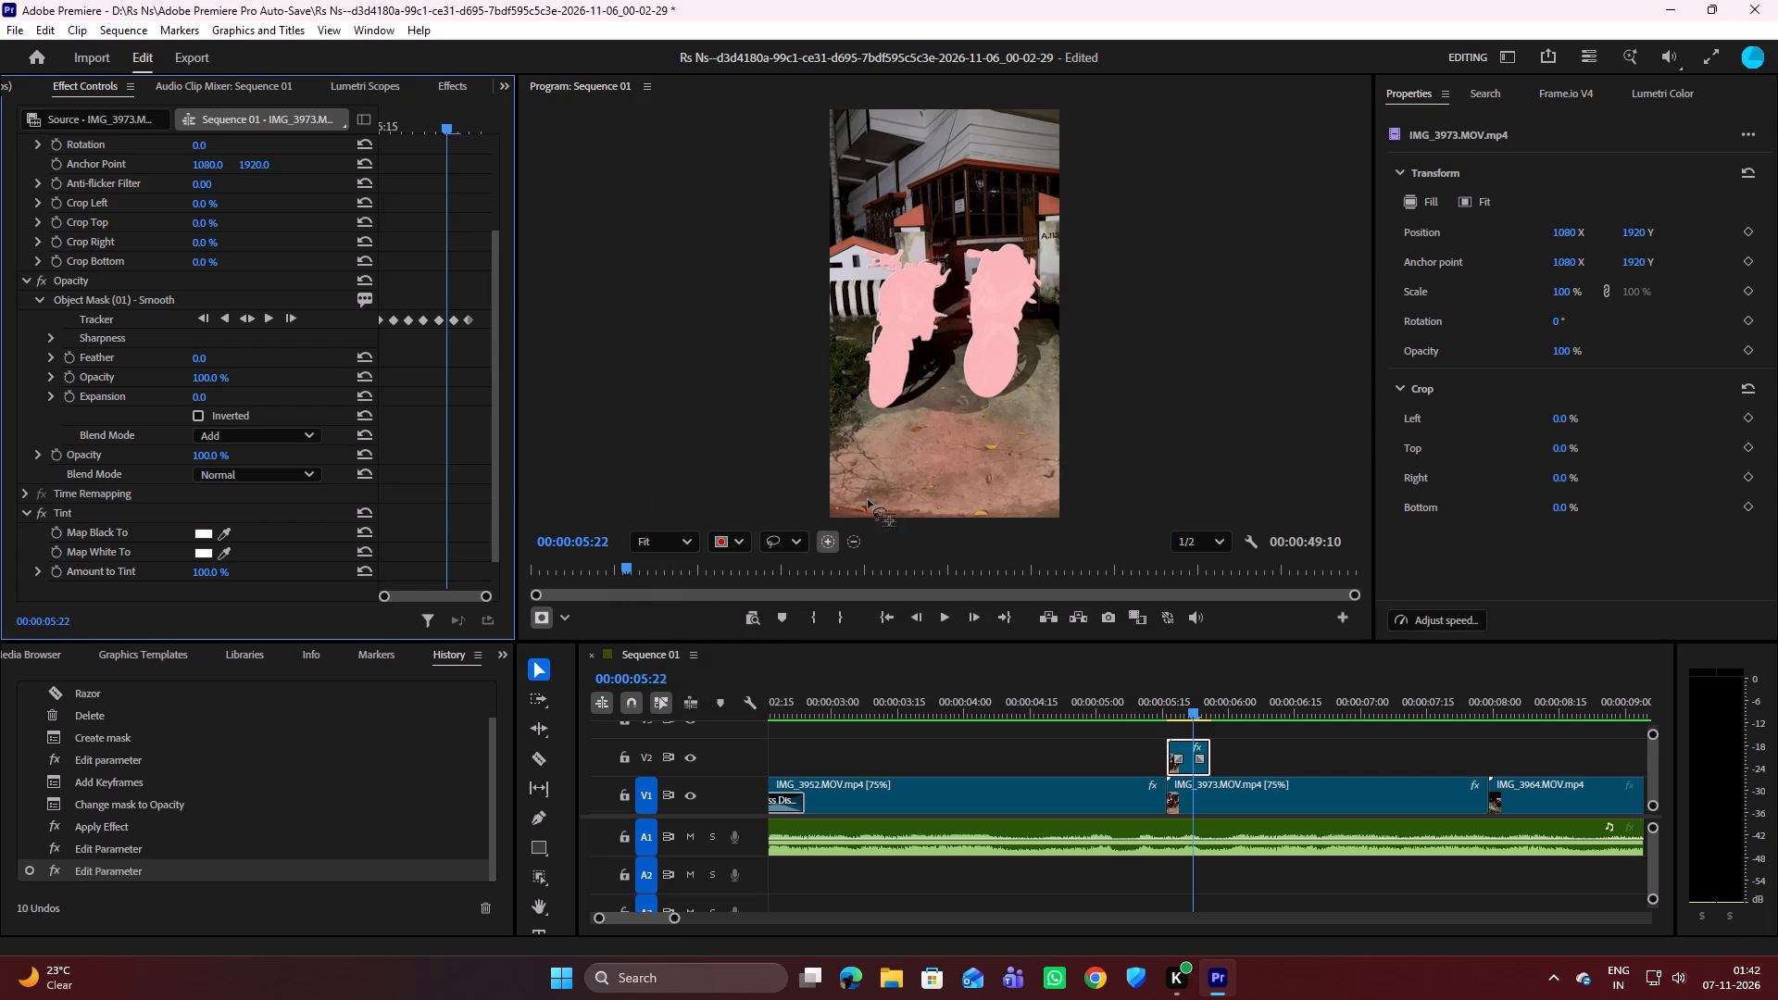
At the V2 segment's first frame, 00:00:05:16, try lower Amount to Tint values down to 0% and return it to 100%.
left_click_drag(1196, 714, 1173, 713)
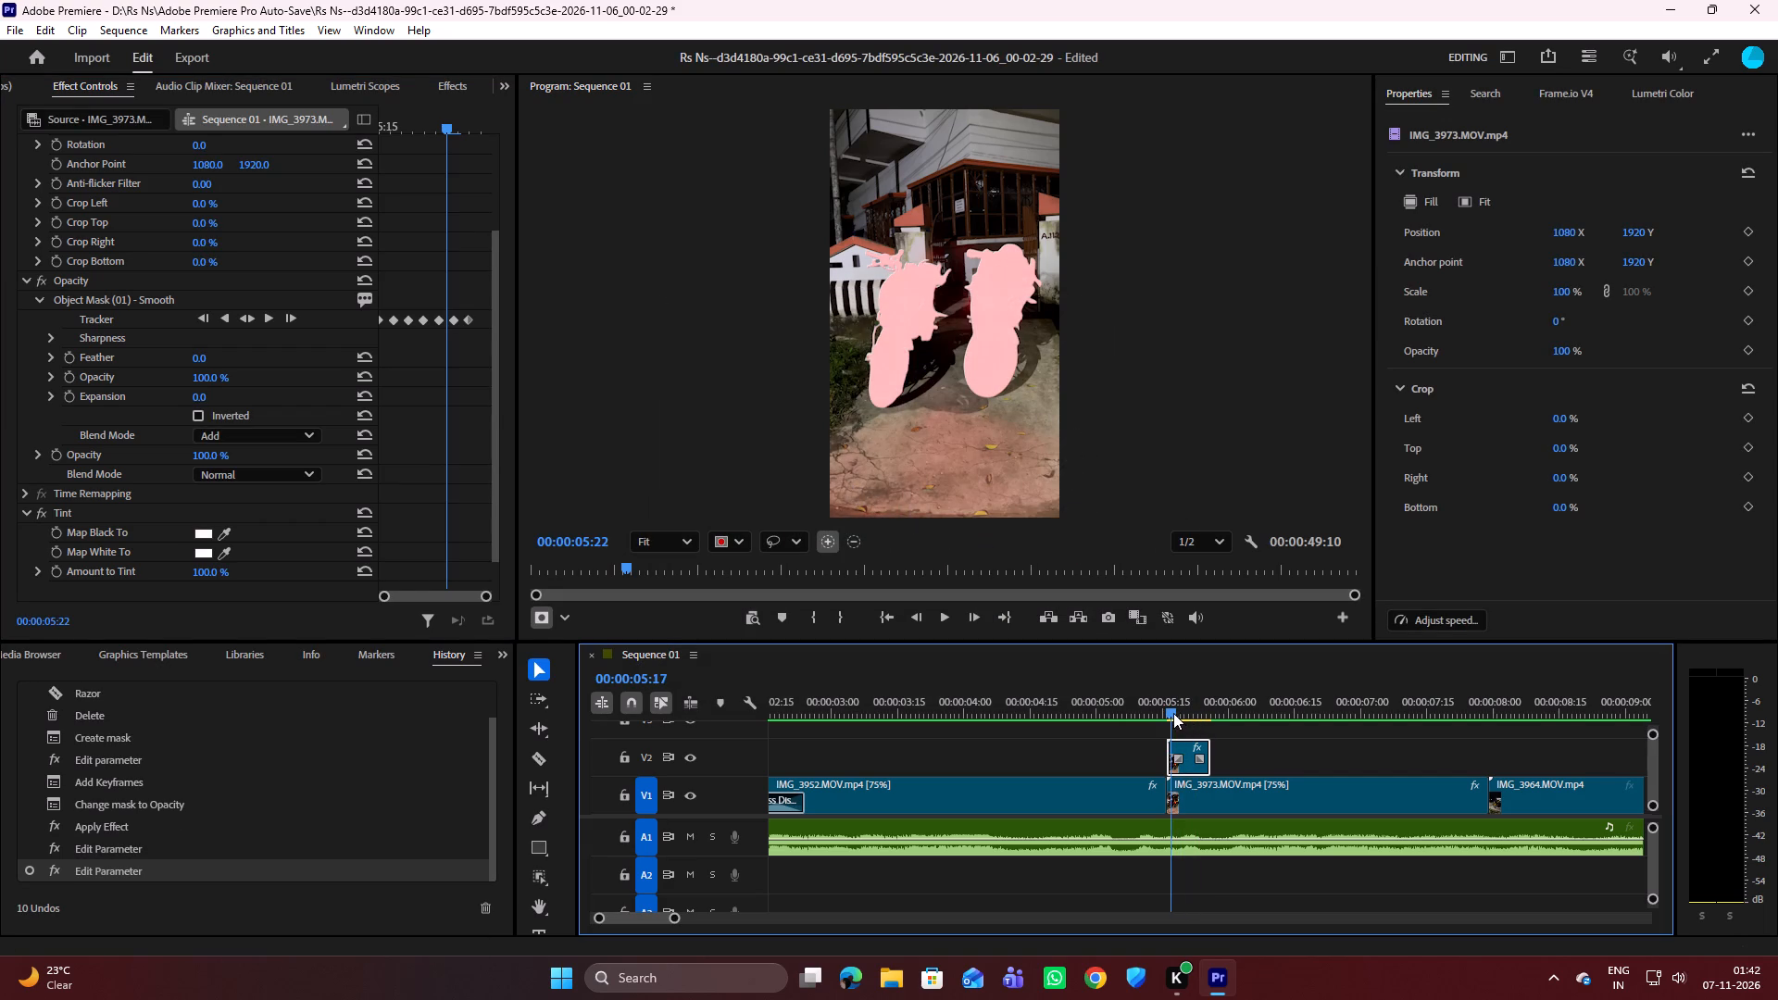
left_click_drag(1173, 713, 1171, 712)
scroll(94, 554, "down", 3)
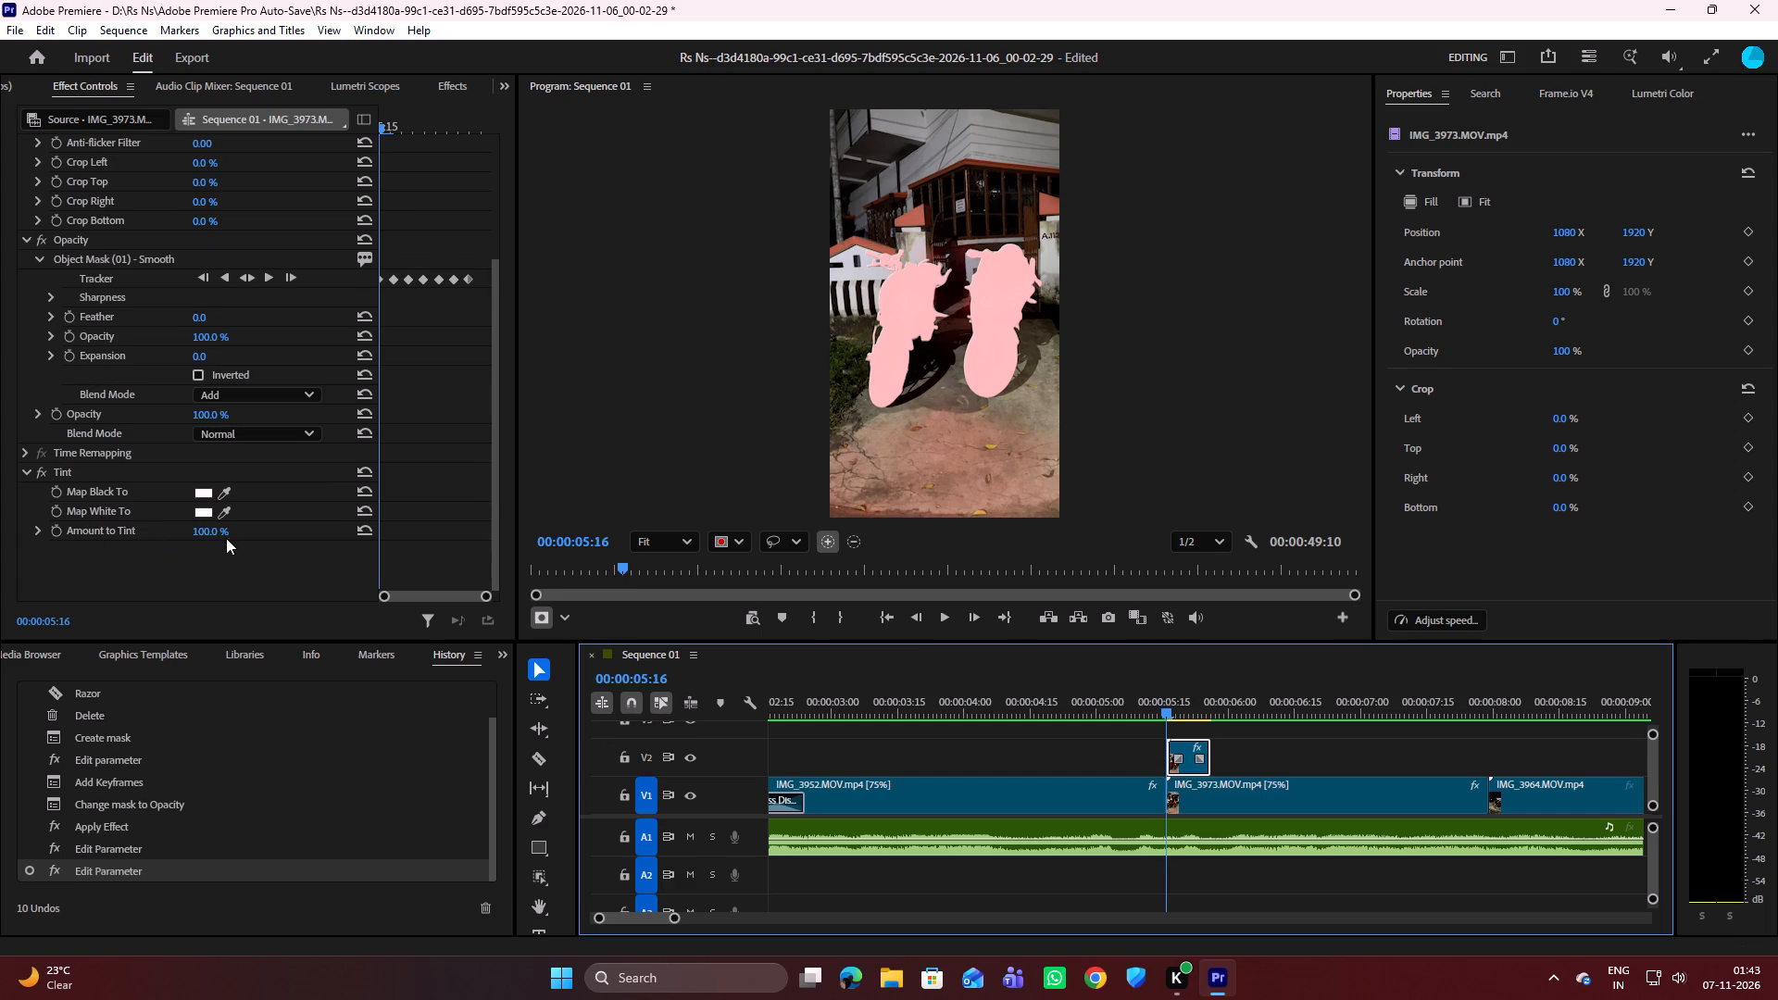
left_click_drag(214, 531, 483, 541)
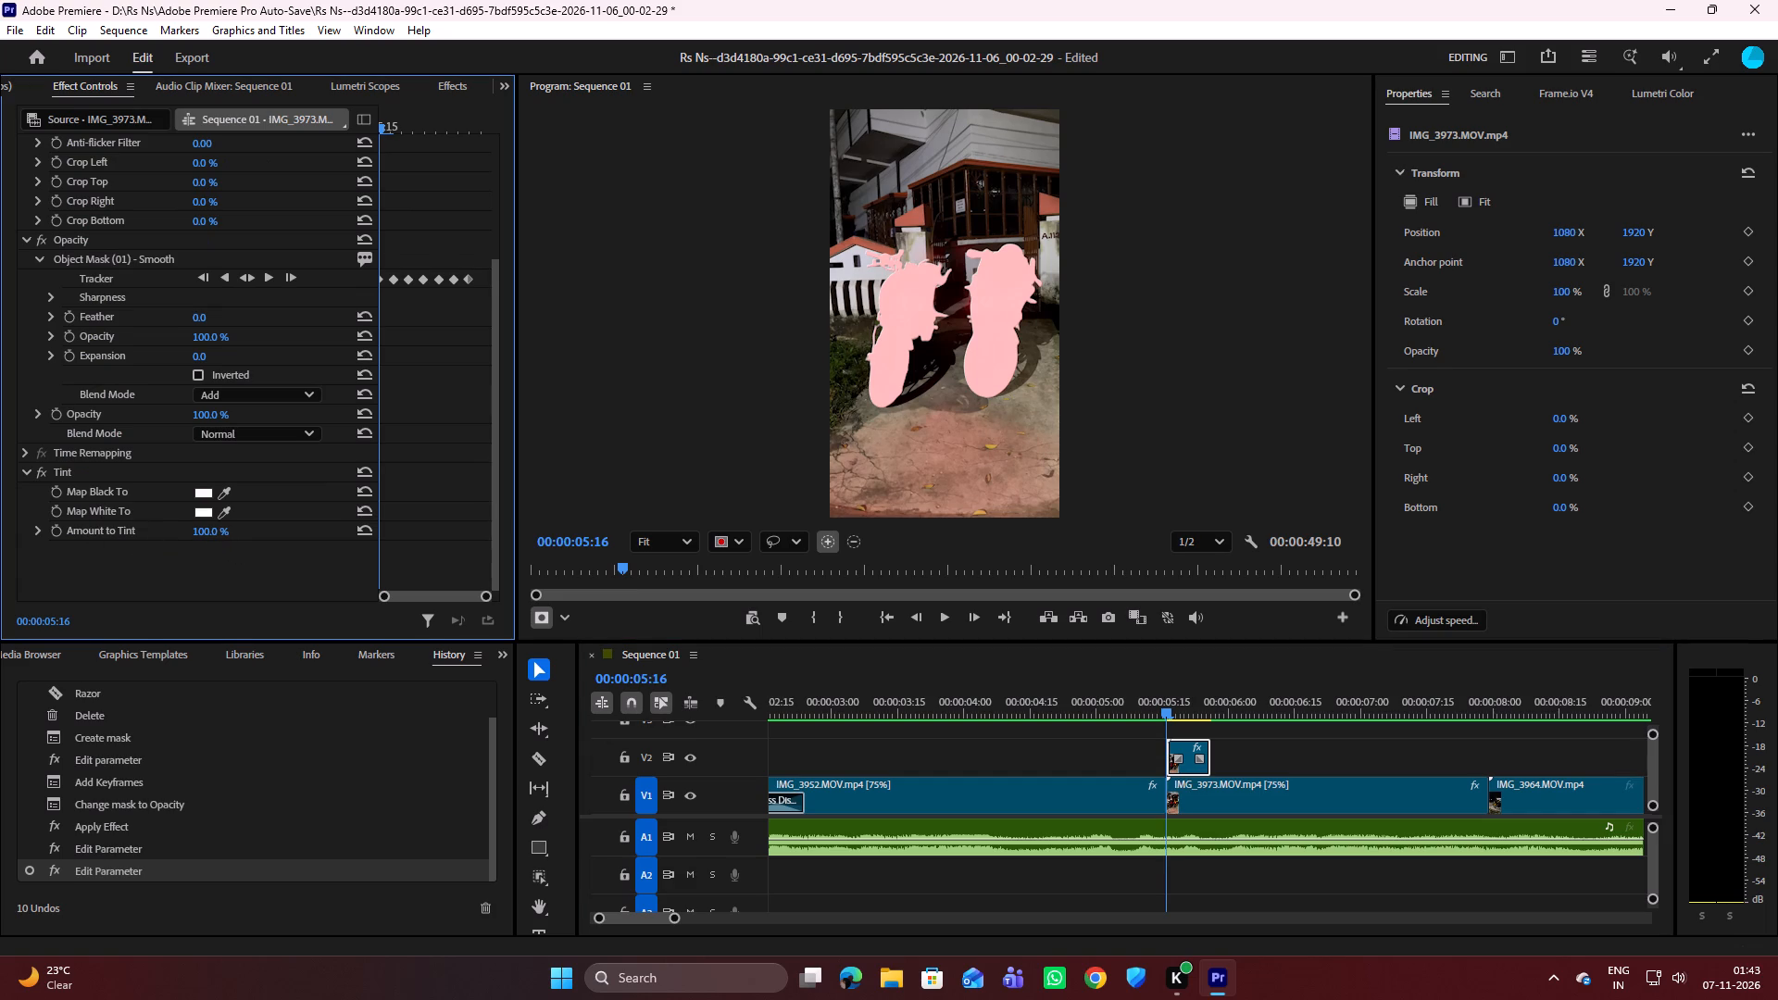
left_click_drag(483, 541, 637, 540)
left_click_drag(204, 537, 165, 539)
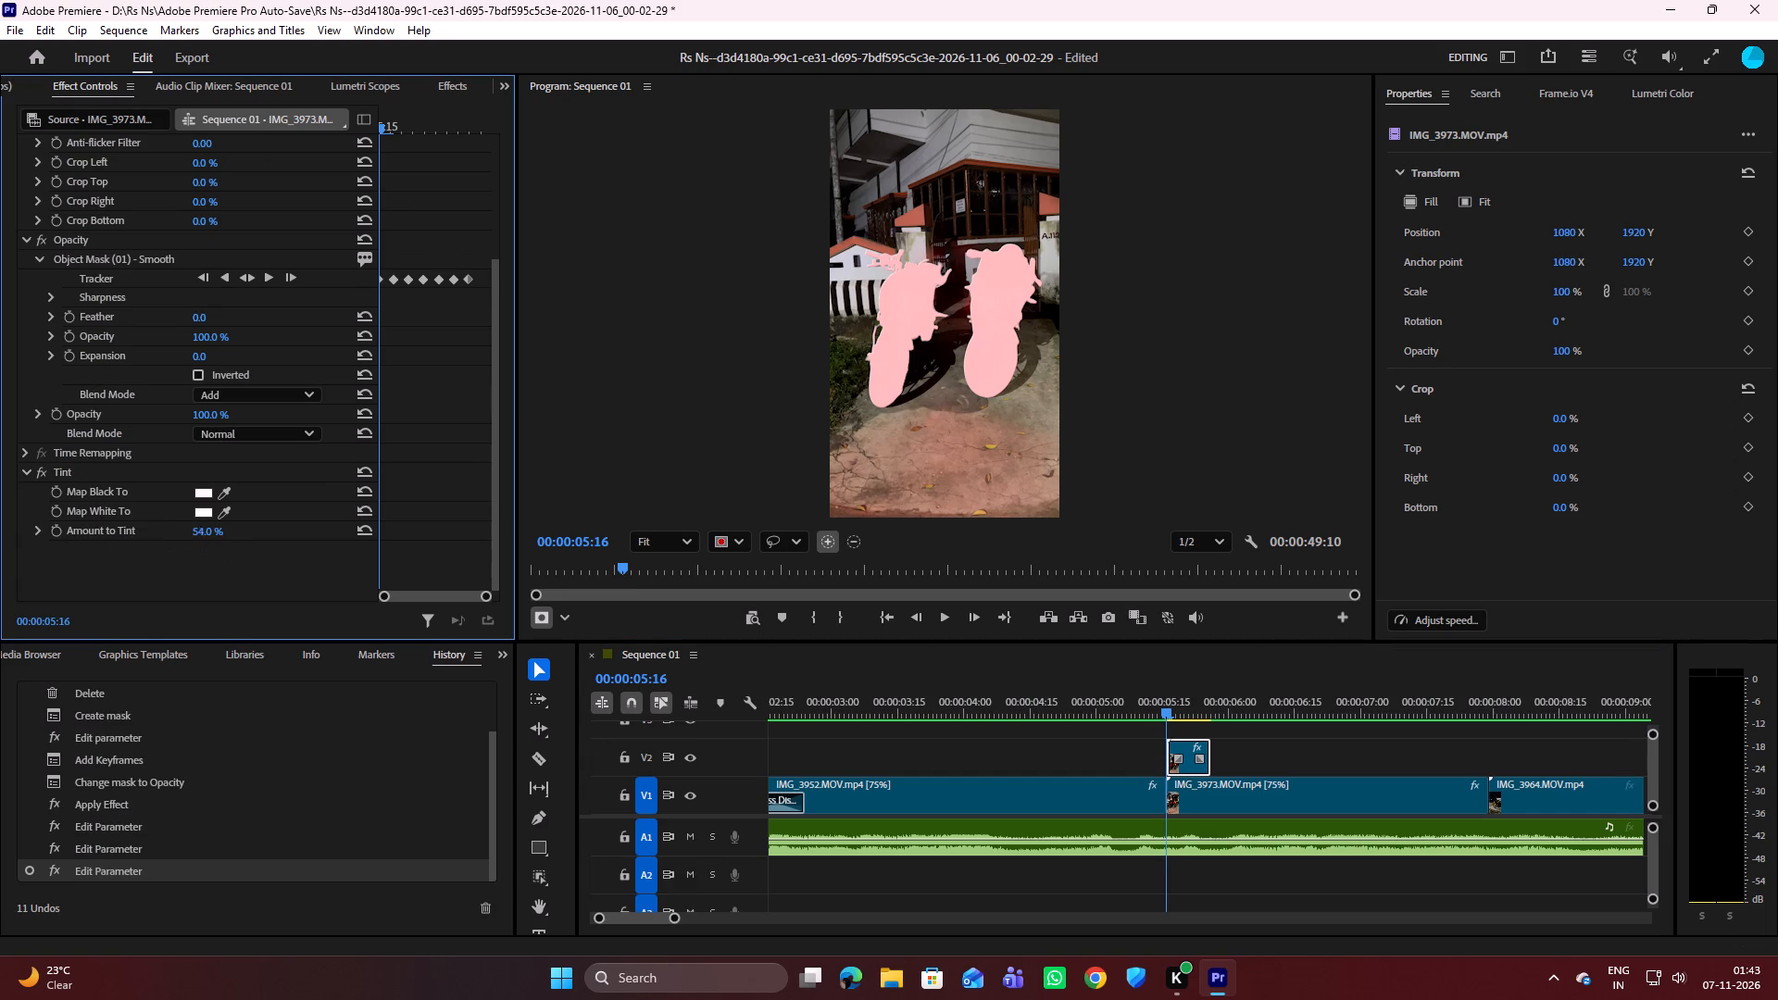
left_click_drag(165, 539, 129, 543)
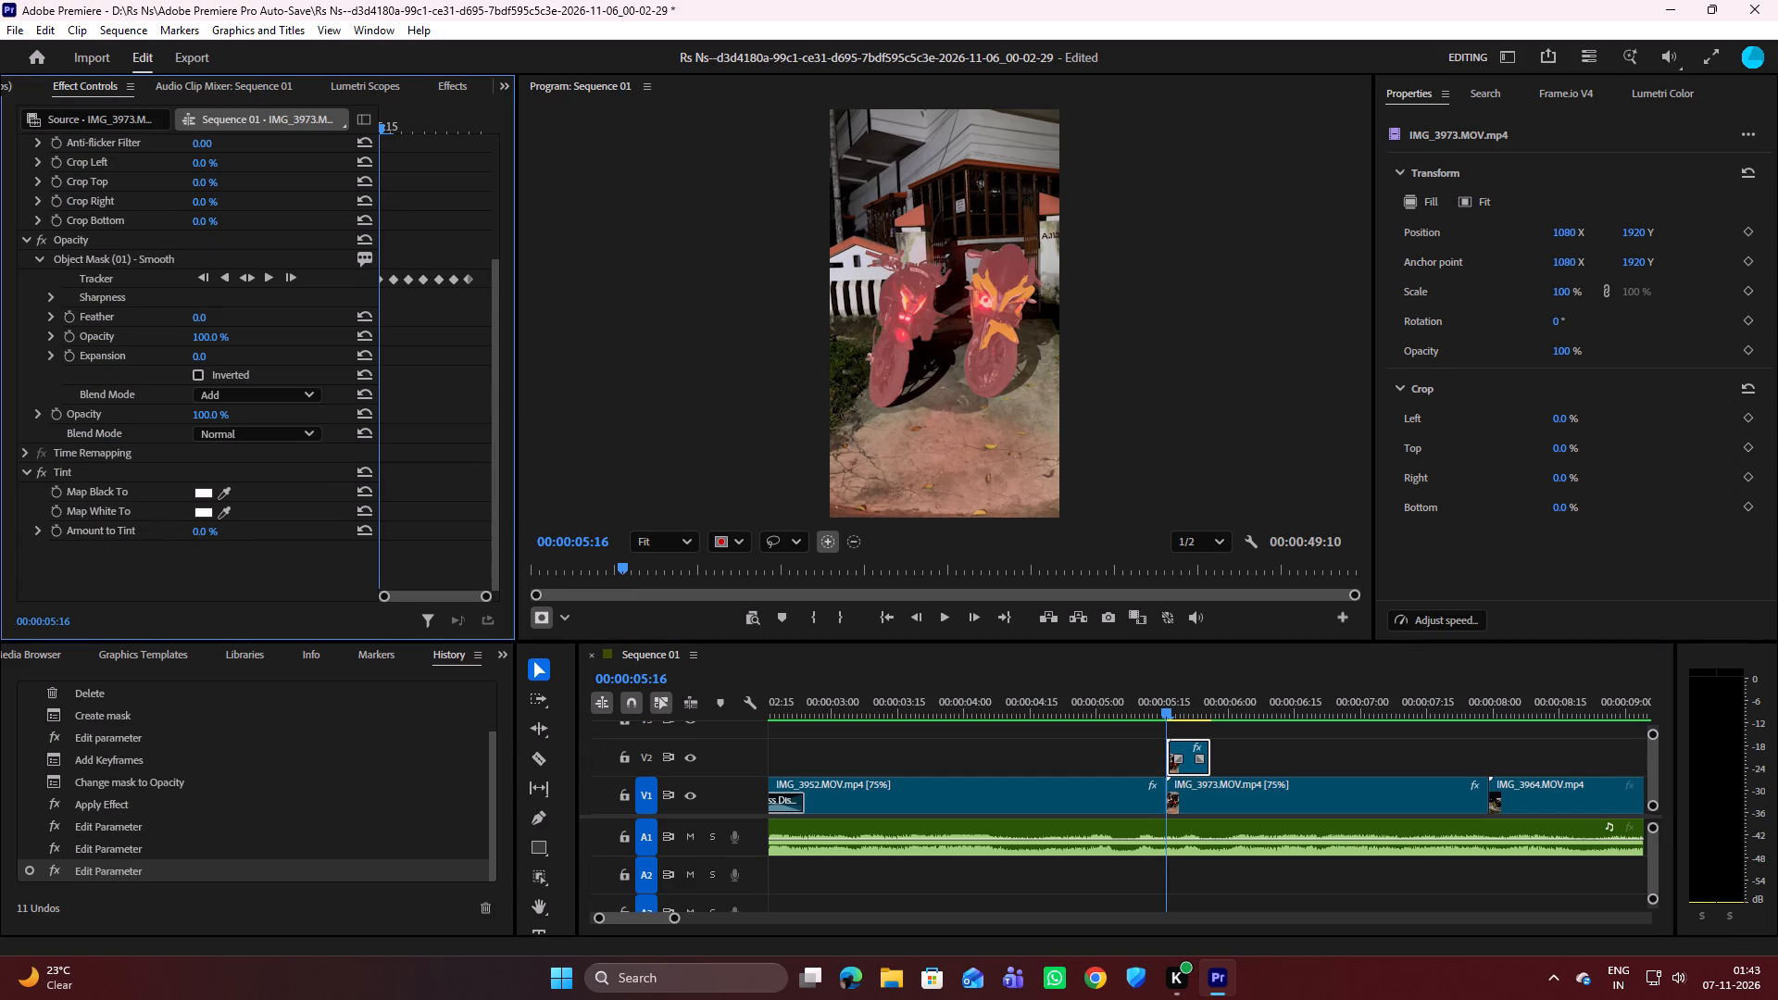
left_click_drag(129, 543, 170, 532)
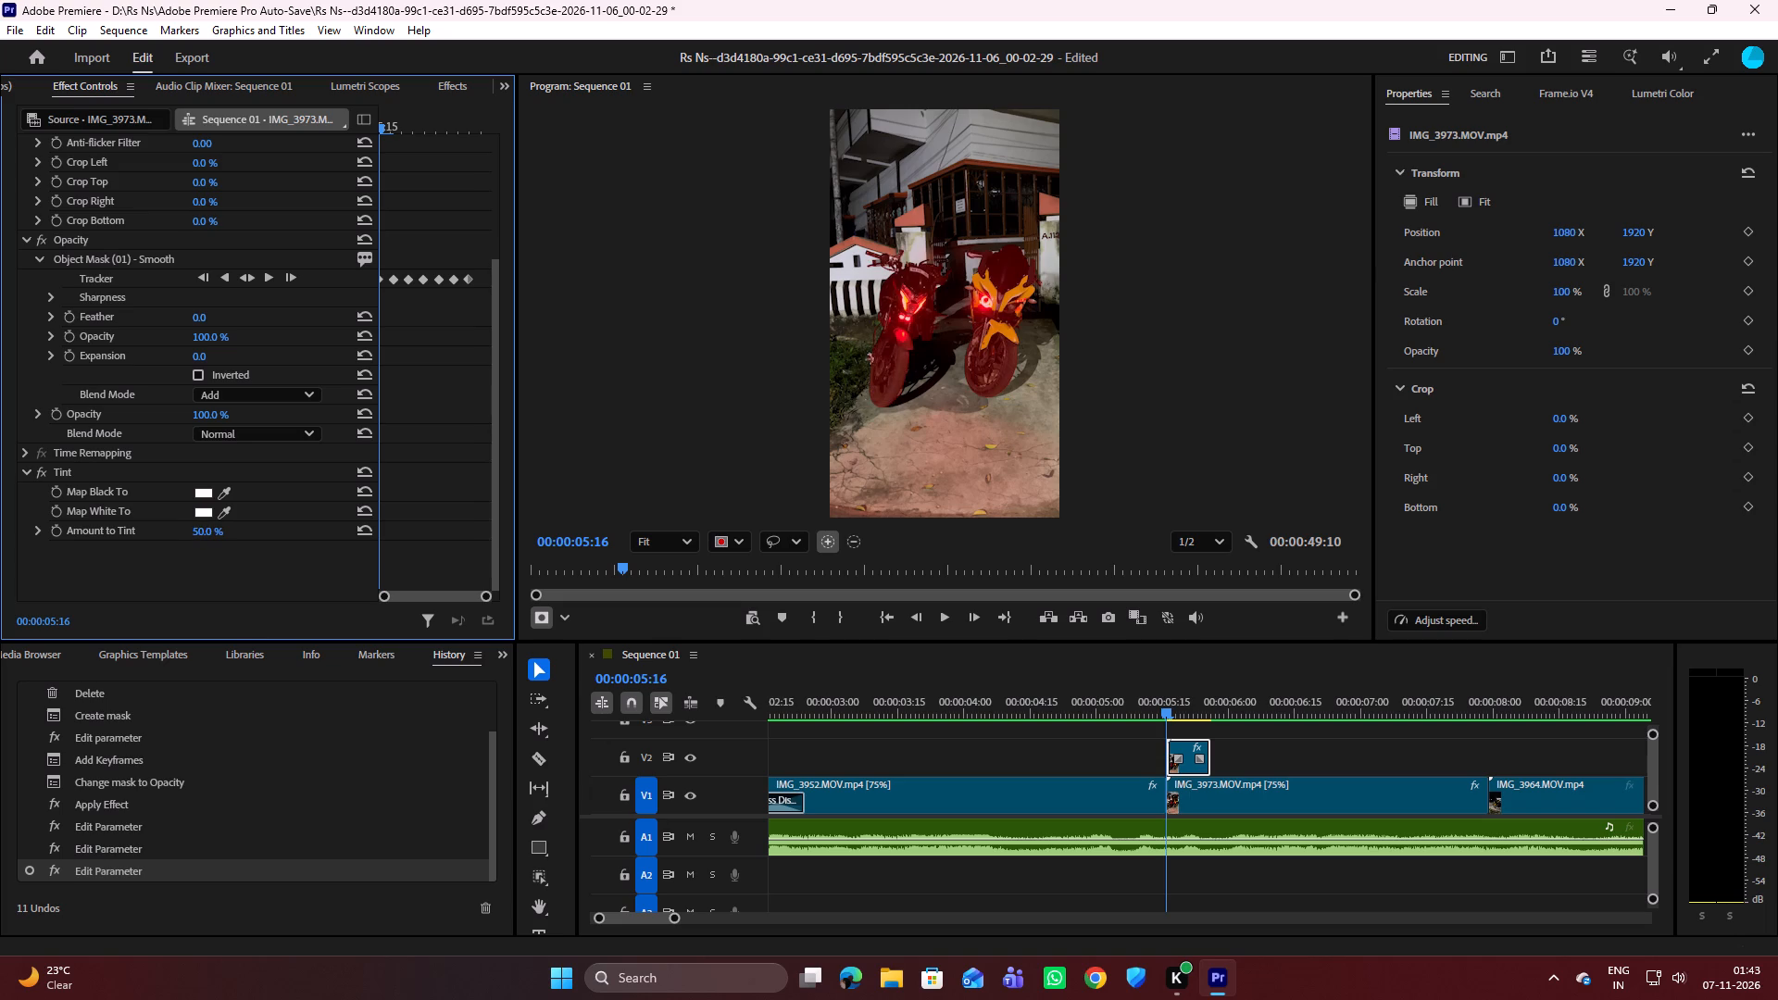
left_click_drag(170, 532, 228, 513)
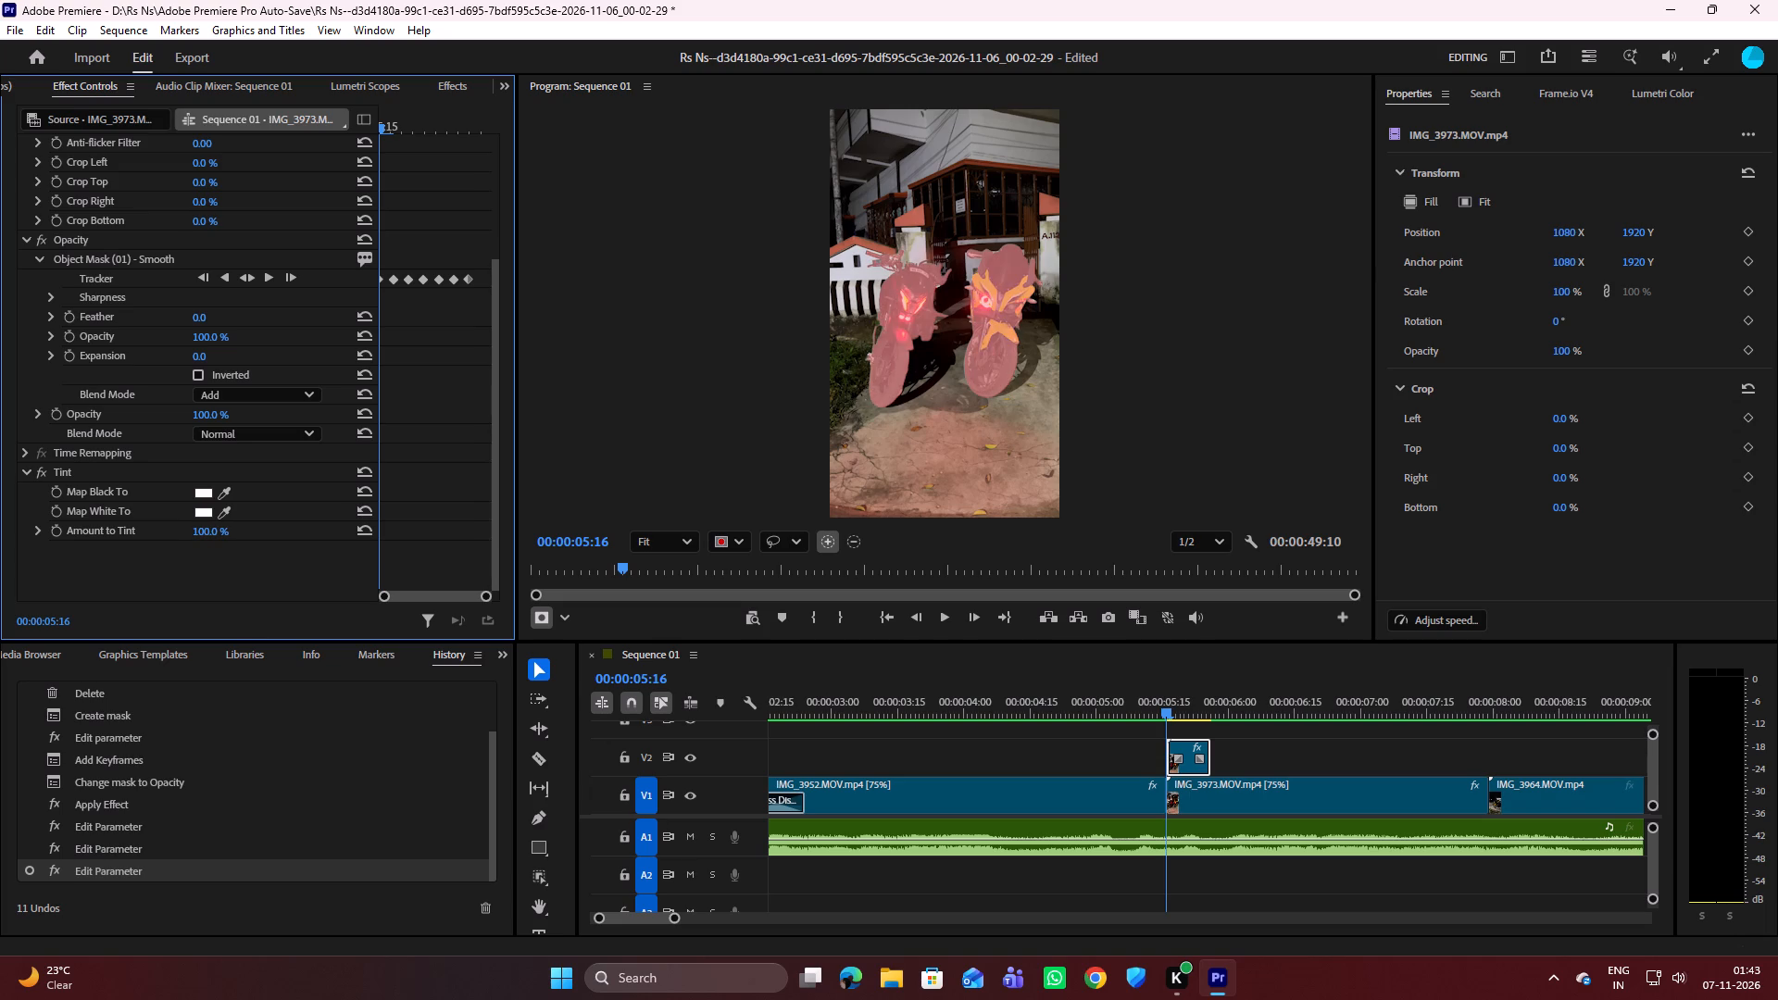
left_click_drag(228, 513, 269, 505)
Review the V2 segment's motion, opacity mask and Tint settings, and scrub to 00:00:05:14 just before the segment.
scroll(92, 548, "up", 2)
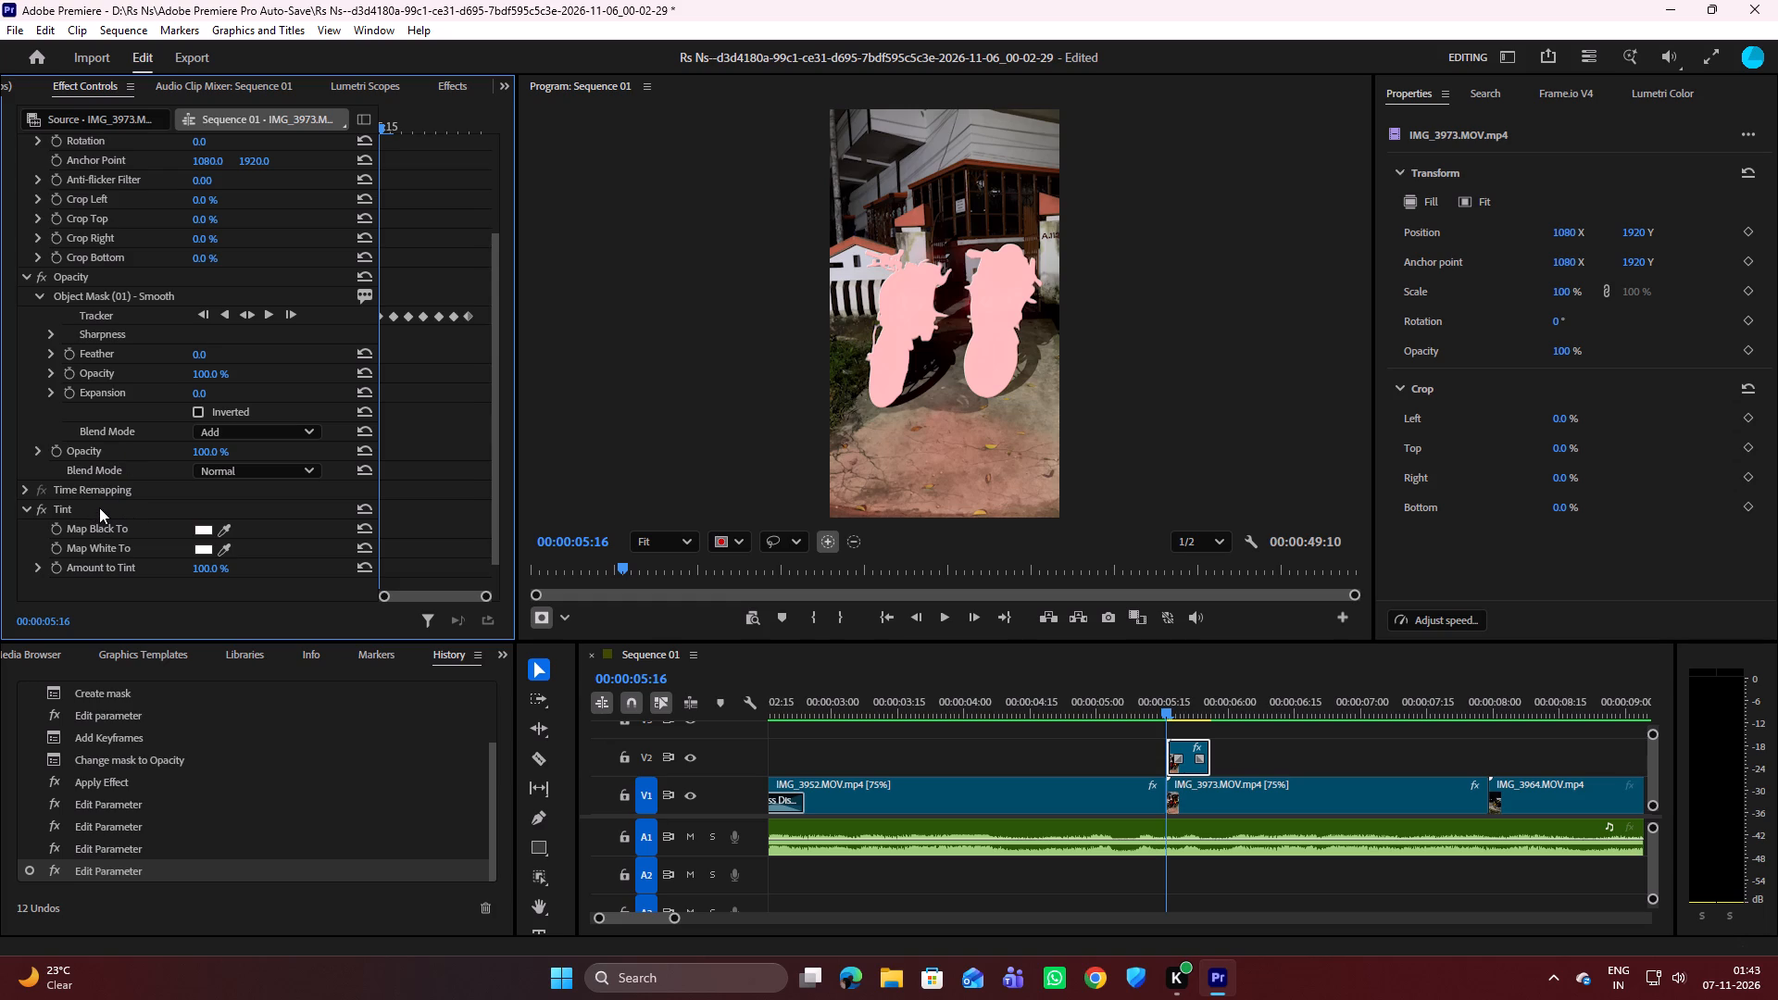
scroll(99, 507, "down", 2)
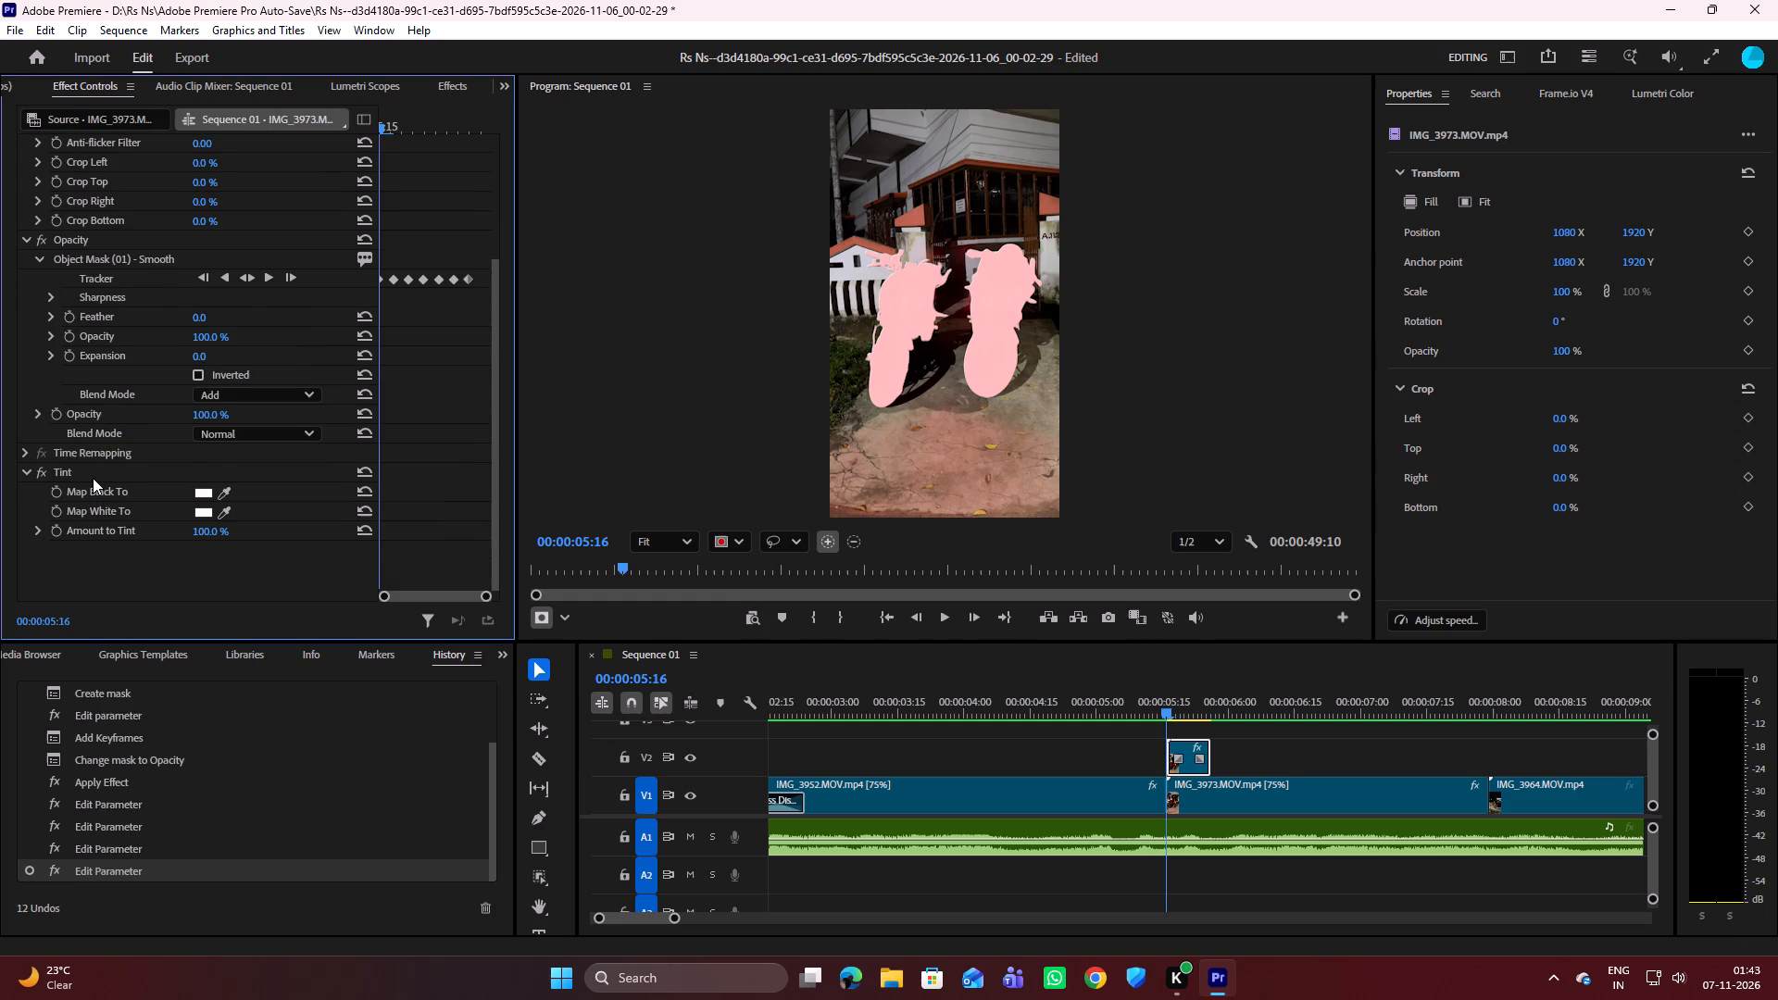
scroll(93, 478, "up", 9)
scroll(93, 478, "down", 2)
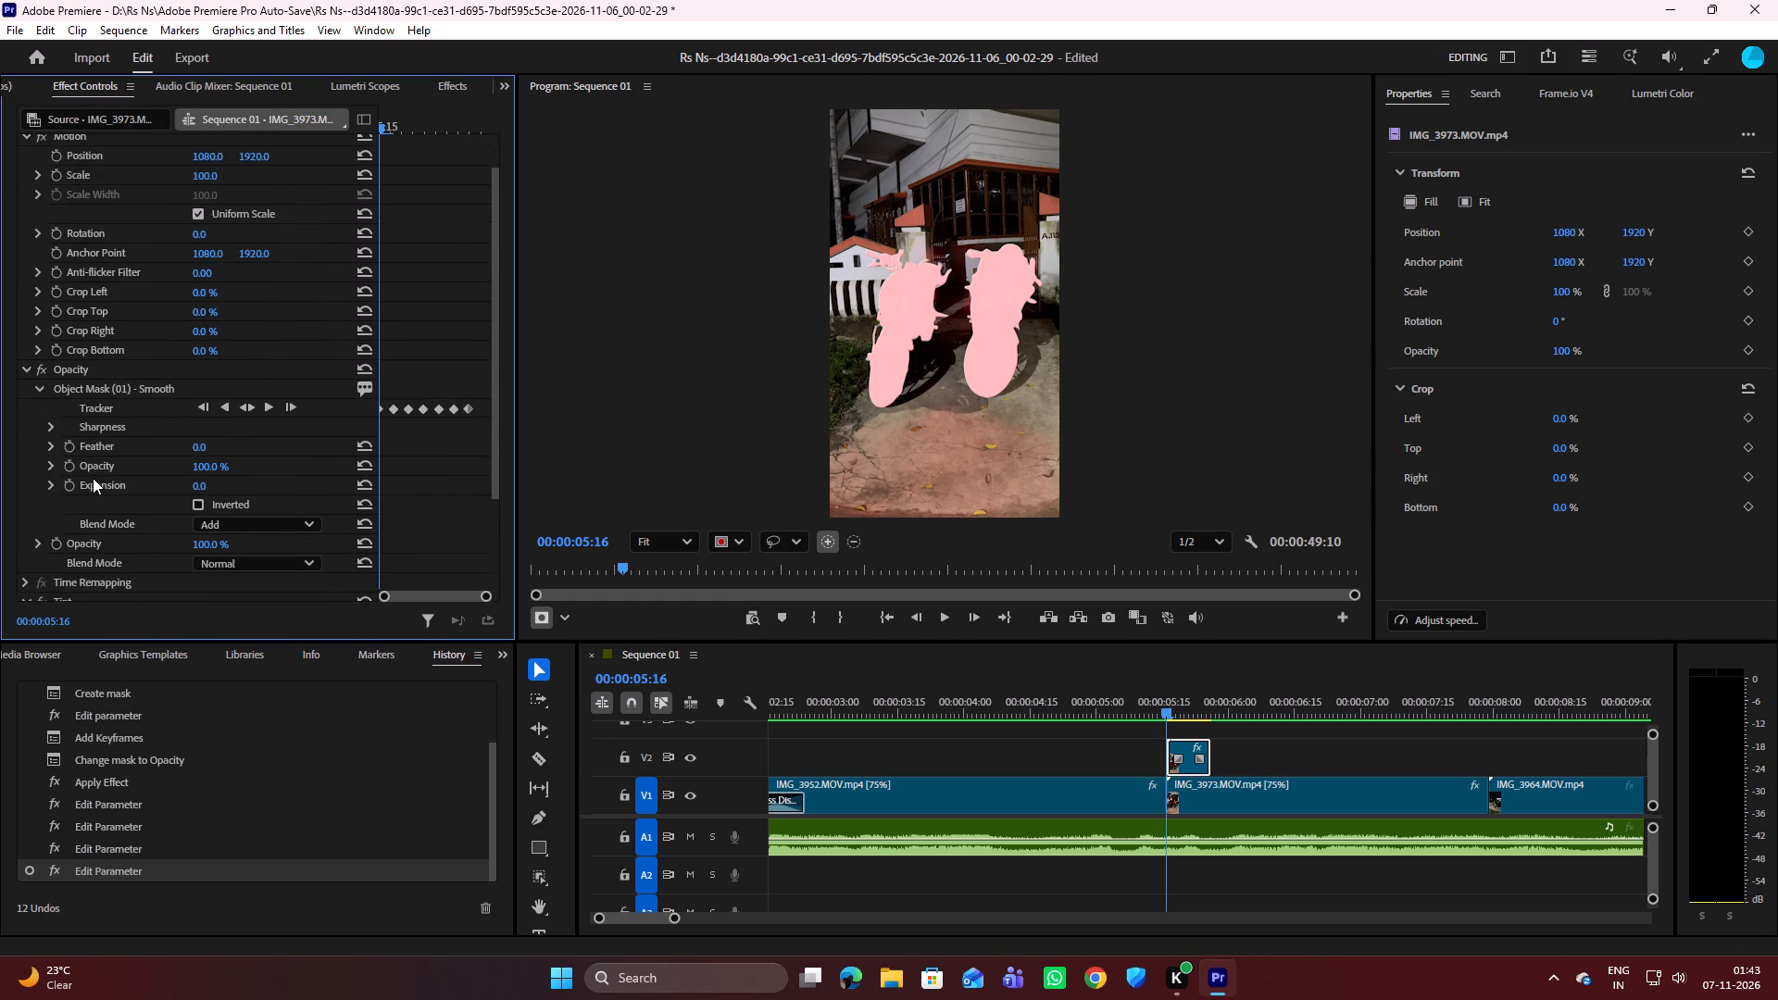
scroll(93, 478, "down", 1)
scroll(180, 521, "down", 1)
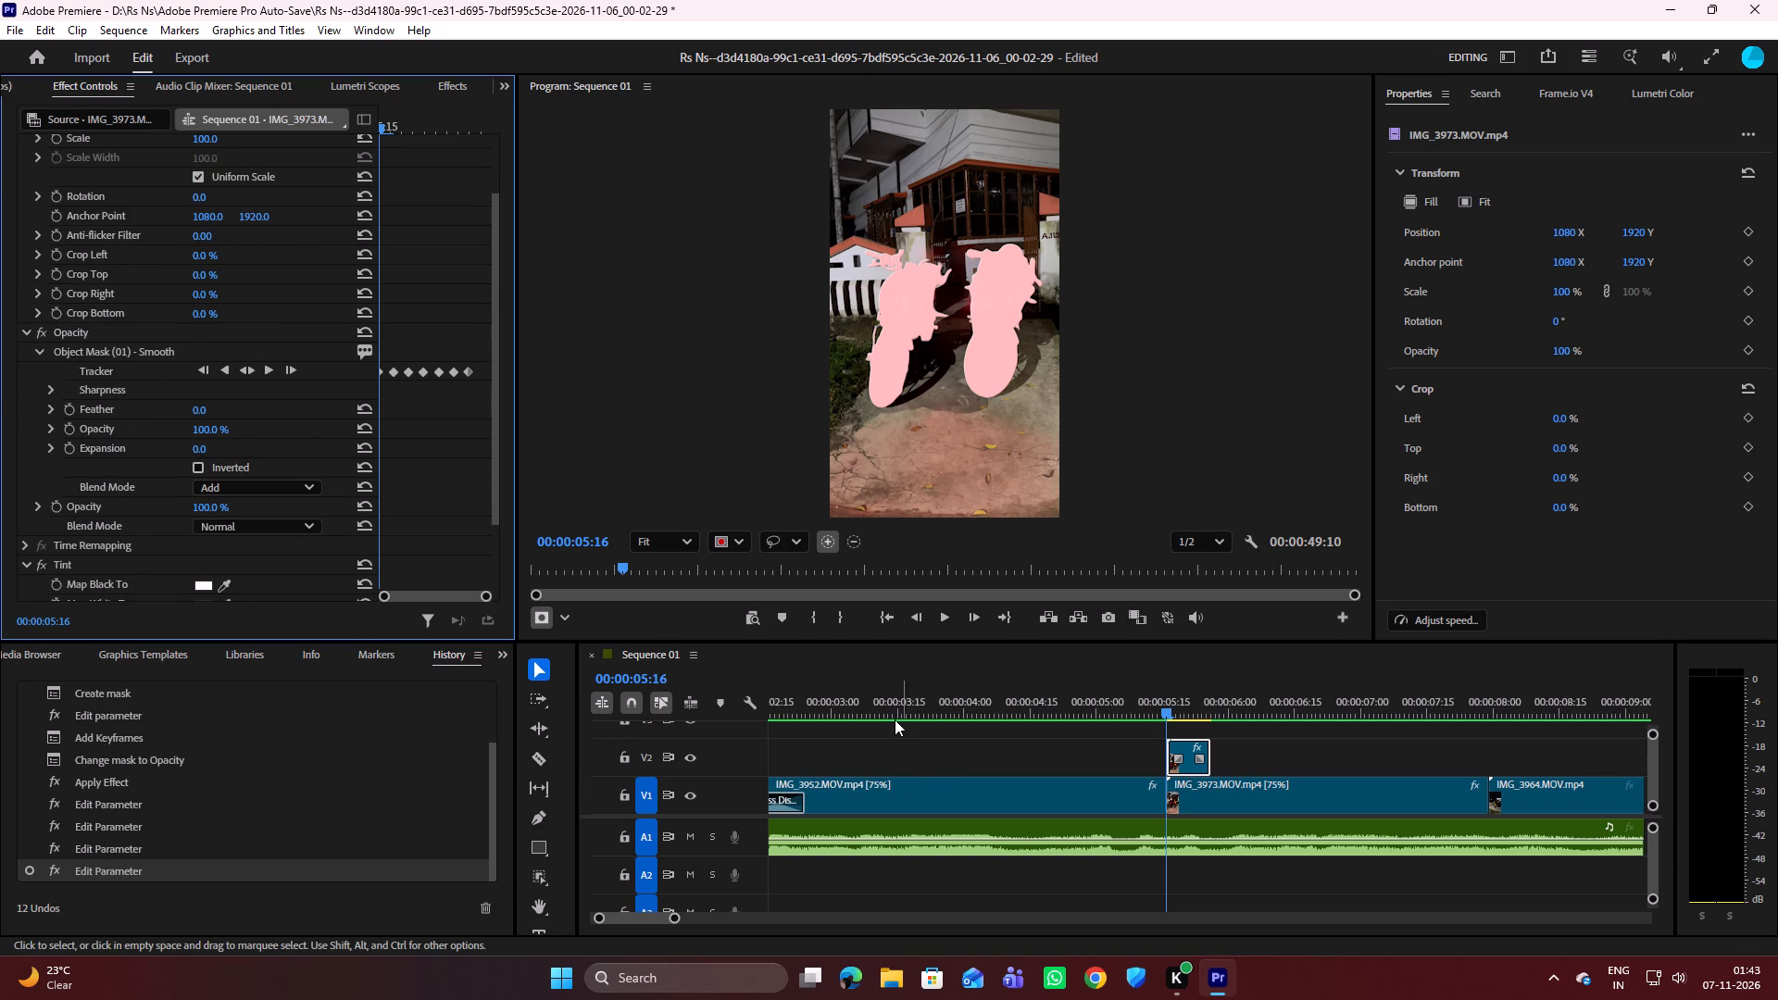
left_click_drag(1166, 706, 1157, 707)
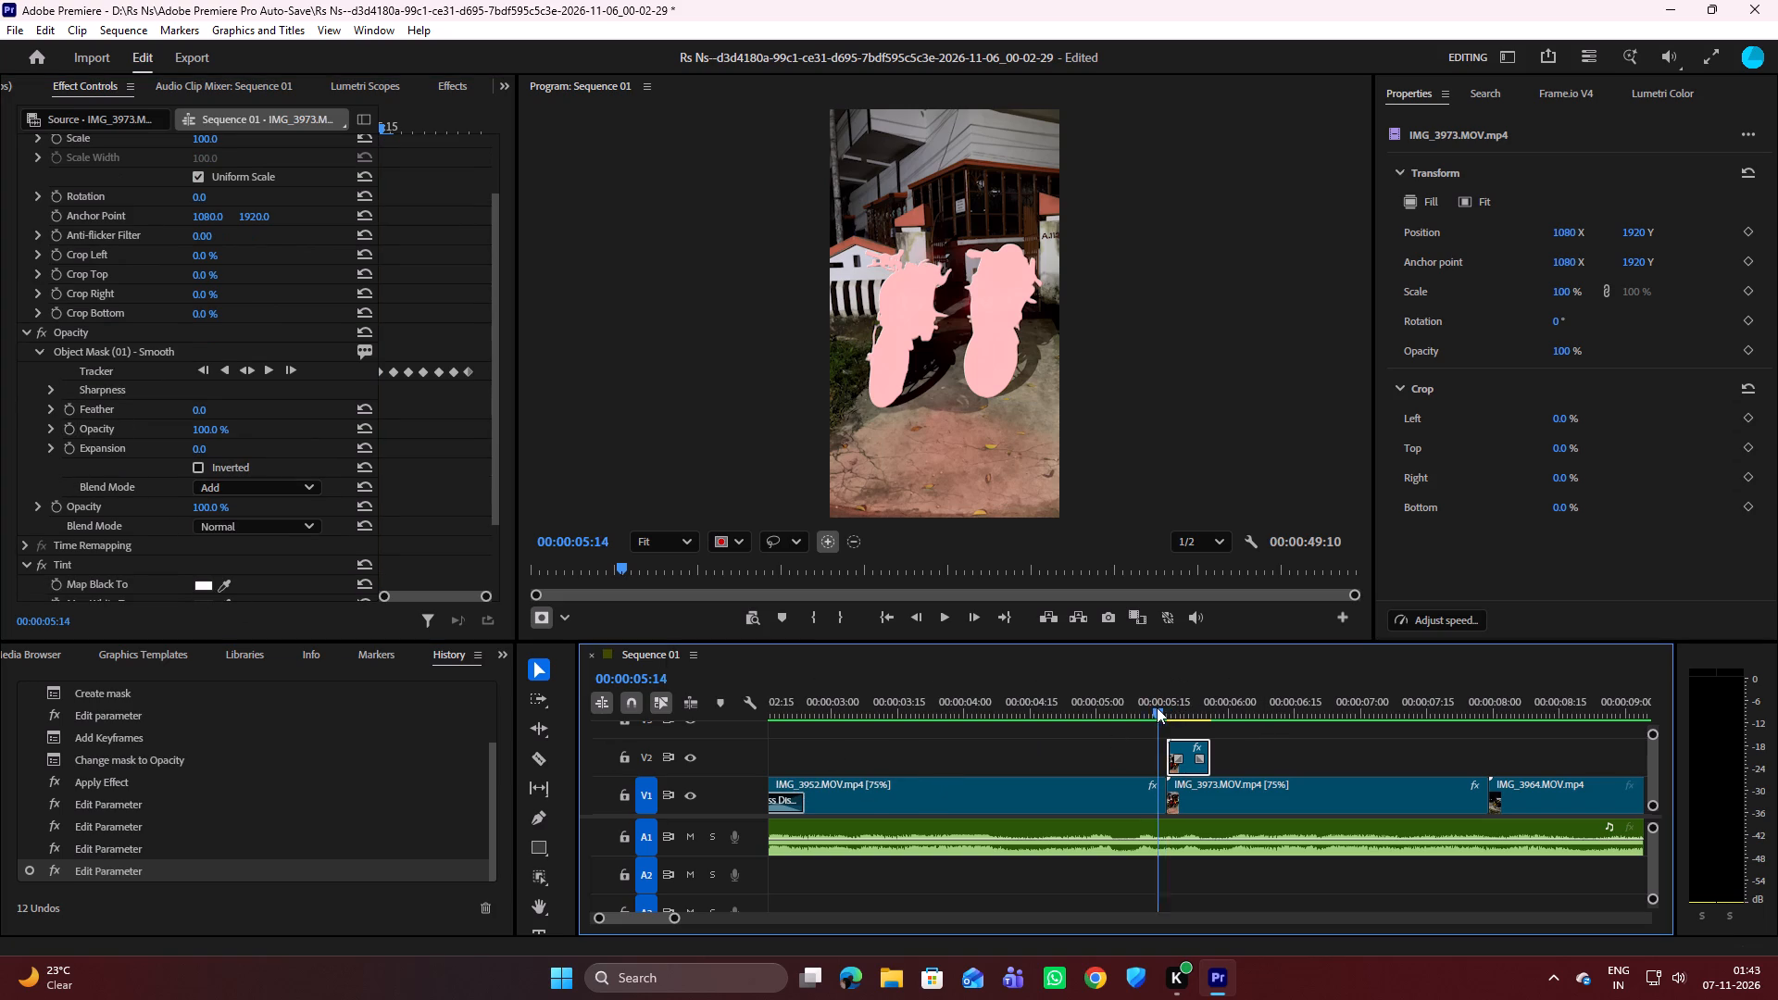
Step through the V2 segment's opening frames between 00:00:05:16 and 00:00:05:19 and recheck its motion, mask and Tint settings.
left_click_drag(1157, 707, 1177, 693)
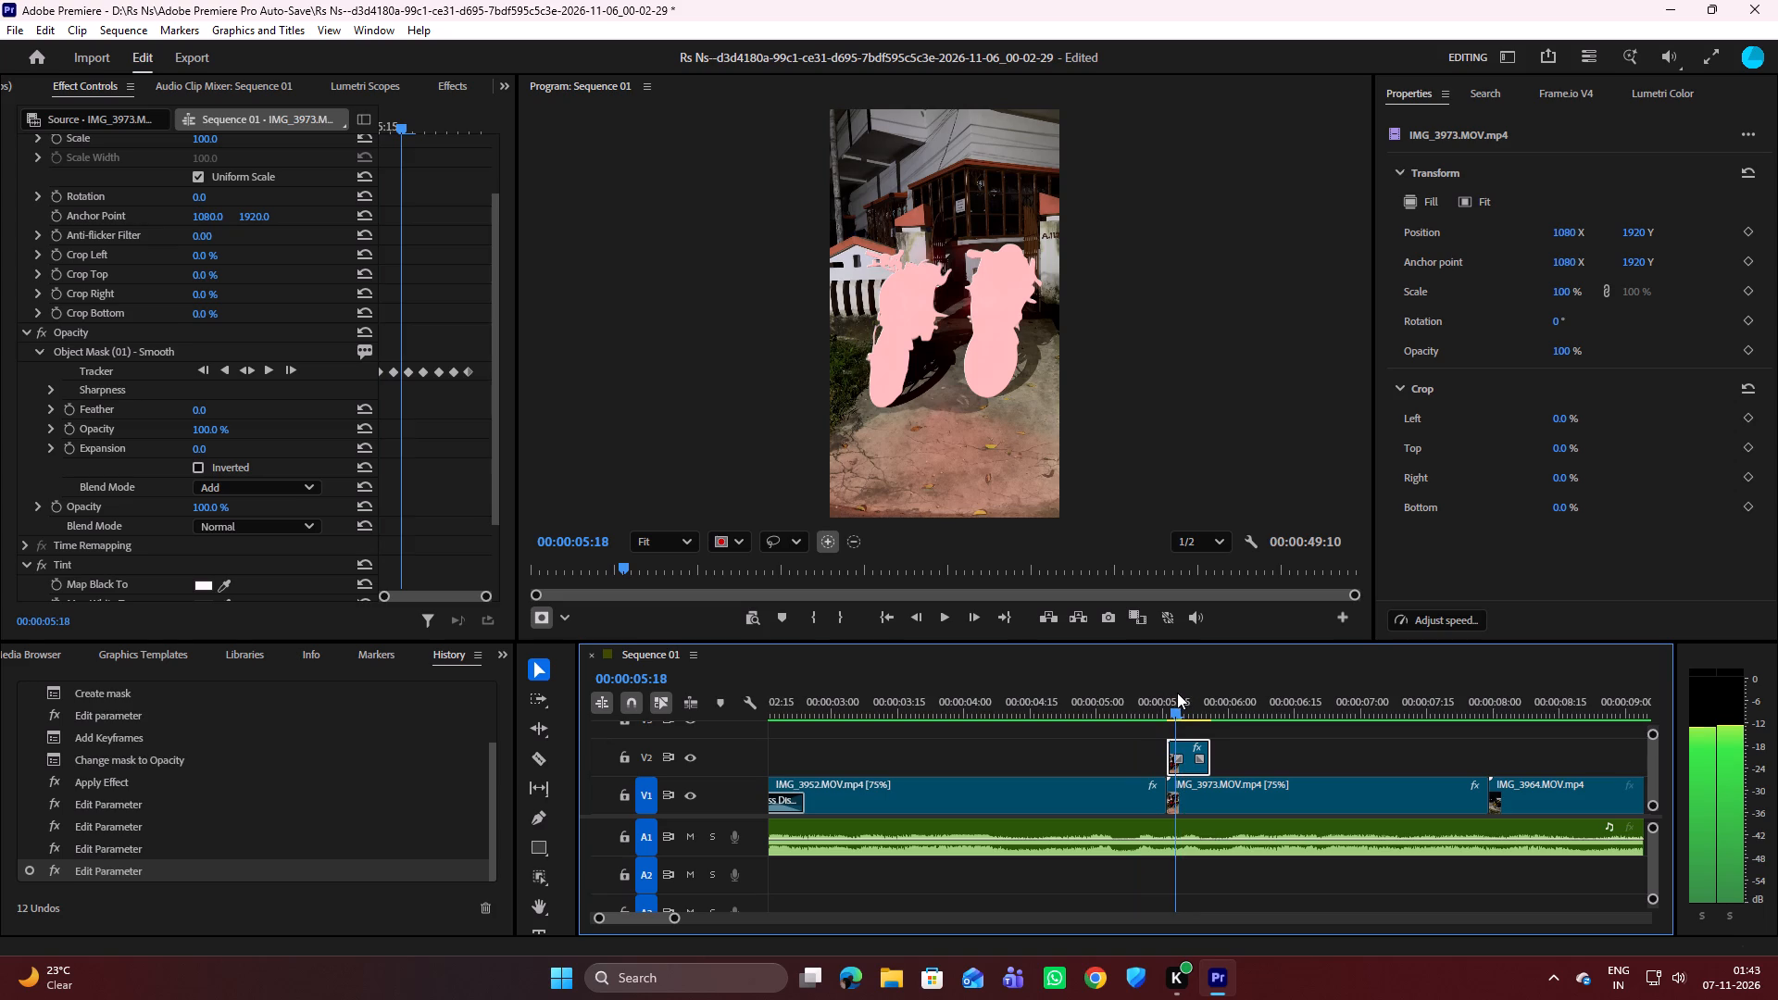
left_click_drag(1177, 693, 1175, 693)
scroll(92, 520, "down", 7)
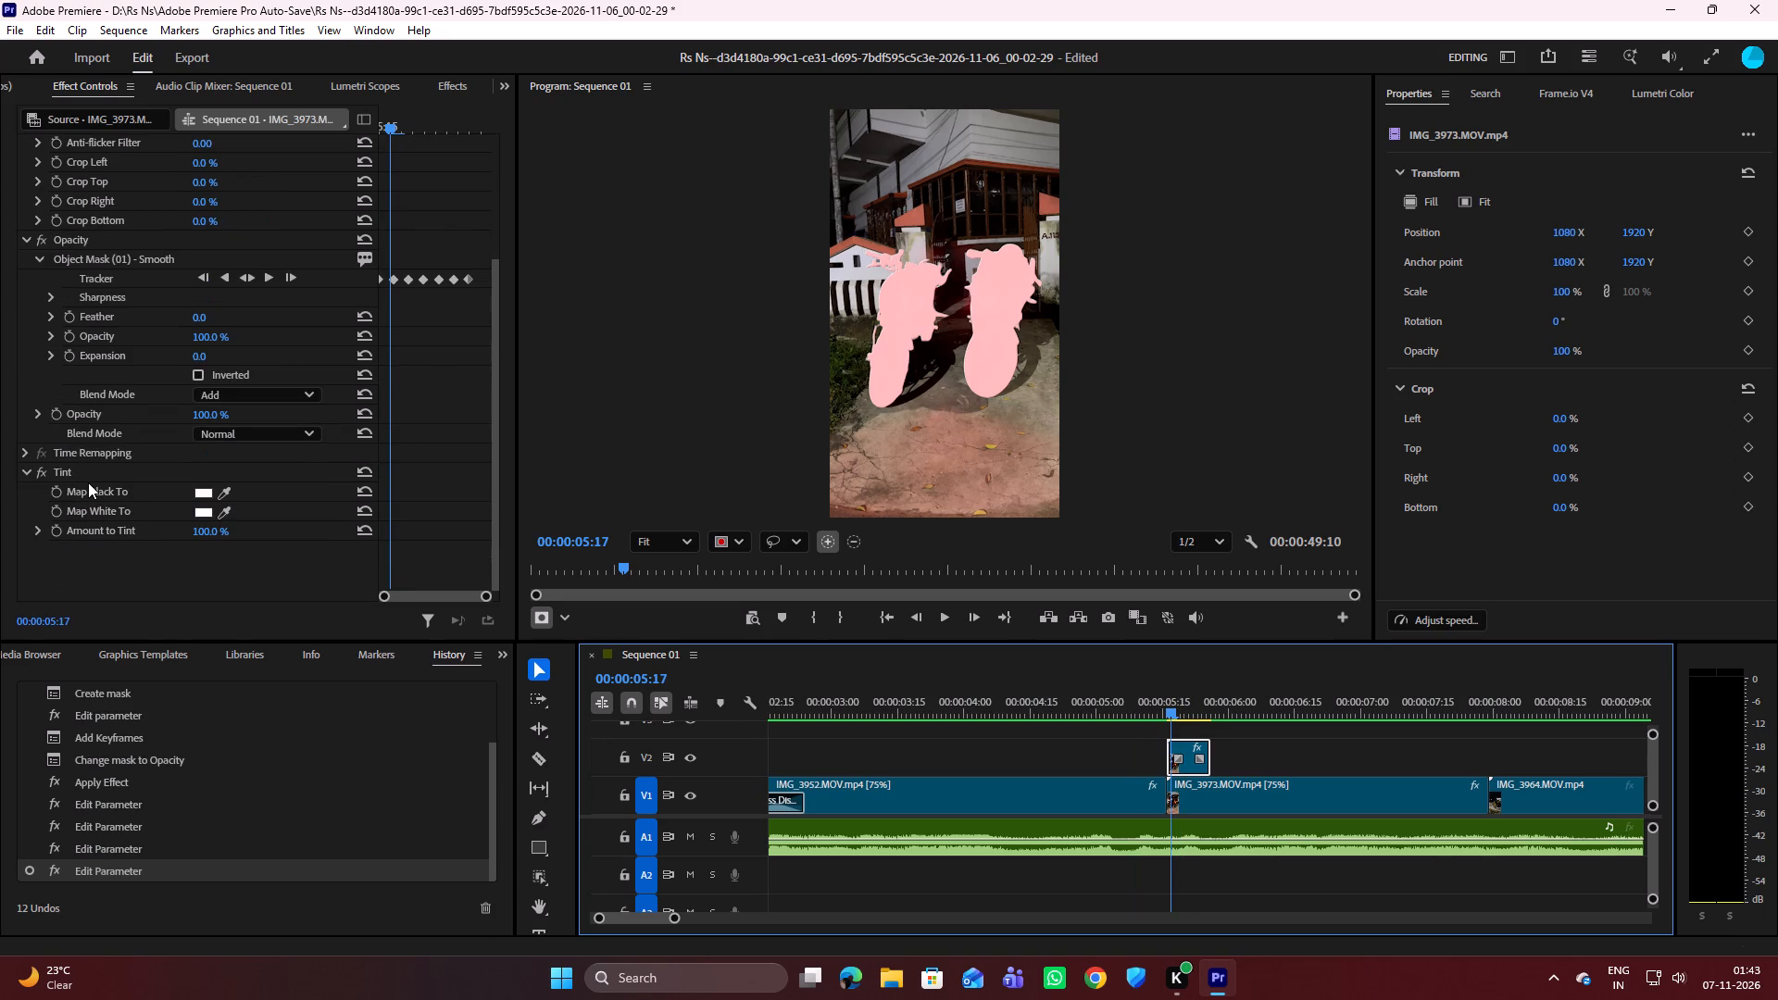
scroll(137, 490, "up", 7)
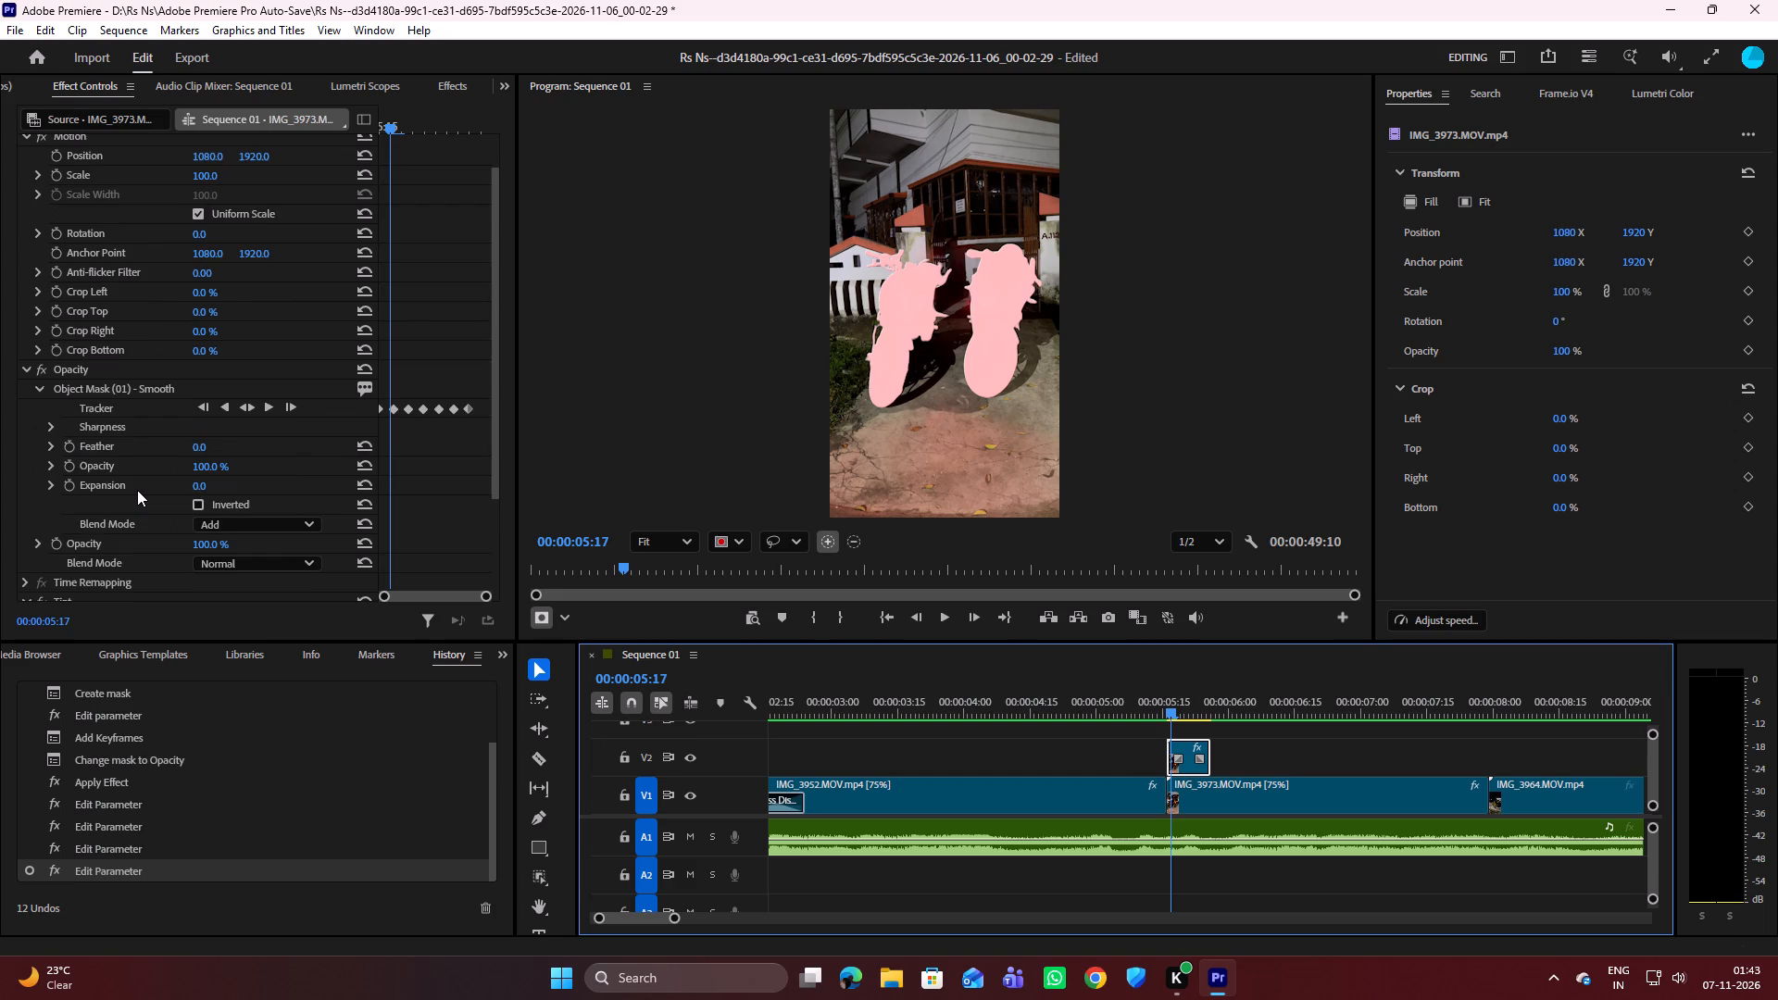
scroll(137, 490, "up", 2)
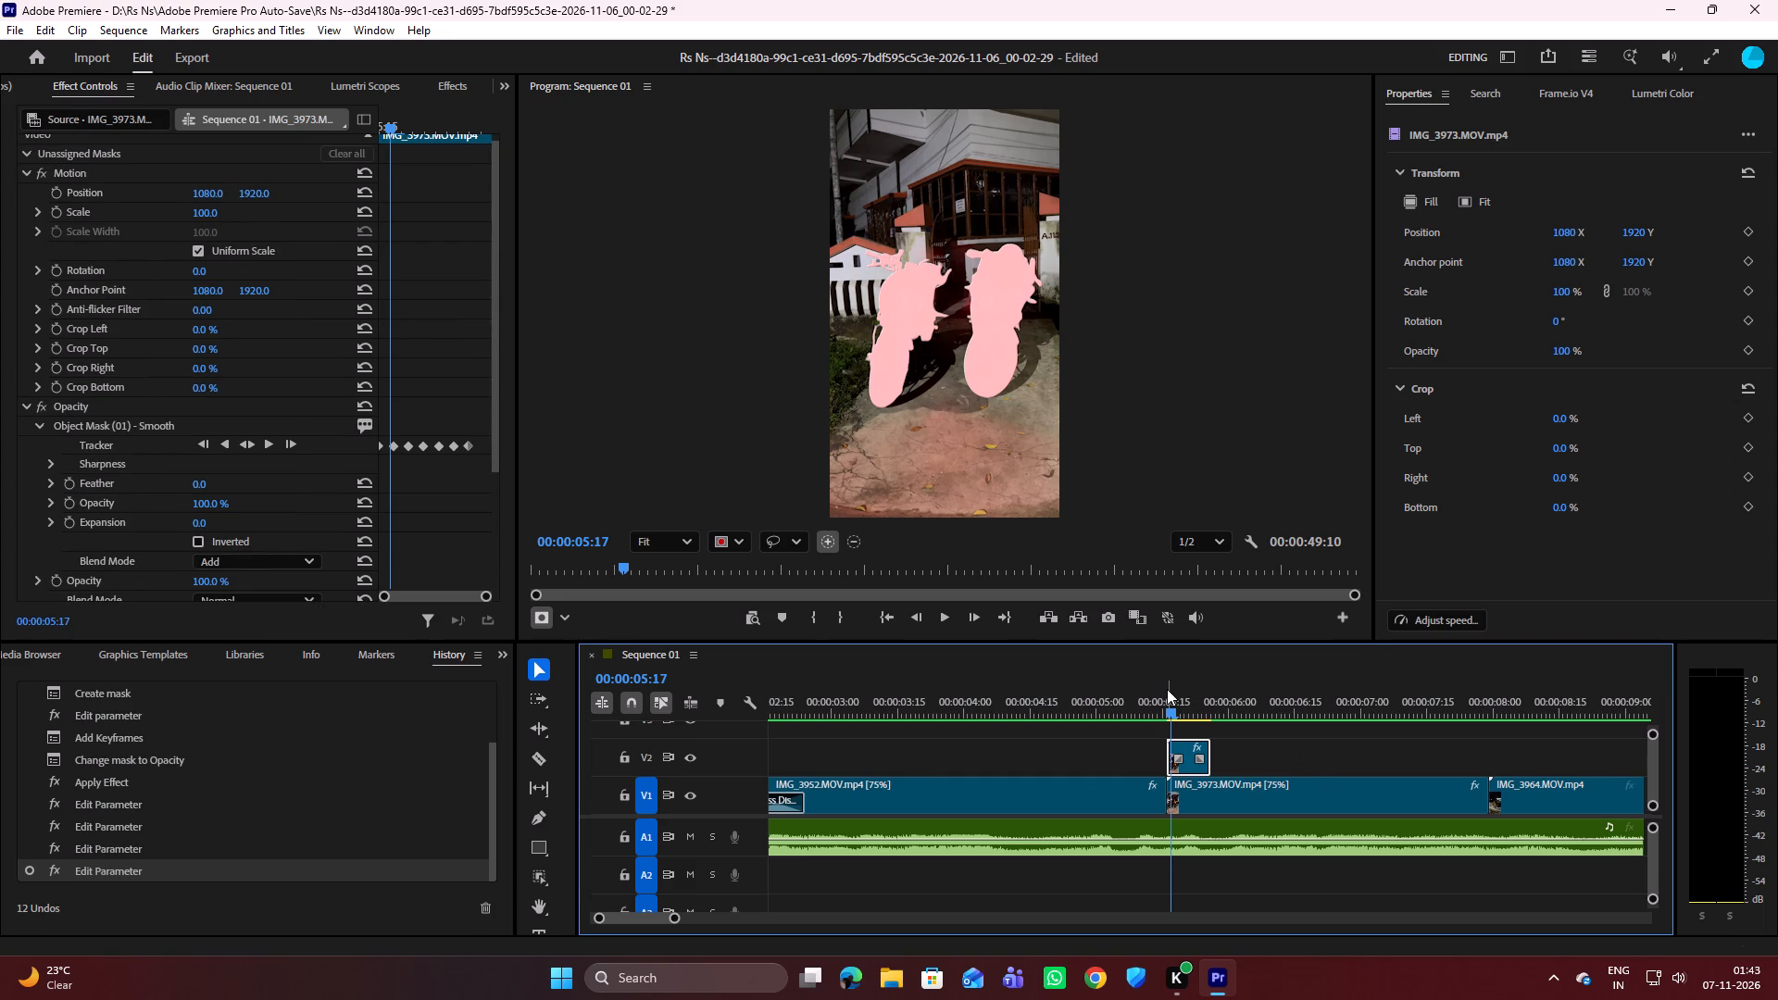
key("Left")
key("Left")
key("Right")
key("Right")
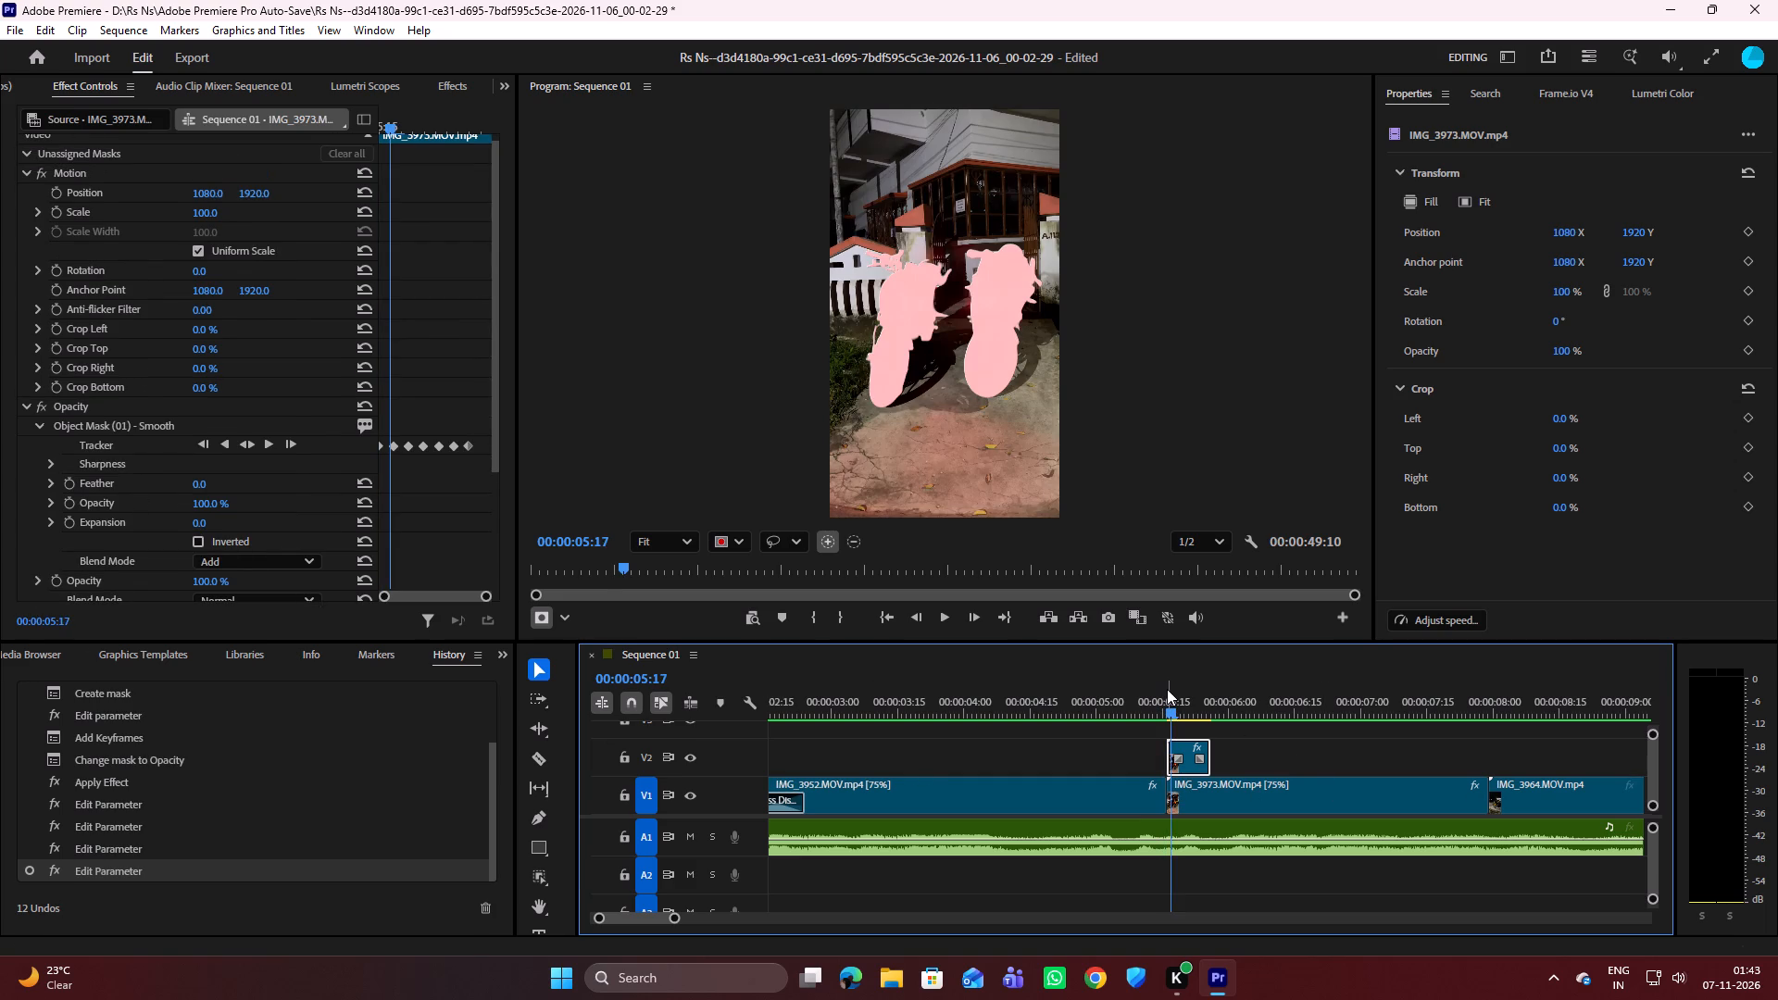
key("Right")
key("Right")
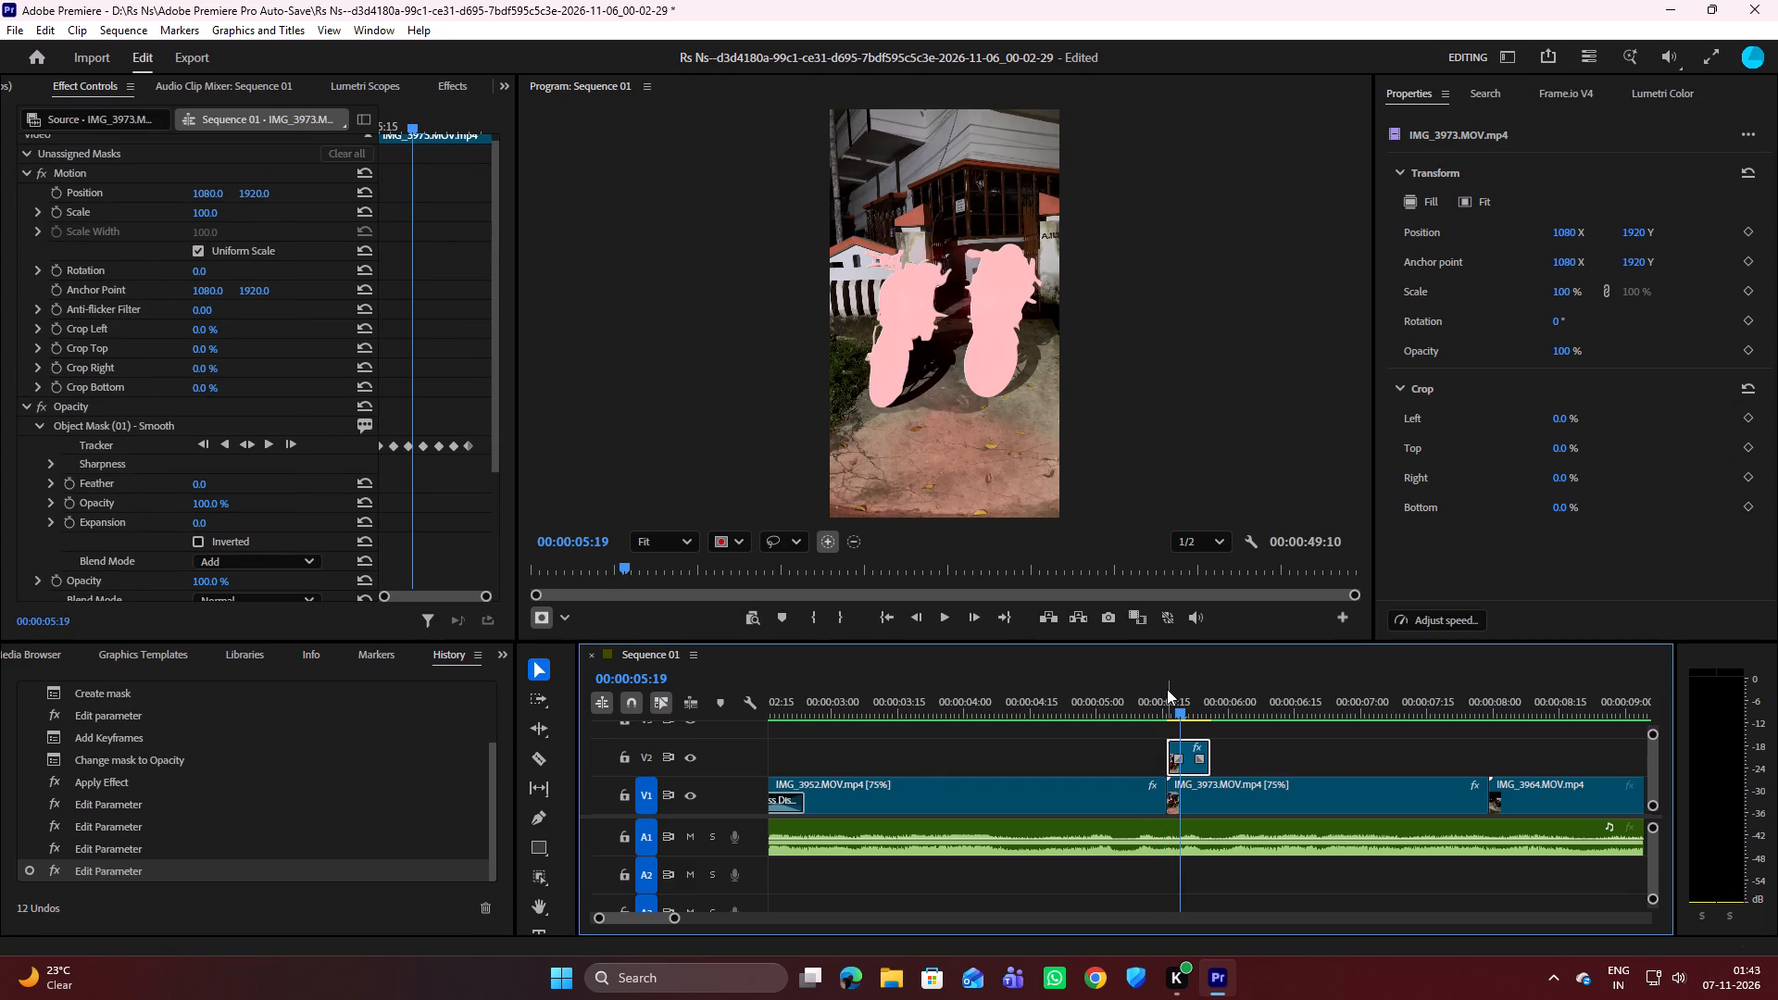
key("Left")
key("Left")
key("Left")
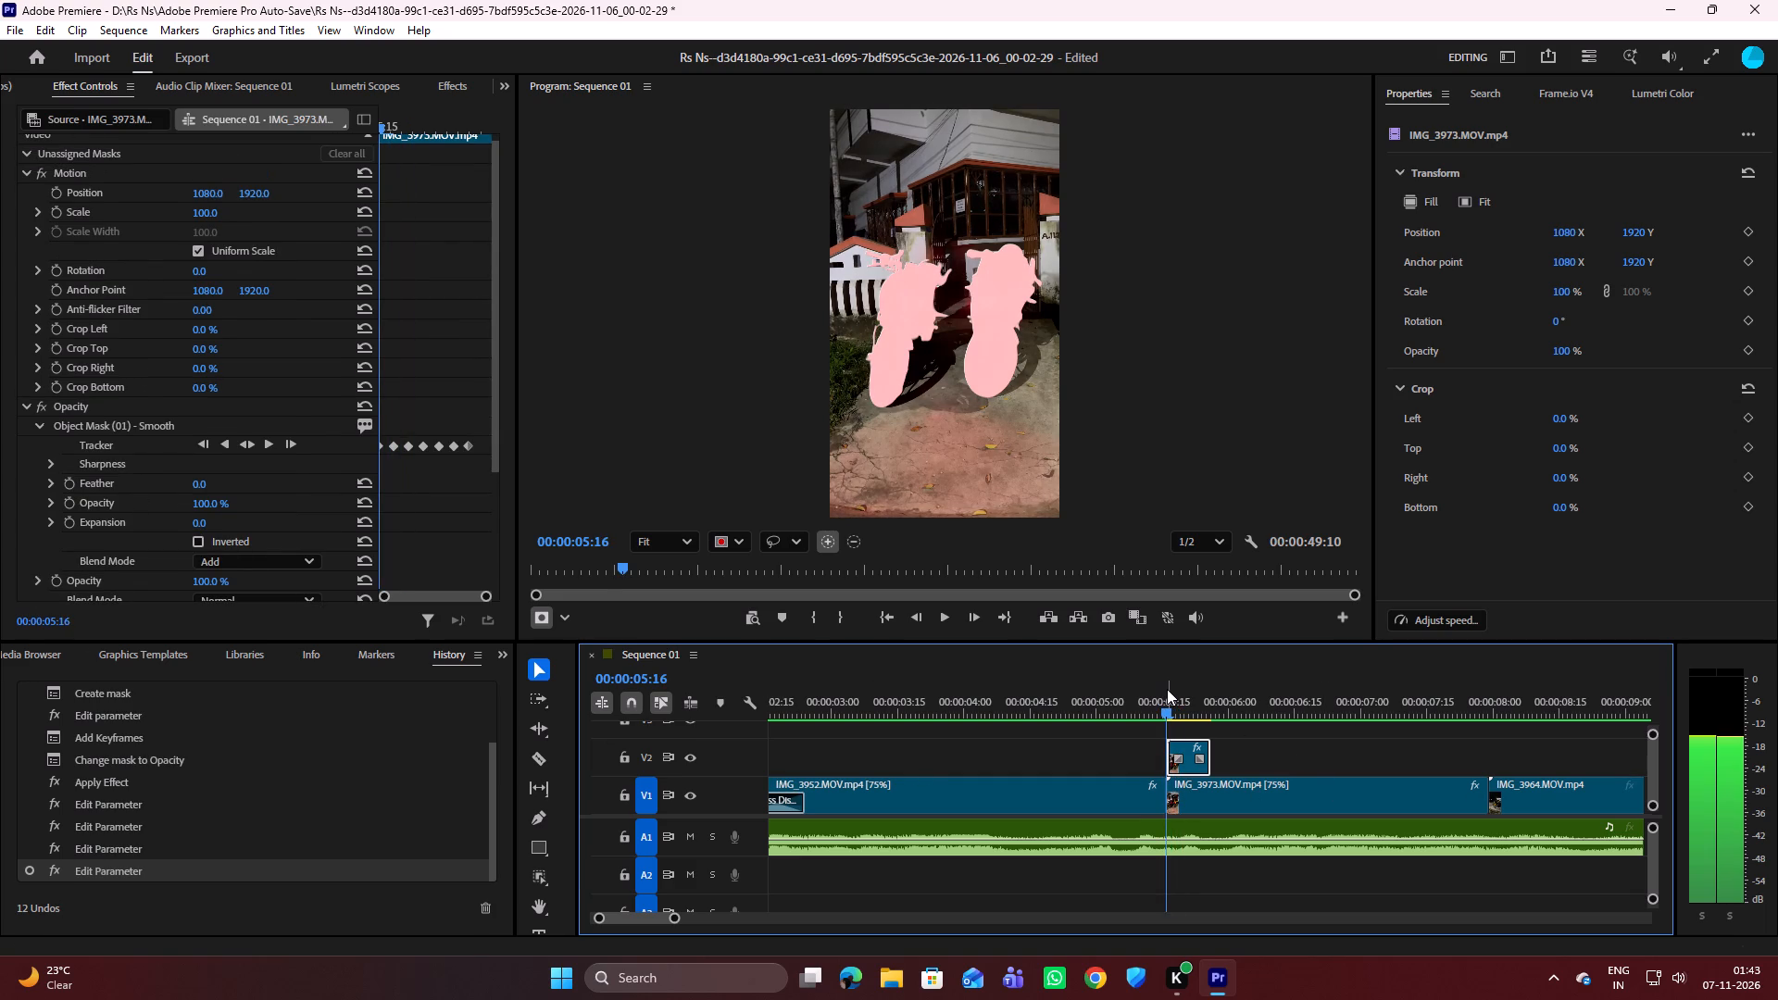
key("Left")
key("Right")
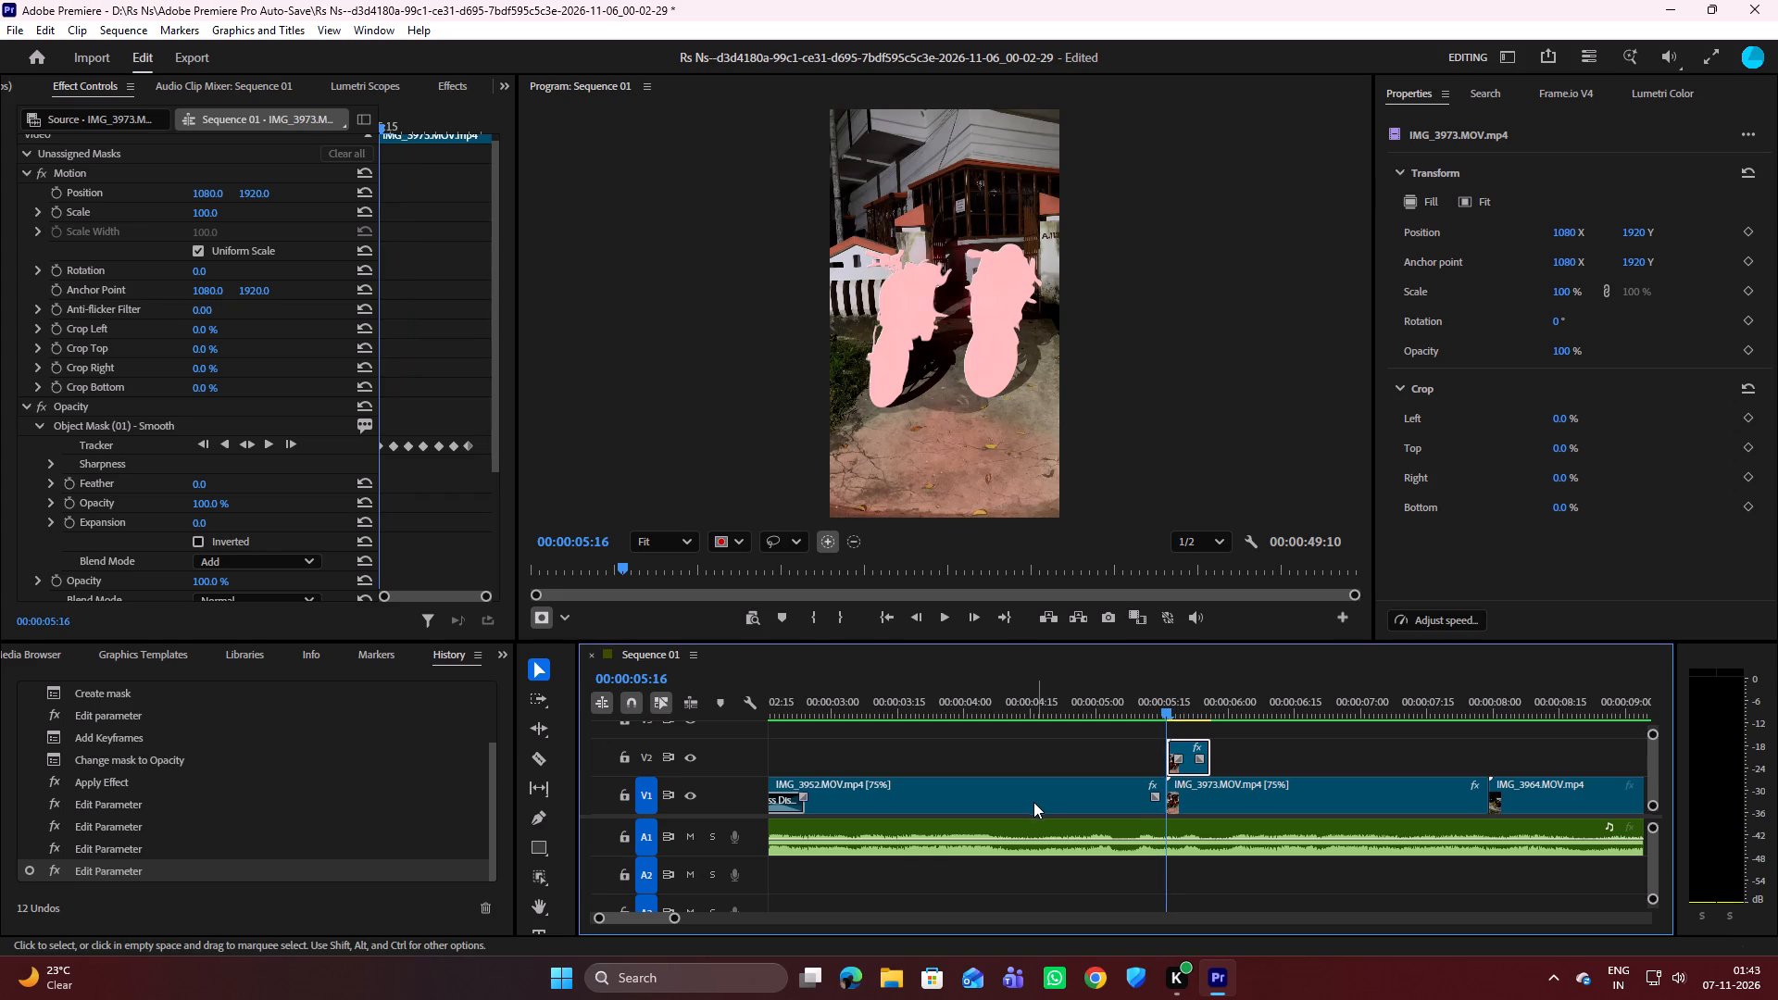
Split the tinted V2 segment at 00:00:05:19 with the Razor tool.
left_click_drag(673, 921, 775, 923)
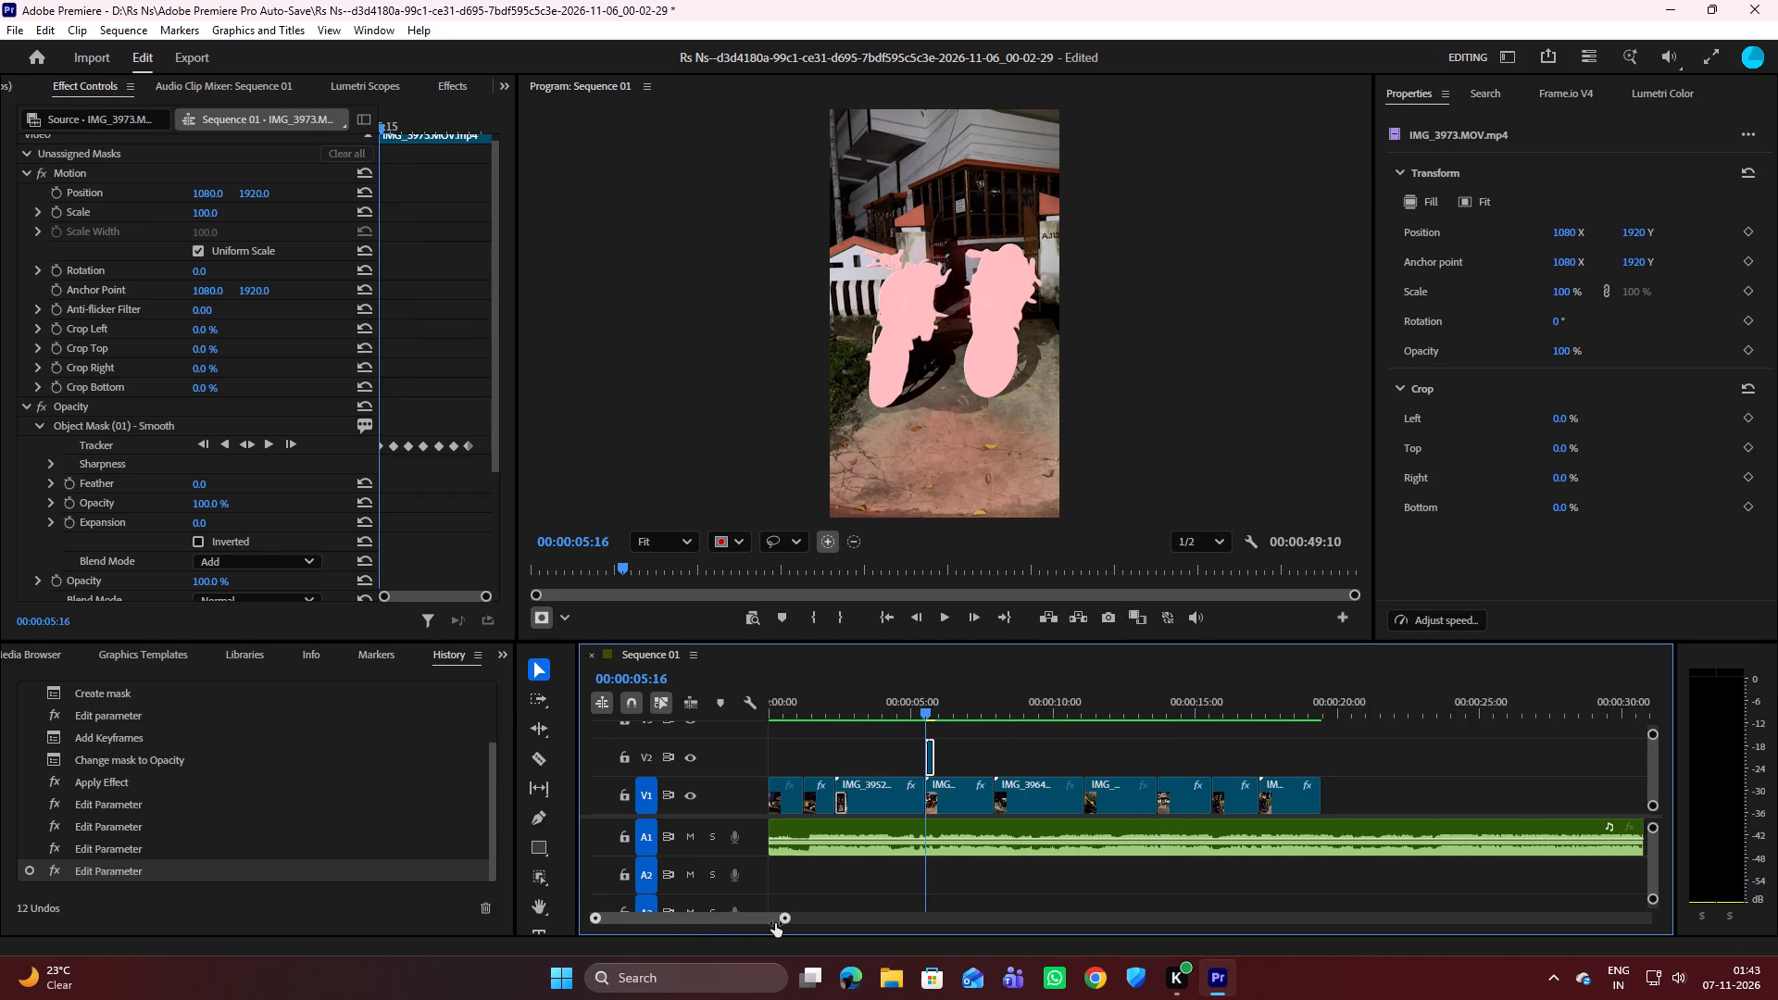
left_click_drag(775, 923, 663, 921)
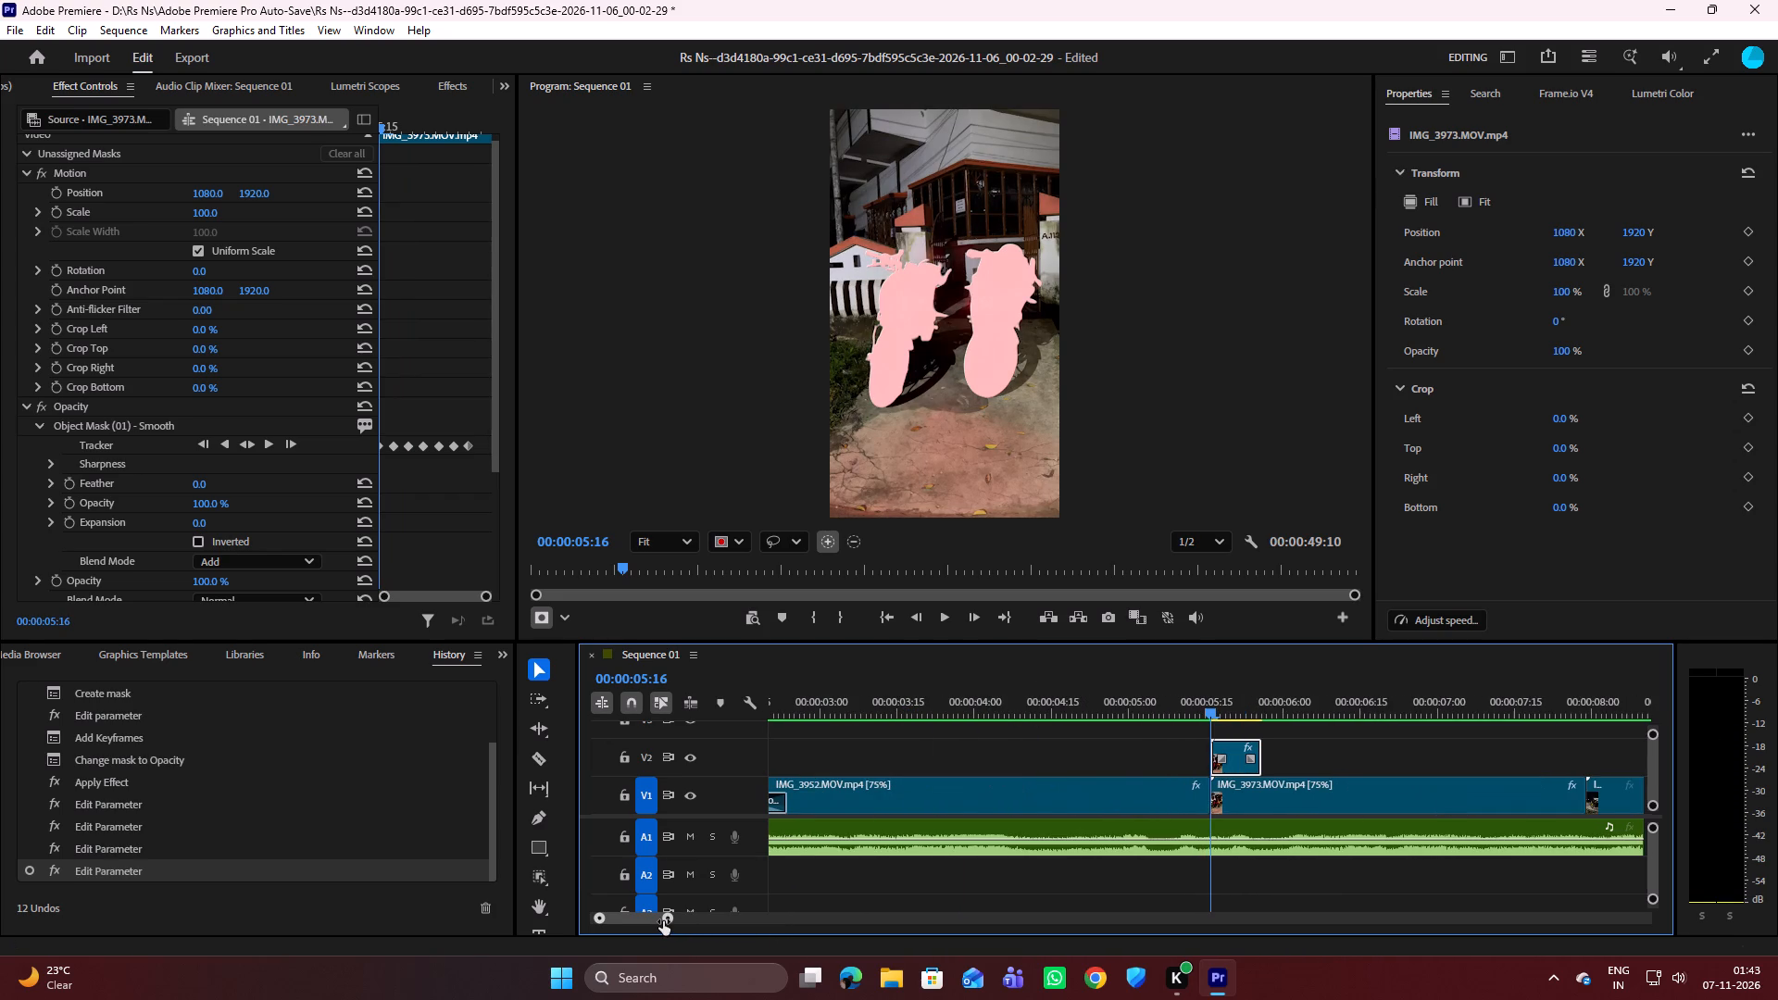
left_click_drag(663, 921, 643, 921)
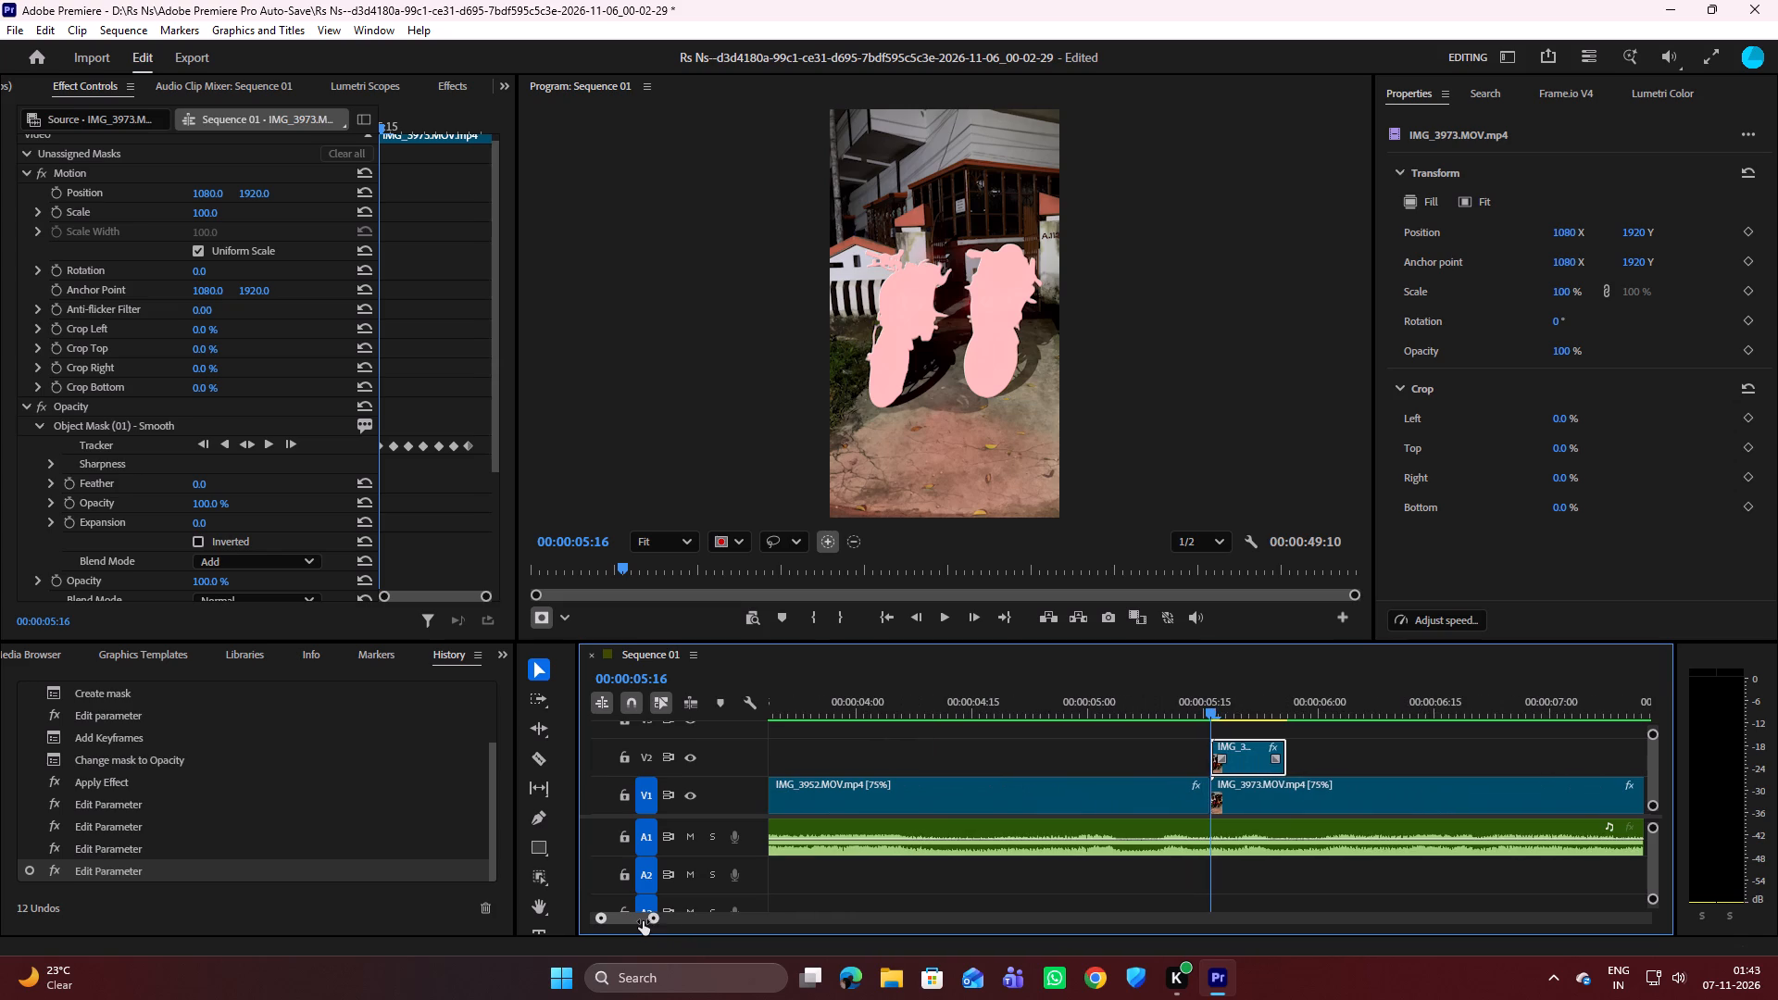
left_click_drag(643, 921, 638, 921)
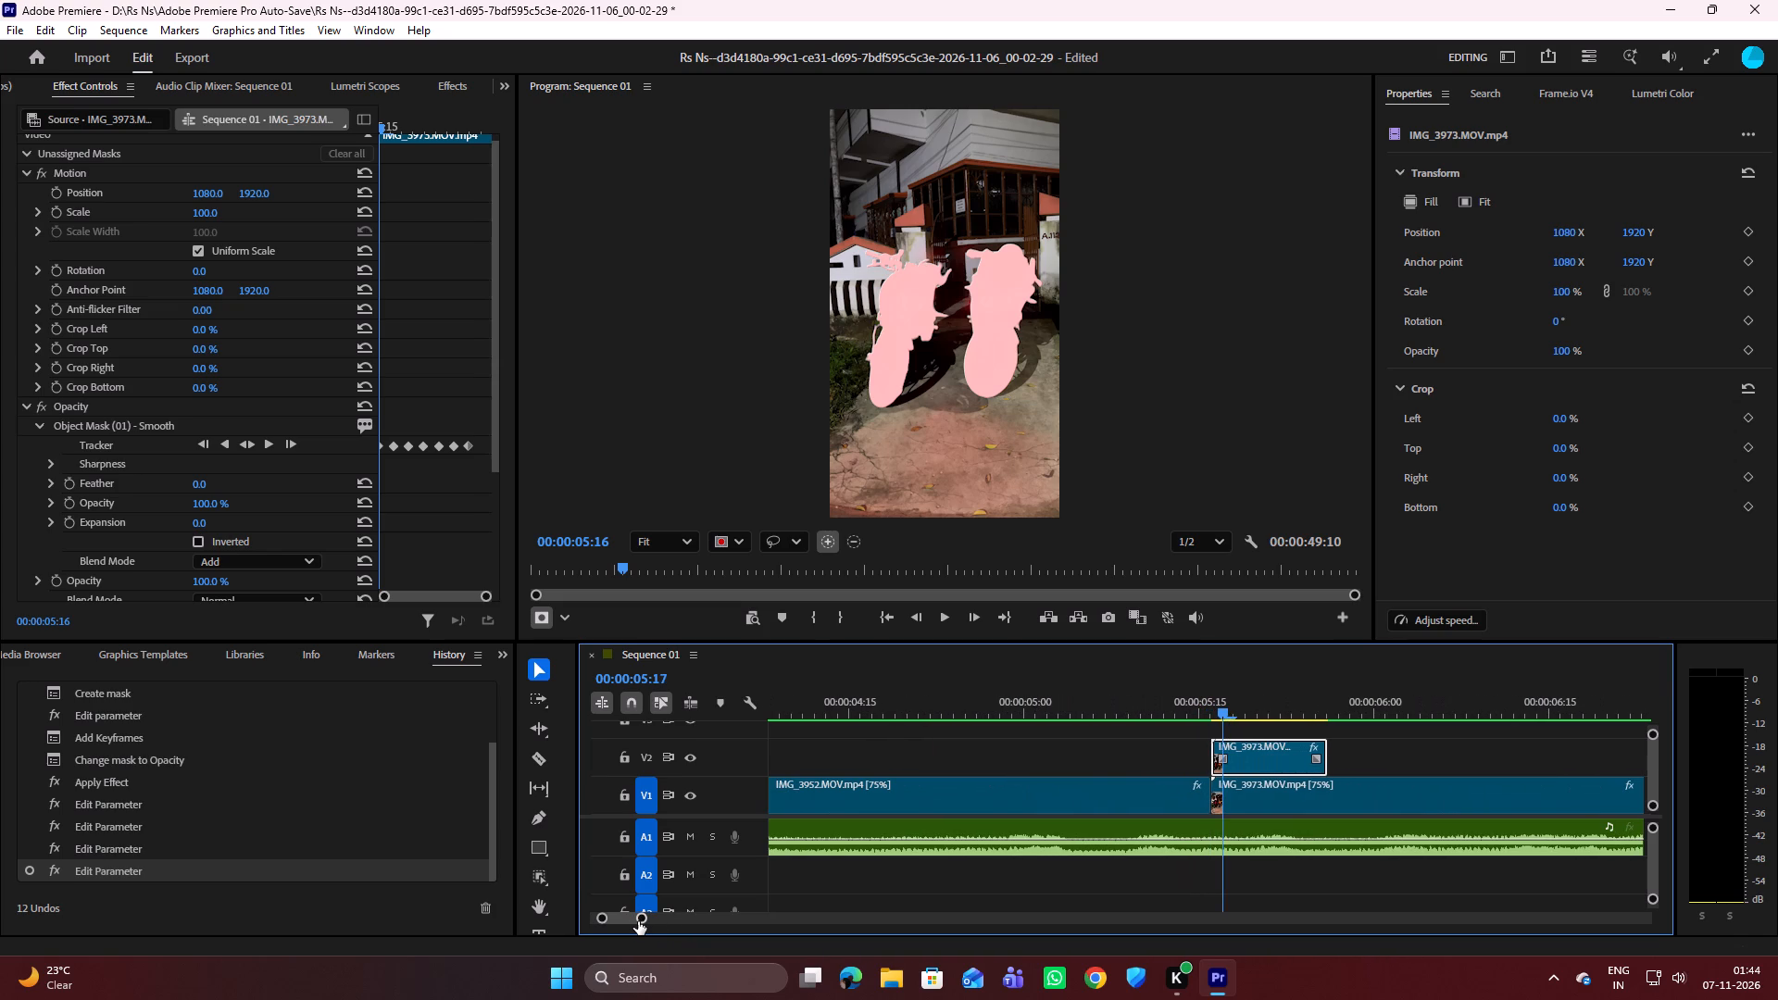
key("Right")
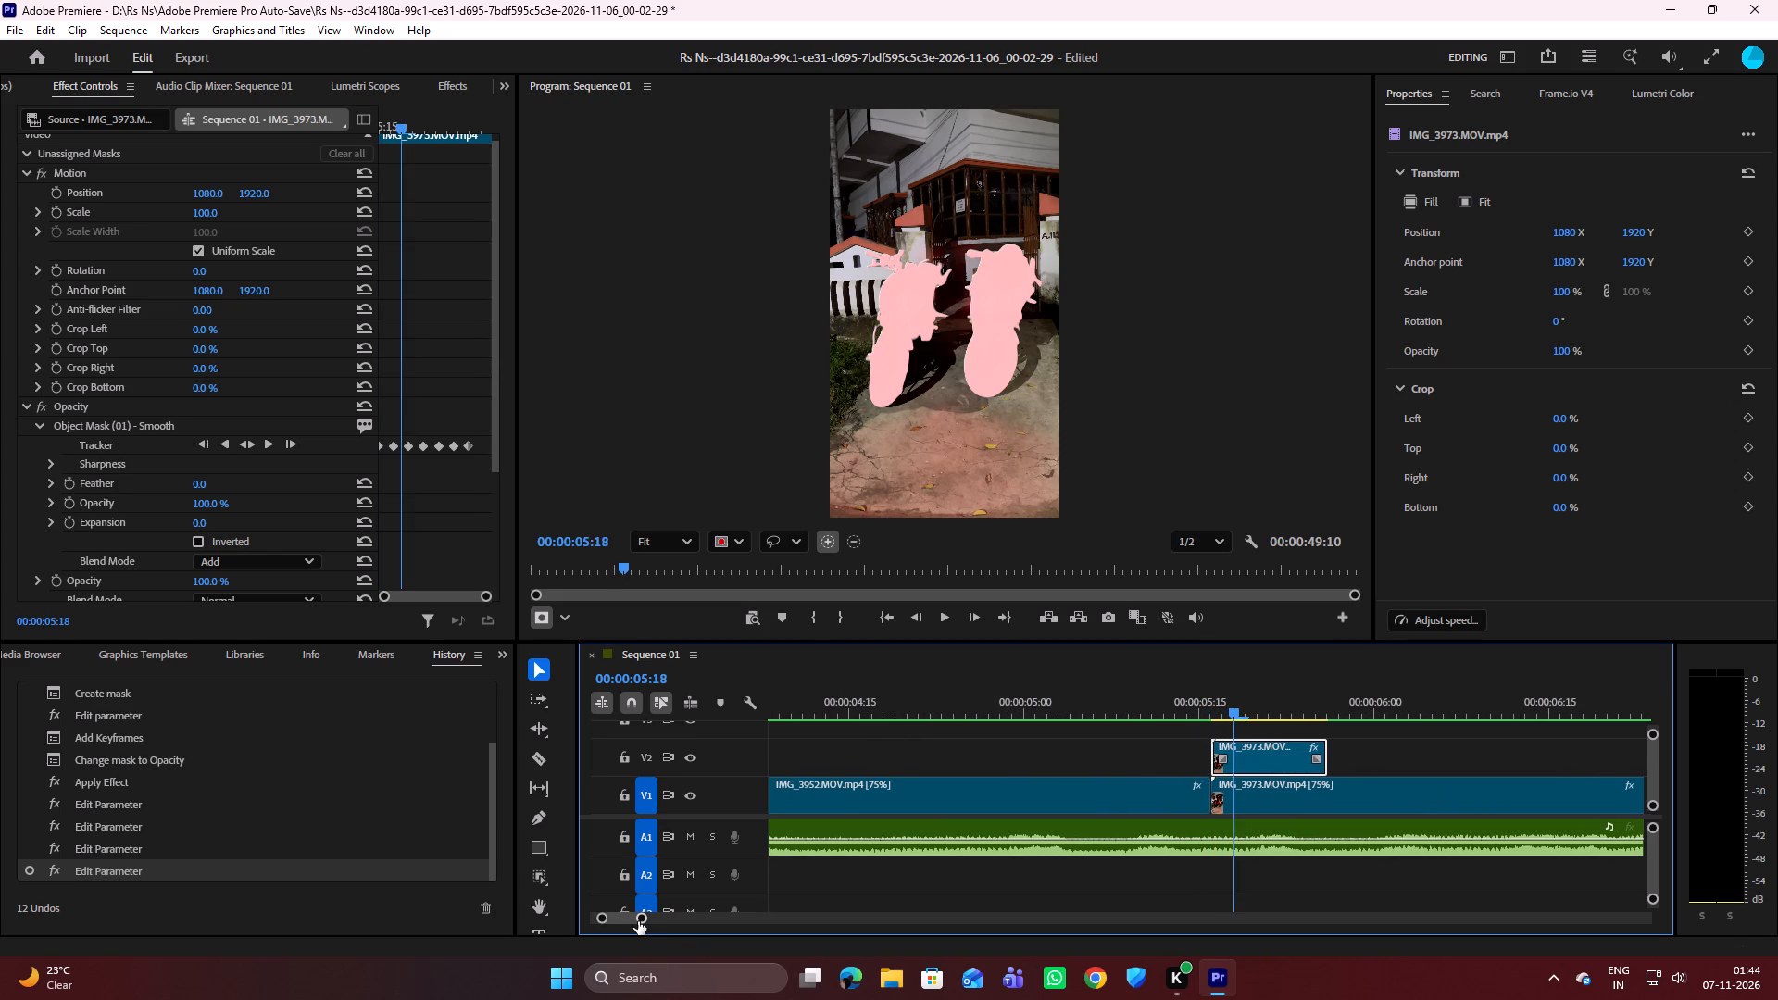
key("Right")
key("c")
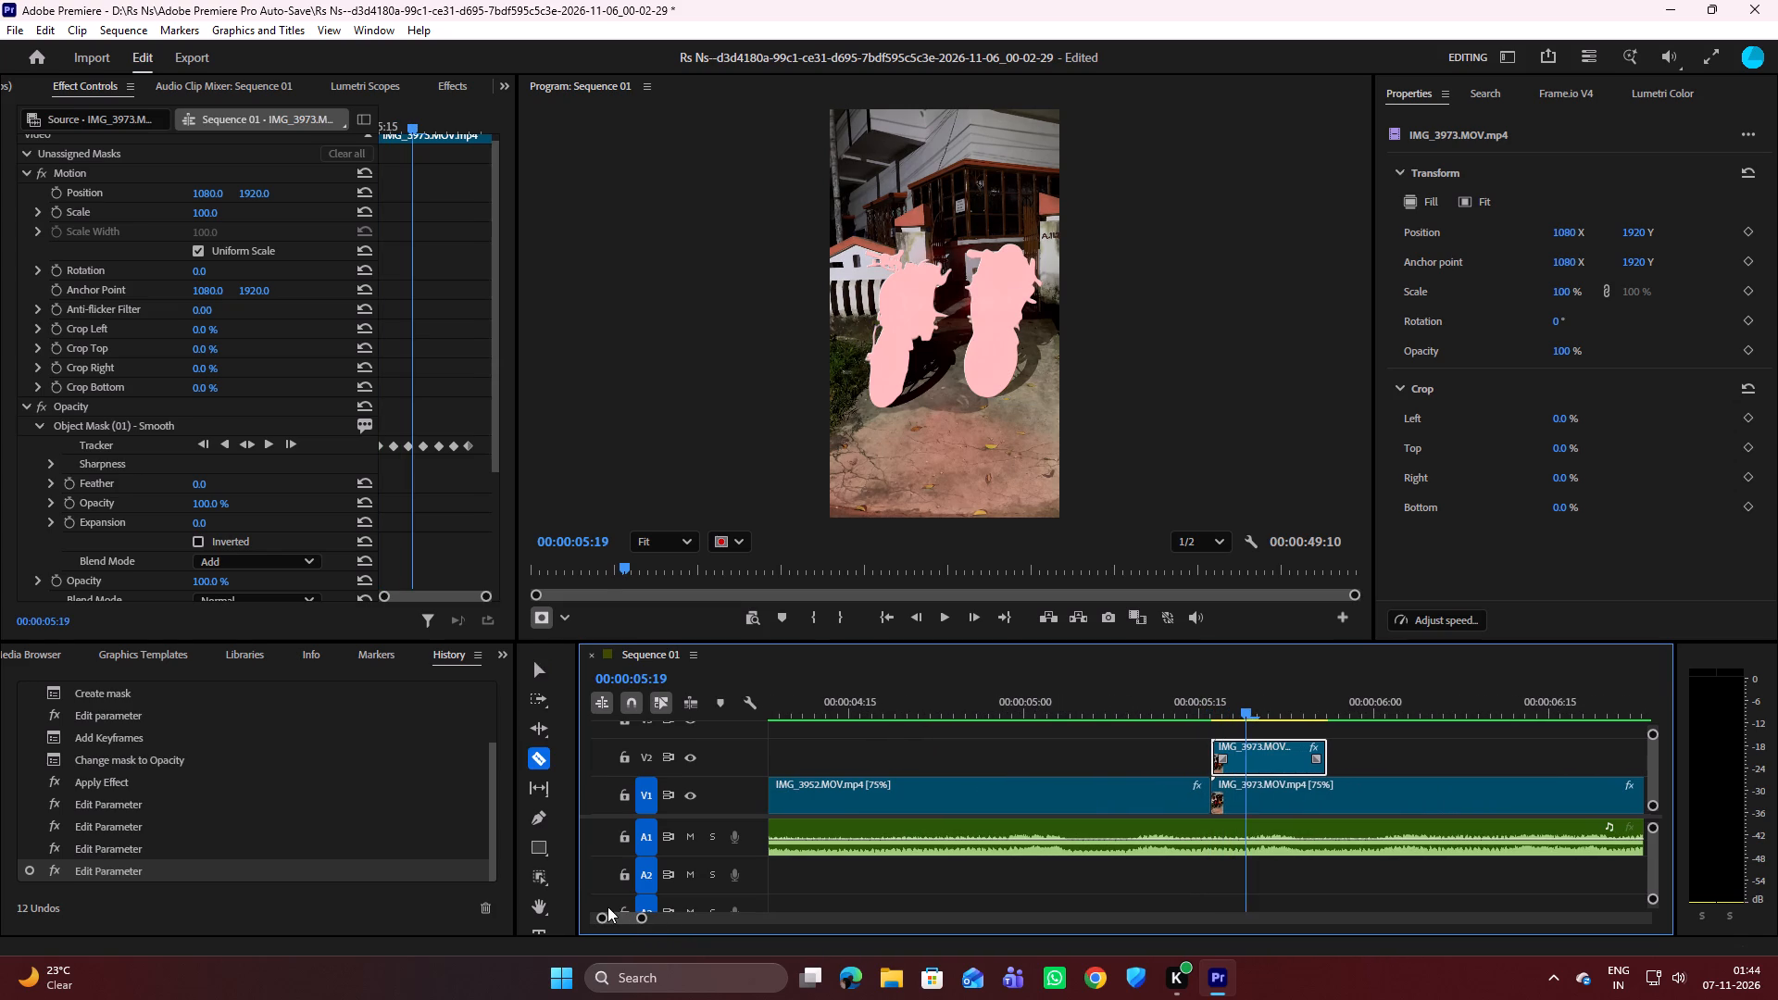
left_click(1247, 748)
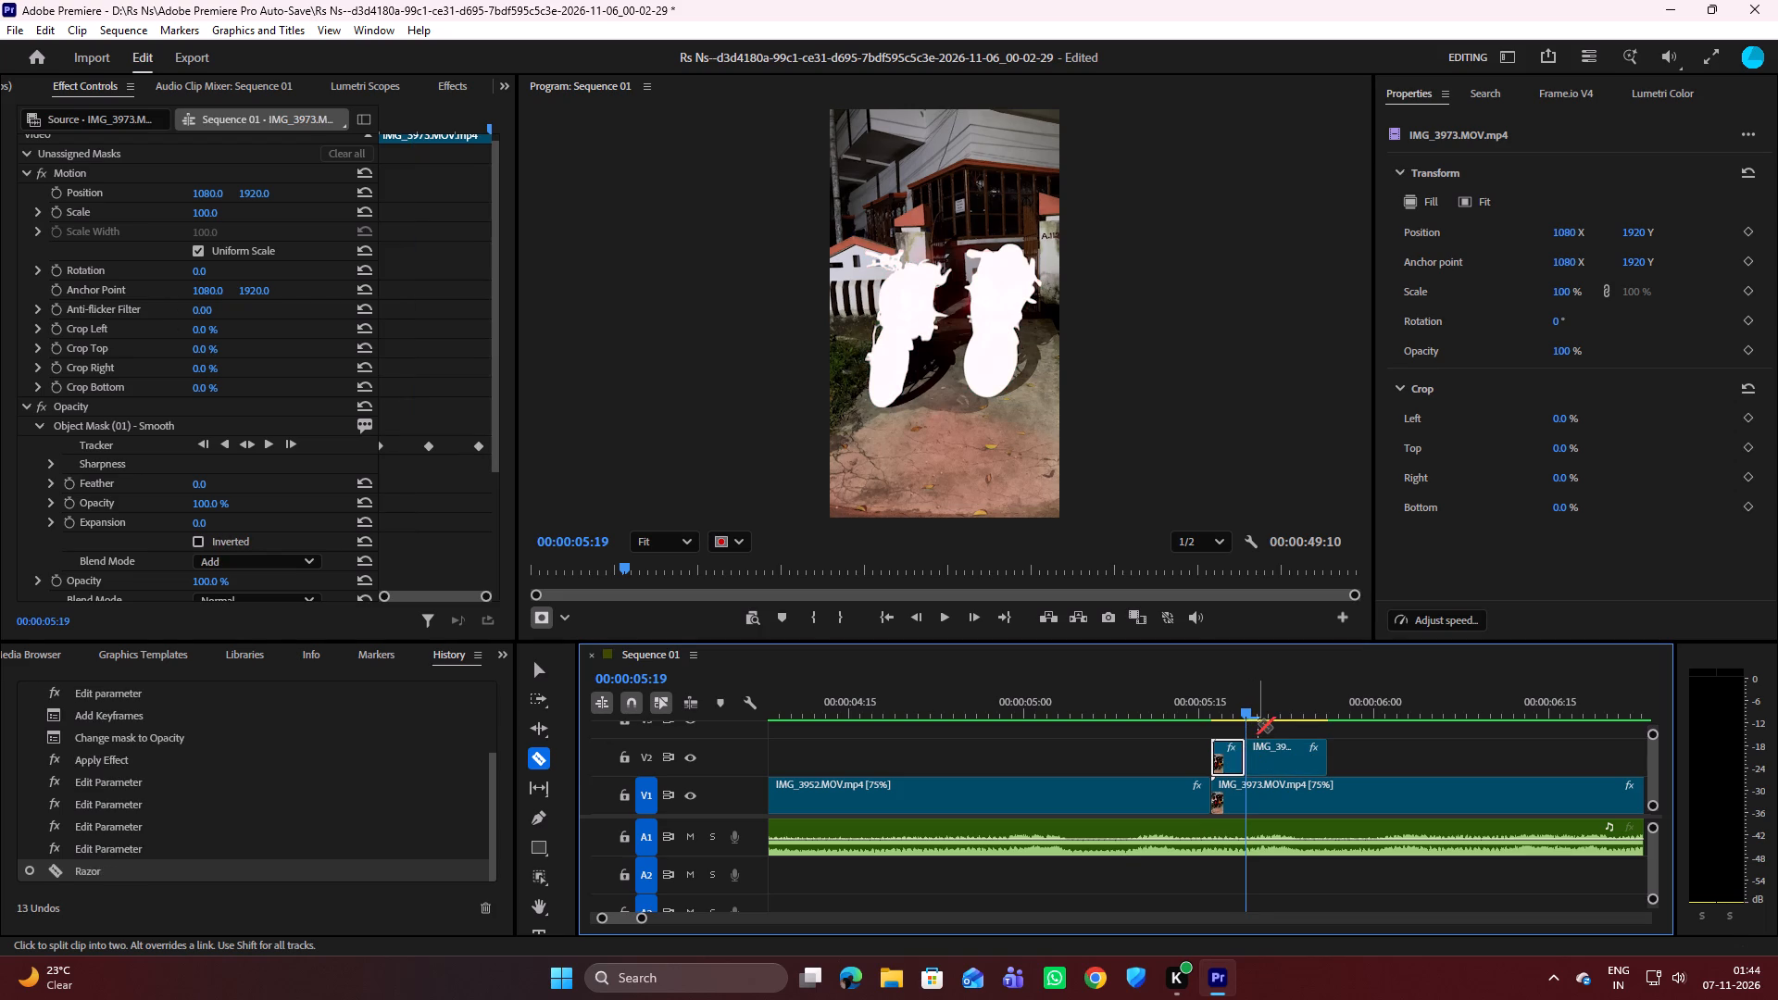
Split the rest of the V2 segment at 00:00:05:22 and 00:00:05:25 with the Razor tool.
key("Right")
key("Right")
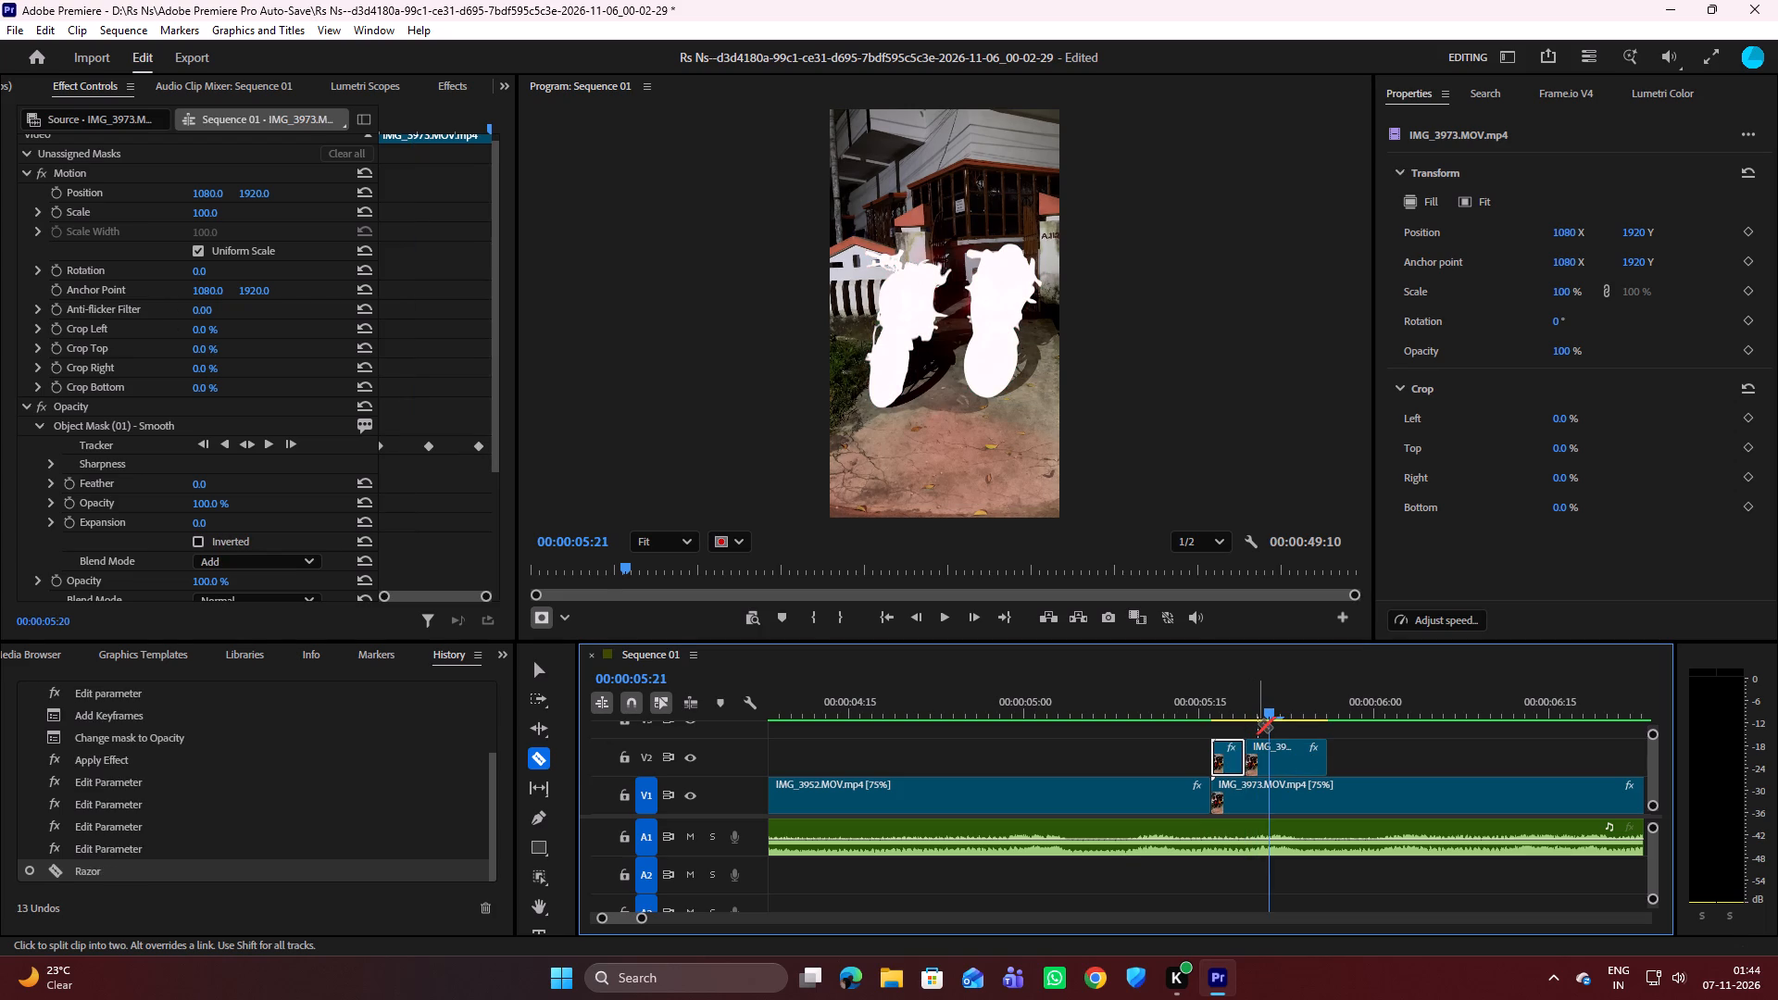
key("Right")
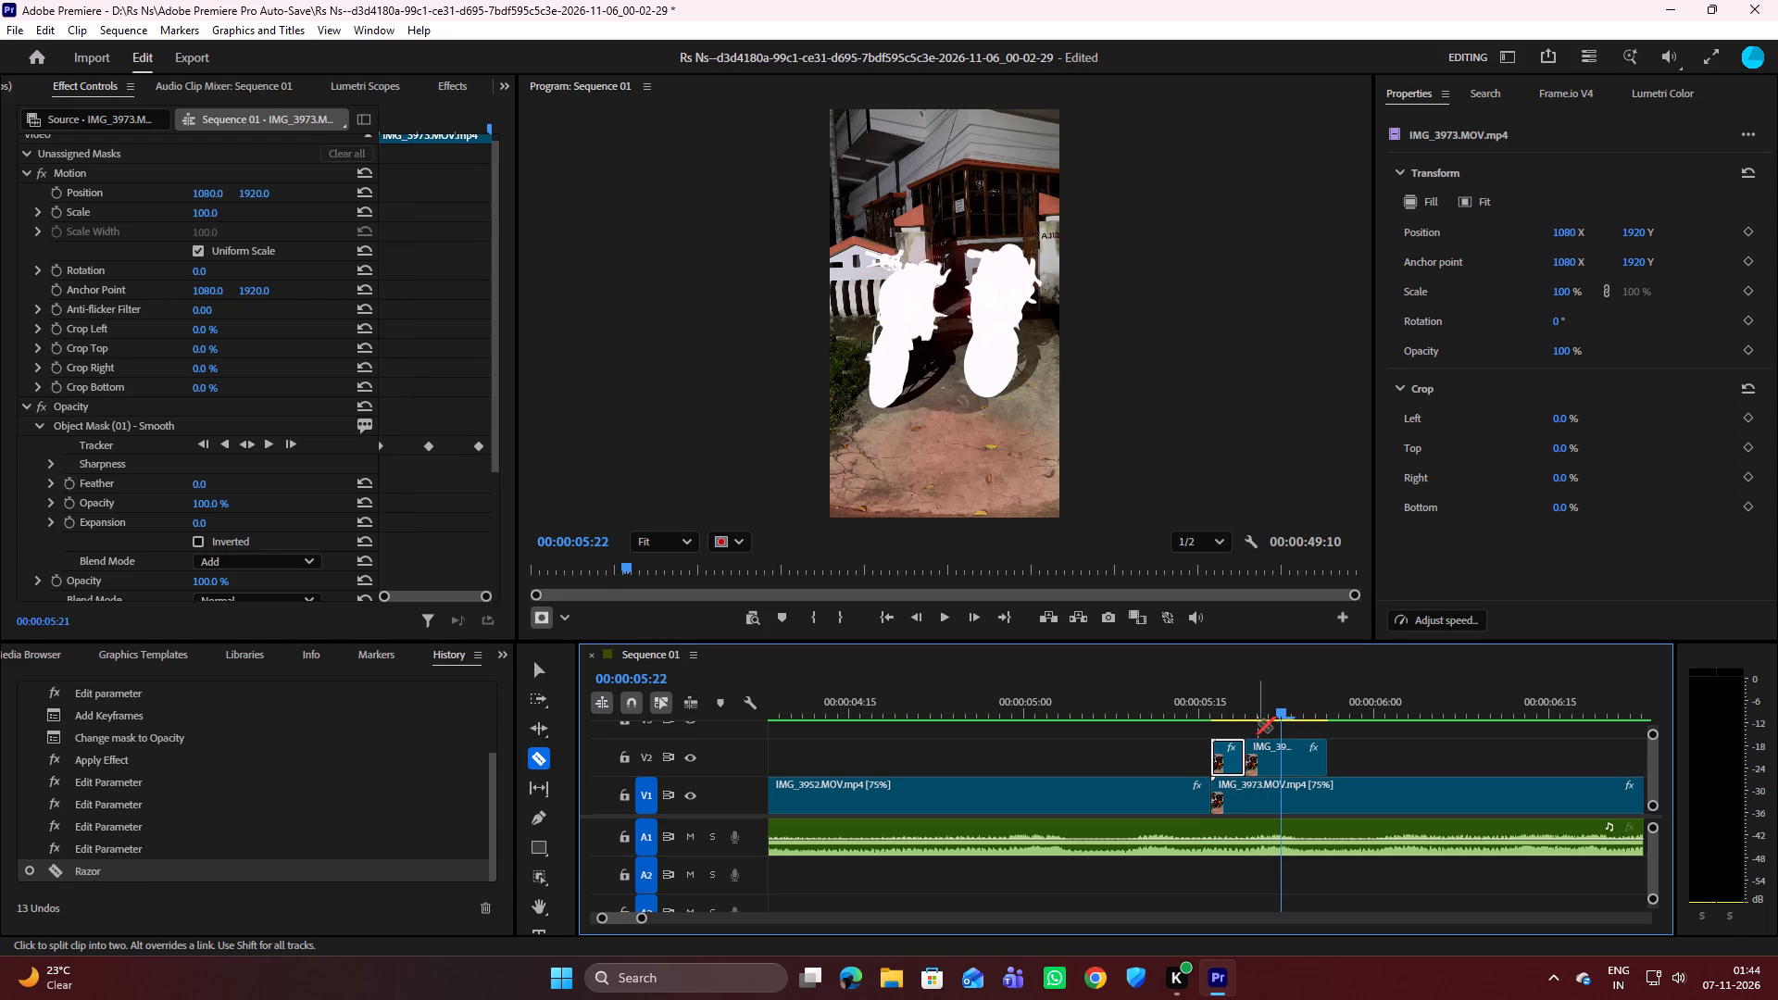
key("c")
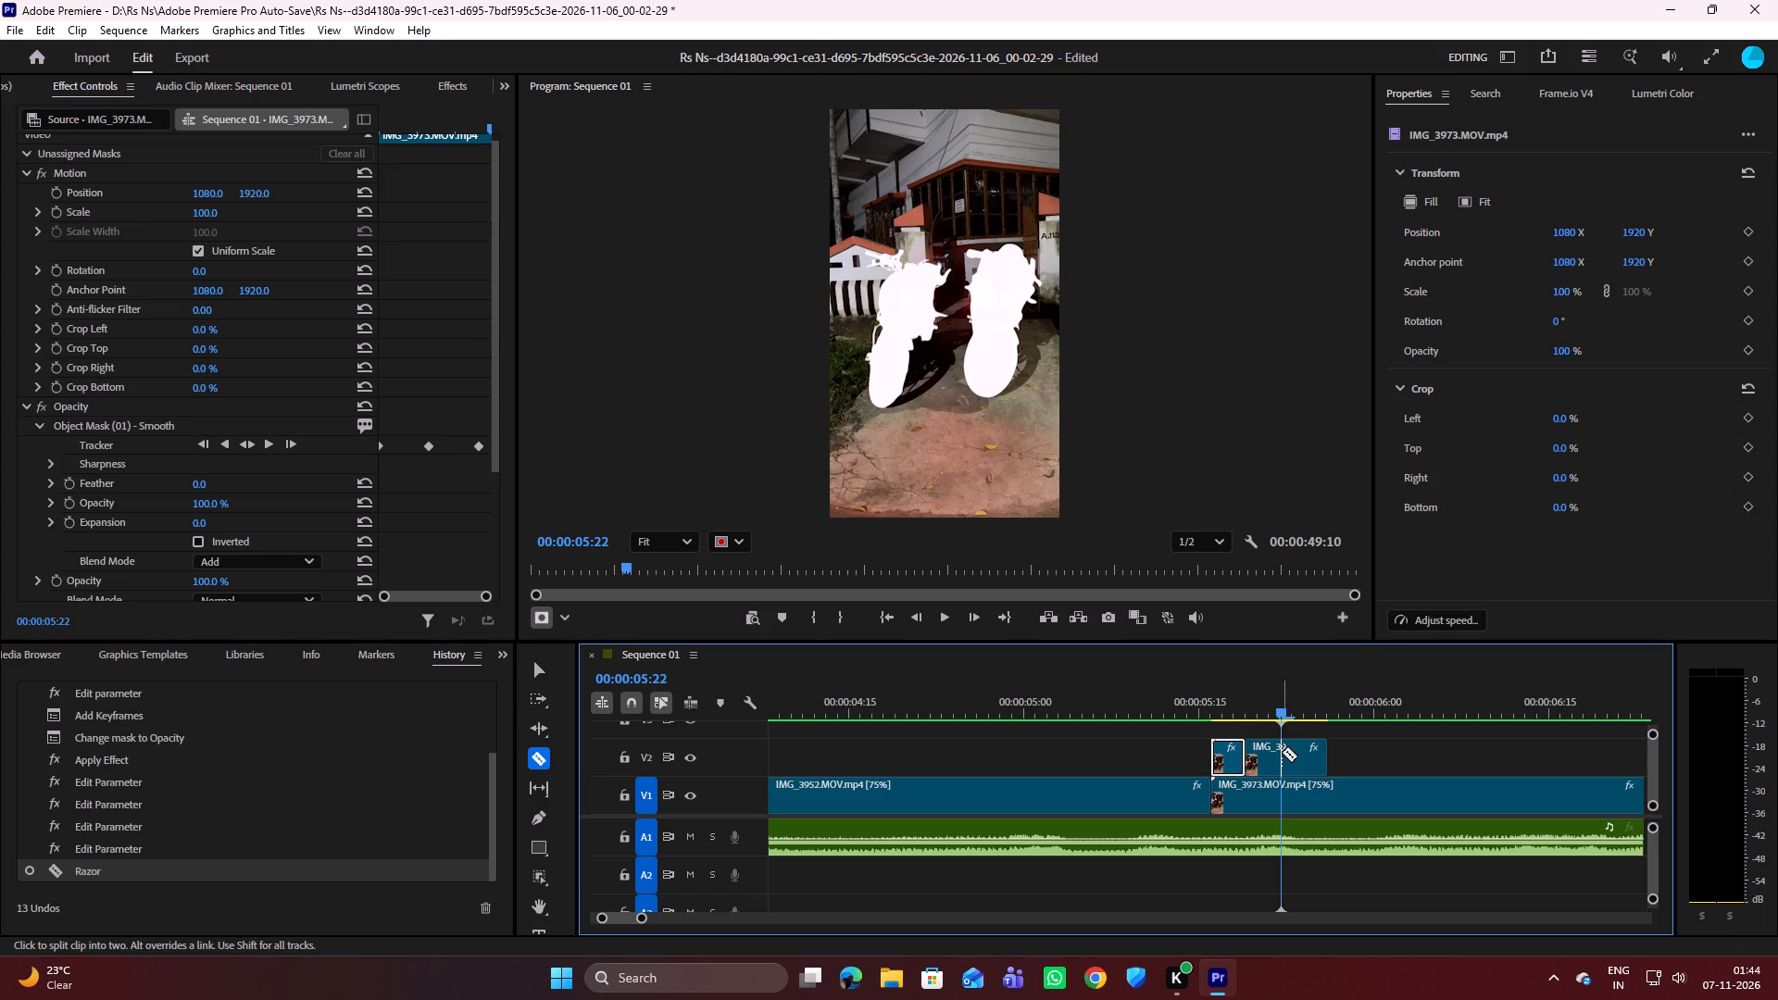
left_click(1282, 752)
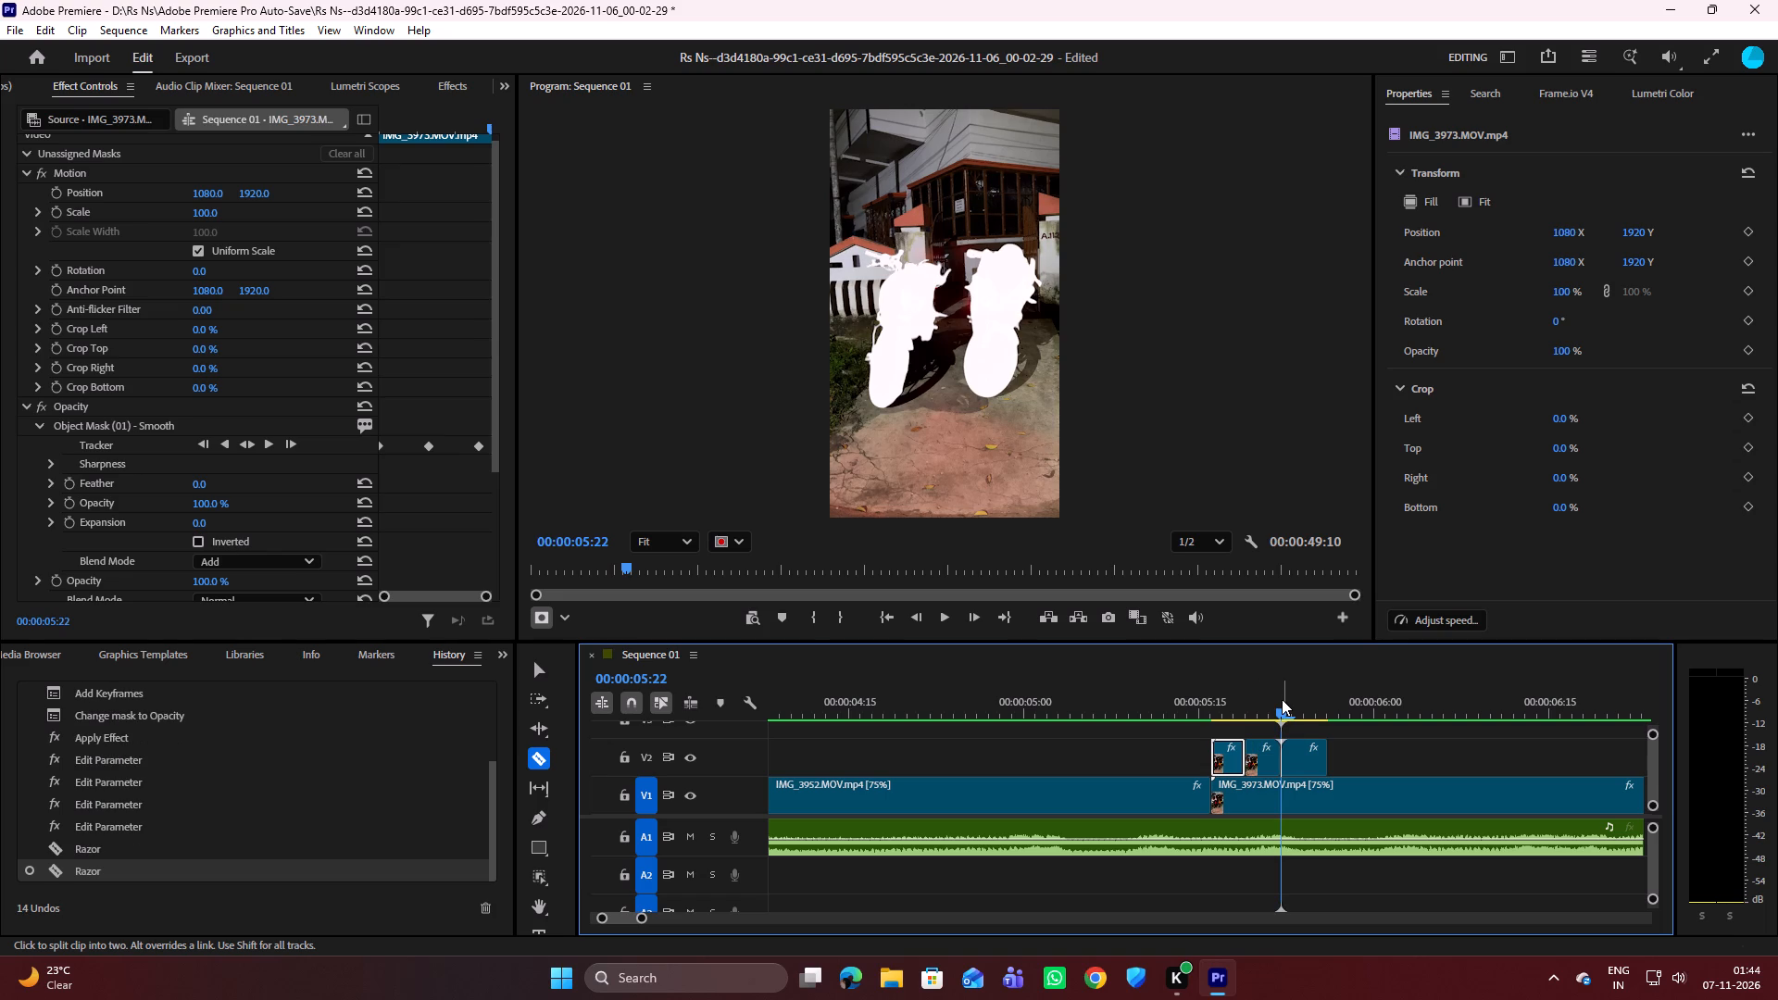
key("Right")
key("Right")
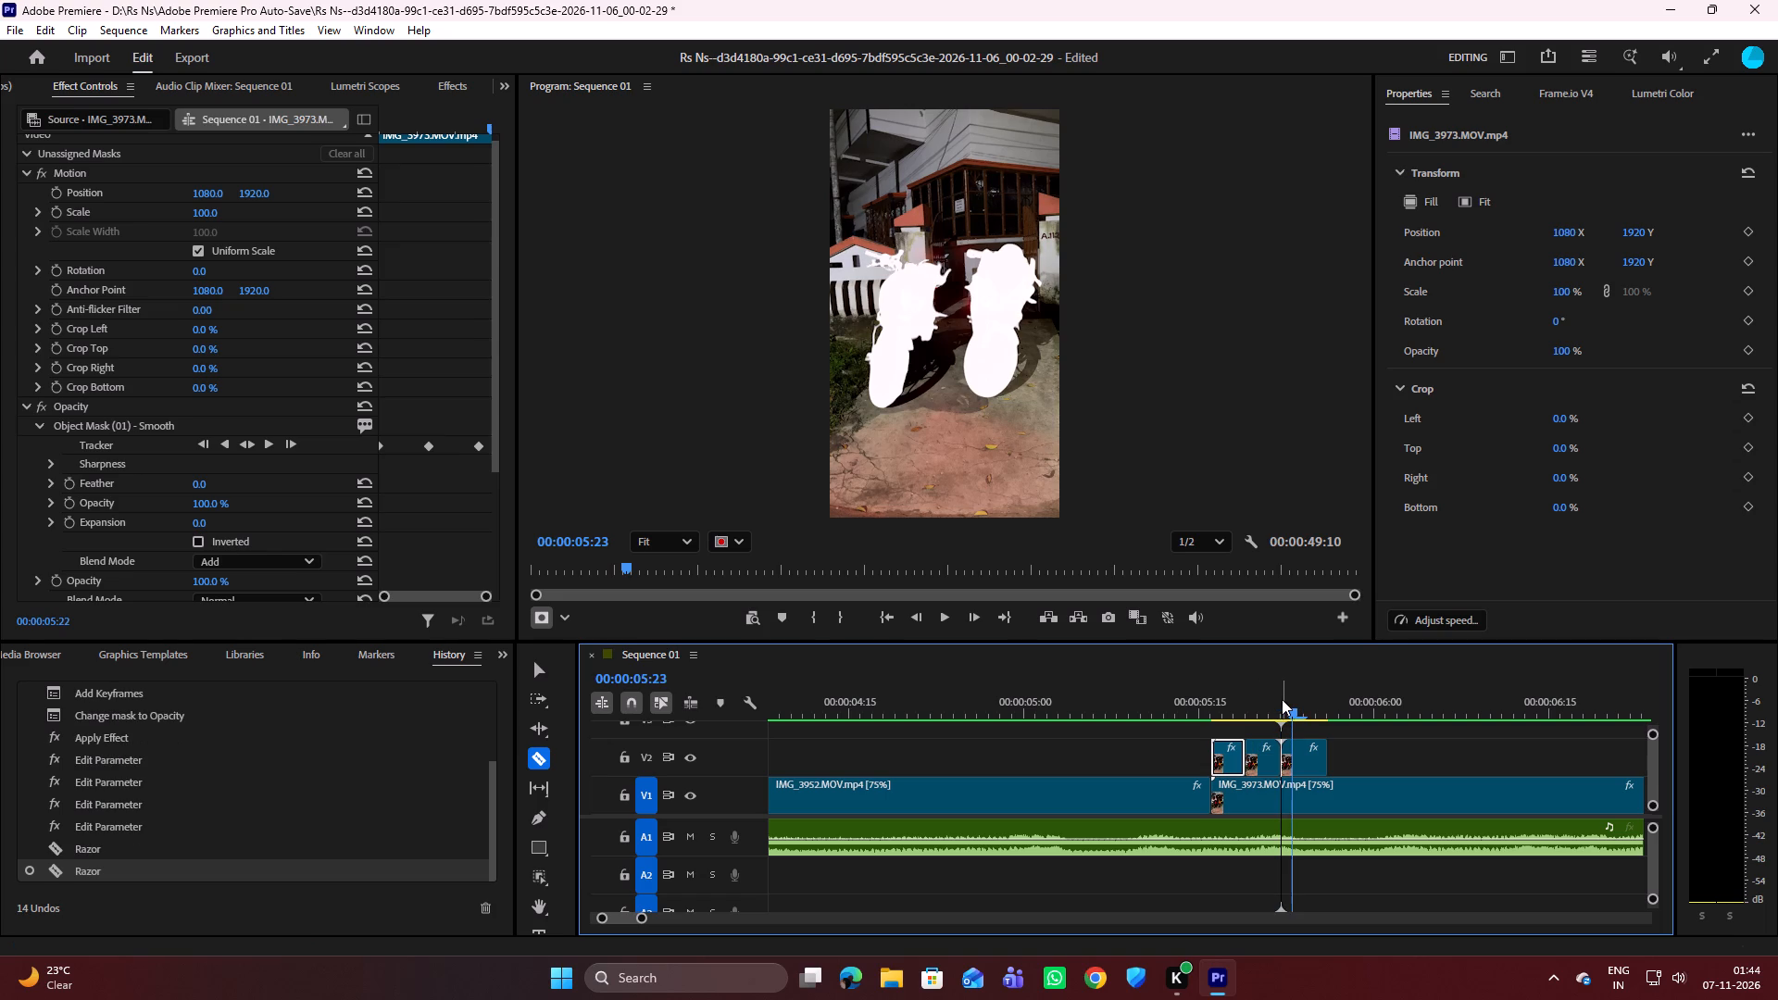
key("Right")
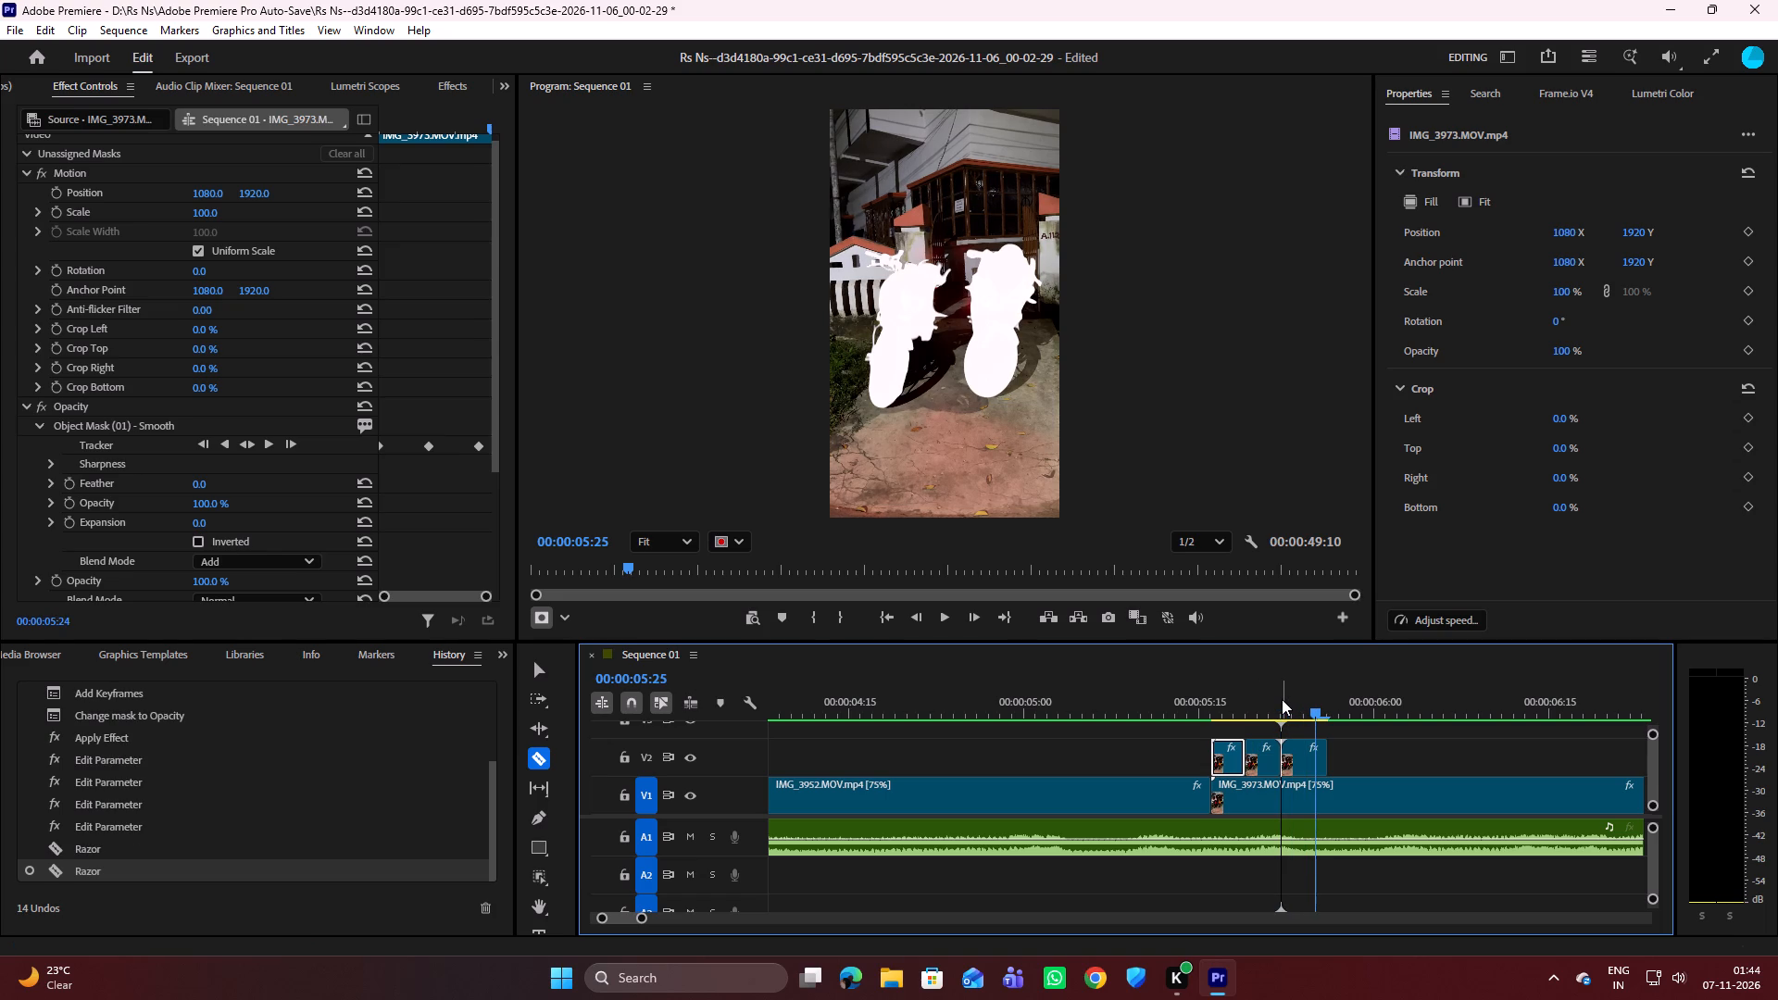
left_click(1316, 749)
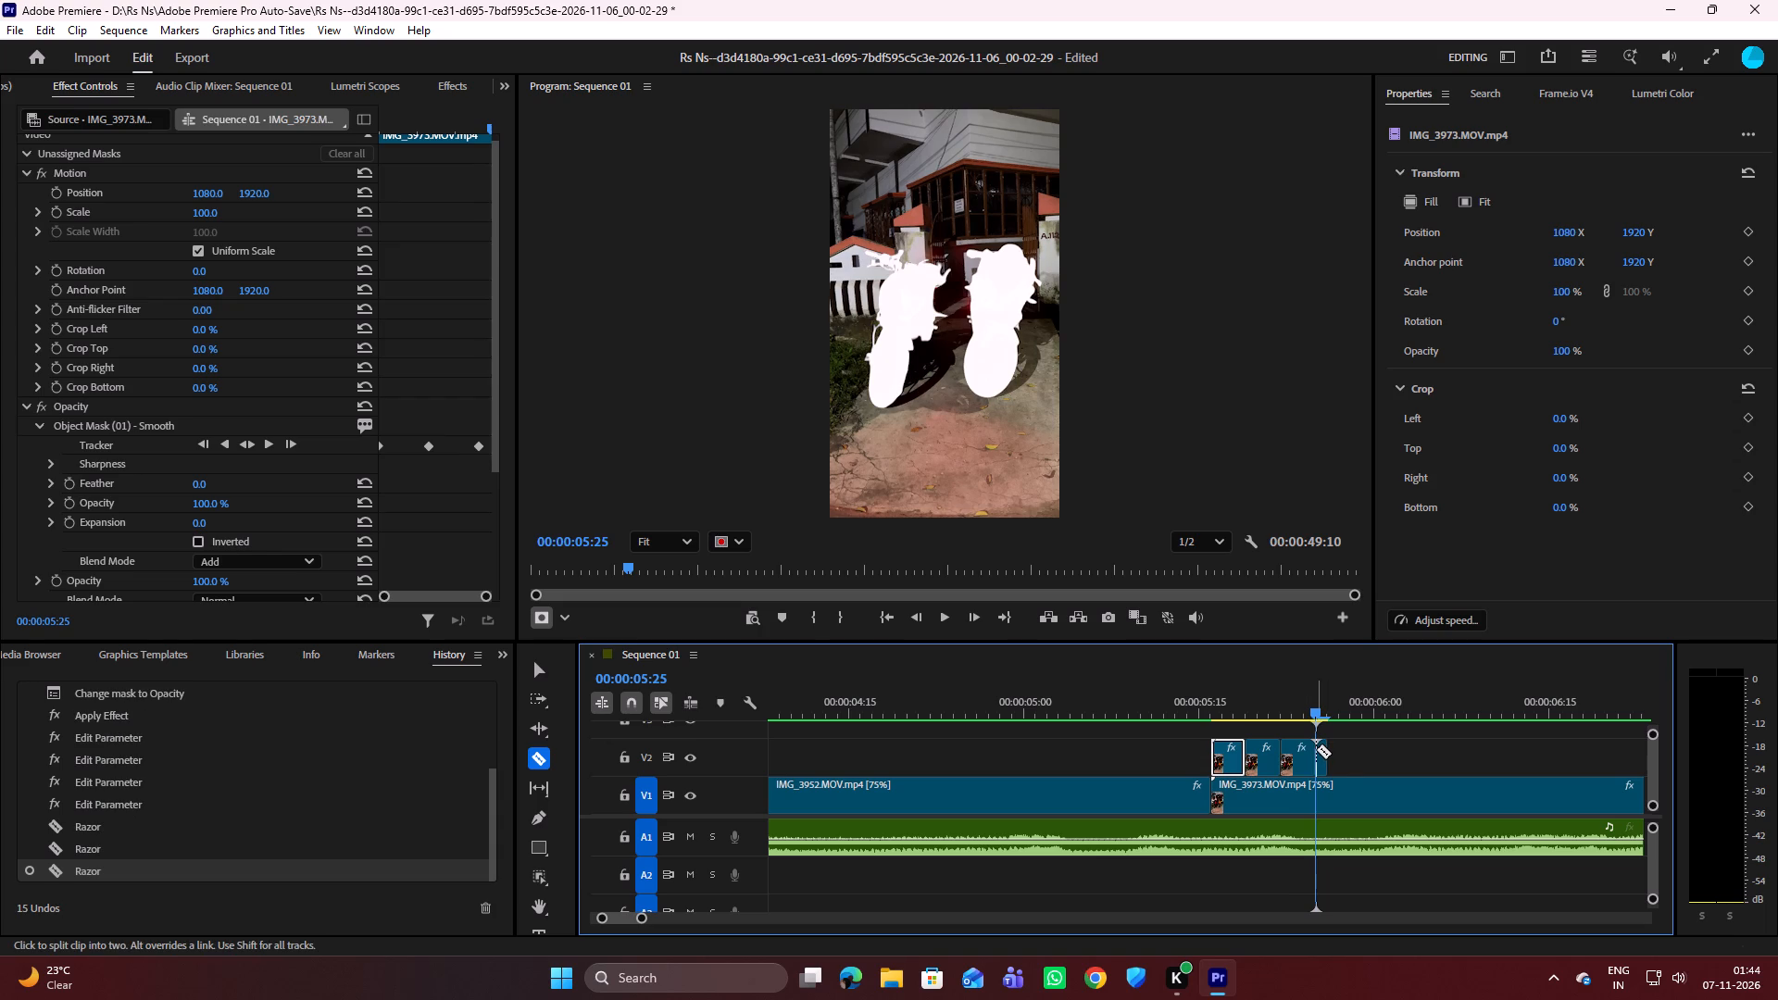
Delete the short leftover piece of the V2 segment after 00:00:05:25.
key("v")
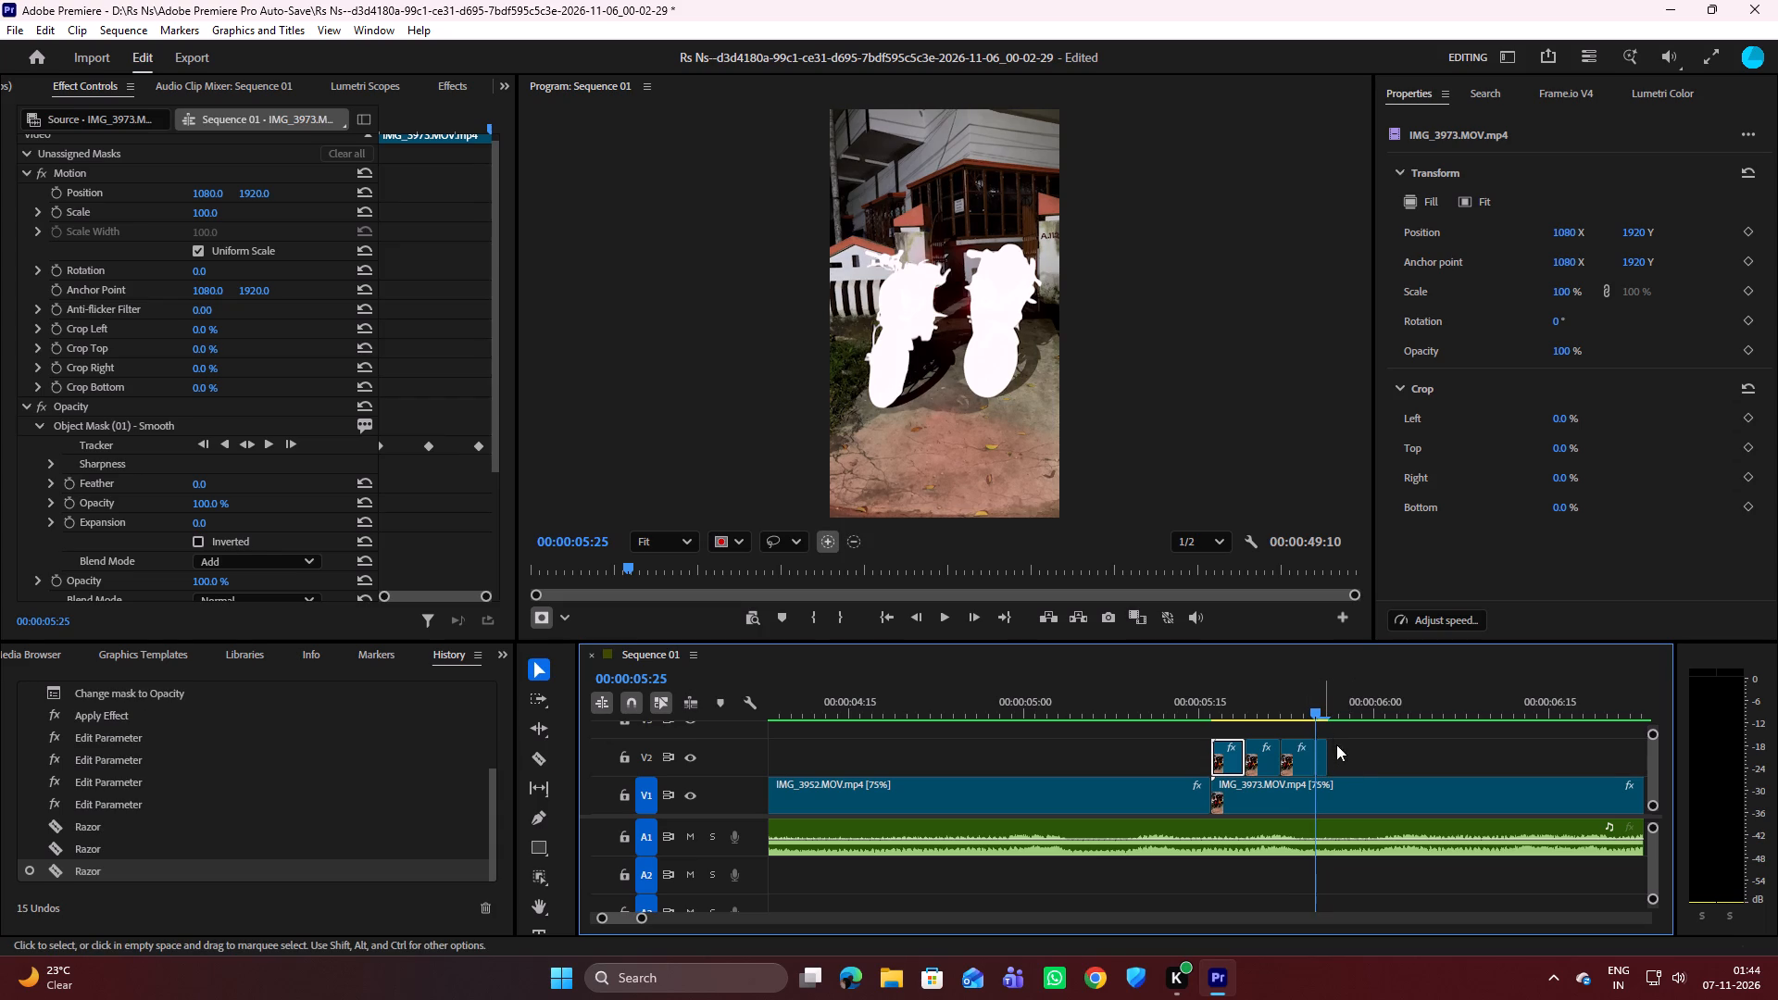
left_click(1323, 757)
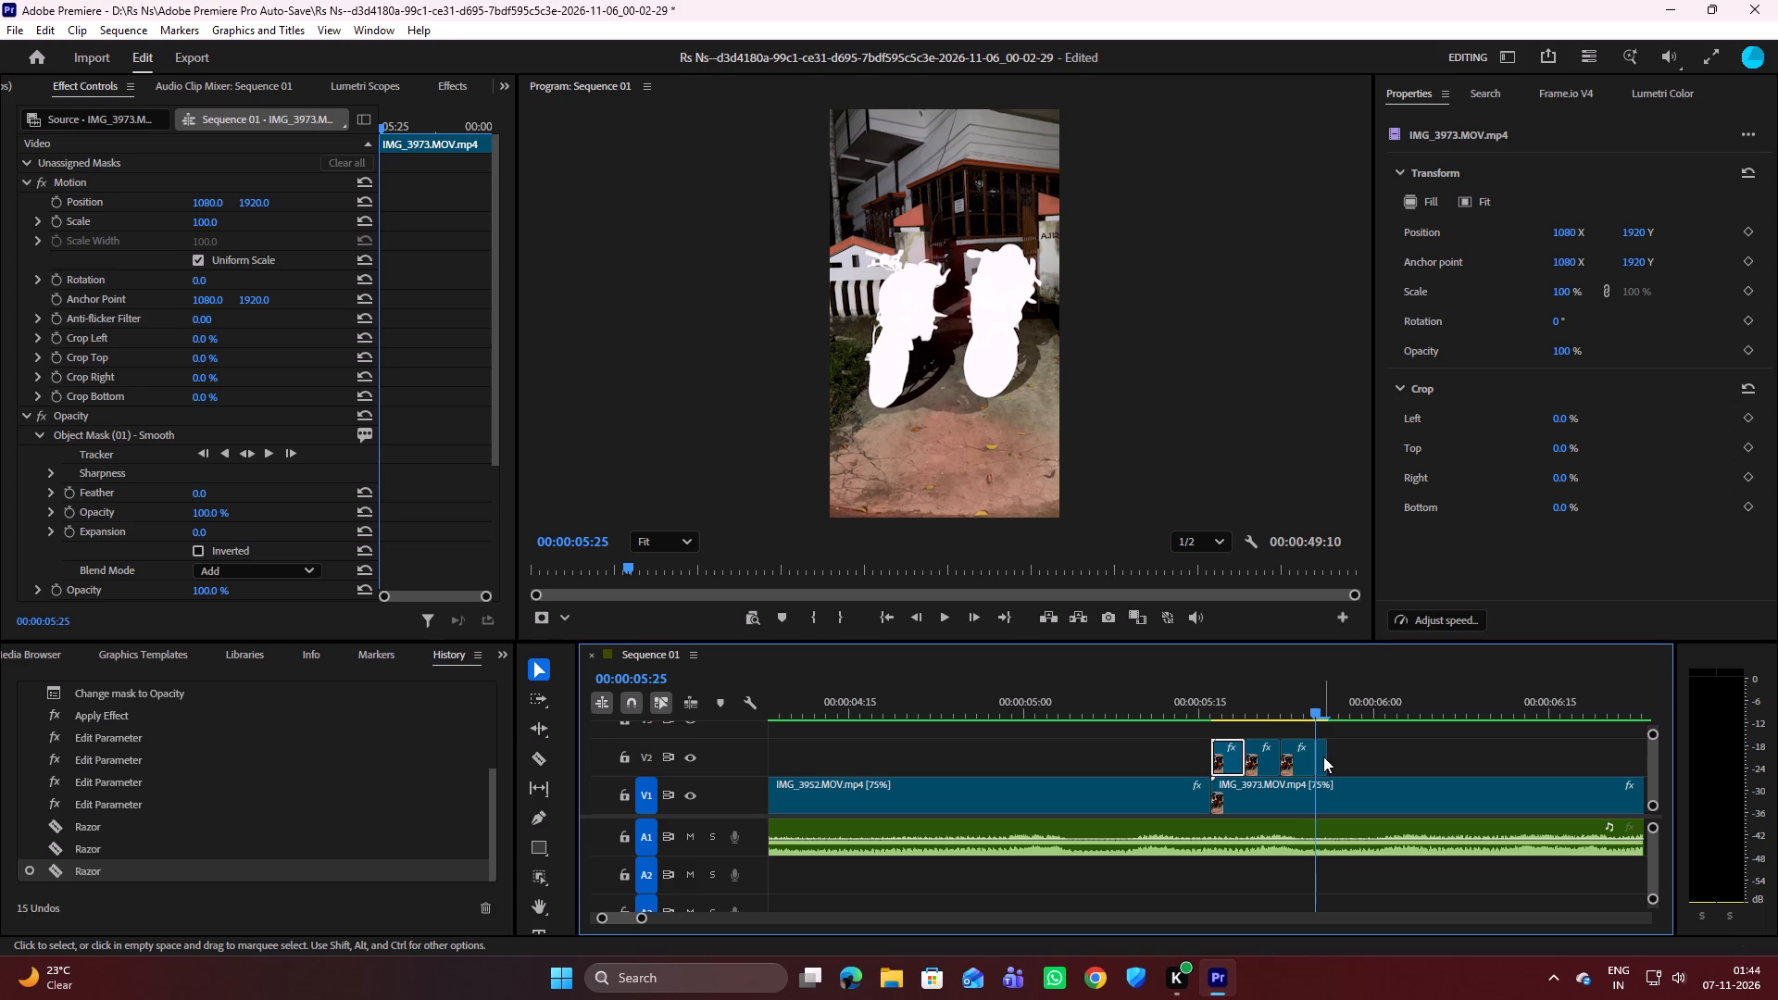
key("Delete")
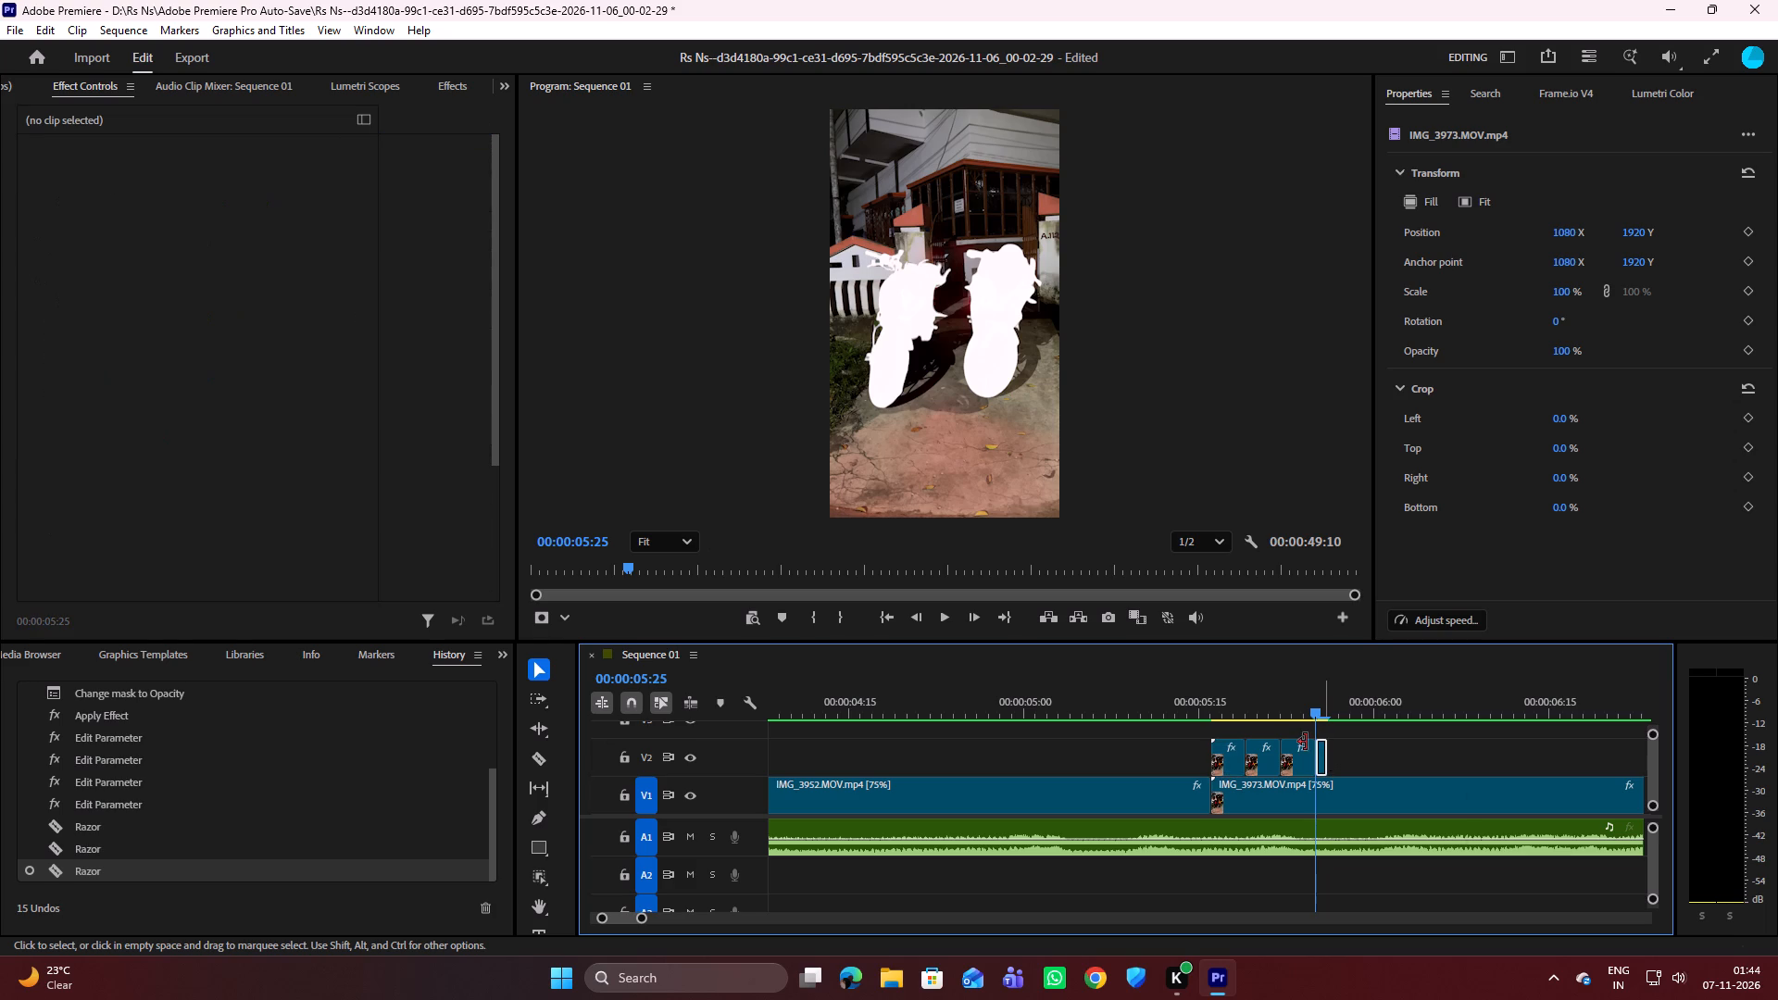
Split the opening of the tinted V2 segment at 00:00:05:17 and 00:00:05:18 with the Razor tool.
left_click_drag(1319, 713, 1238, 714)
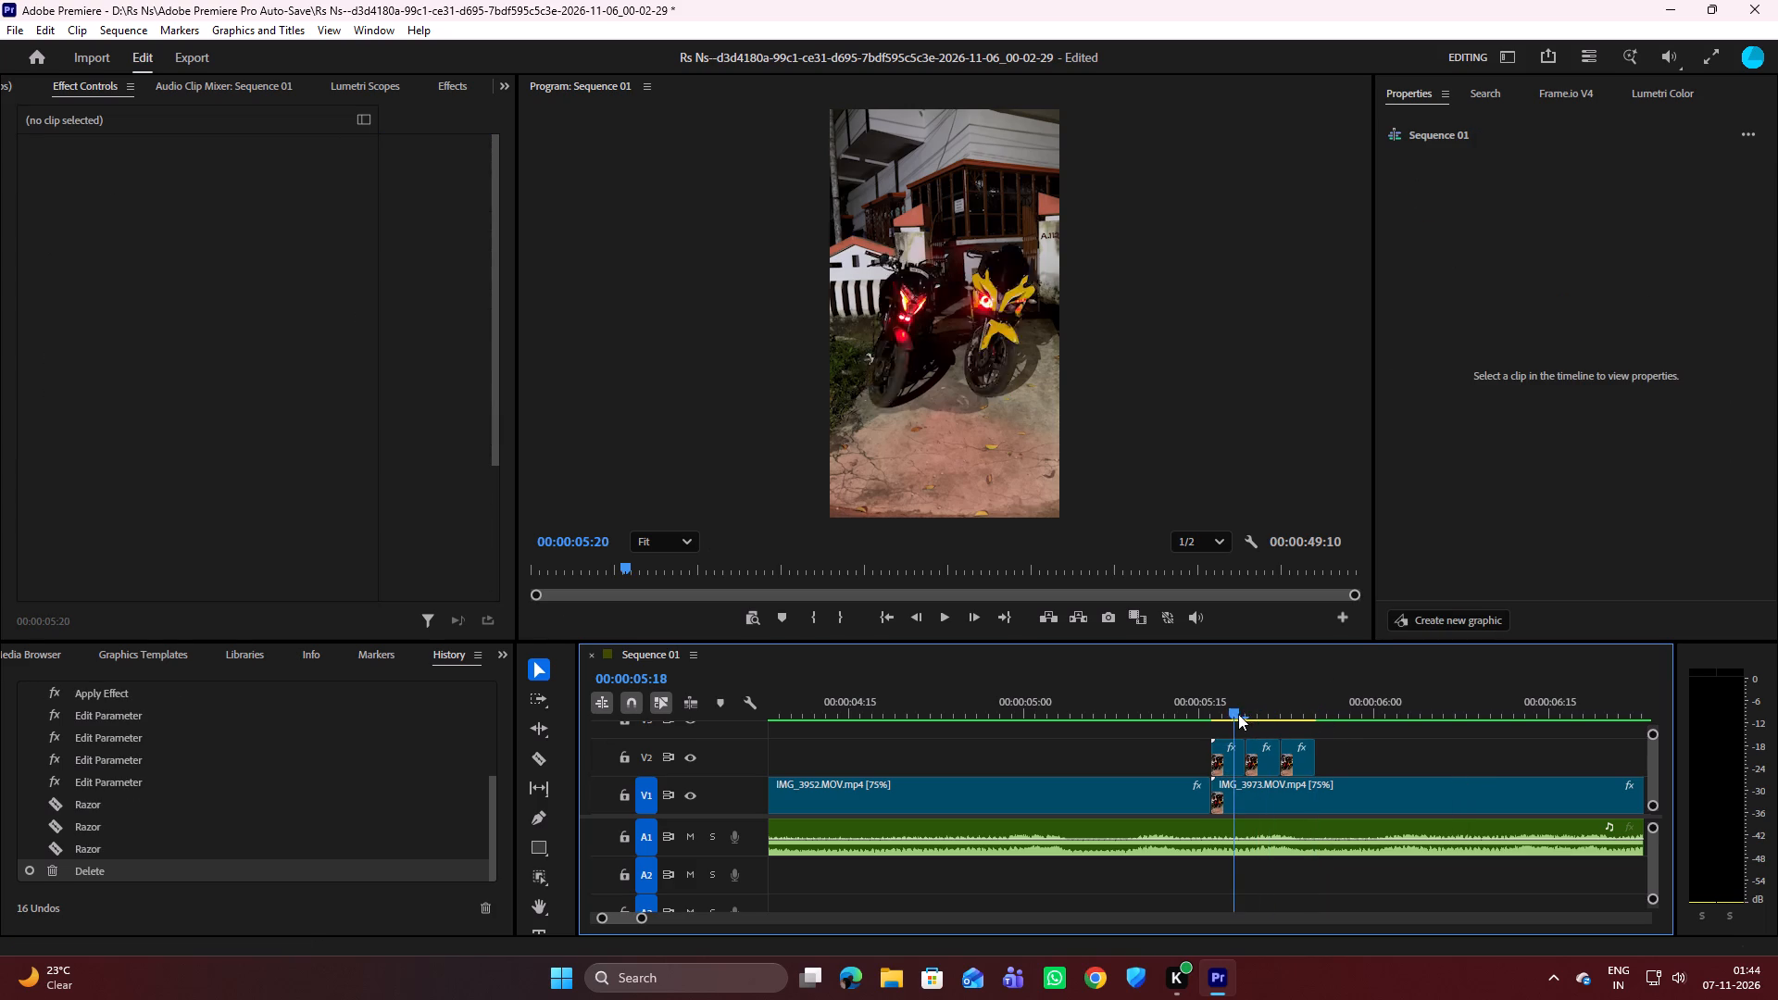
left_click_drag(1238, 714, 1218, 716)
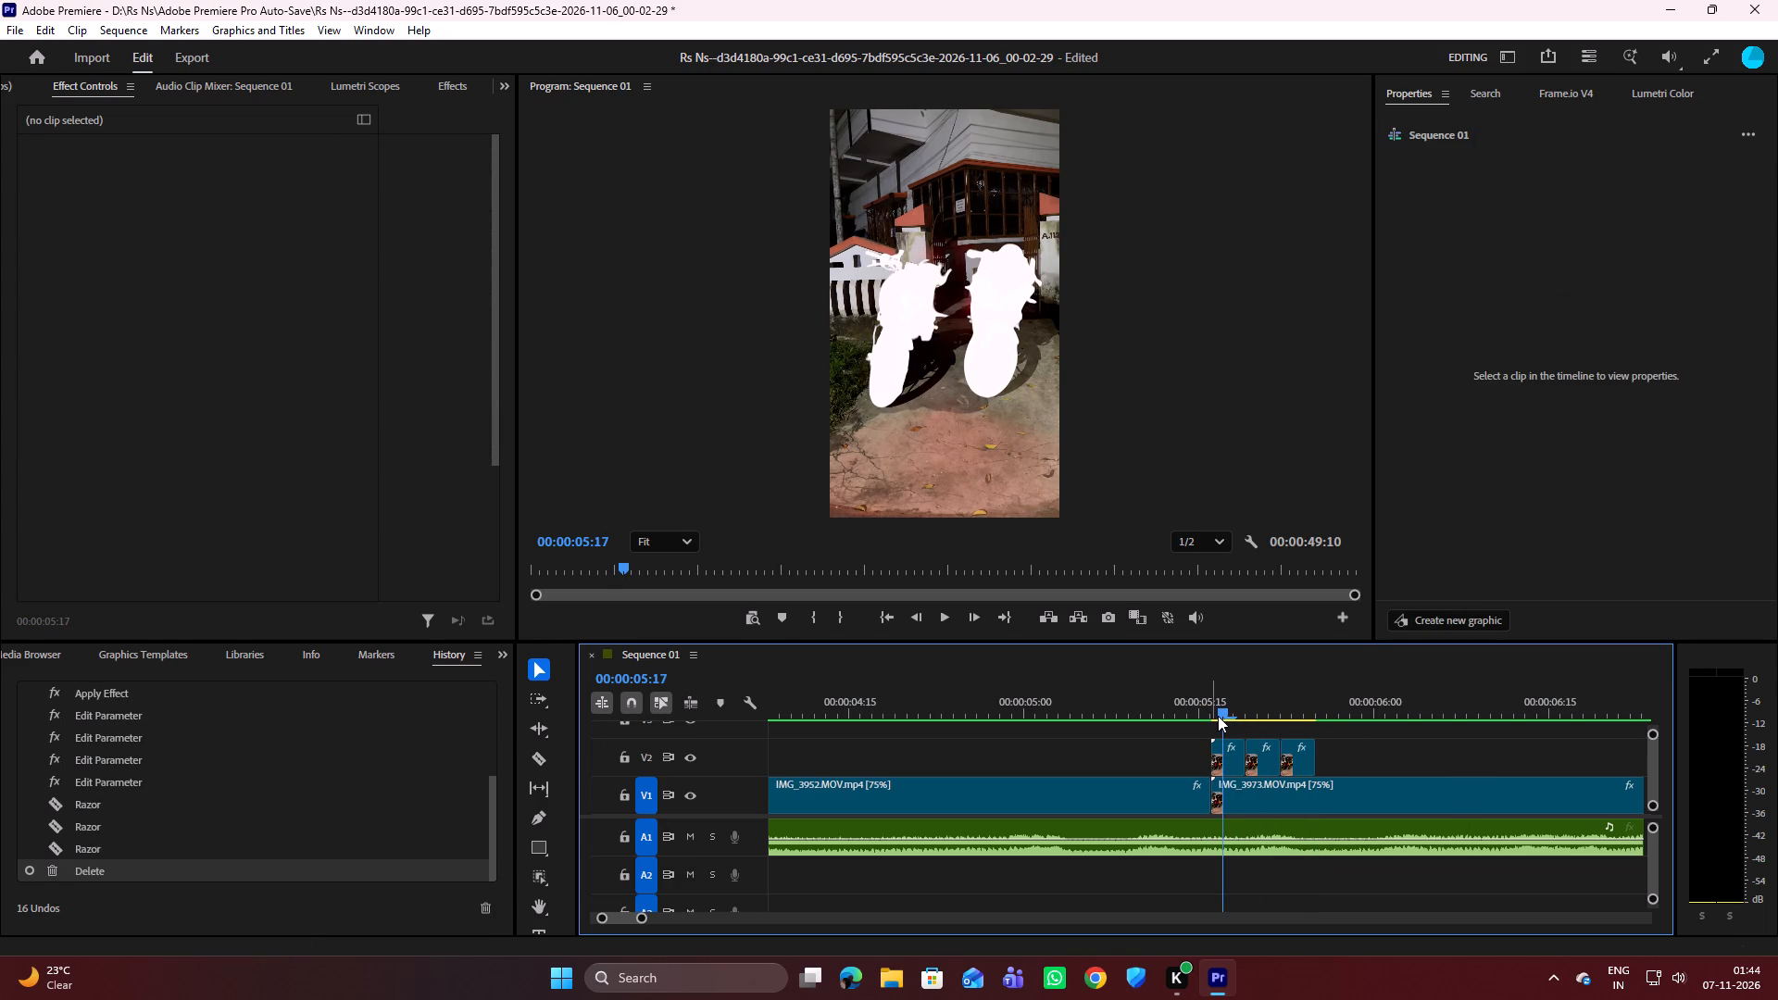
key("c")
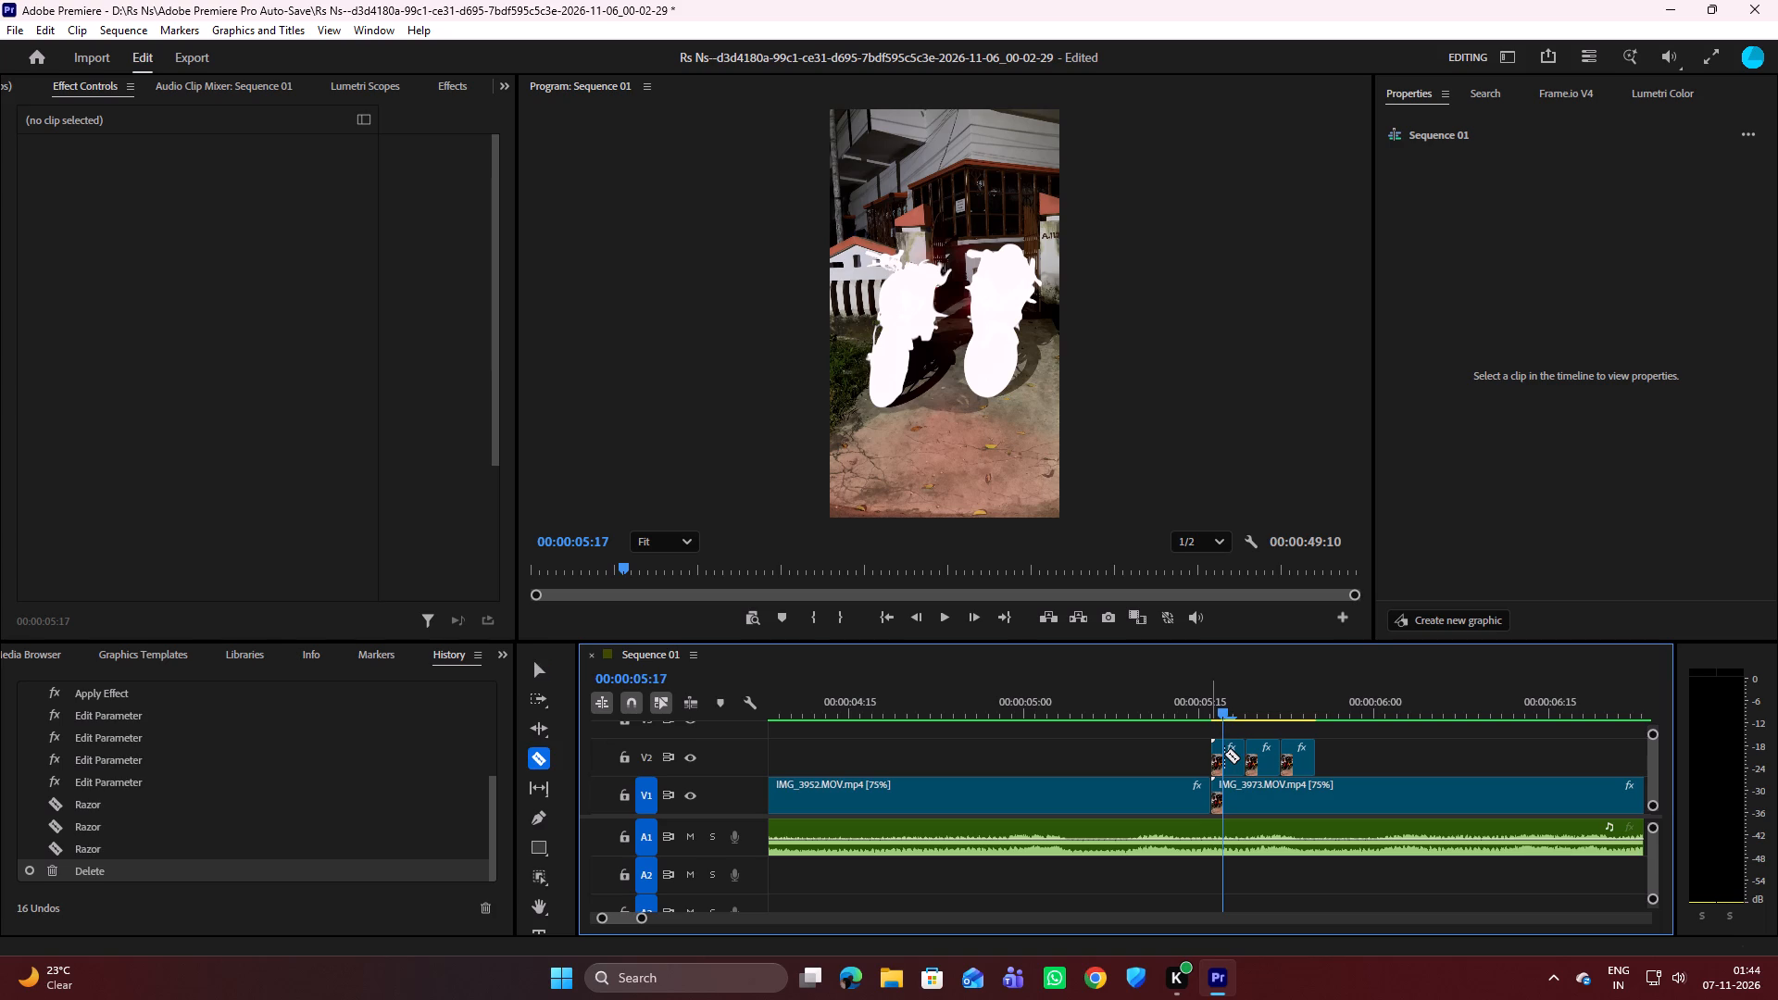
left_click(1224, 754)
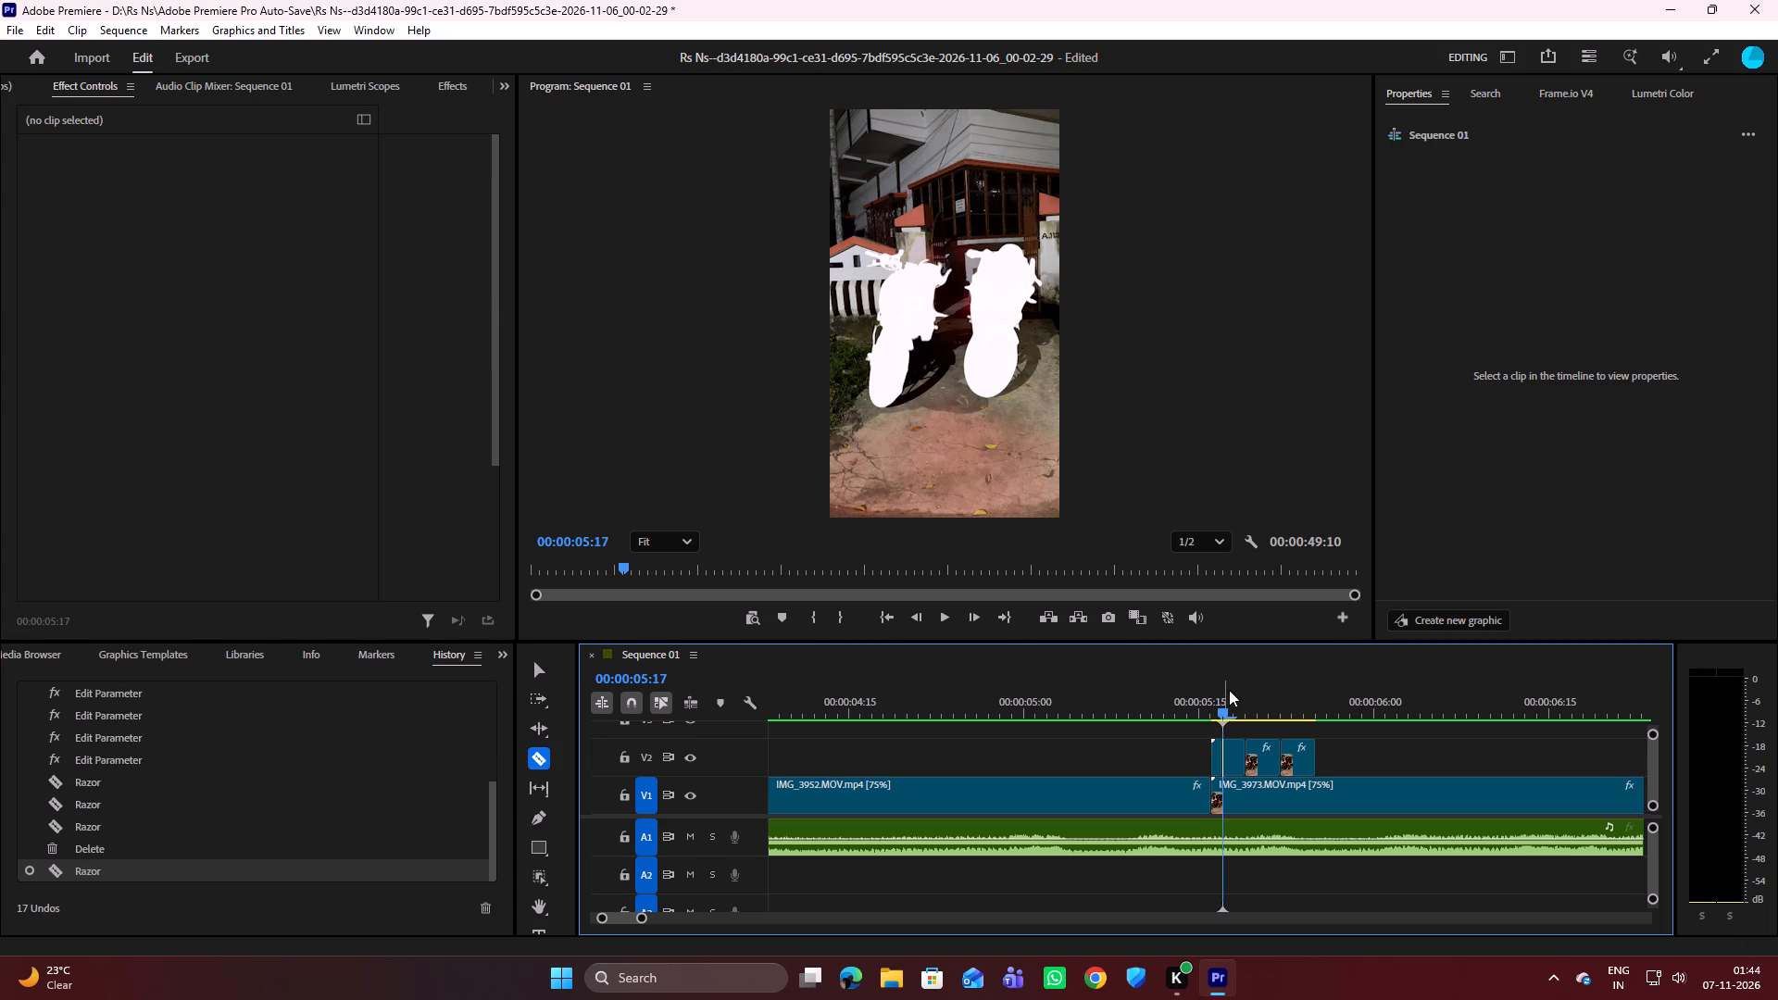
key("Right")
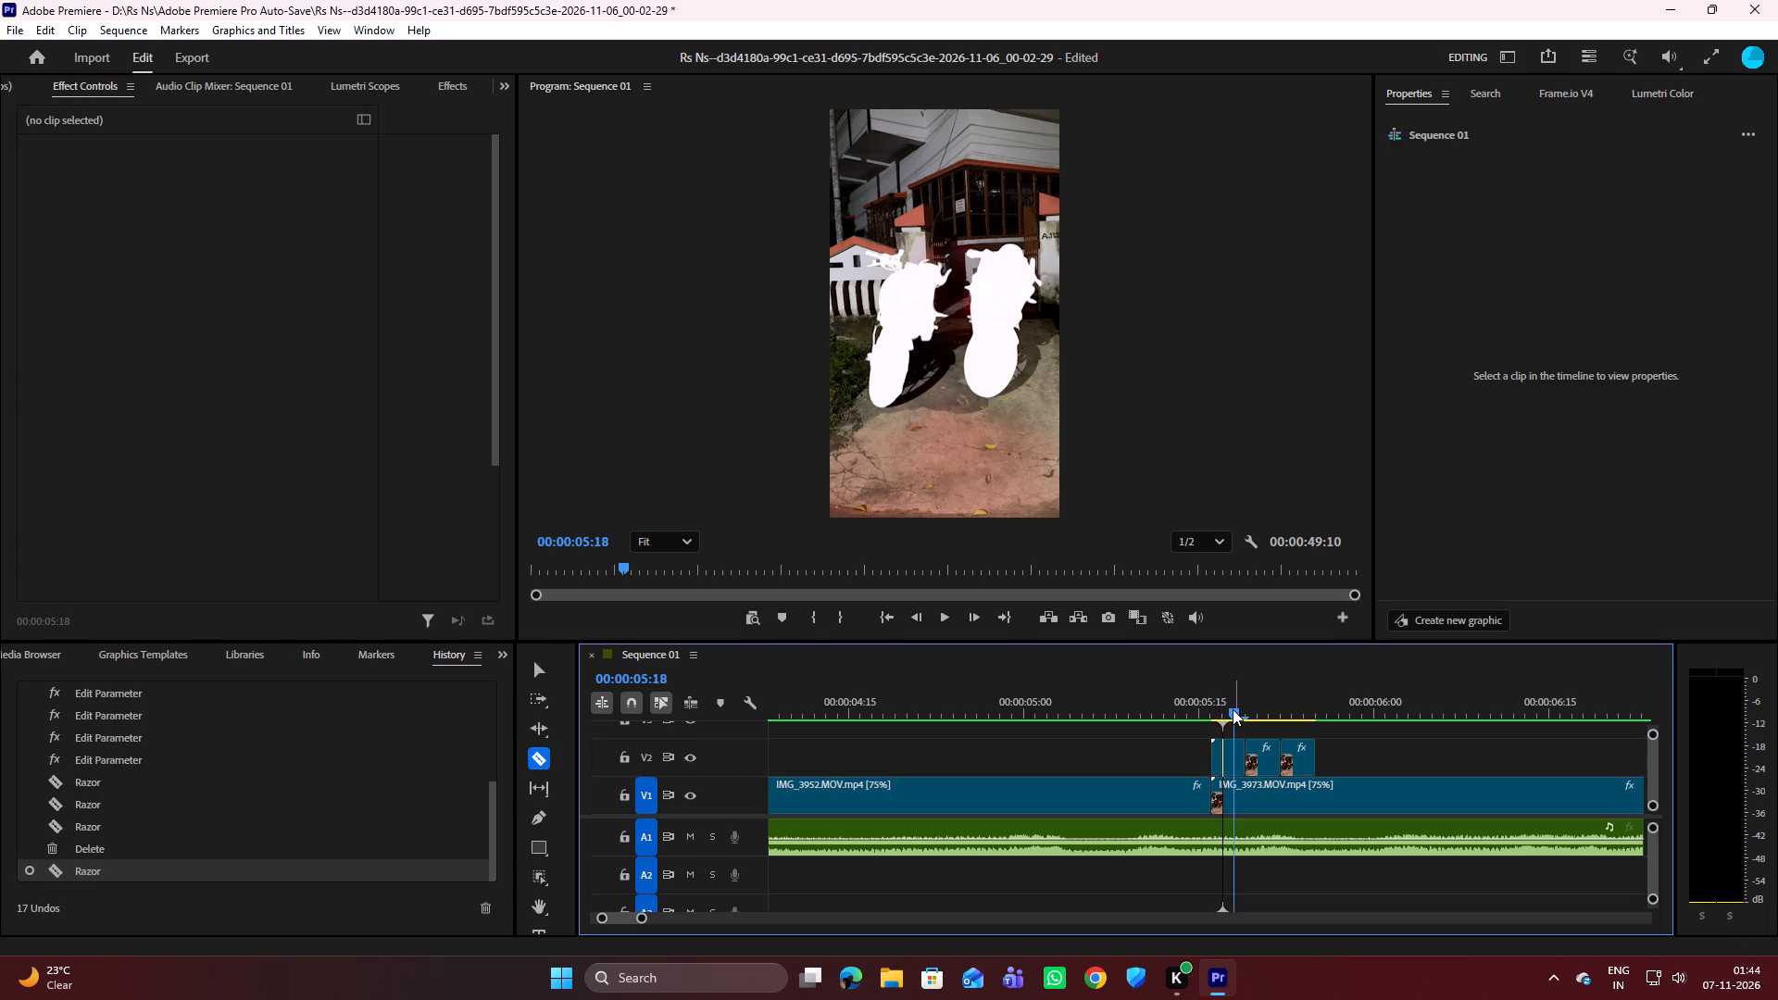
left_click(1234, 749)
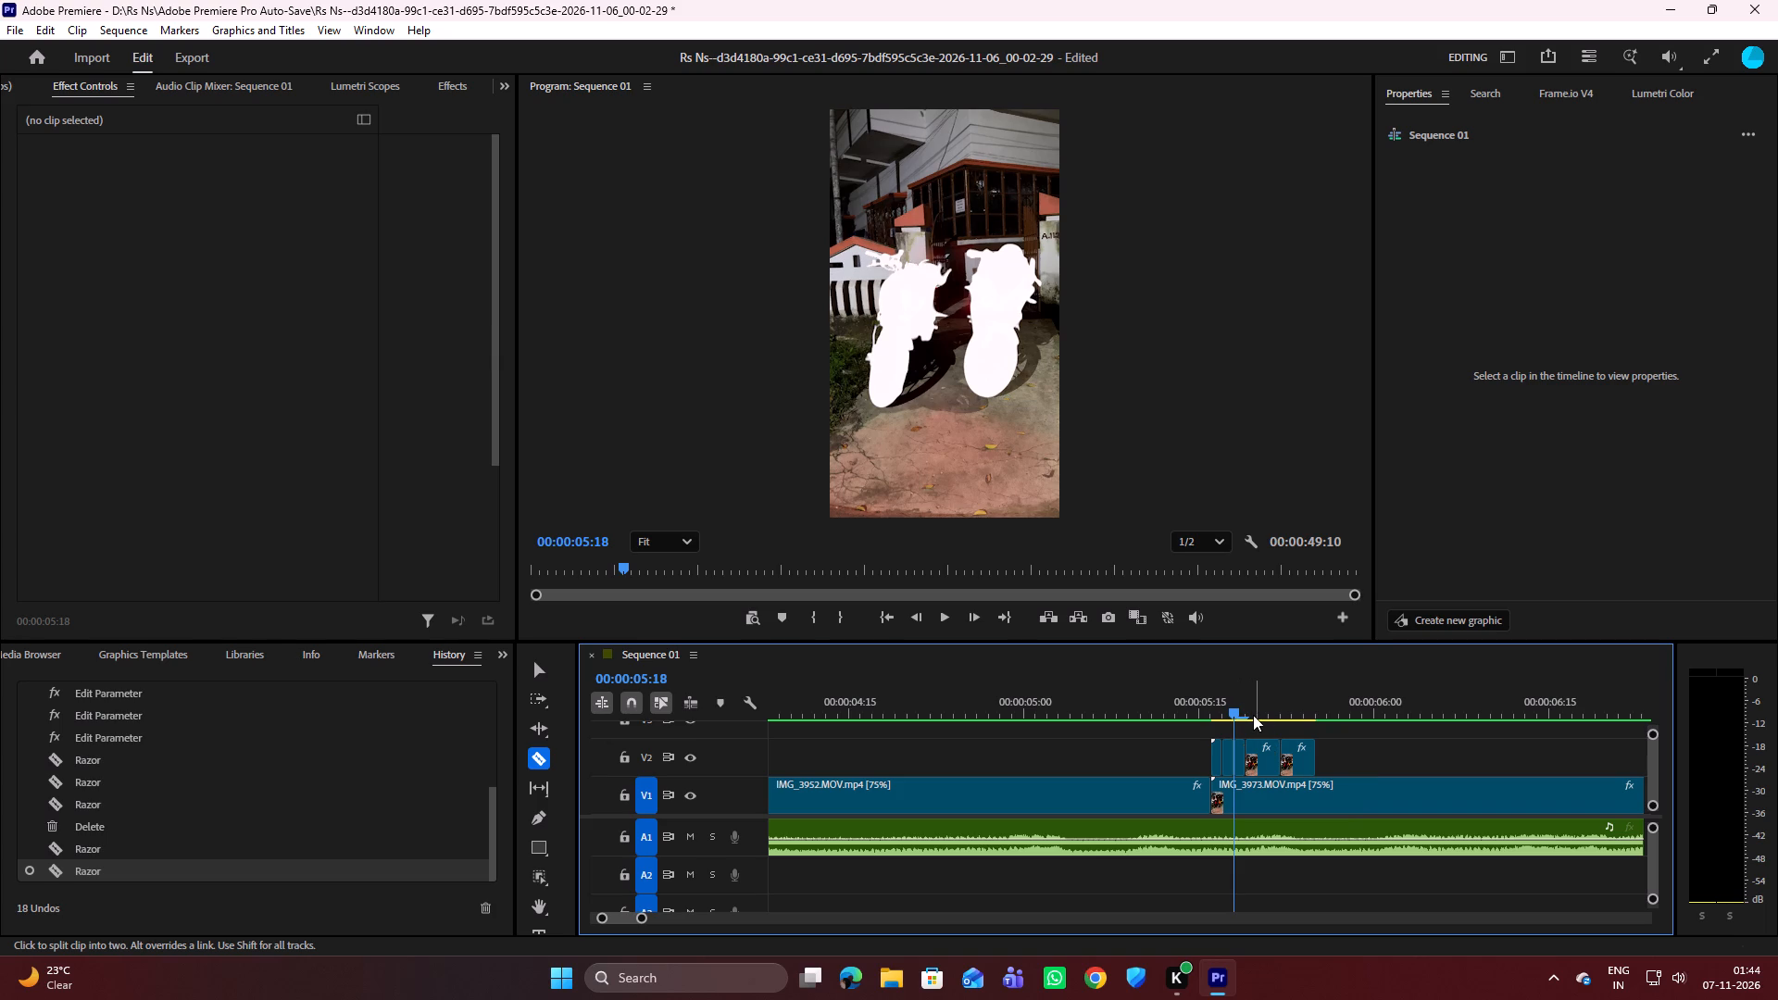
Split the remaining V2 segment at 00:00:05:20, 00:00:05:21, 00:00:05:23 and 00:00:05:24 with the Razor tool.
key("Right")
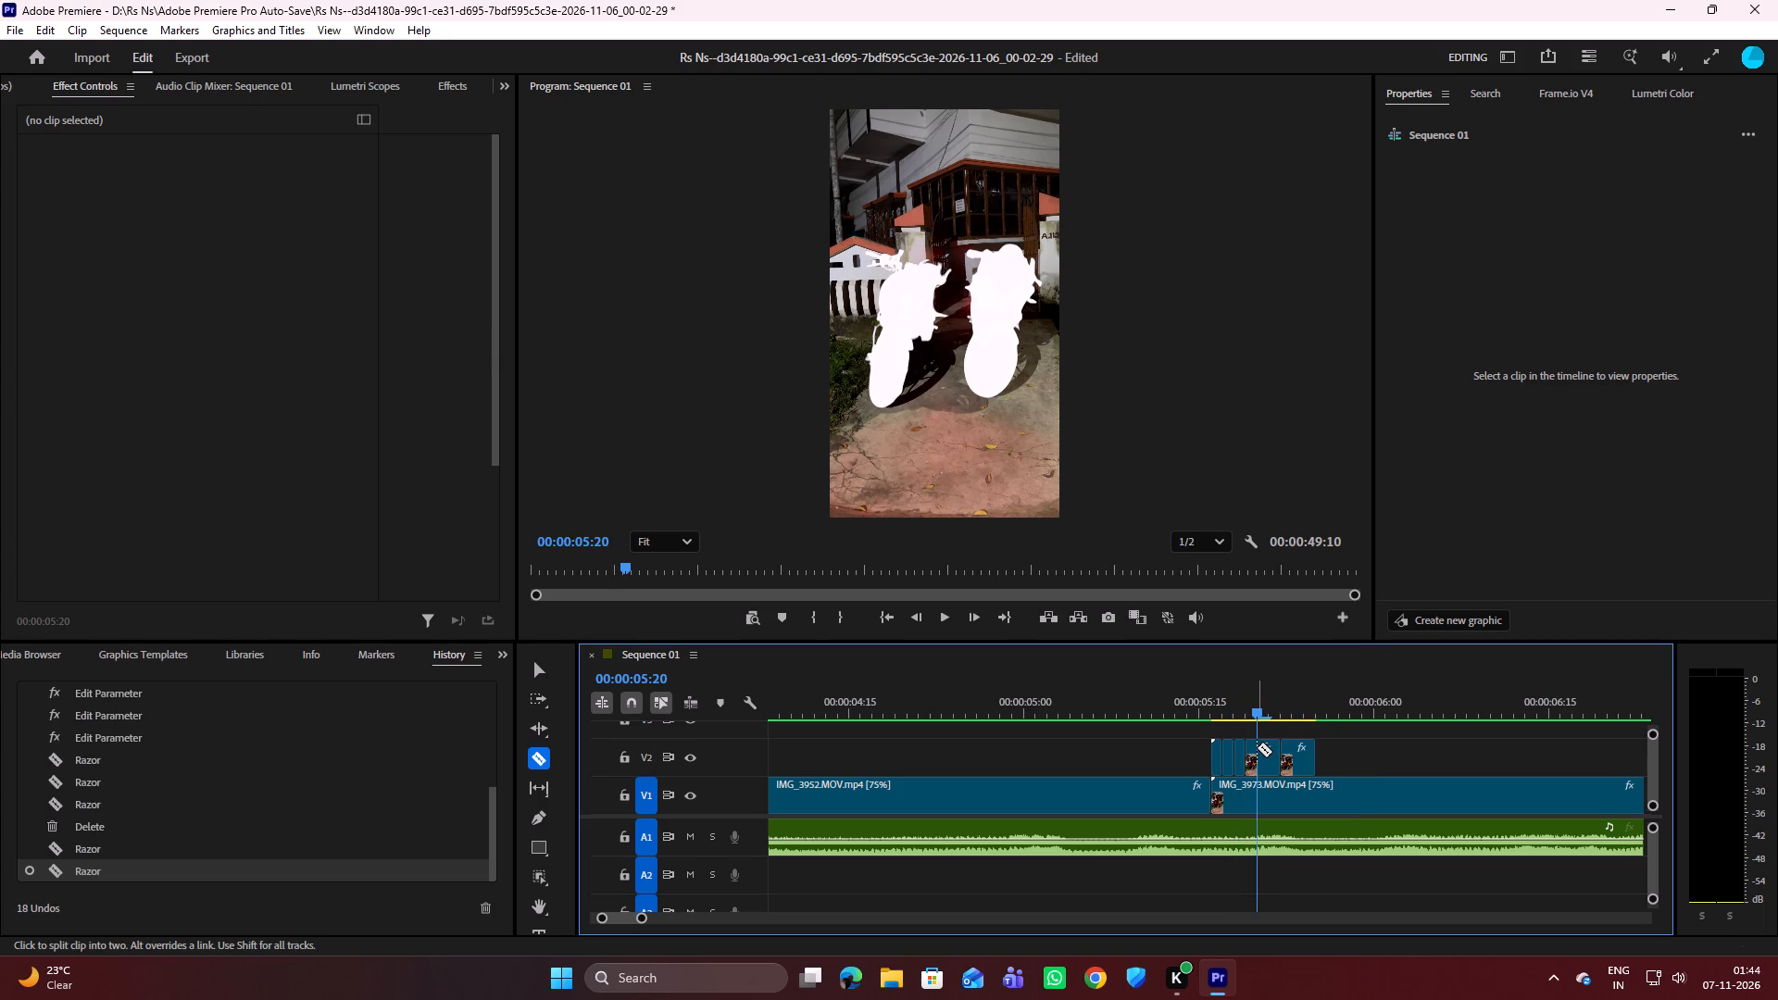
left_click(1257, 747)
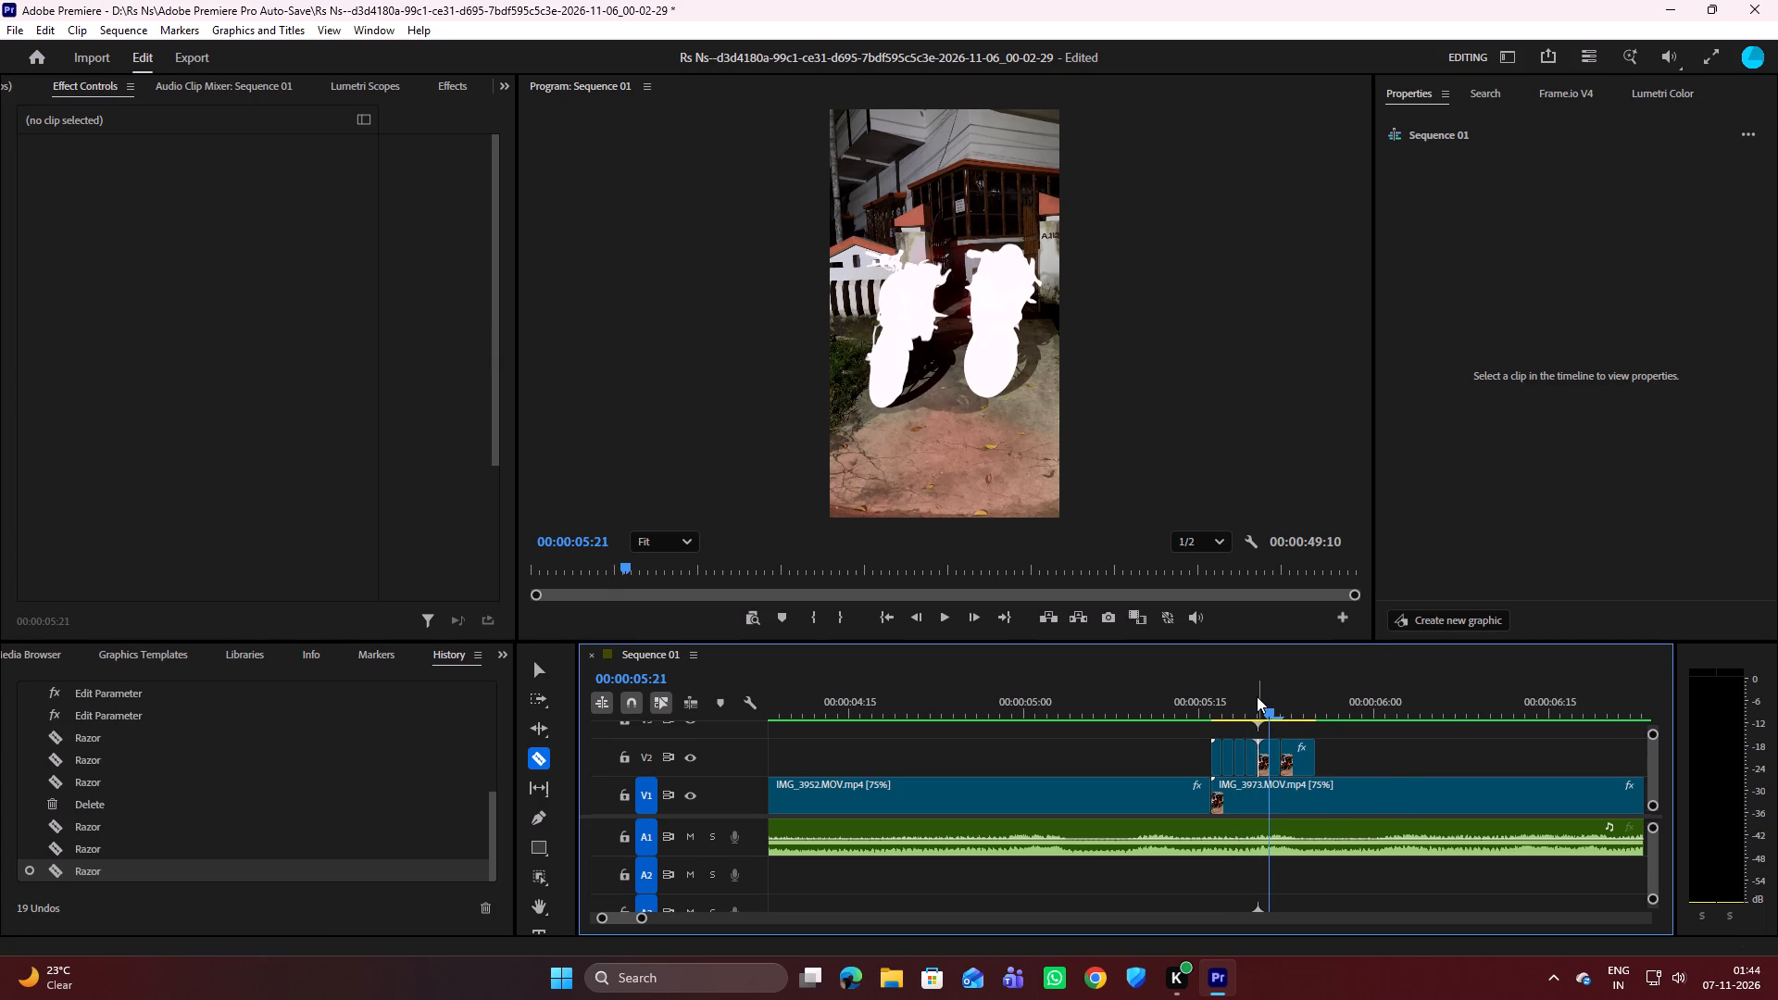
left_click(1271, 750)
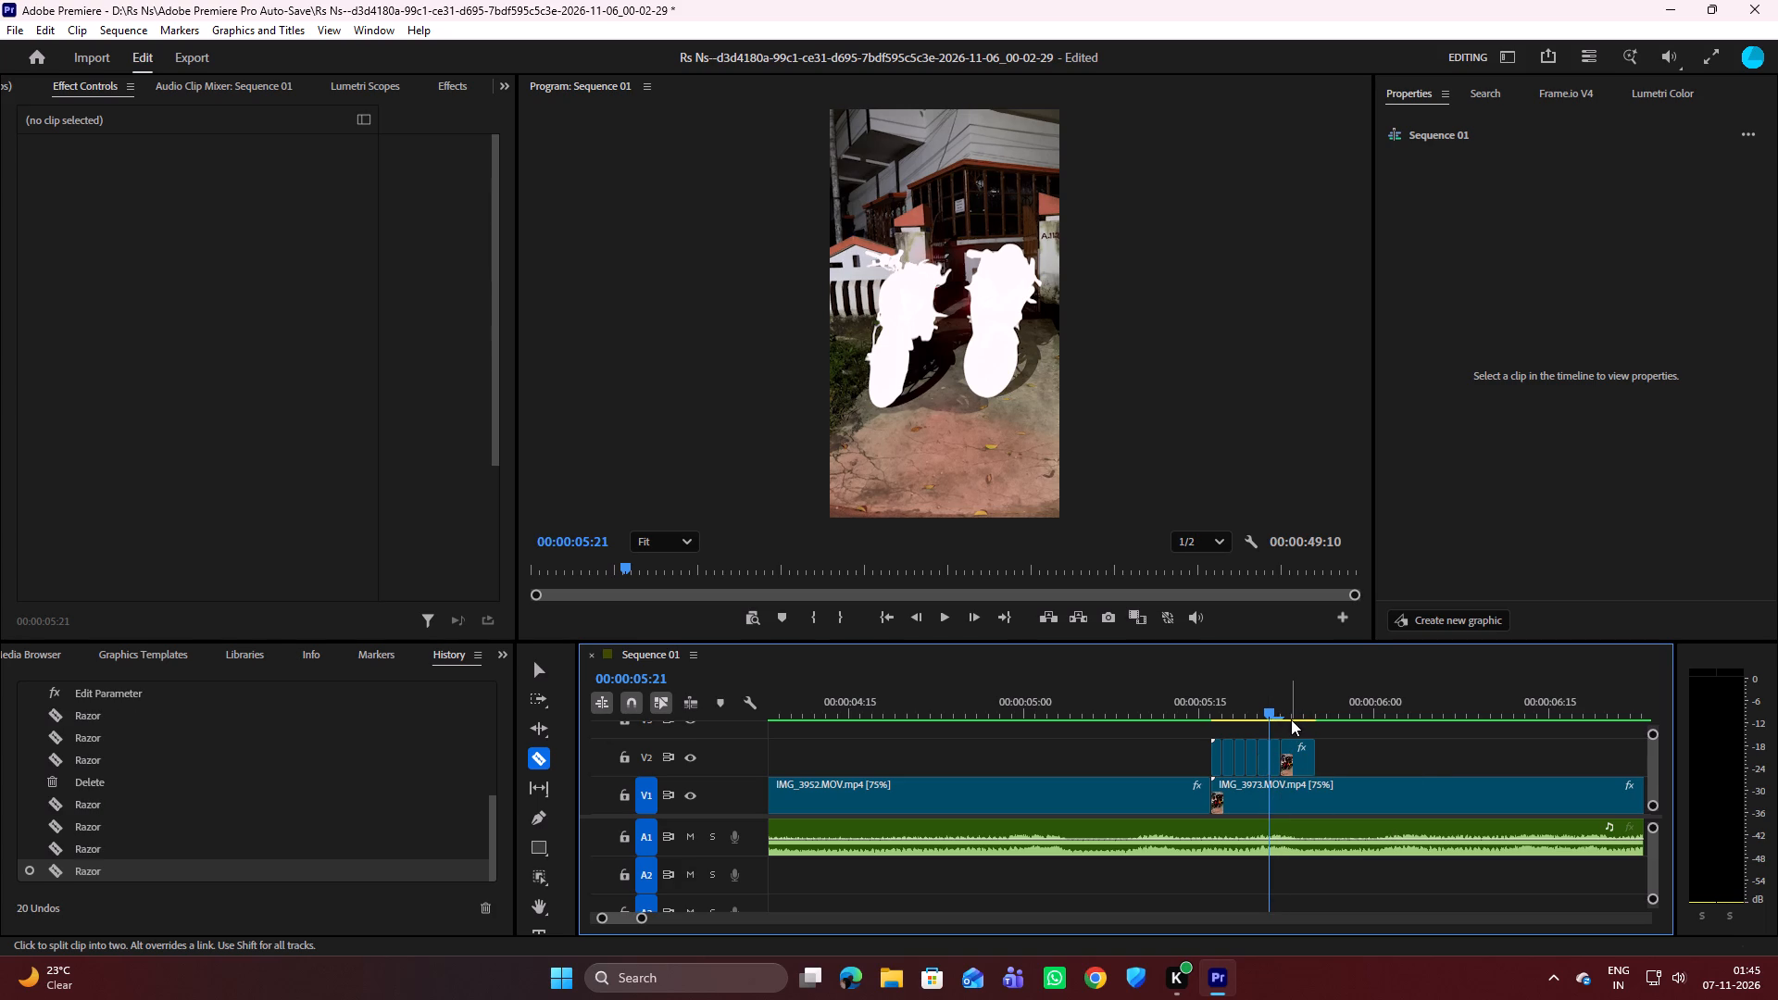
key("Right")
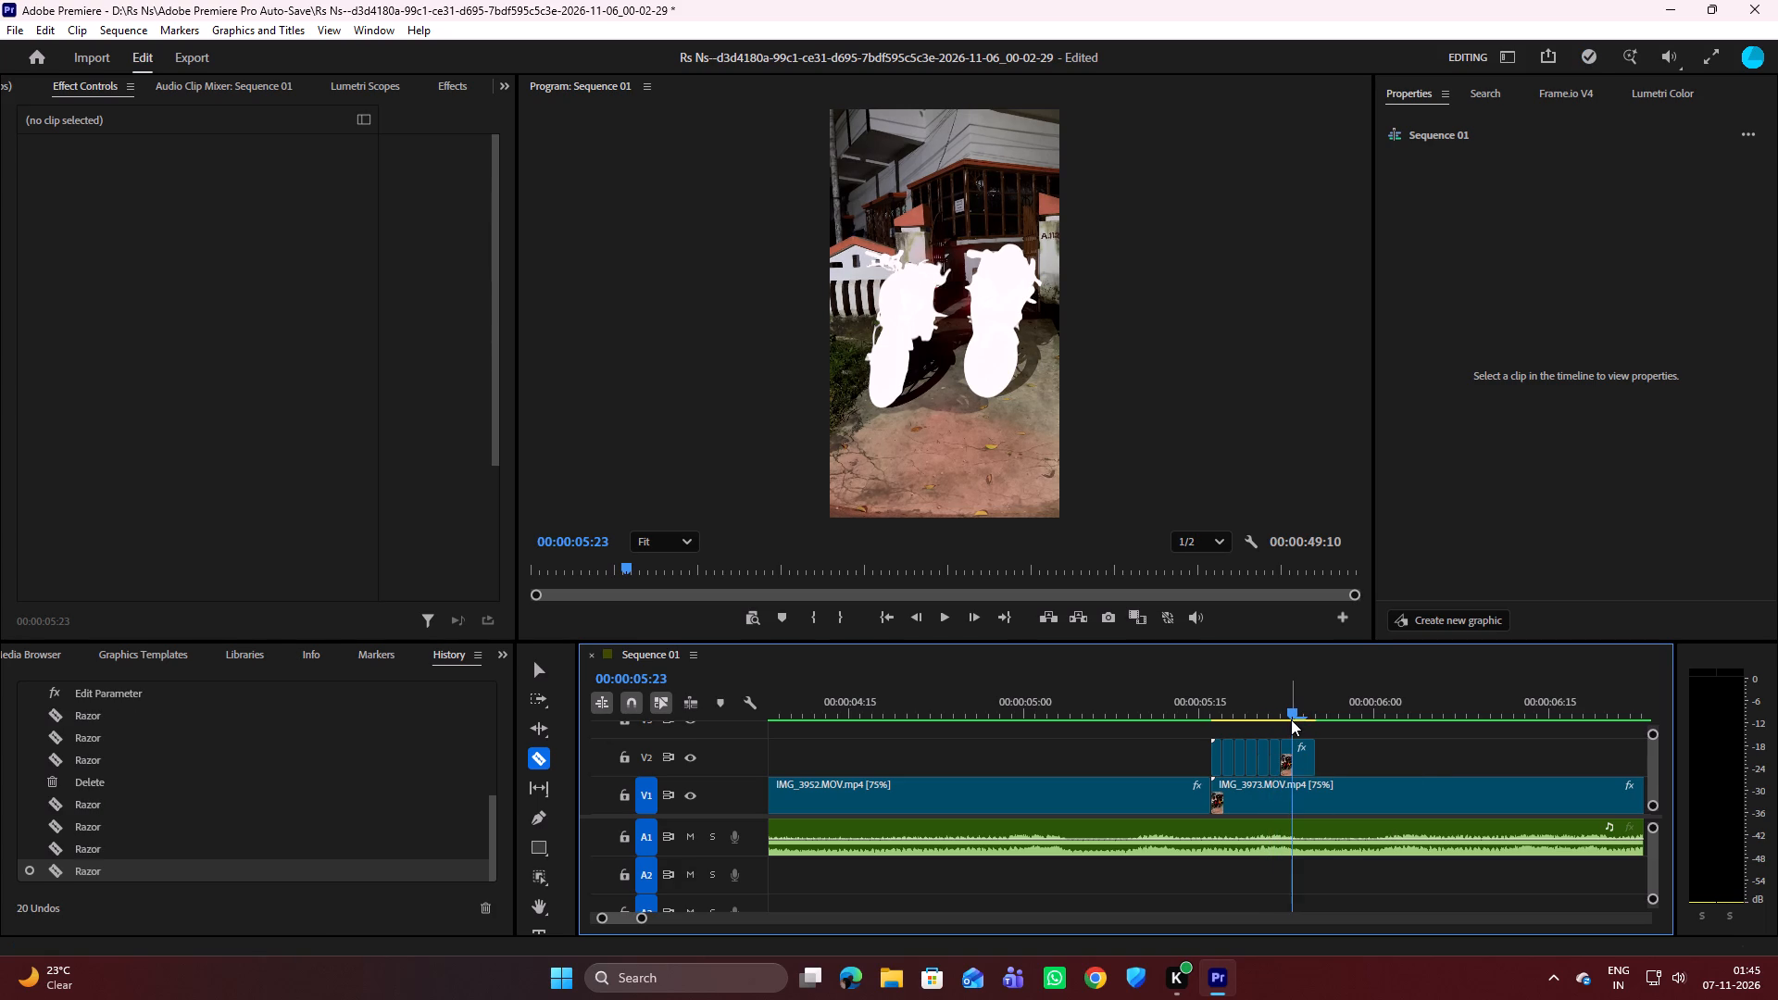
left_click(1294, 749)
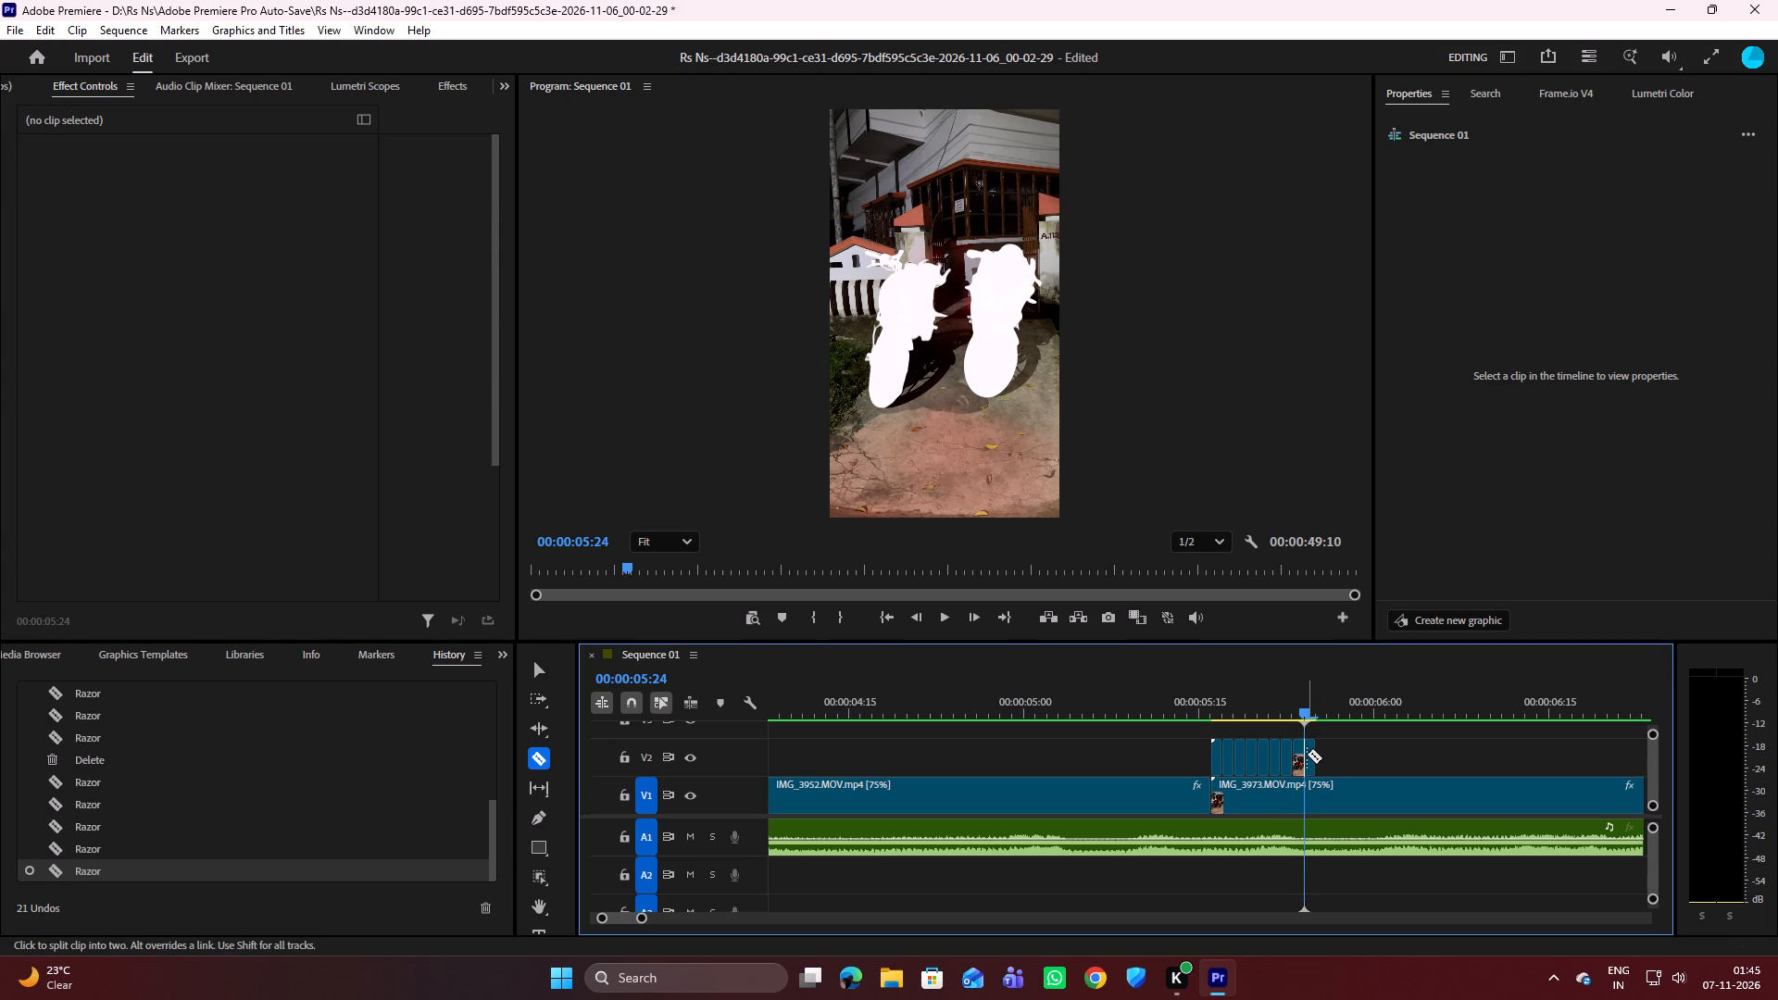
left_click(1307, 754)
Delete every second single-frame V2 piece, at 00:00:05:17, 00:00:05:19, 00:00:05:21 and 00:00:05:23, leaving gaps.
key("v")
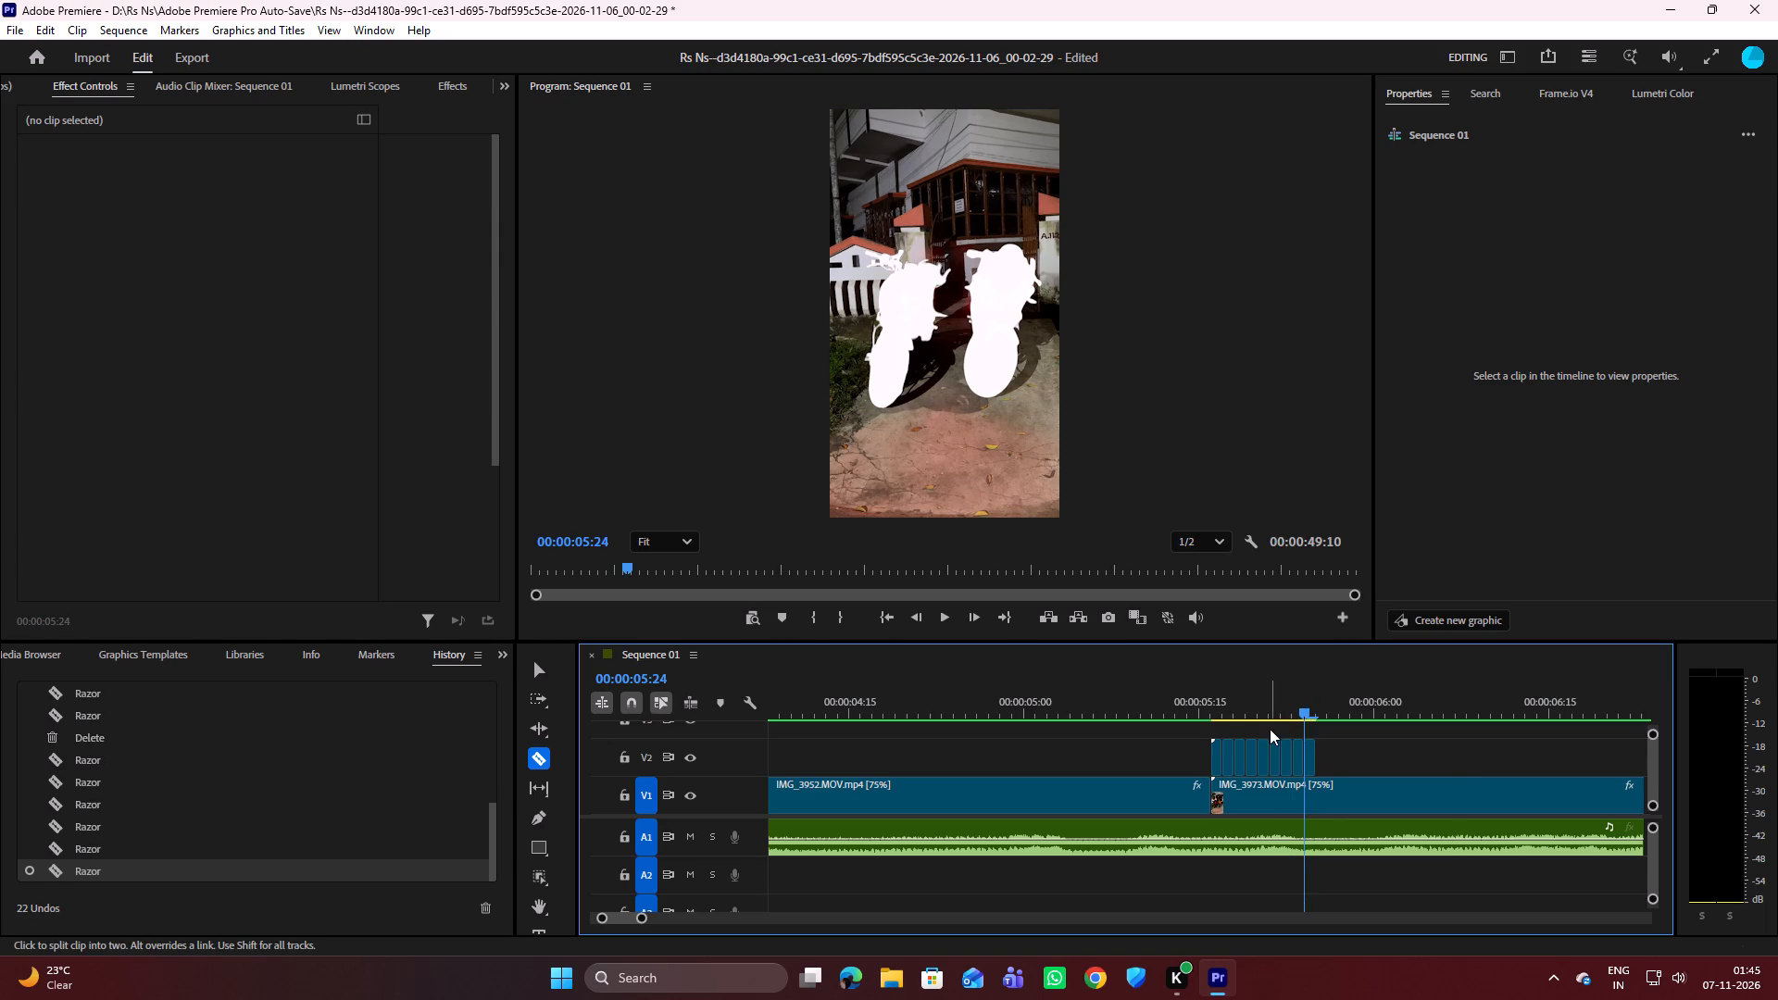
left_click(1226, 755)
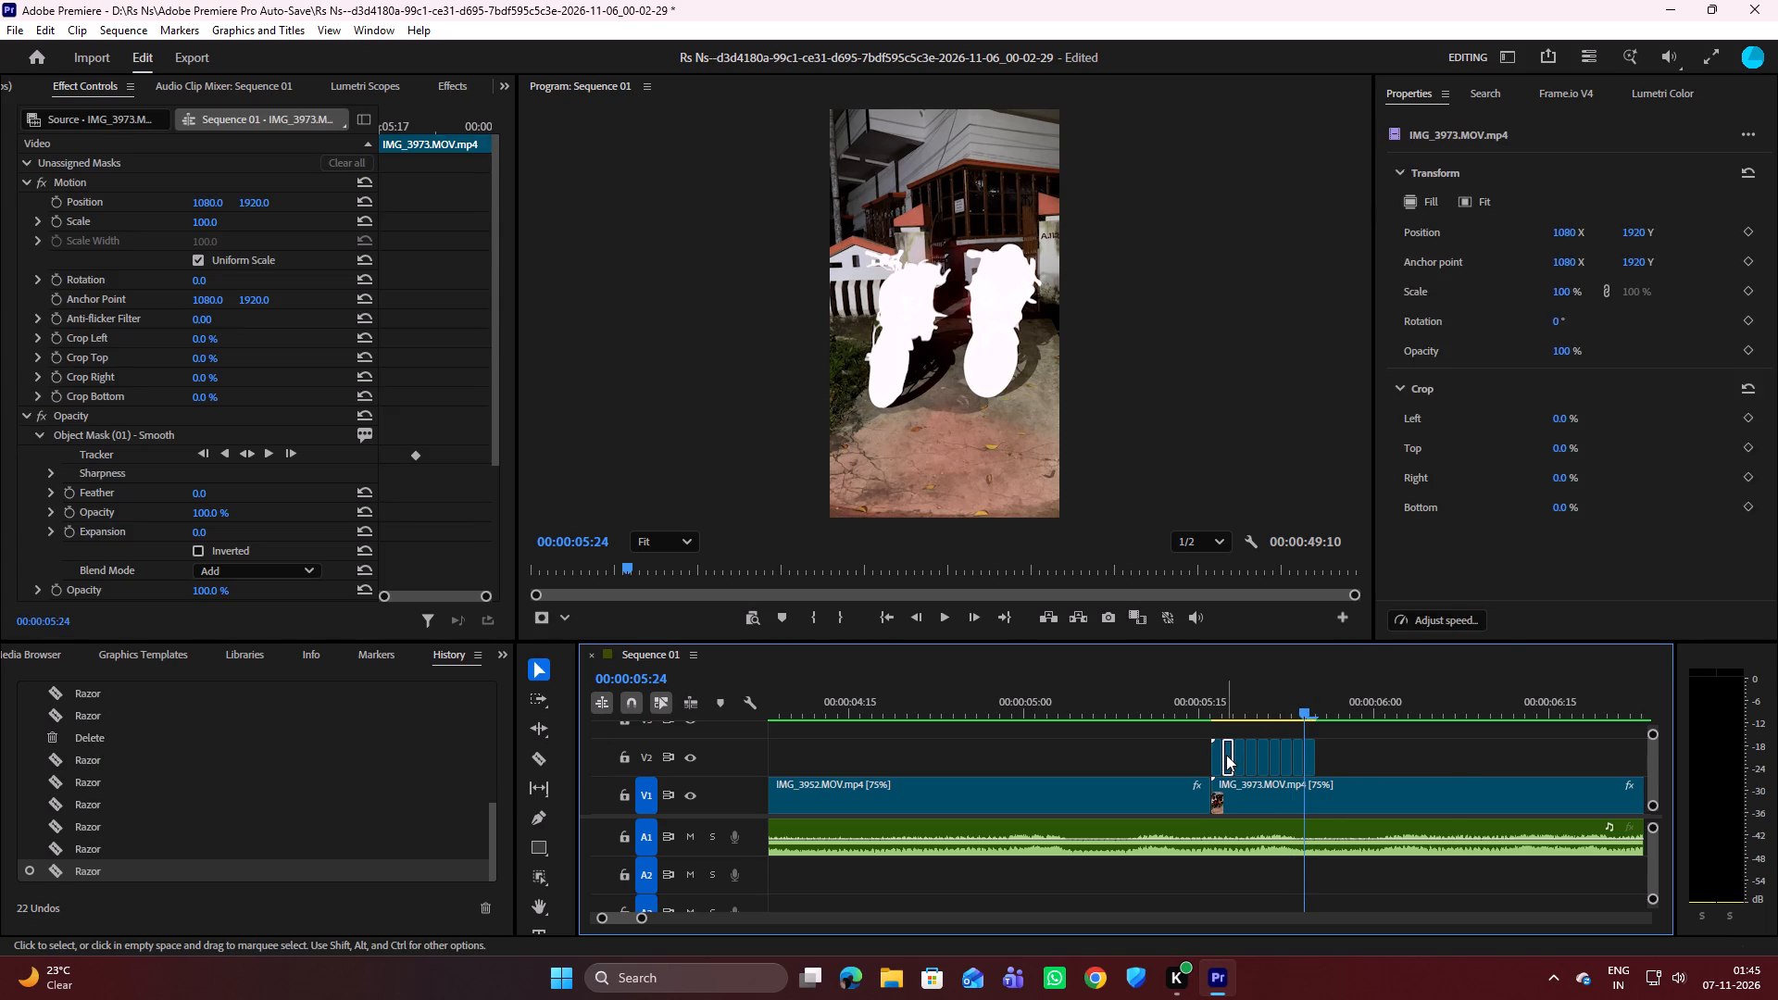
key("Delete")
left_click(1249, 756)
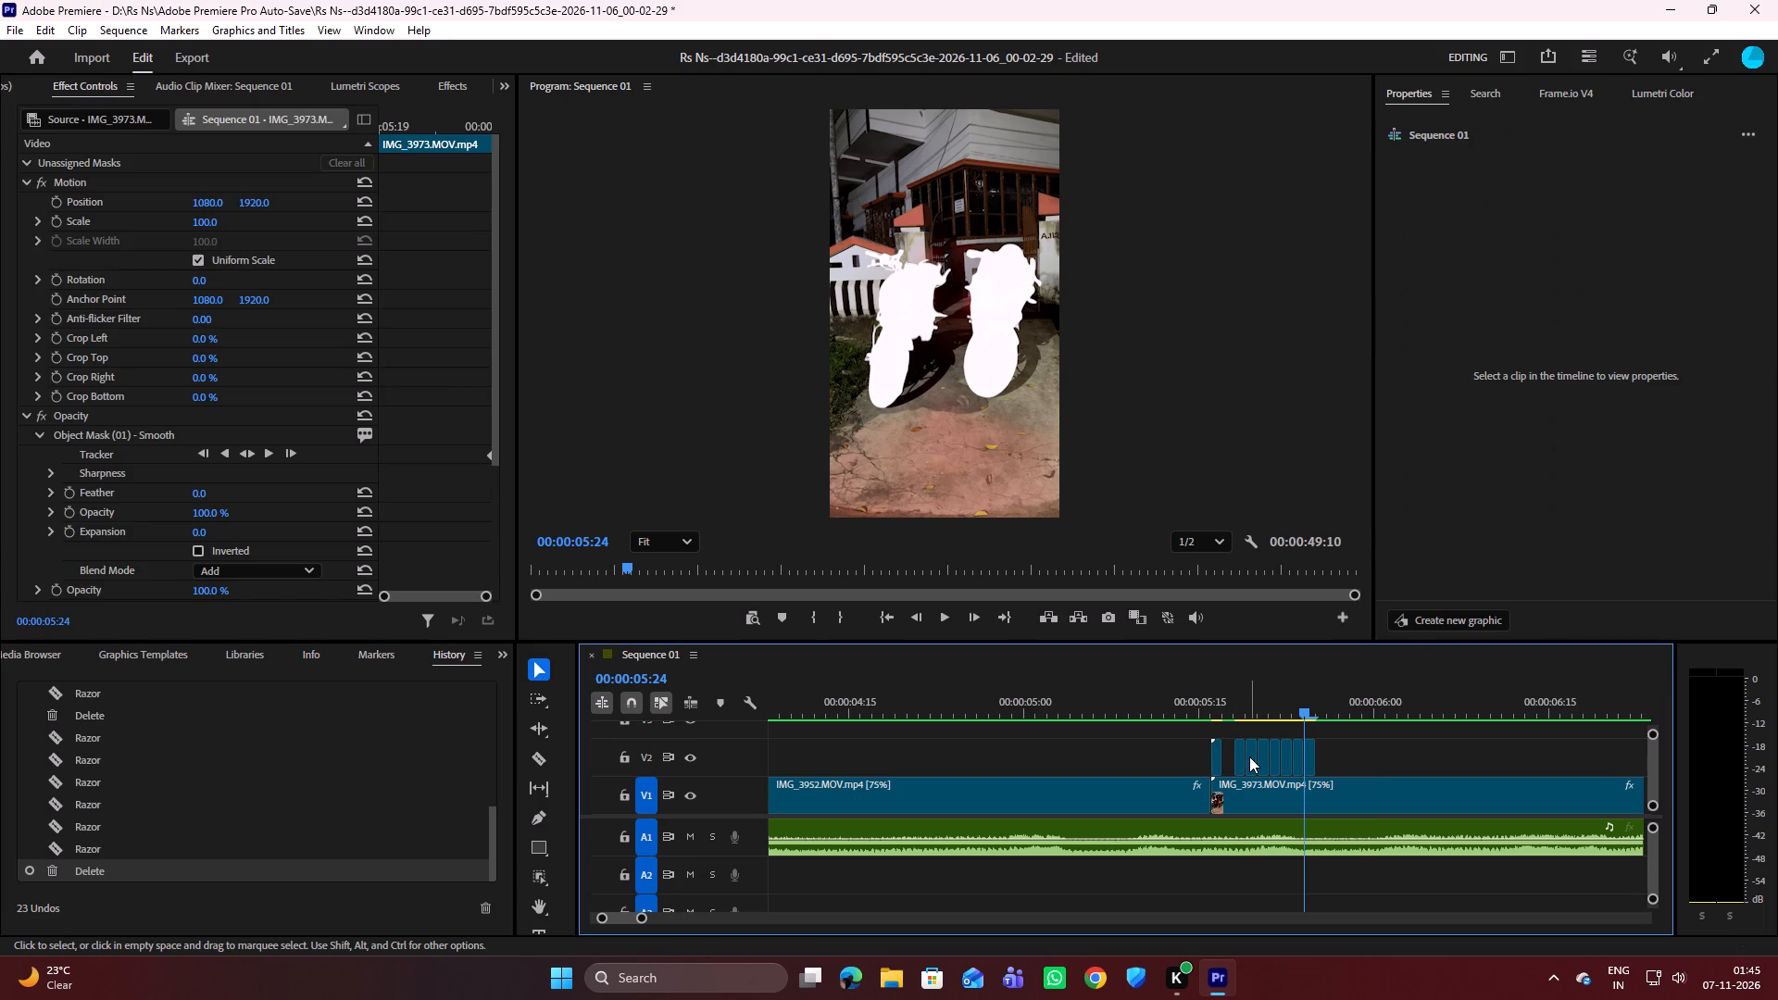
left_click(1275, 760)
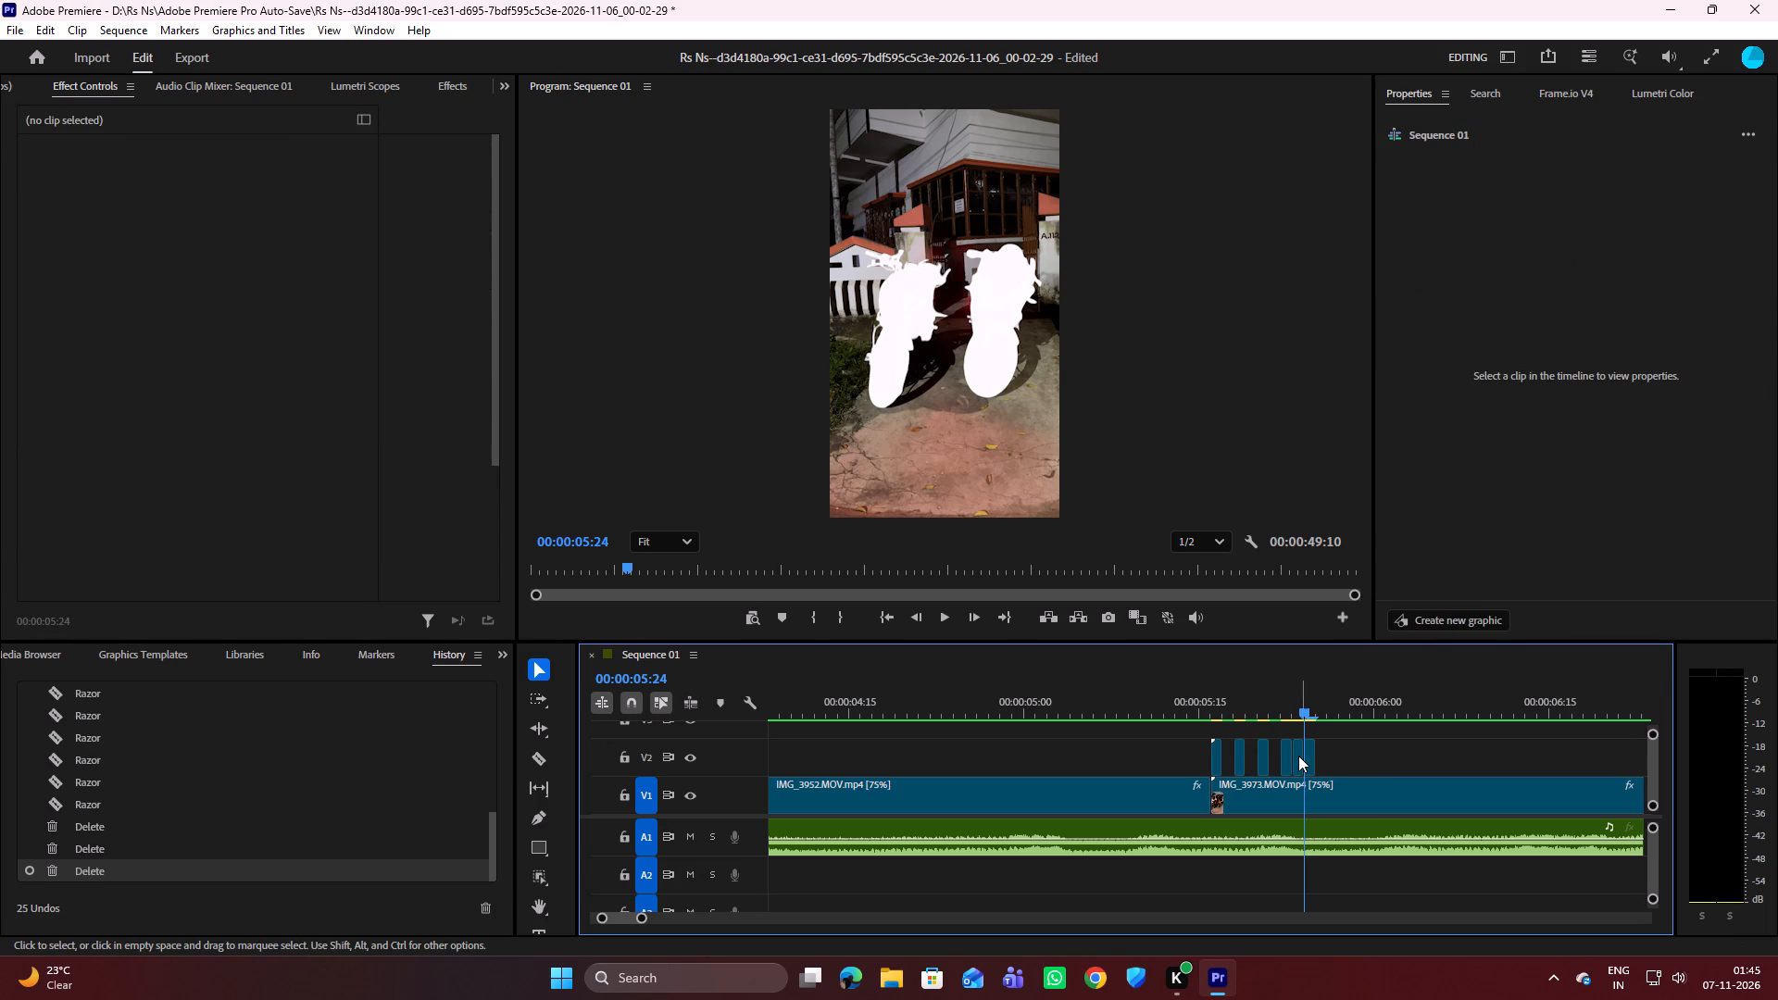
left_click(1298, 756)
Play and scrub repeatedly through the transition from IMG_3952 to IMG_3973 to check the timing of the white V2 flashes.
left_click_drag(641, 916, 667, 913)
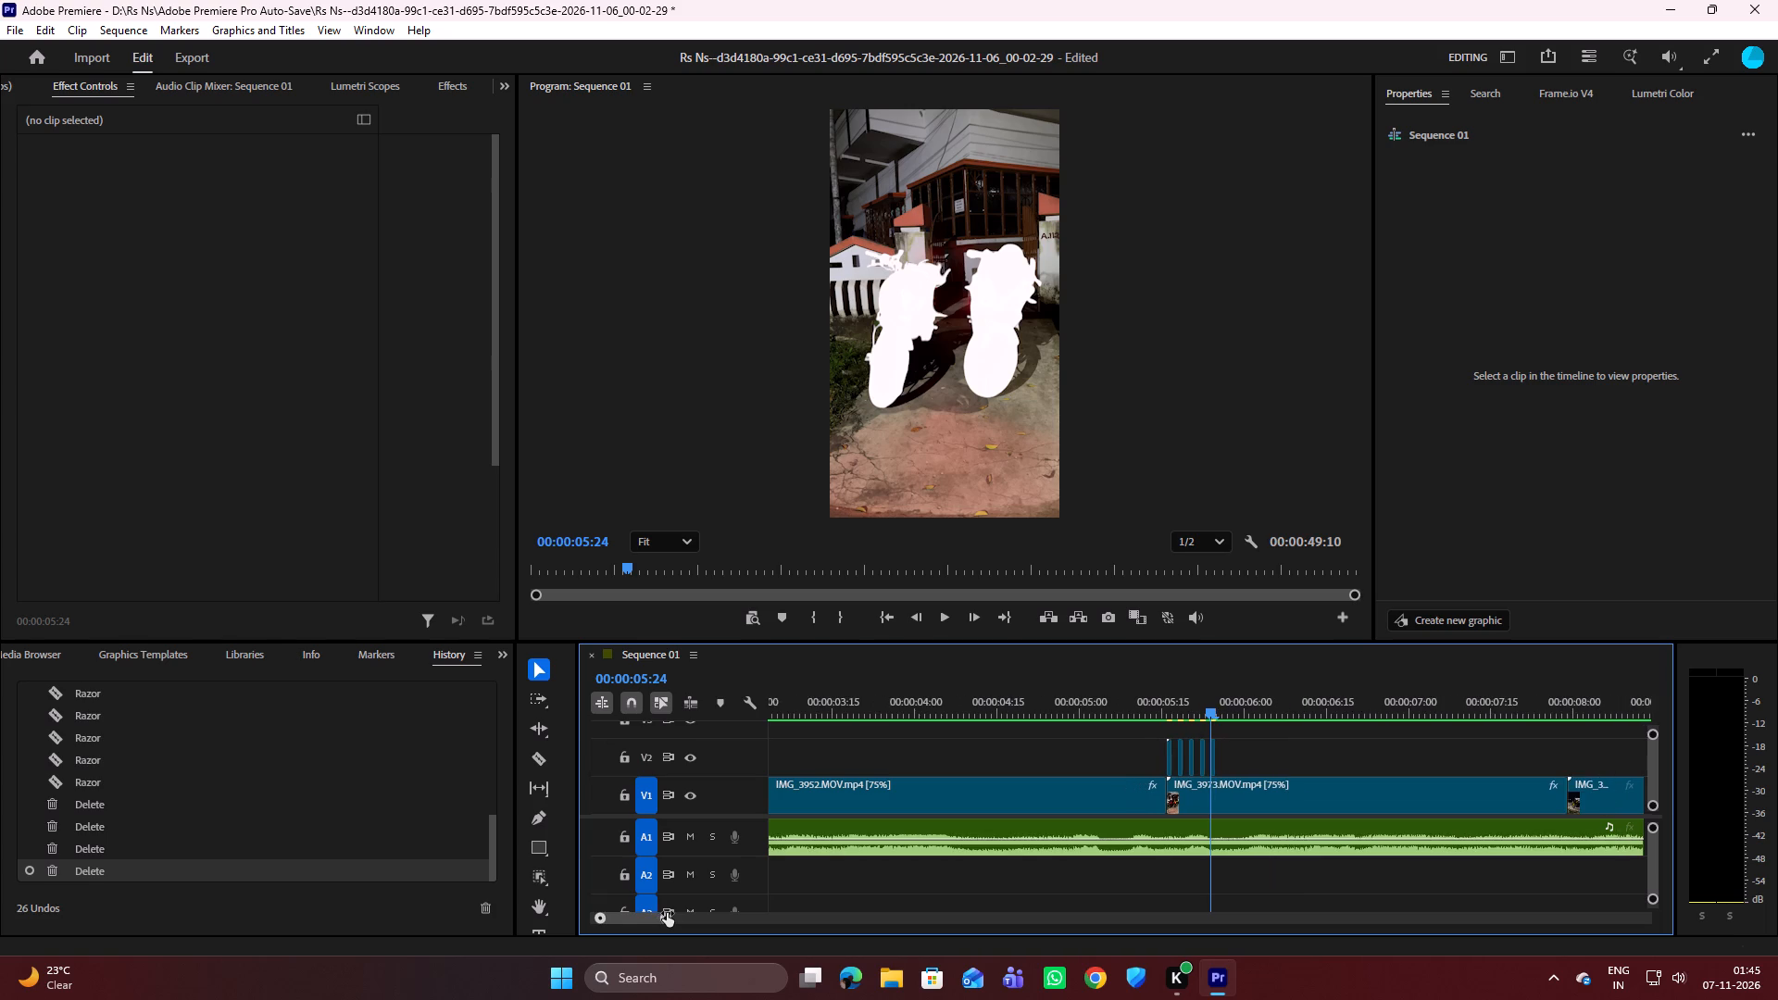
left_click_drag(667, 913, 669, 913)
left_click_drag(1215, 712, 1085, 719)
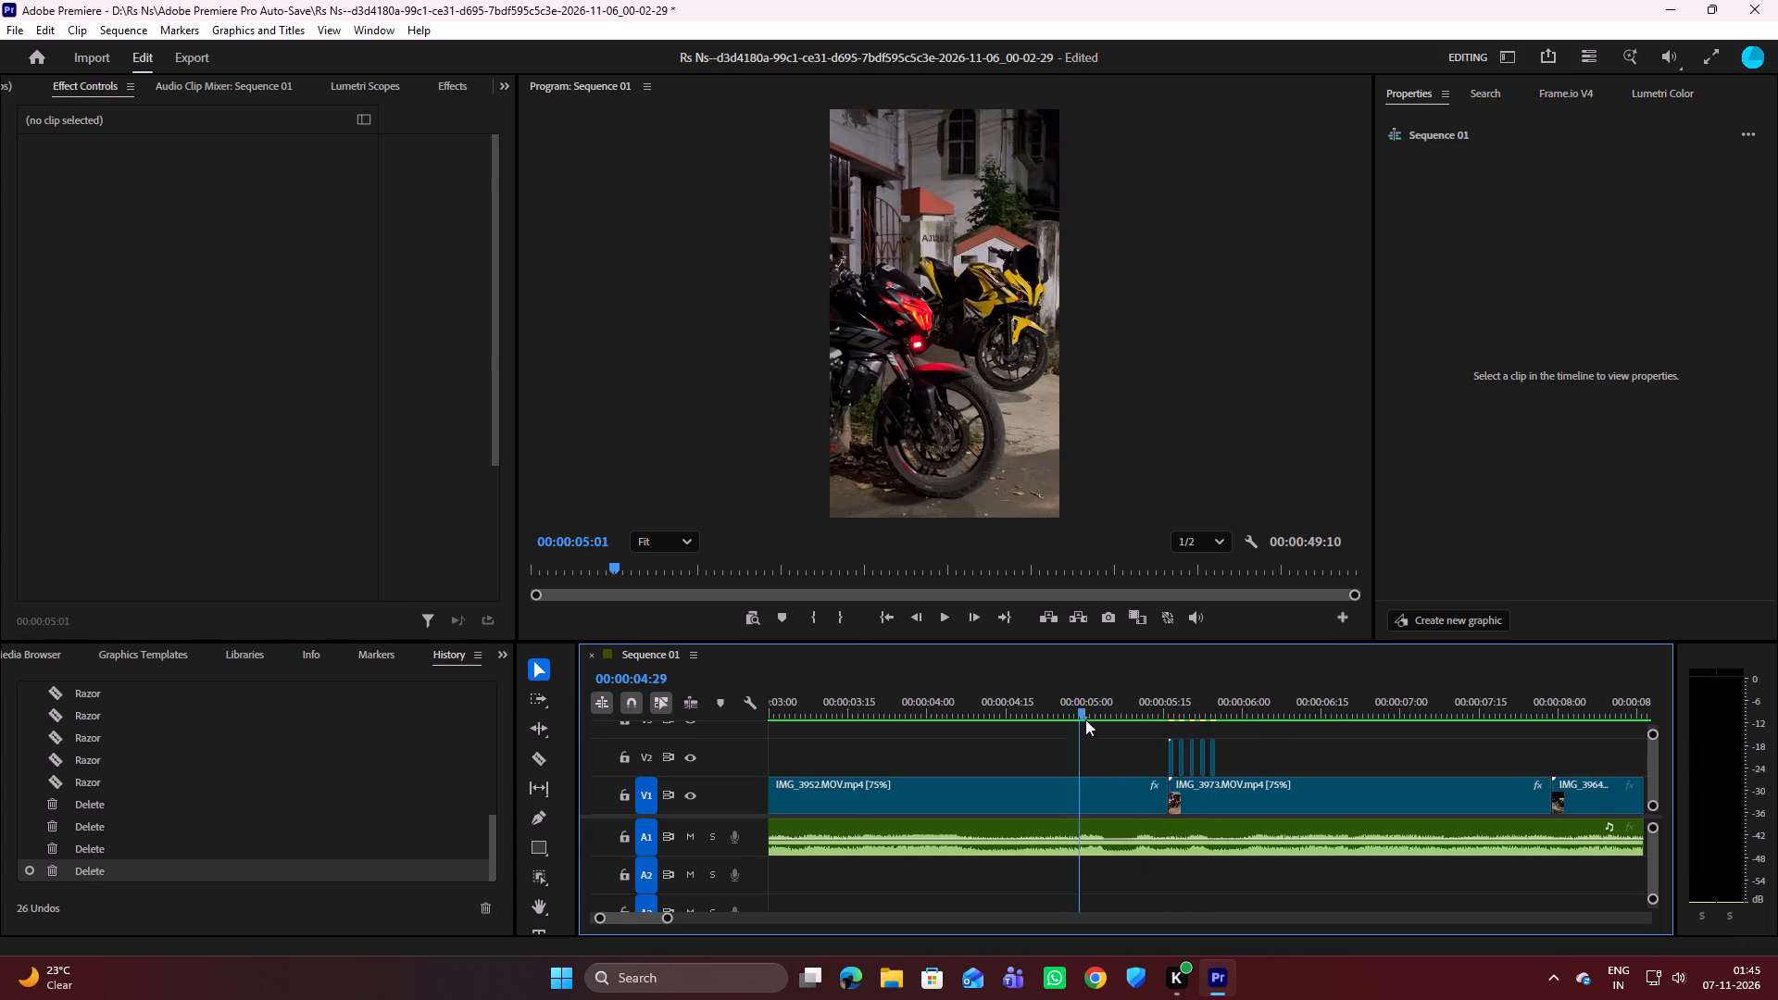
left_click_drag(1085, 719, 1056, 720)
key("space")
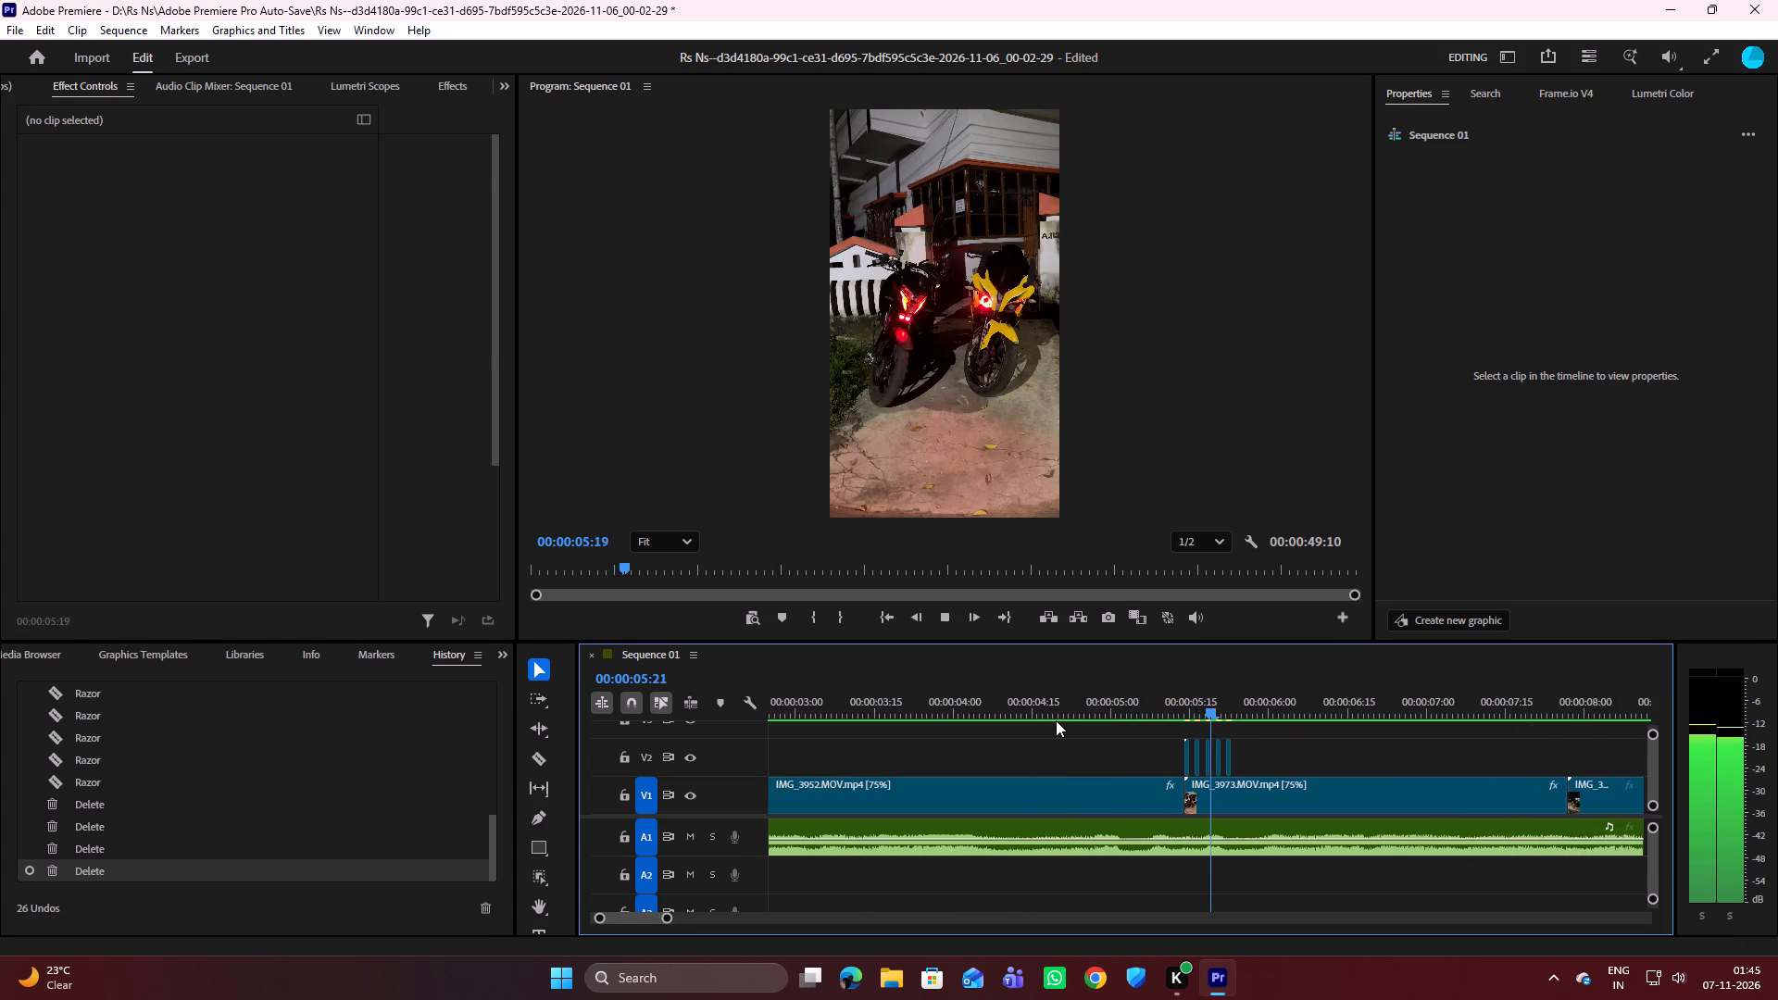
key("space")
left_click_drag(1209, 713, 1191, 712)
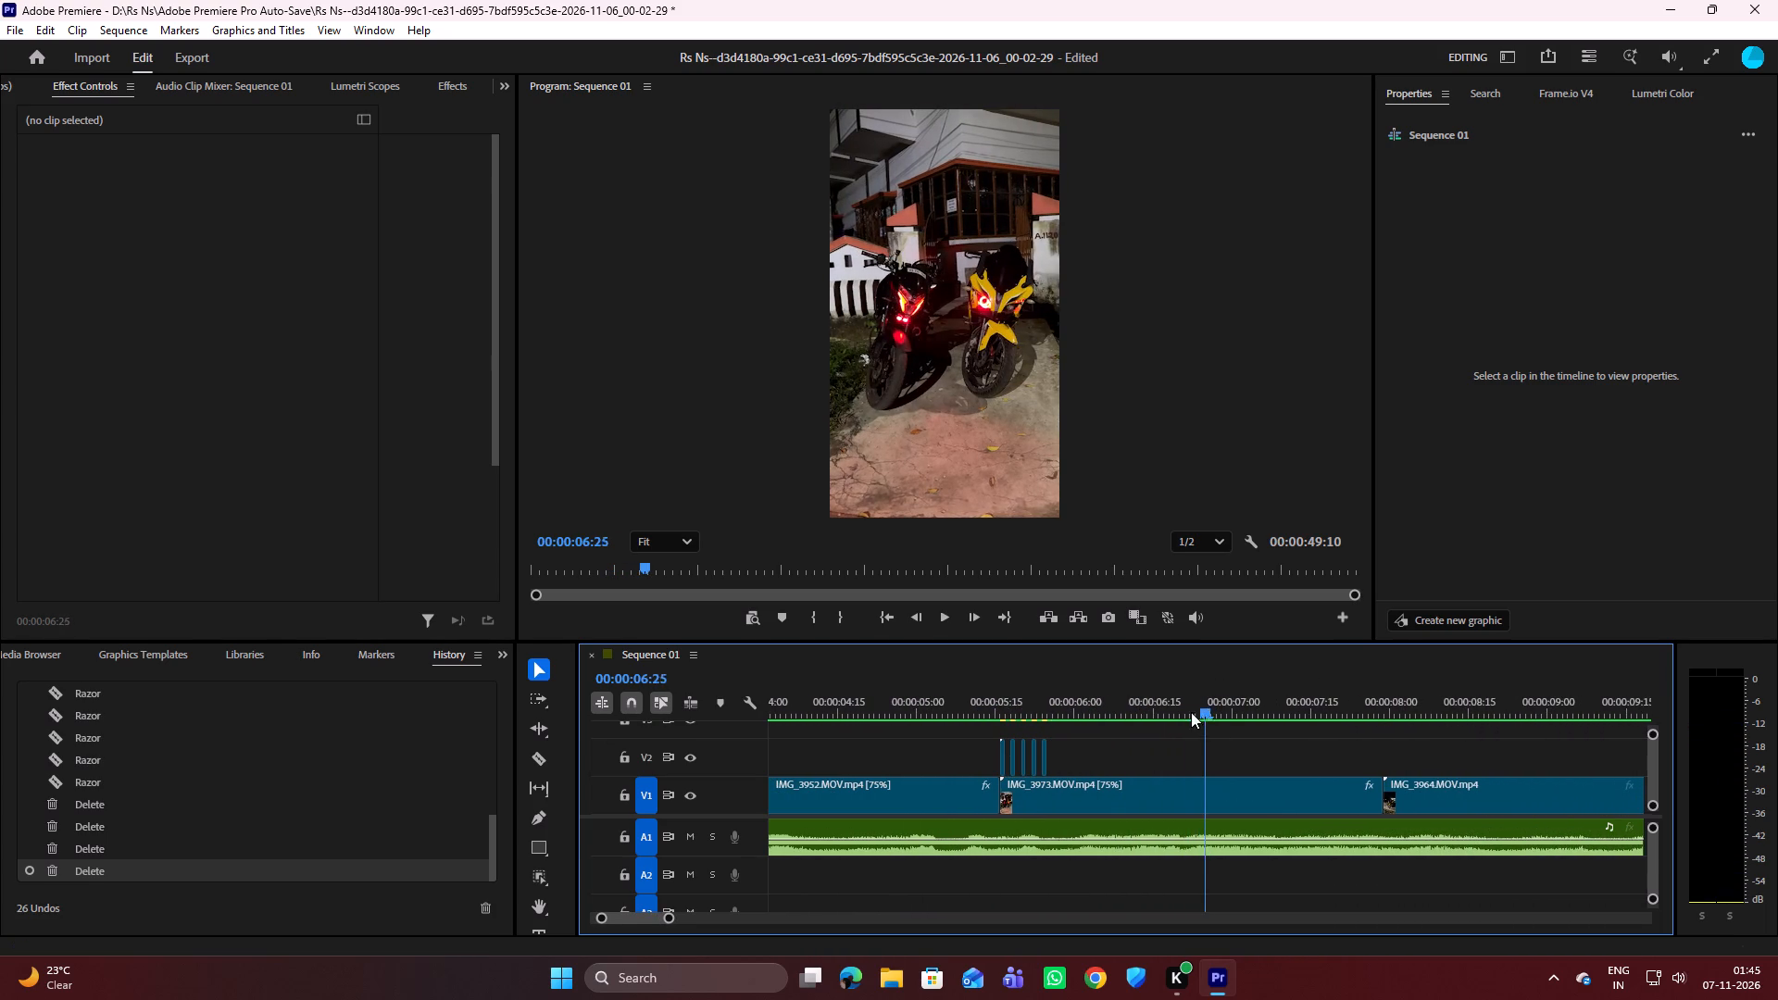
left_click_drag(1191, 712, 999, 711)
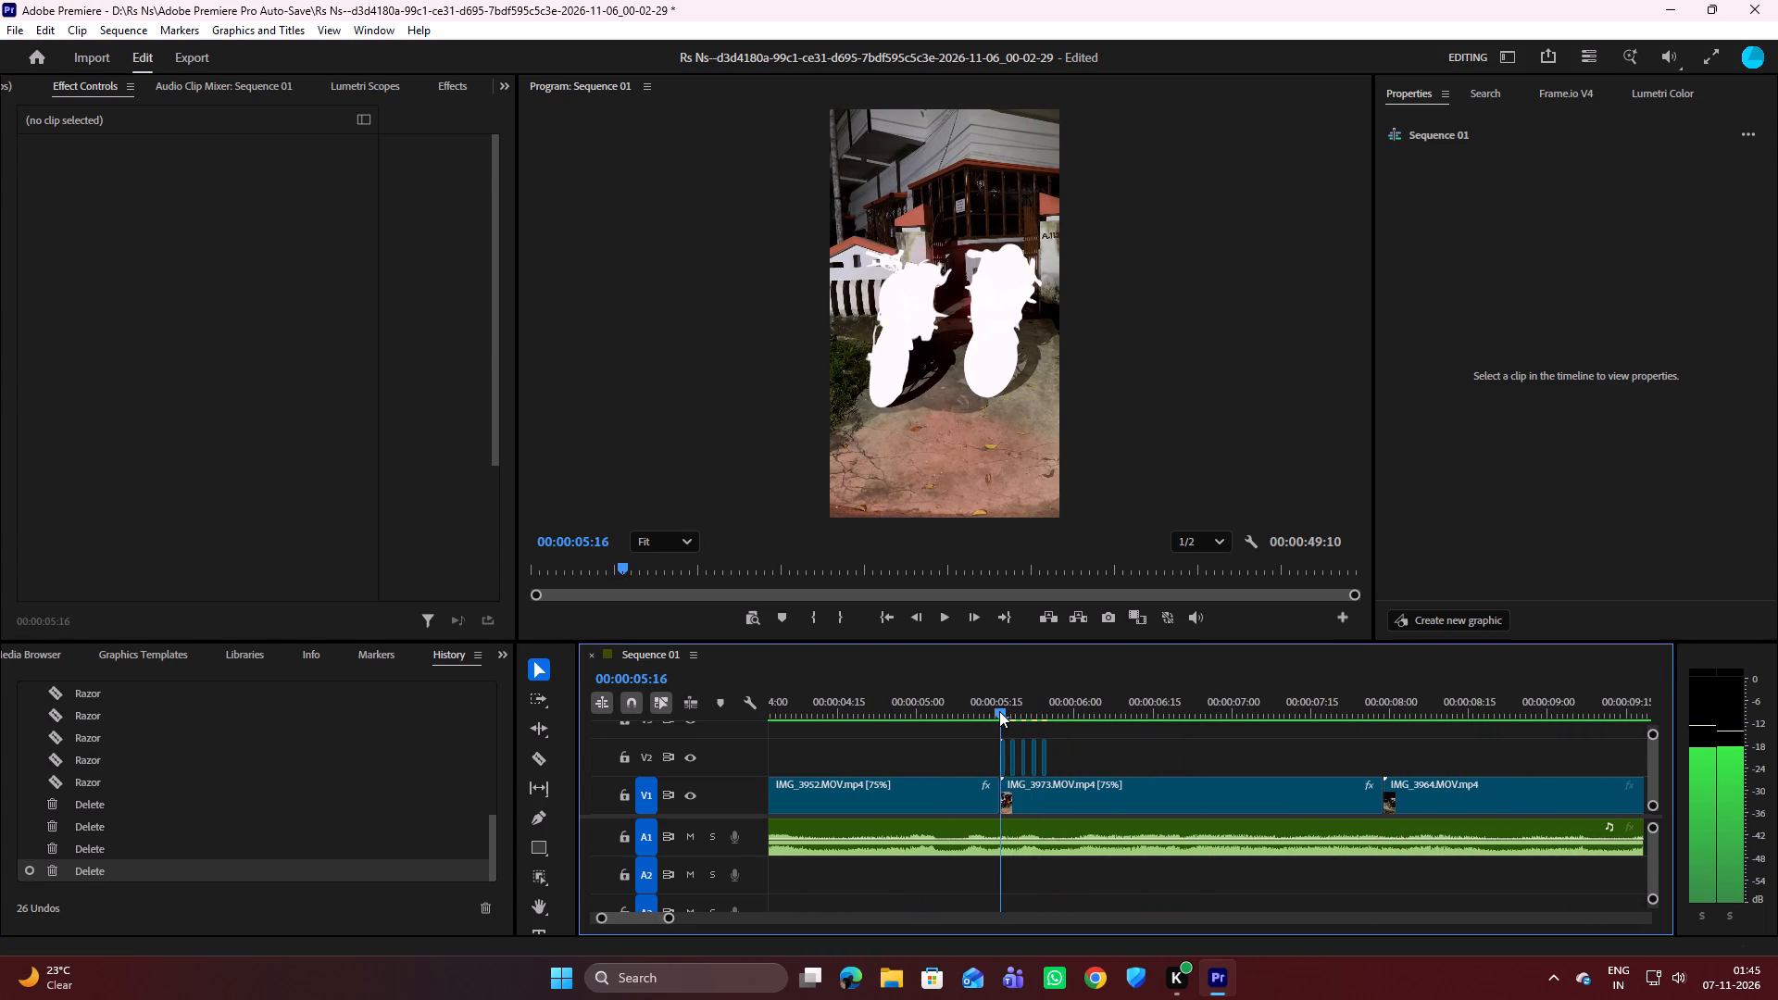
left_click_drag(999, 711, 1037, 700)
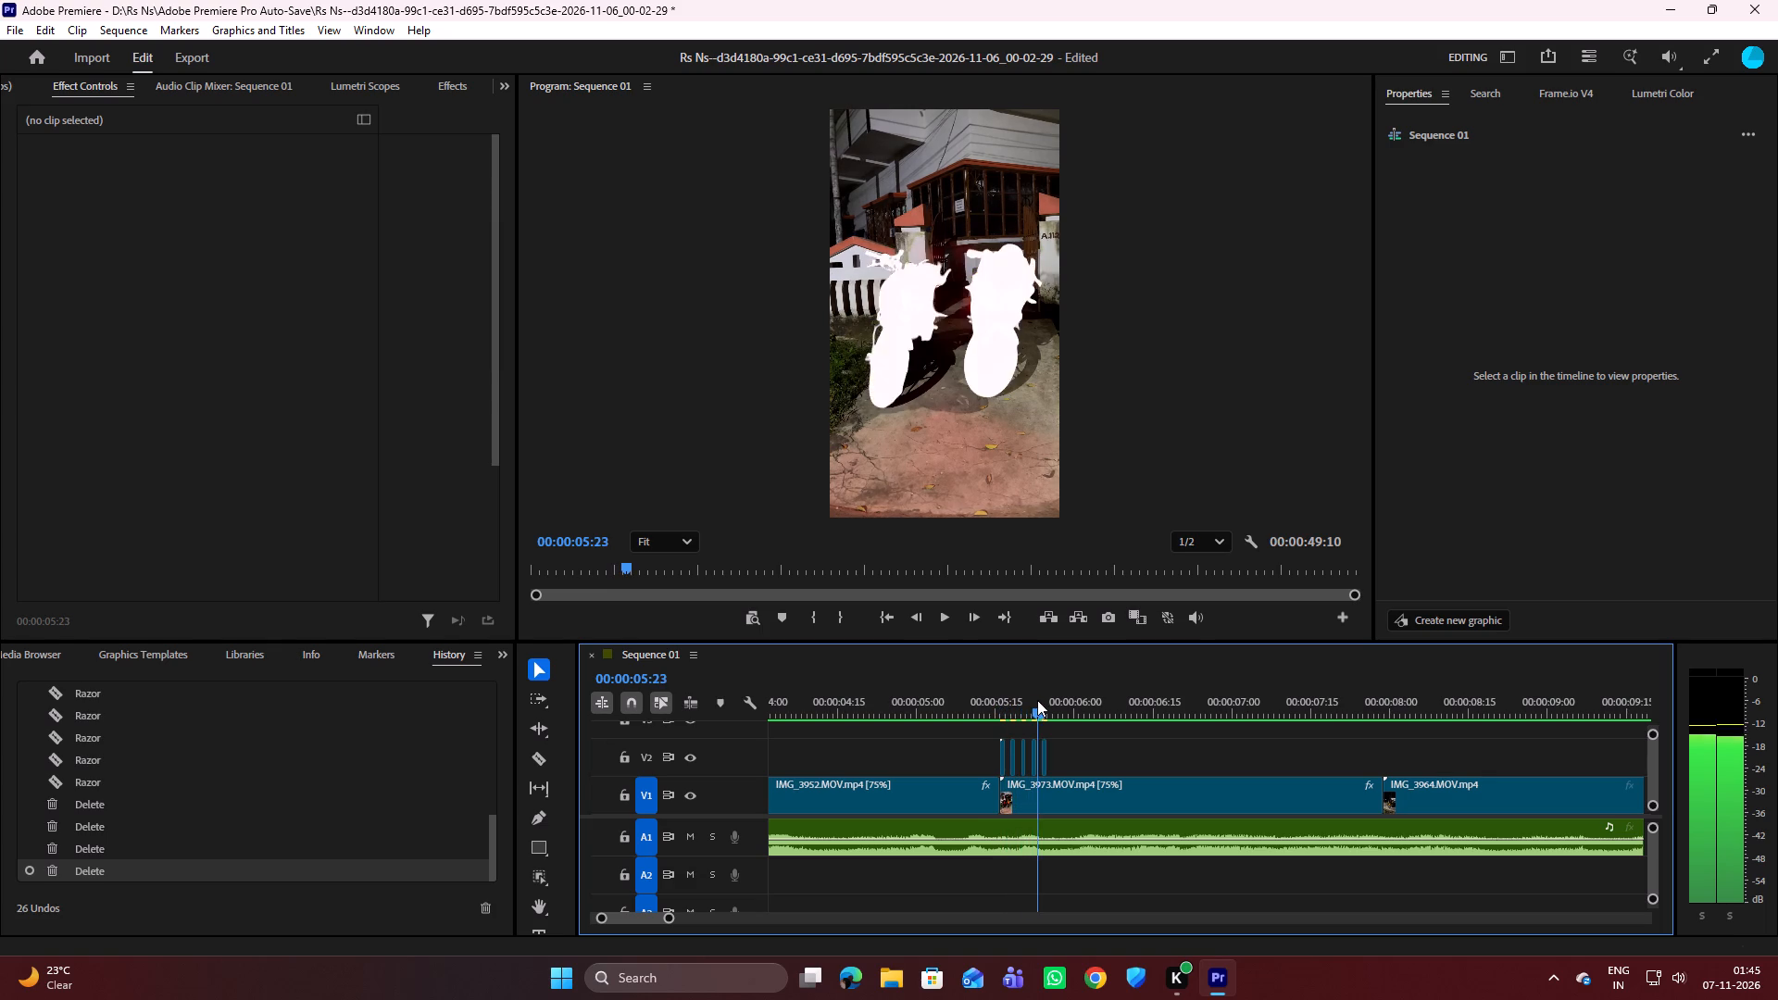
left_click_drag(1037, 700, 1033, 694)
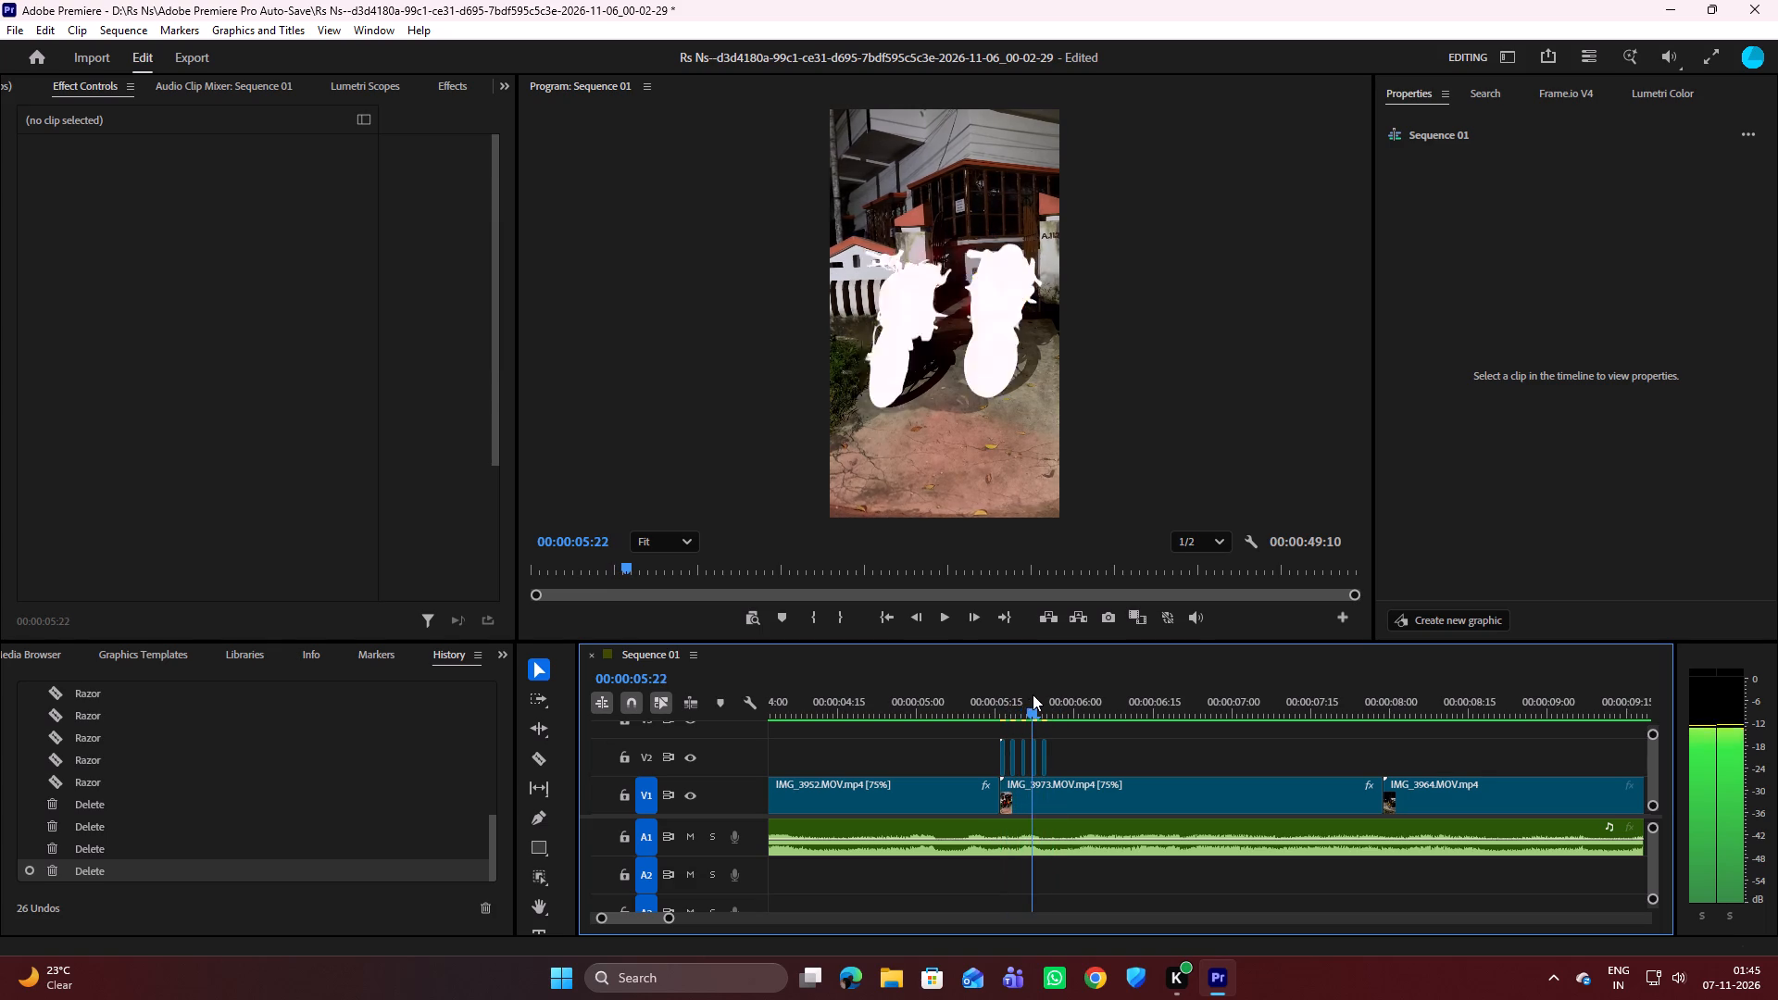
left_click_drag(1033, 694, 992, 695)
key("space")
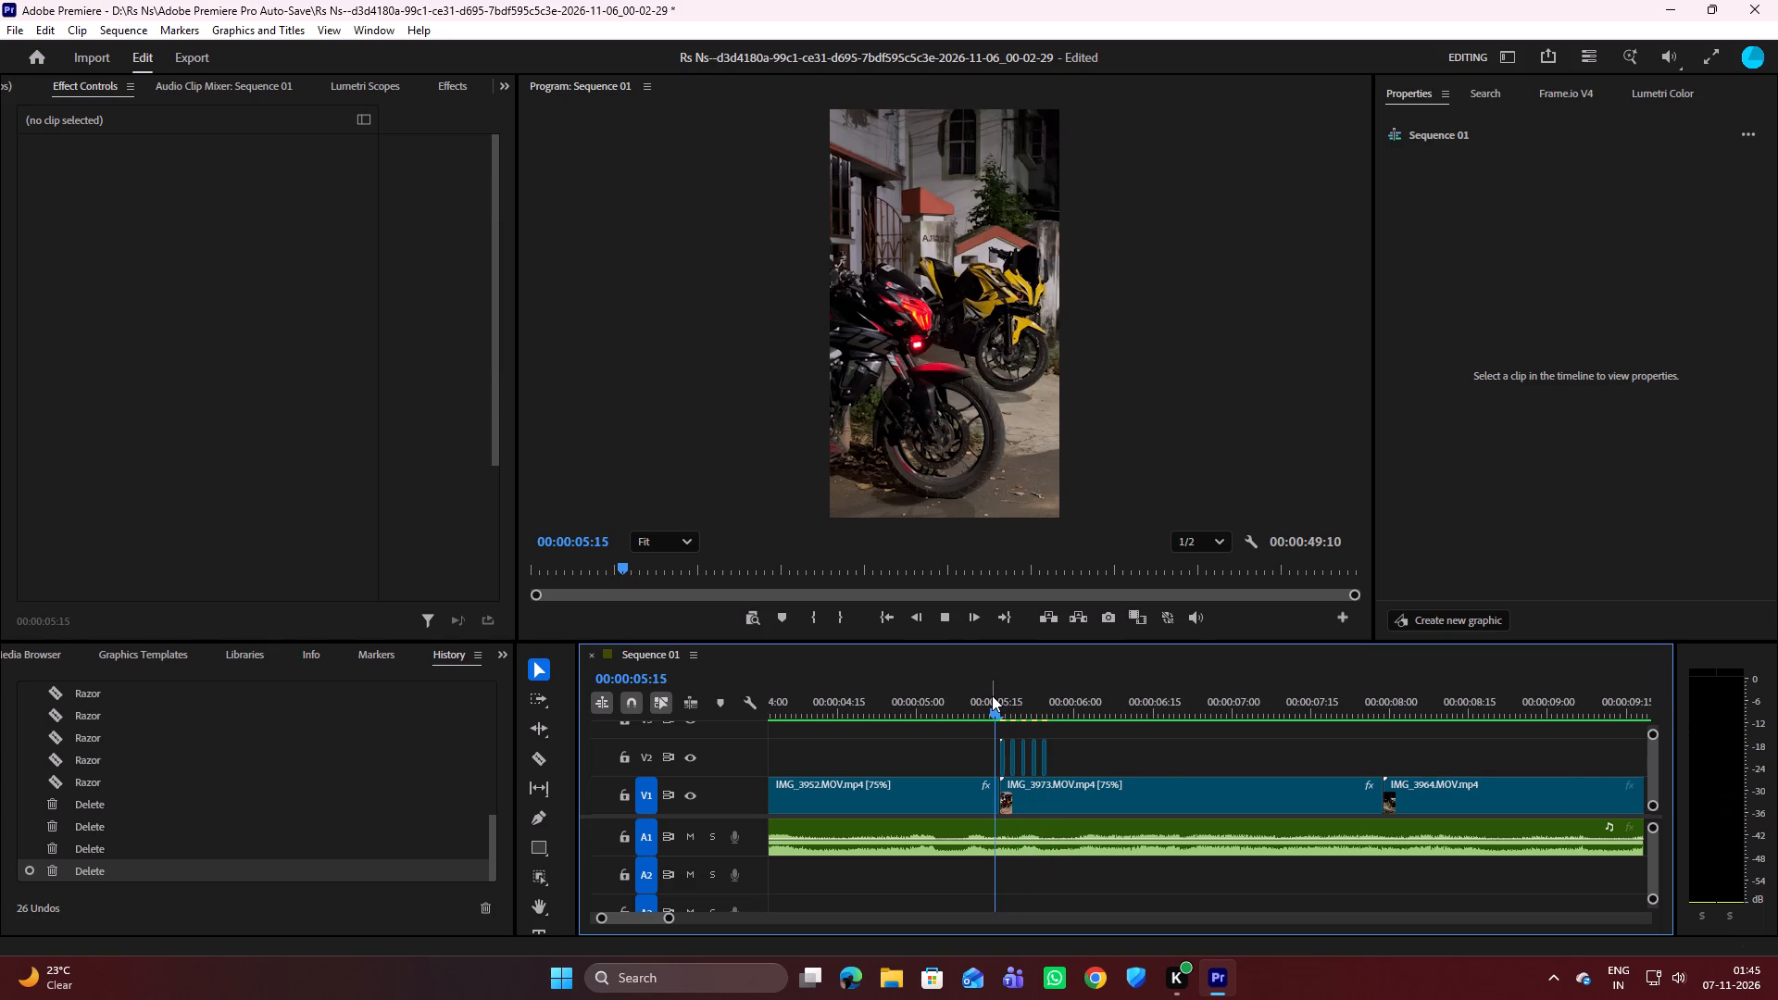
key("space")
left_click_drag(1212, 712, 1119, 697)
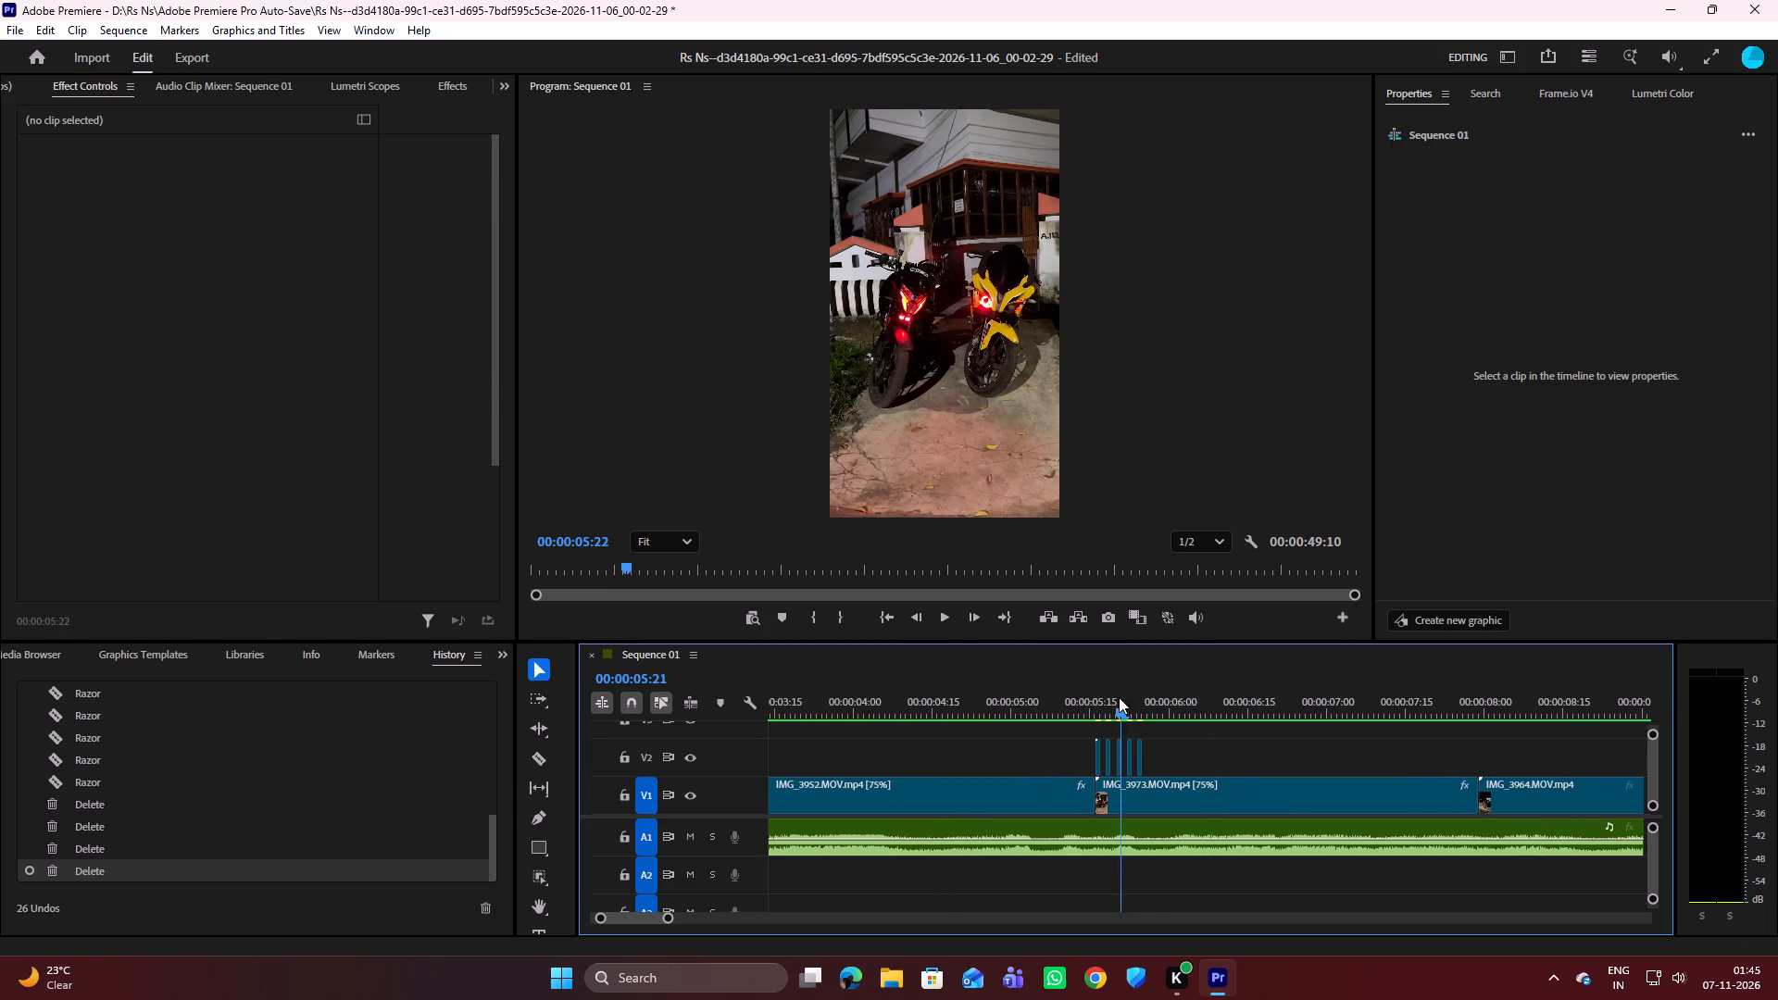
left_click_drag(1119, 697, 1078, 695)
key("space")
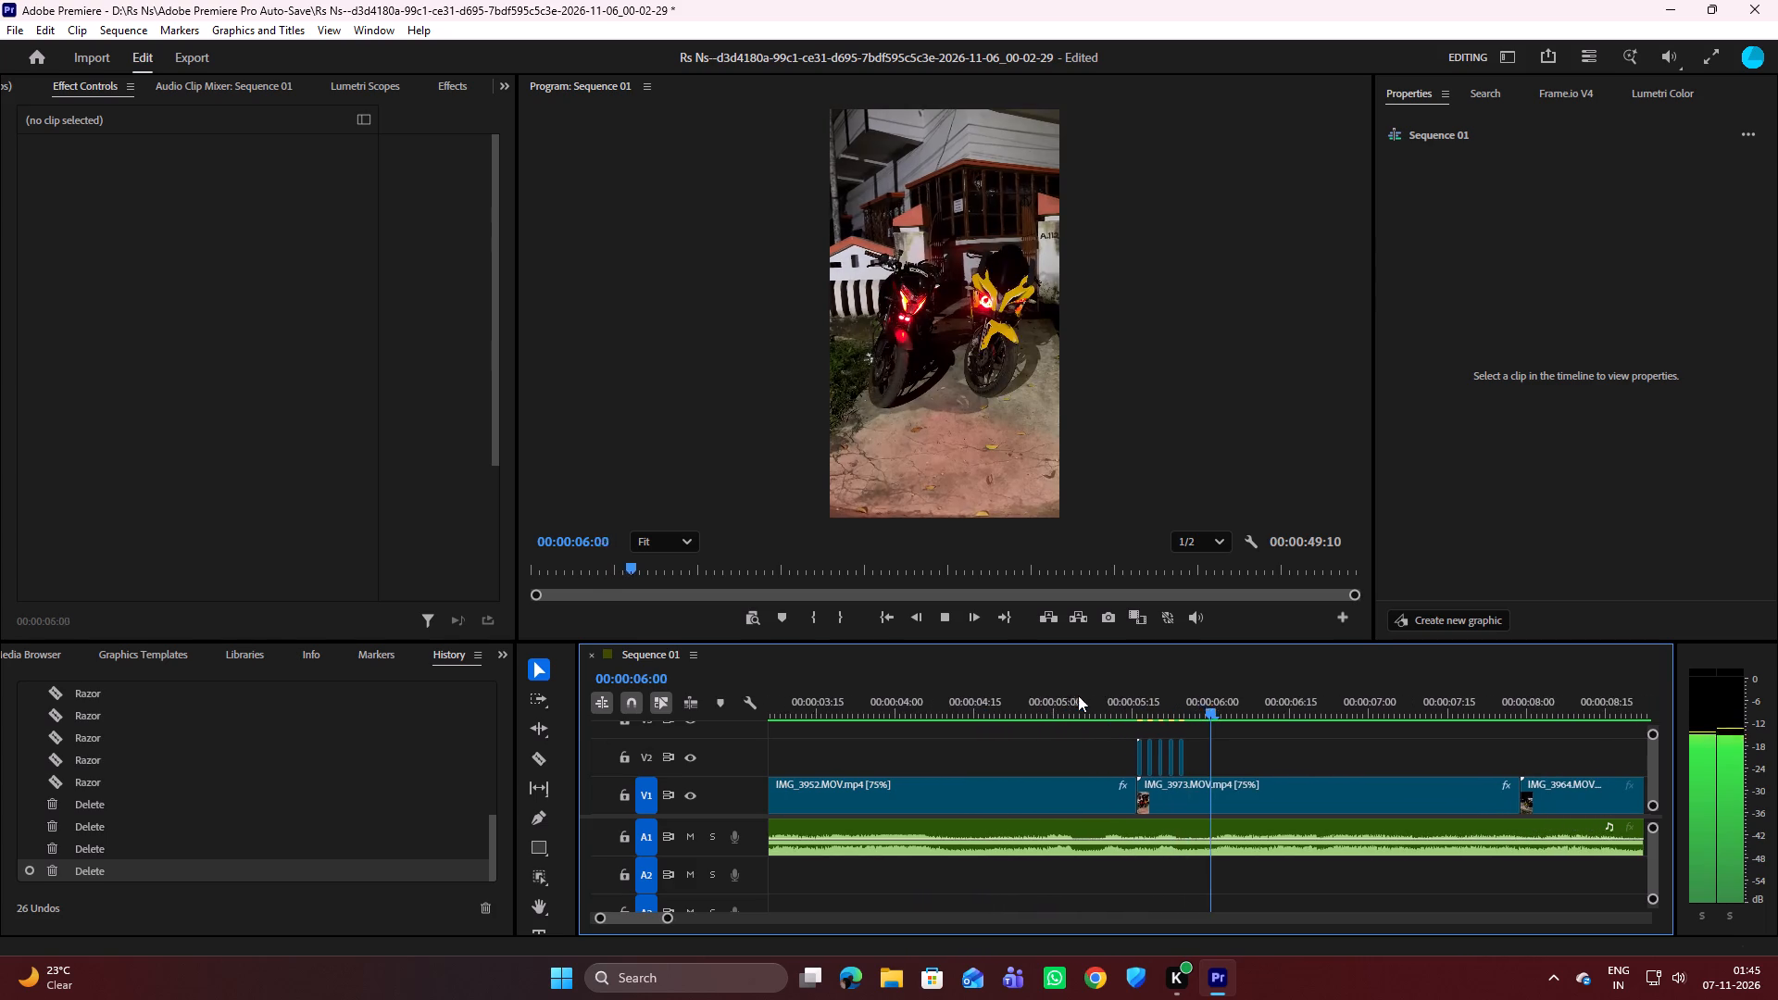
key("space")
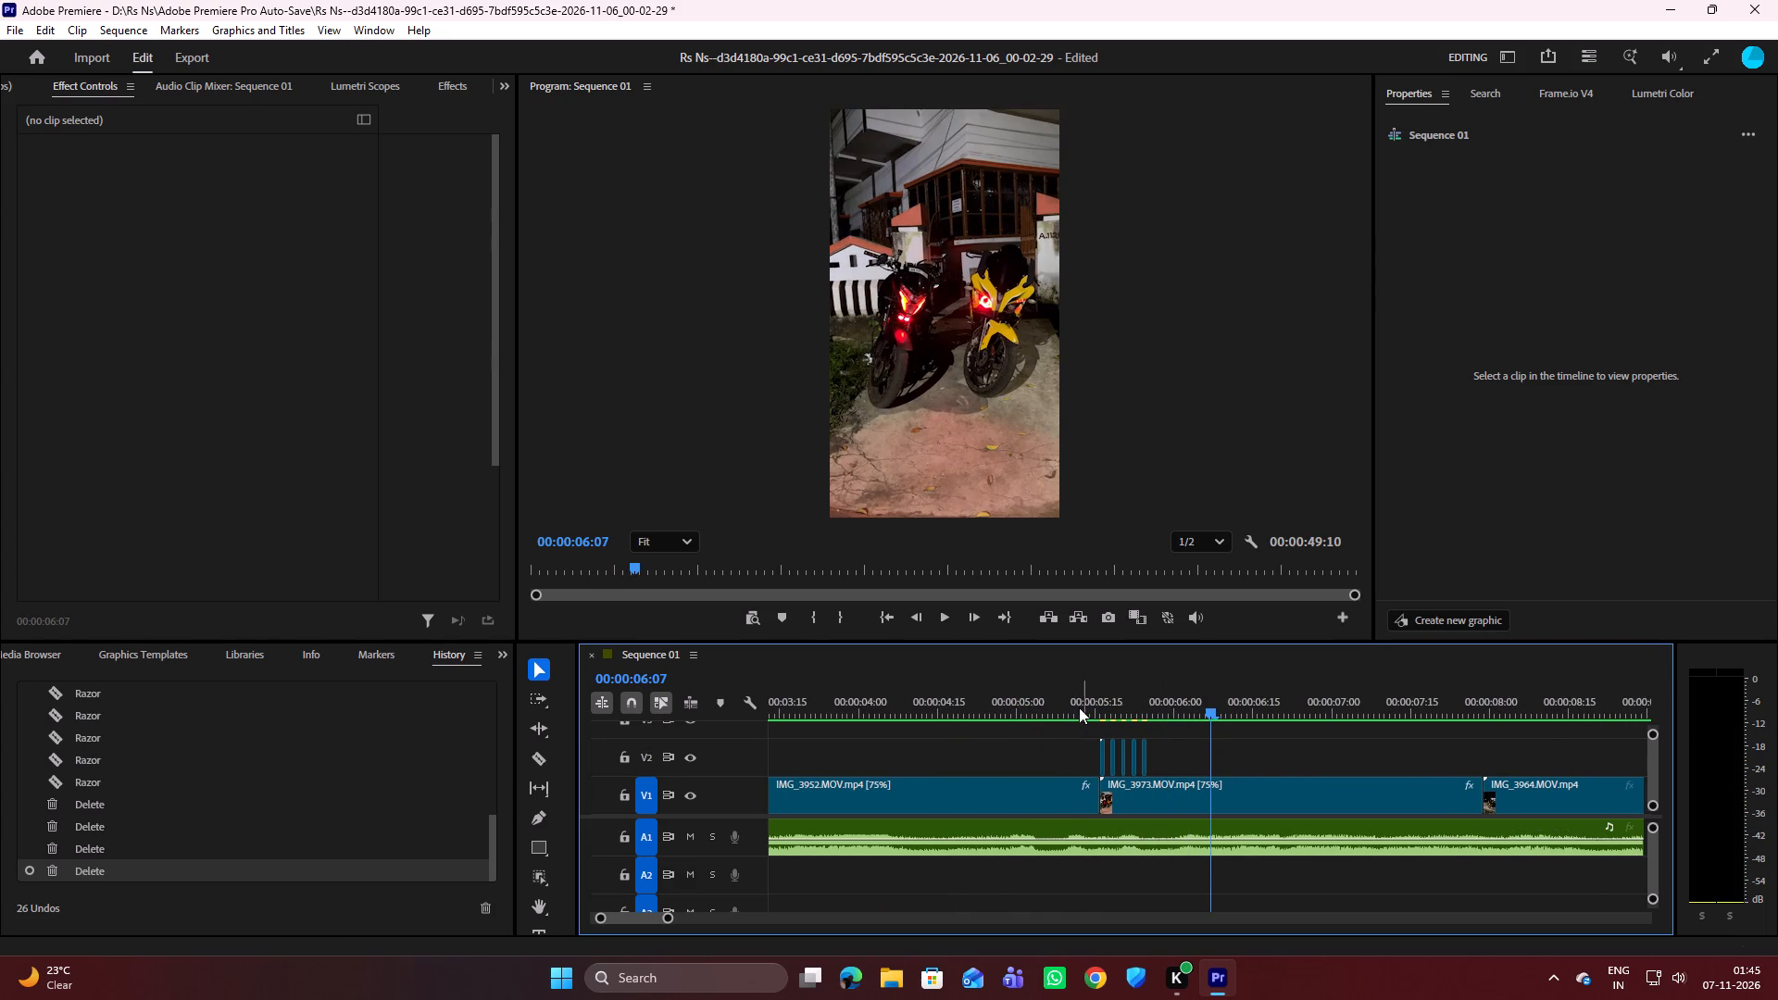
left_click_drag(1079, 707, 1143, 728)
left_click_drag(1057, 681, 1154, 711)
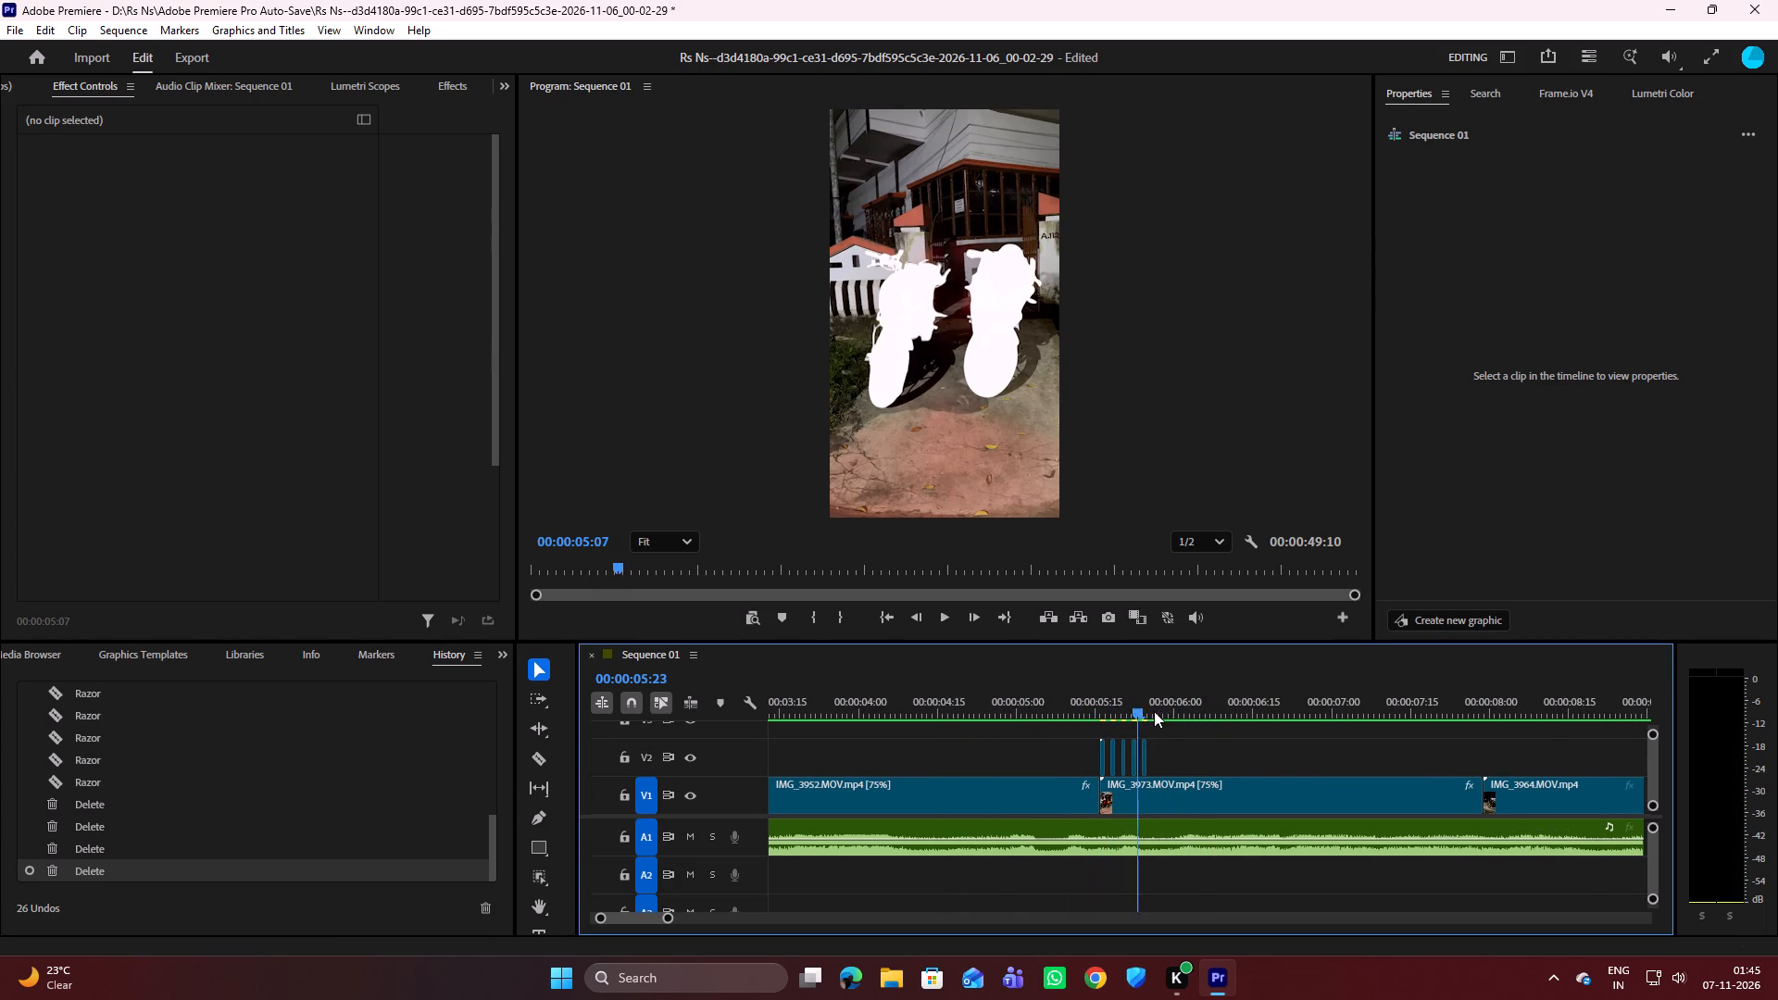
left_click_drag(1154, 711, 1183, 717)
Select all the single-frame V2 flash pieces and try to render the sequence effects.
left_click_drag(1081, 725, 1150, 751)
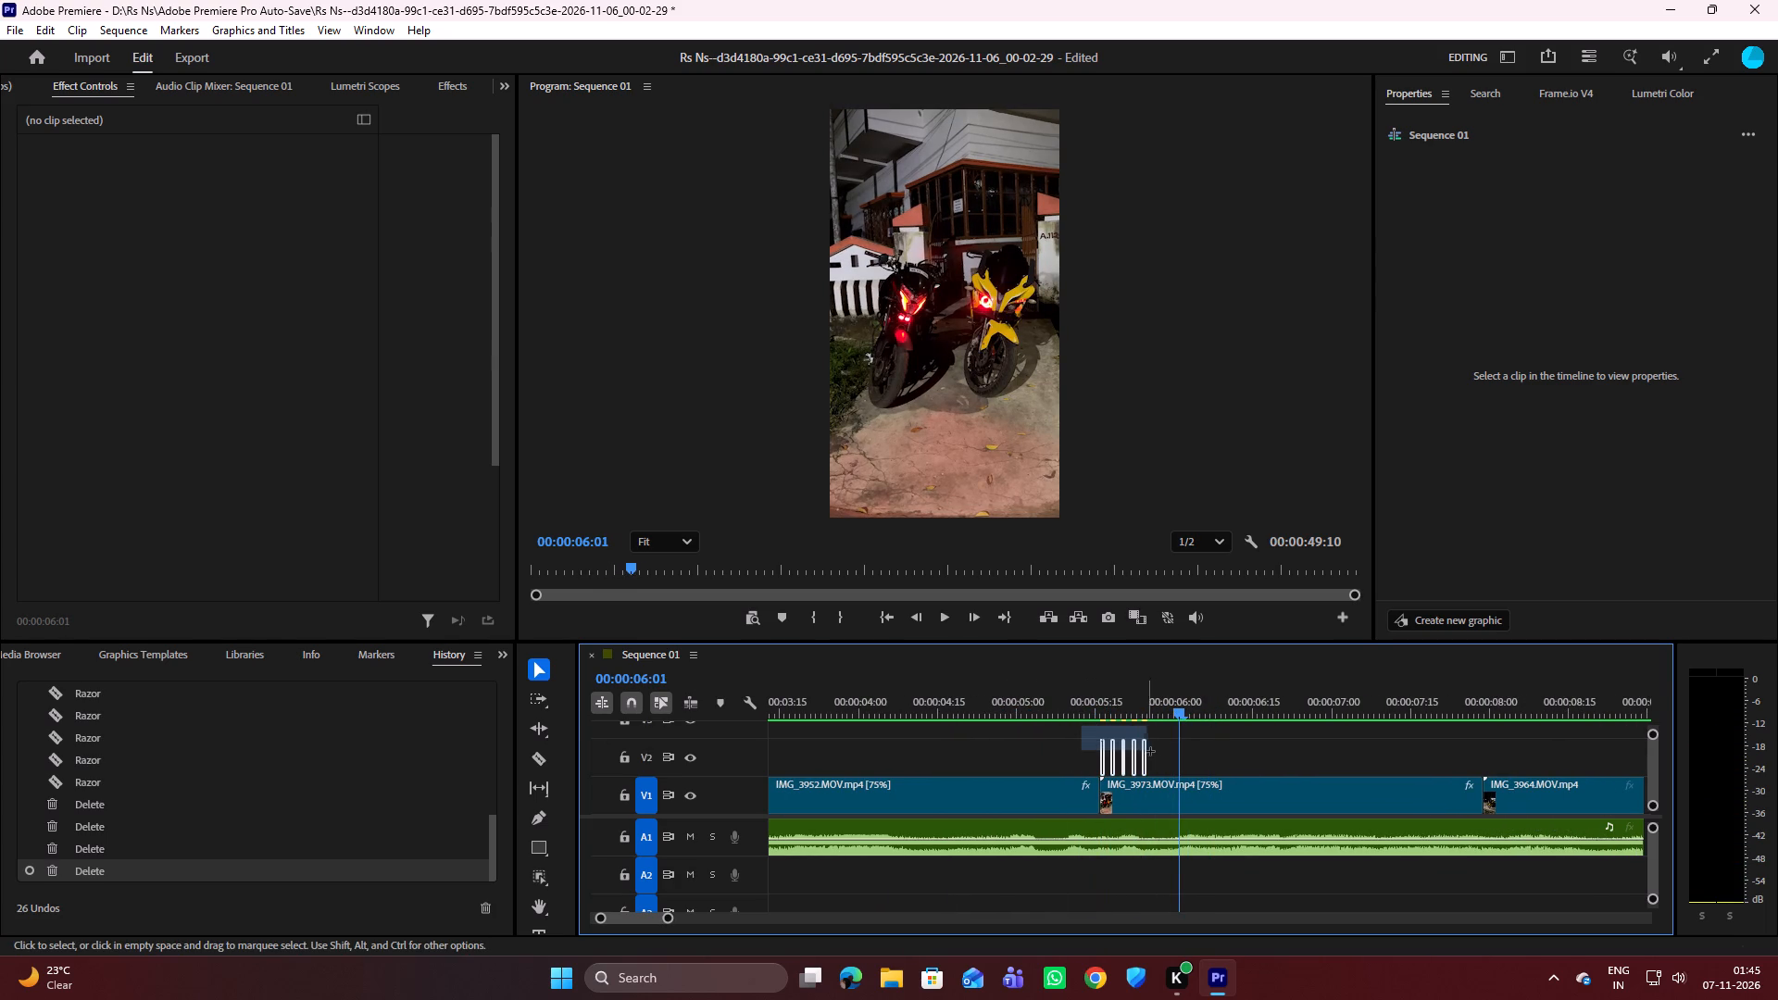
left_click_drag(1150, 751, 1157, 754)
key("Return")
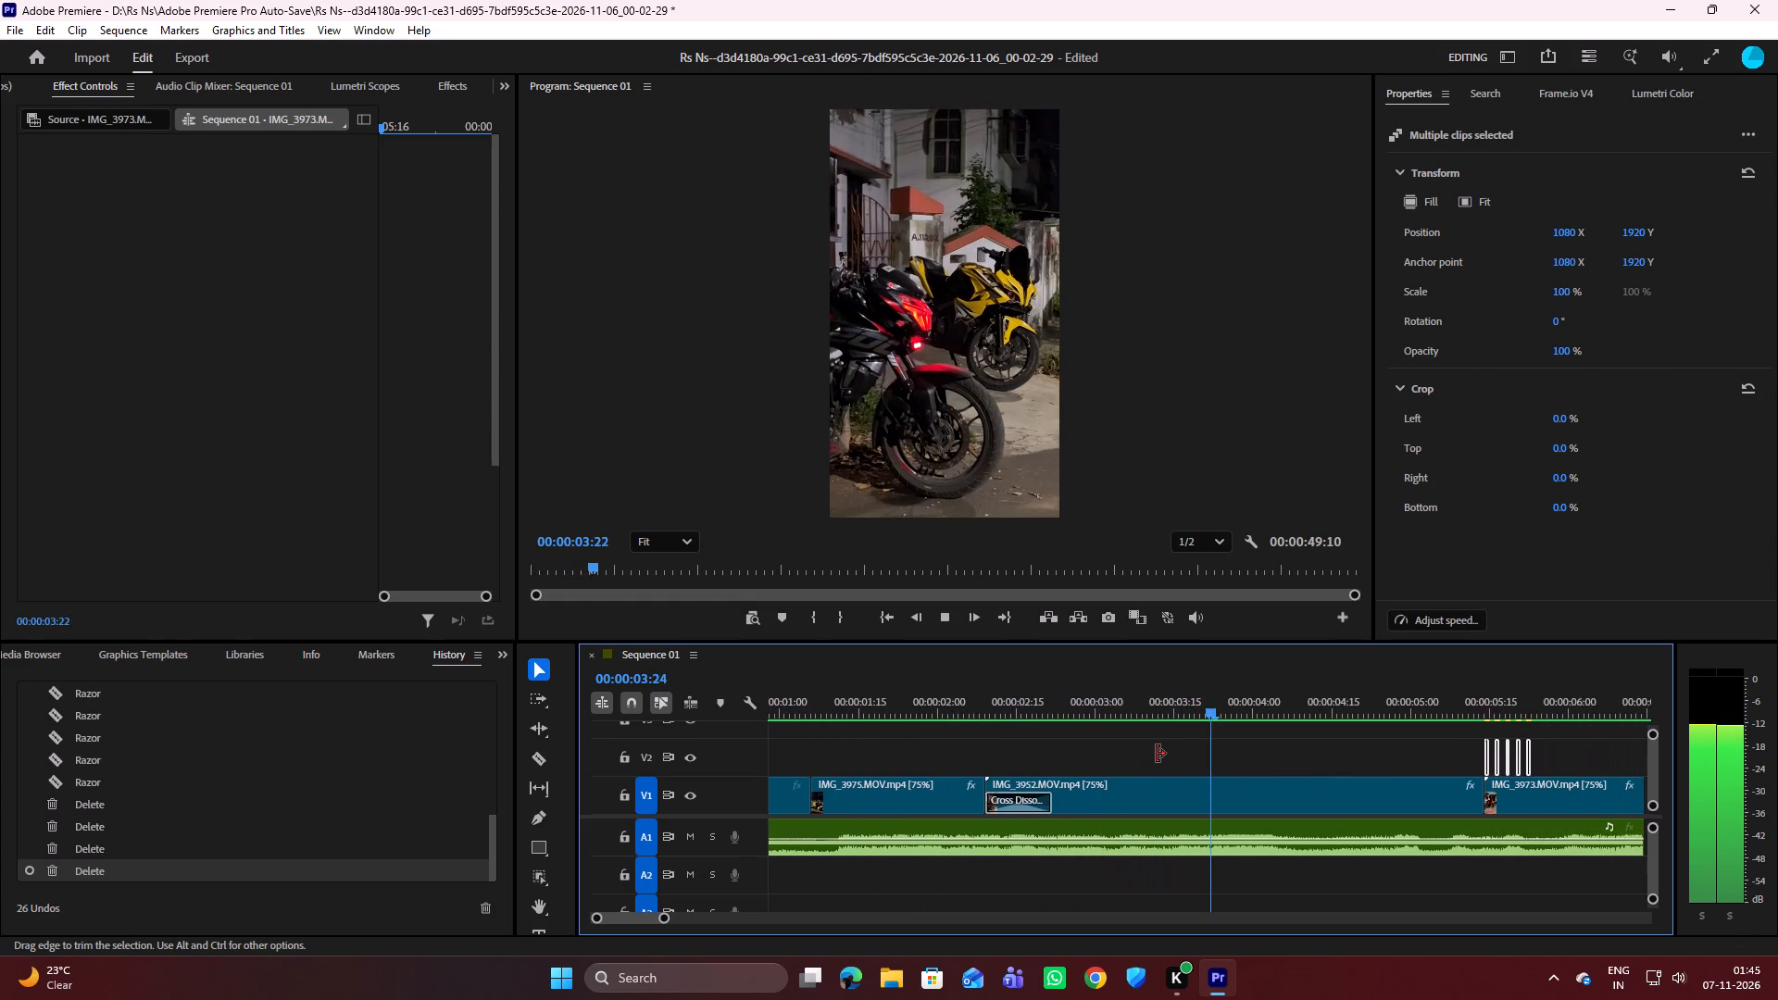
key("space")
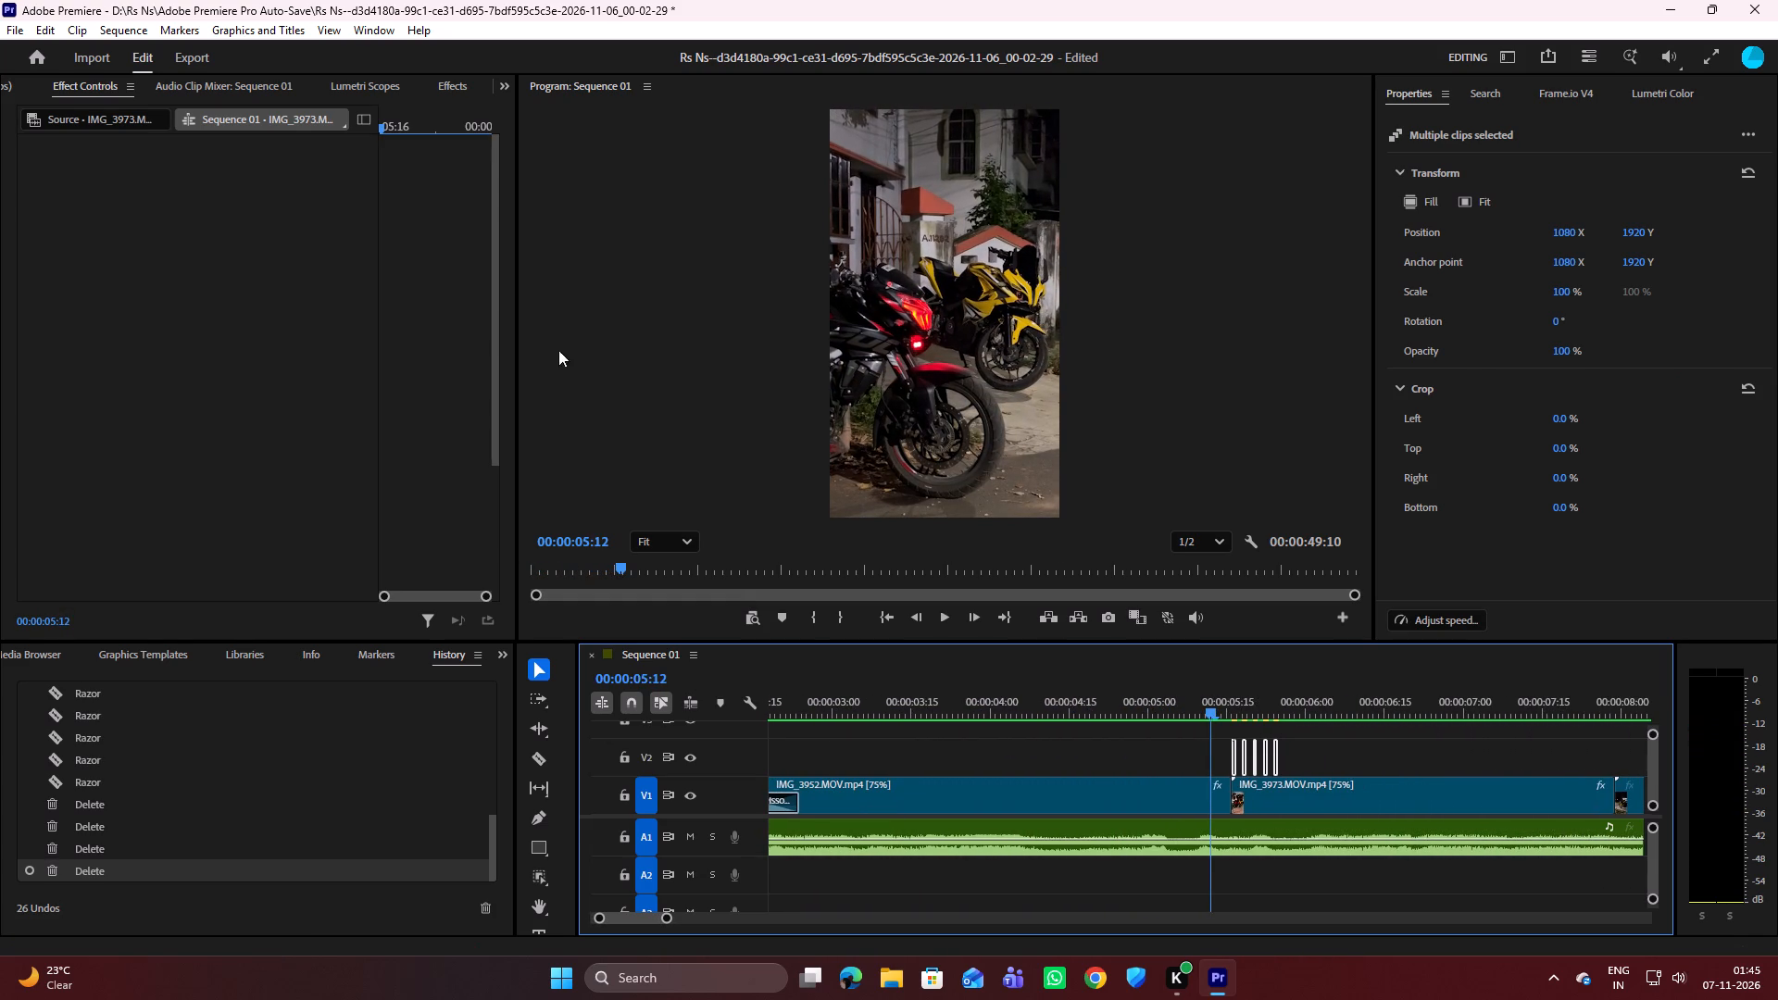
Render the sequence with Render In to Out and stop the preview playback at 00:00:12:03.
left_click(125, 32)
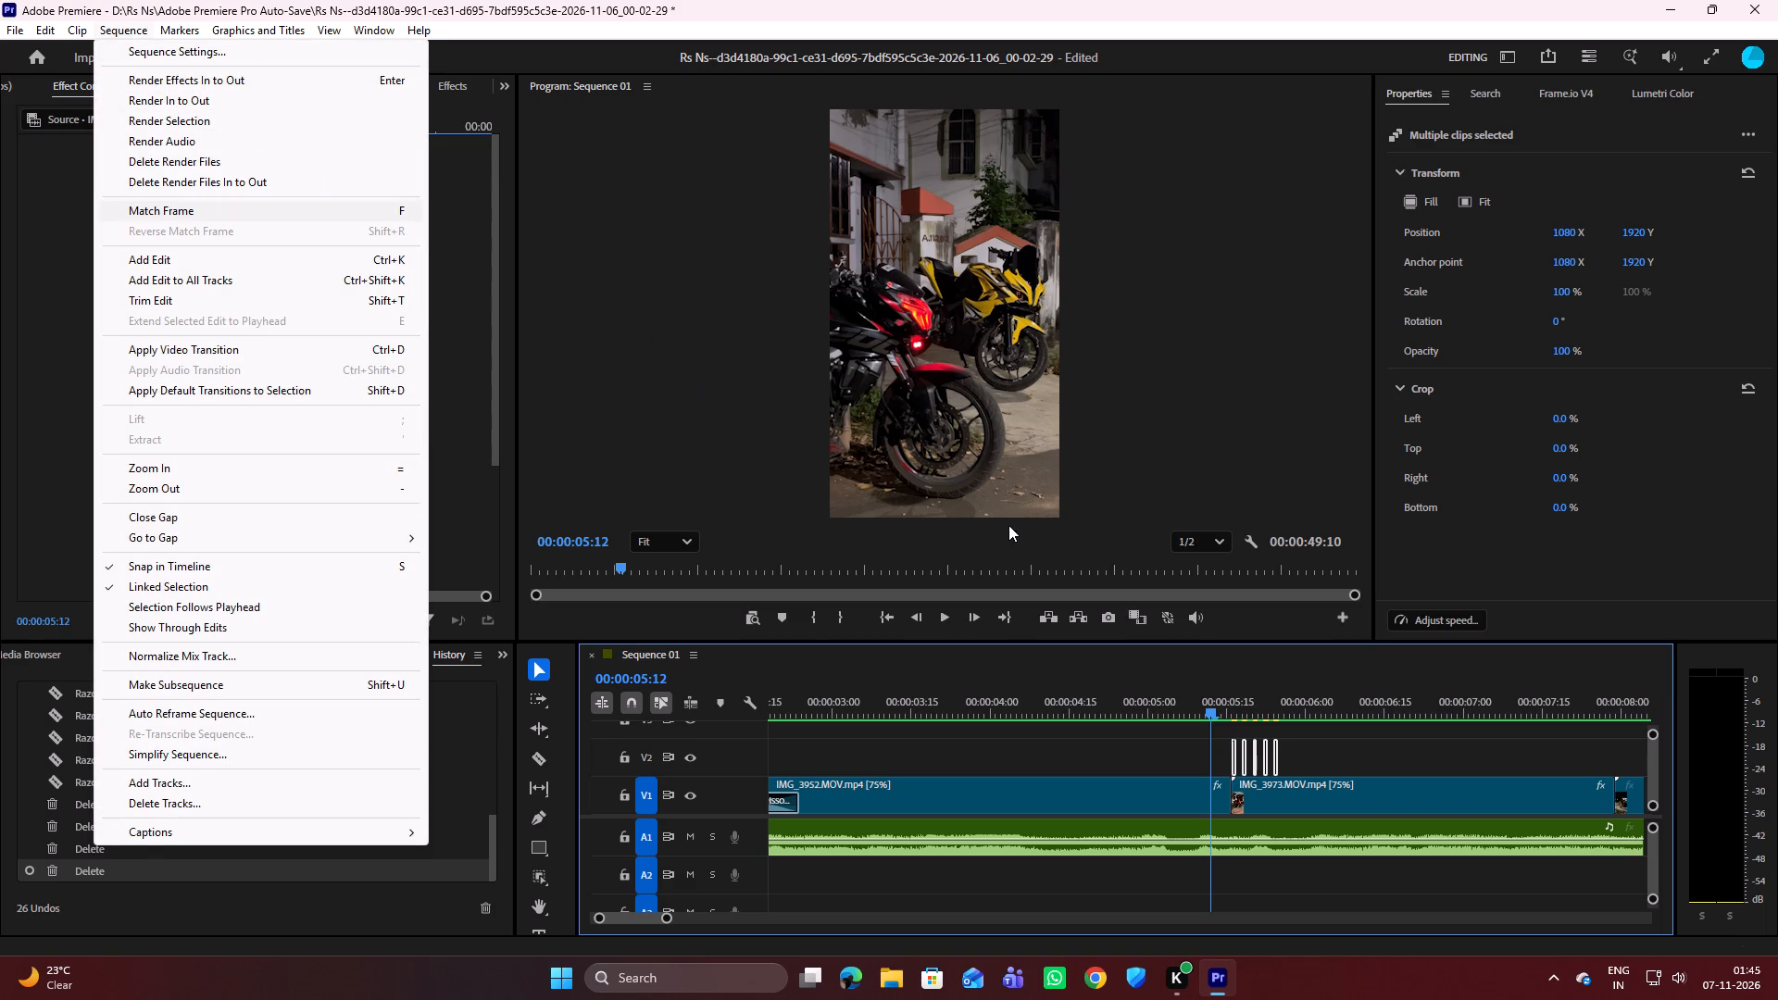
left_click(194, 100)
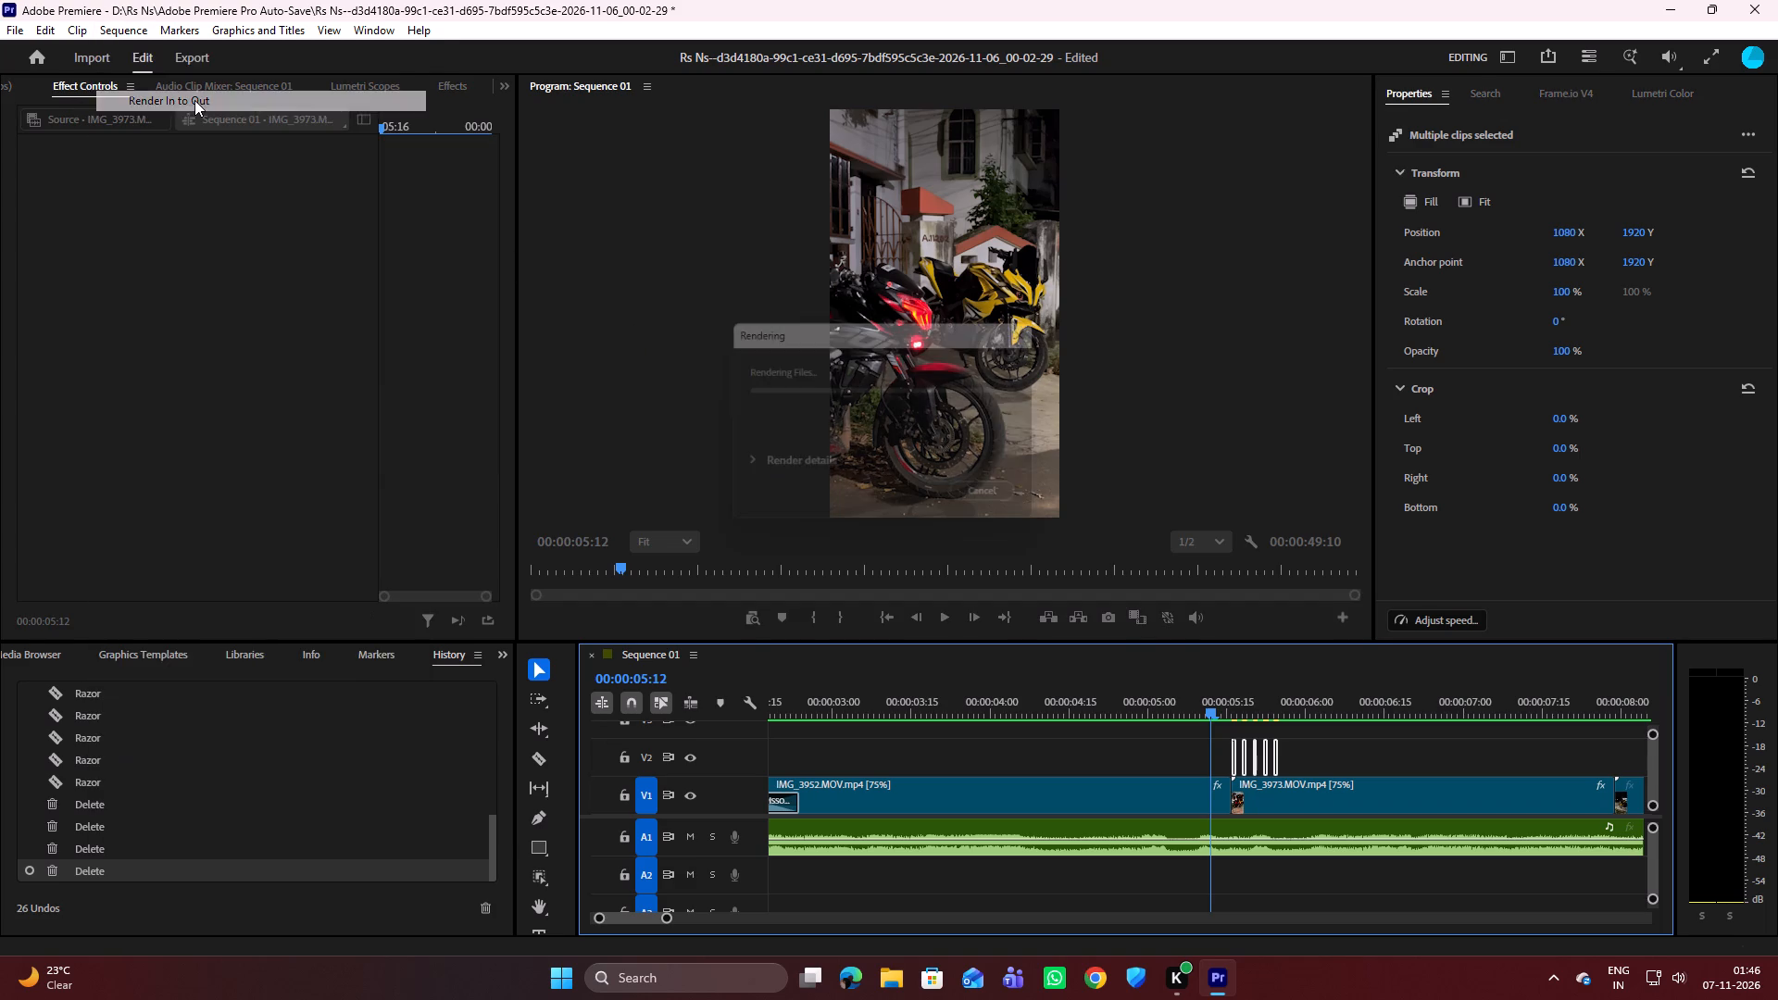
left_click(737, 464)
left_click(743, 463)
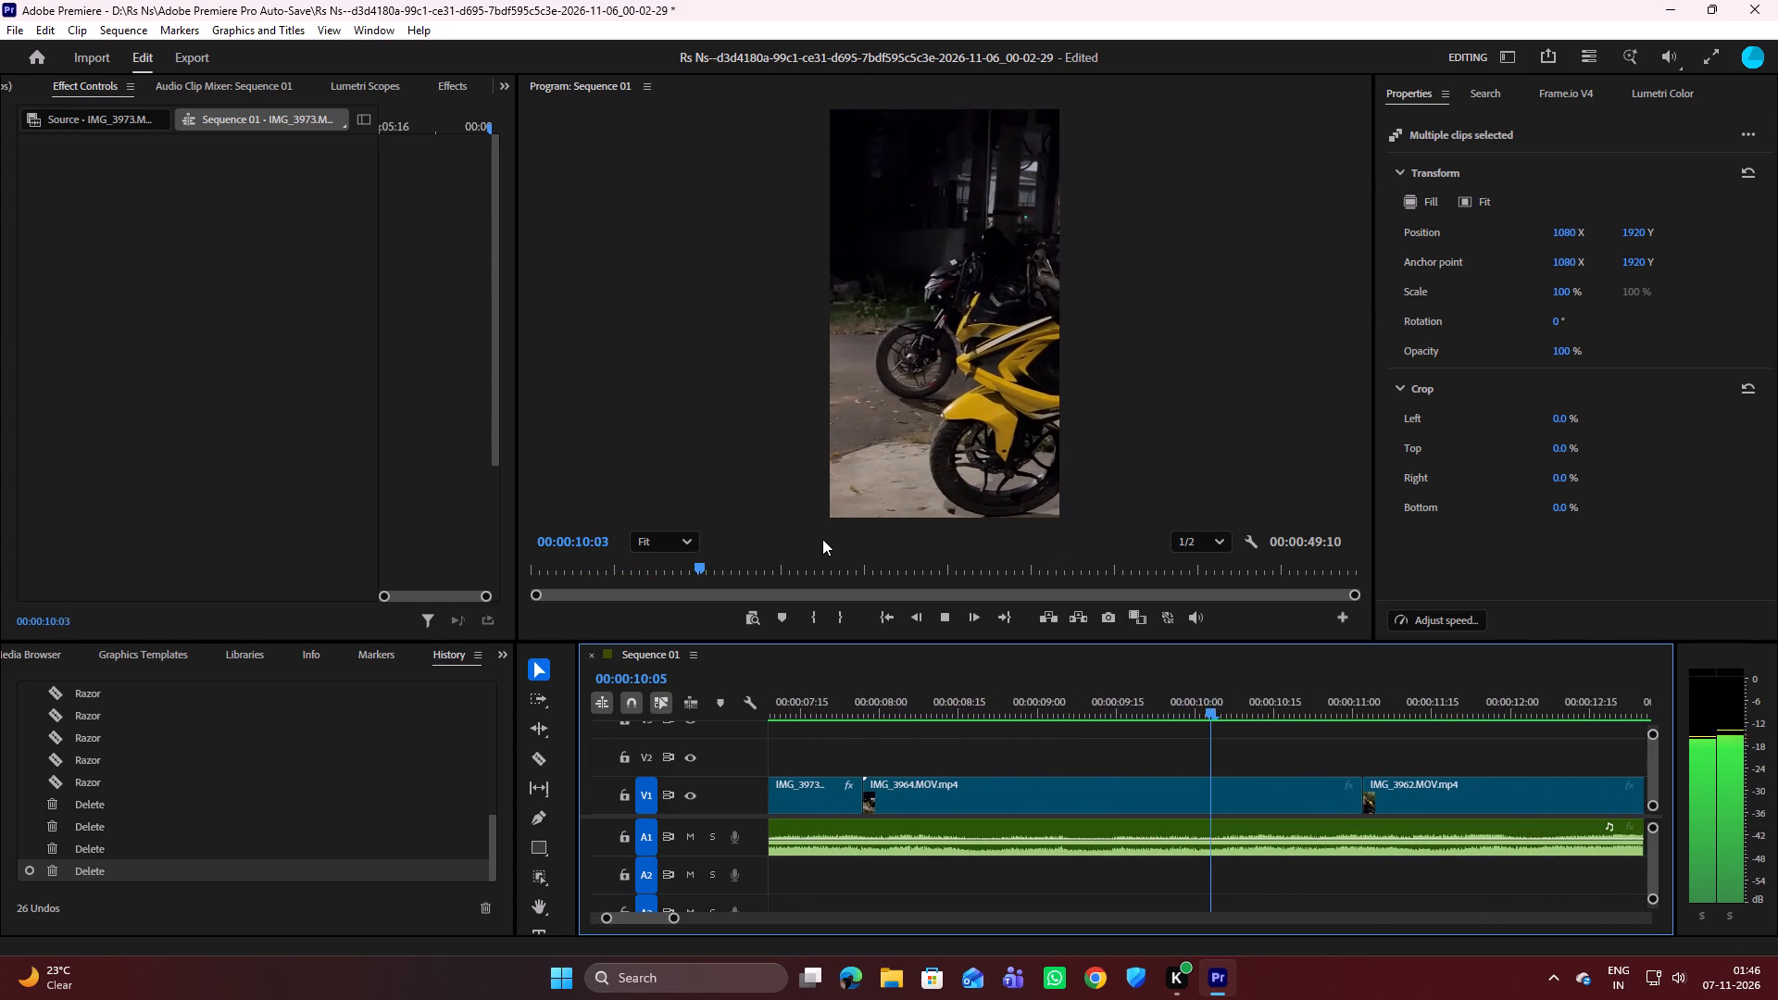
key("space")
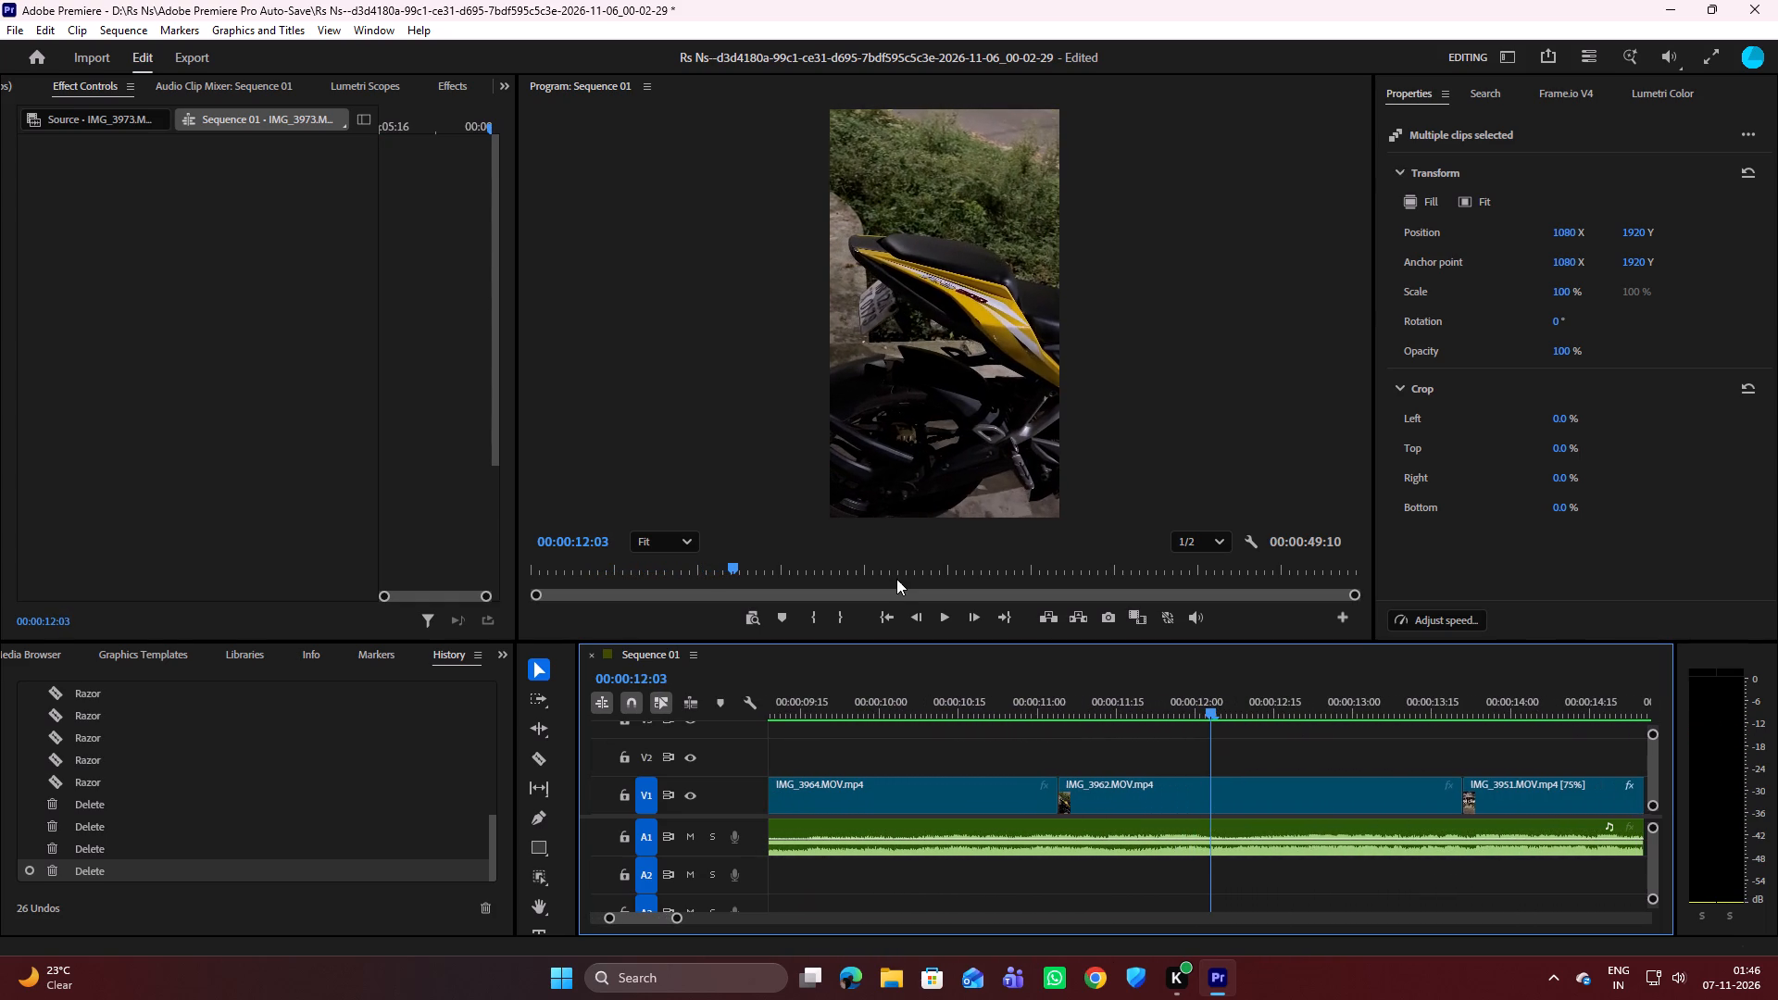
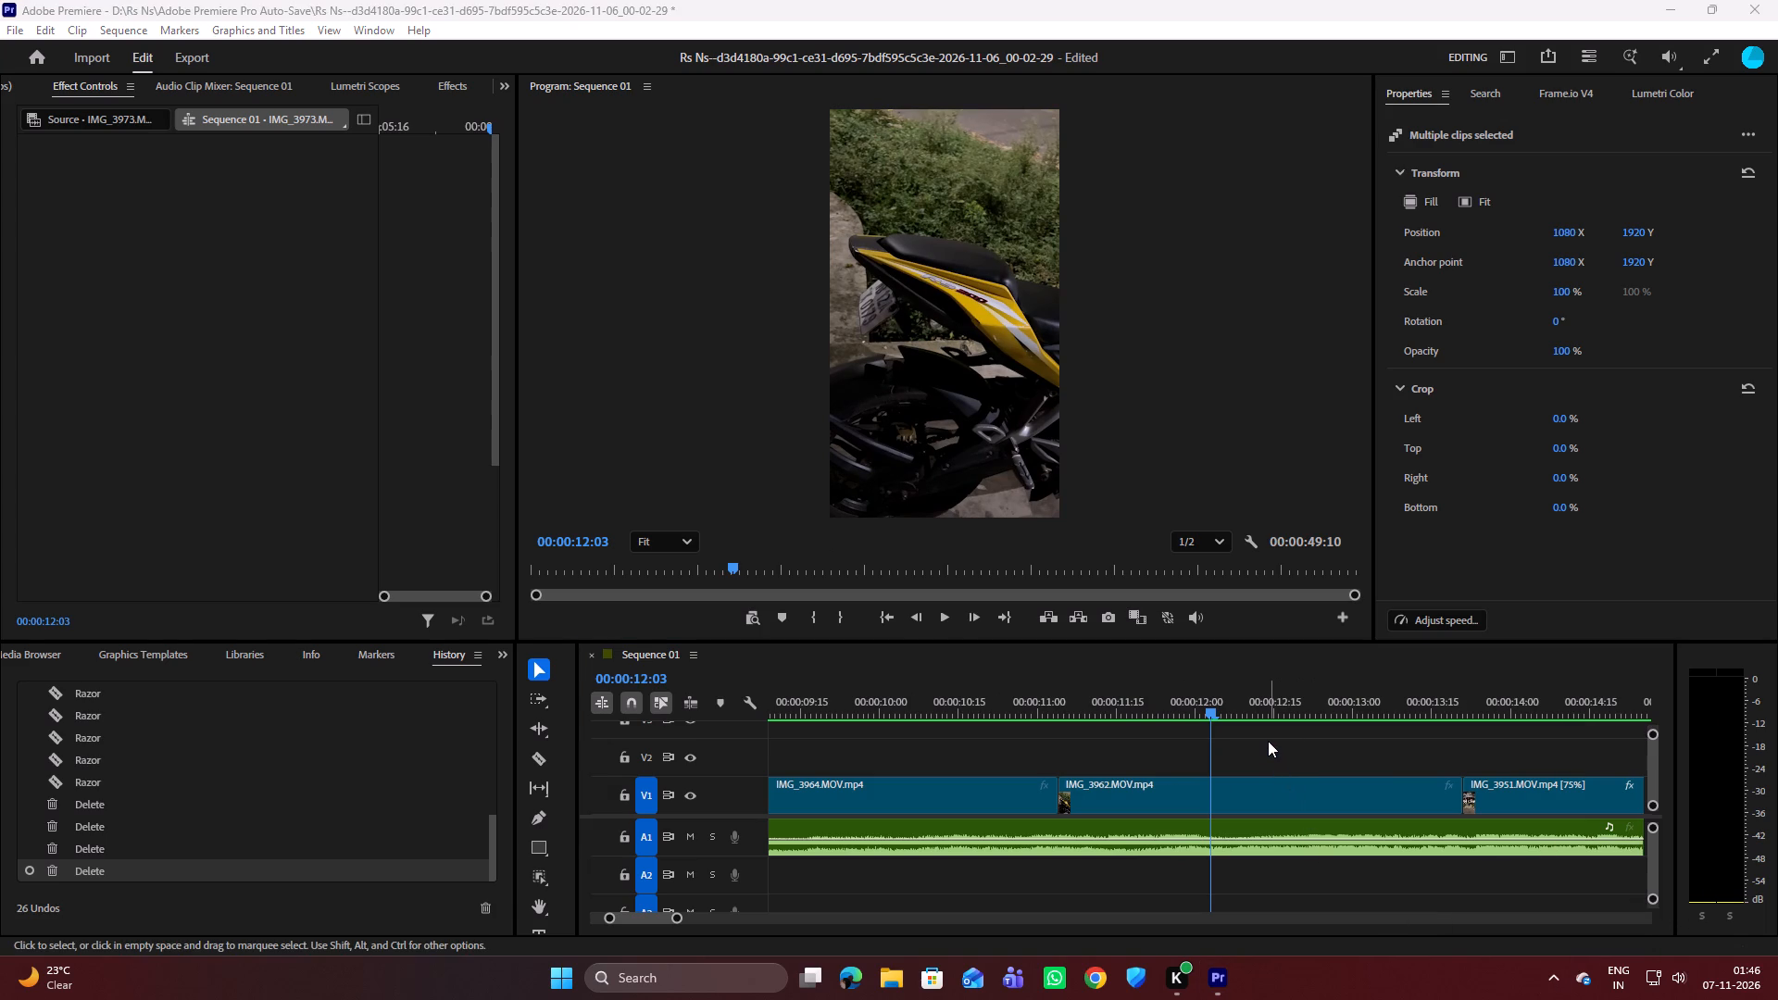
Play back the rendered sequence in short stretches, from the IMG_3973 flicker through IMG_3972, to review the flashes and clip transitions.
key("space")
key("space")
key("space")
left_click_drag(1206, 712, 1219, 713)
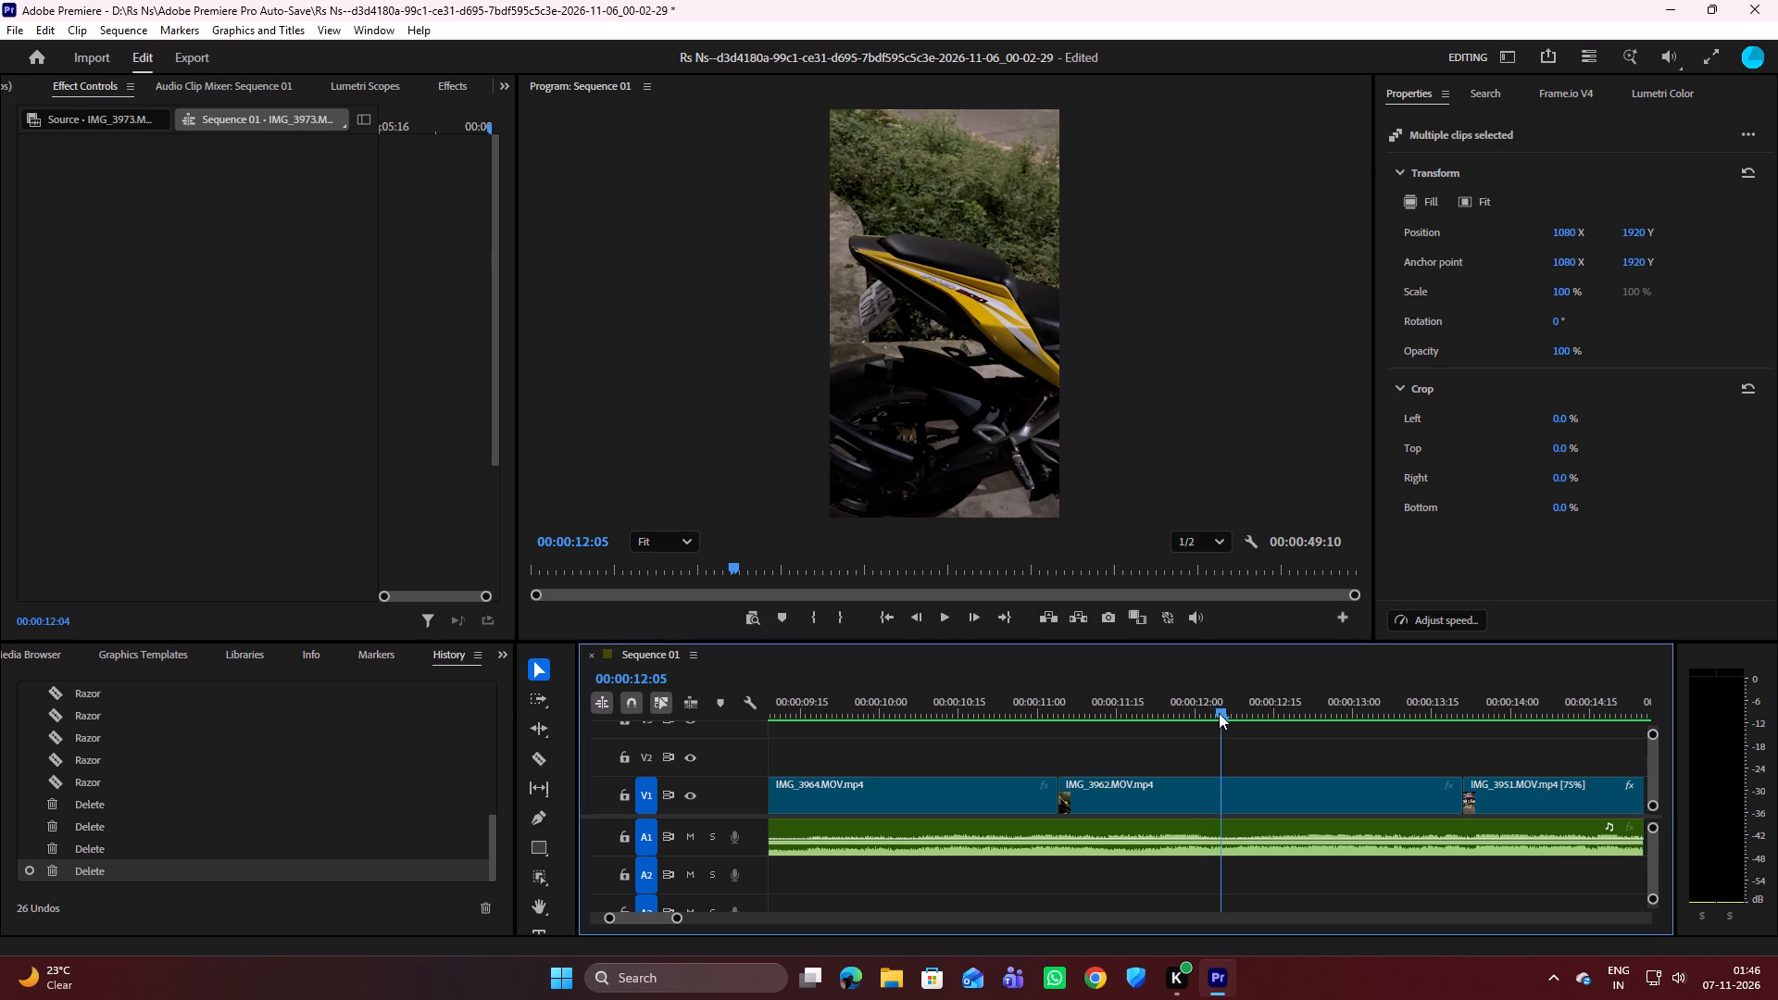
left_click_drag(1219, 713, 1199, 704)
key("space")
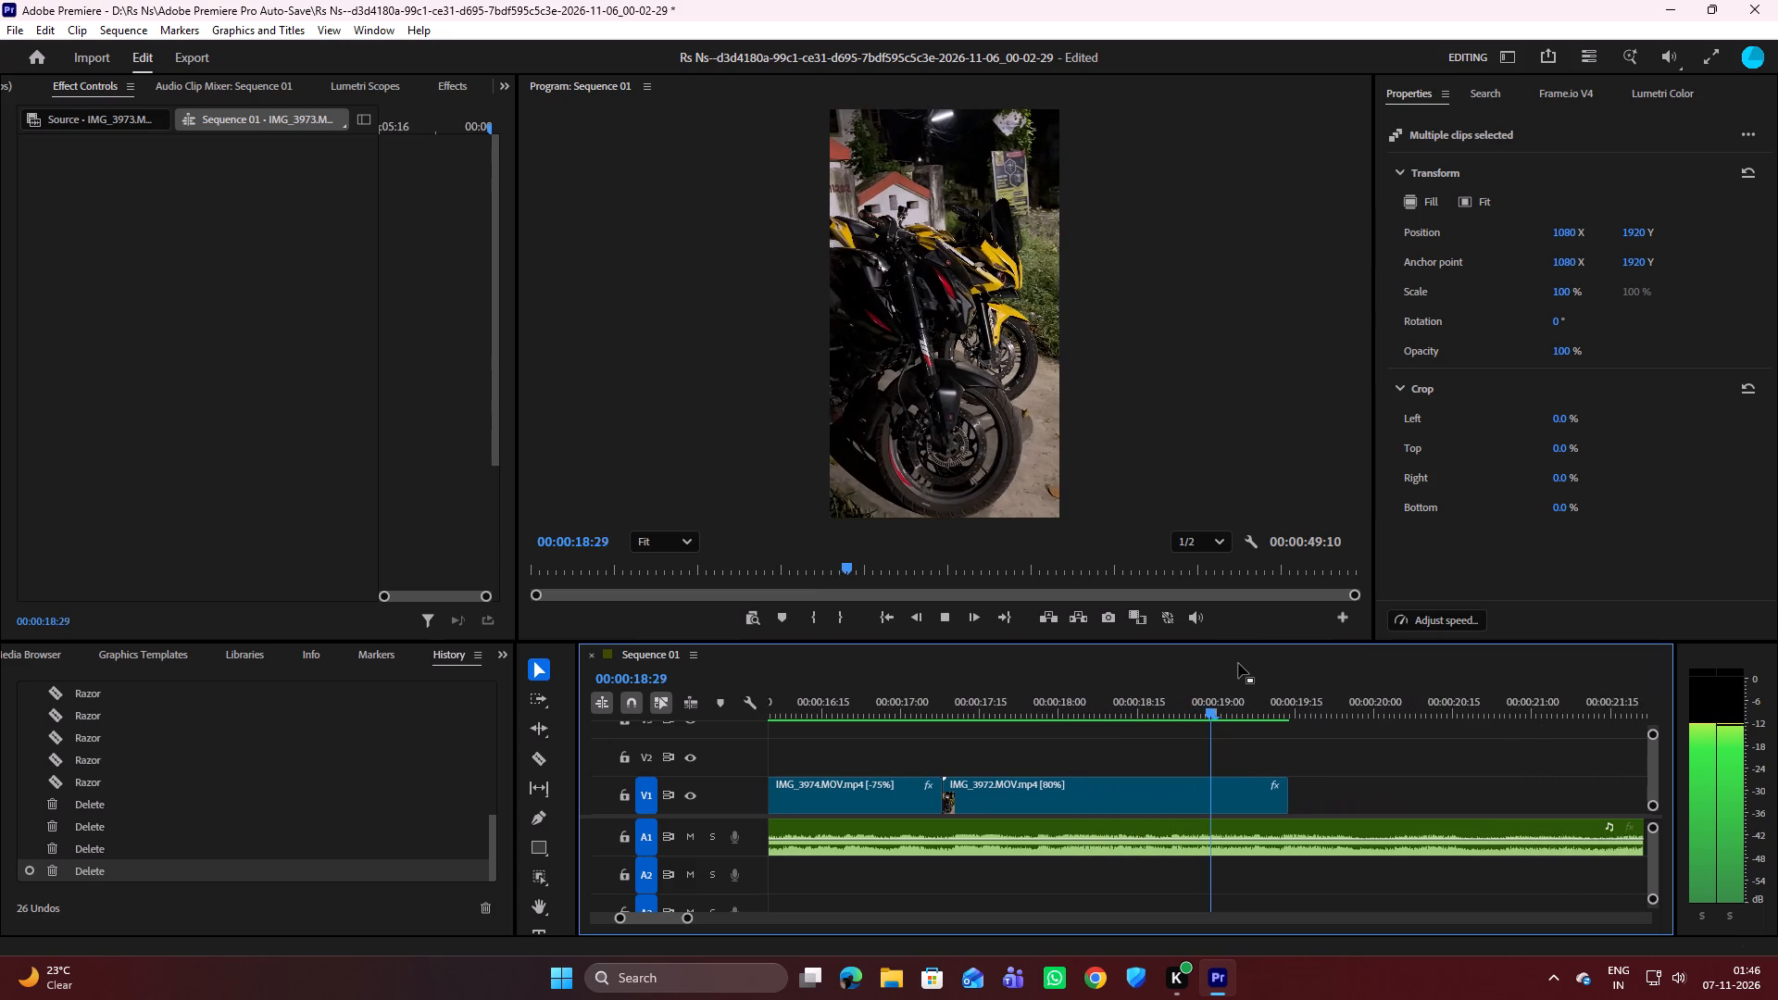
key("space")
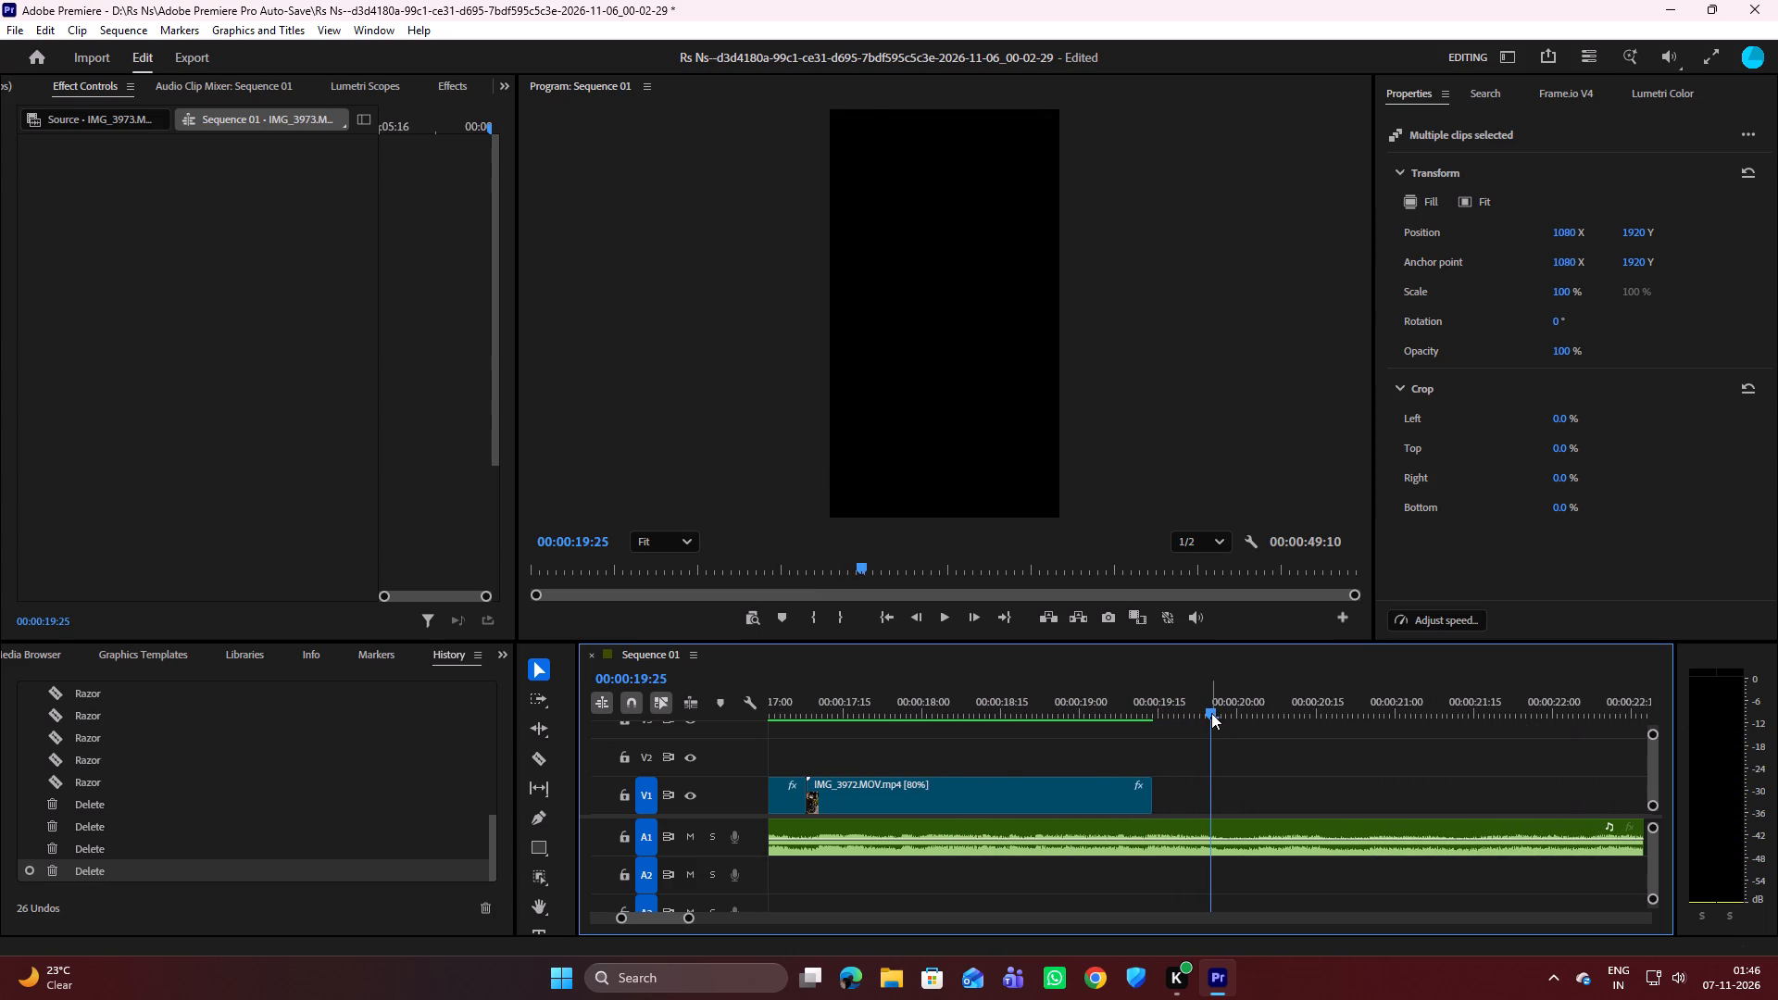
left_click_drag(1210, 712, 694, 696)
key("space")
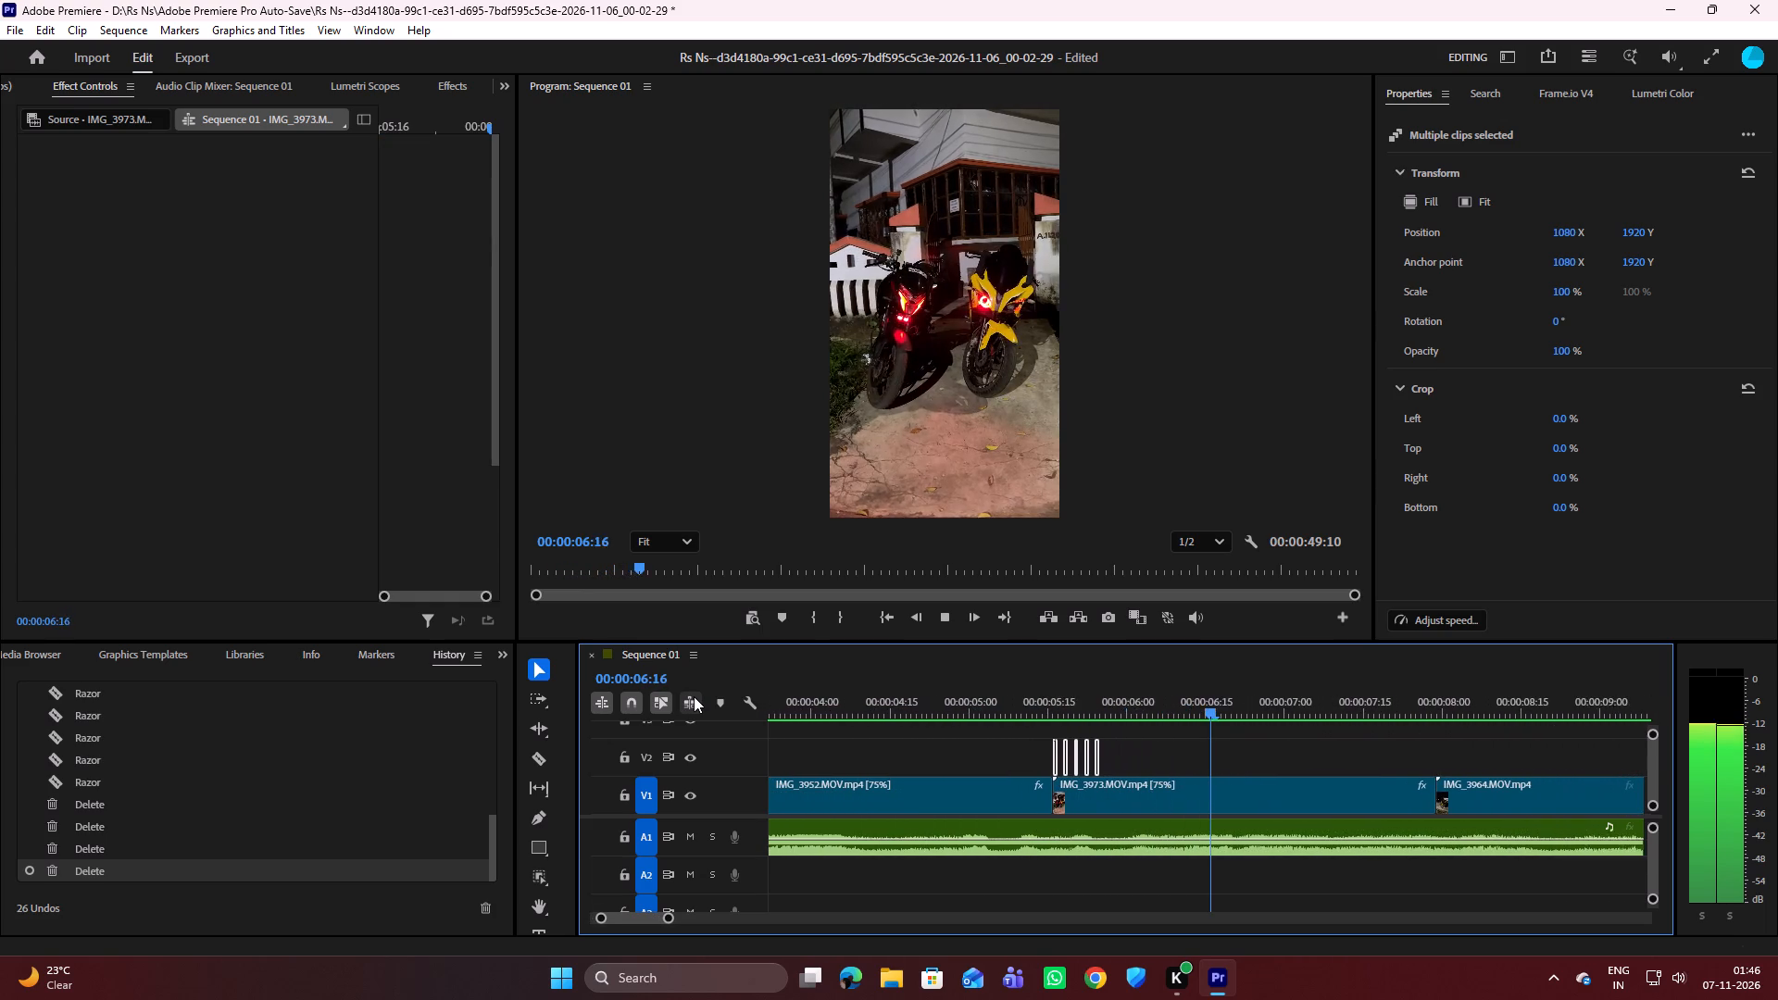
key("space")
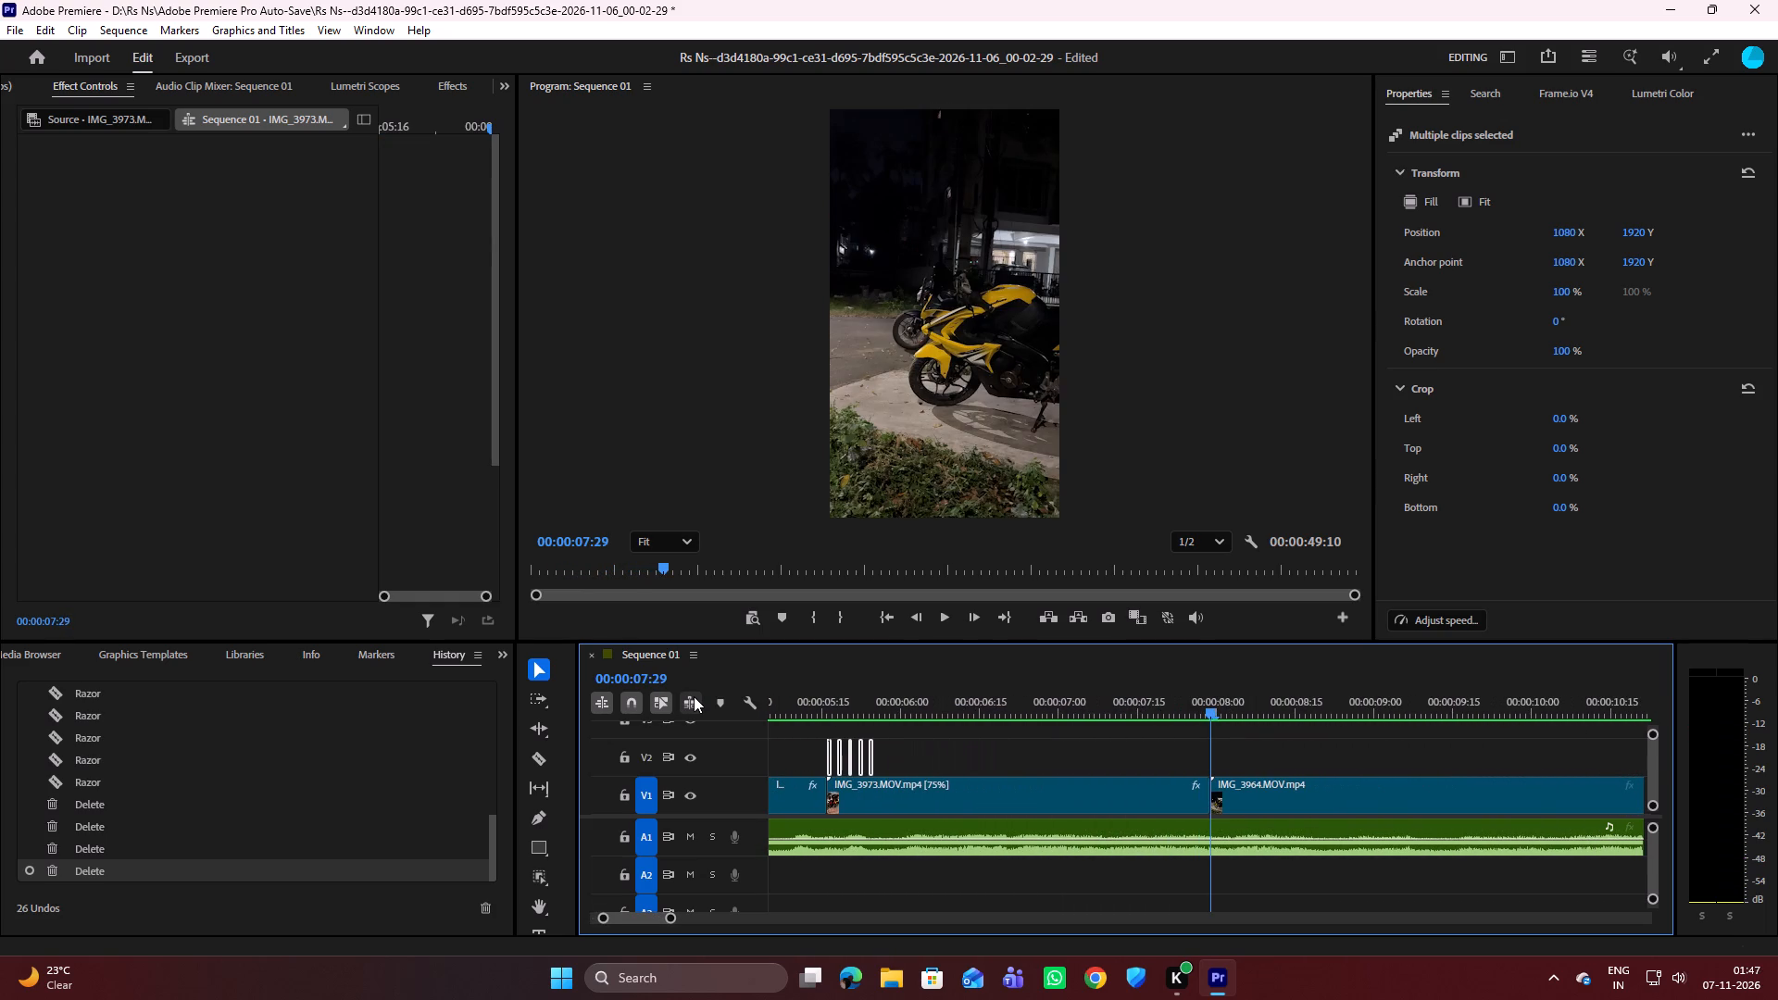
key("space")
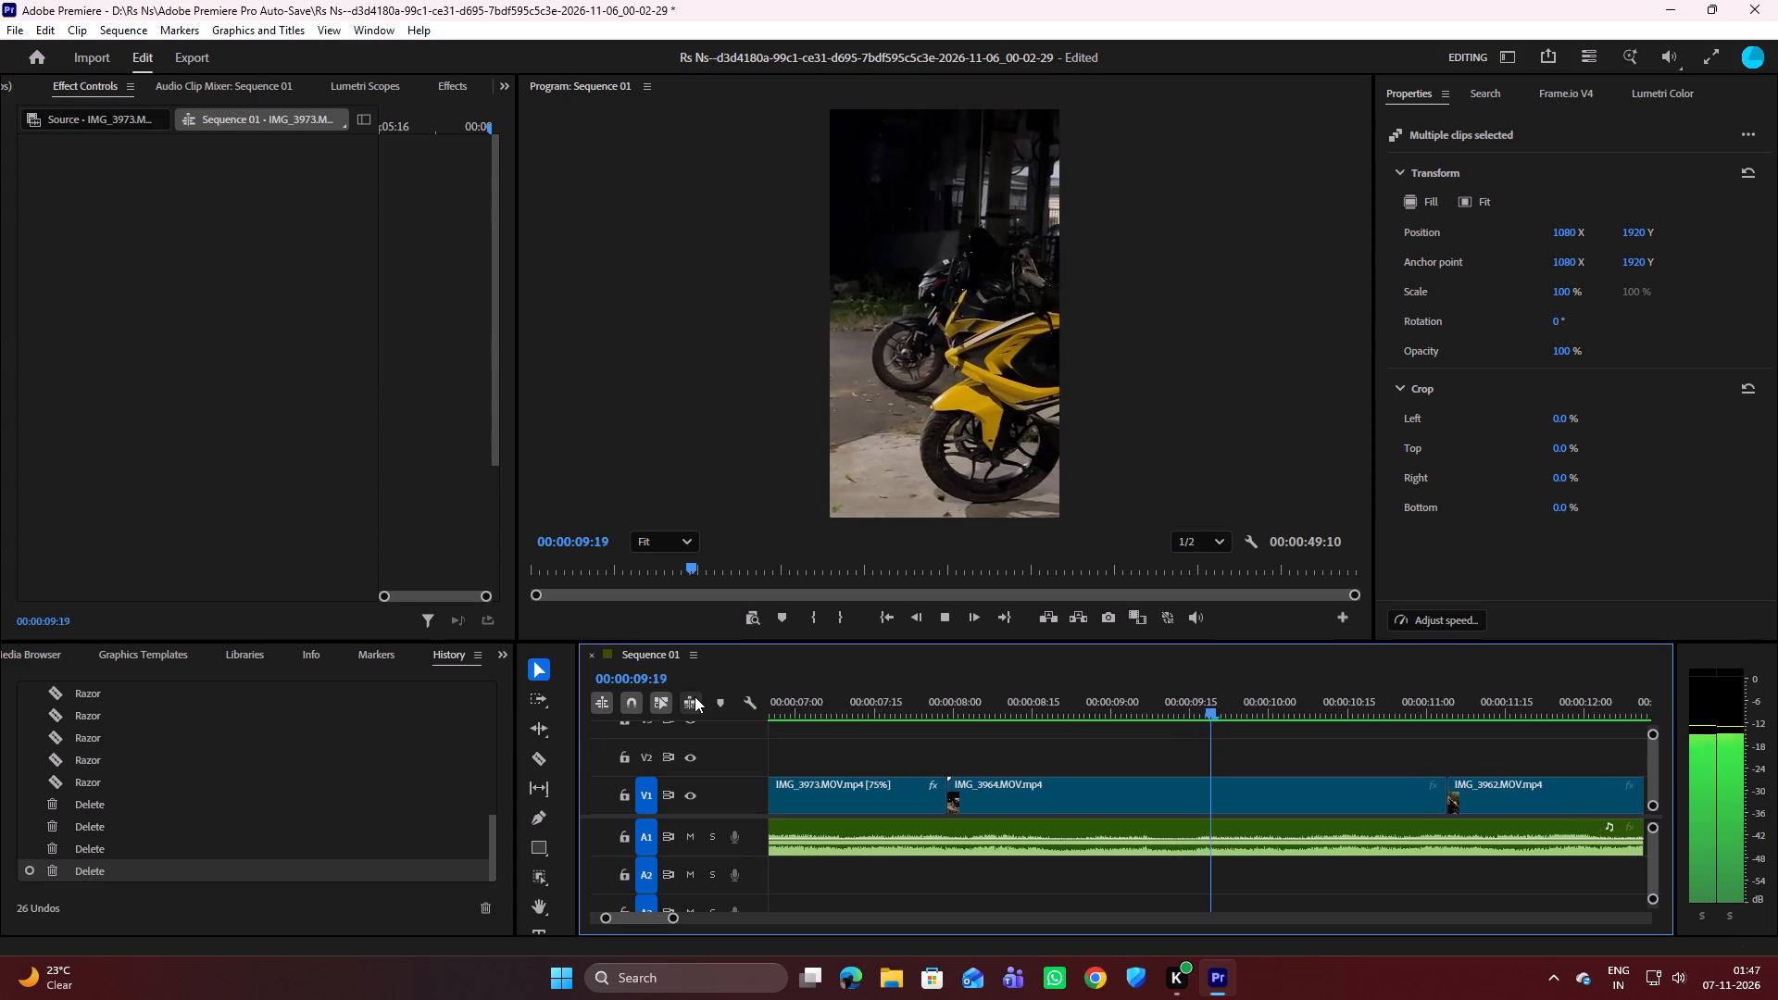
key("space")
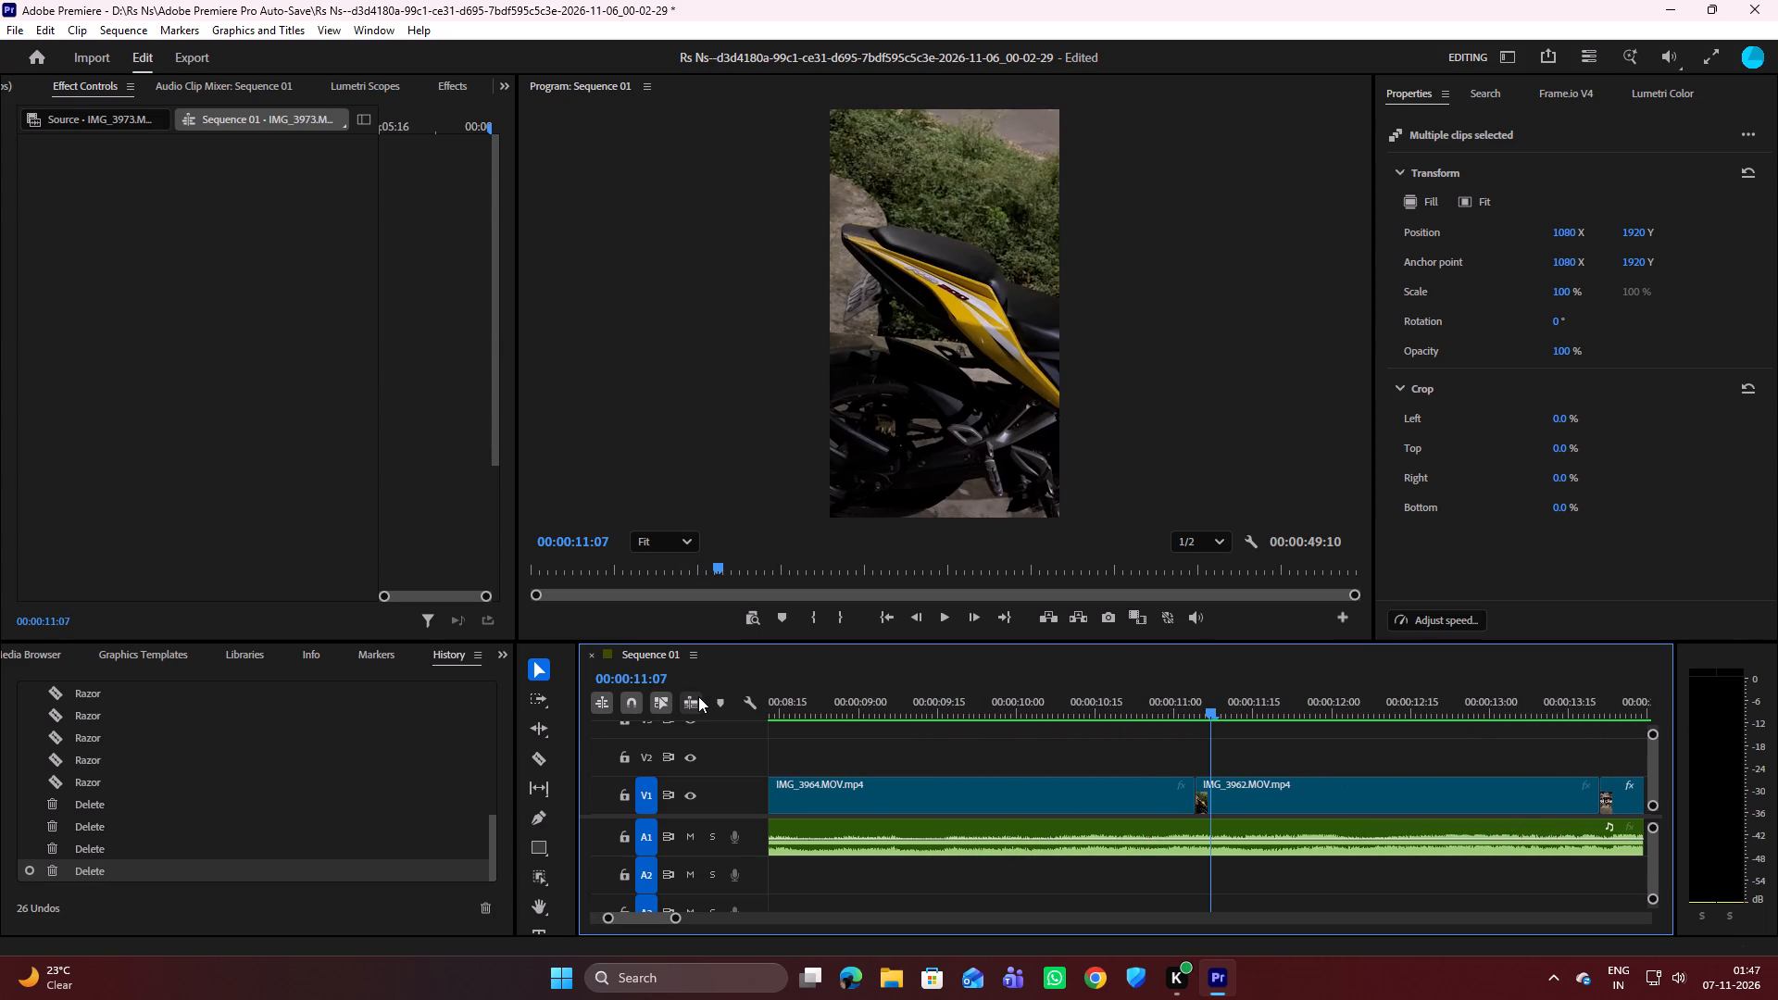
key("space")
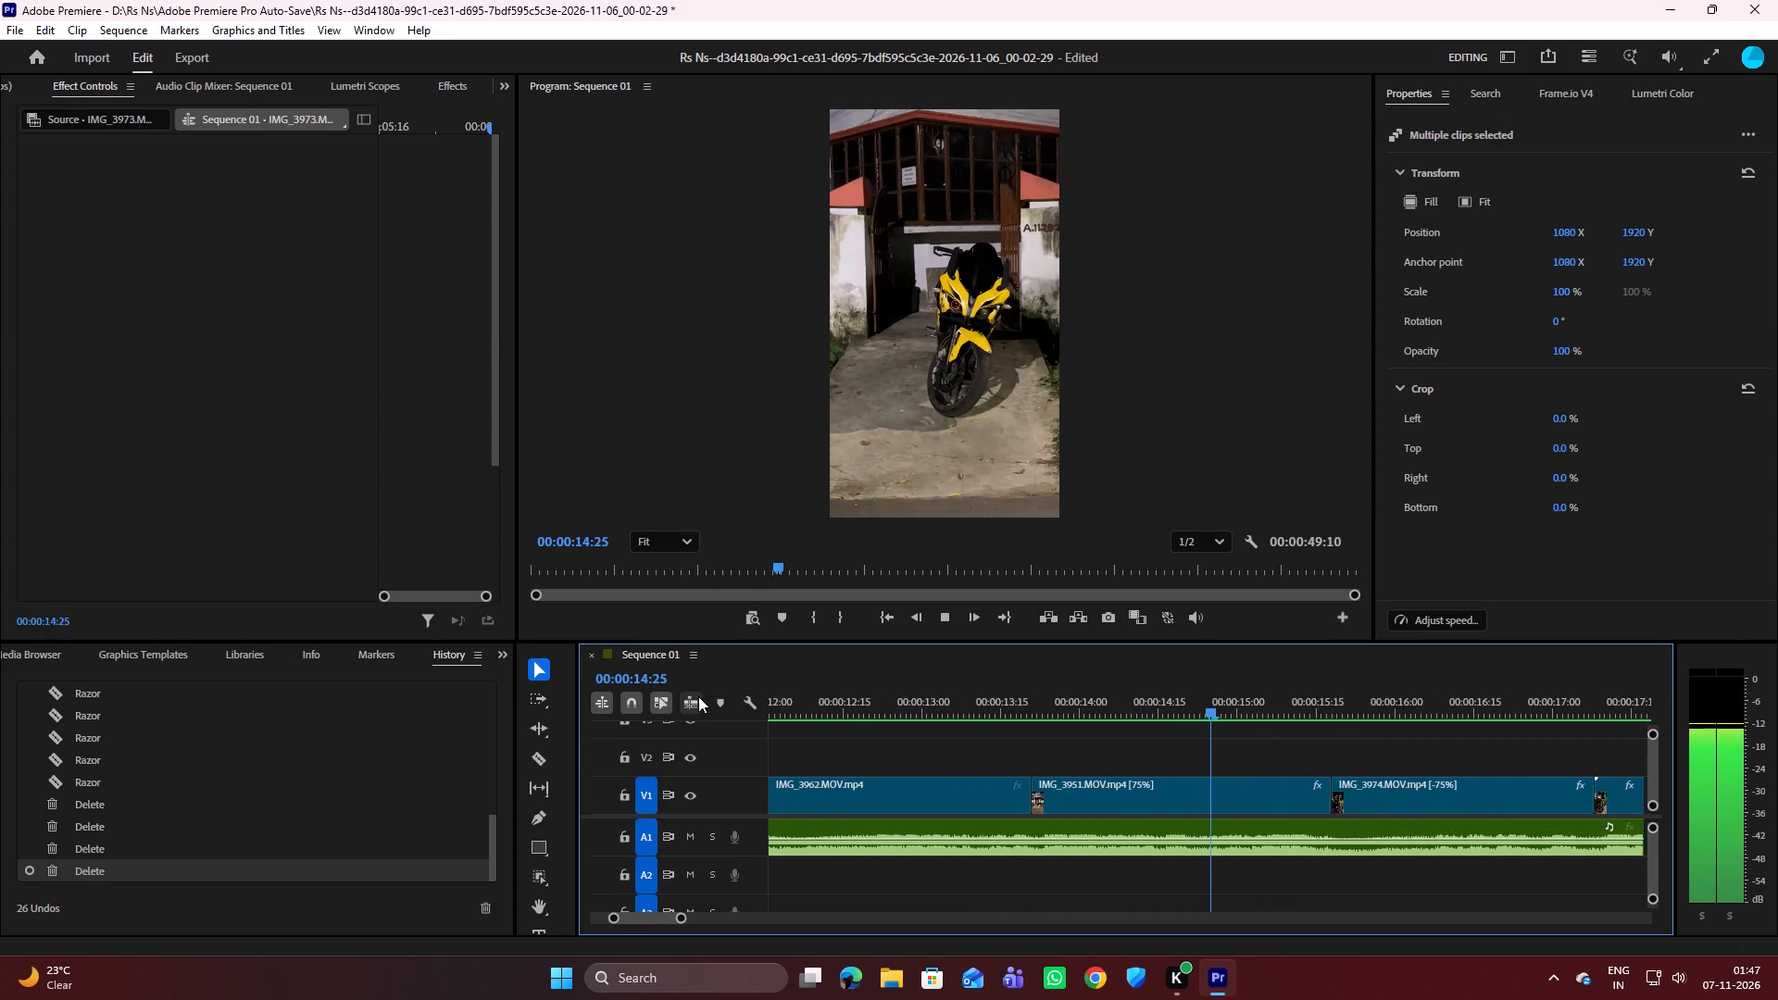
key("space")
key("space")
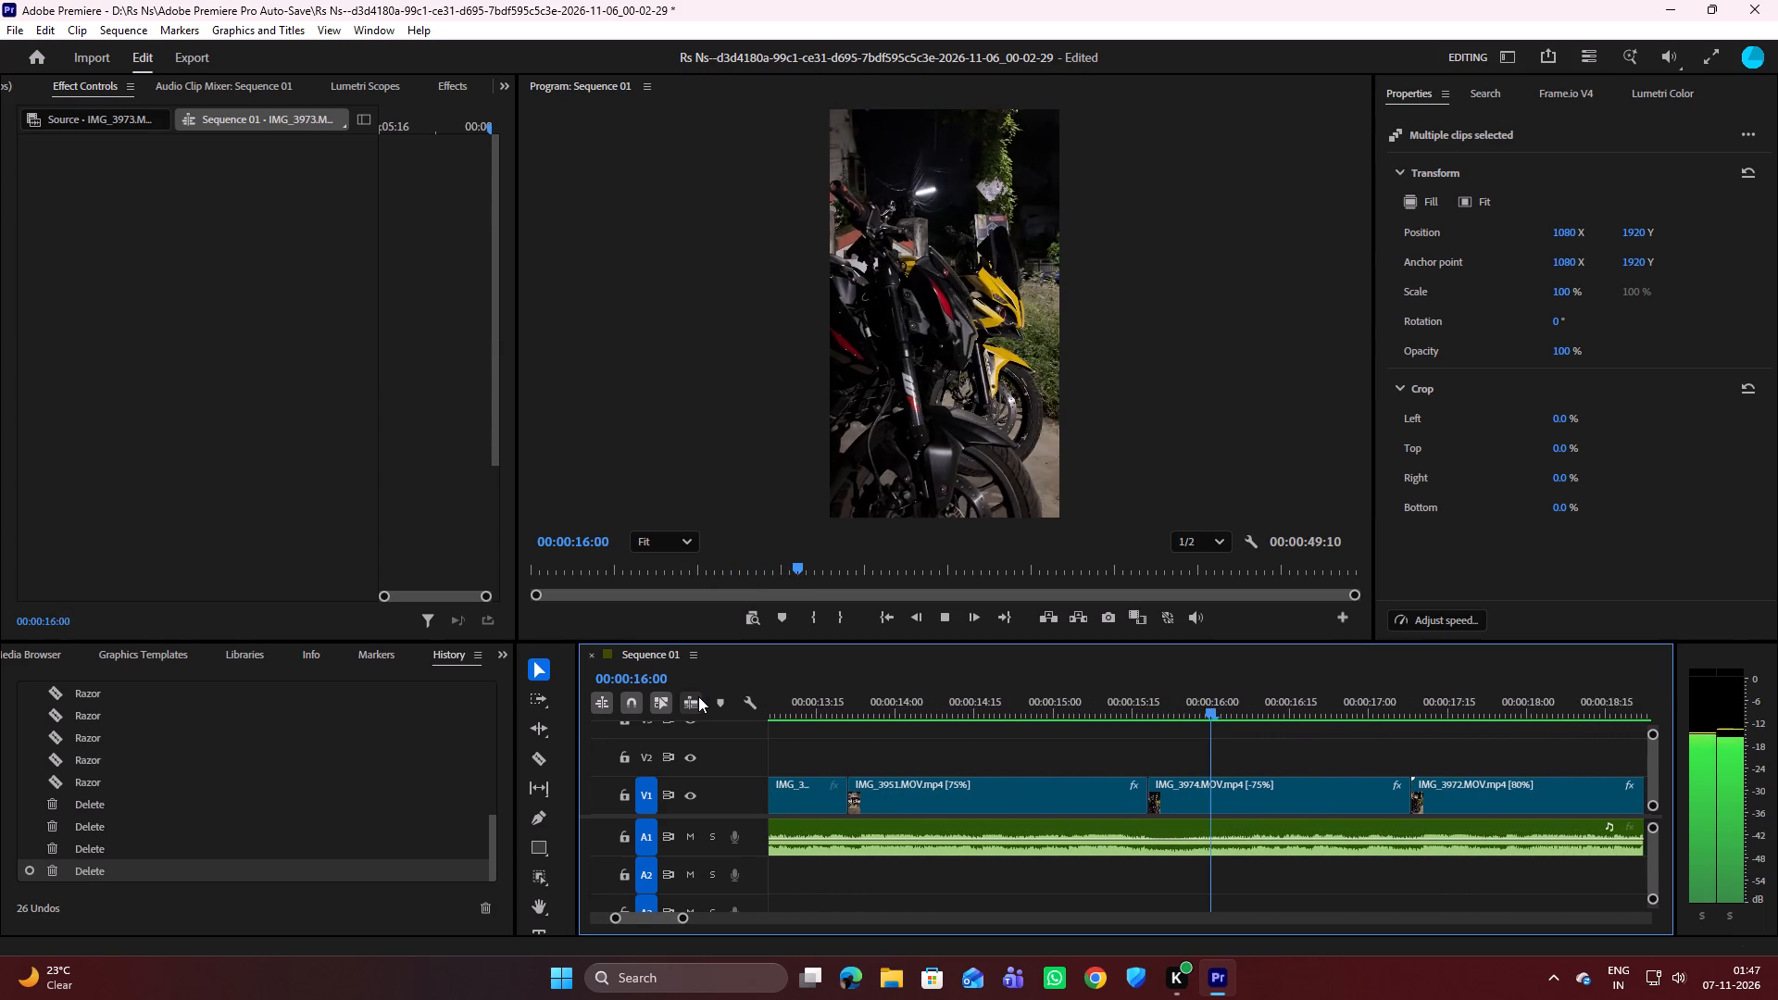
key("space")
key("space")
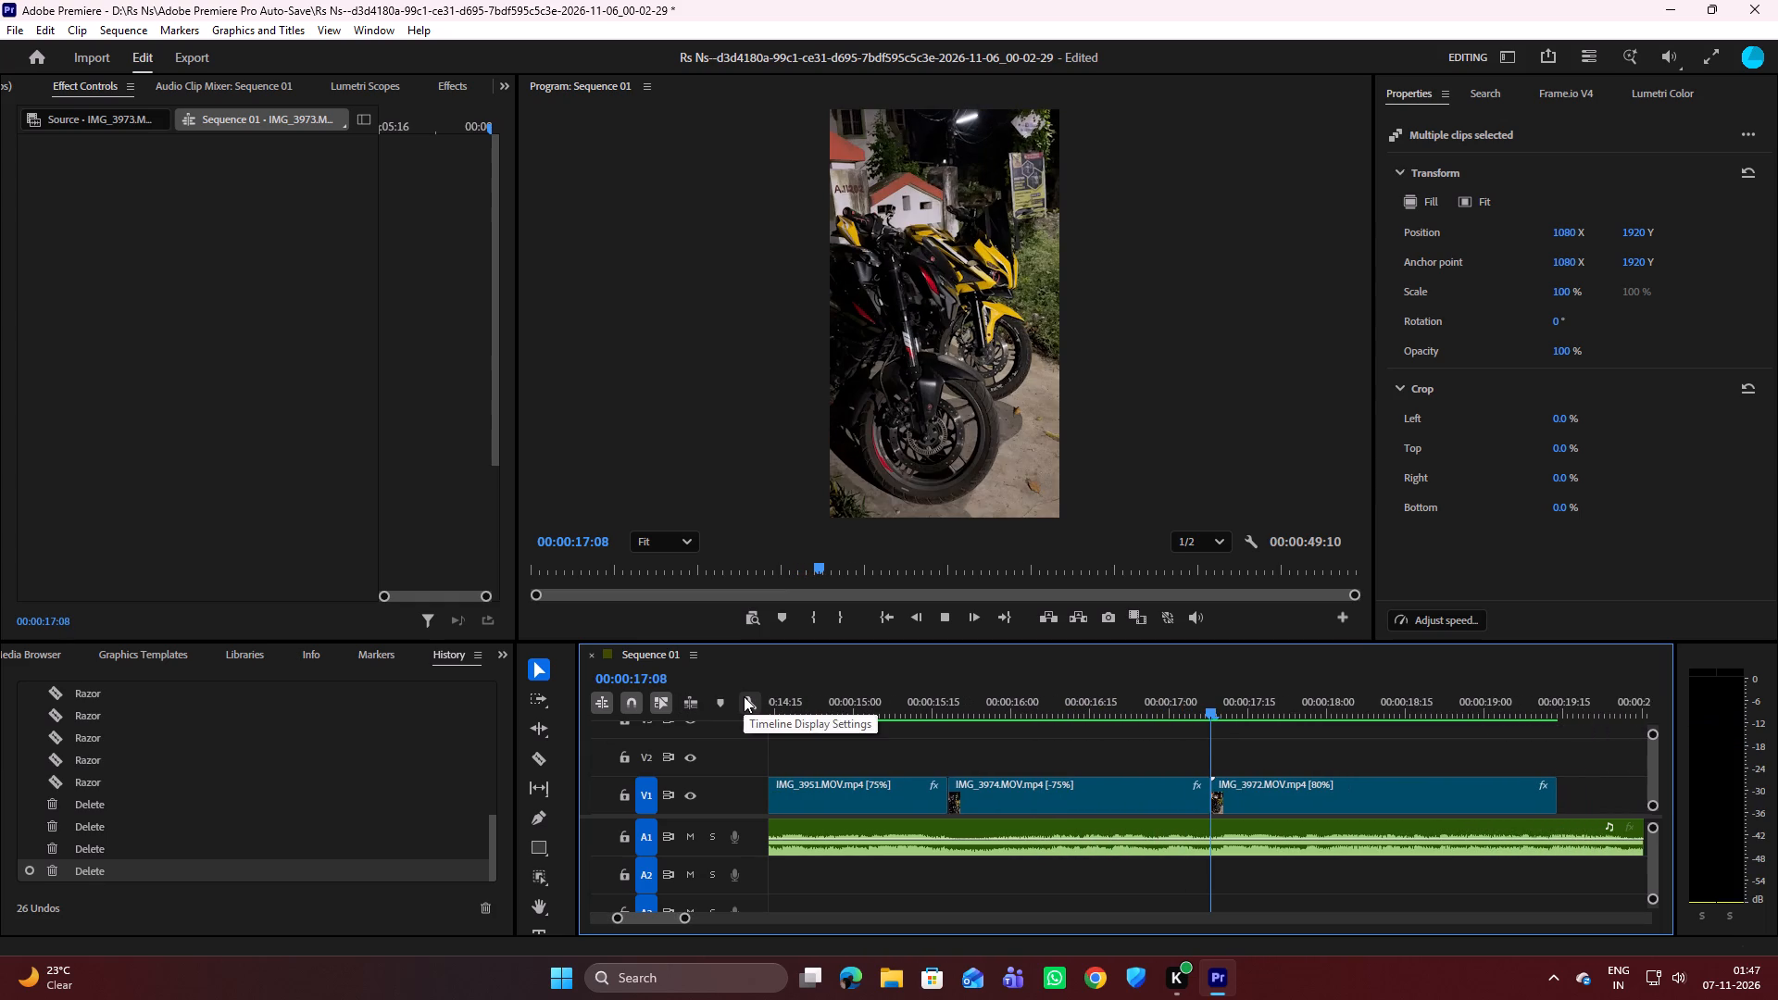
key("space")
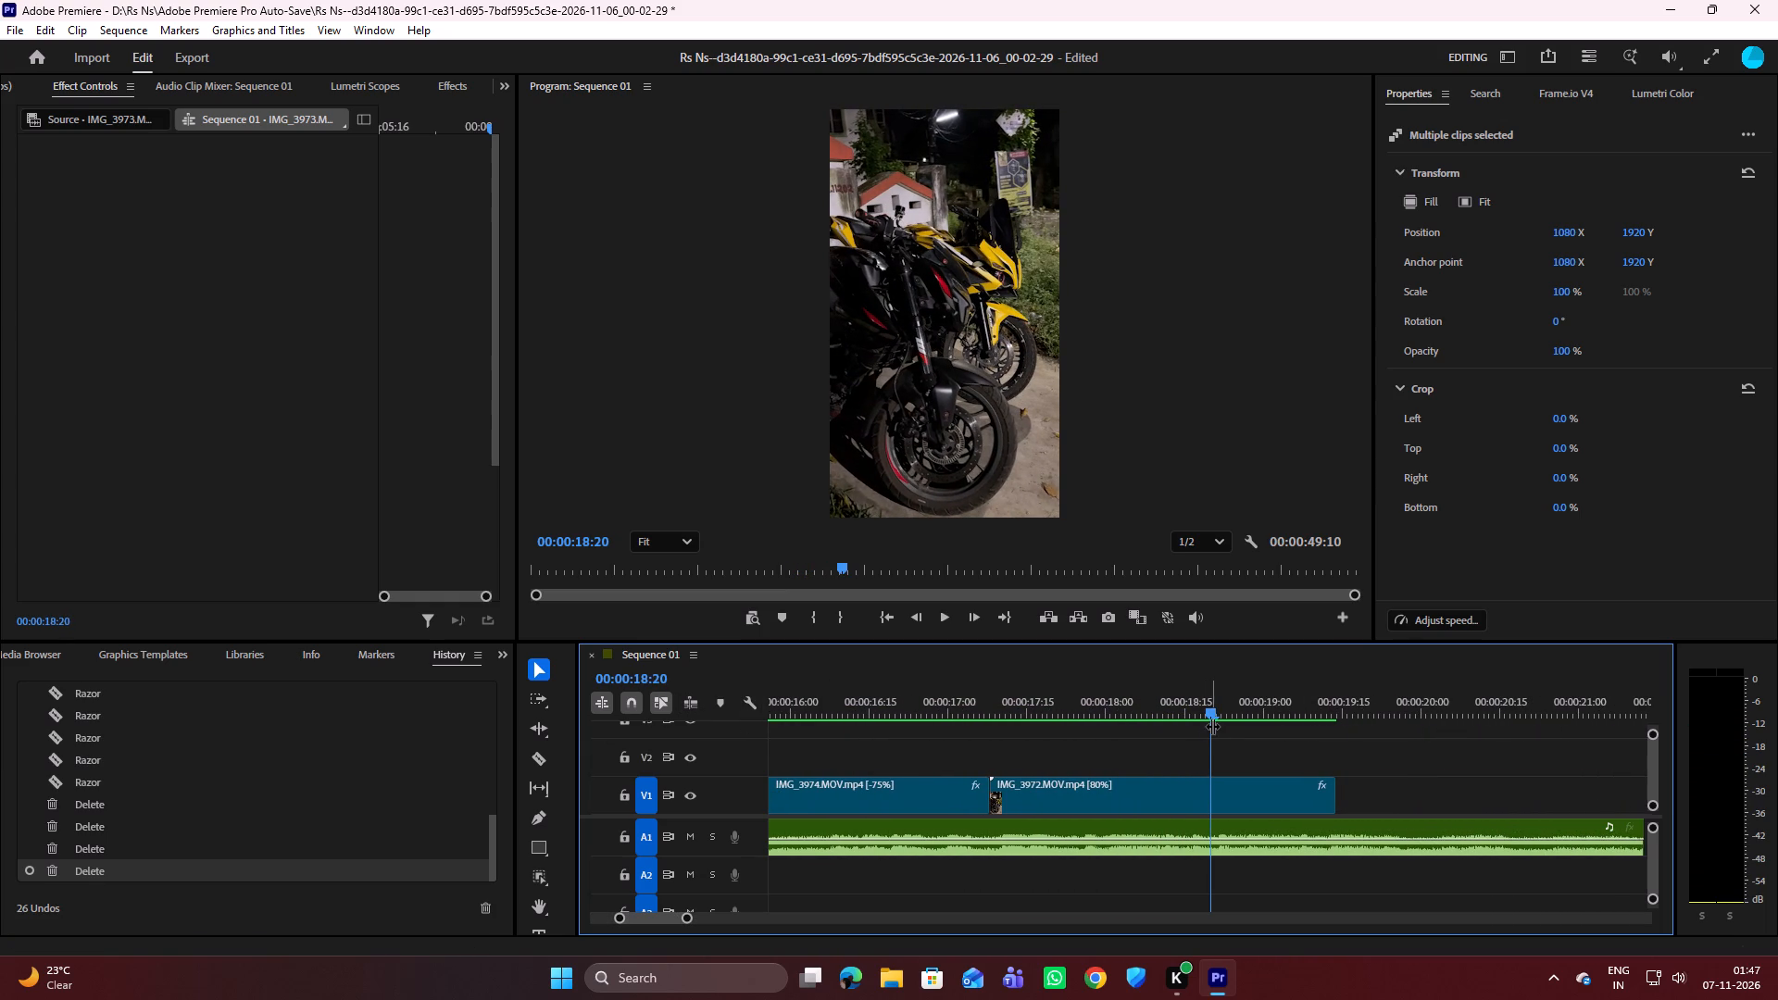
Scrub and replay the end of IMG_3951 around its cut to IMG_3974 to examine the transition timing, stopping at 00:00:15:09.
left_click_drag(1215, 713, 795, 694)
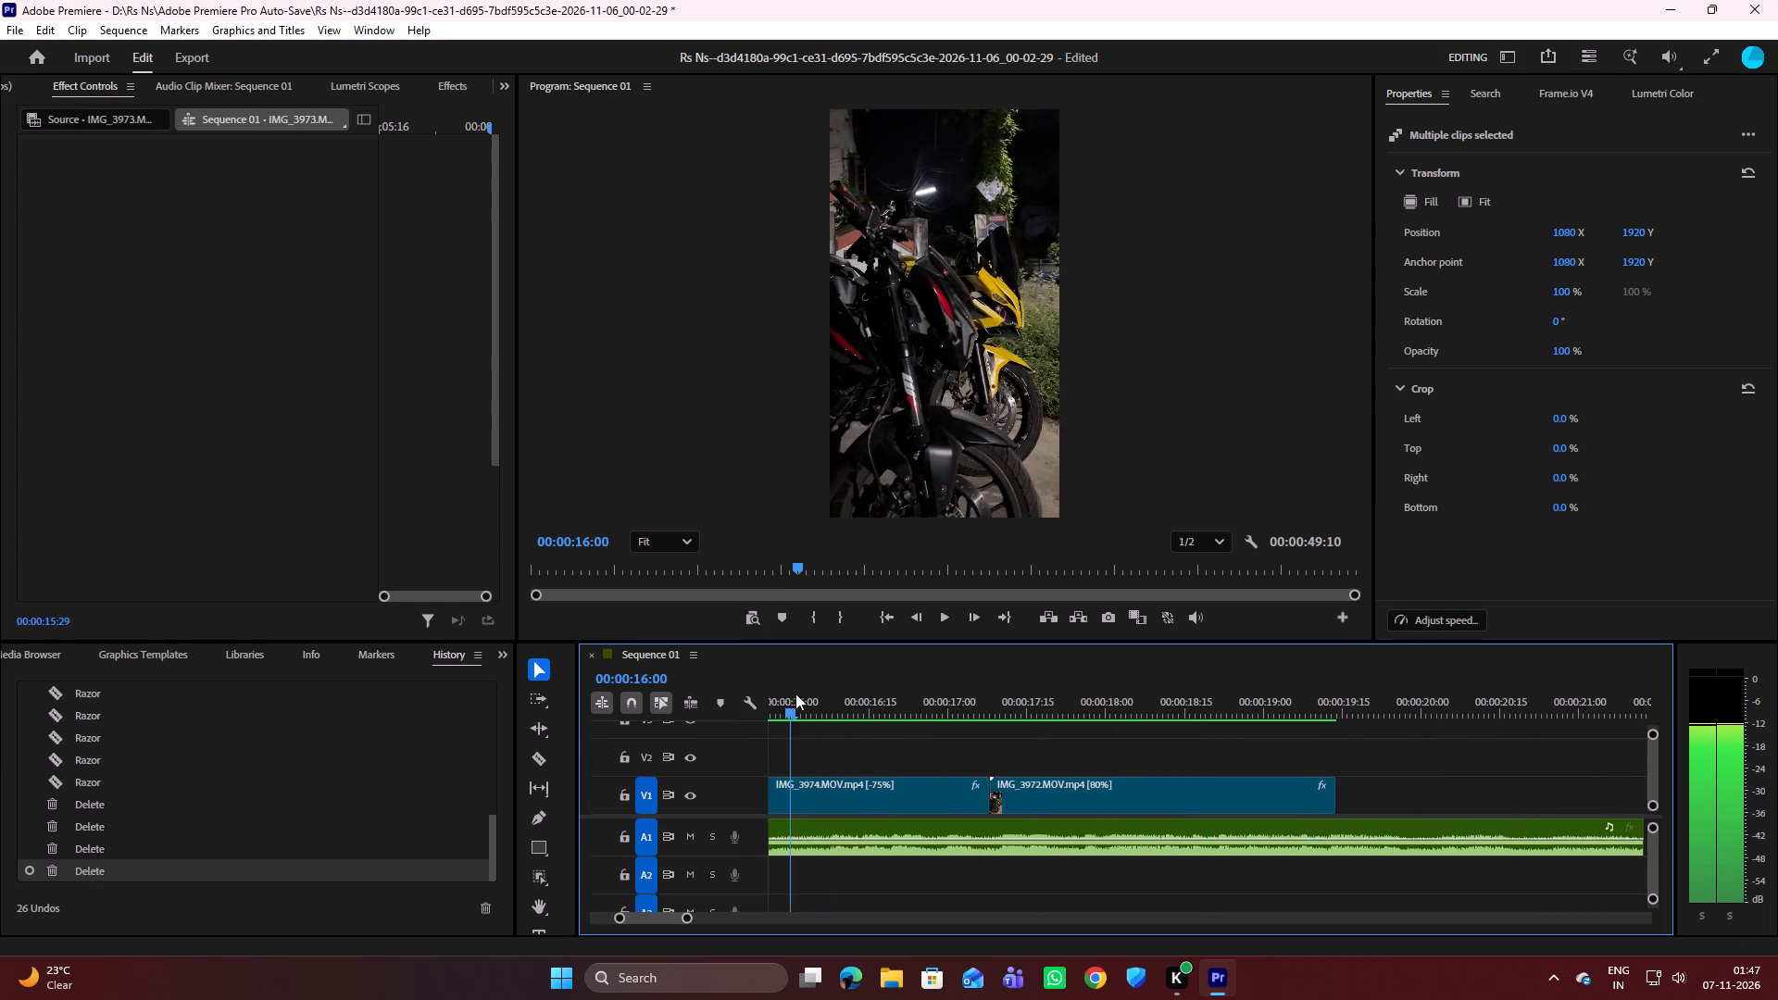
left_click_drag(795, 694, 829, 692)
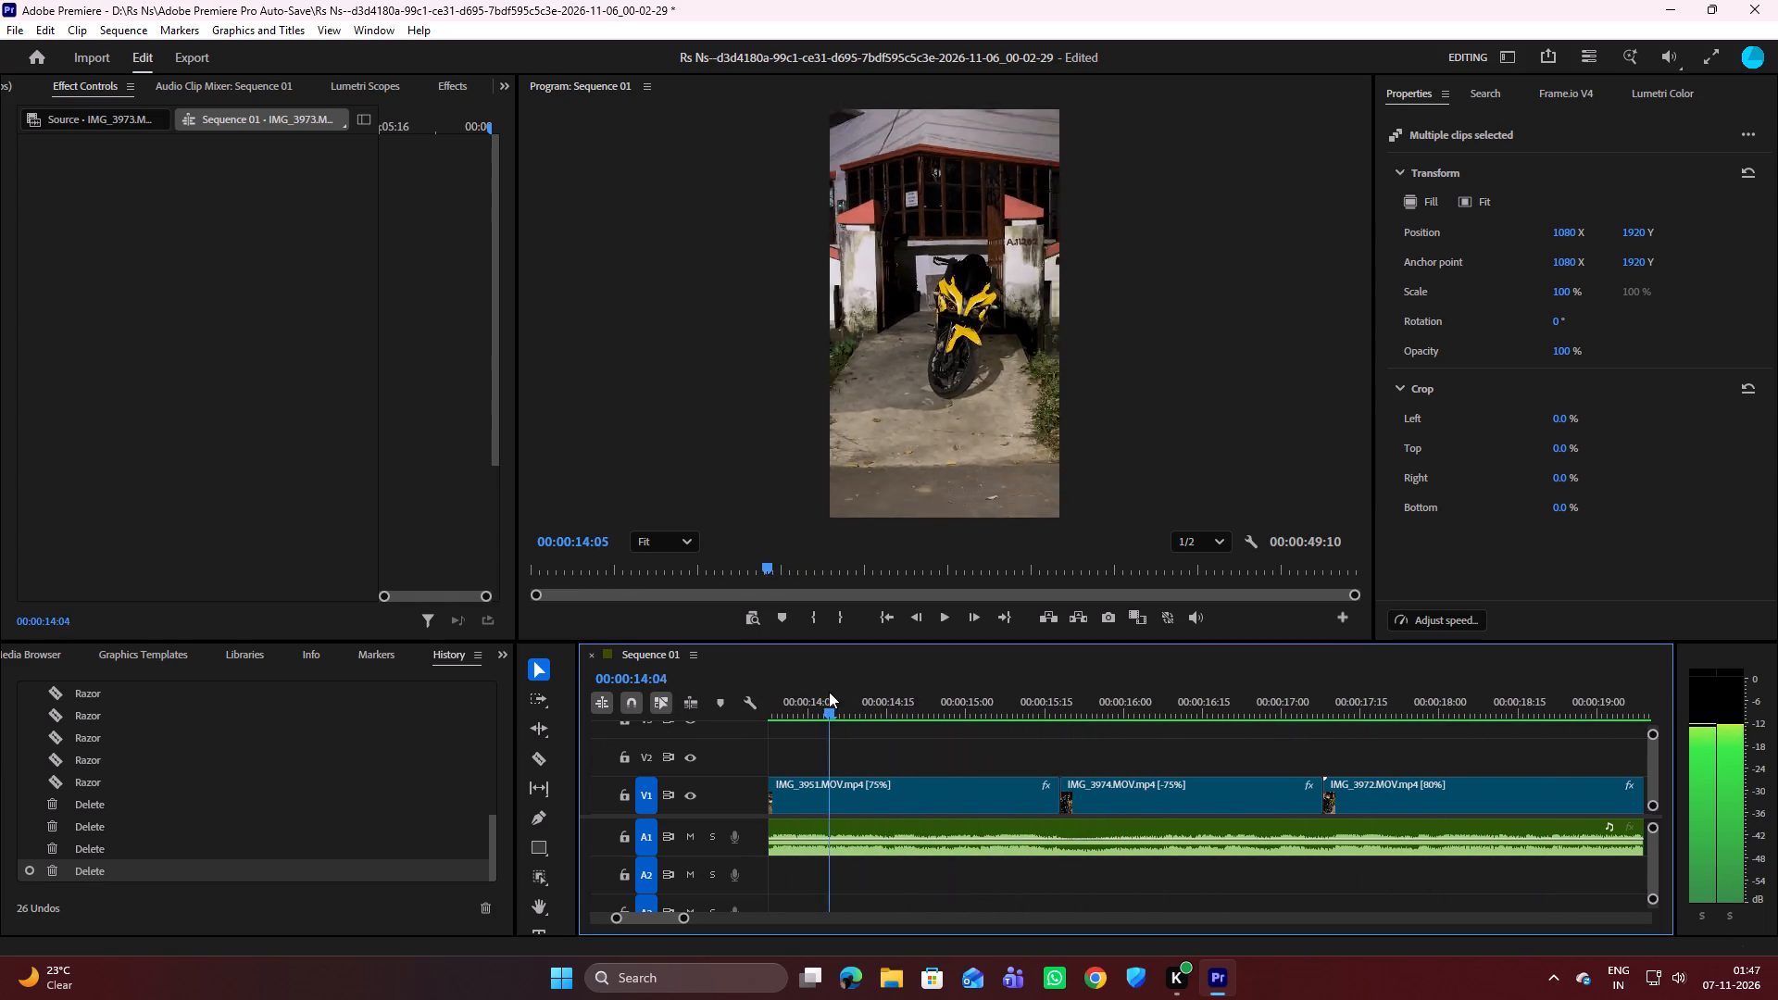
left_click_drag(829, 692, 1205, 686)
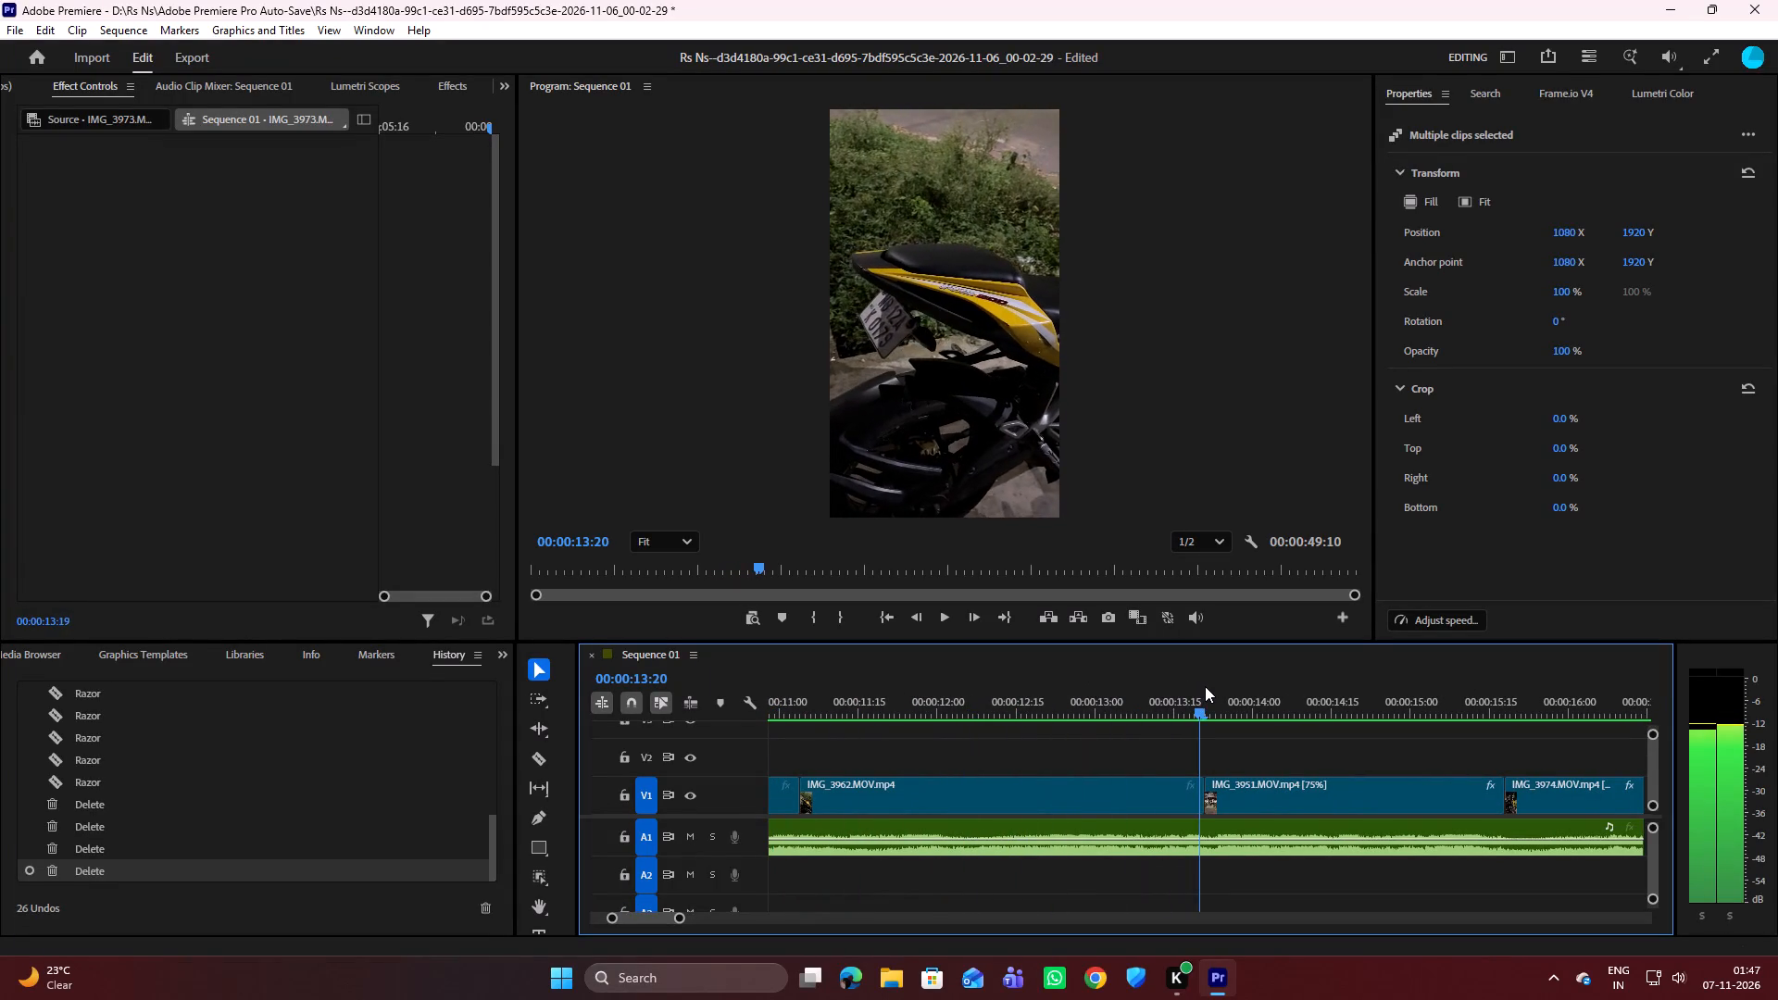
left_click_drag(1205, 686, 1211, 688)
key("space")
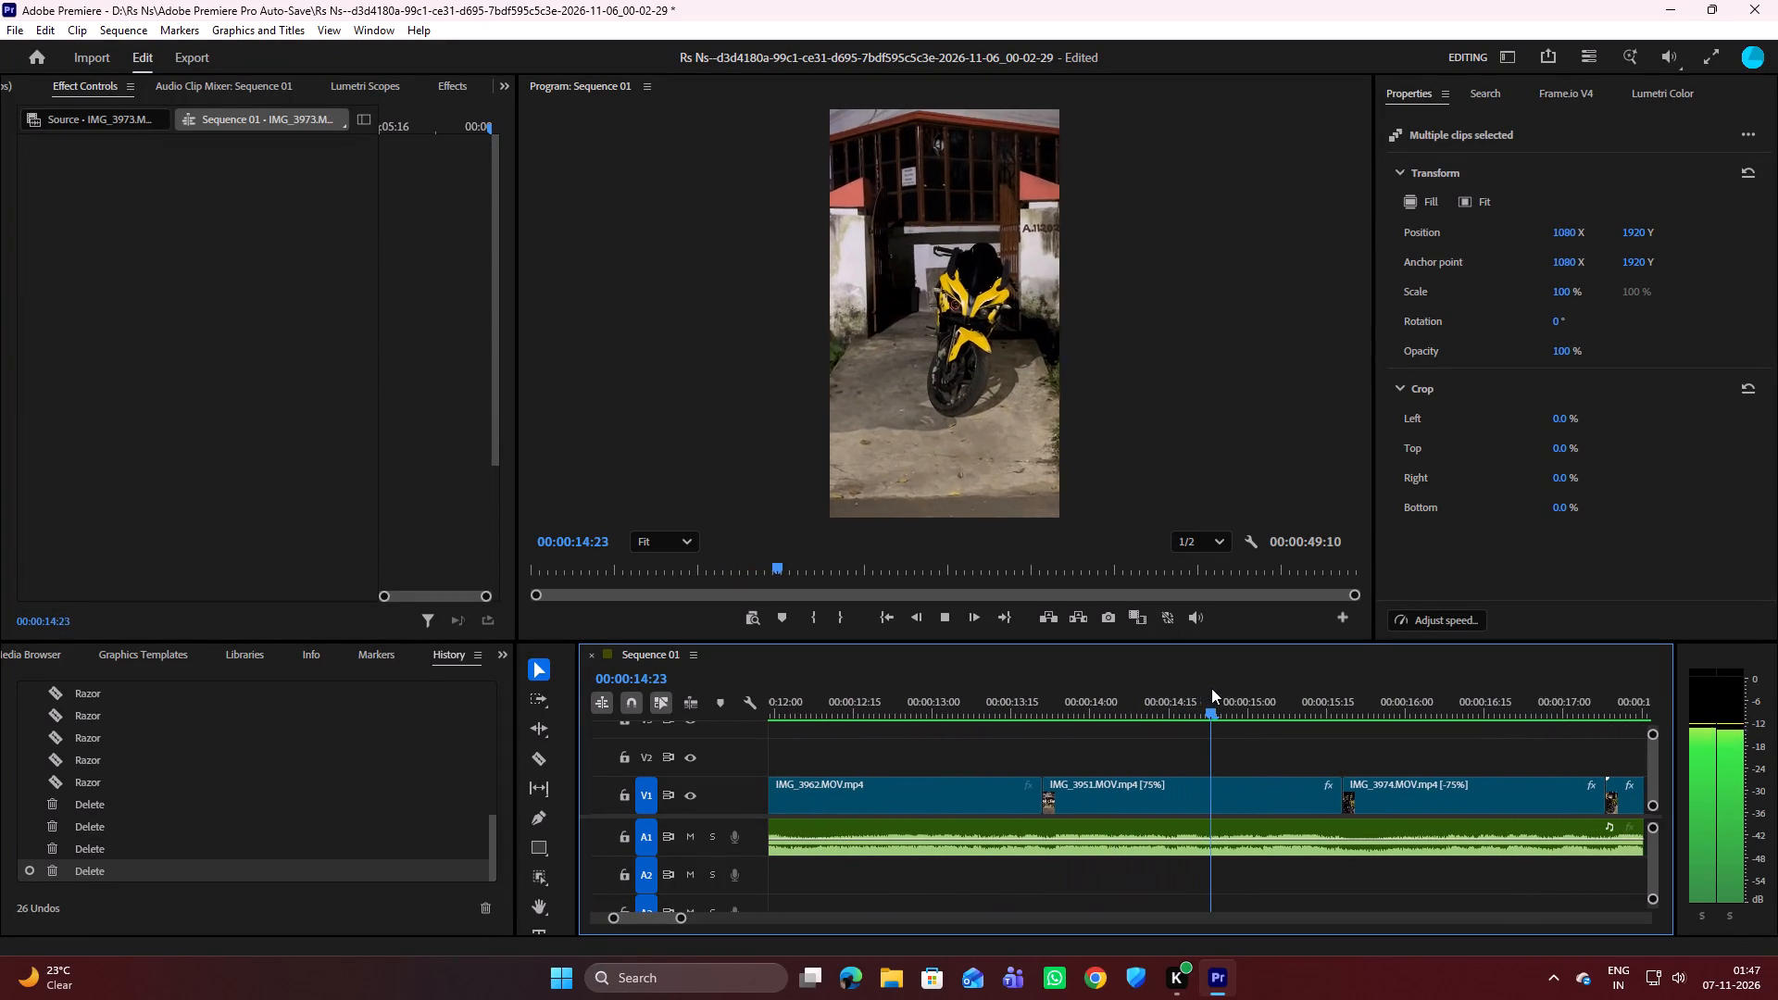
key("space")
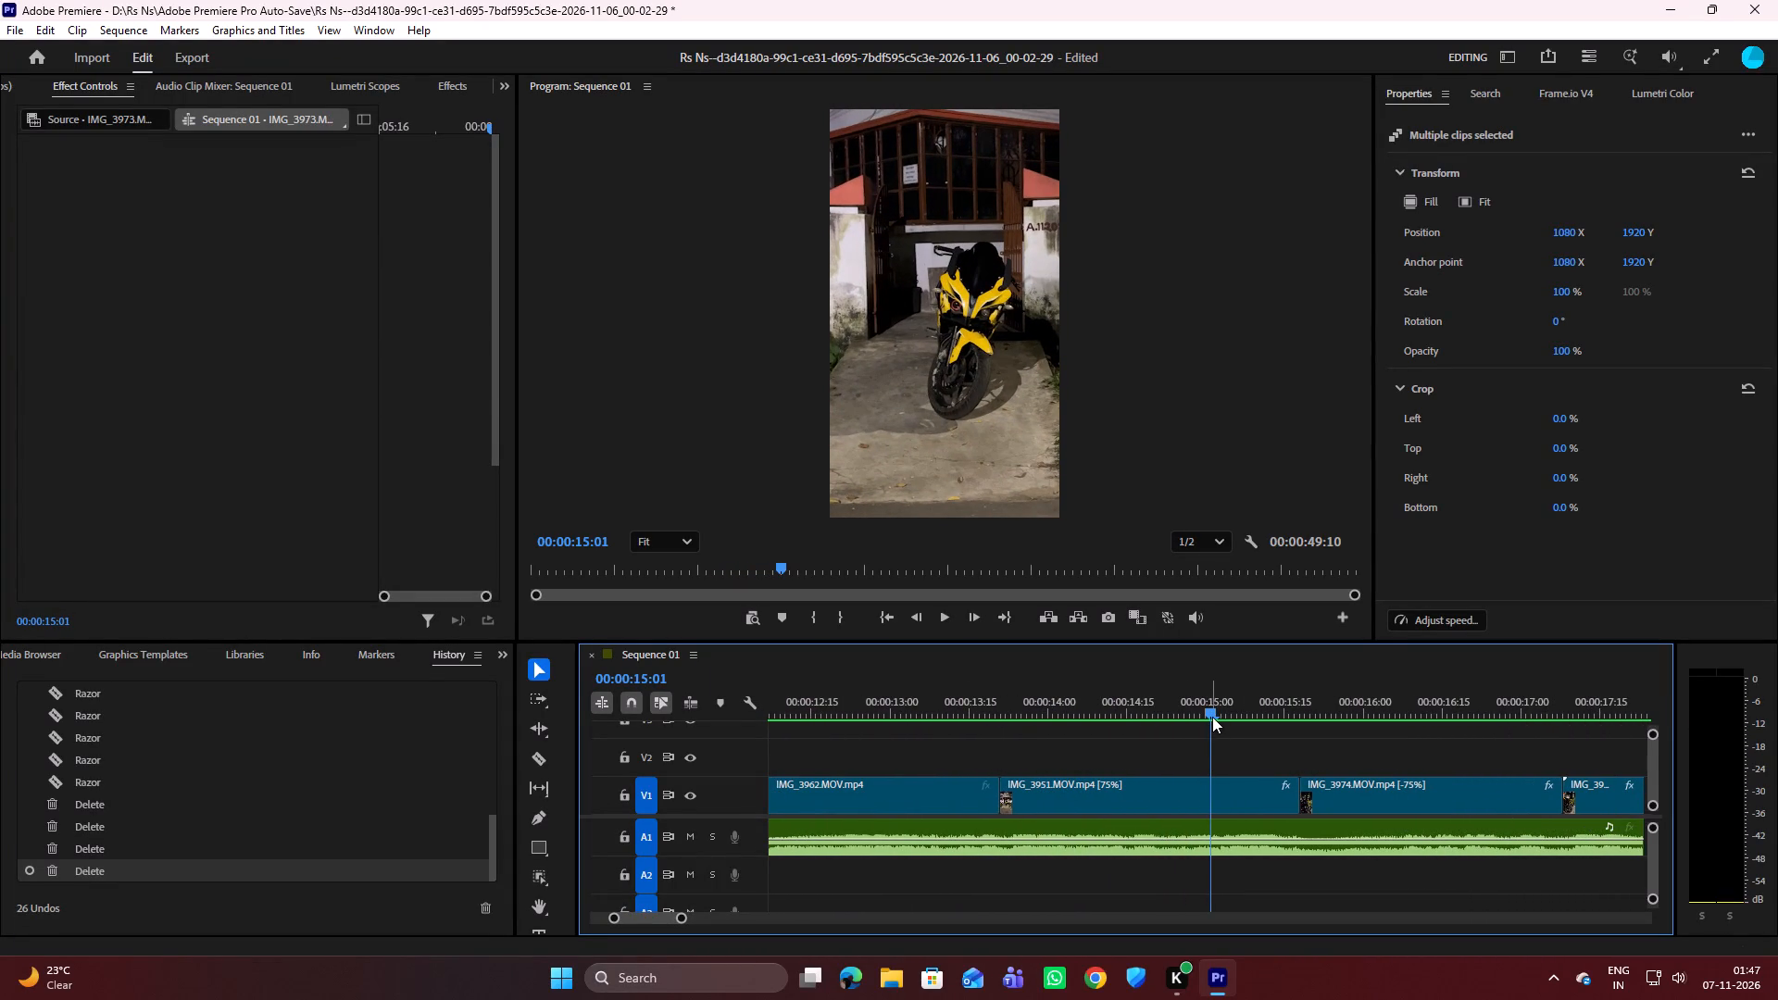
key("space")
key("space")
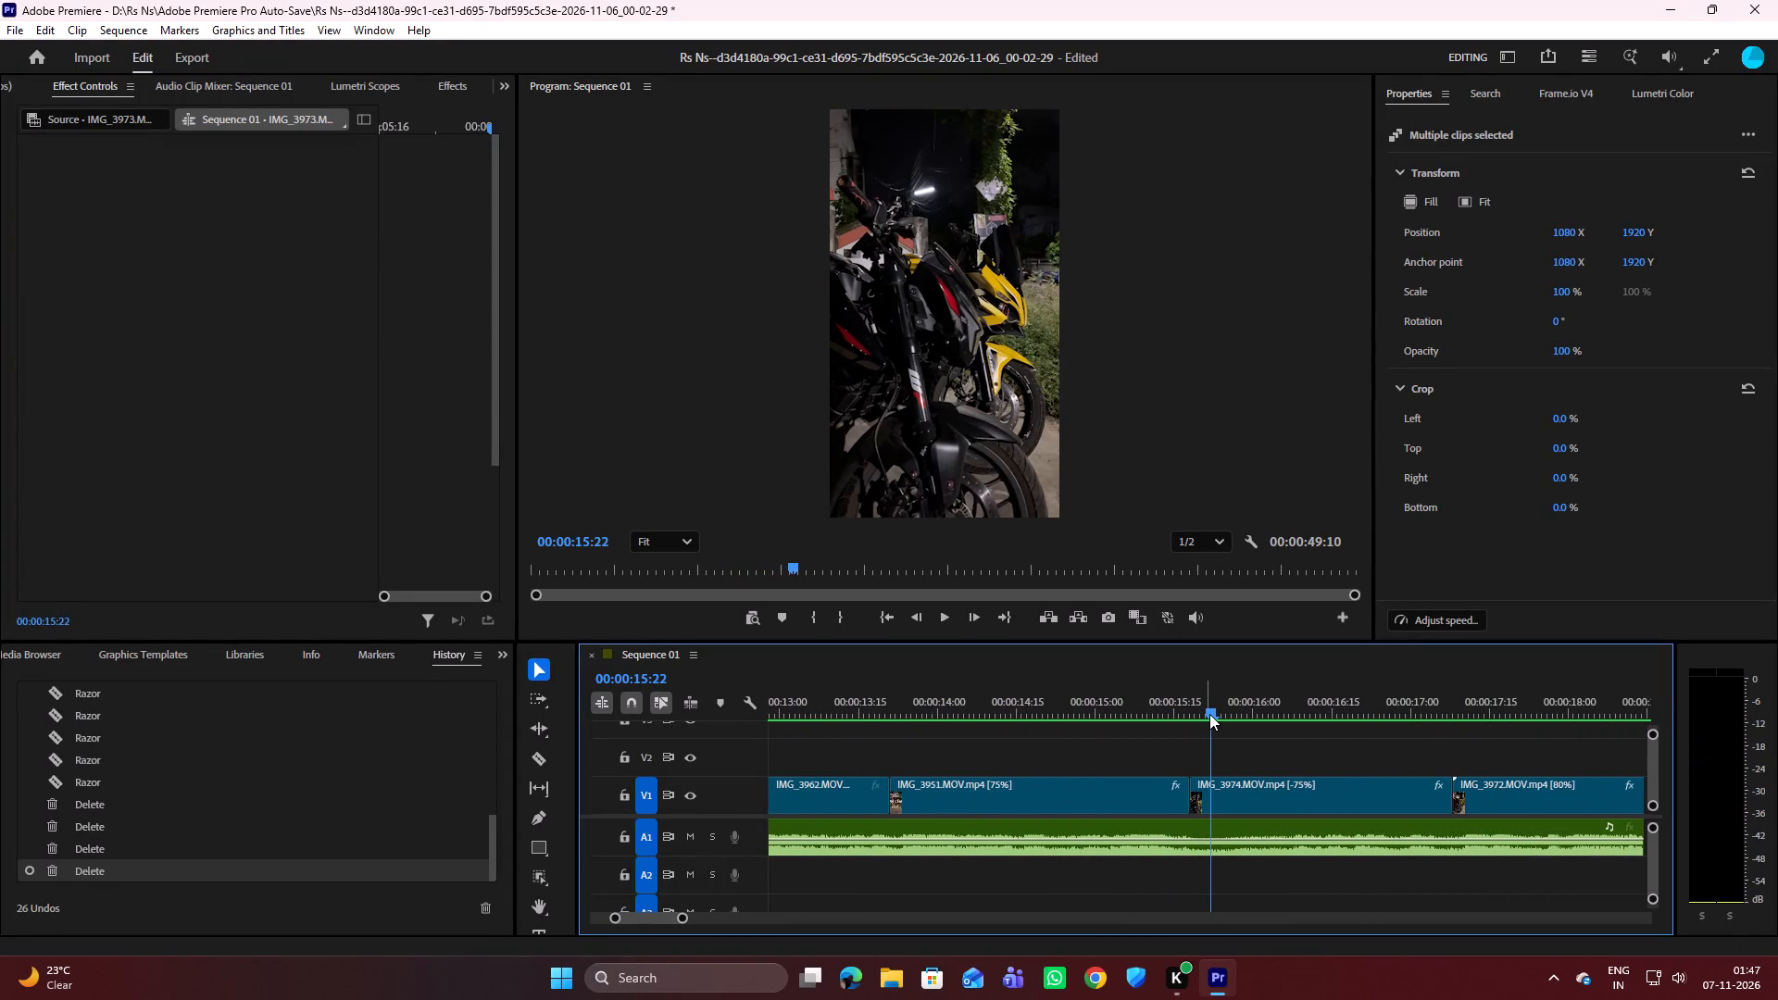
left_click_drag(1209, 714, 1135, 694)
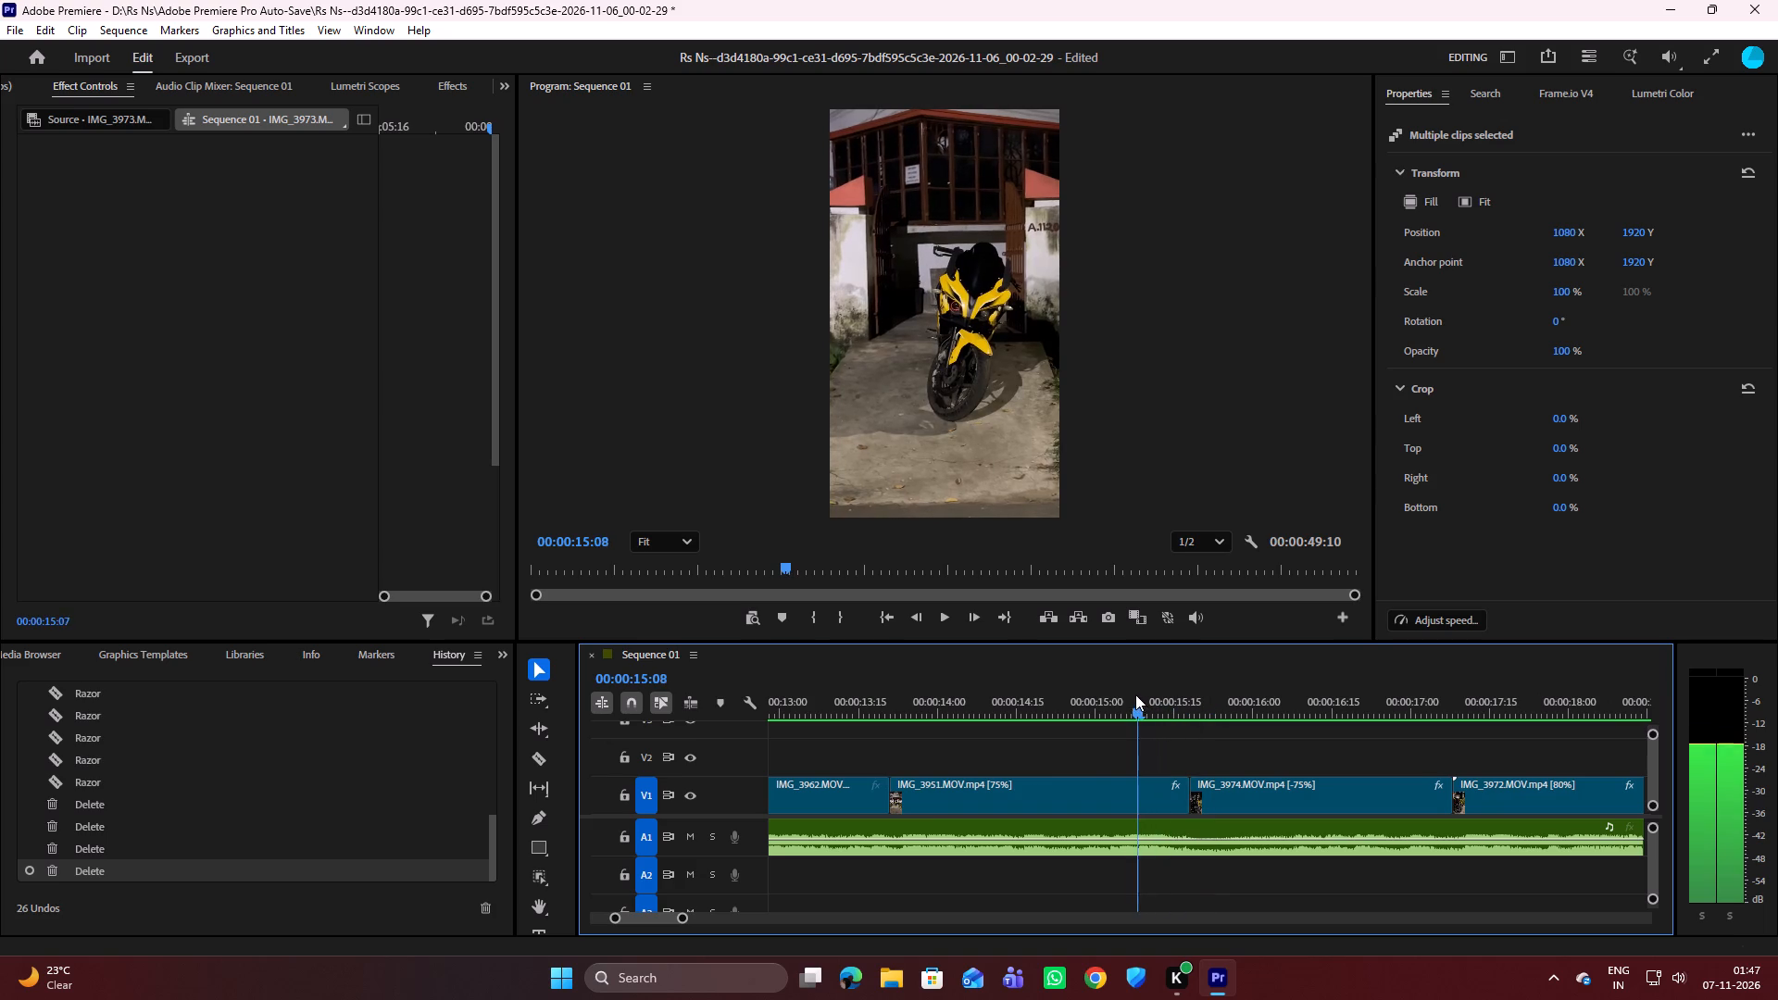
left_click_drag(1135, 694, 1051, 698)
key("space")
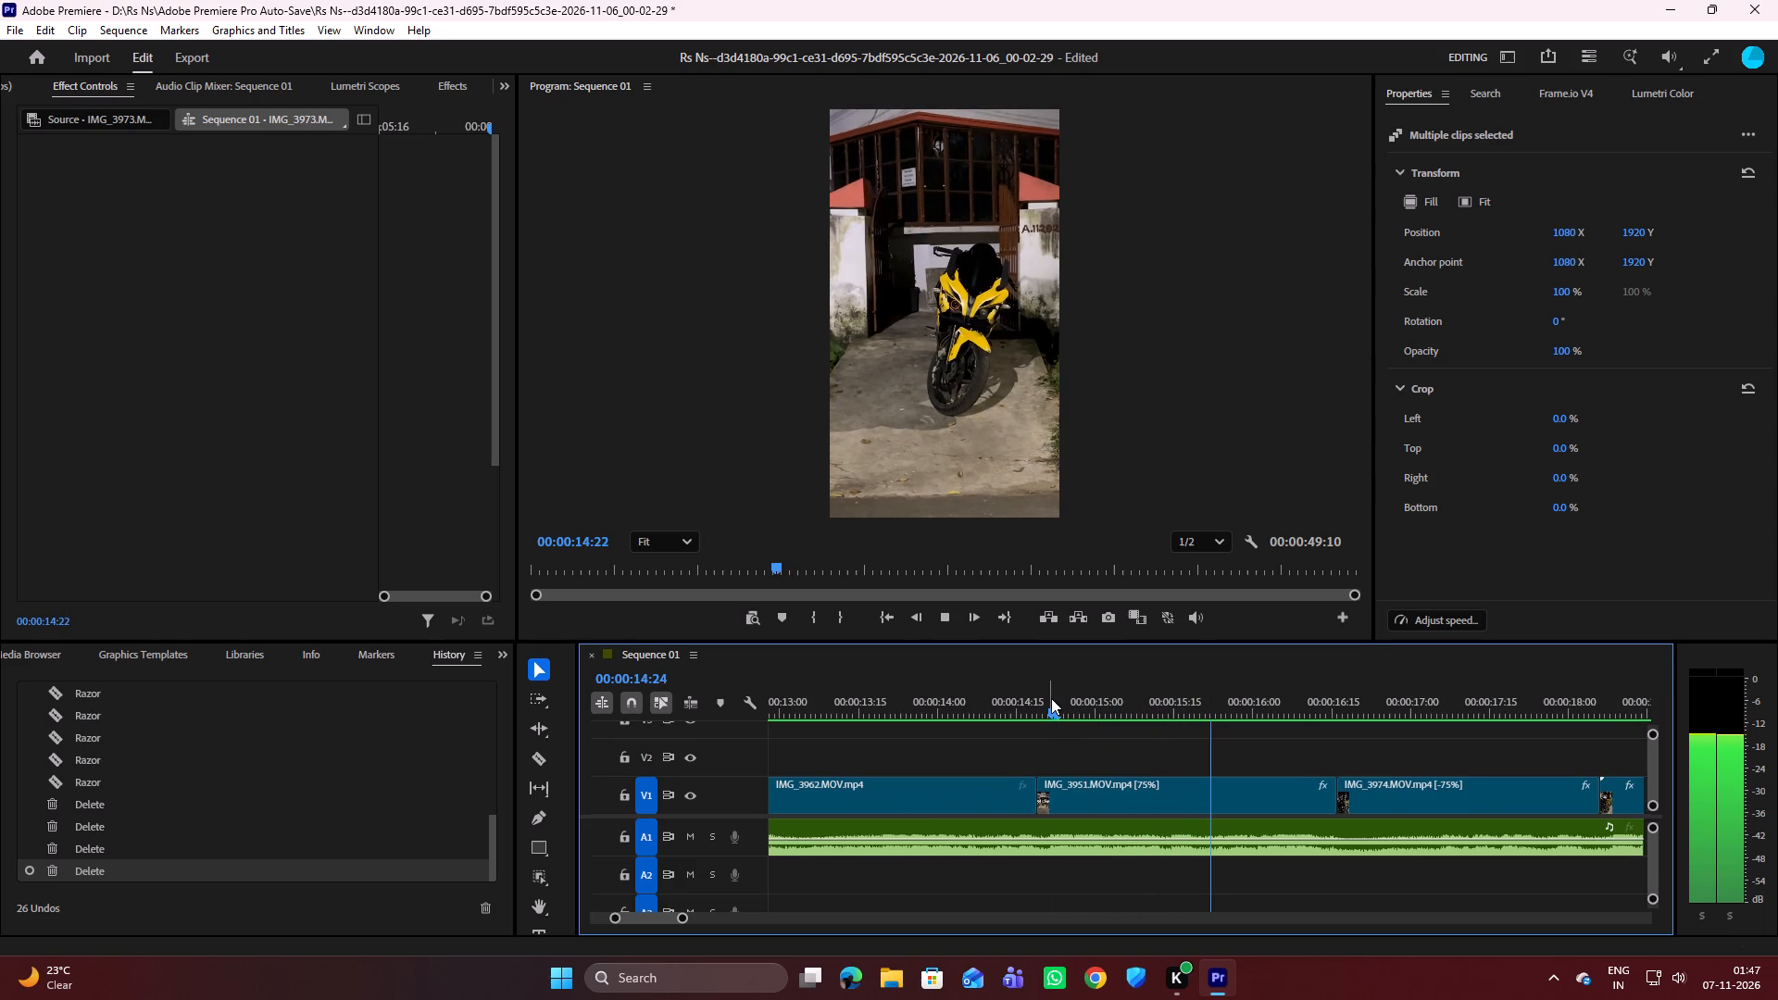
key("space")
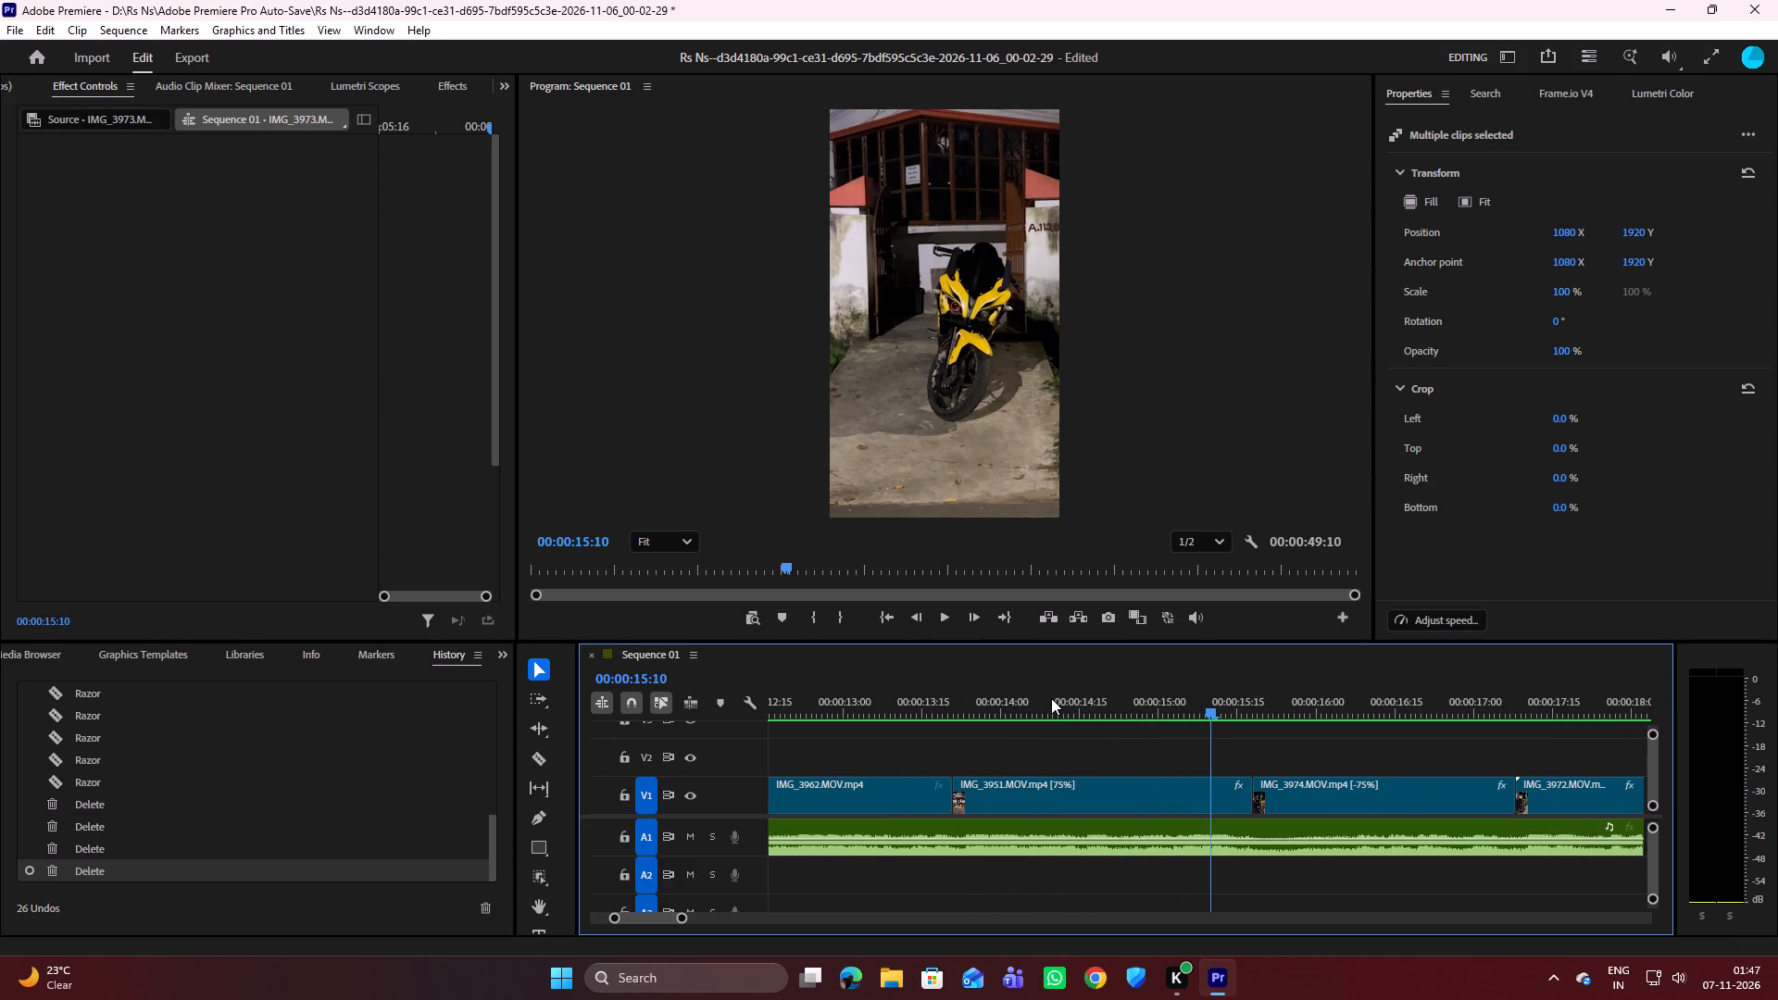
key("Left")
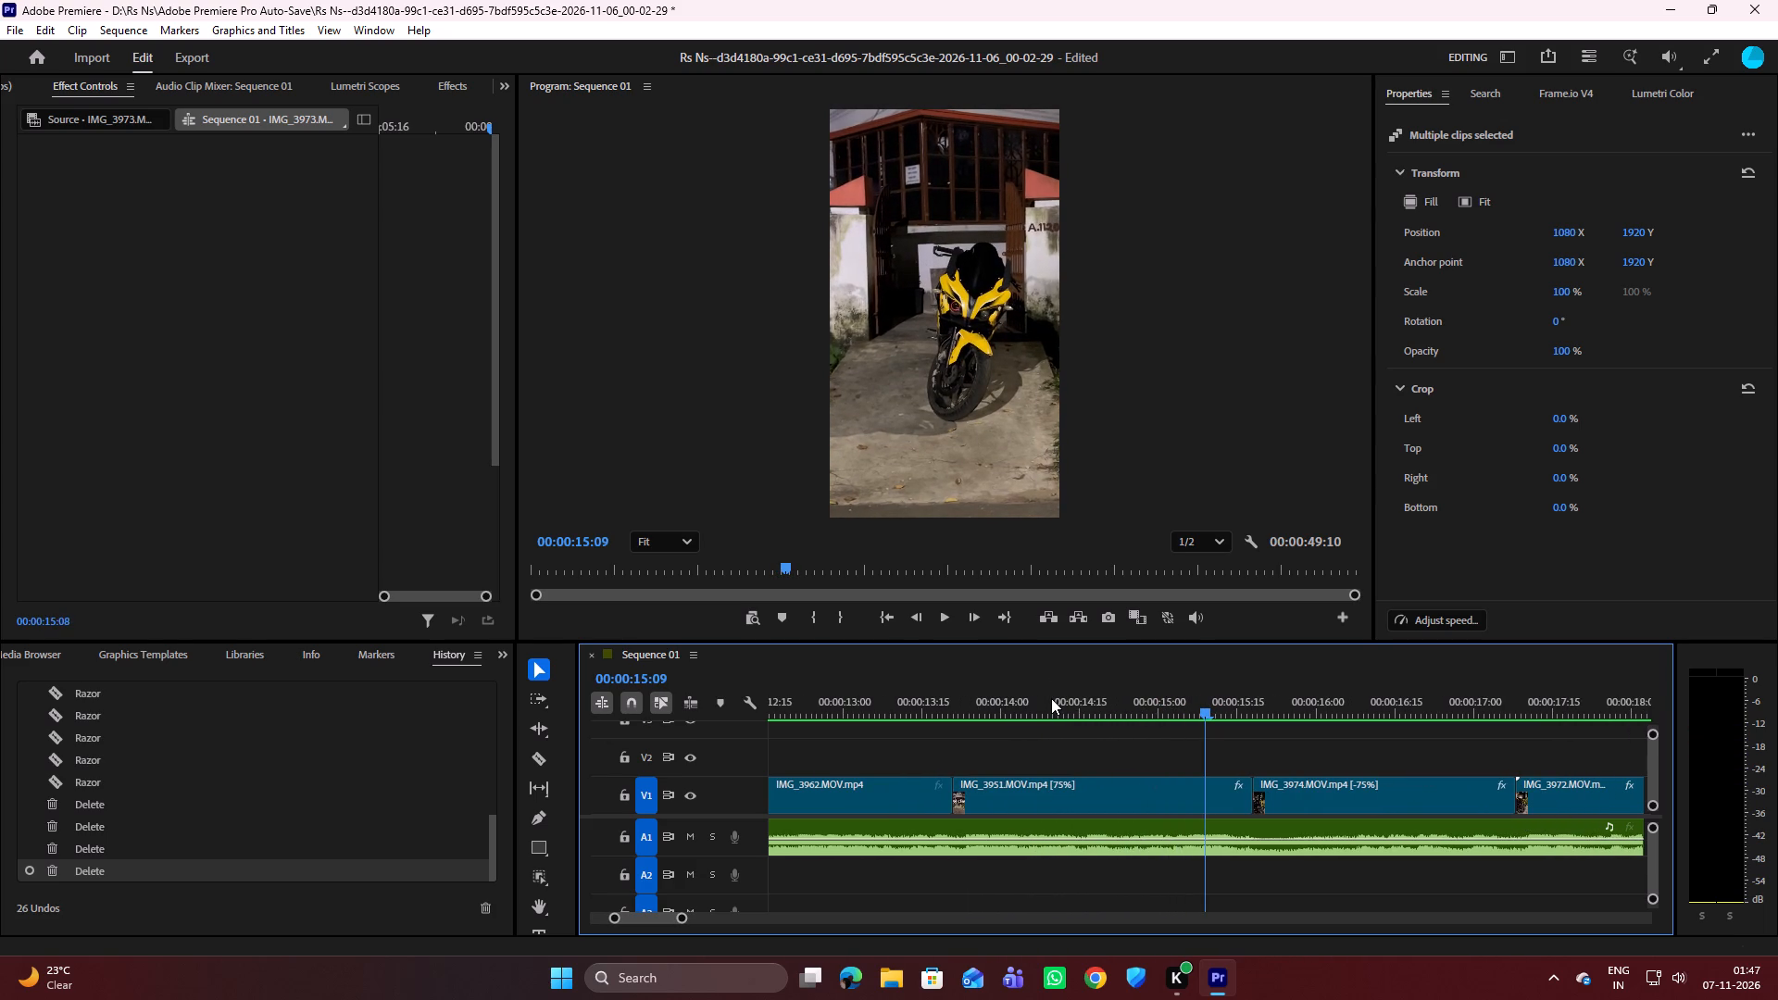
Duplicate the IMG_3951 clip from V1 onto V2, directly above the original.
left_click(1075, 786, "alt")
left_click_drag(1075, 786, 1081, 760, "alt")
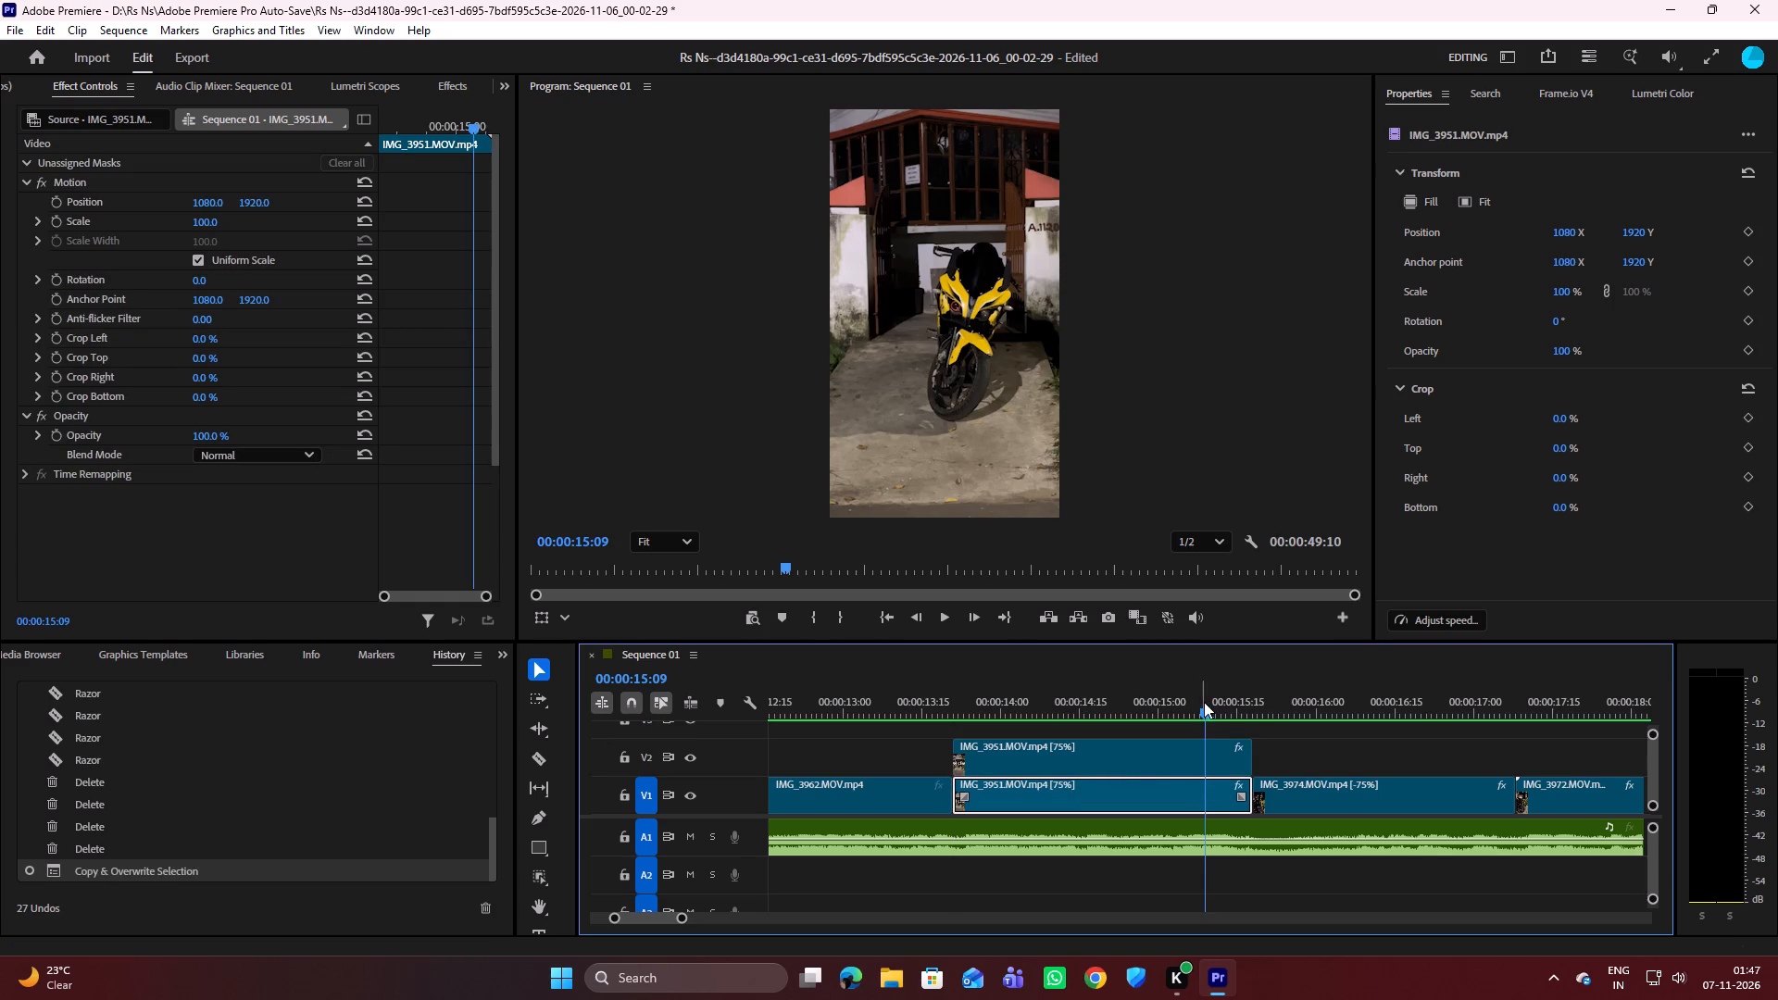
Split the IMG_3951 copy on V2 at 00:00:15:09 and delete the part before the cut.
left_click_drag(1204, 702, 1254, 706)
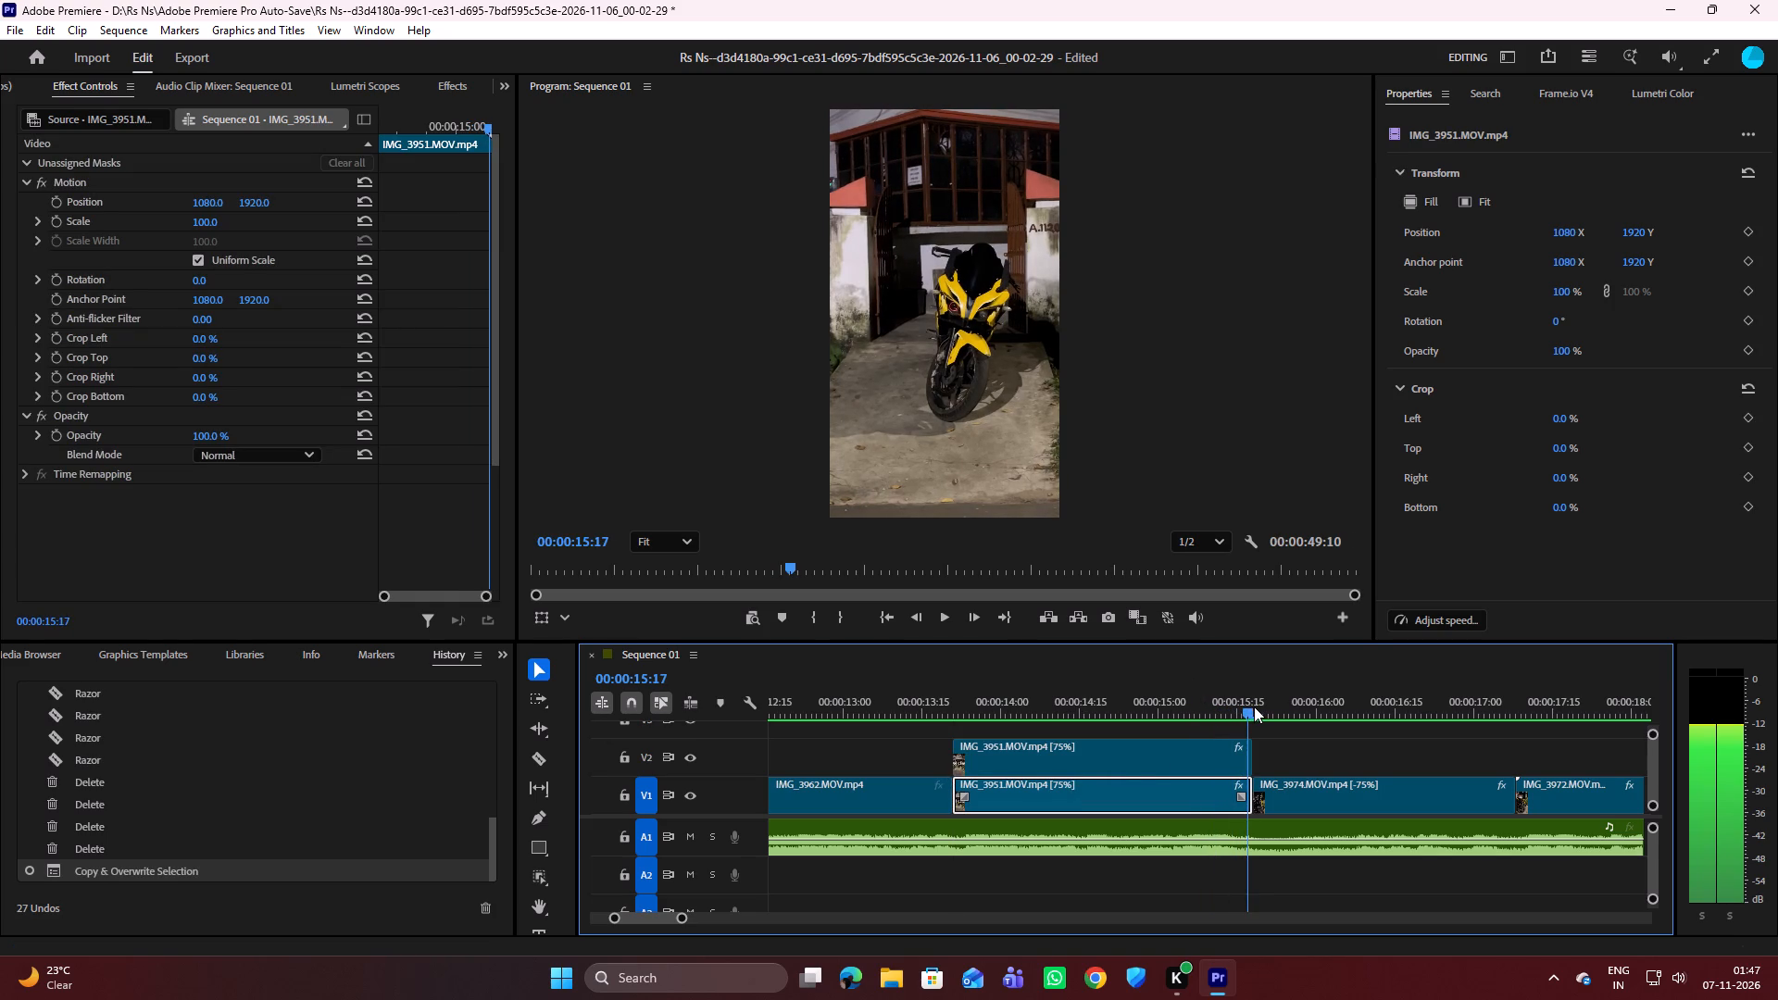
left_click_drag(1254, 706, 1257, 706)
key("Left")
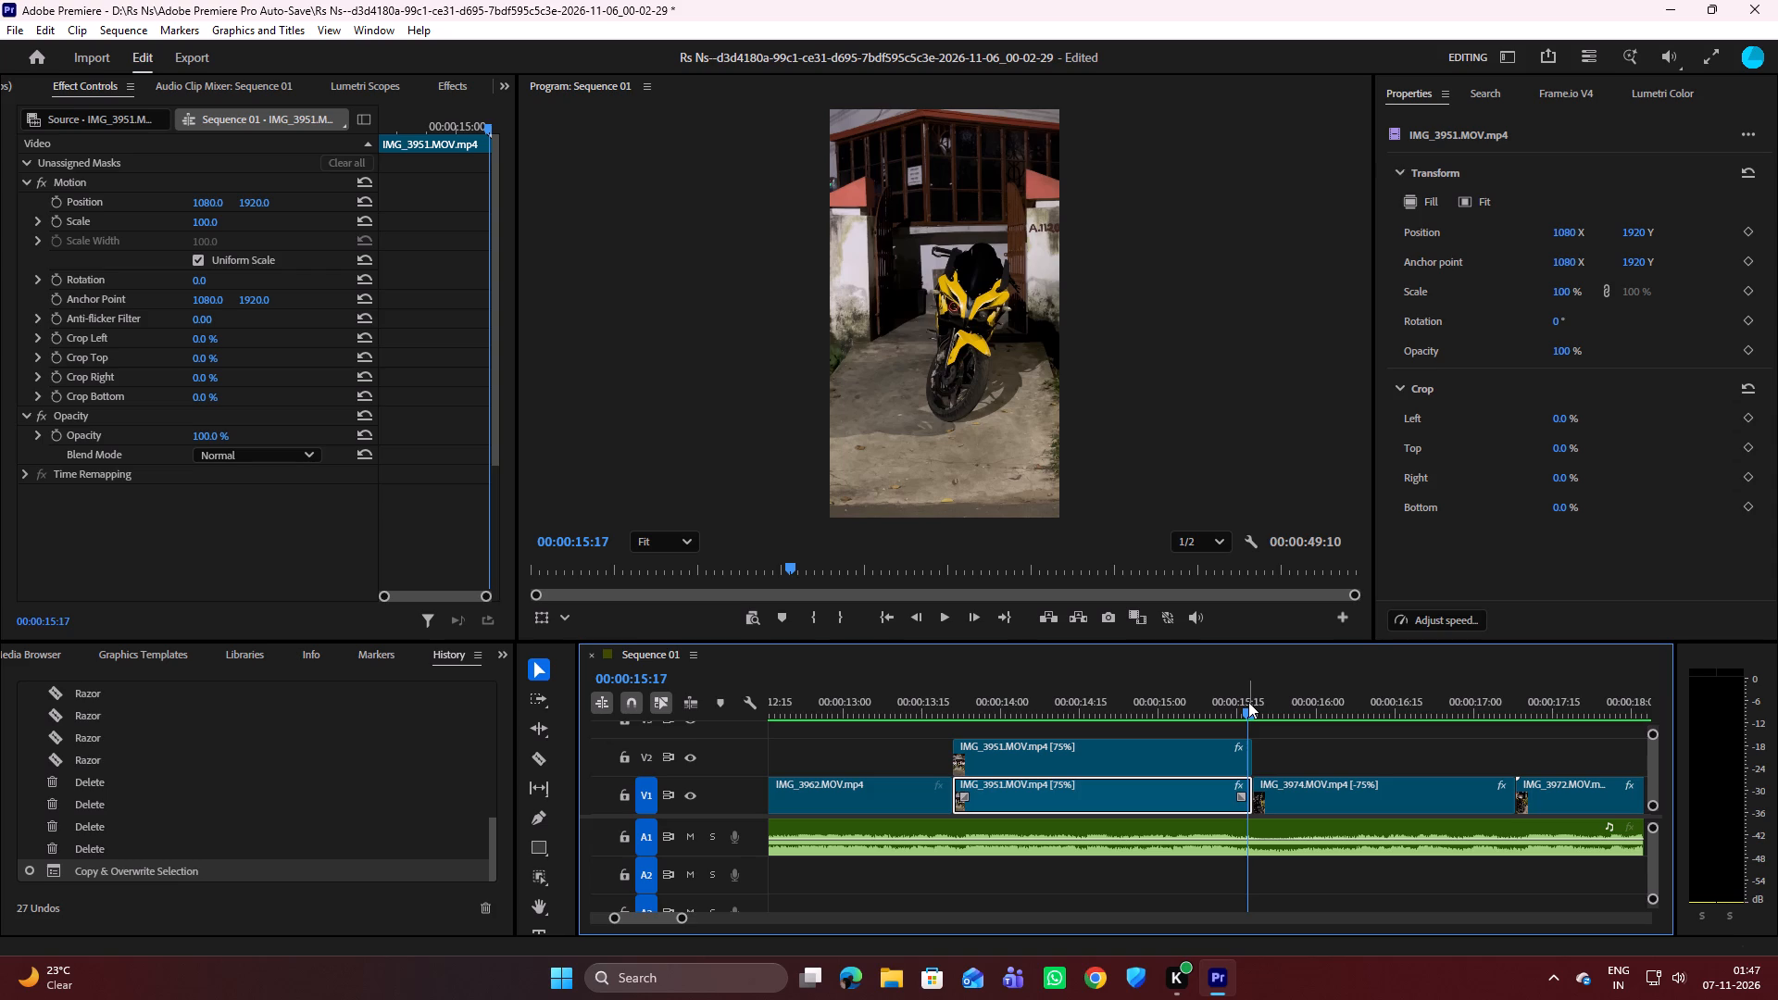
key("Left")
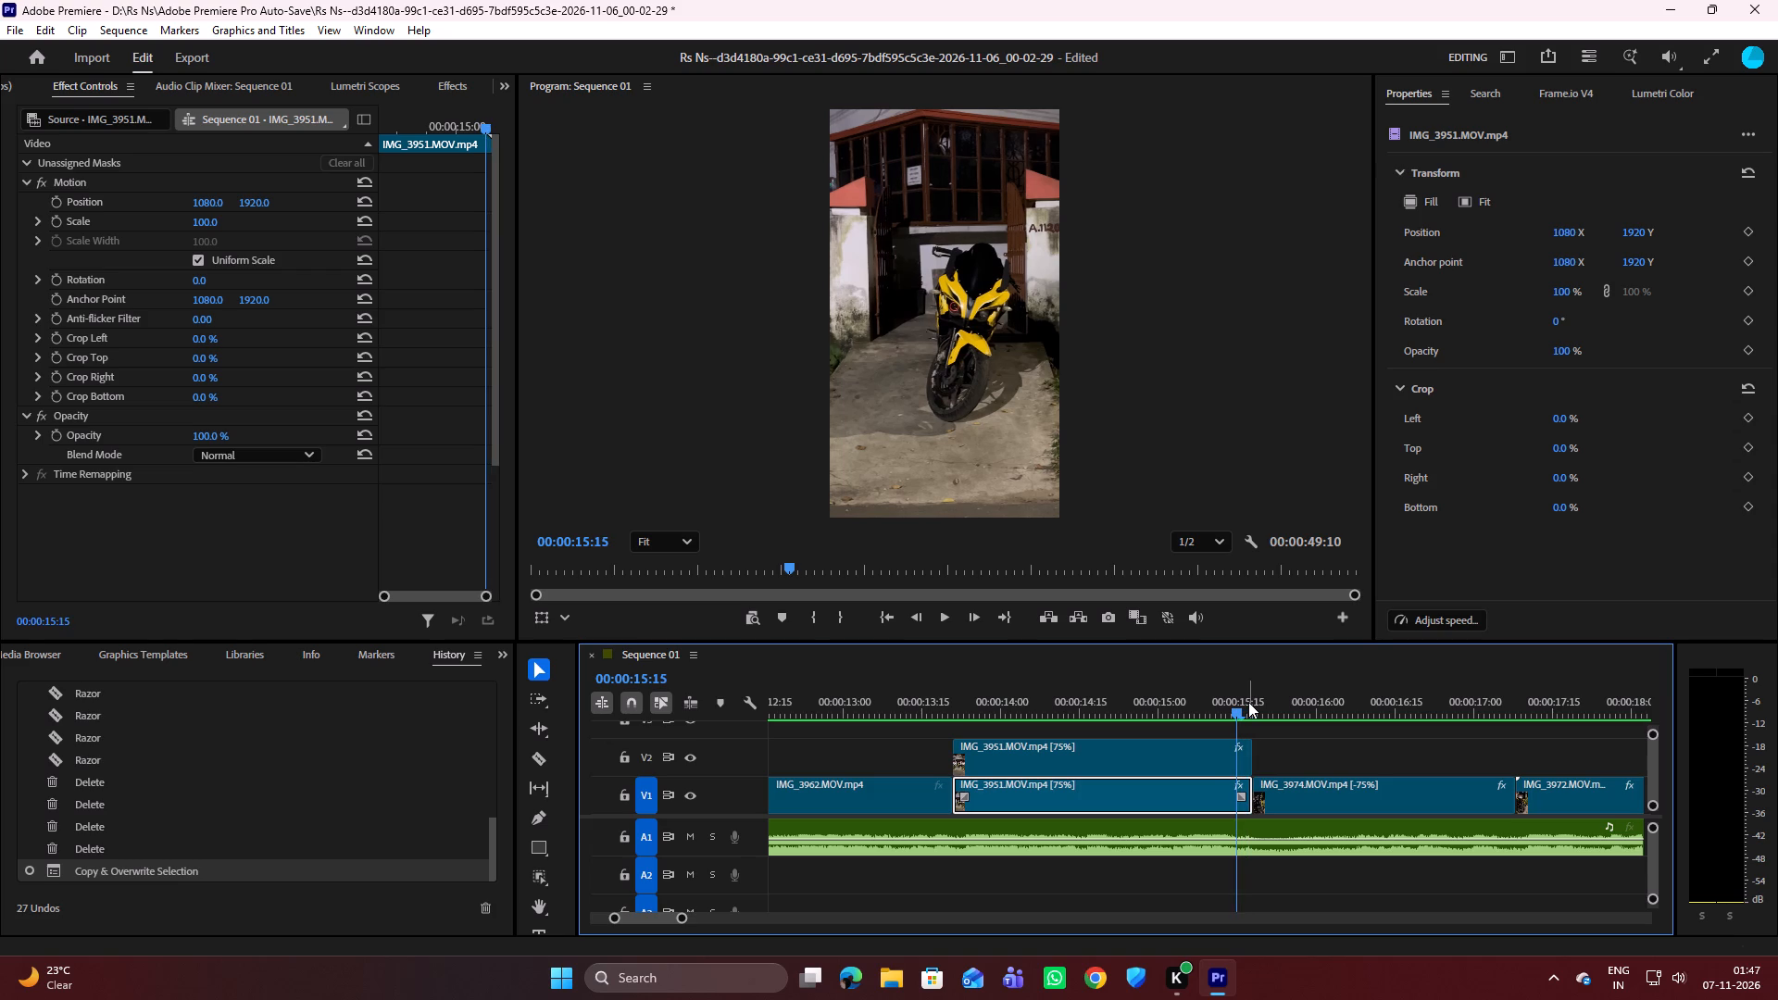
key("Left")
key("Left")
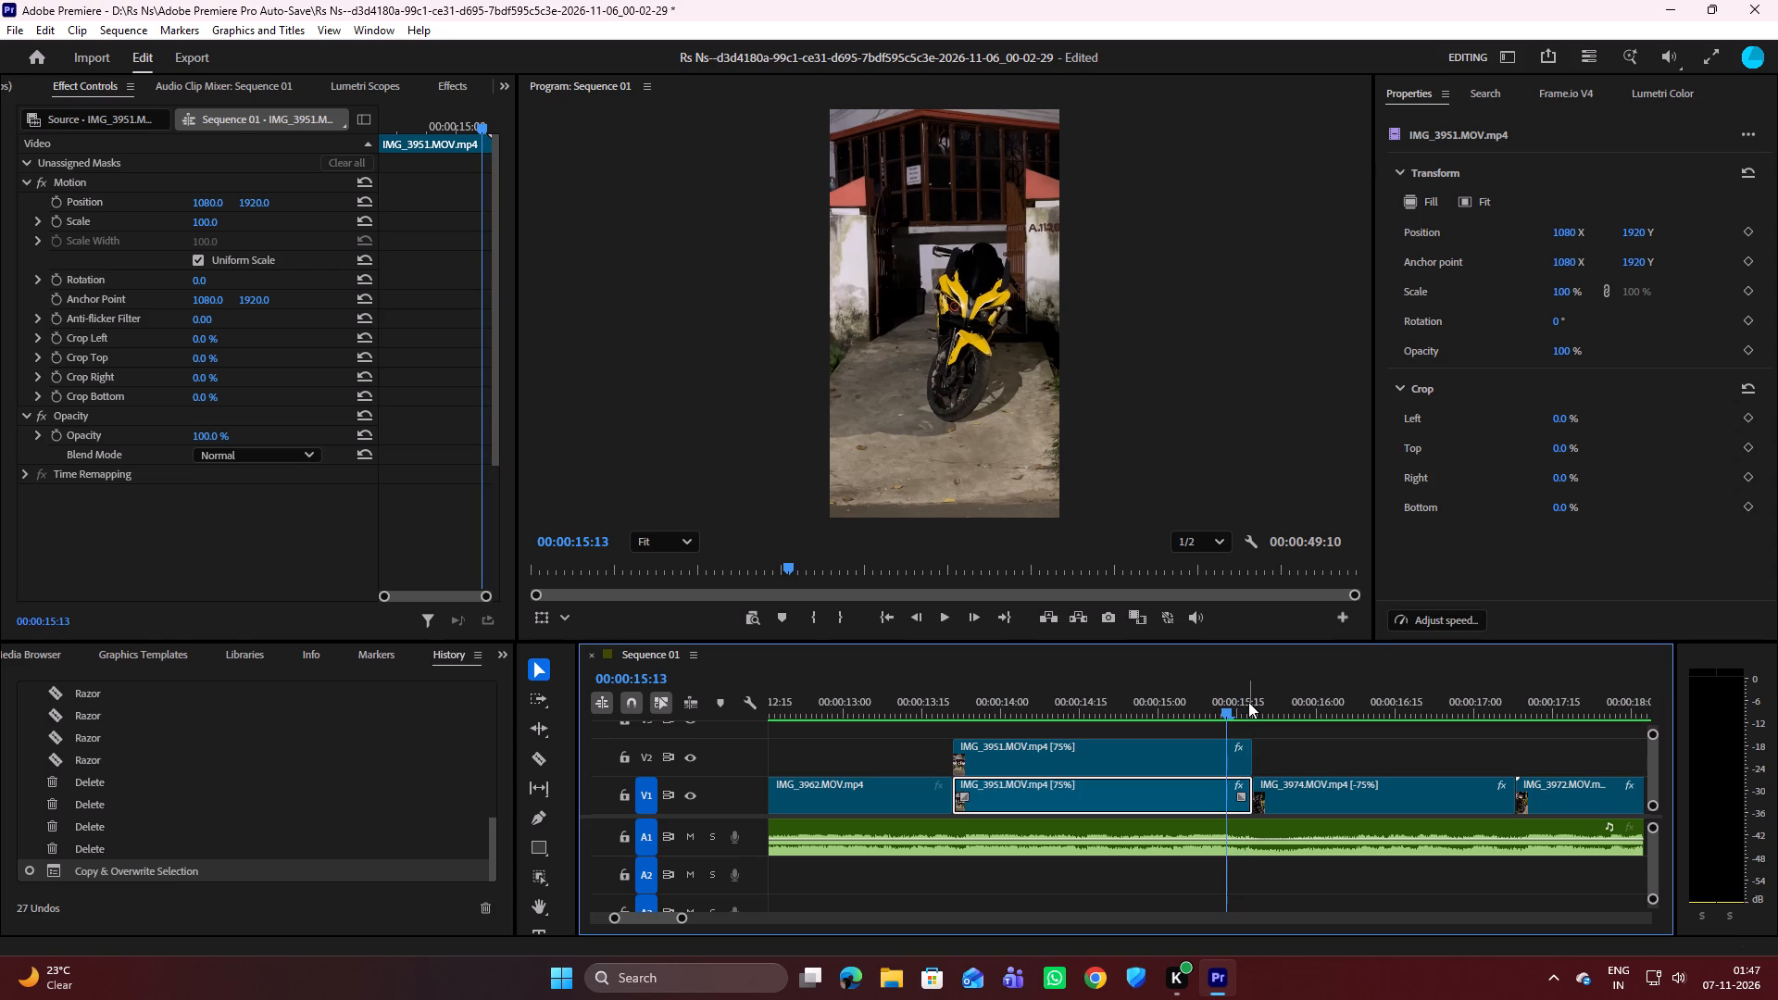
key("Left")
key("Left")
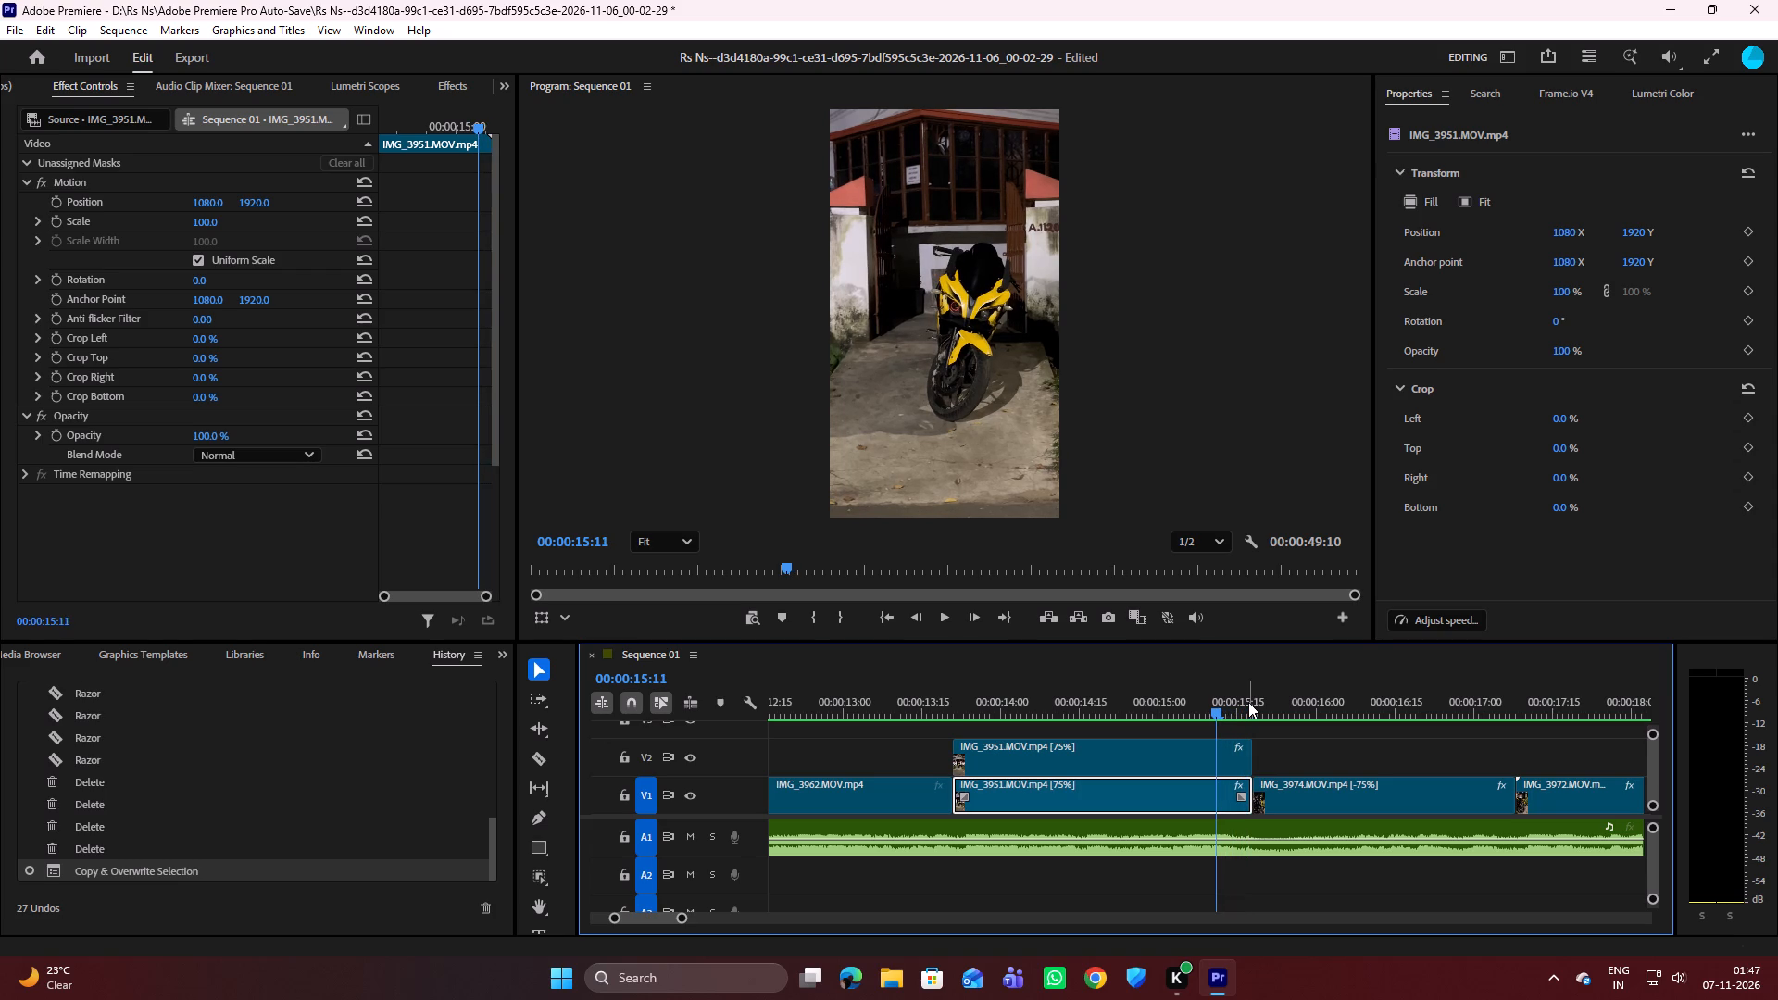
key("Left")
key("Left")
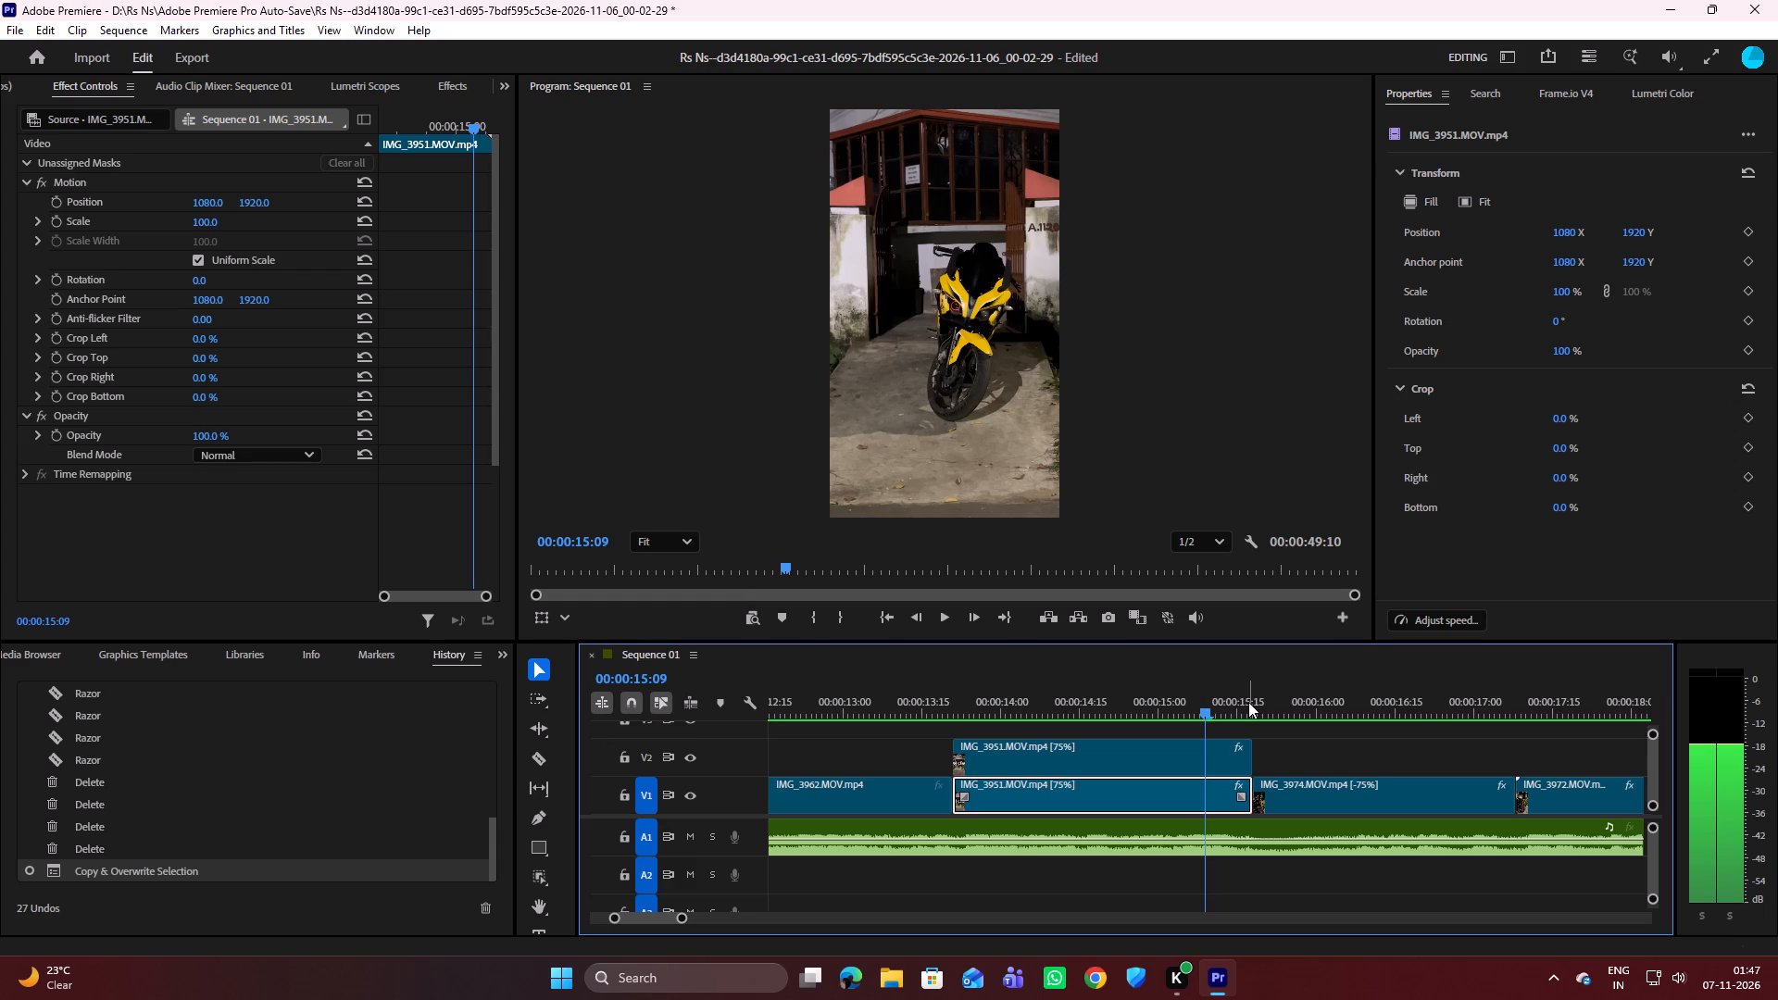
key("c")
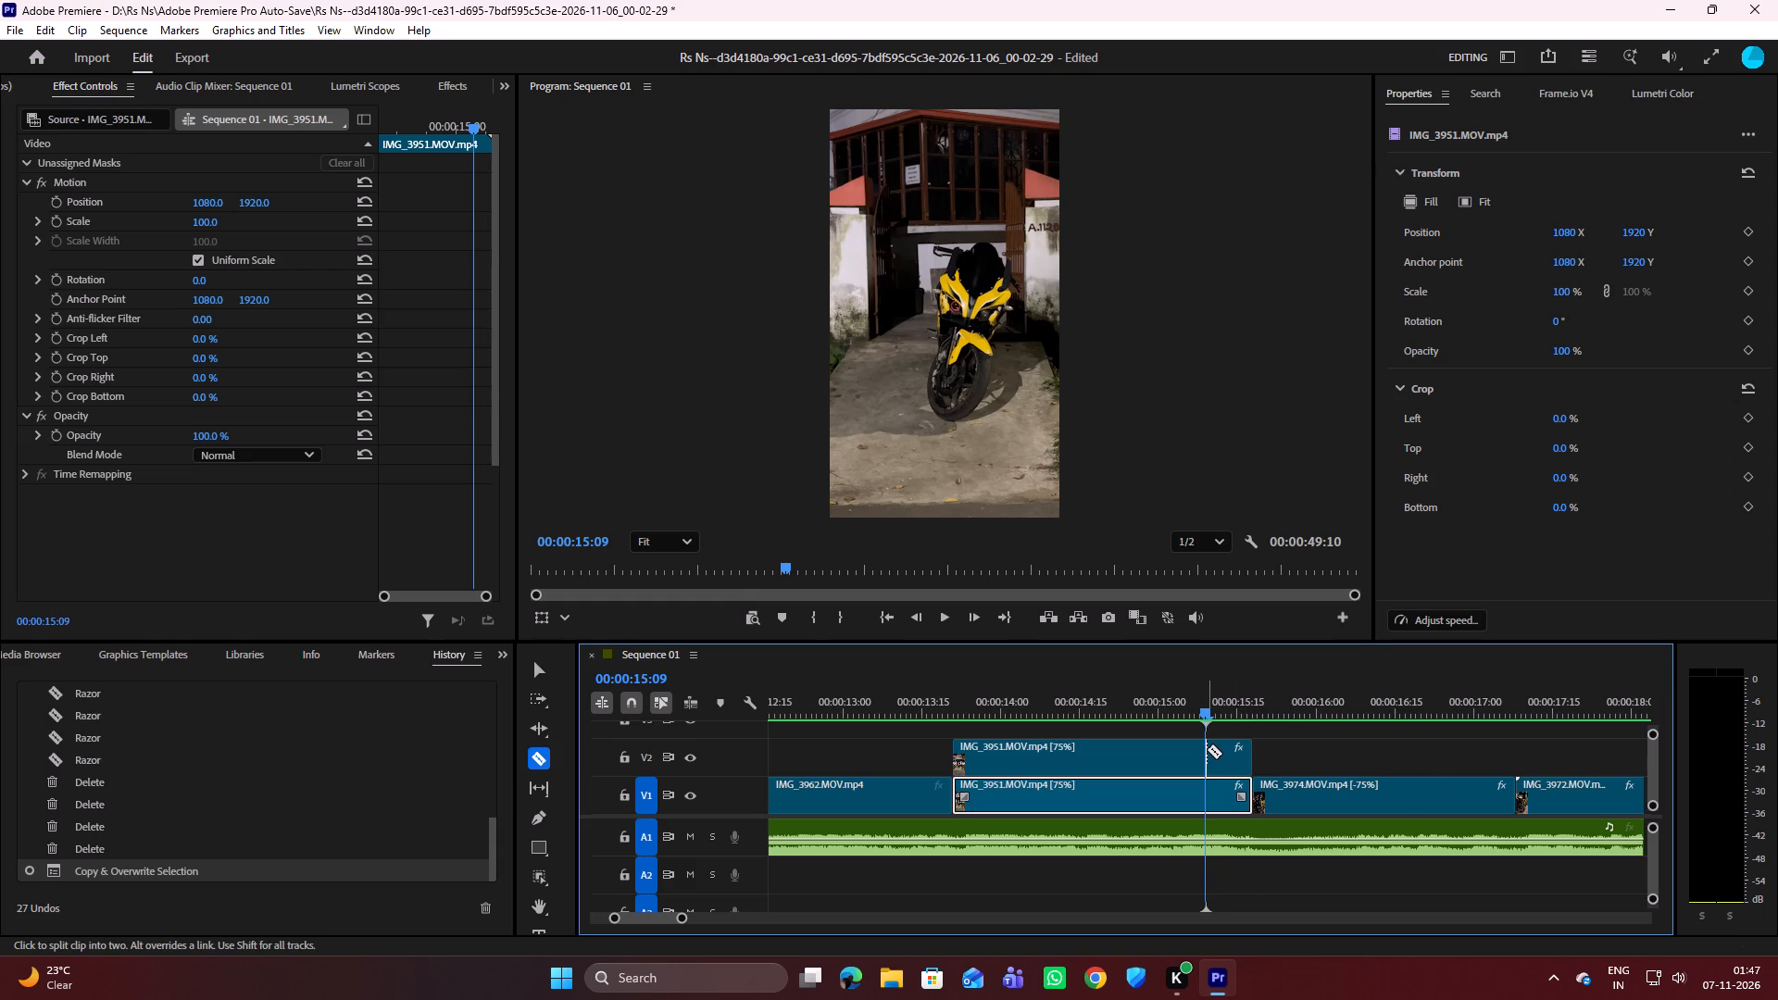
left_click(1207, 749)
key("v")
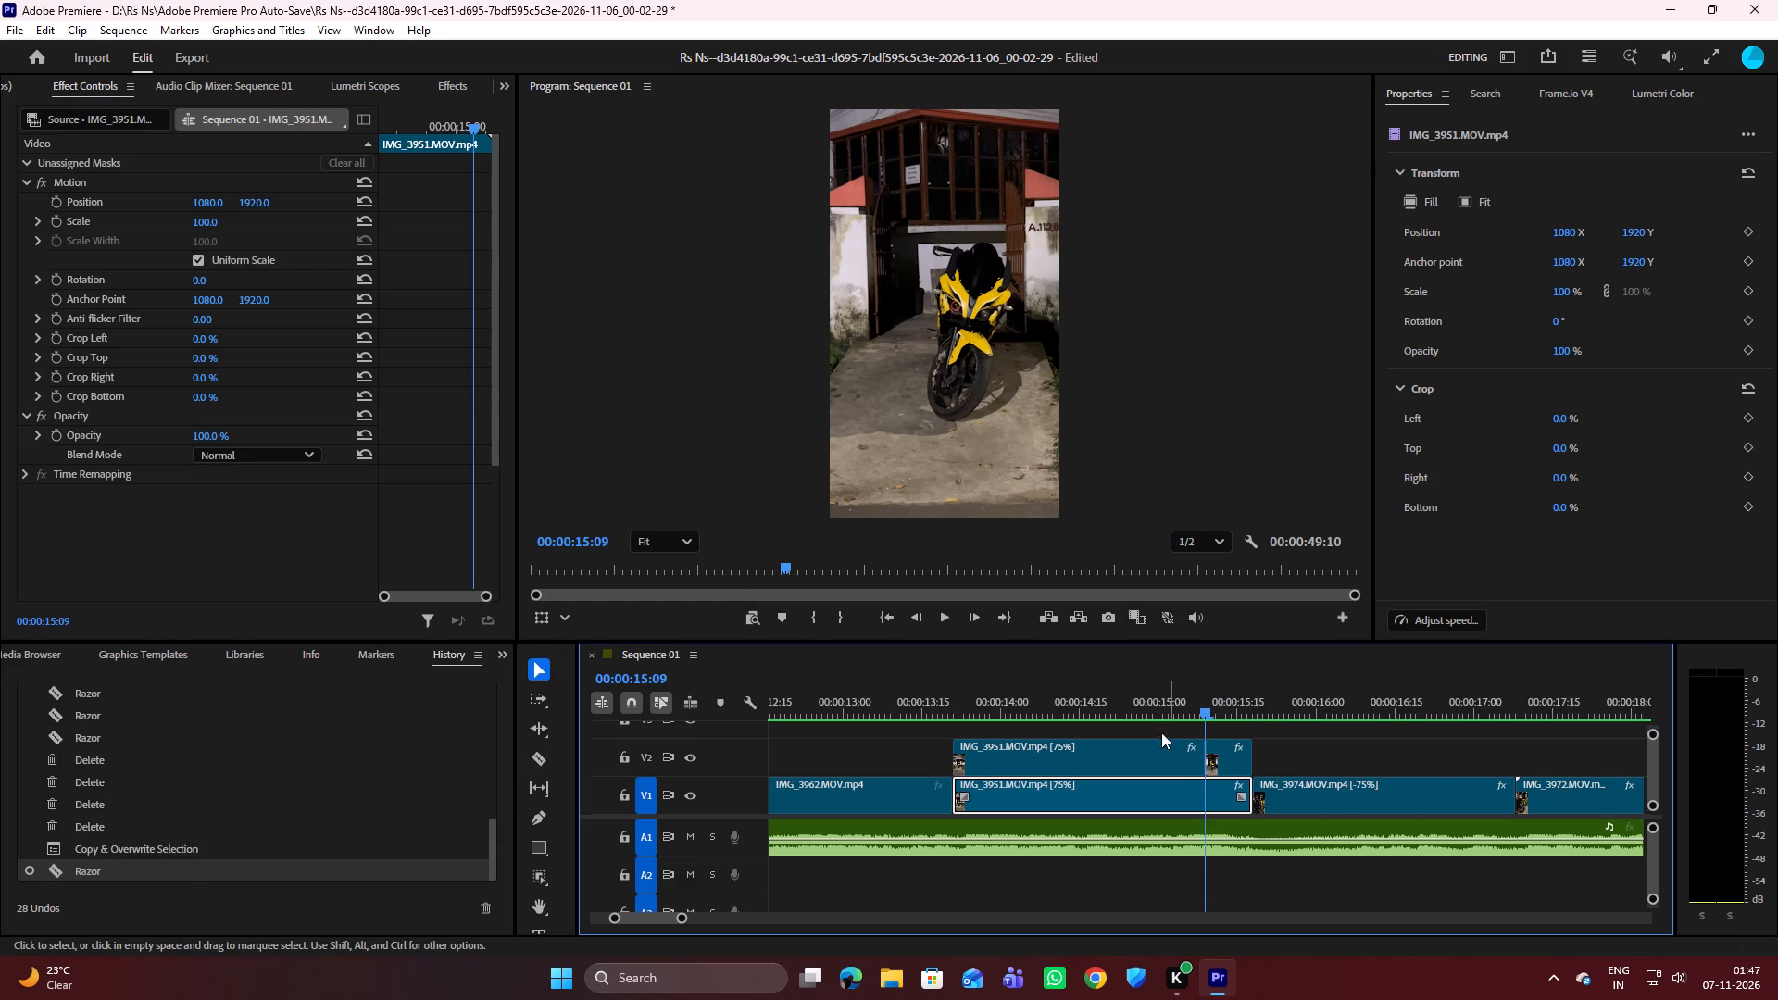
left_click(1125, 748)
key("Delete")
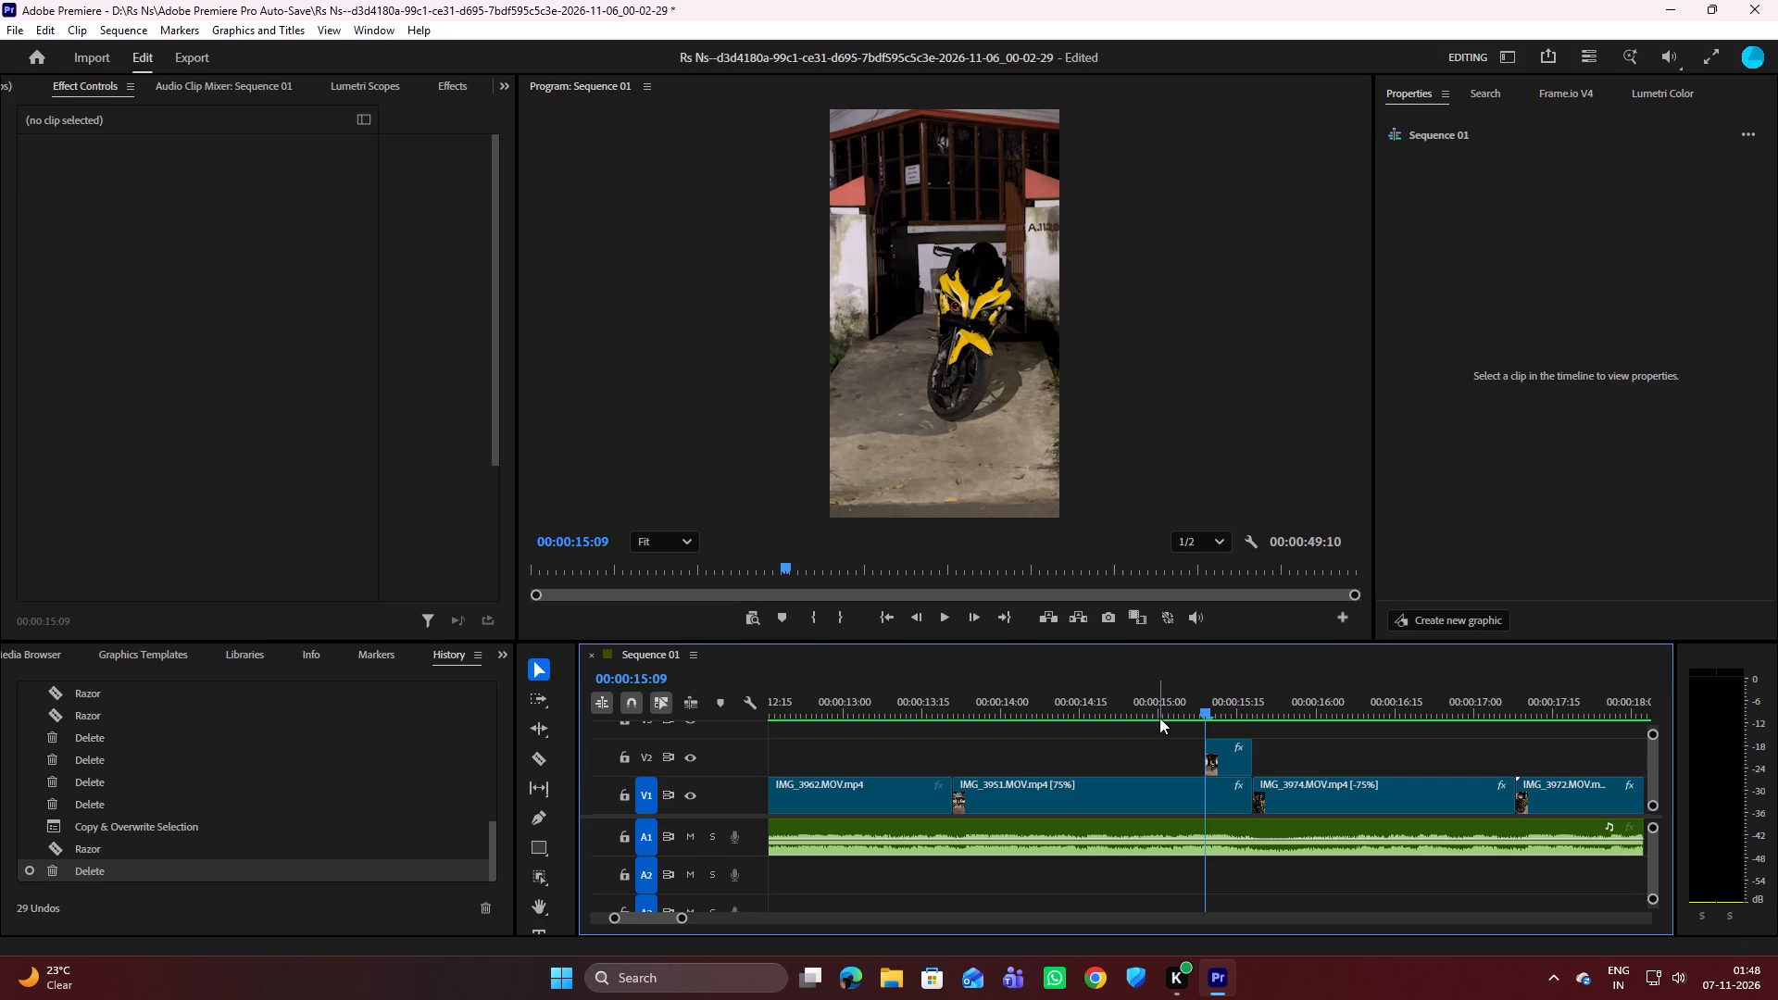
Create a smooth object mask covering the whole motorcycle on the IMG_3951 copy on V2 and track it forward through the clip.
left_click(1225, 750)
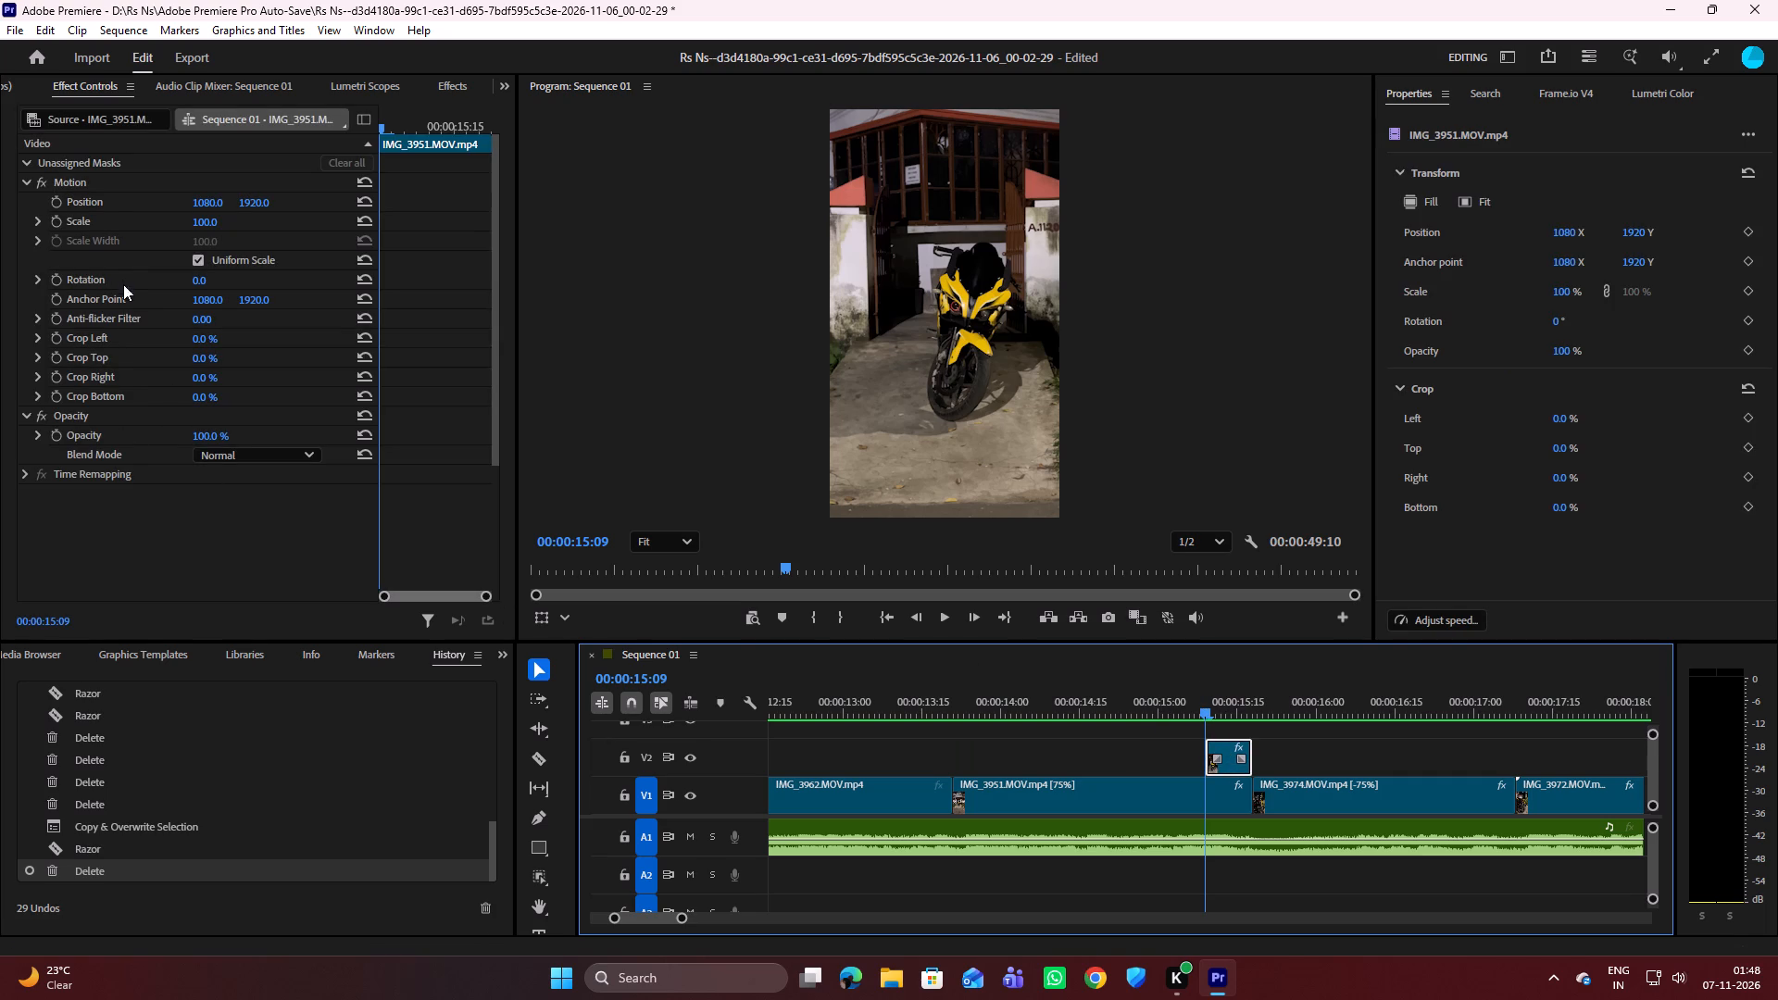
left_click(87, 159)
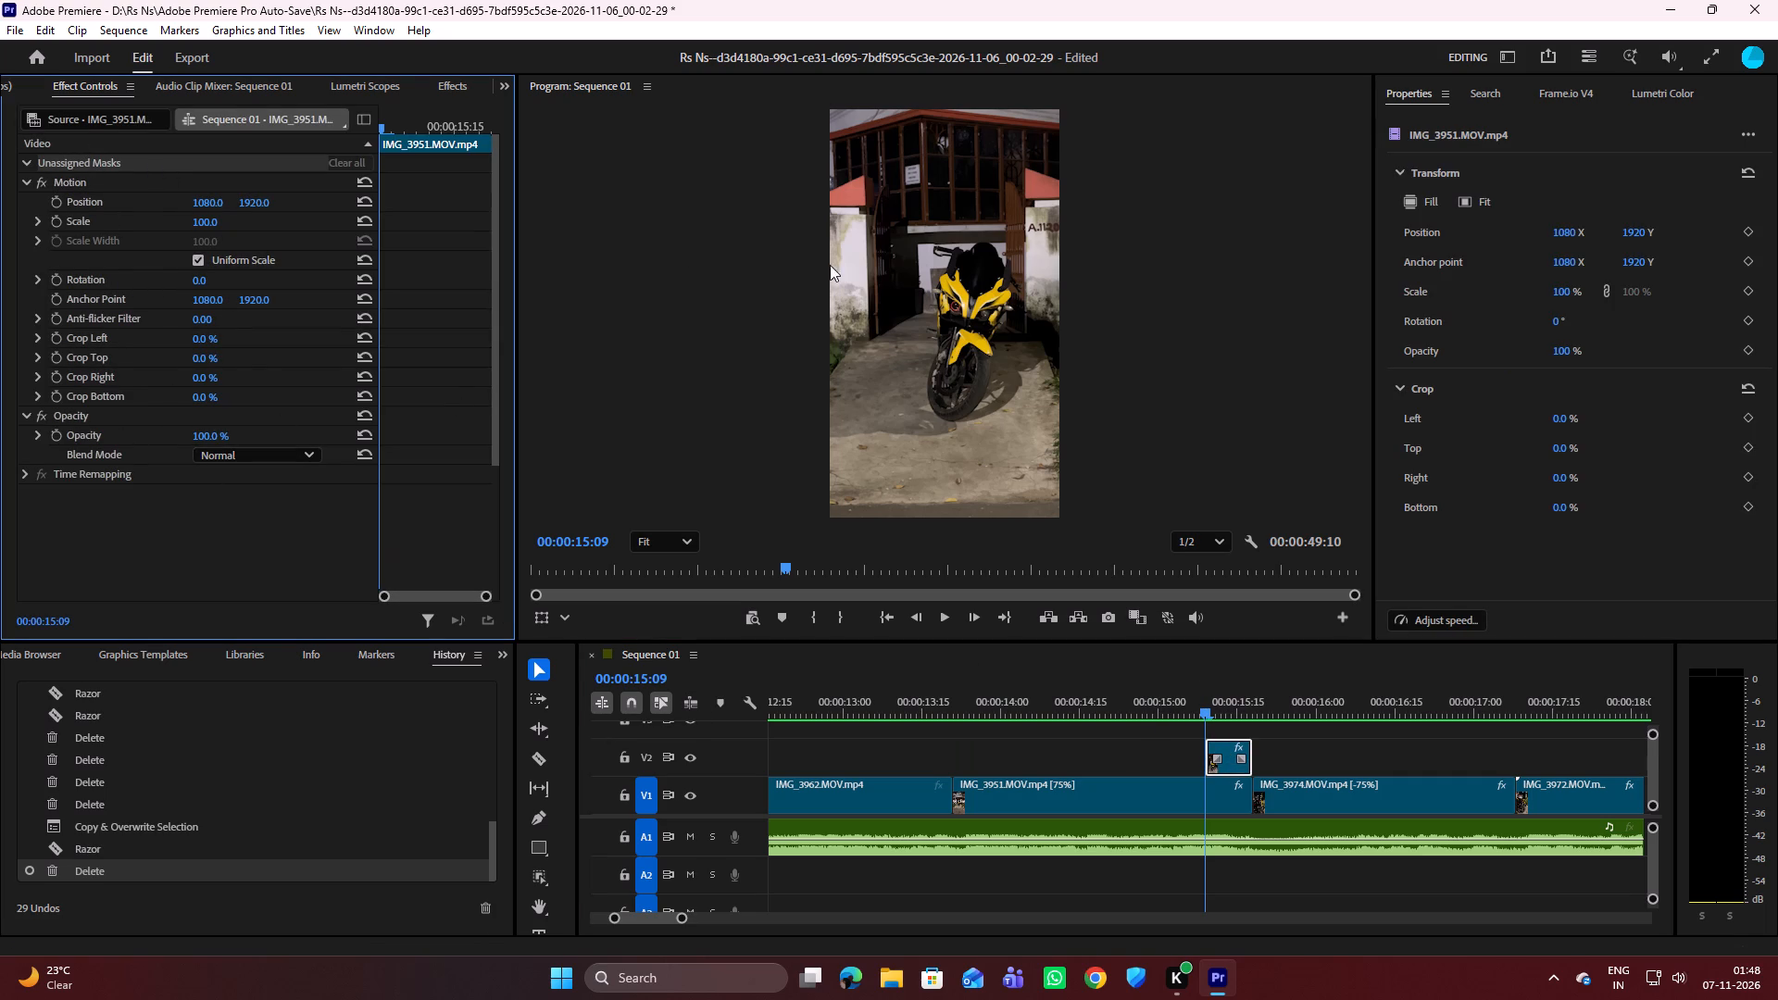
left_click(536, 881)
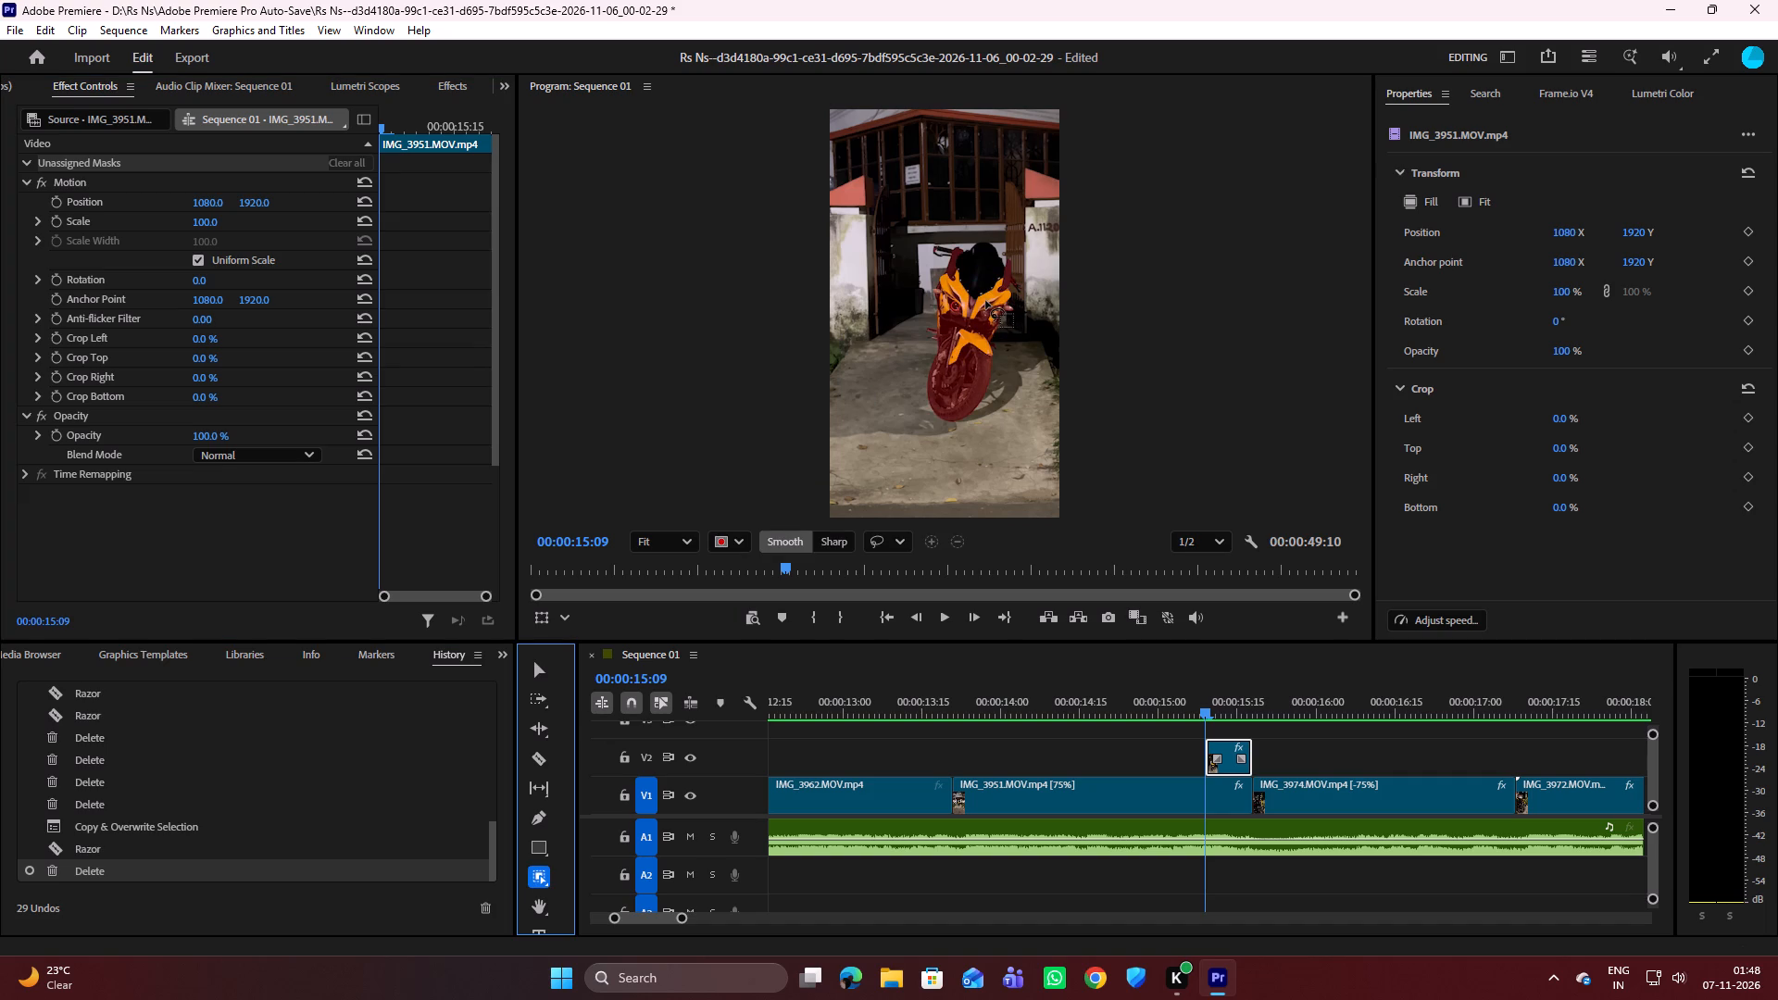
left_click(981, 298)
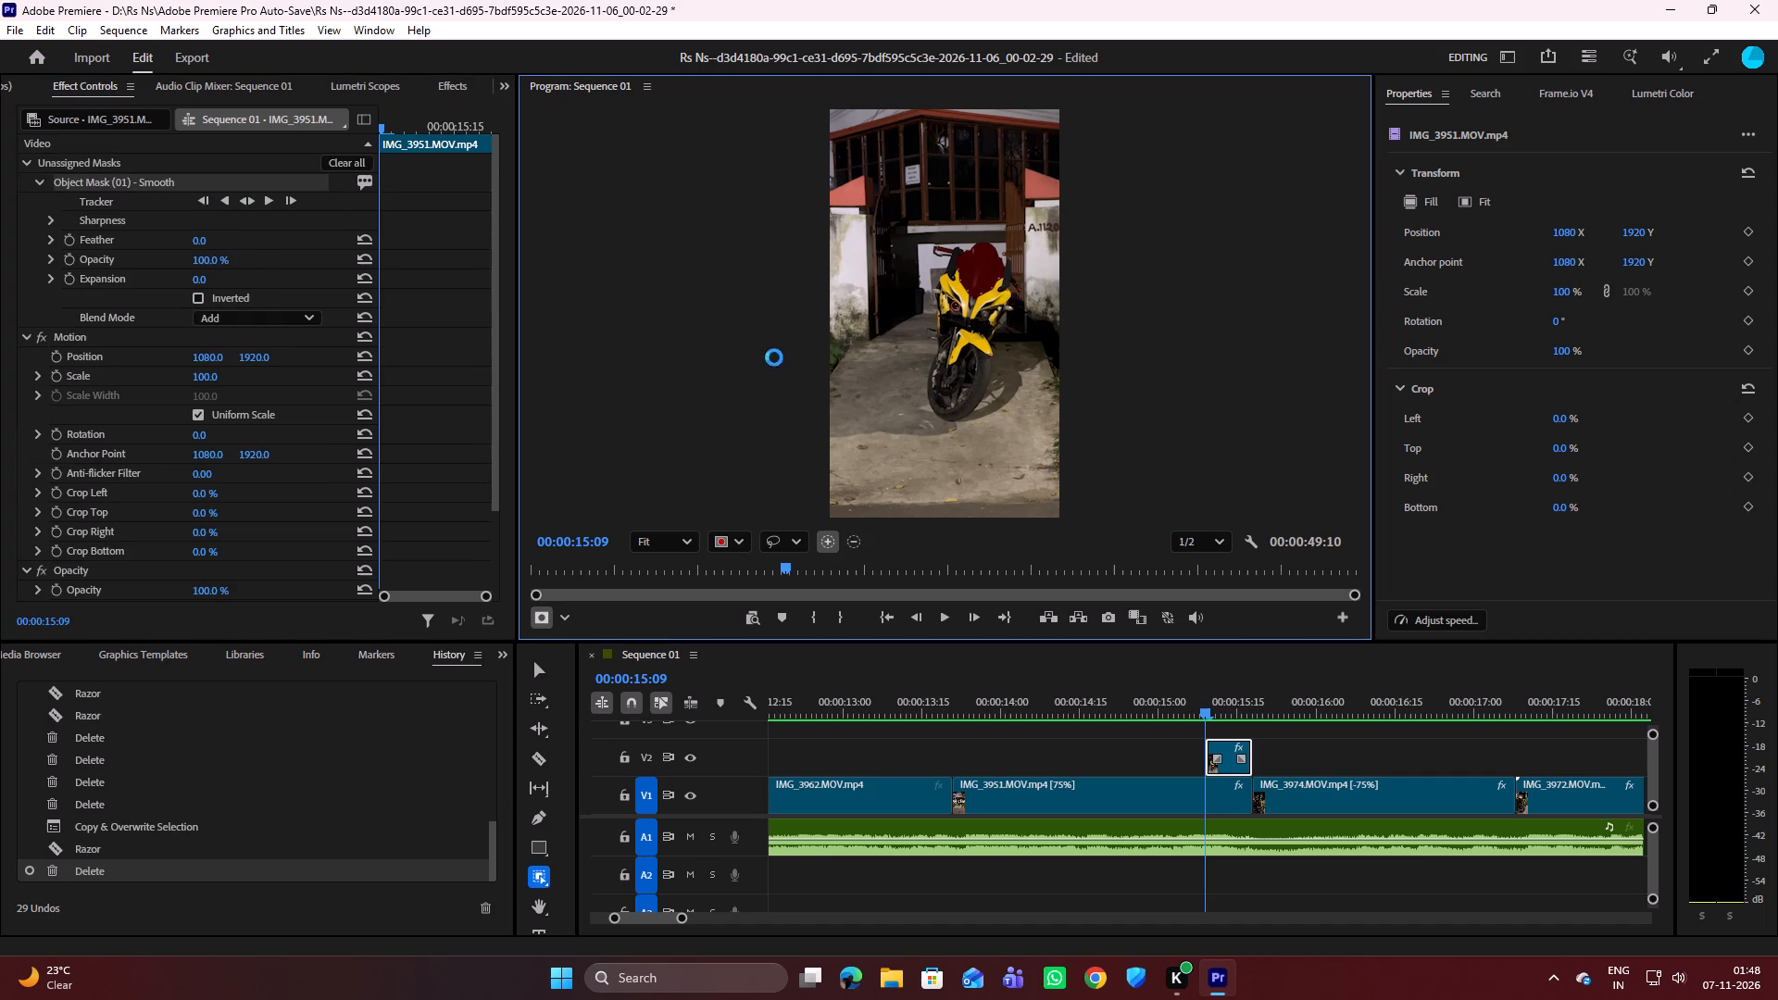
left_click(970, 272)
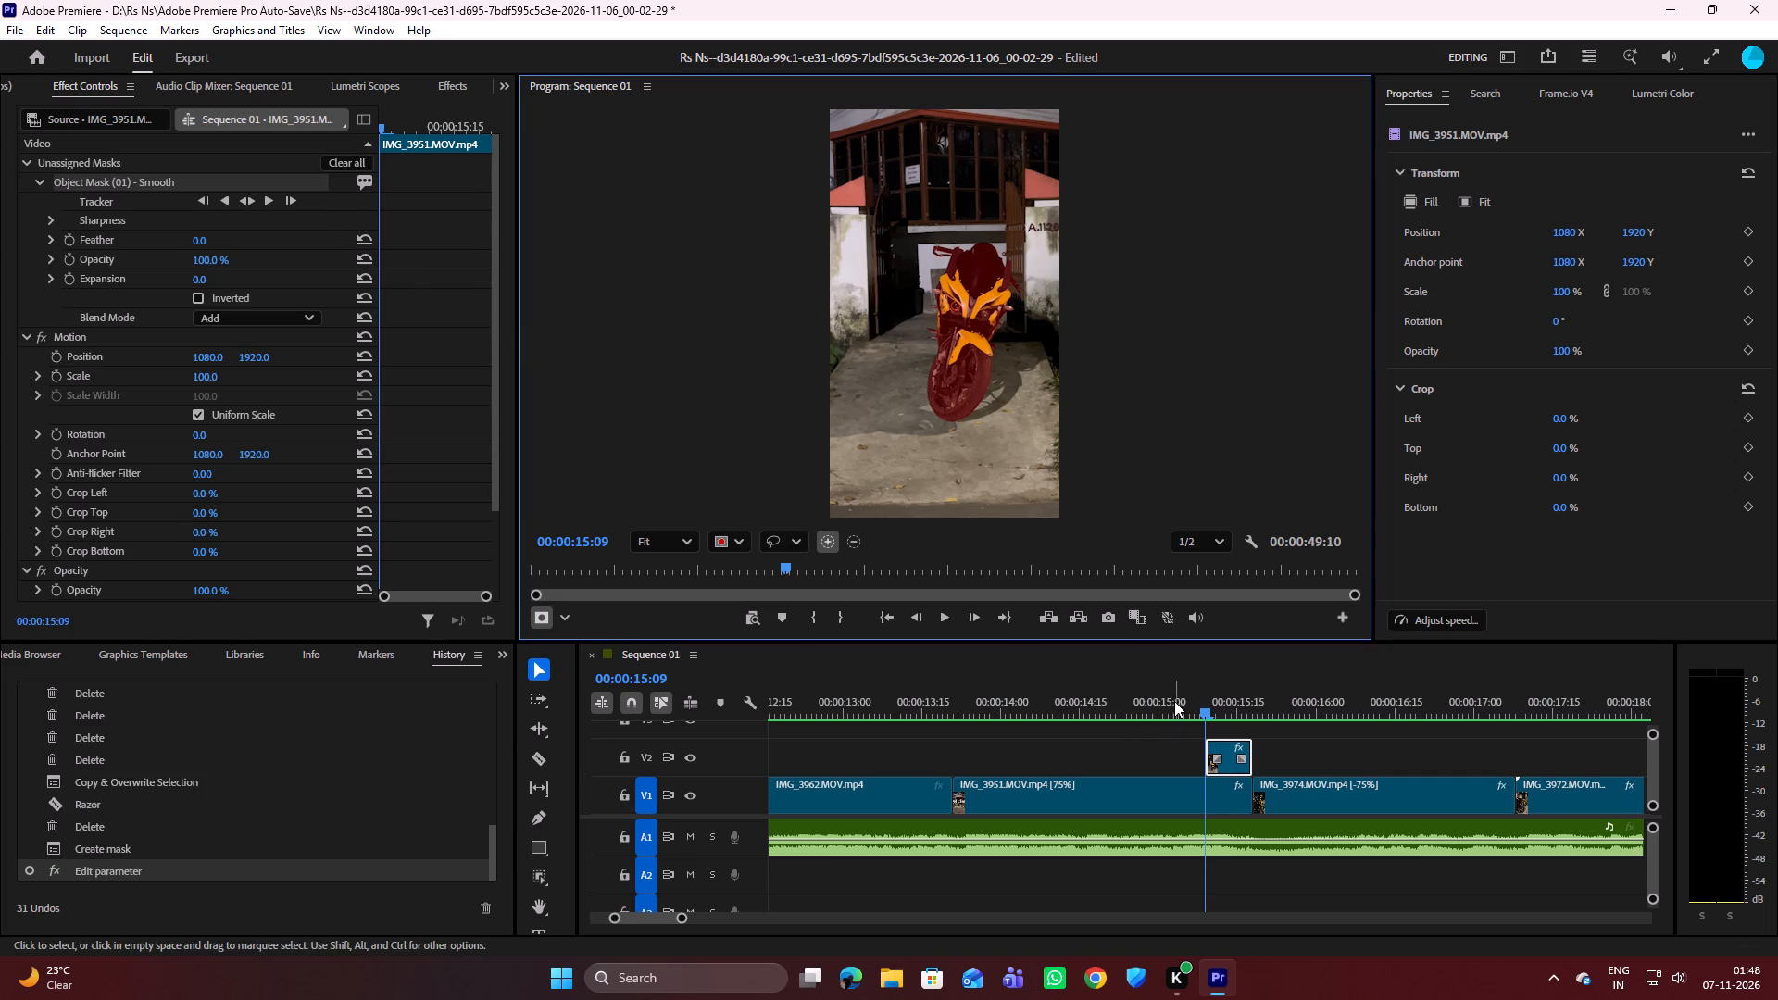
left_click(266, 200)
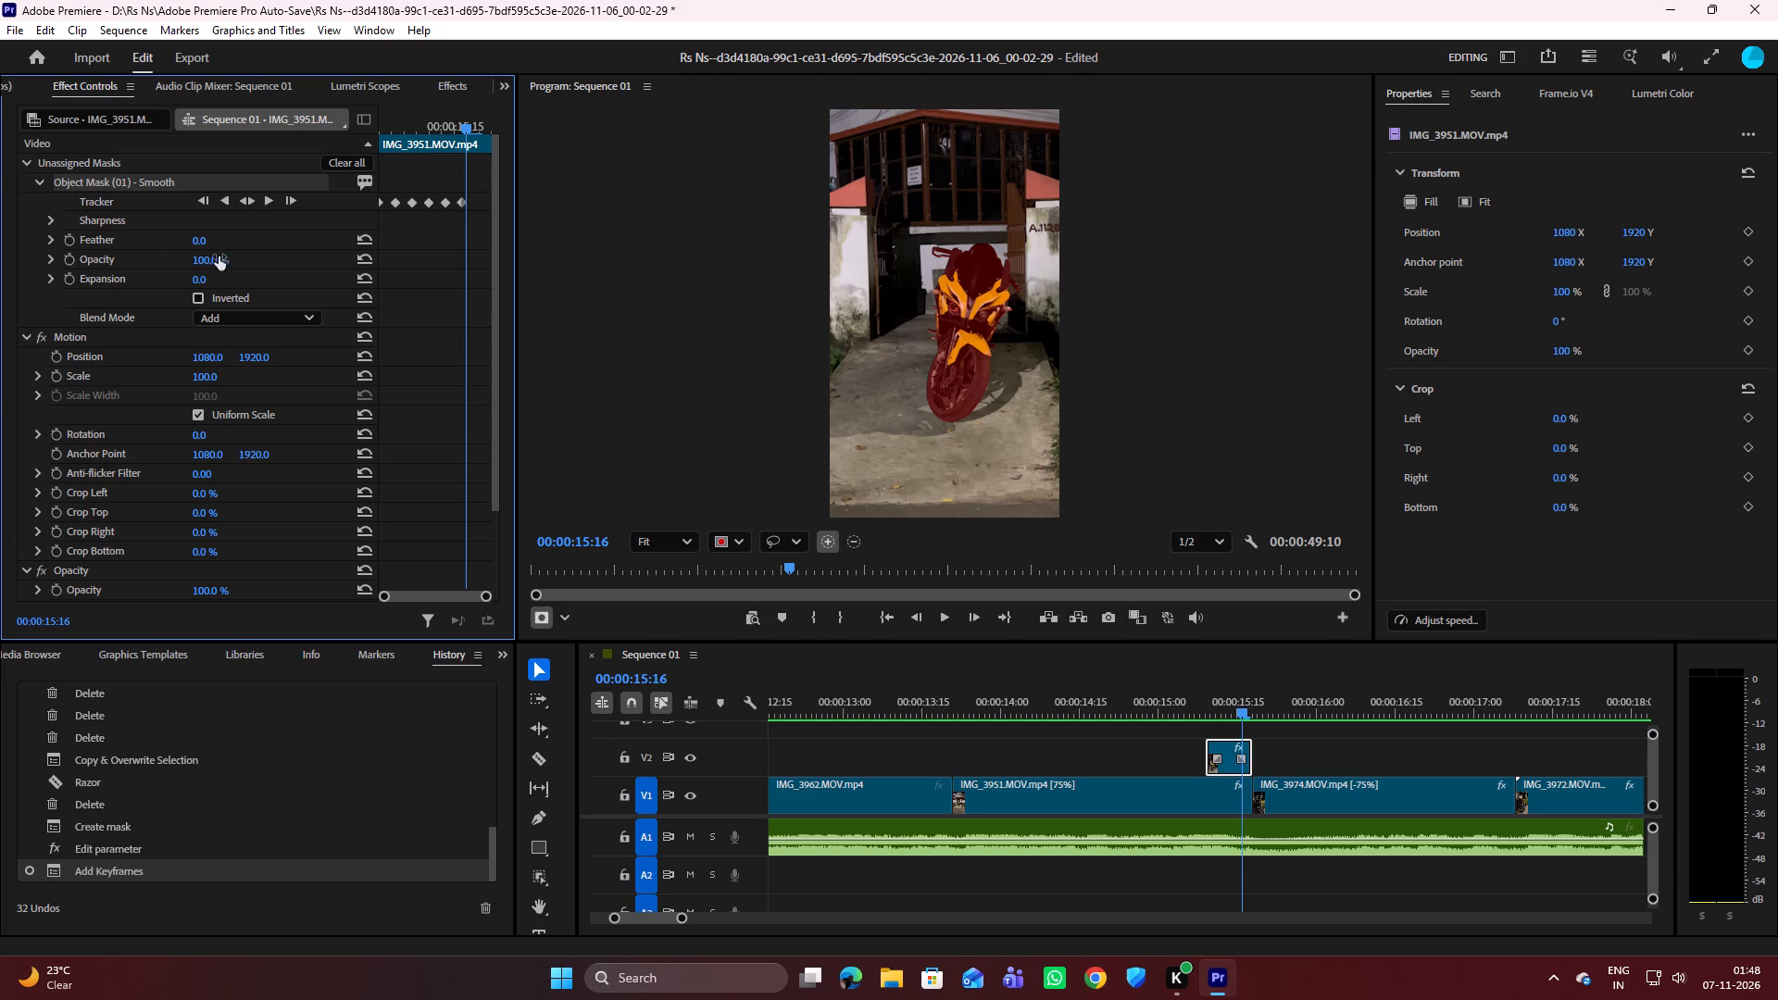
Change the motorcycle's object mask to an opacity mask and return the playhead to 00:00:15:09.
left_click(150, 178)
right_click(150, 178)
right_click(150, 178)
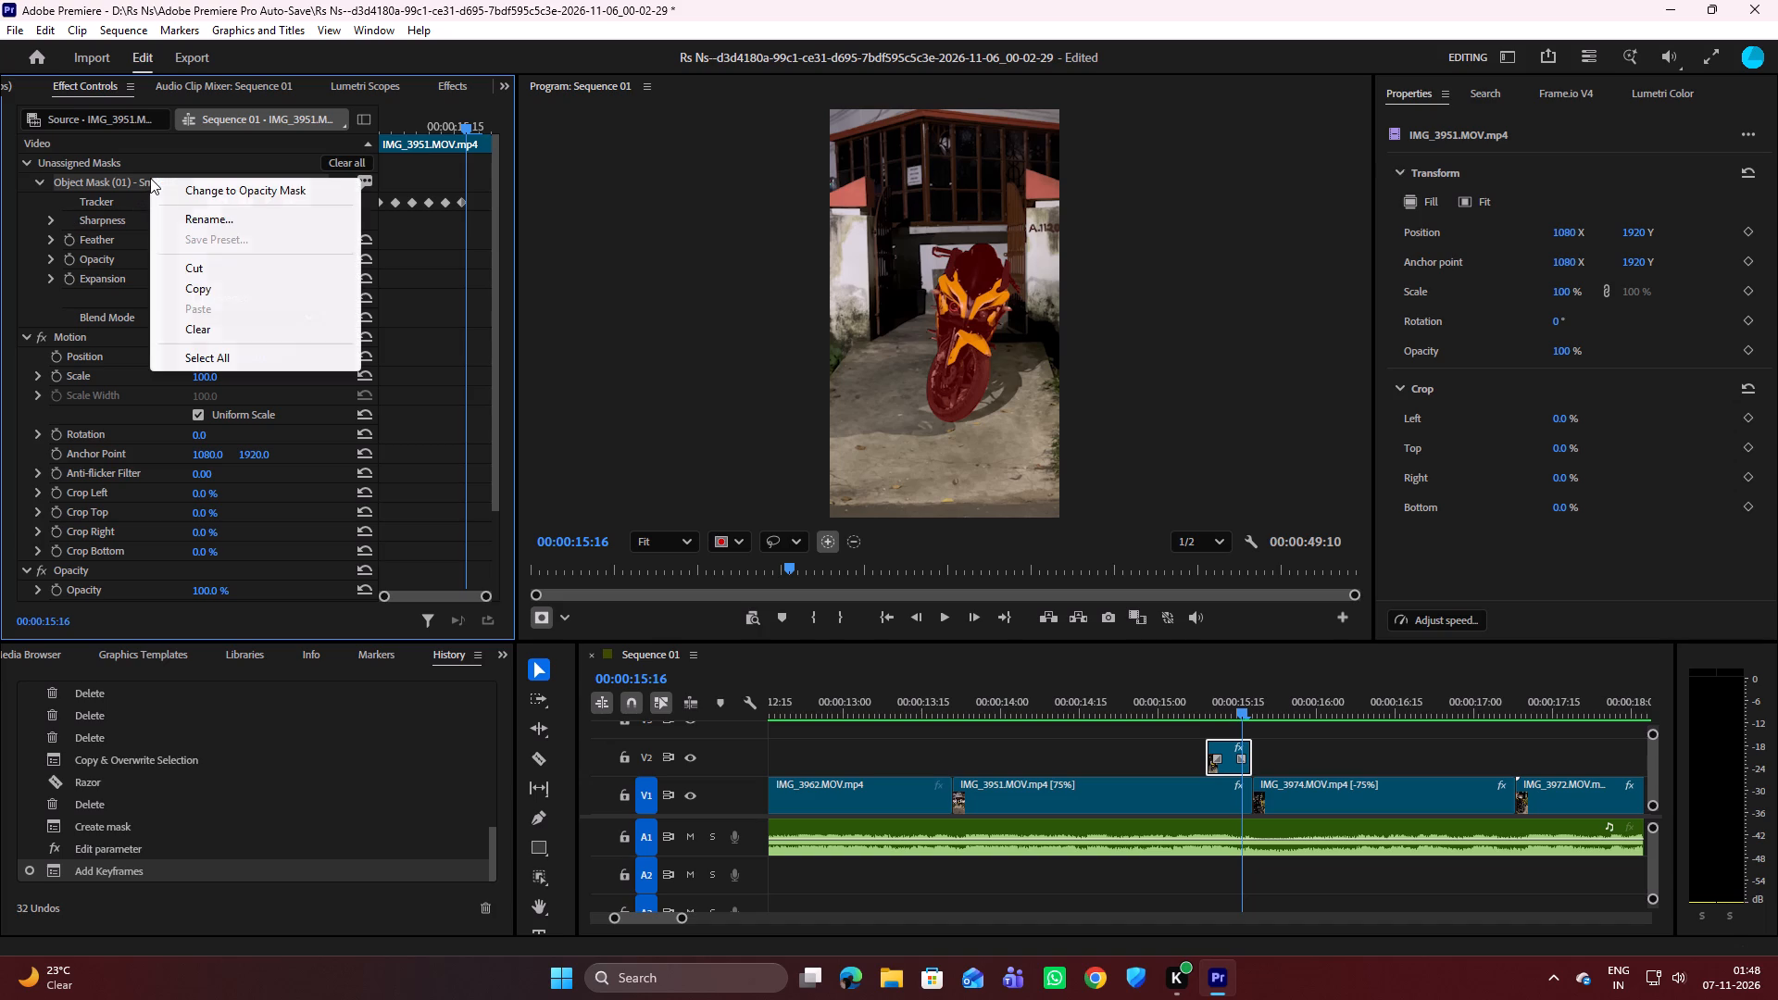
left_click(202, 190)
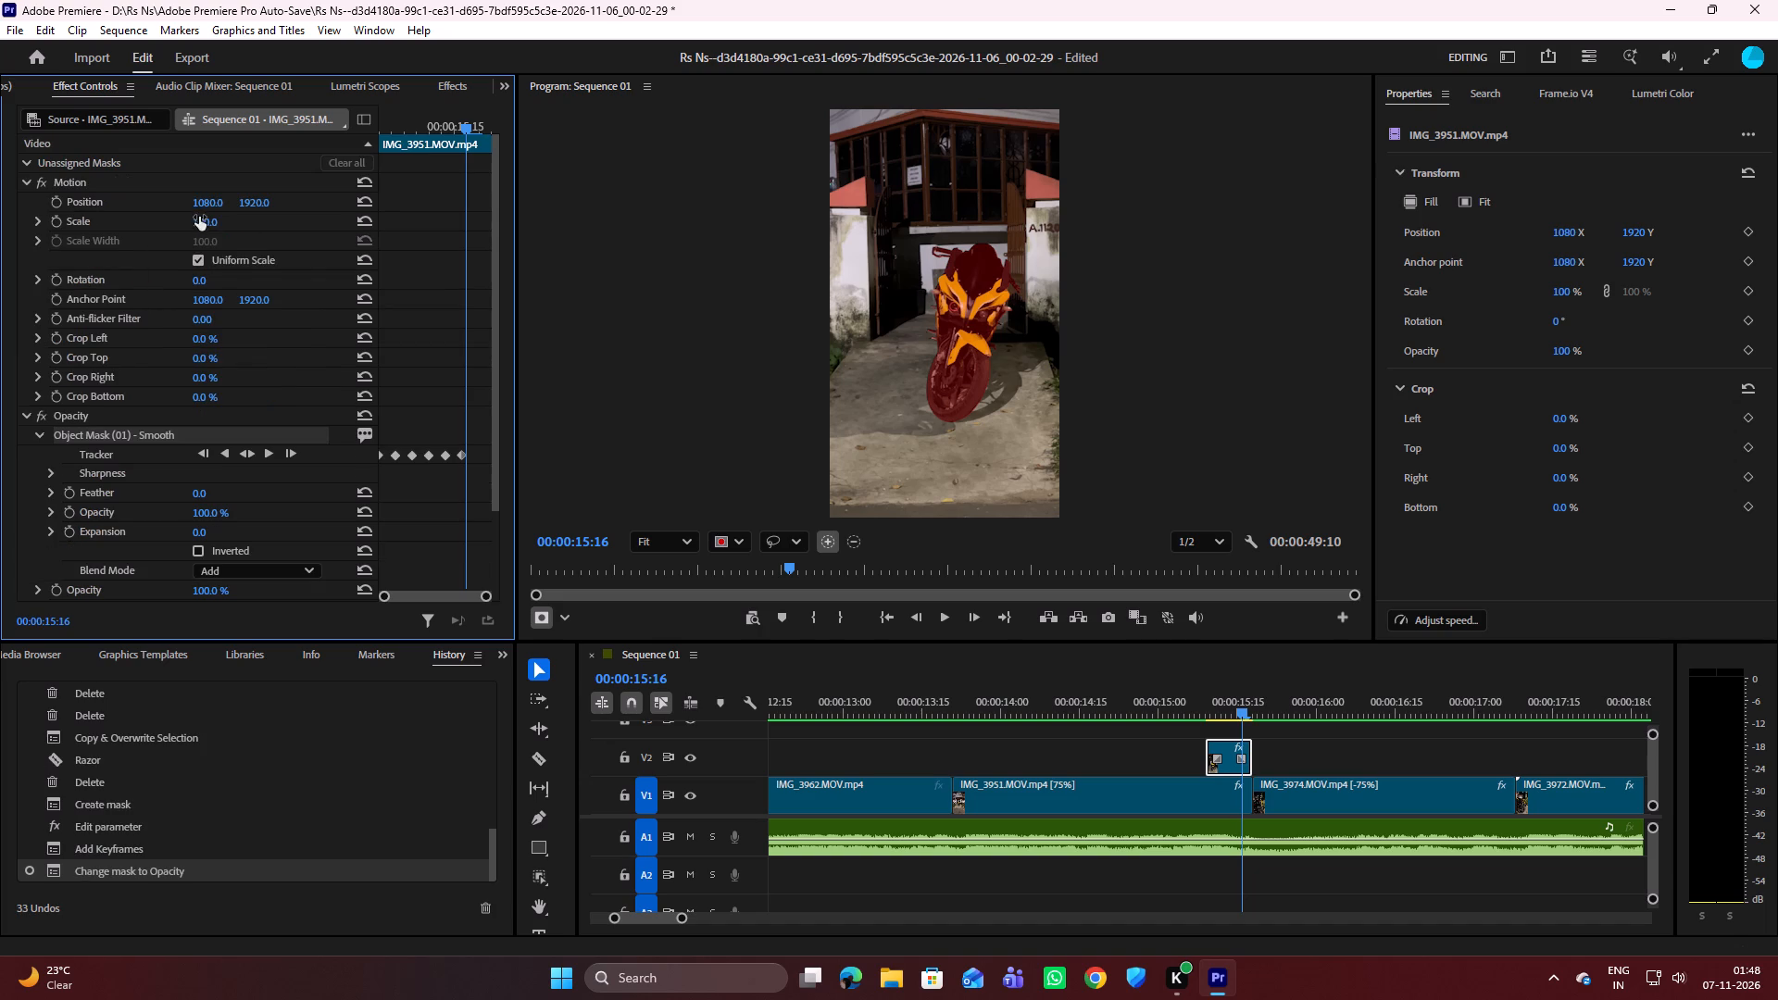
left_click_drag(1243, 712, 1221, 704)
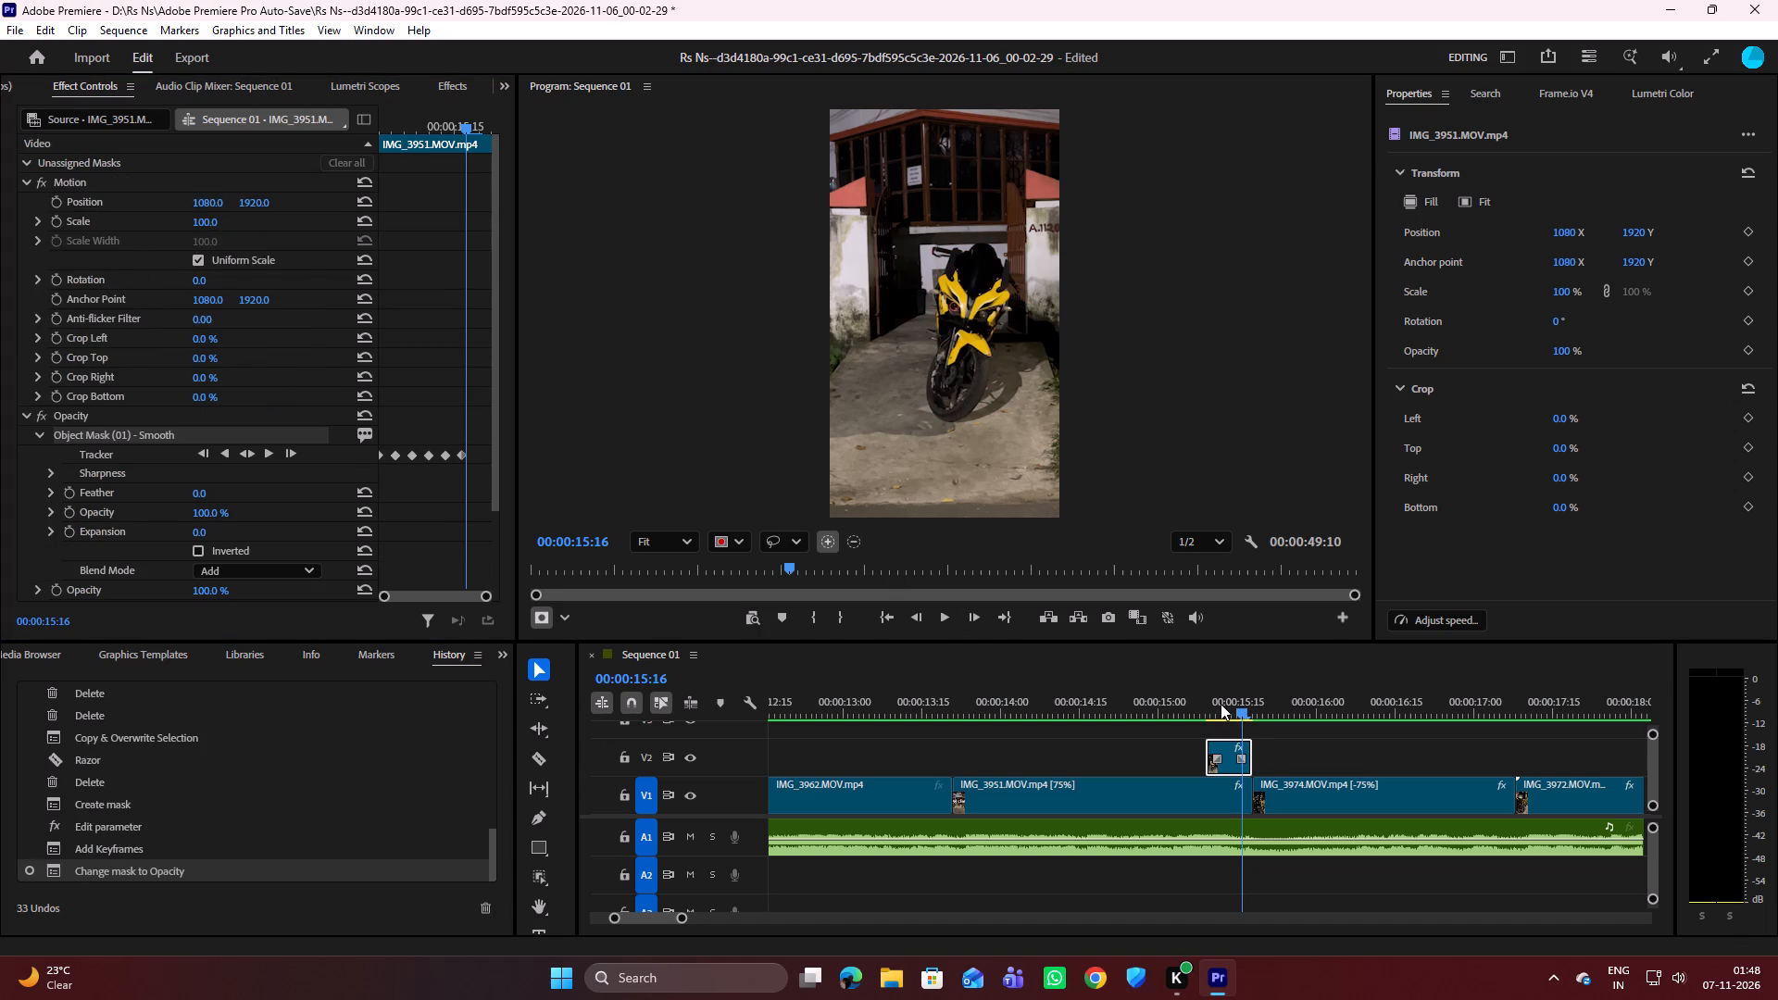
left_click_drag(1221, 704, 1217, 704)
left_click_drag(1245, 710, 1210, 702)
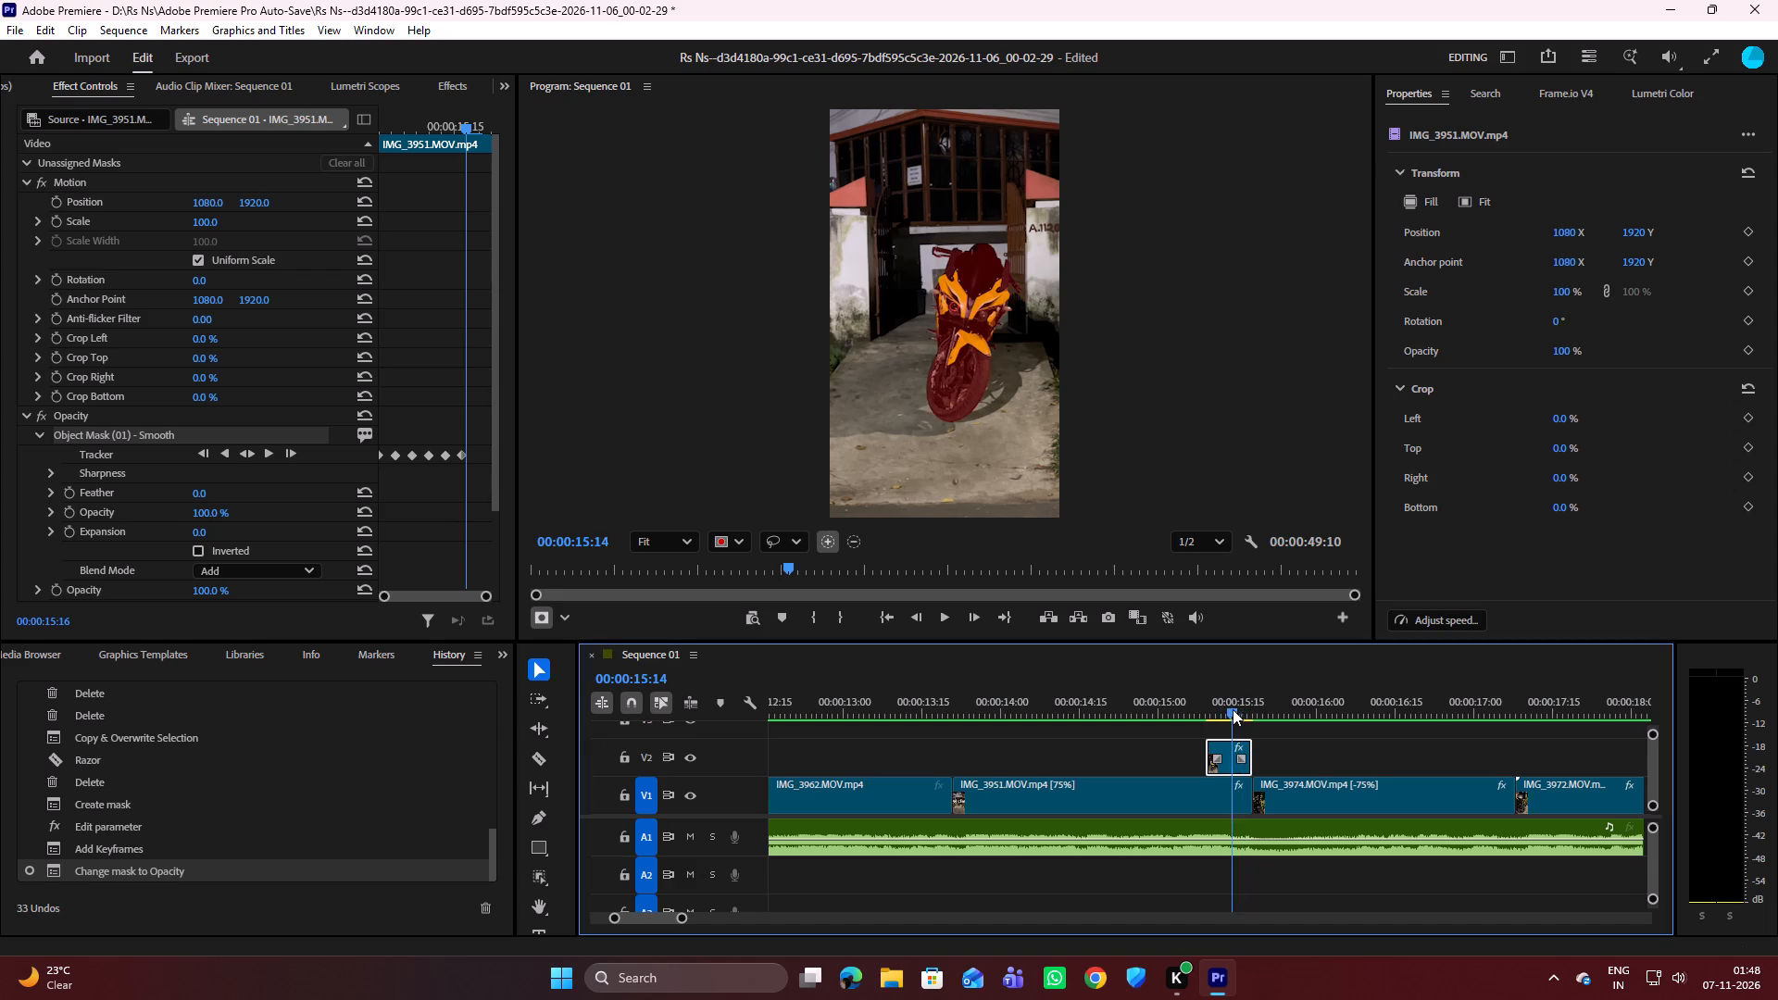
left_click(1205, 706)
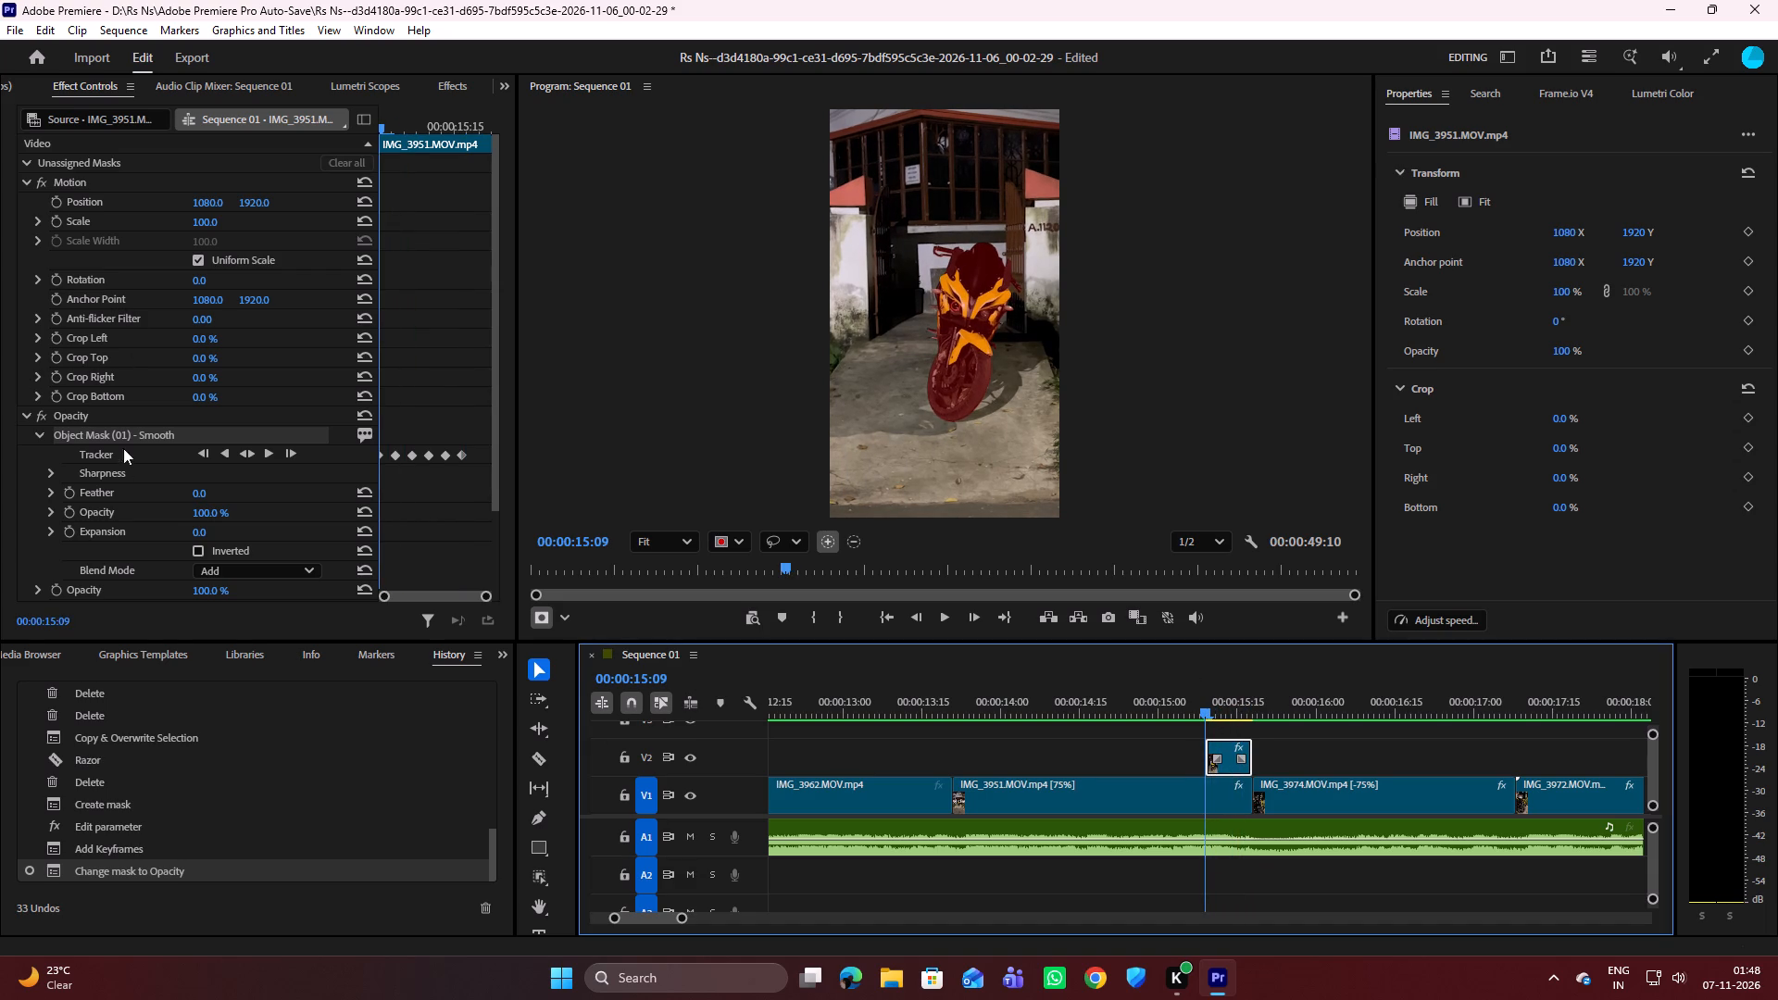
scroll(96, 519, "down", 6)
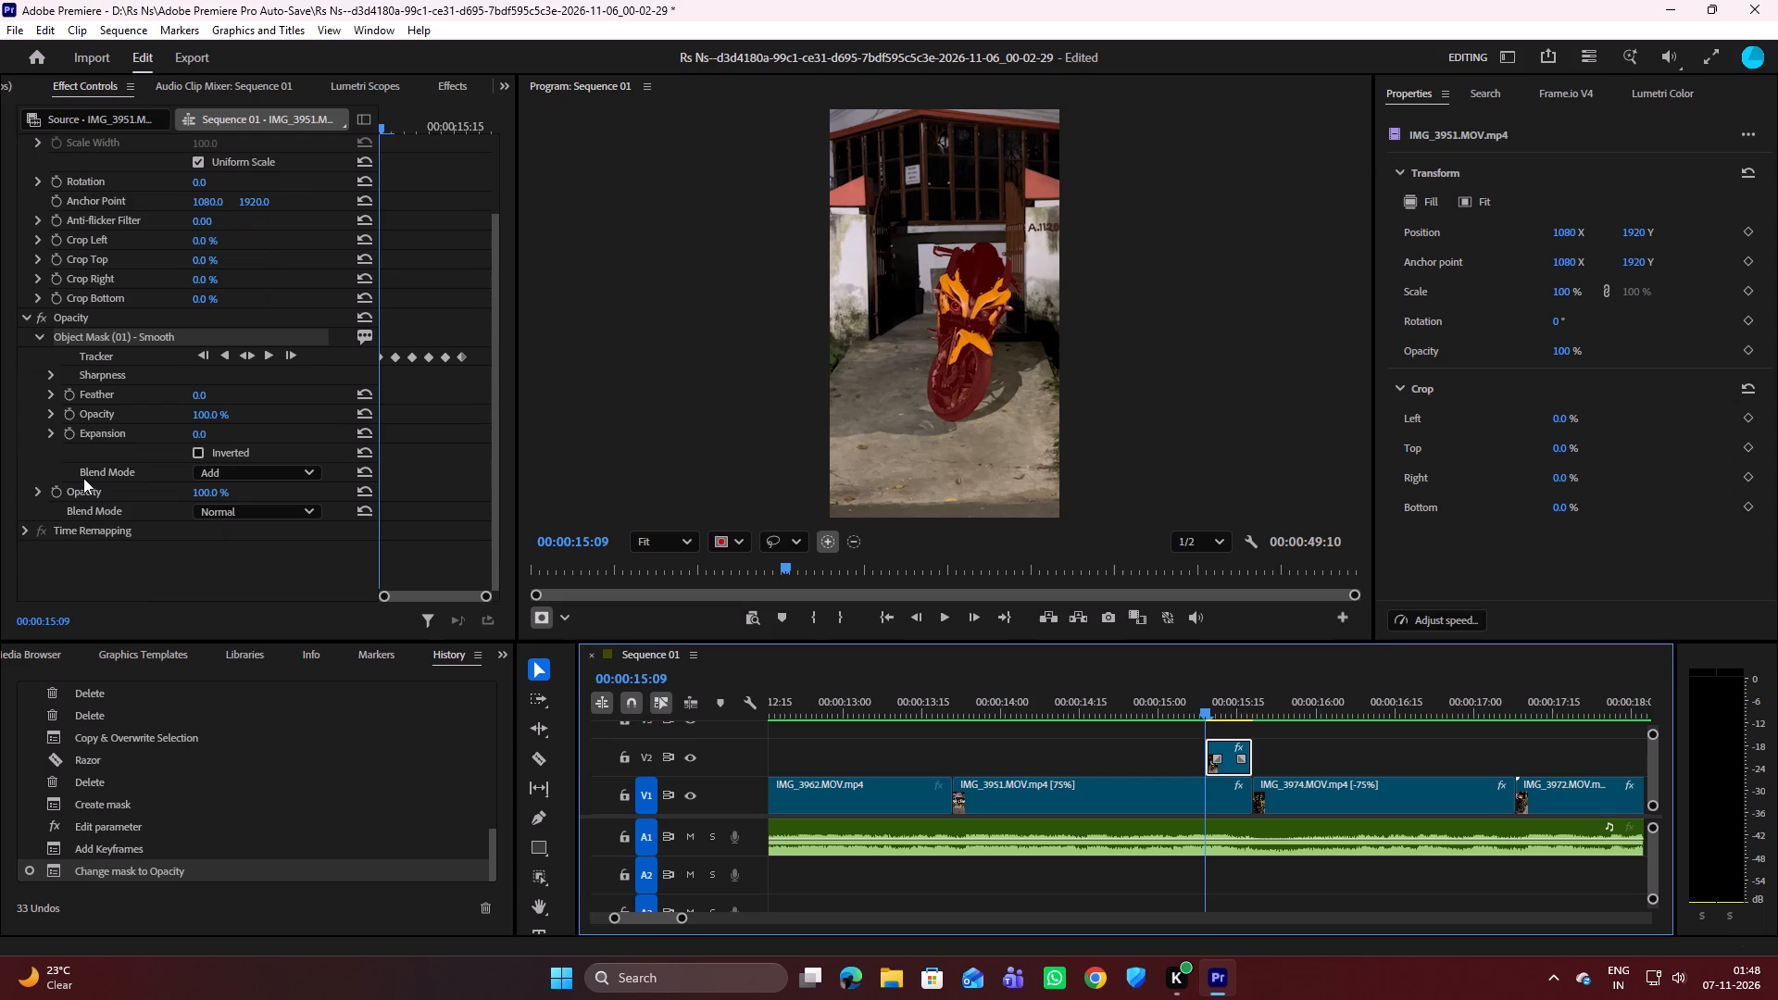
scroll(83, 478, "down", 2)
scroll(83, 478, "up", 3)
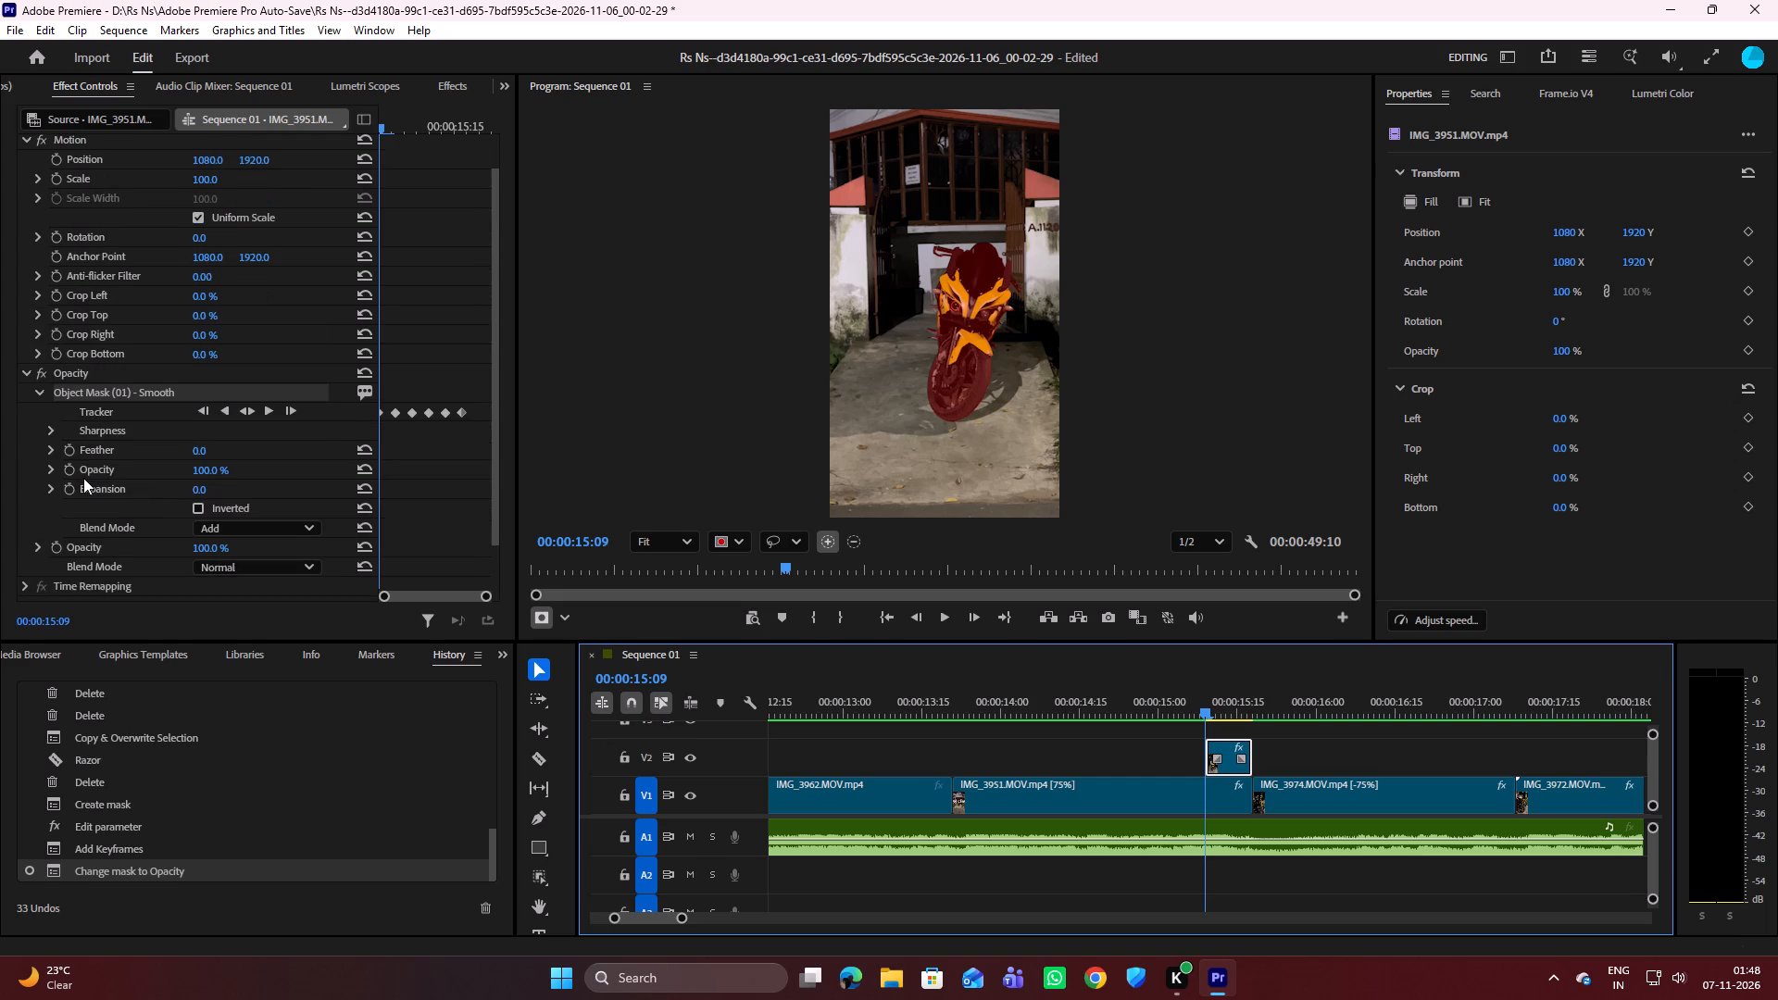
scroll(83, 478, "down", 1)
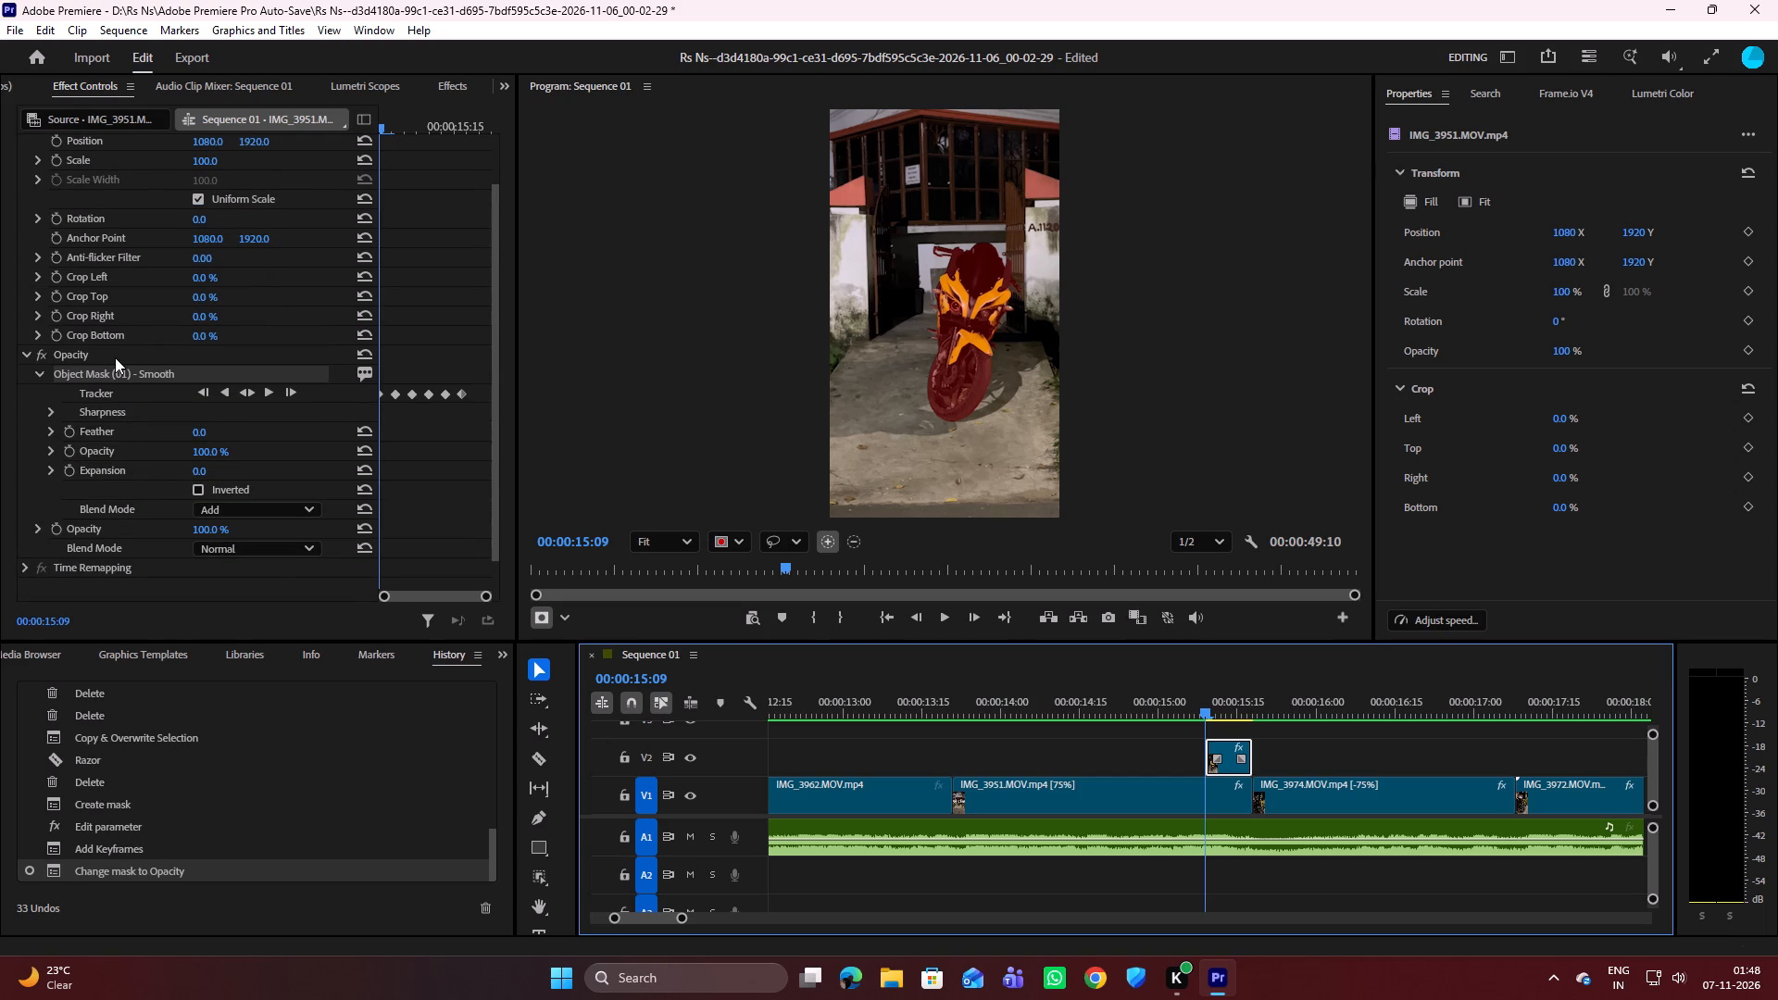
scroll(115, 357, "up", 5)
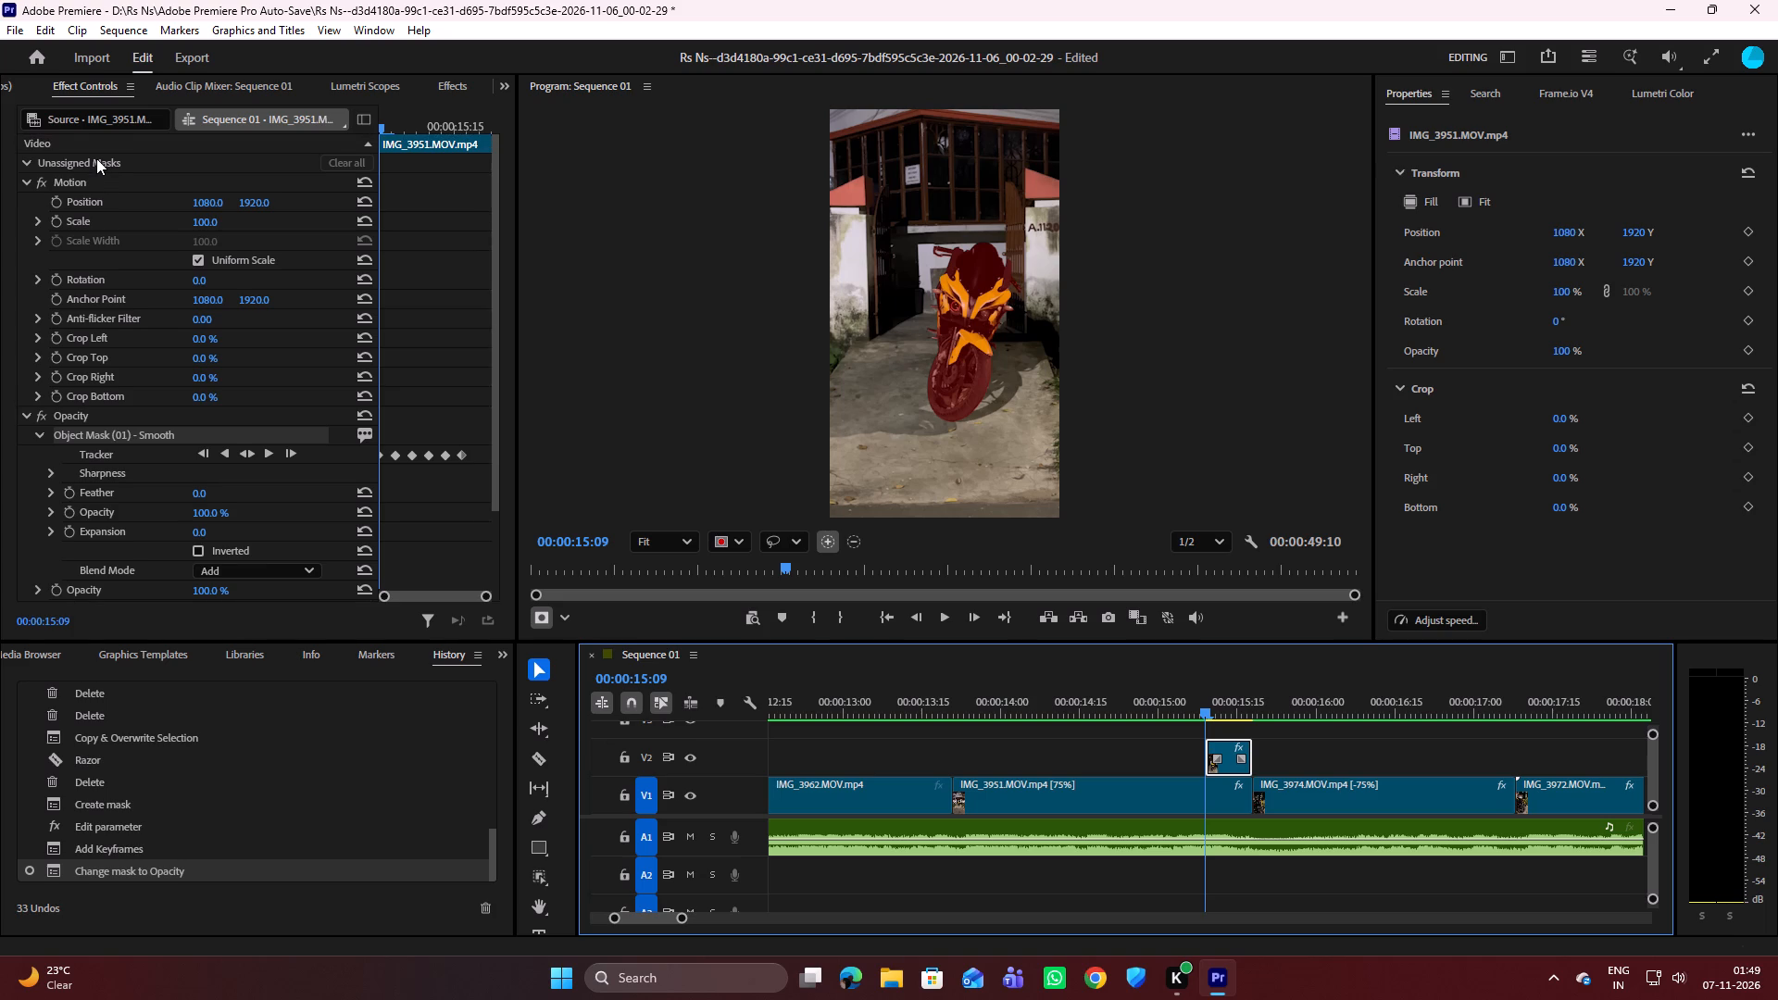
Draw a four-point pen mask as an unassigned mask, forming a narrow diagonal band across the motorcycle from upper right to lower left.
left_click(96, 158)
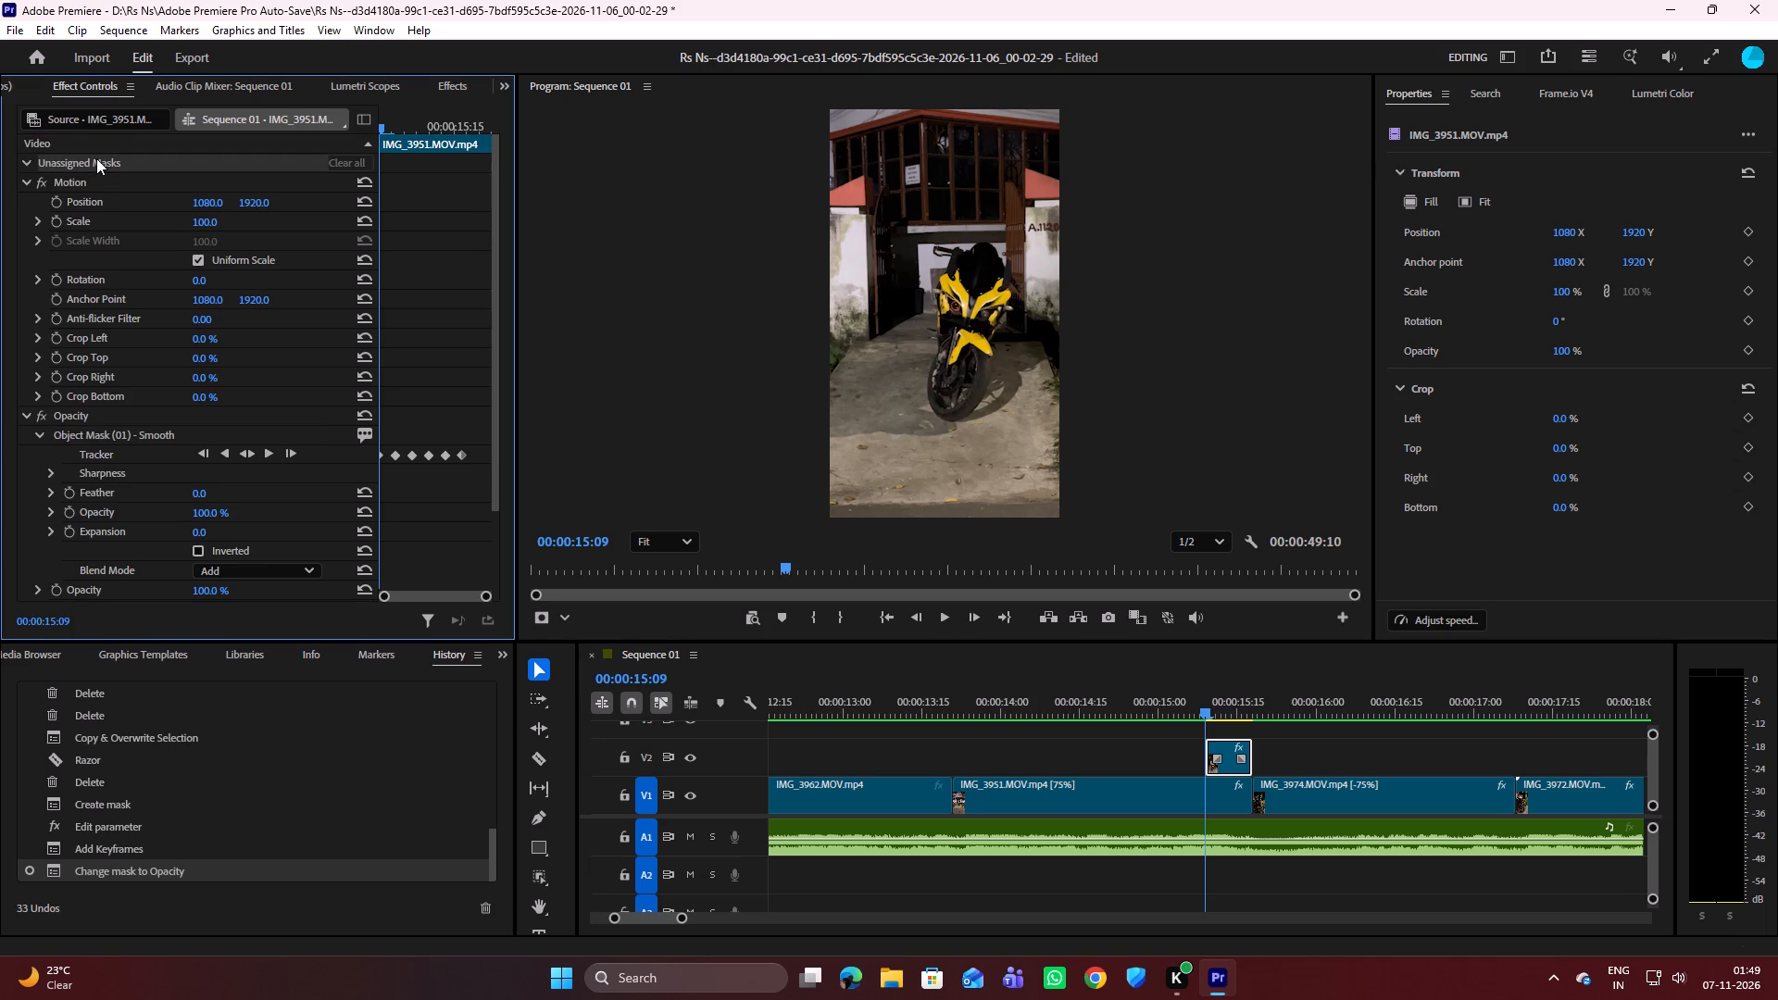
right_click(538, 878)
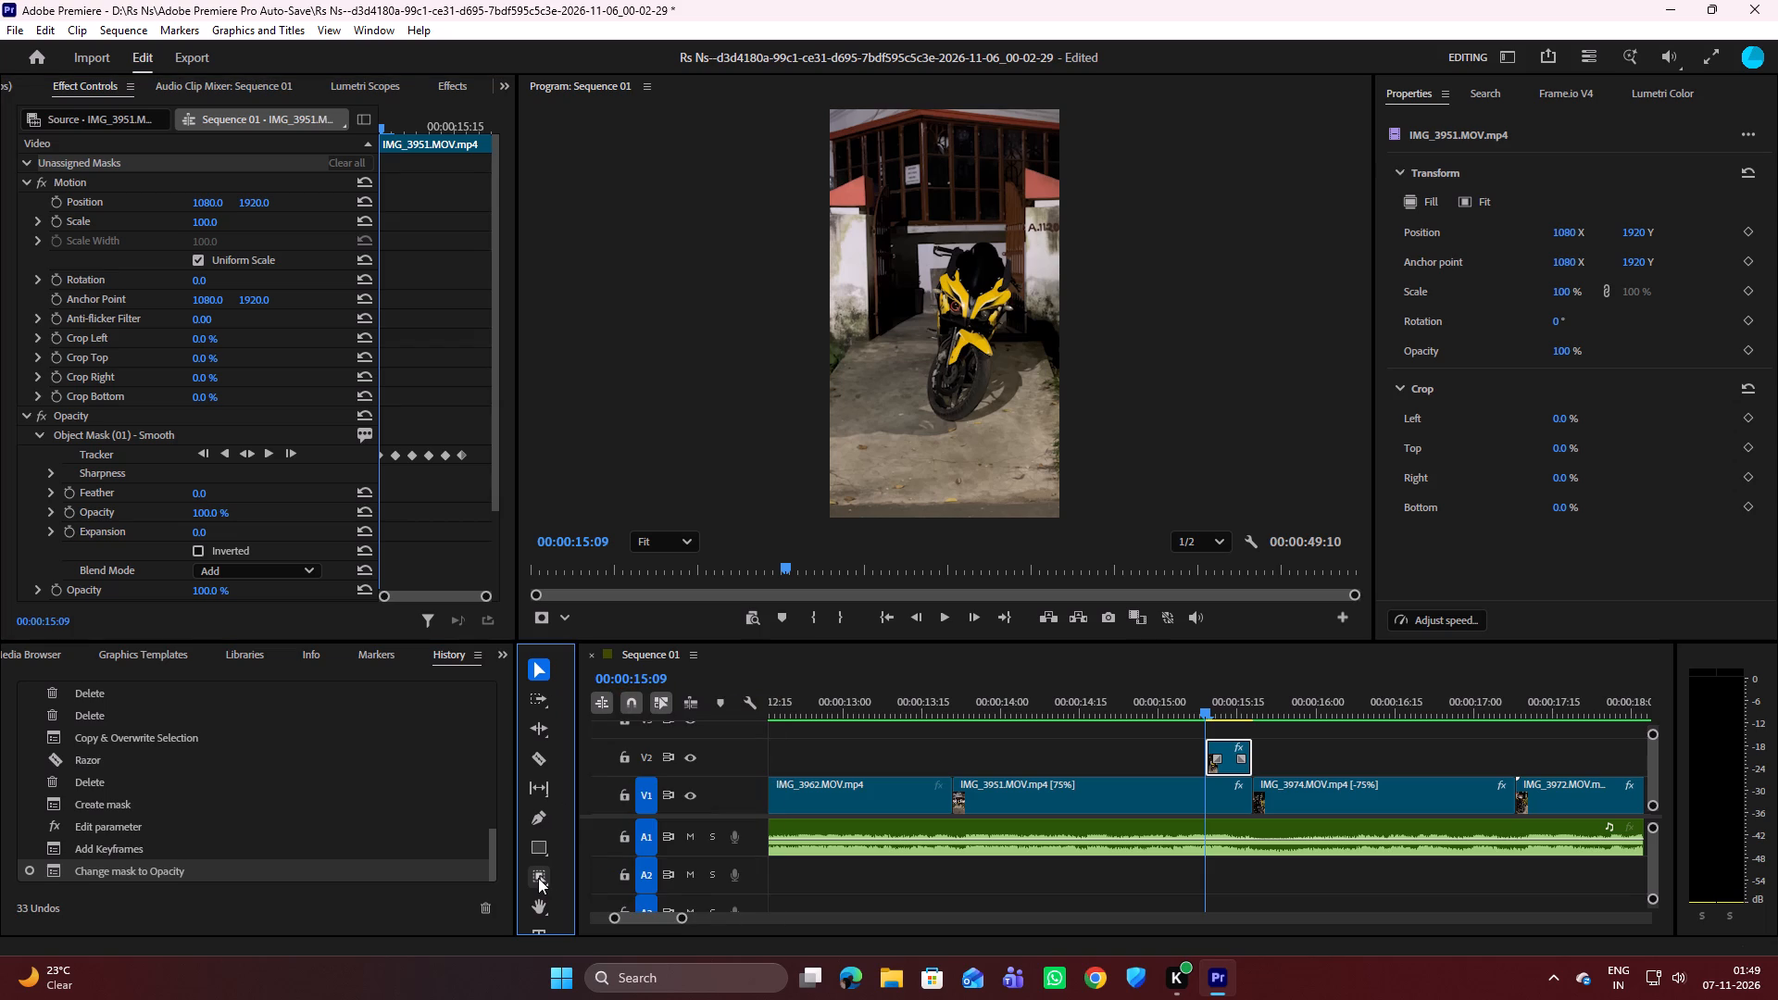
right_click(538, 878)
left_click_drag(538, 878, 585, 921)
left_click_drag(585, 921, 587, 931)
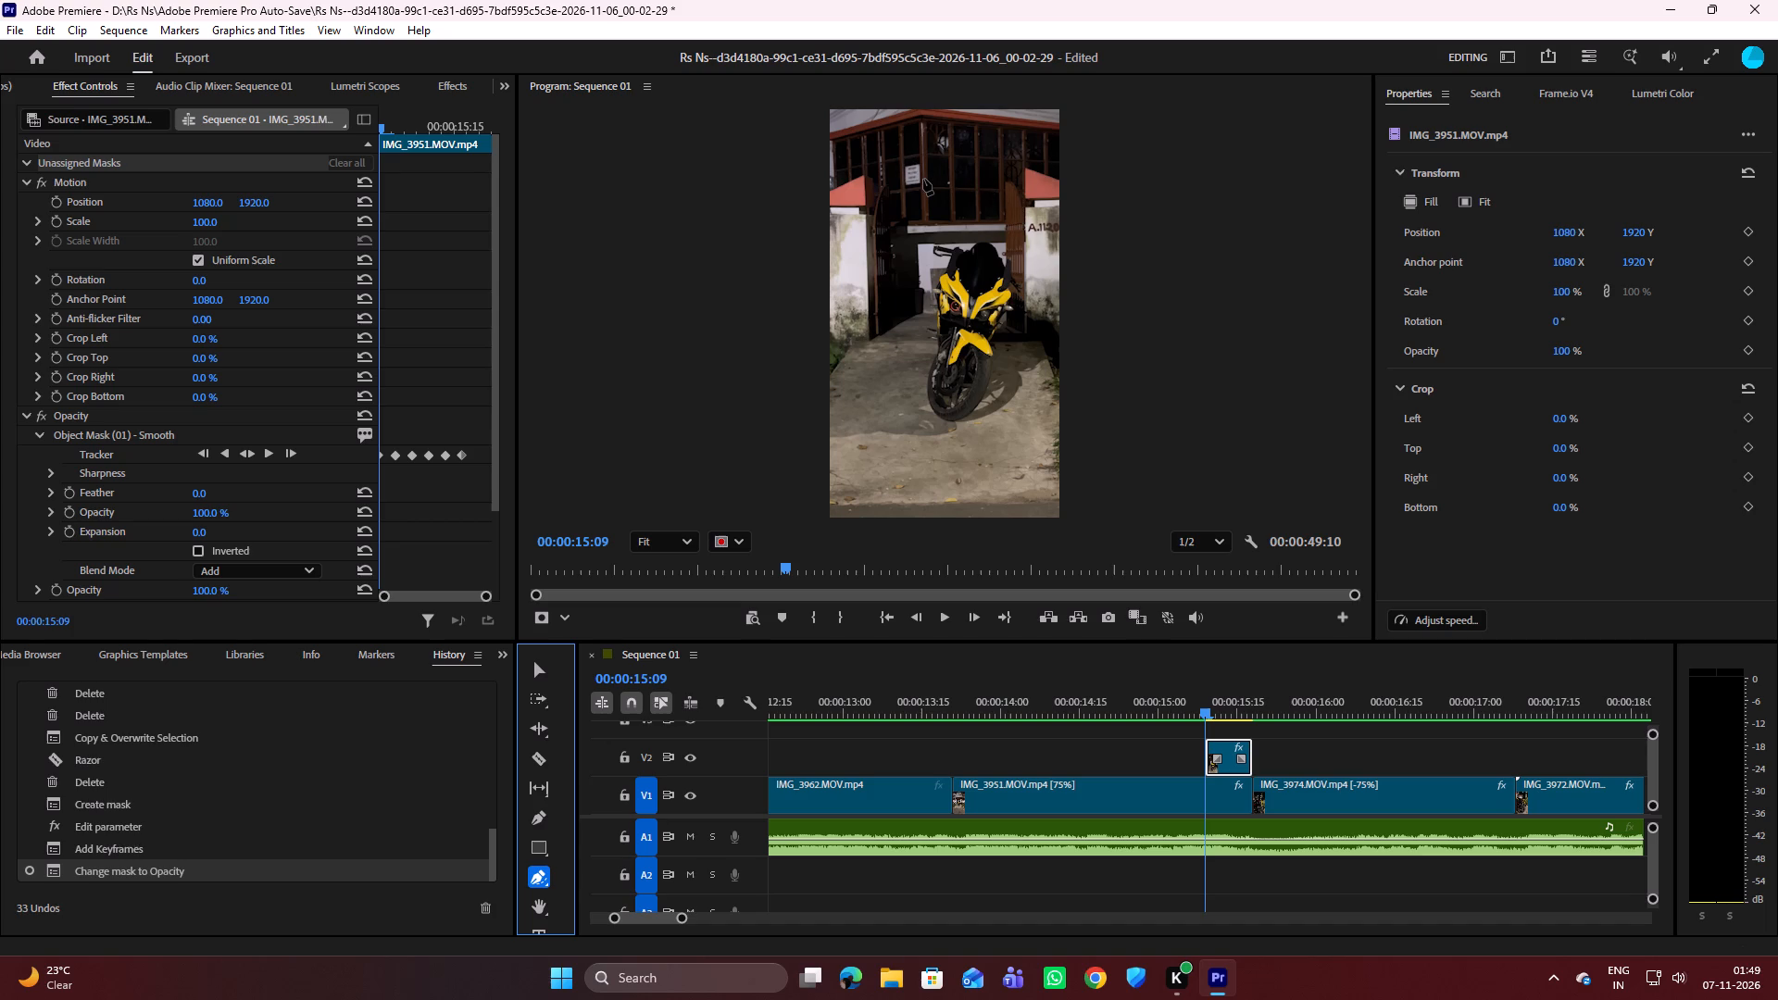
left_click(996, 186)
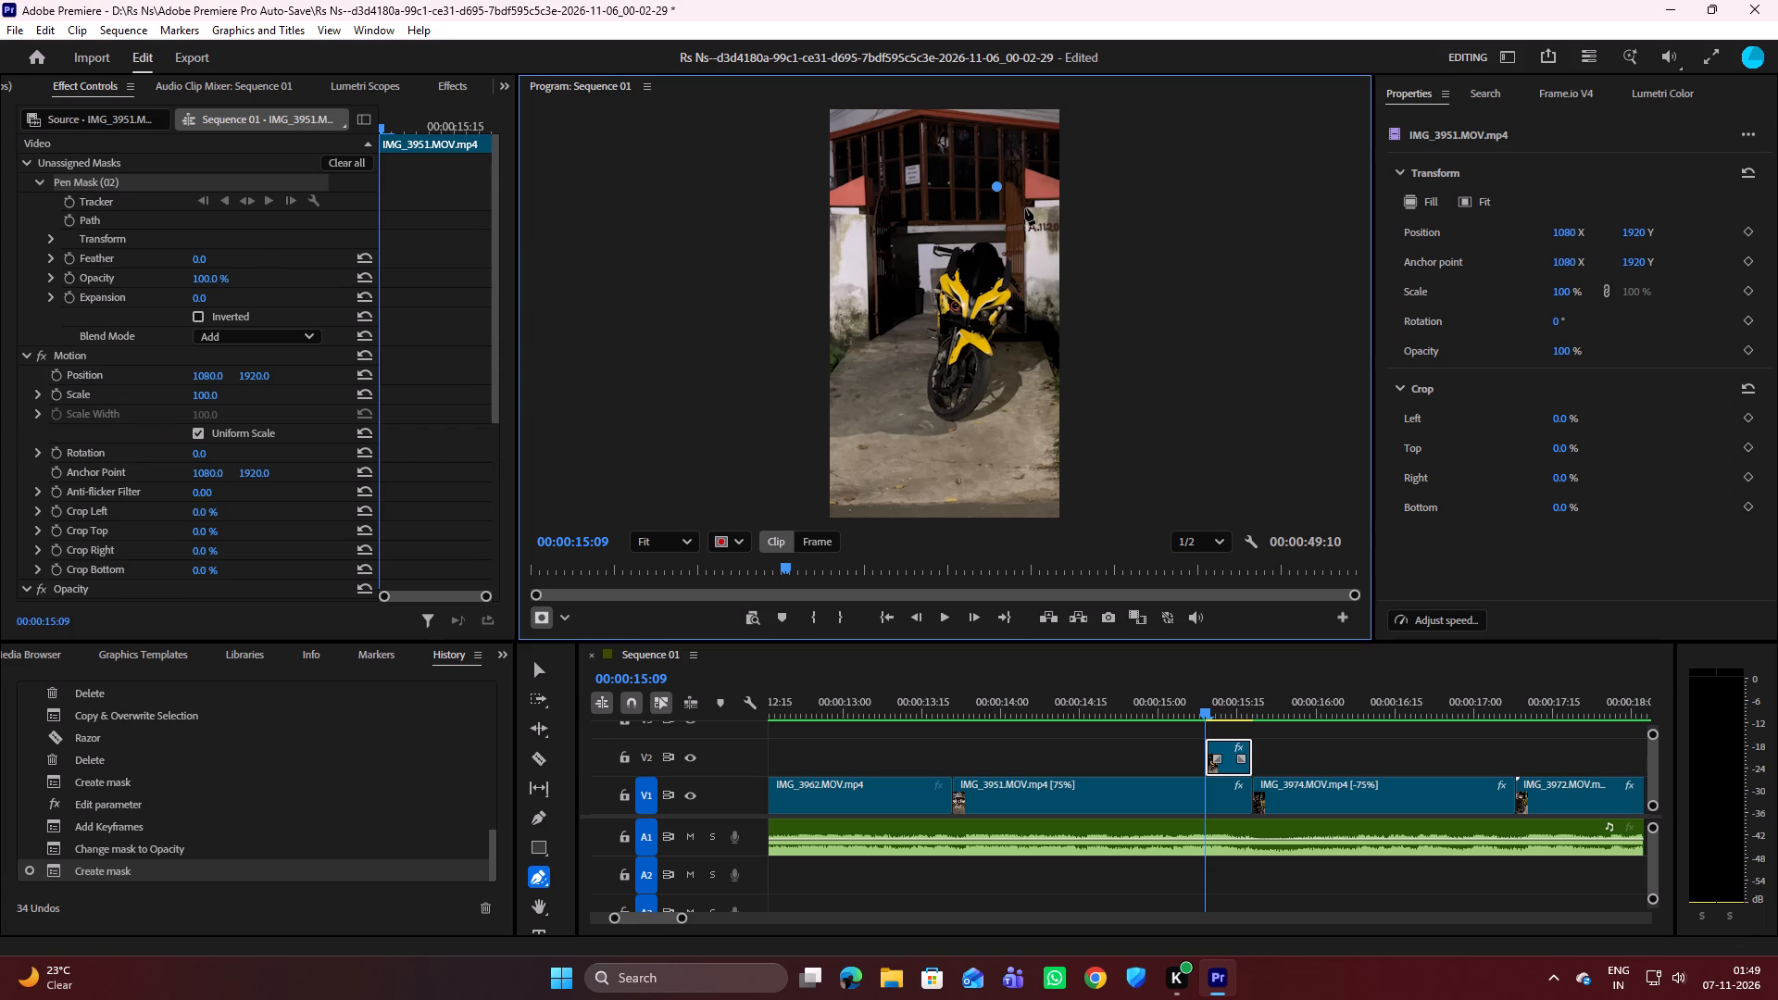
left_click(1025, 208)
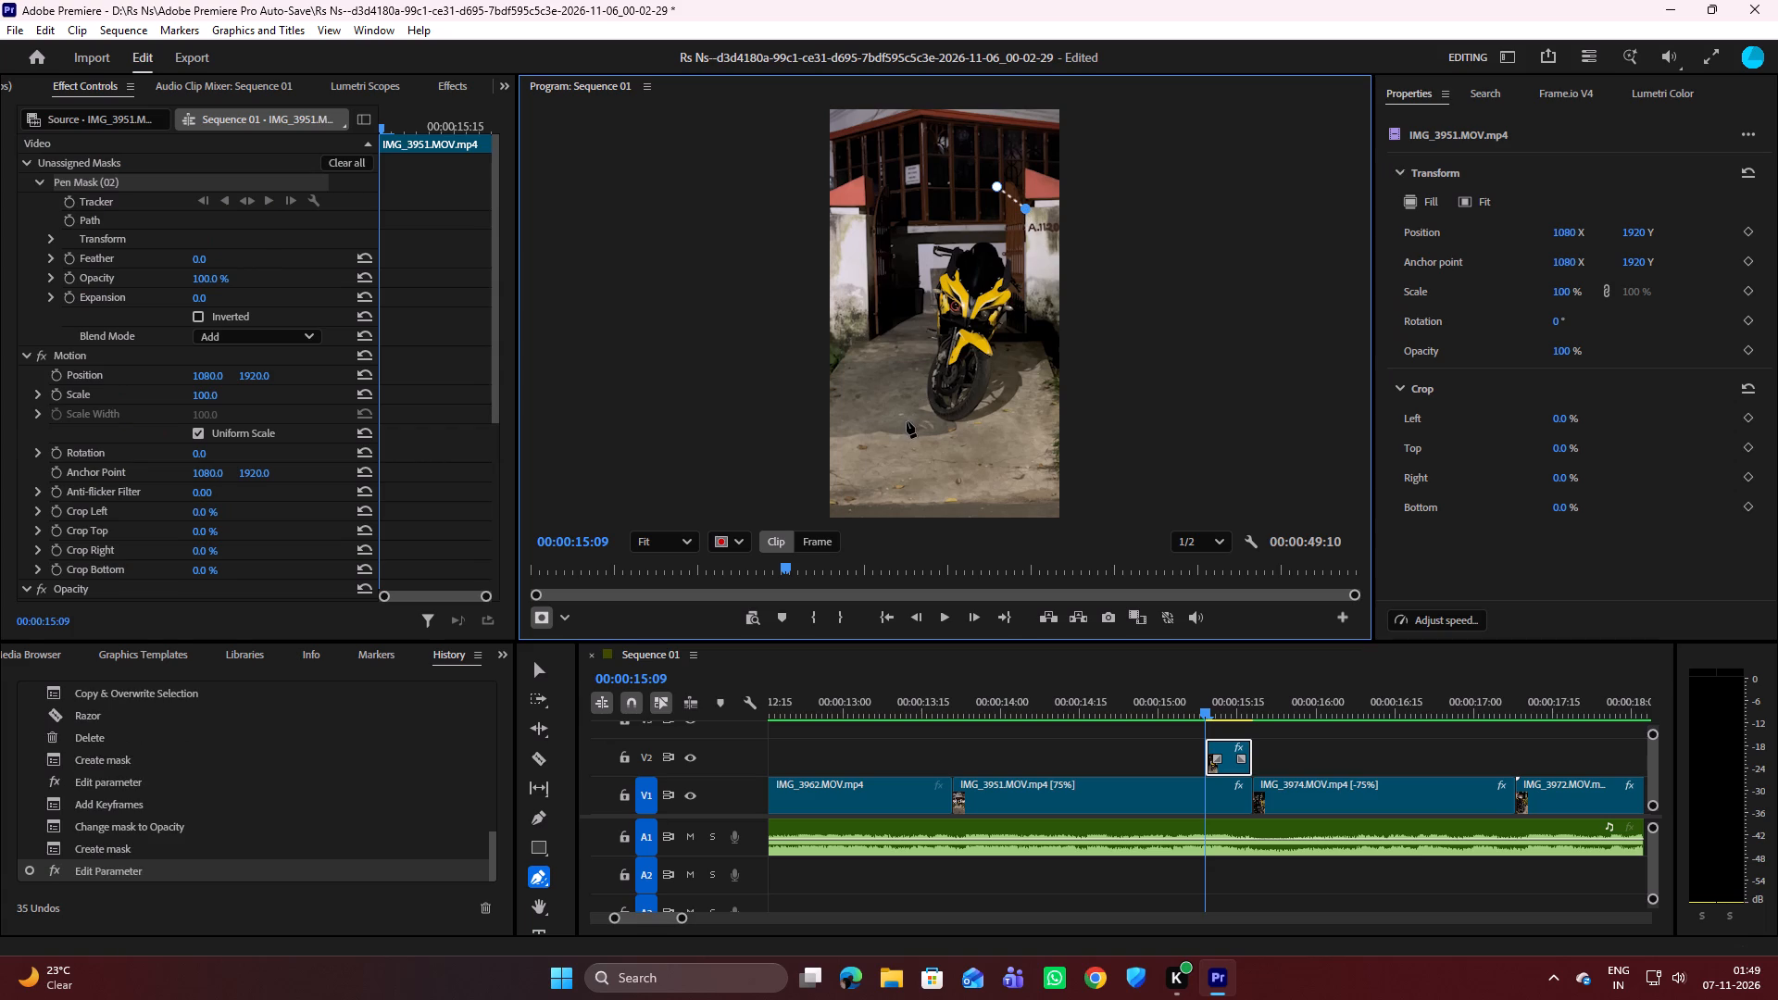
left_click(895, 435)
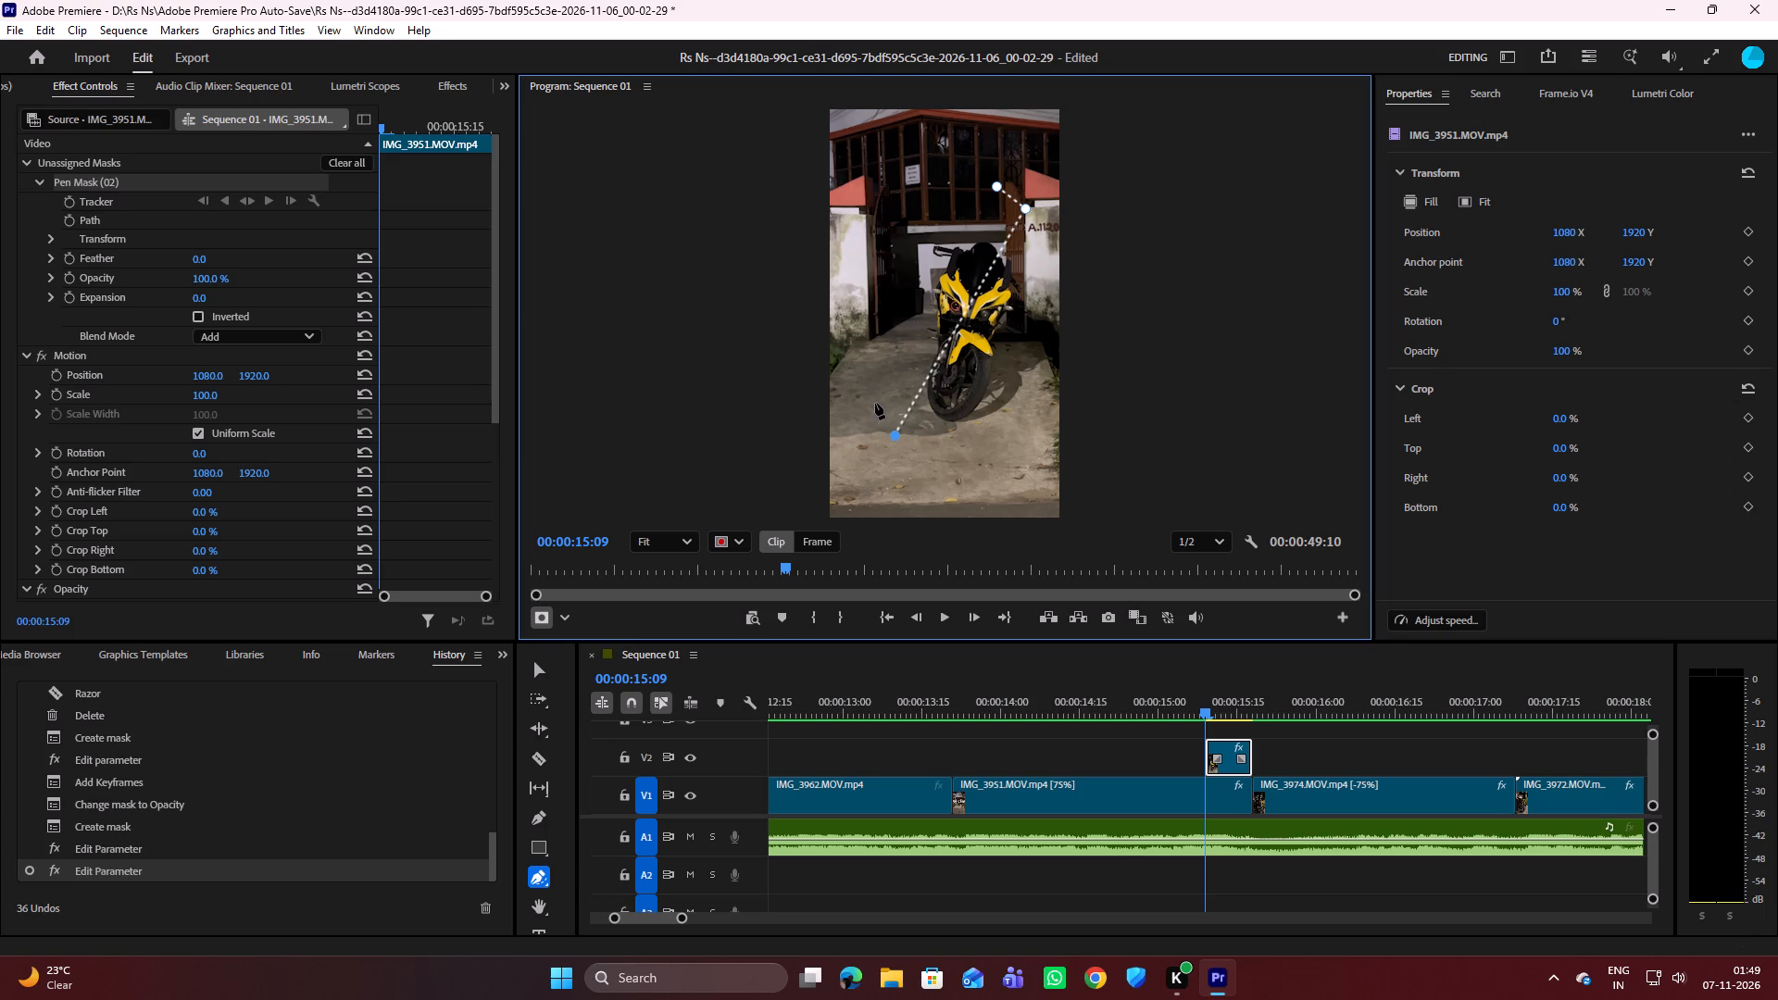
left_click(883, 395)
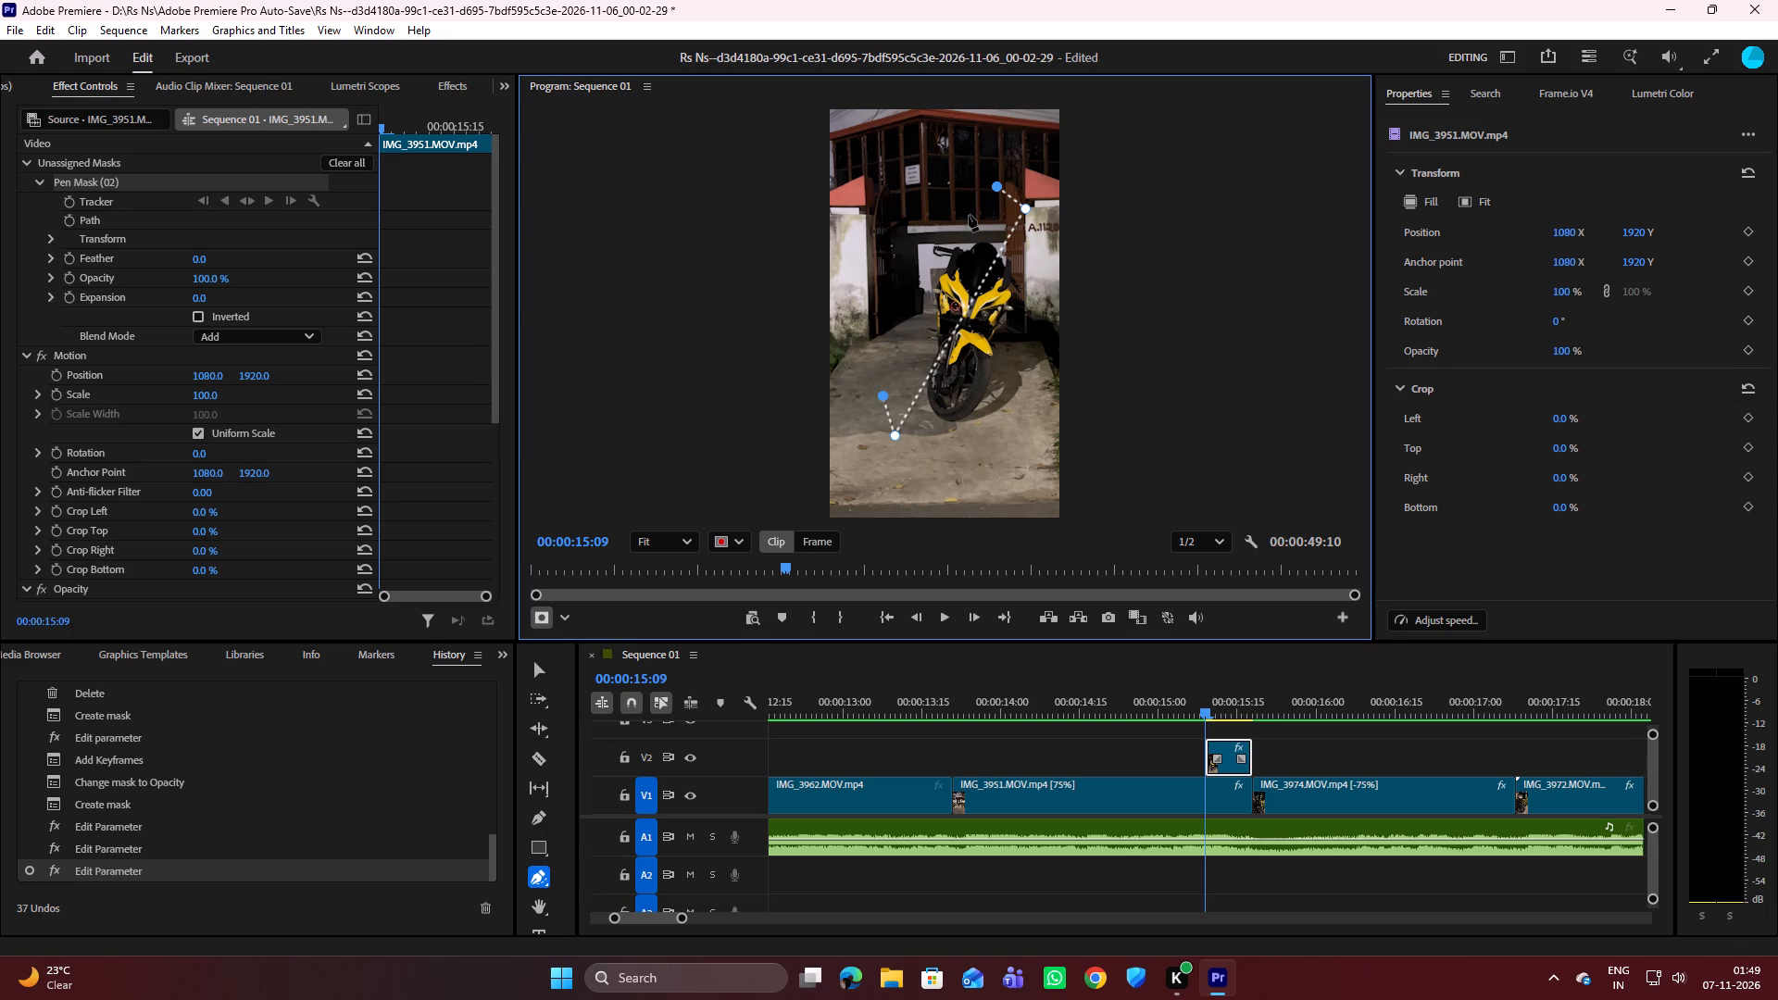
left_click(993, 191)
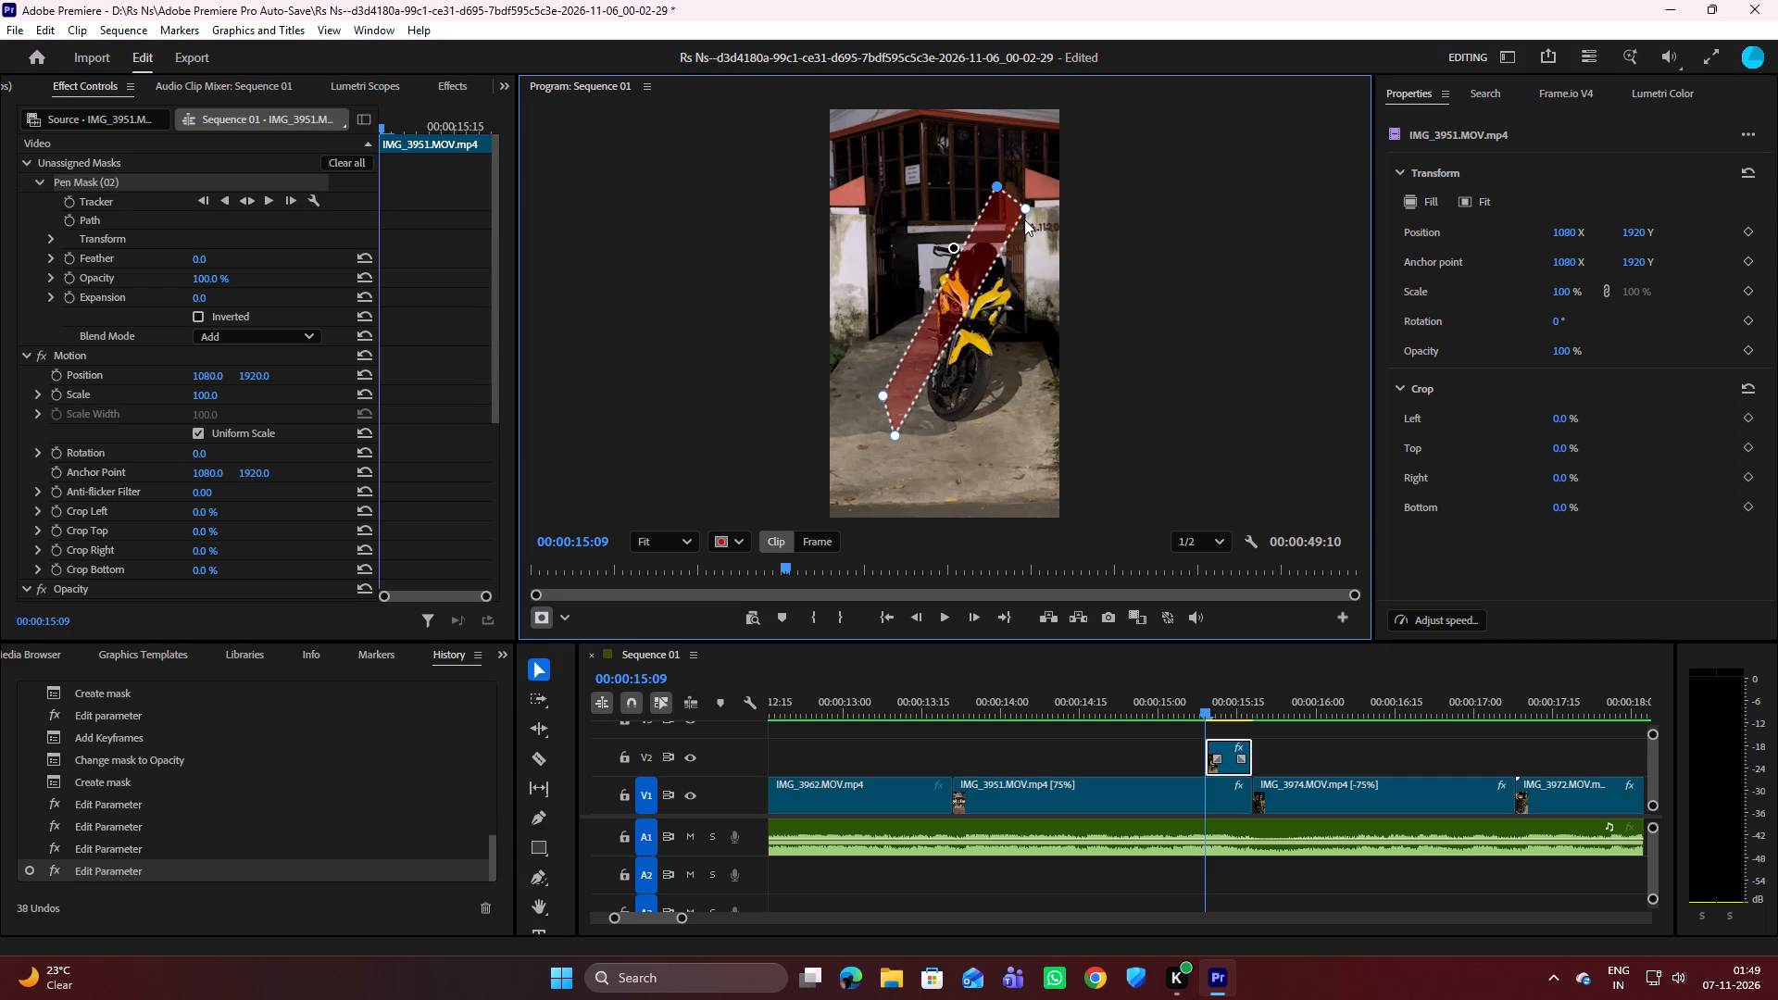
Narrow the upper end of the diagonal pen mask and move the band up and left, off the motorcycle and over the gate.
left_click_drag(1025, 209, 1015, 219)
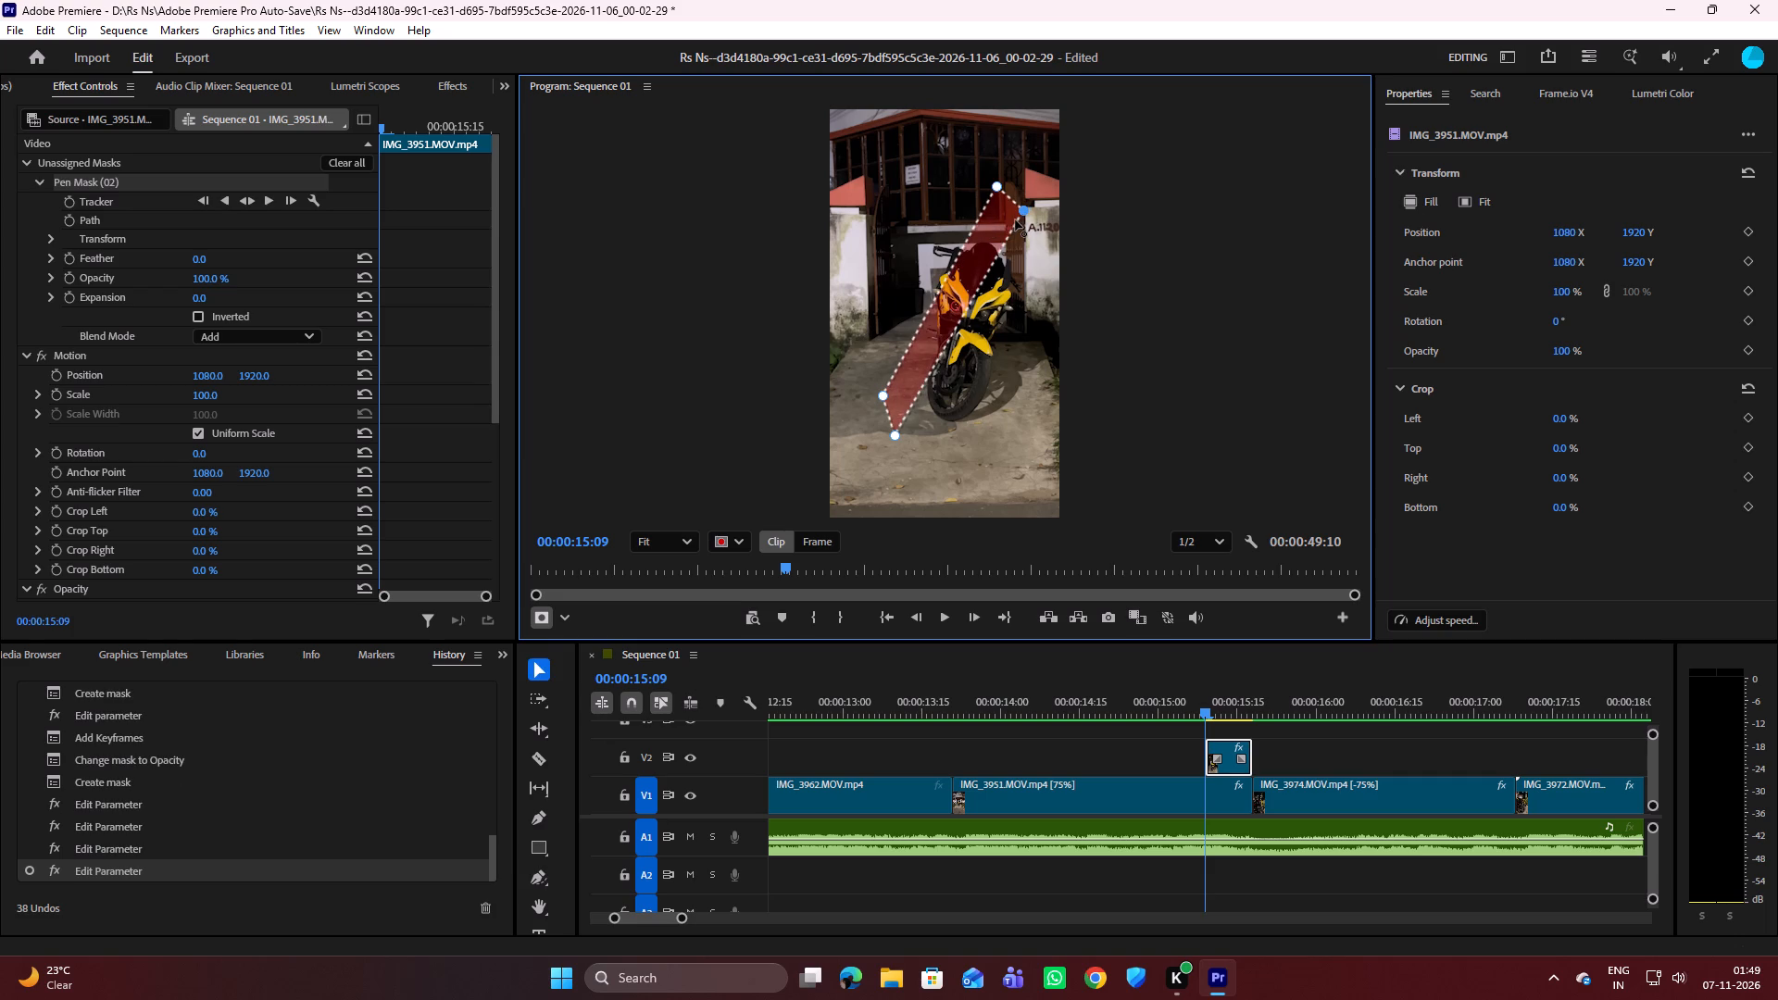
left_click_drag(1015, 219, 1007, 227)
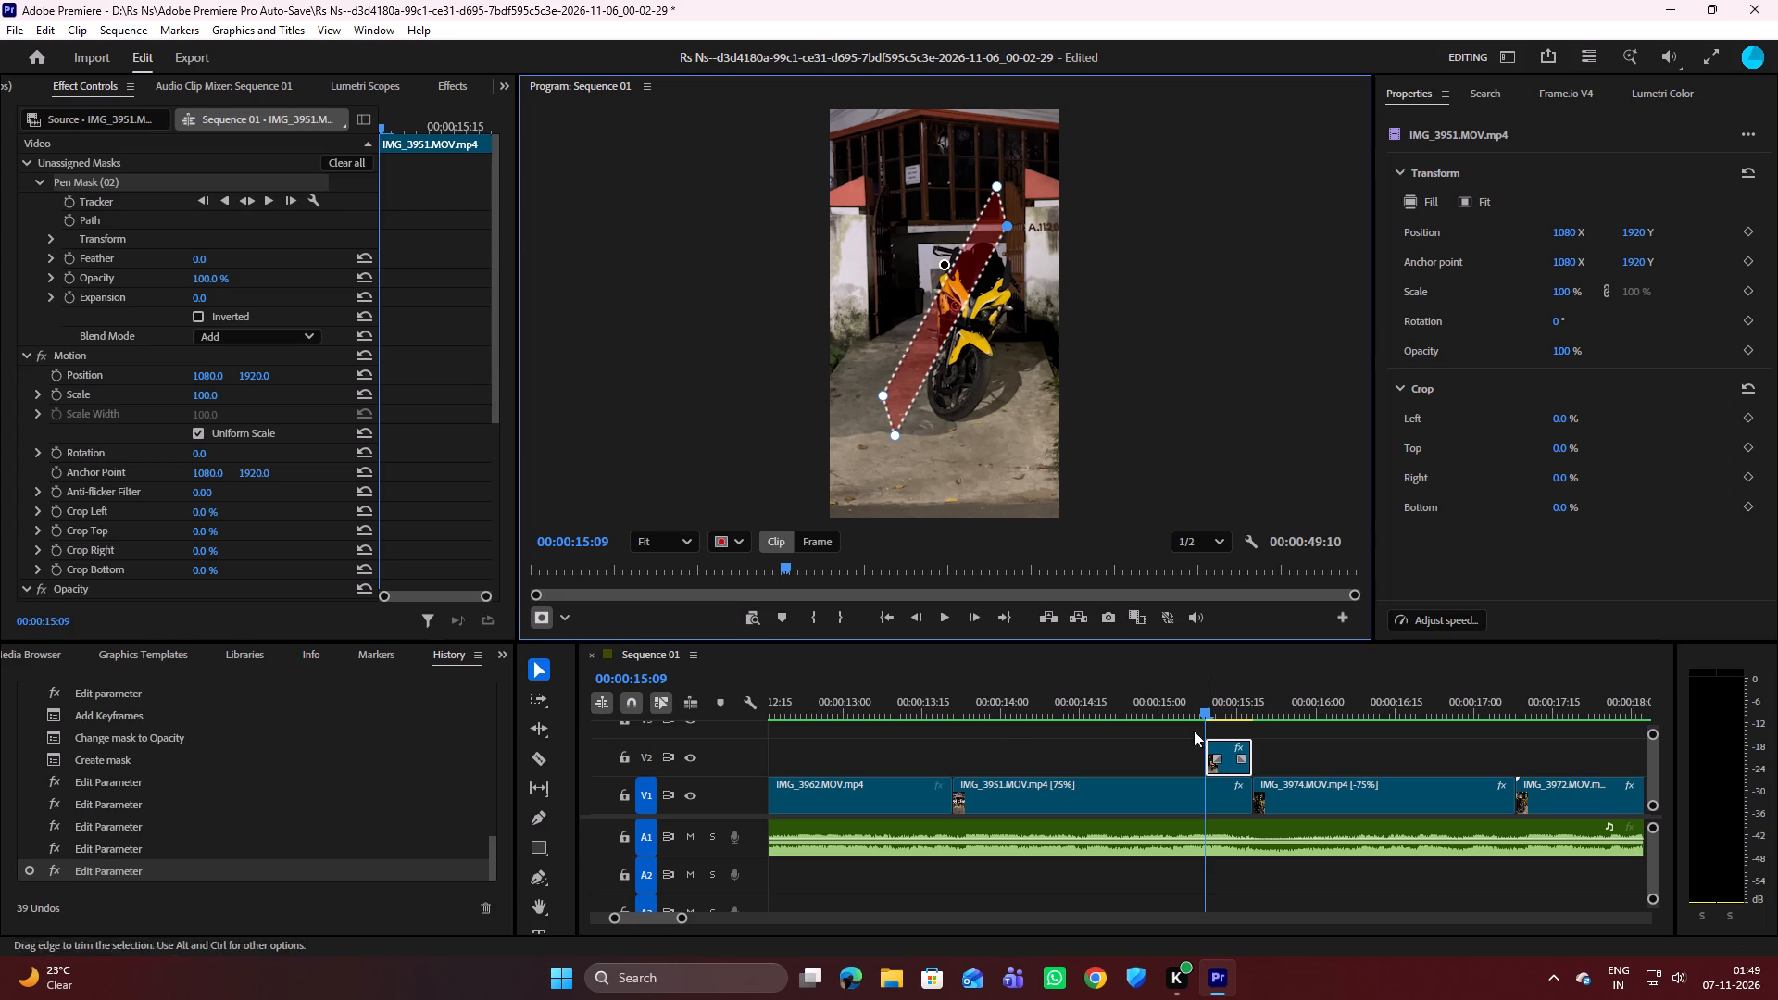
left_click_drag(966, 283, 955, 269)
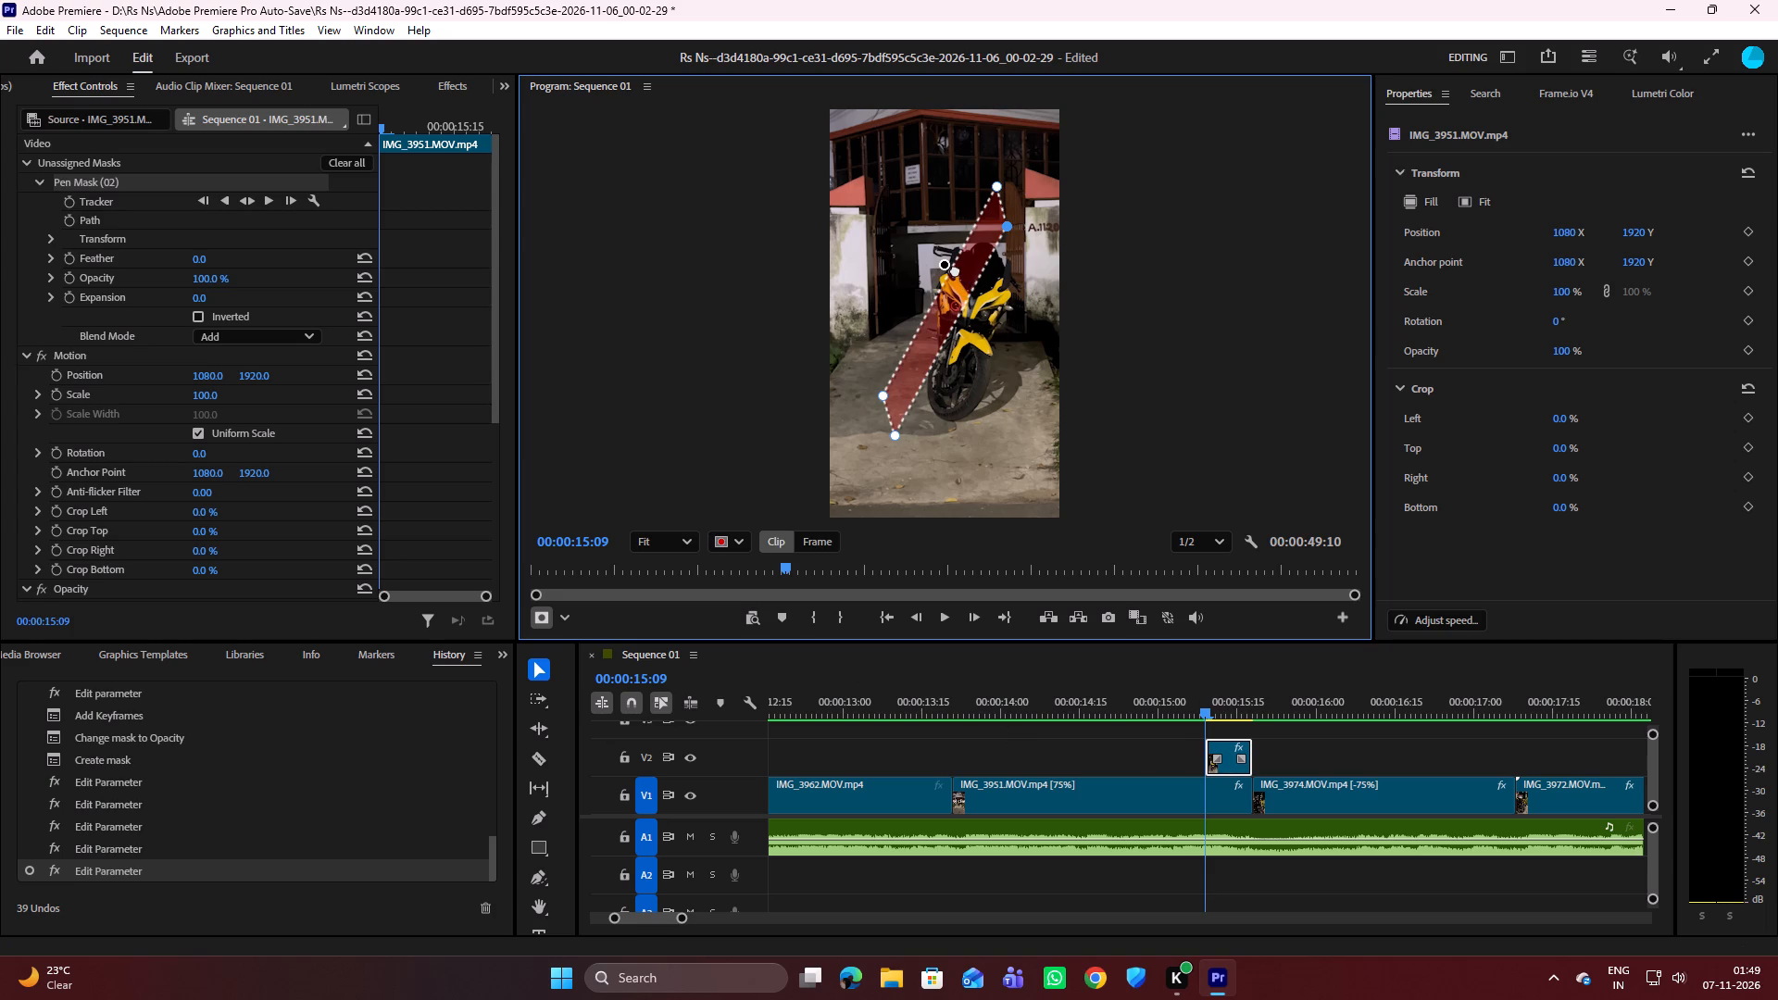
left_click_drag(955, 269, 905, 228)
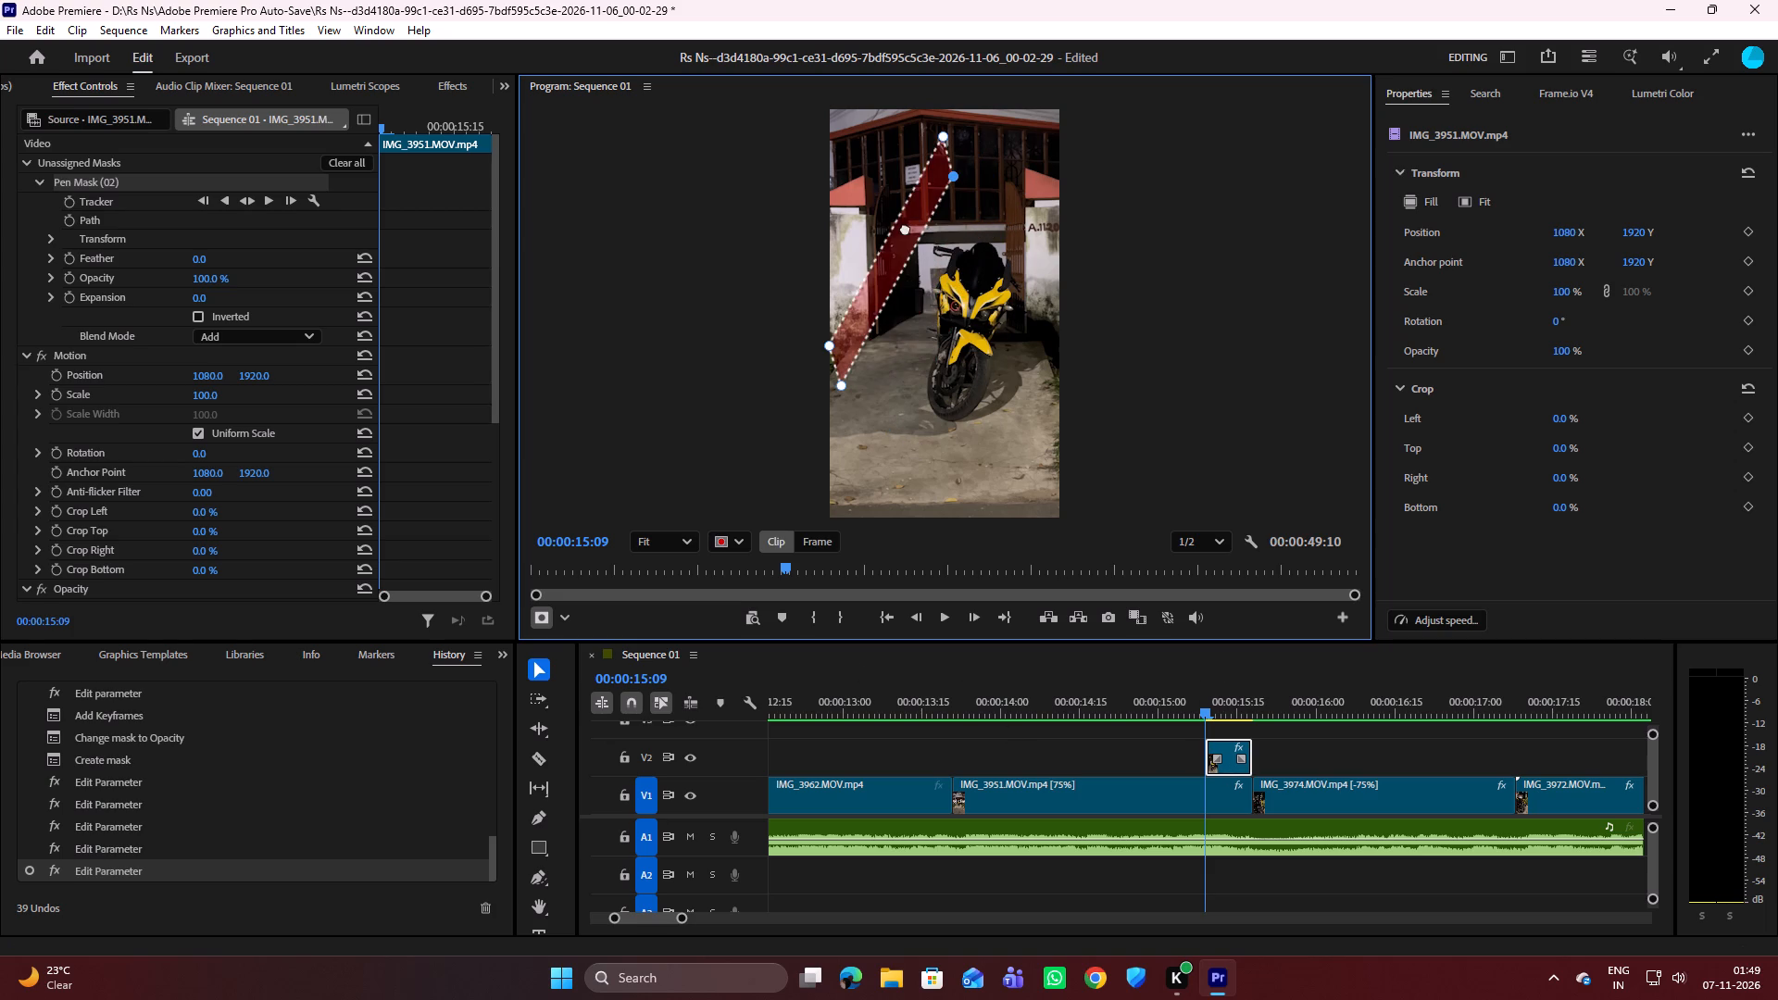
left_click_drag(905, 228, 942, 252)
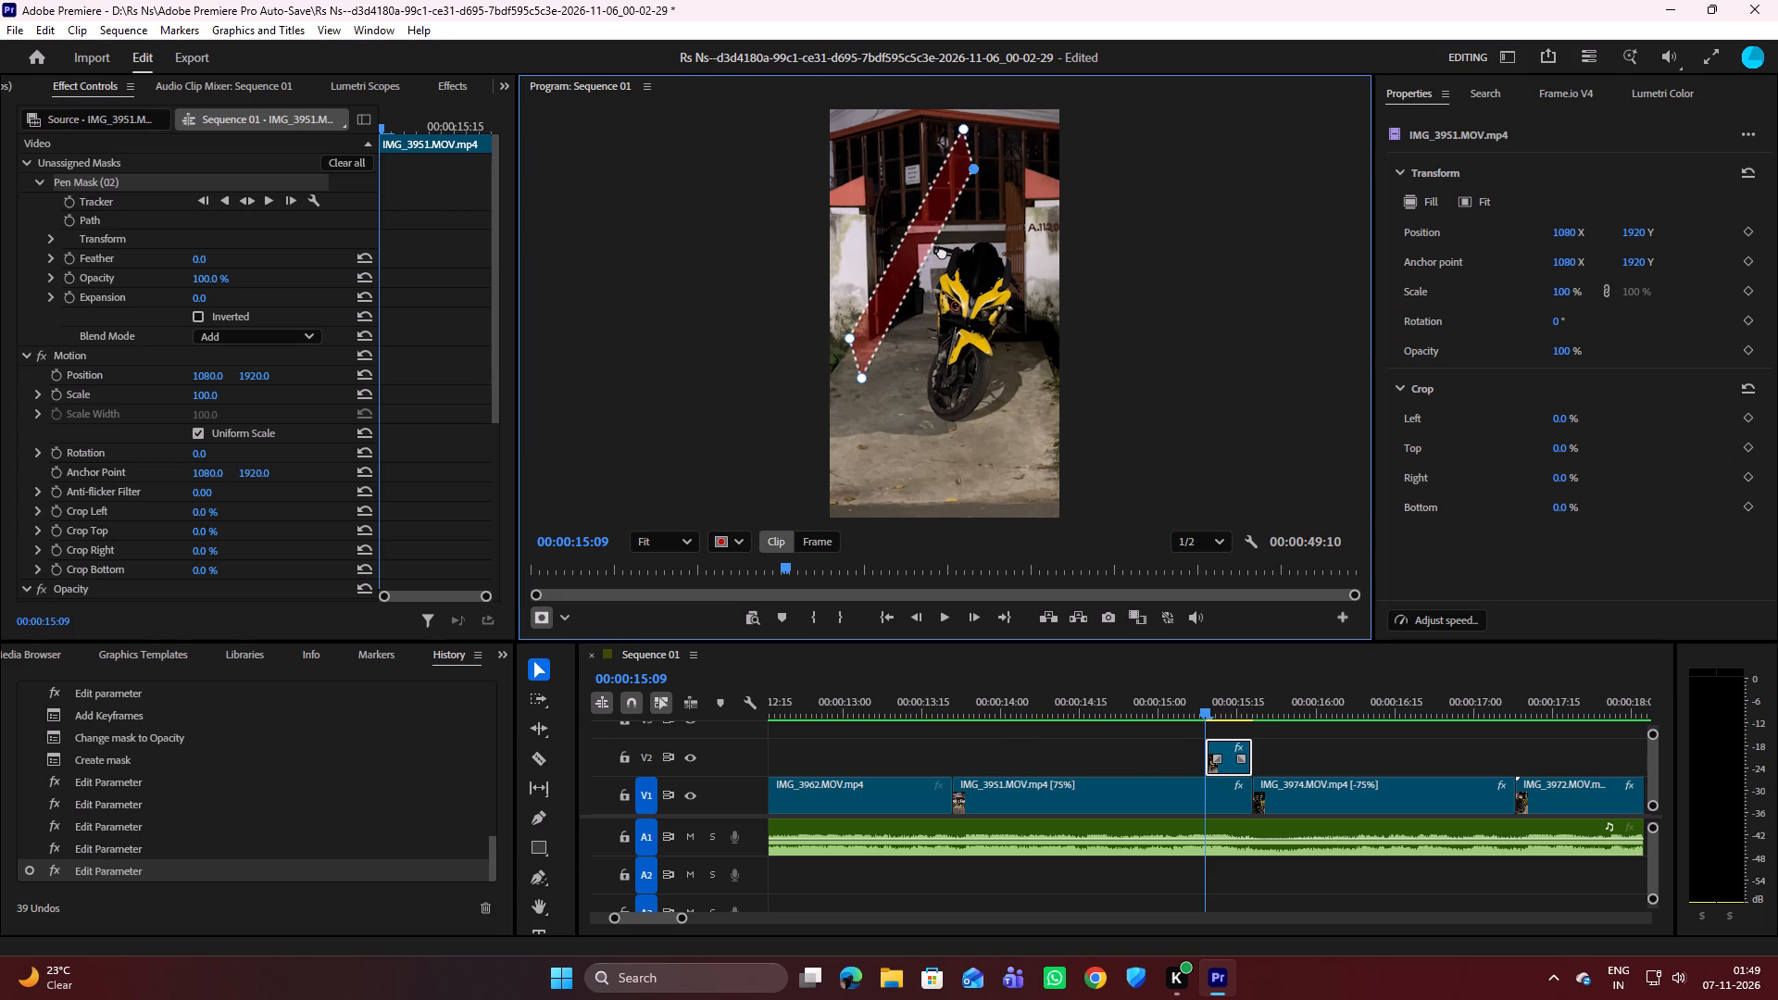
left_click_drag(942, 252, 928, 244)
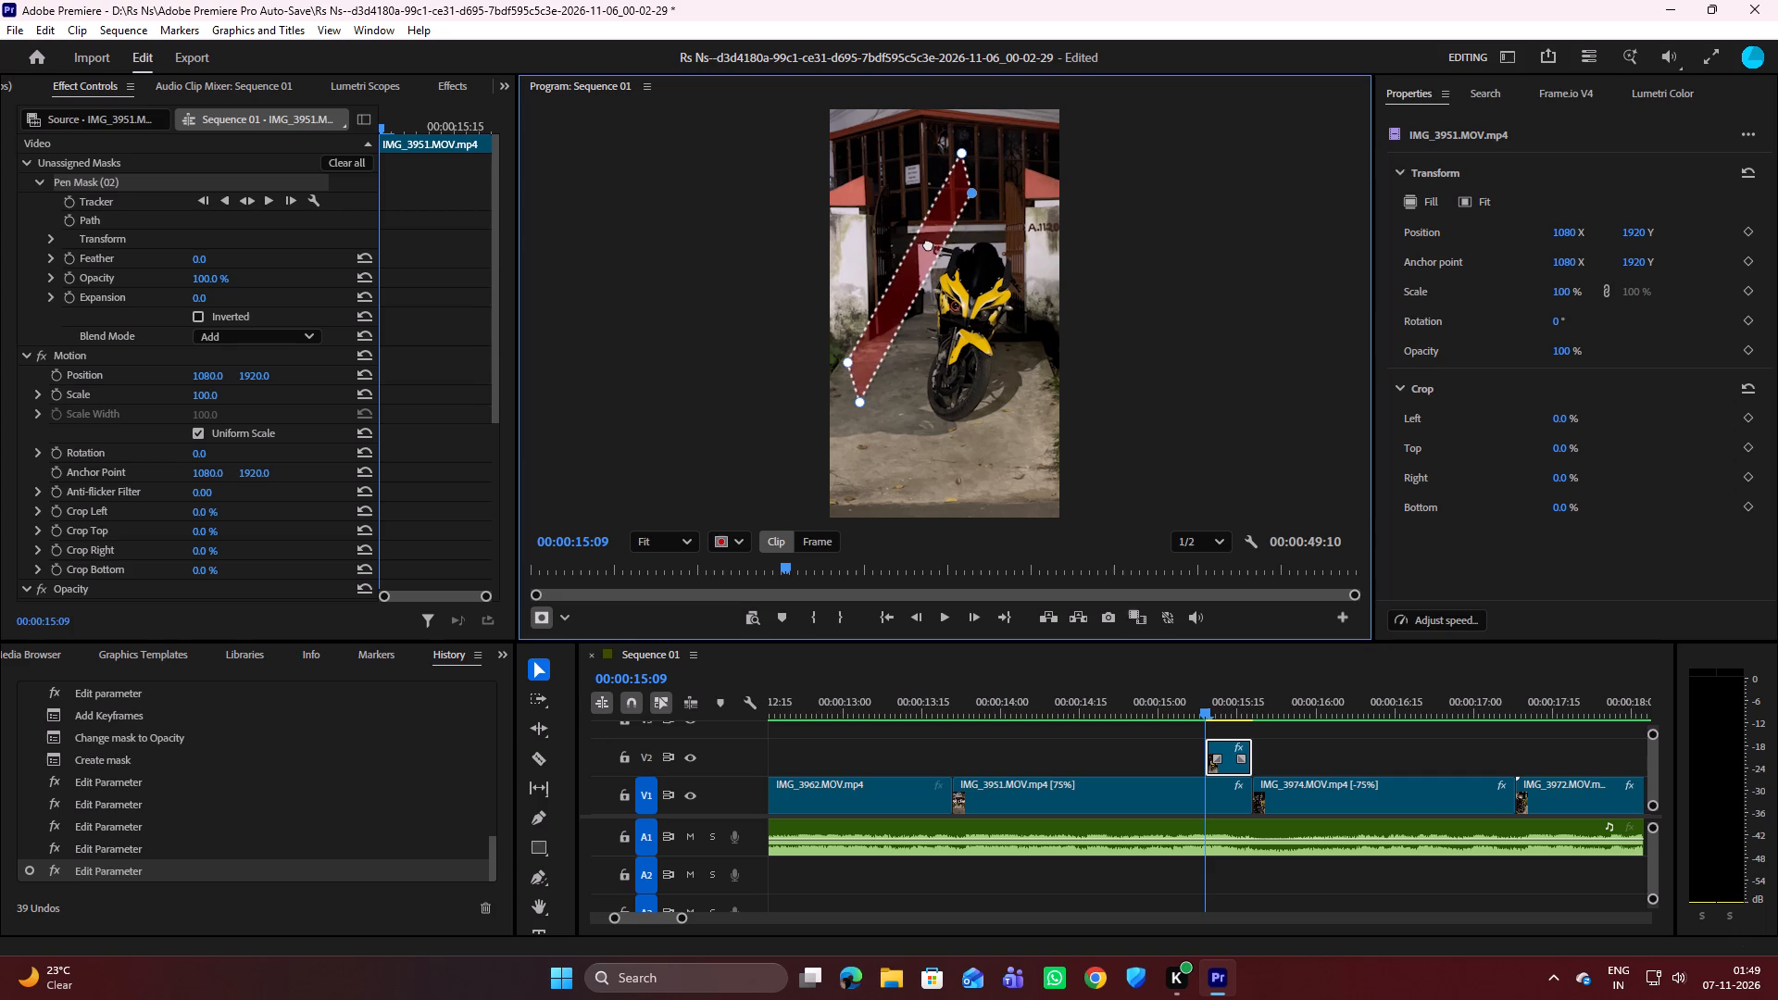
left_click_drag(928, 244, 927, 232)
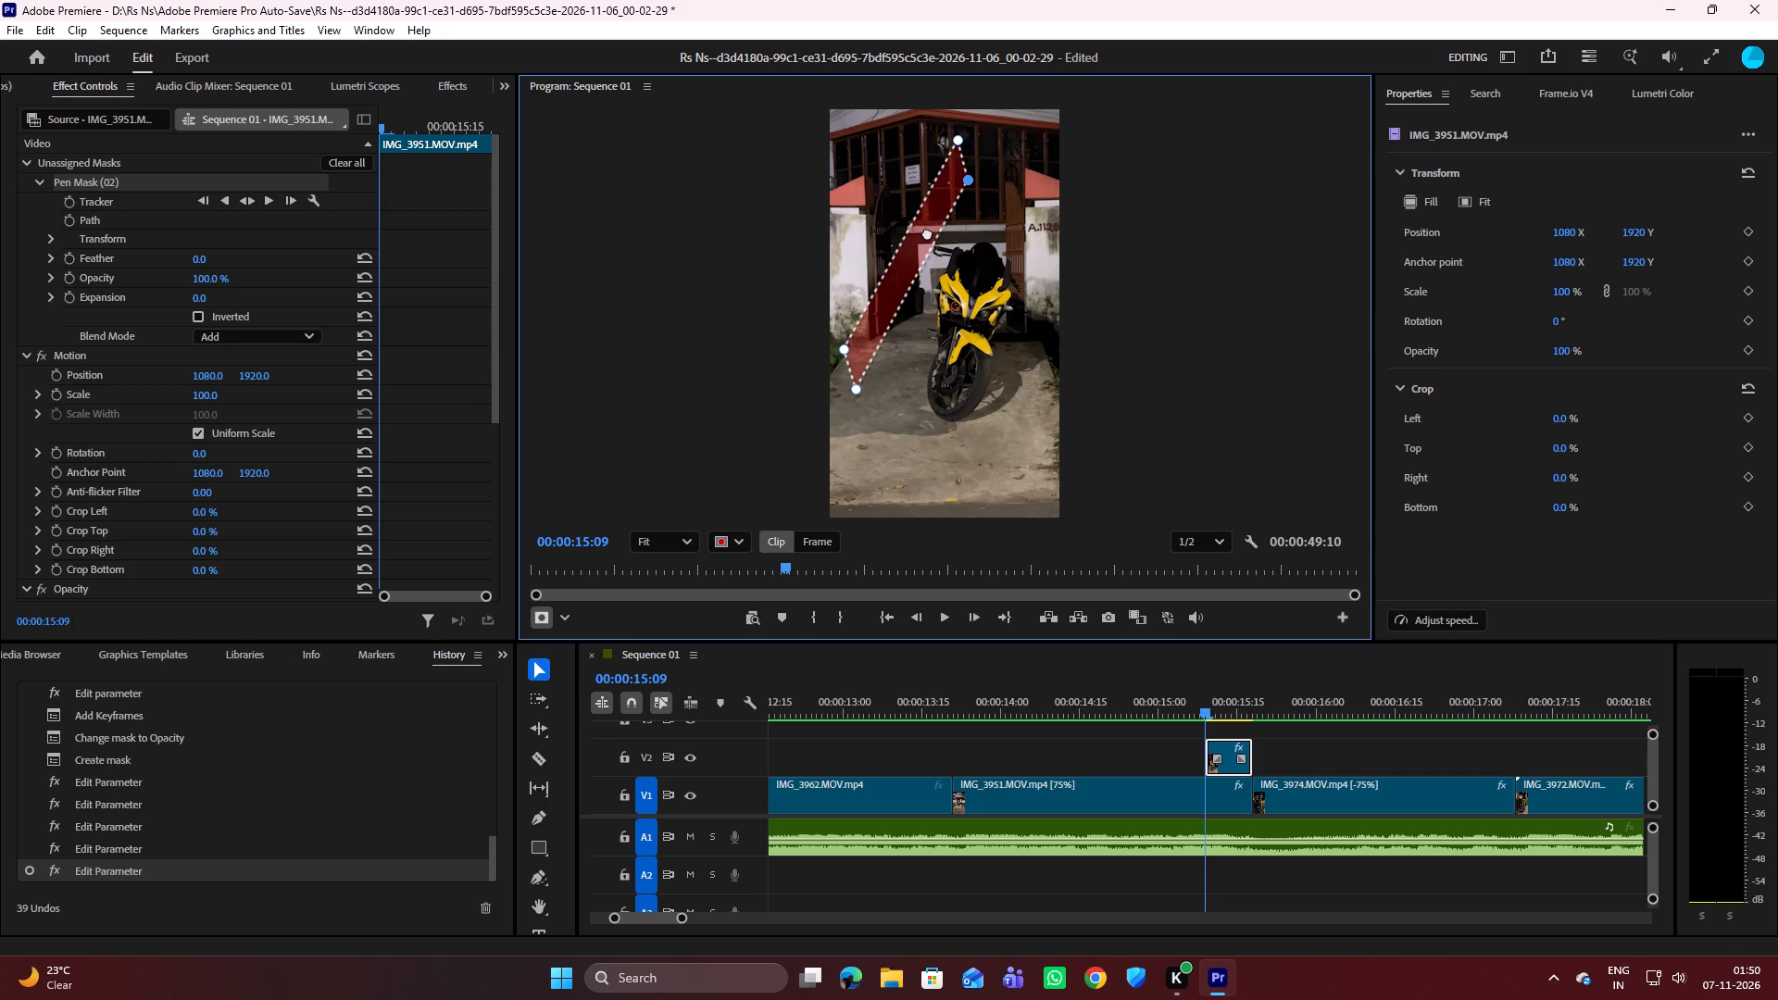
left_click_drag(927, 232, 925, 232)
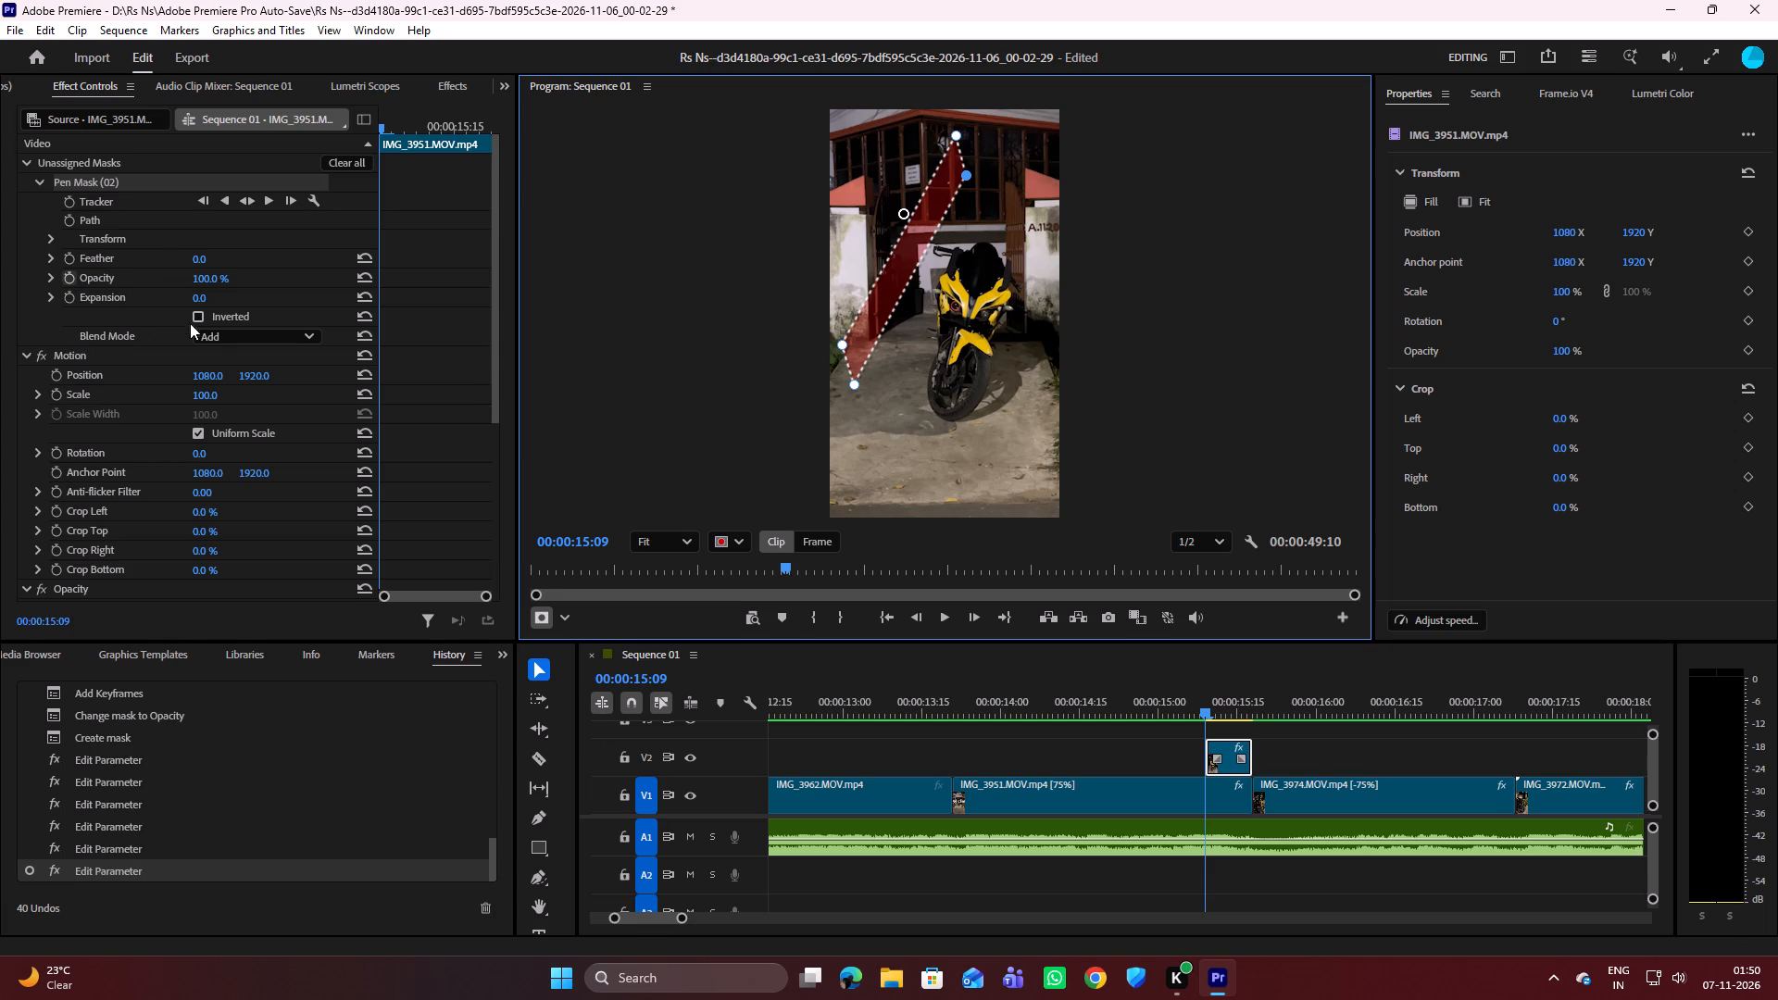
Move the diagonal pen mask from the unassigned masks into the clip's Opacity effect, below the motorcycle's object mask.
scroll(127, 412, "down", 3)
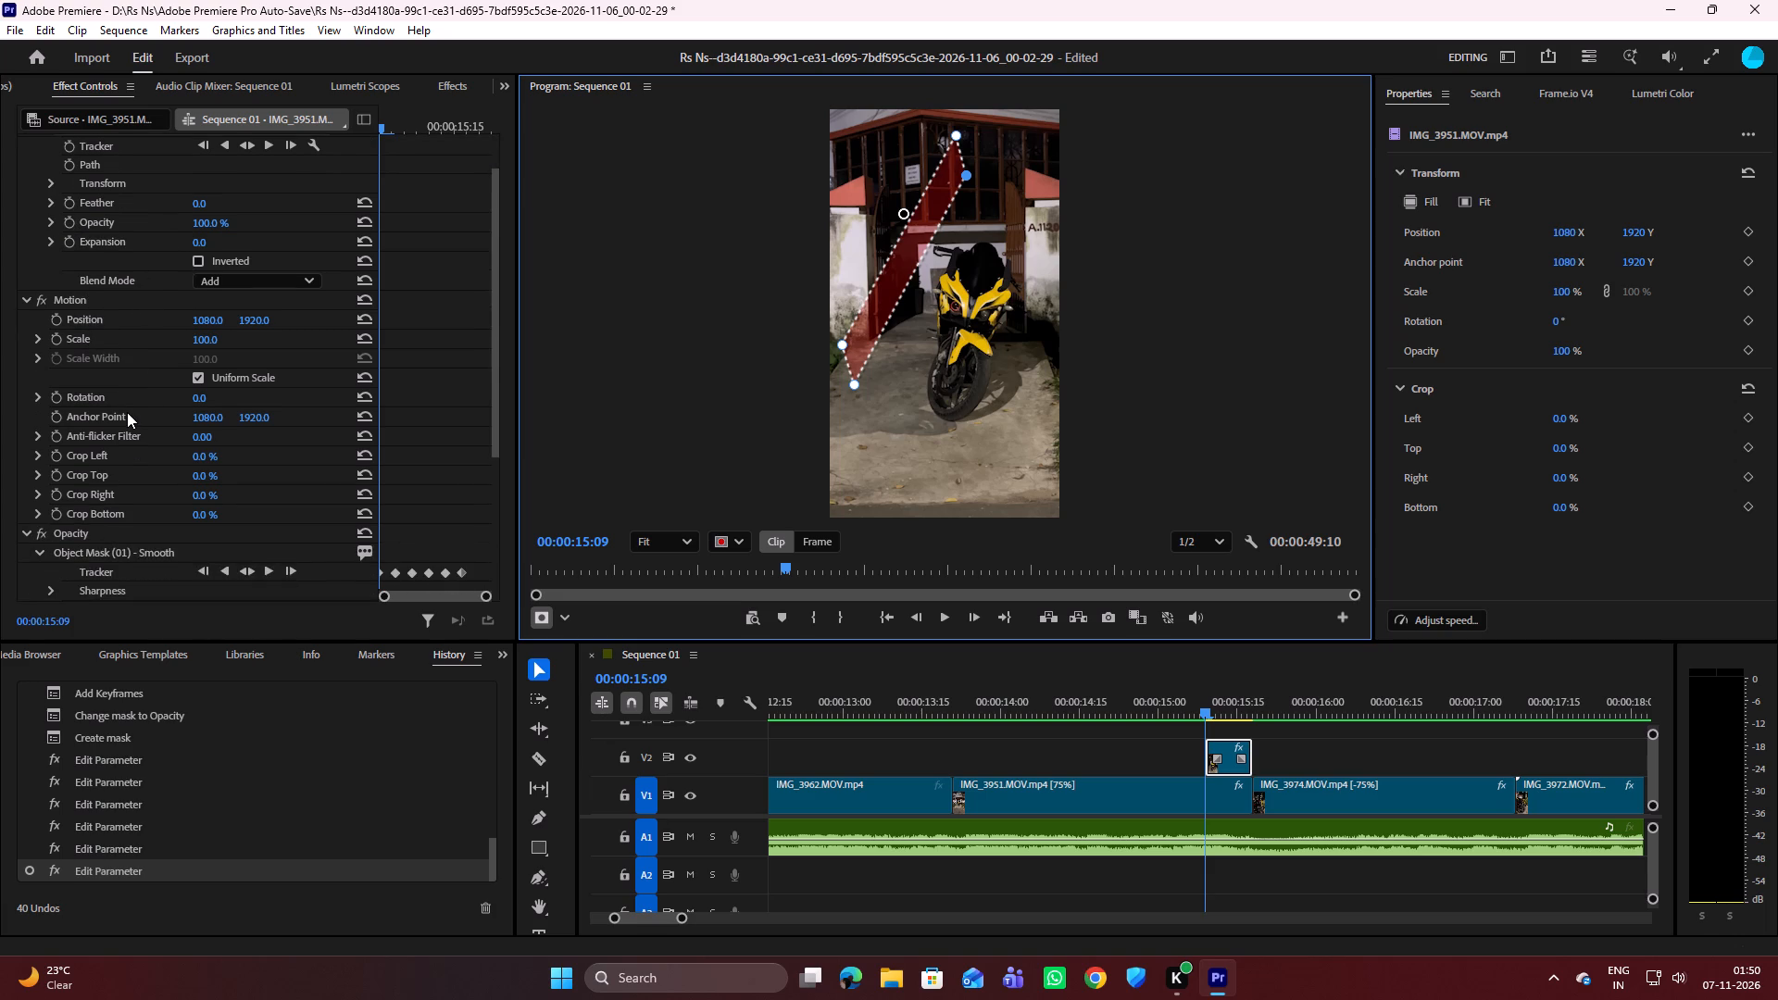
scroll(127, 412, "down", 10)
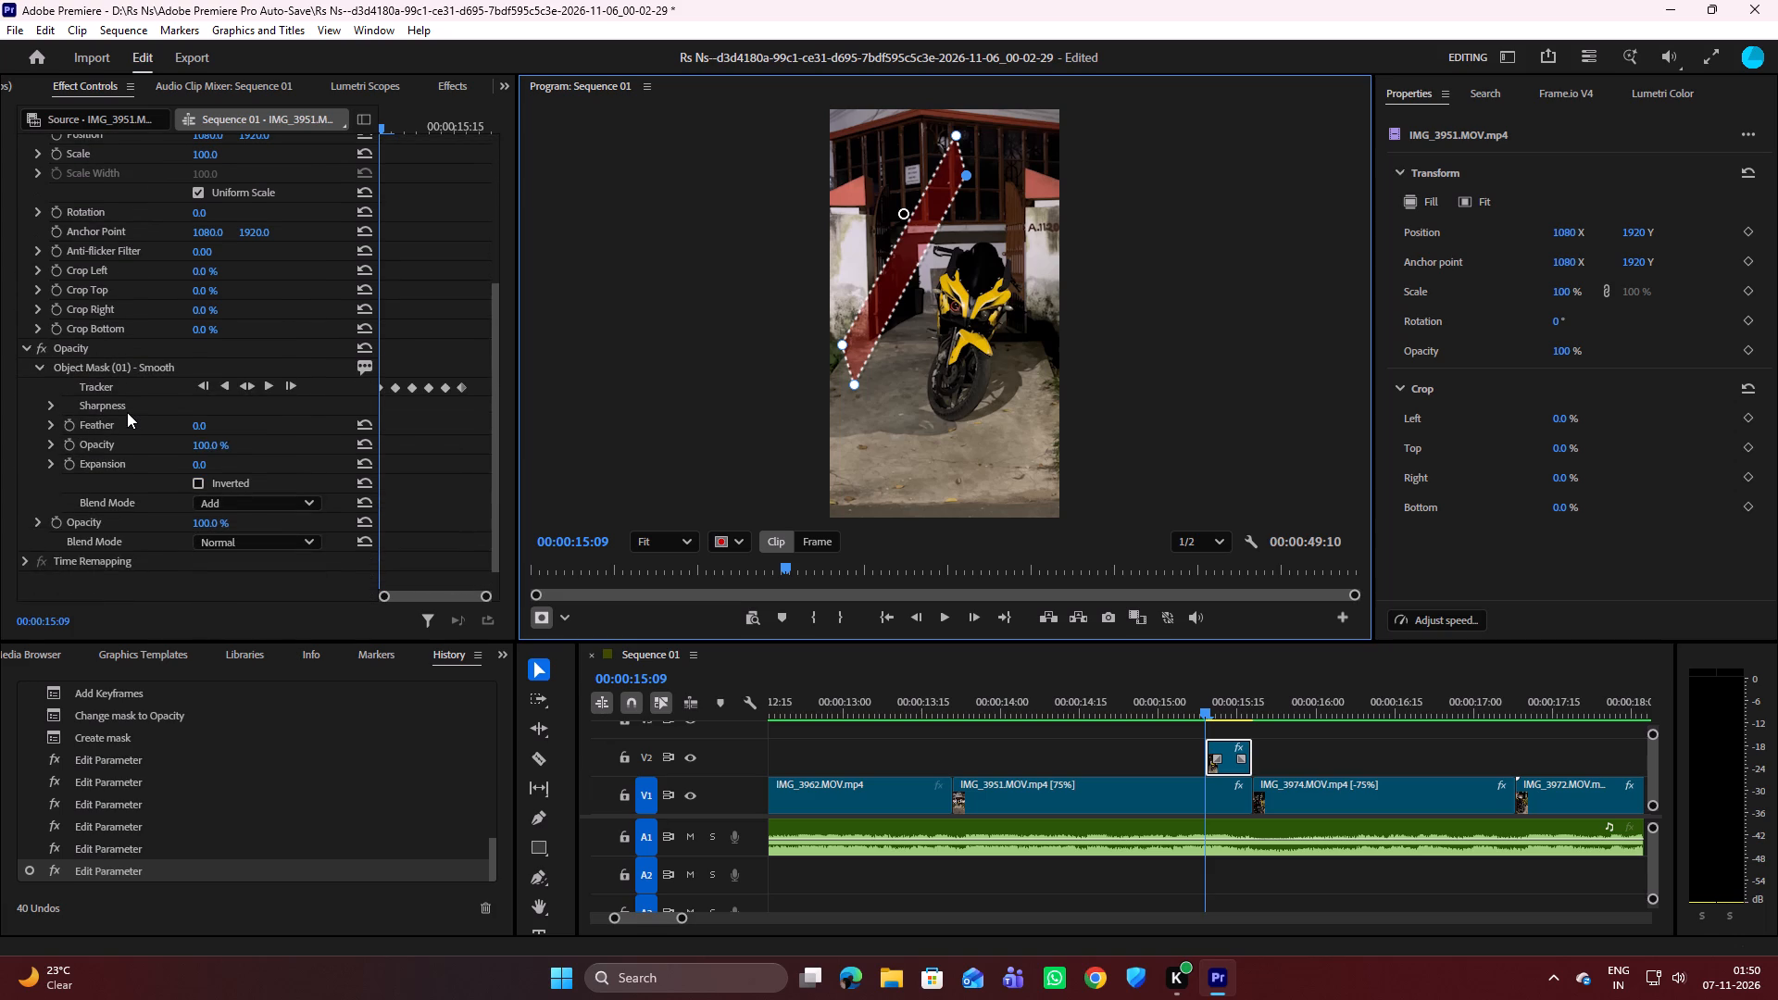
scroll(127, 412, "up", 2)
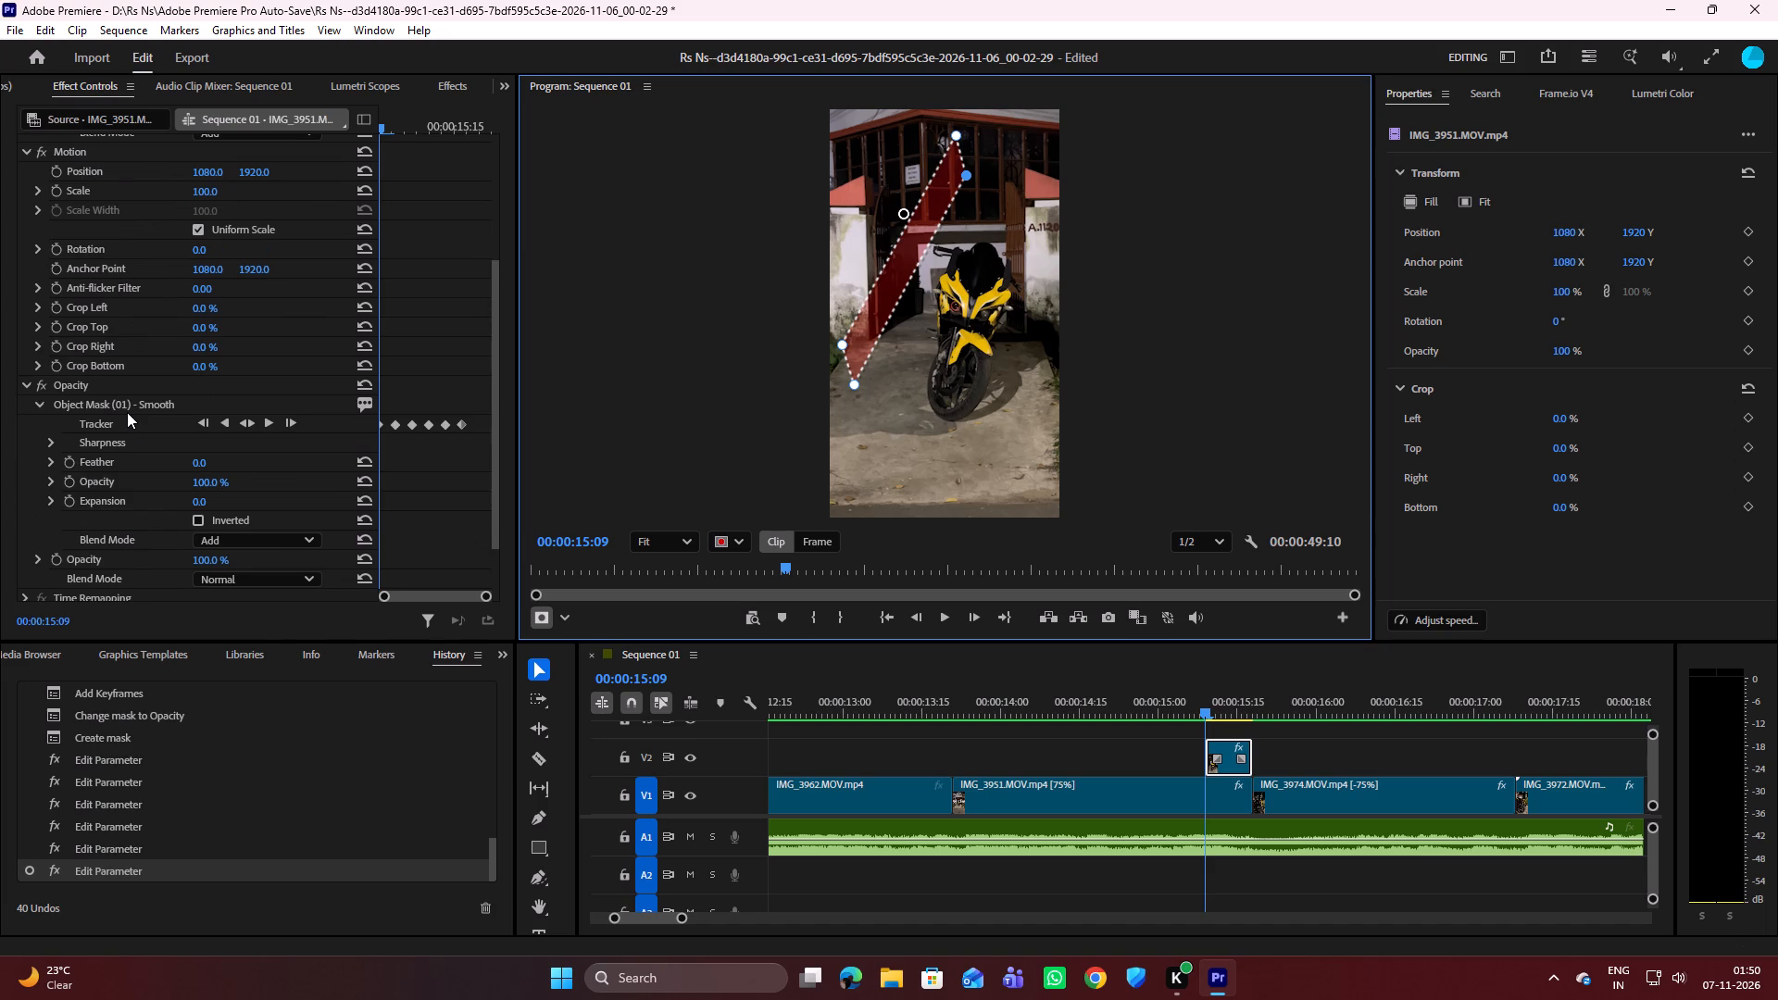
scroll(111, 370, "up", 3)
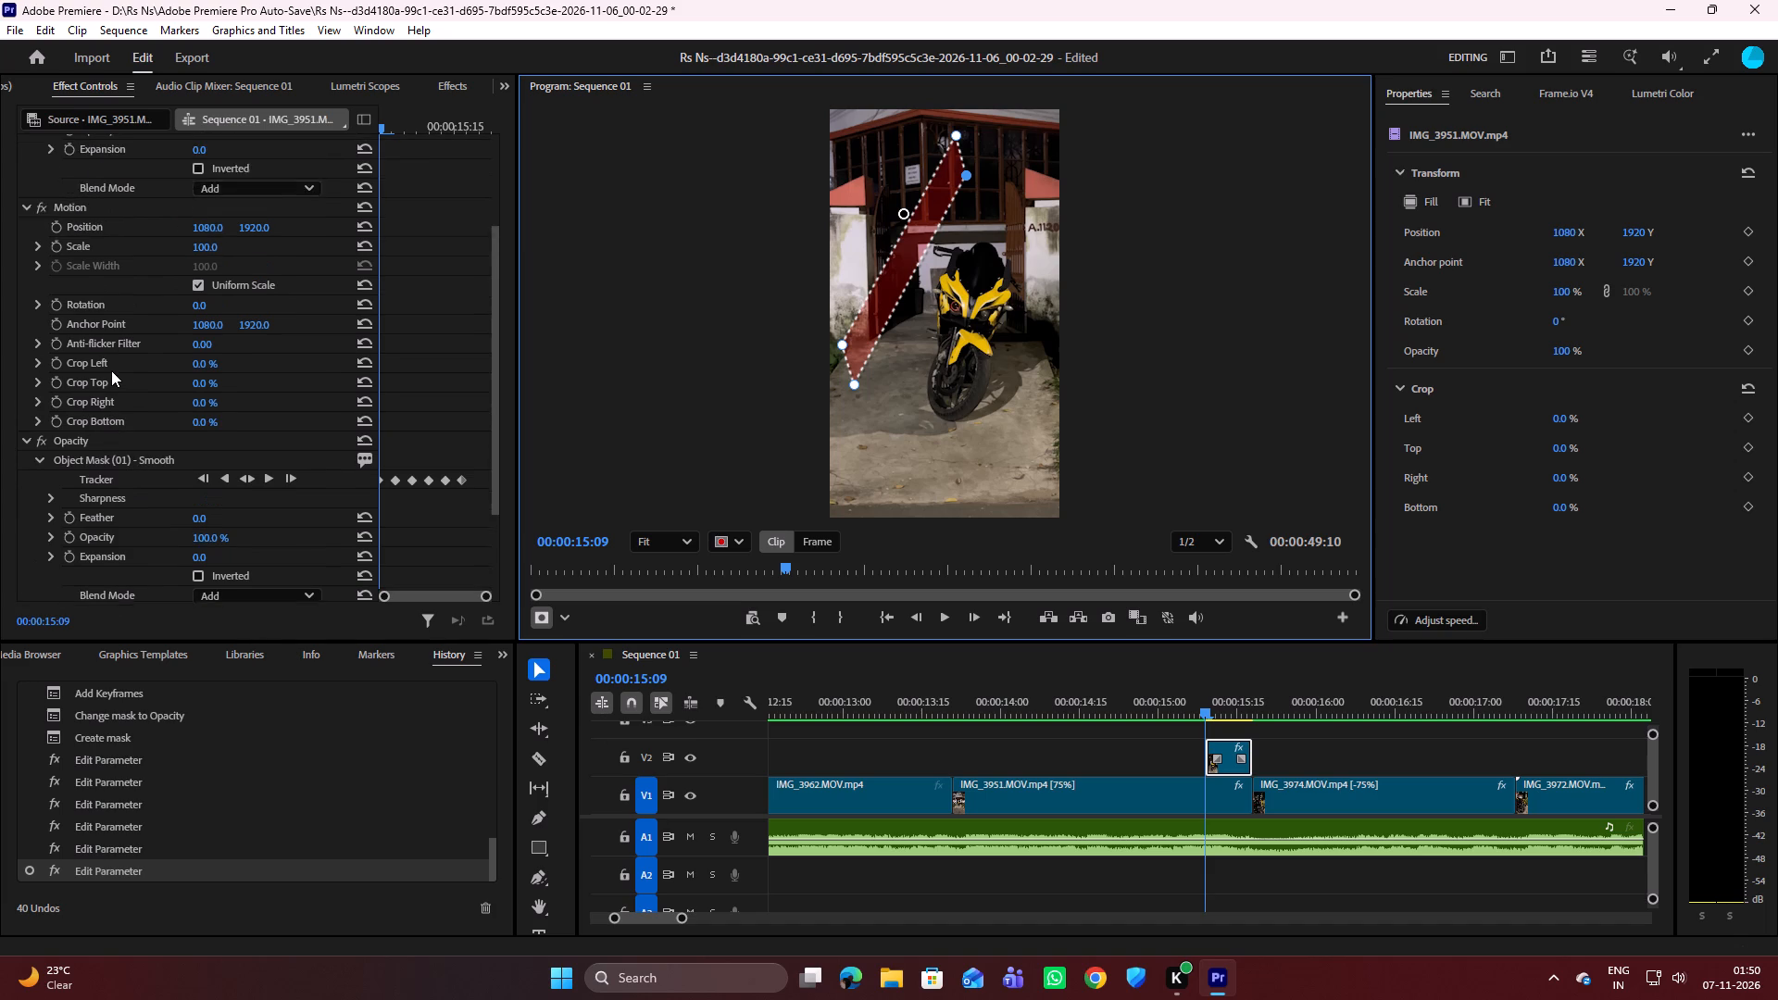
scroll(111, 370, "up", 10)
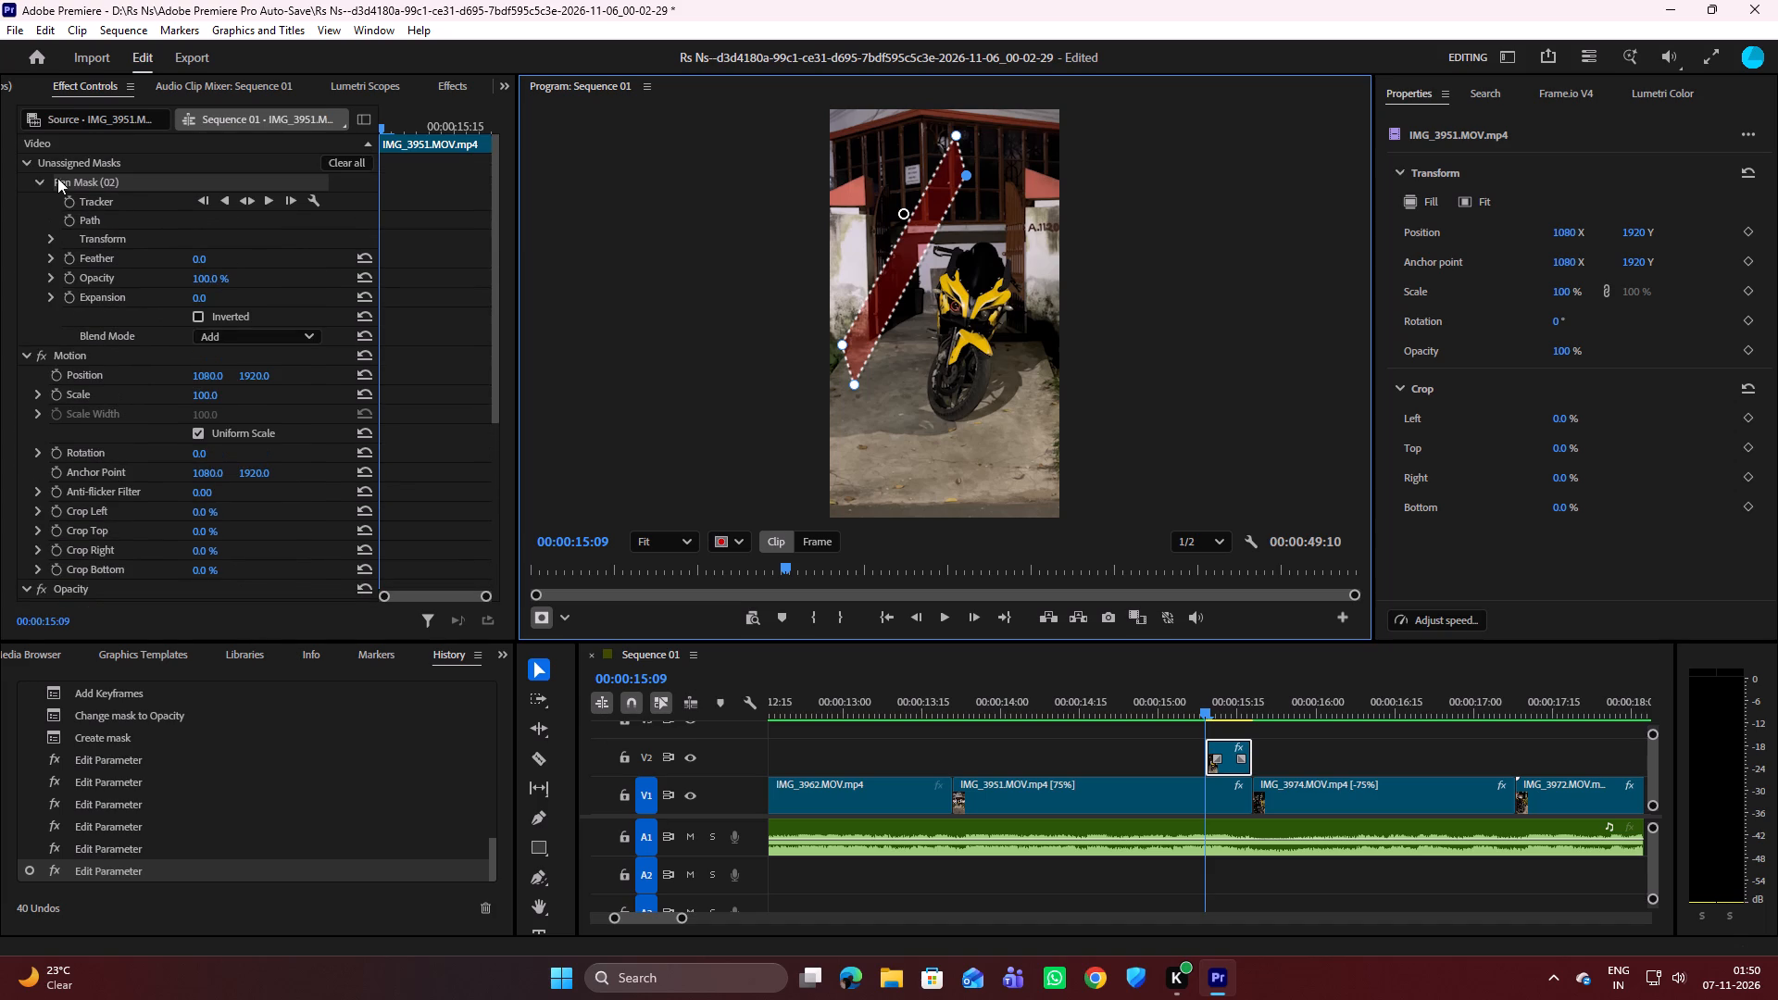
left_click_drag(74, 180, 71, 484)
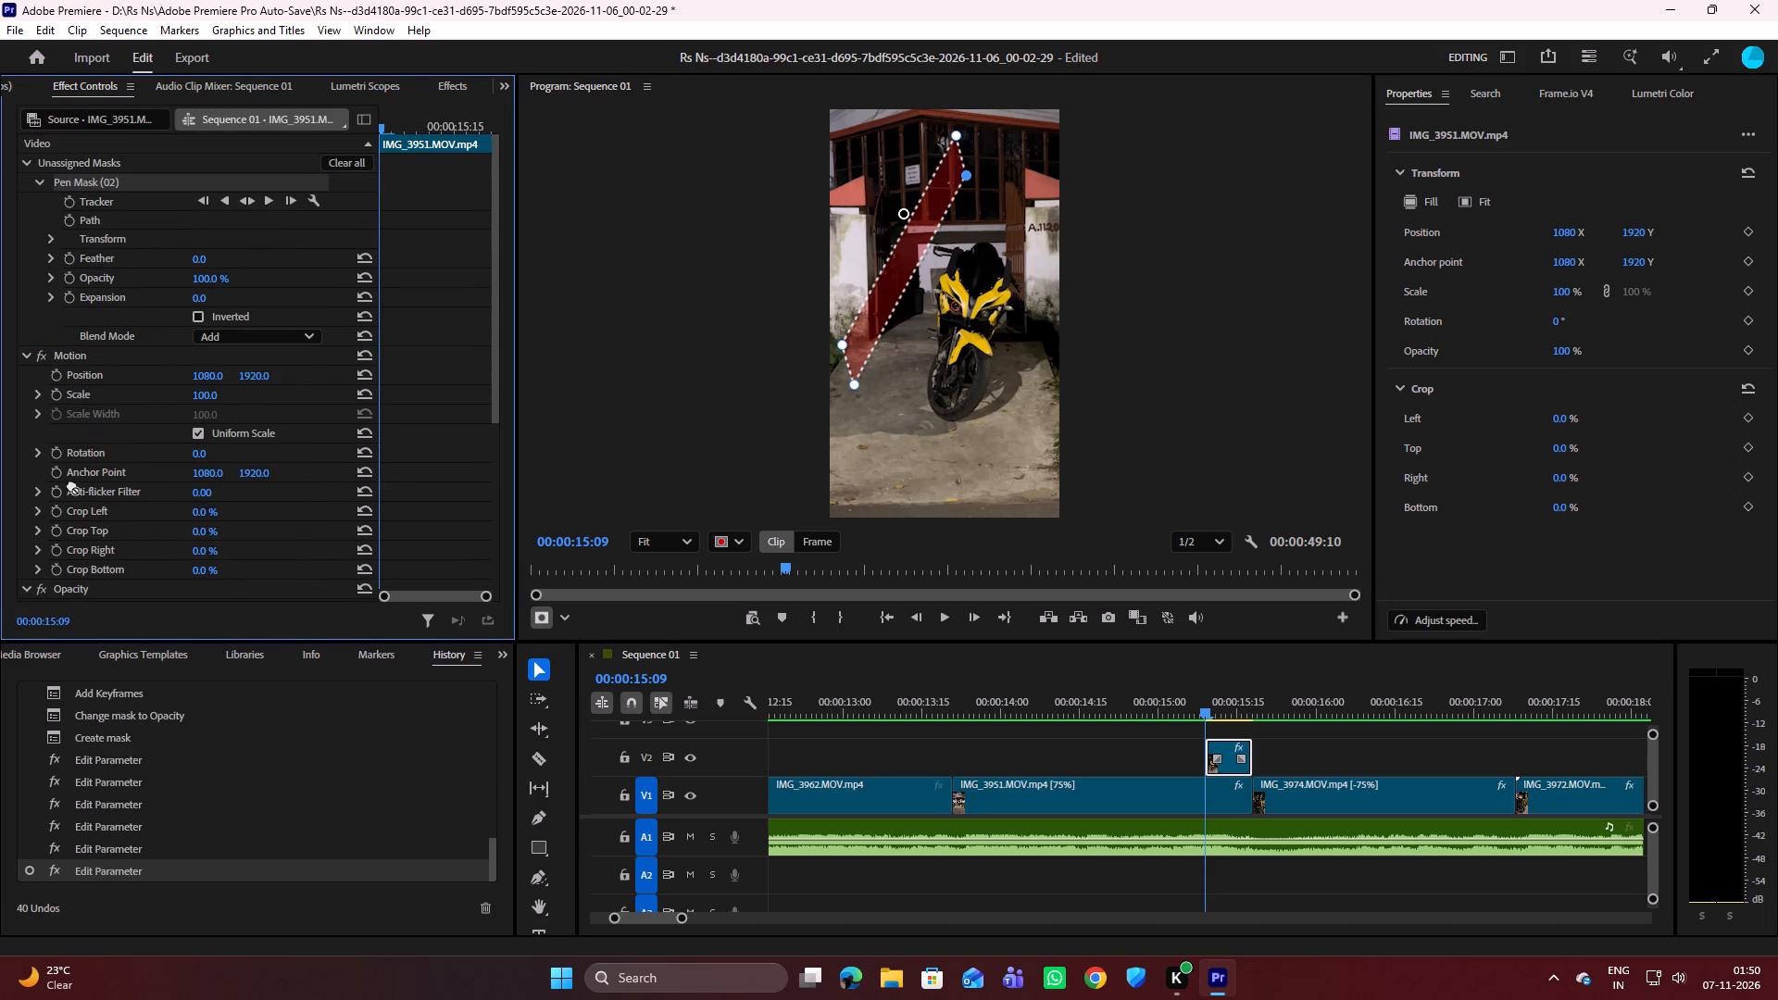
left_click_drag(71, 484, 80, 399)
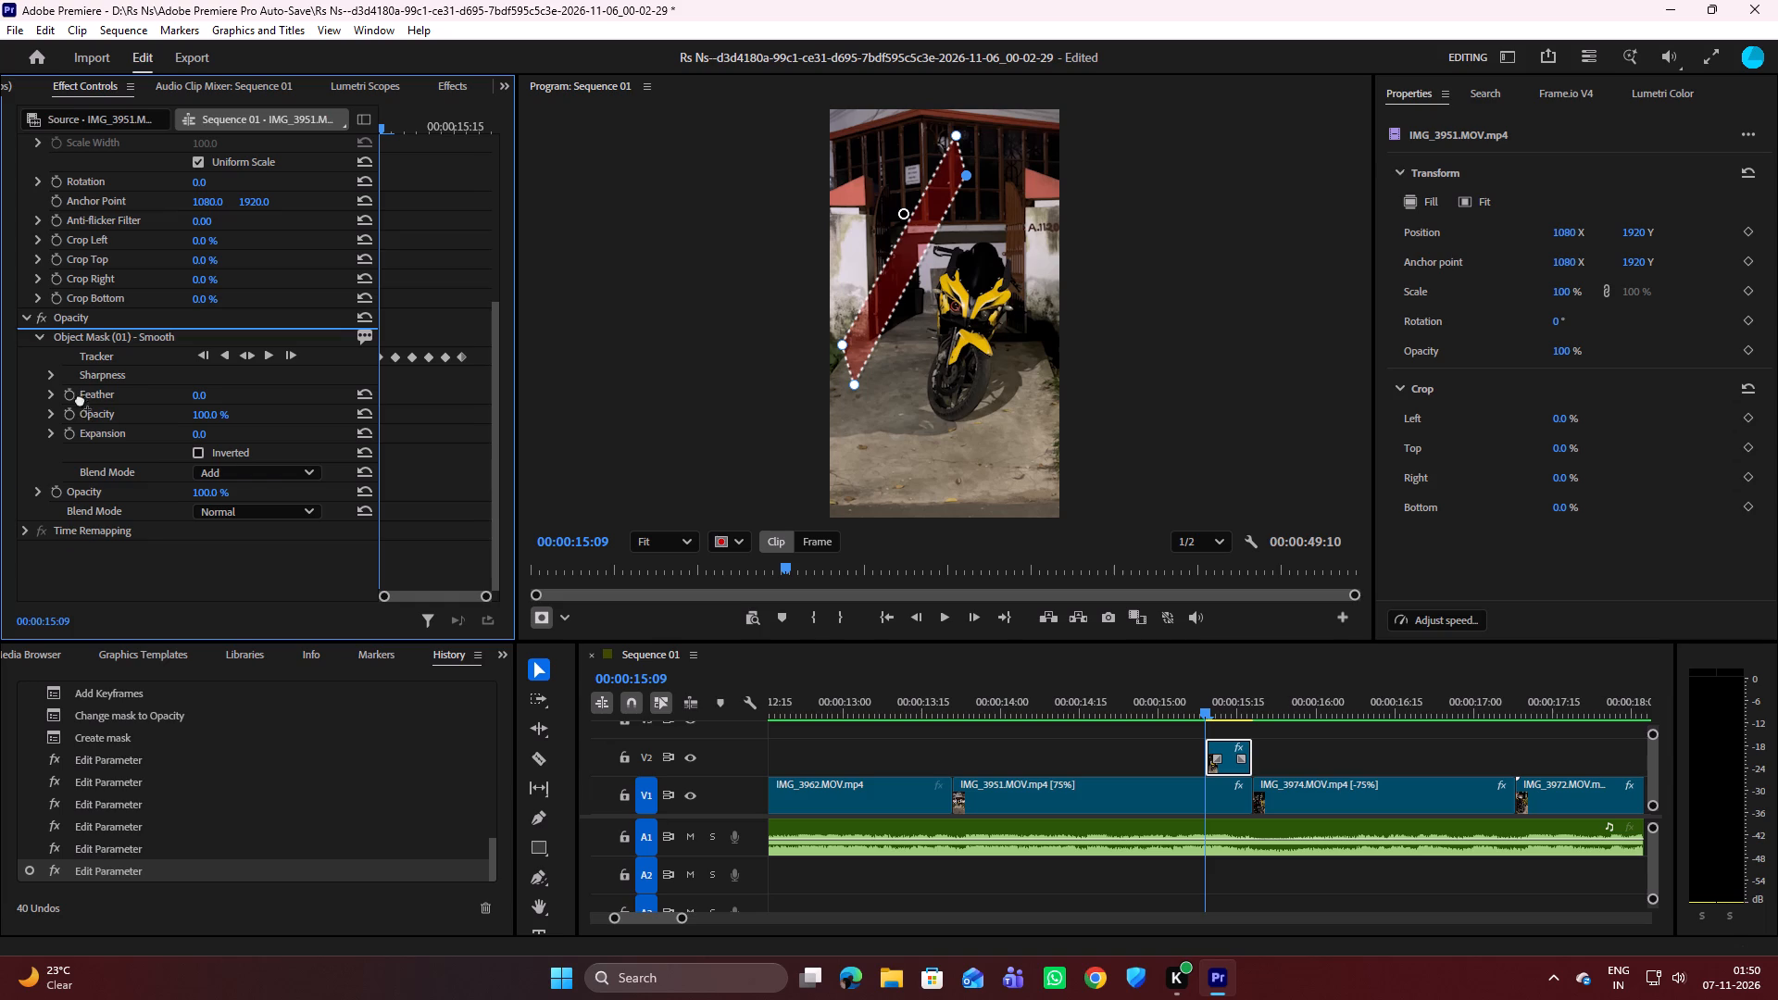
left_click_drag(80, 399, 83, 370)
left_click_drag(83, 370, 78, 502)
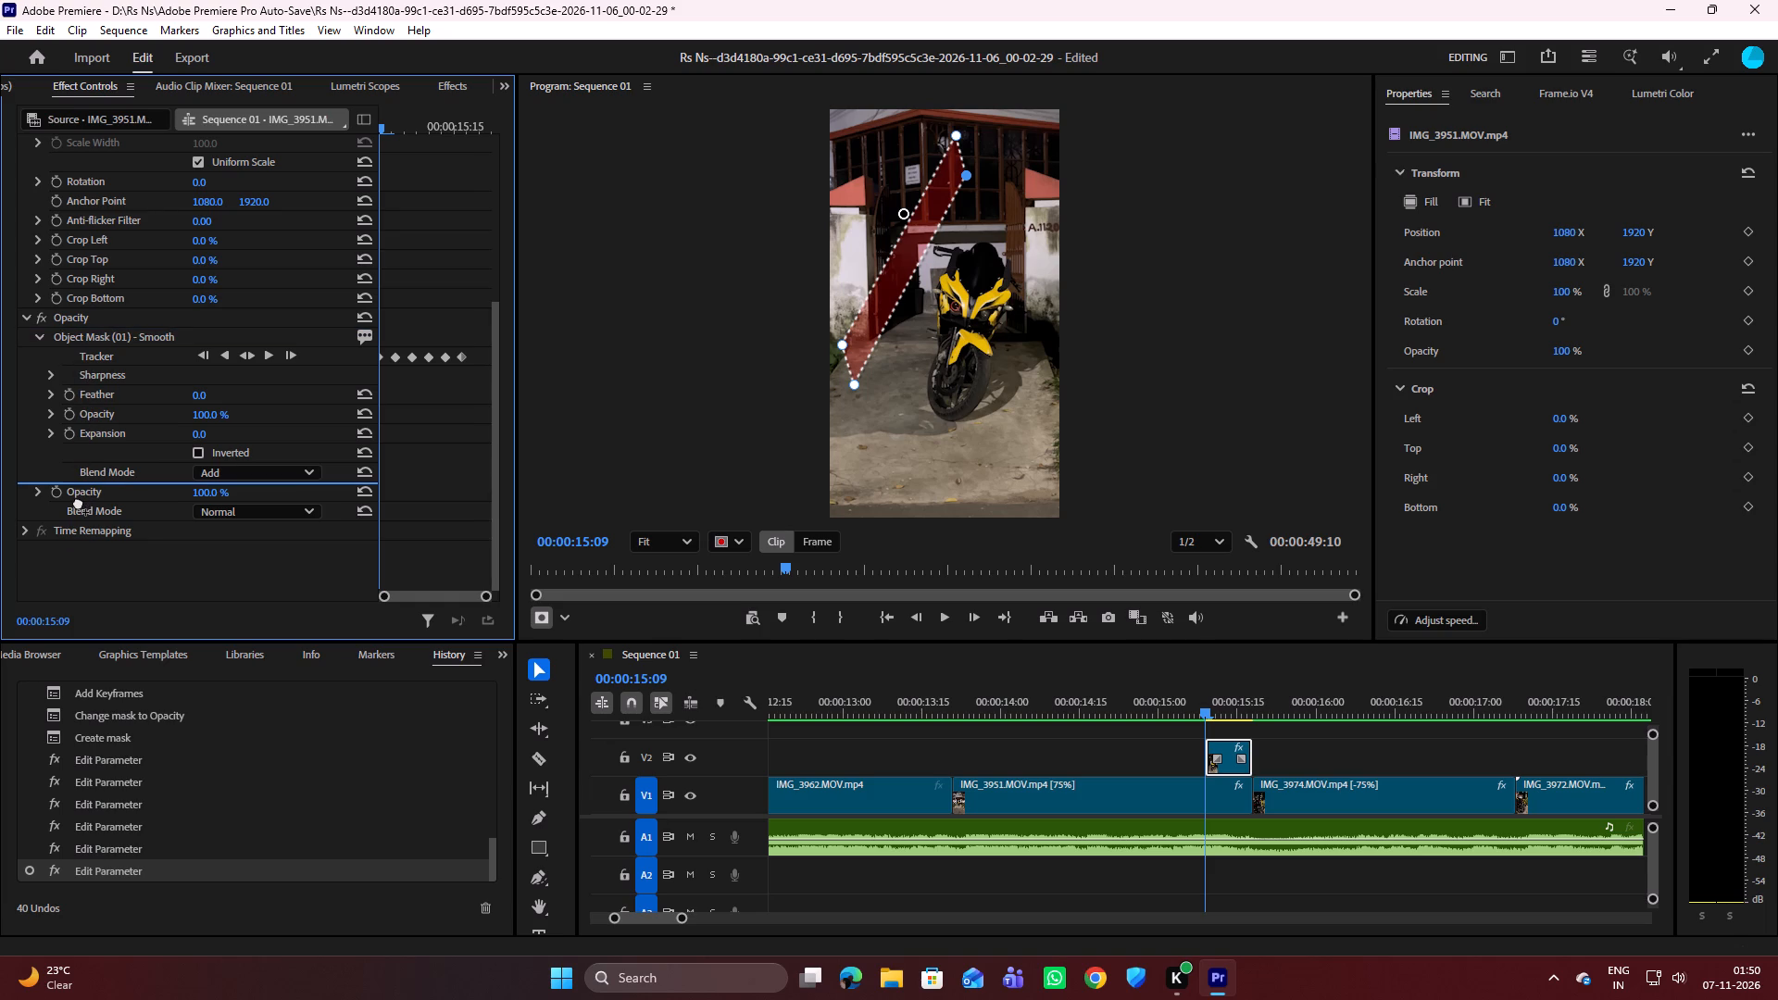
left_click_drag(78, 502, 79, 502)
left_click_drag(79, 502, 80, 394)
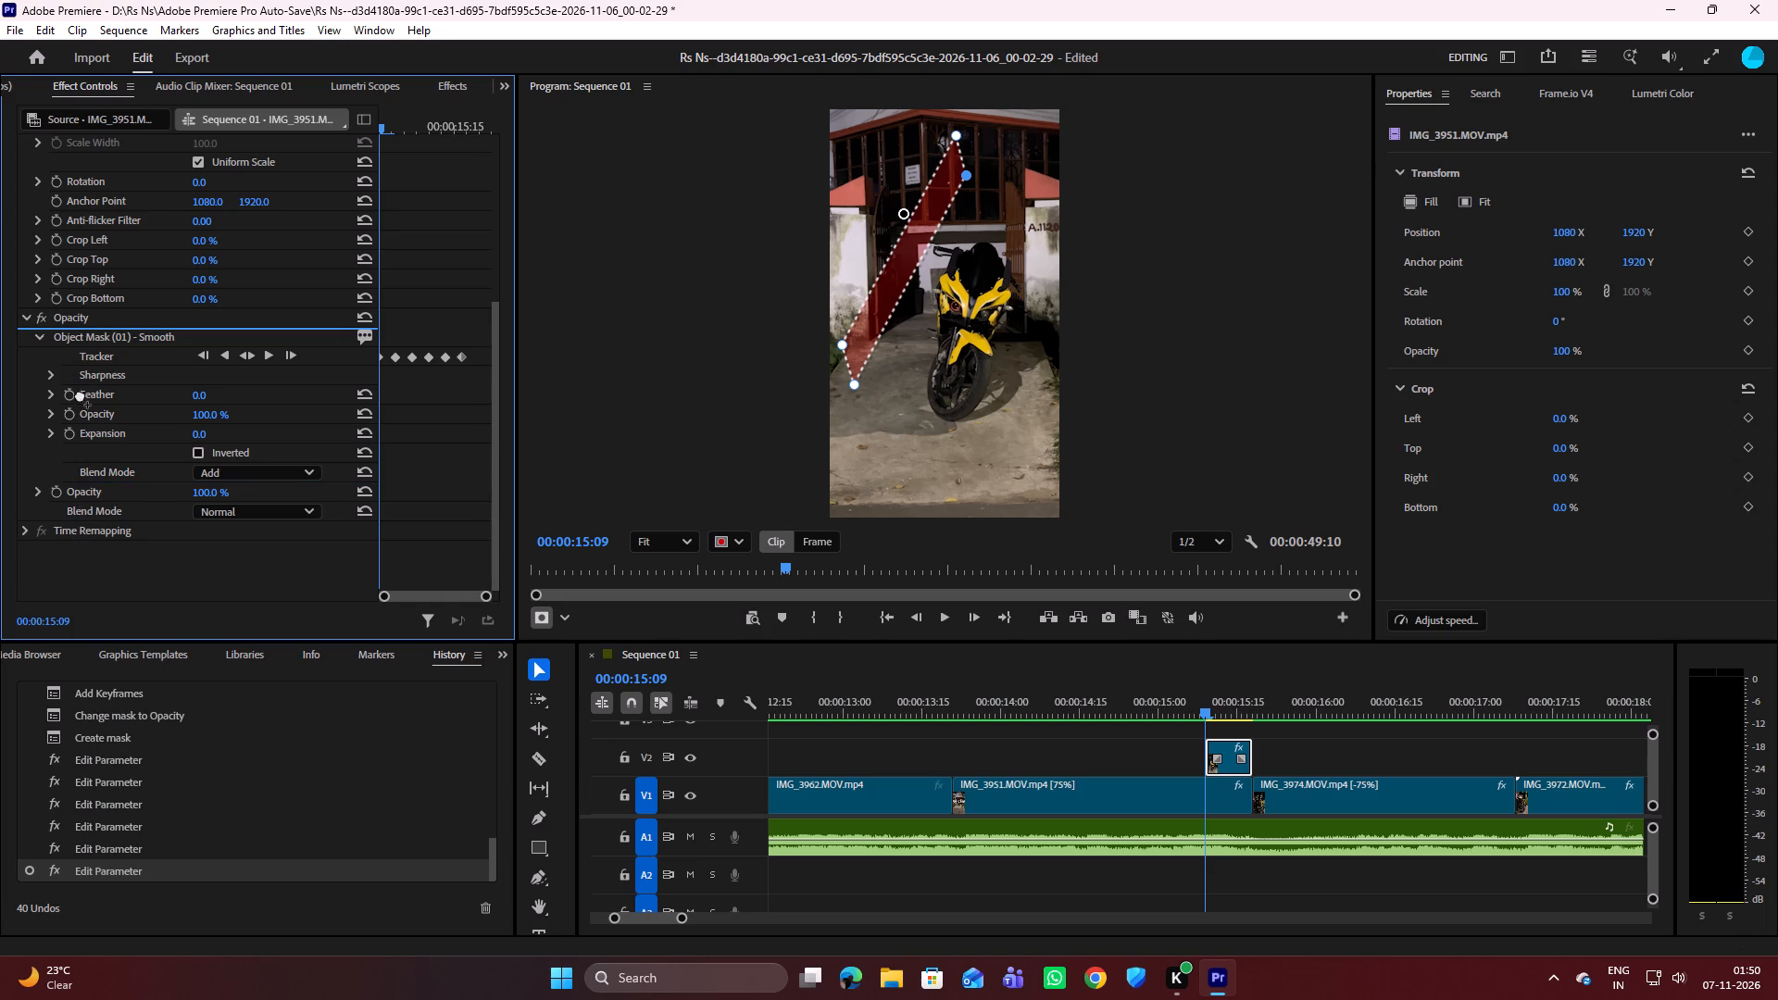
left_click_drag(80, 394, 83, 326)
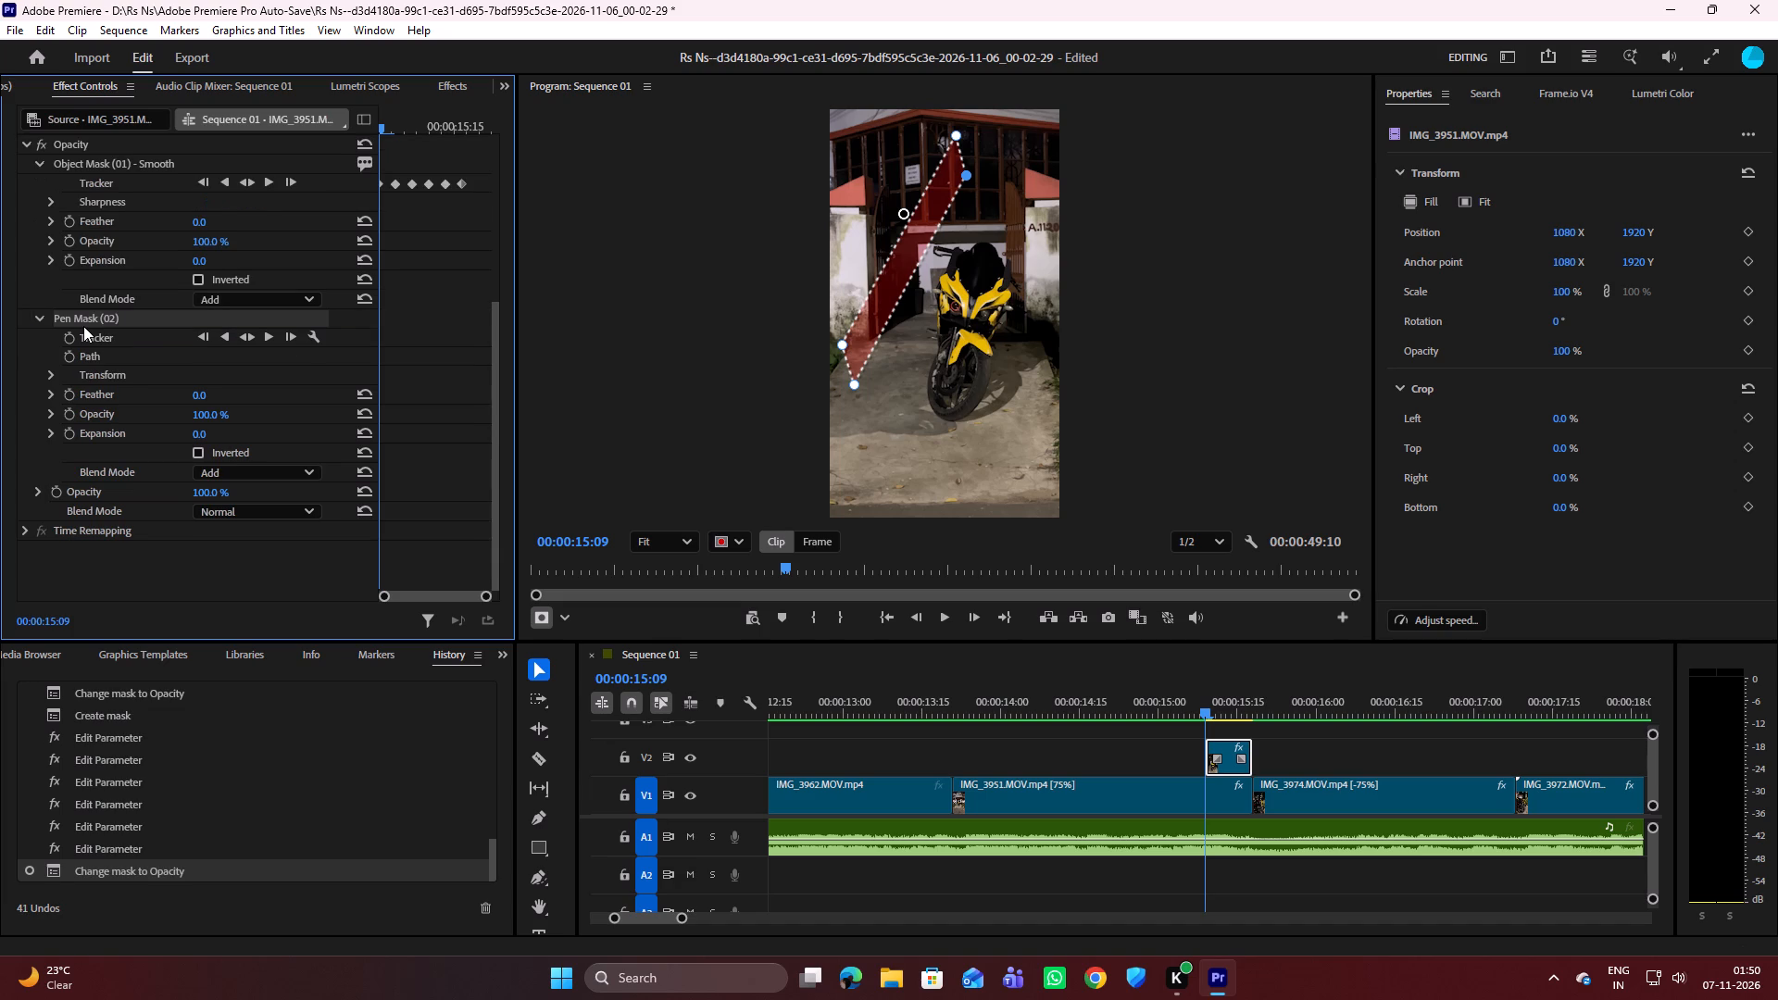
Nudge the diagonal pen mask slightly left and down over the gate.
scroll(111, 373, "up", 3)
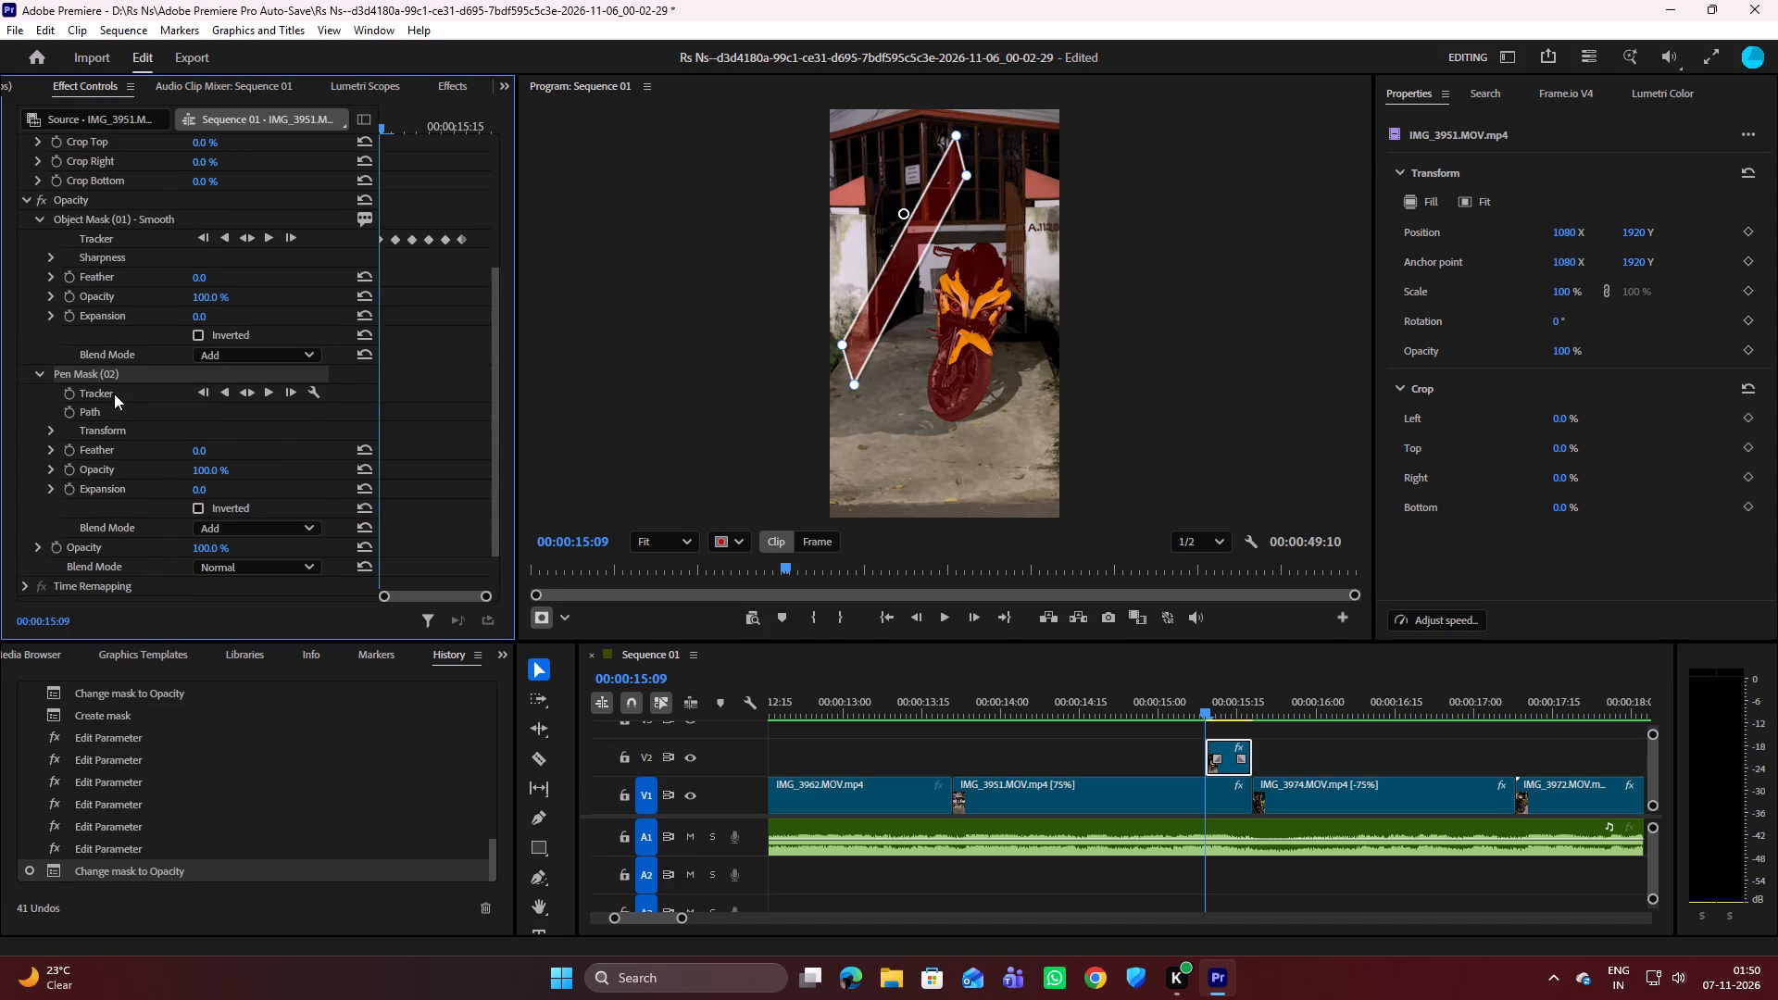
left_click(910, 242)
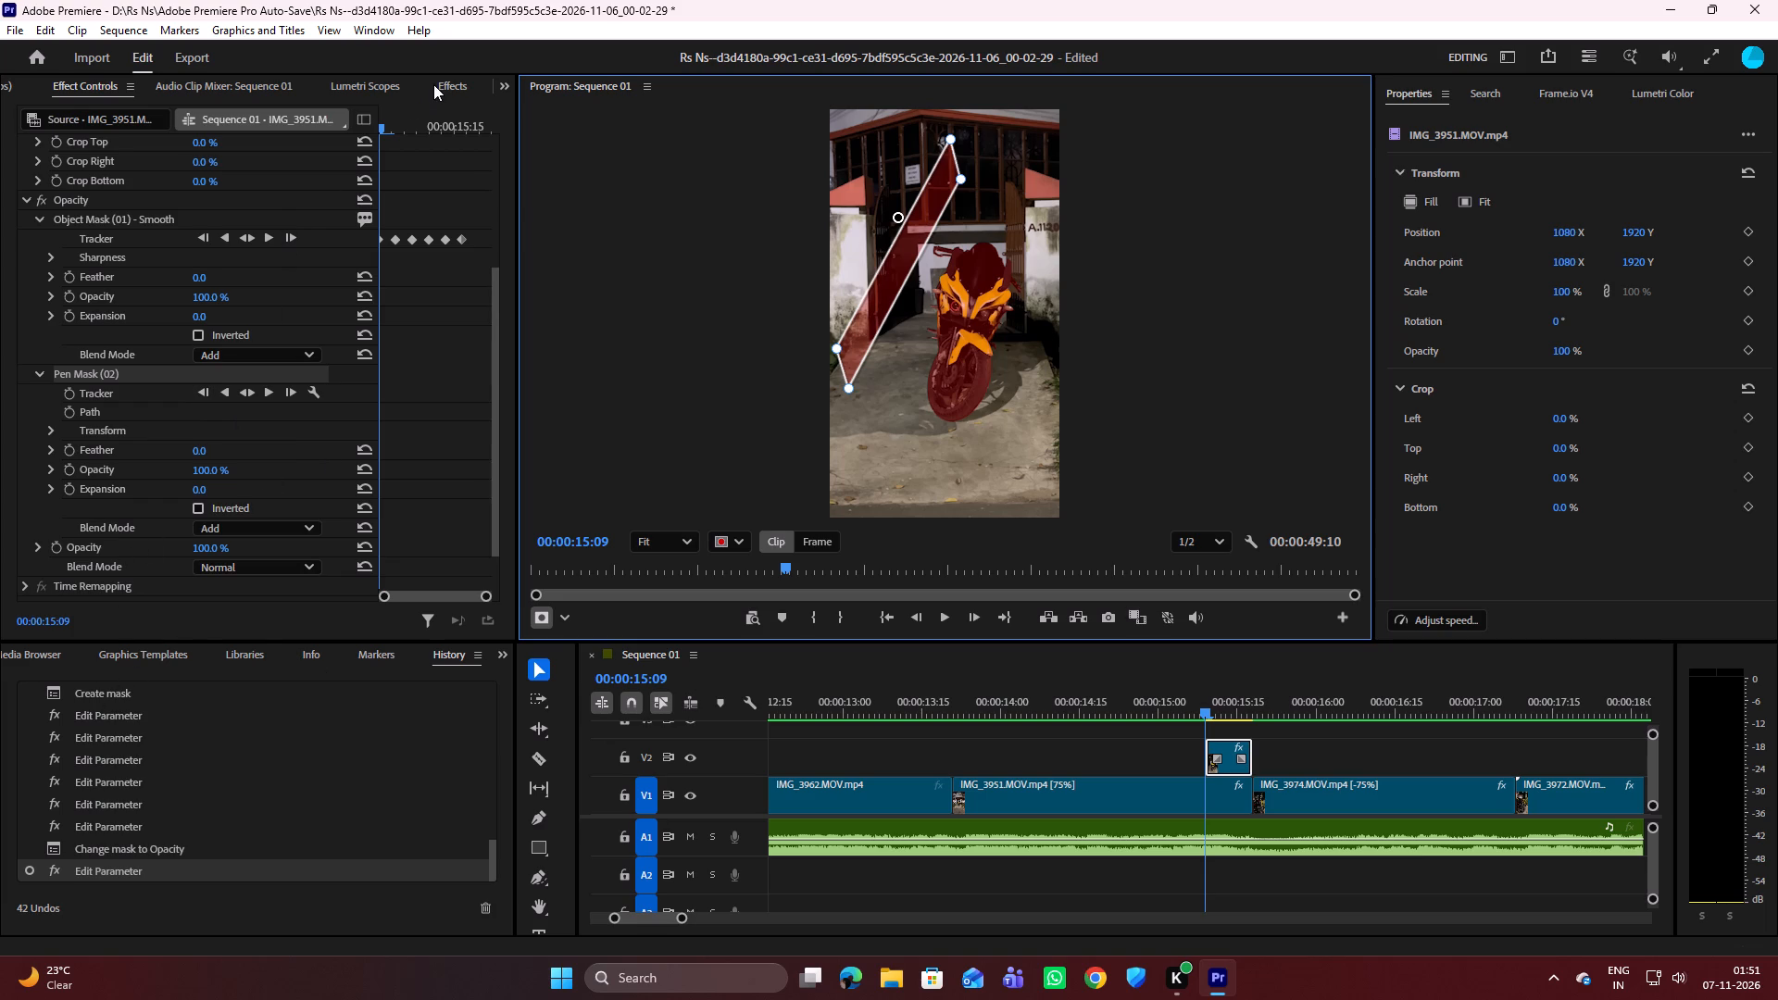
Apply the Tint video effect to the IMG_3951 copy on V2.
scroll(433, 84, "up", 2)
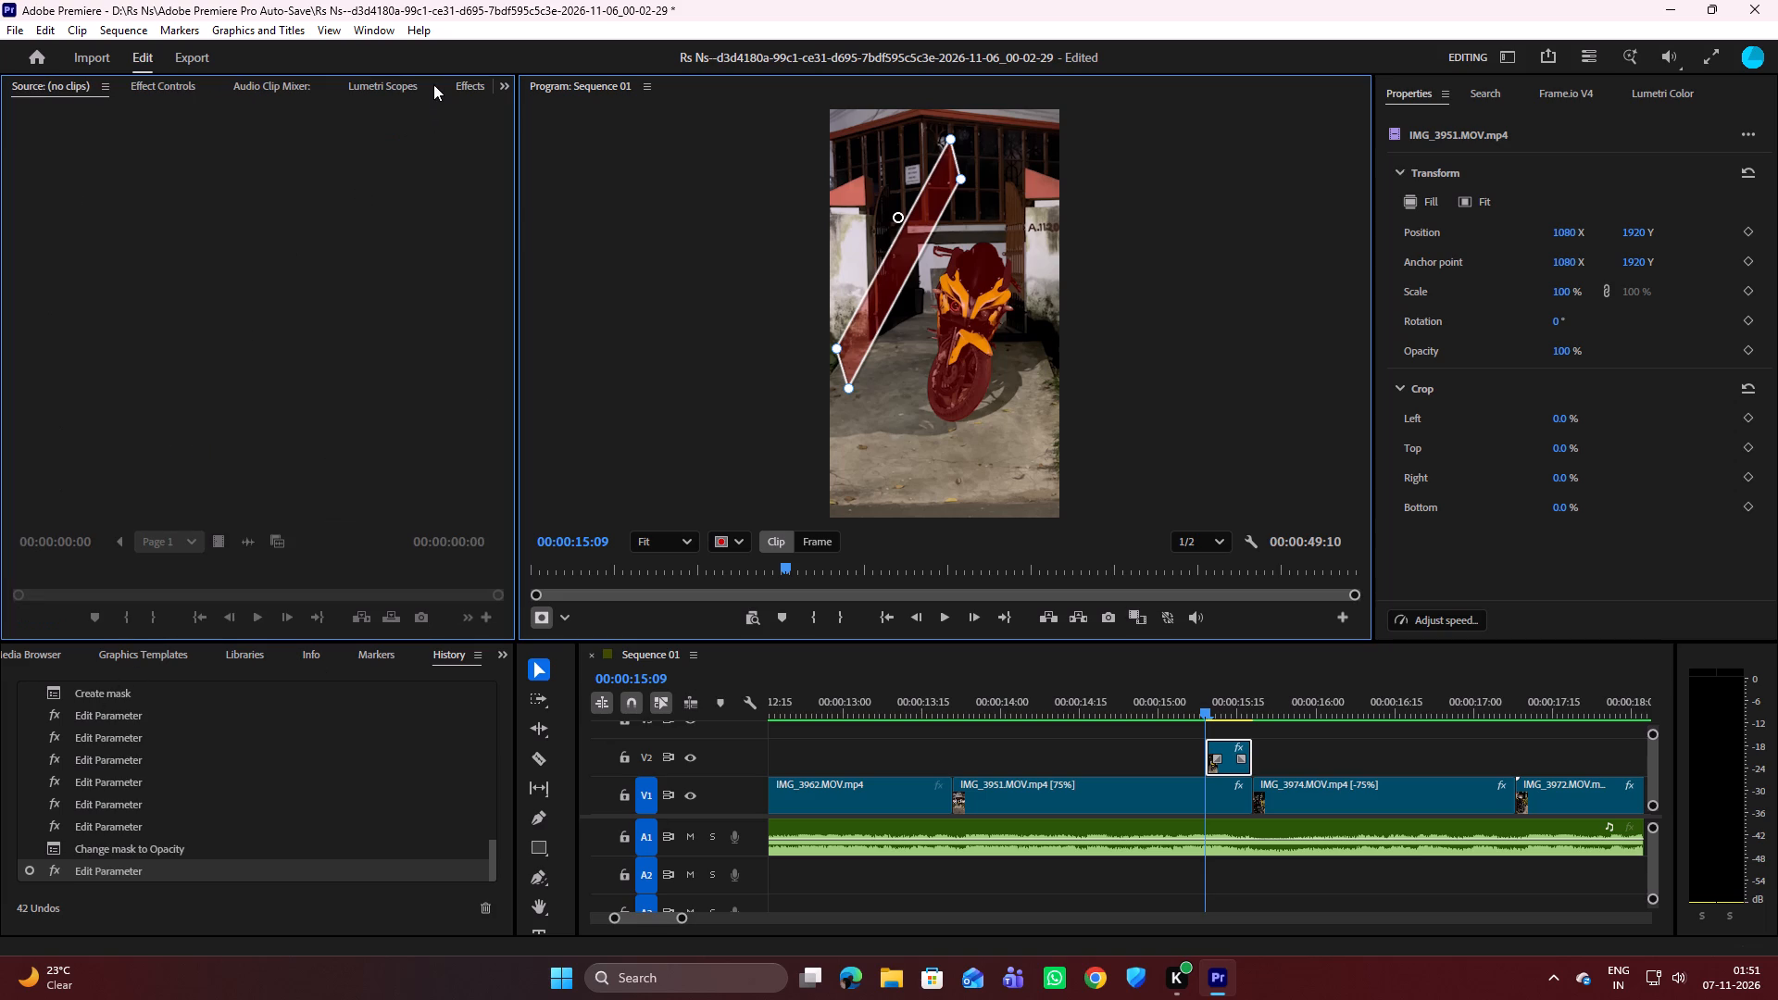
scroll(433, 84, "up", 4)
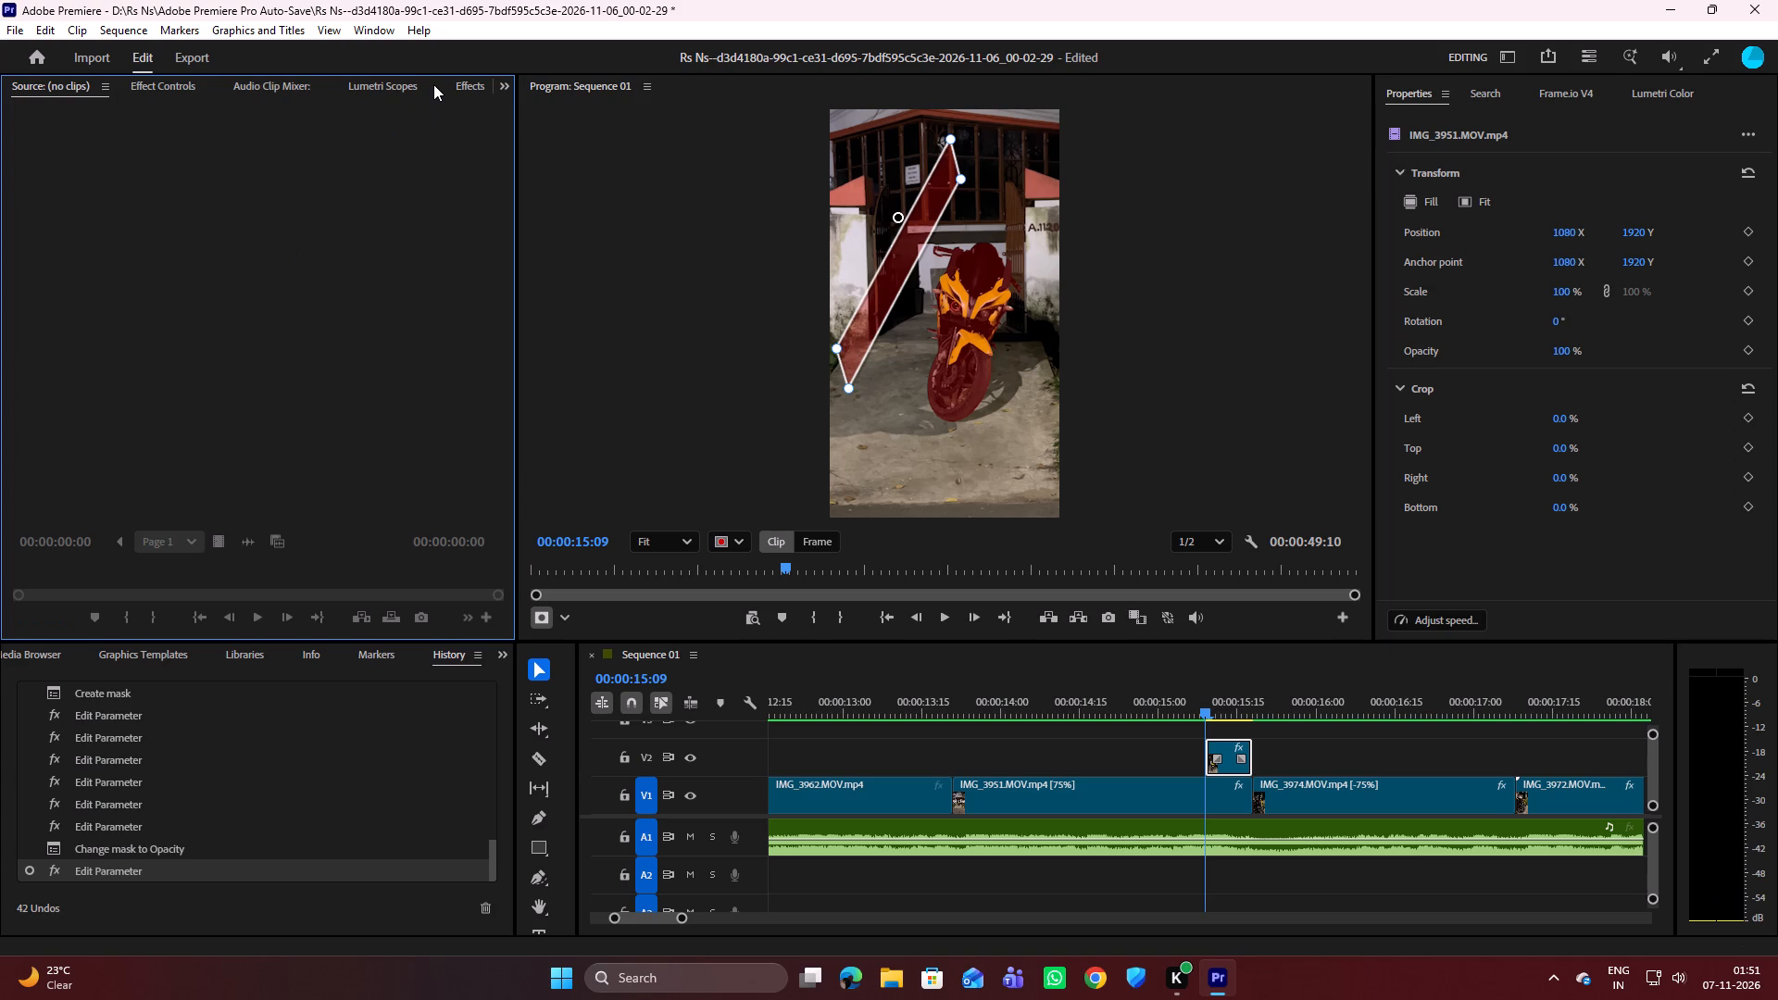
scroll(433, 84, "down", 5)
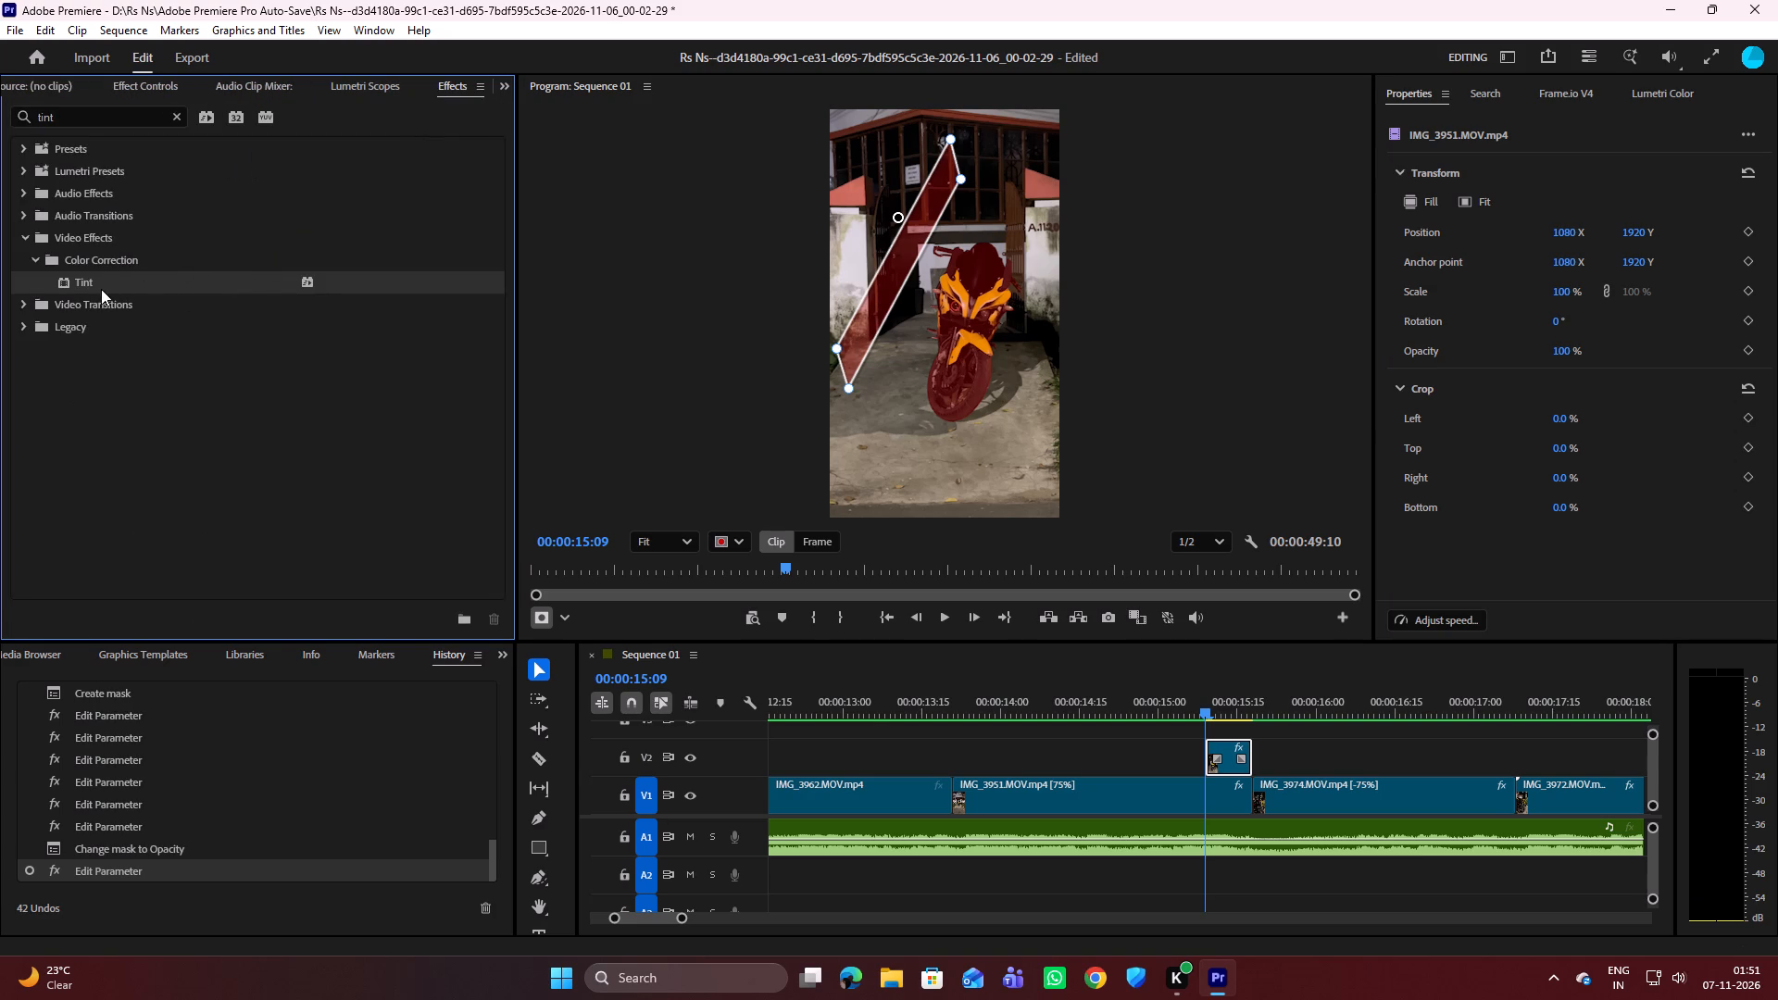
left_click_drag(72, 281, 1146, 735)
left_click_drag(1146, 735, 1220, 759)
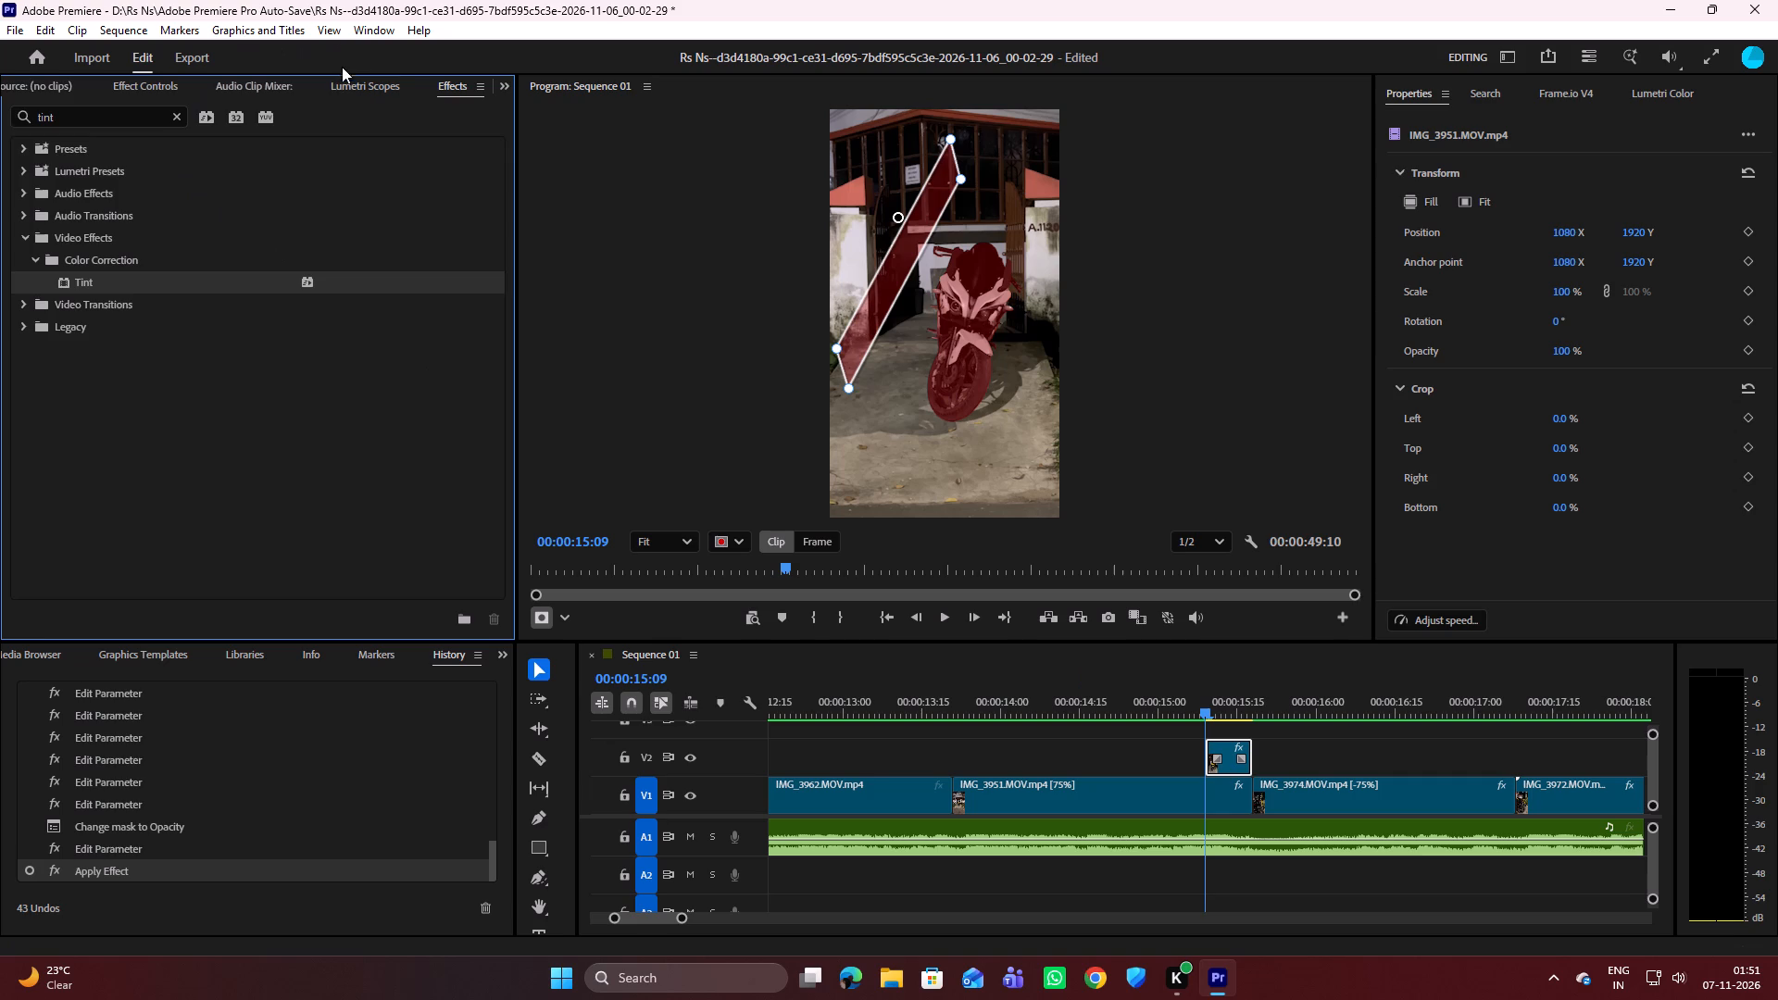
Reselect the V2 clip and set its Tint effect's Map White To colour to white, FFFFFF.
left_click(112, 86)
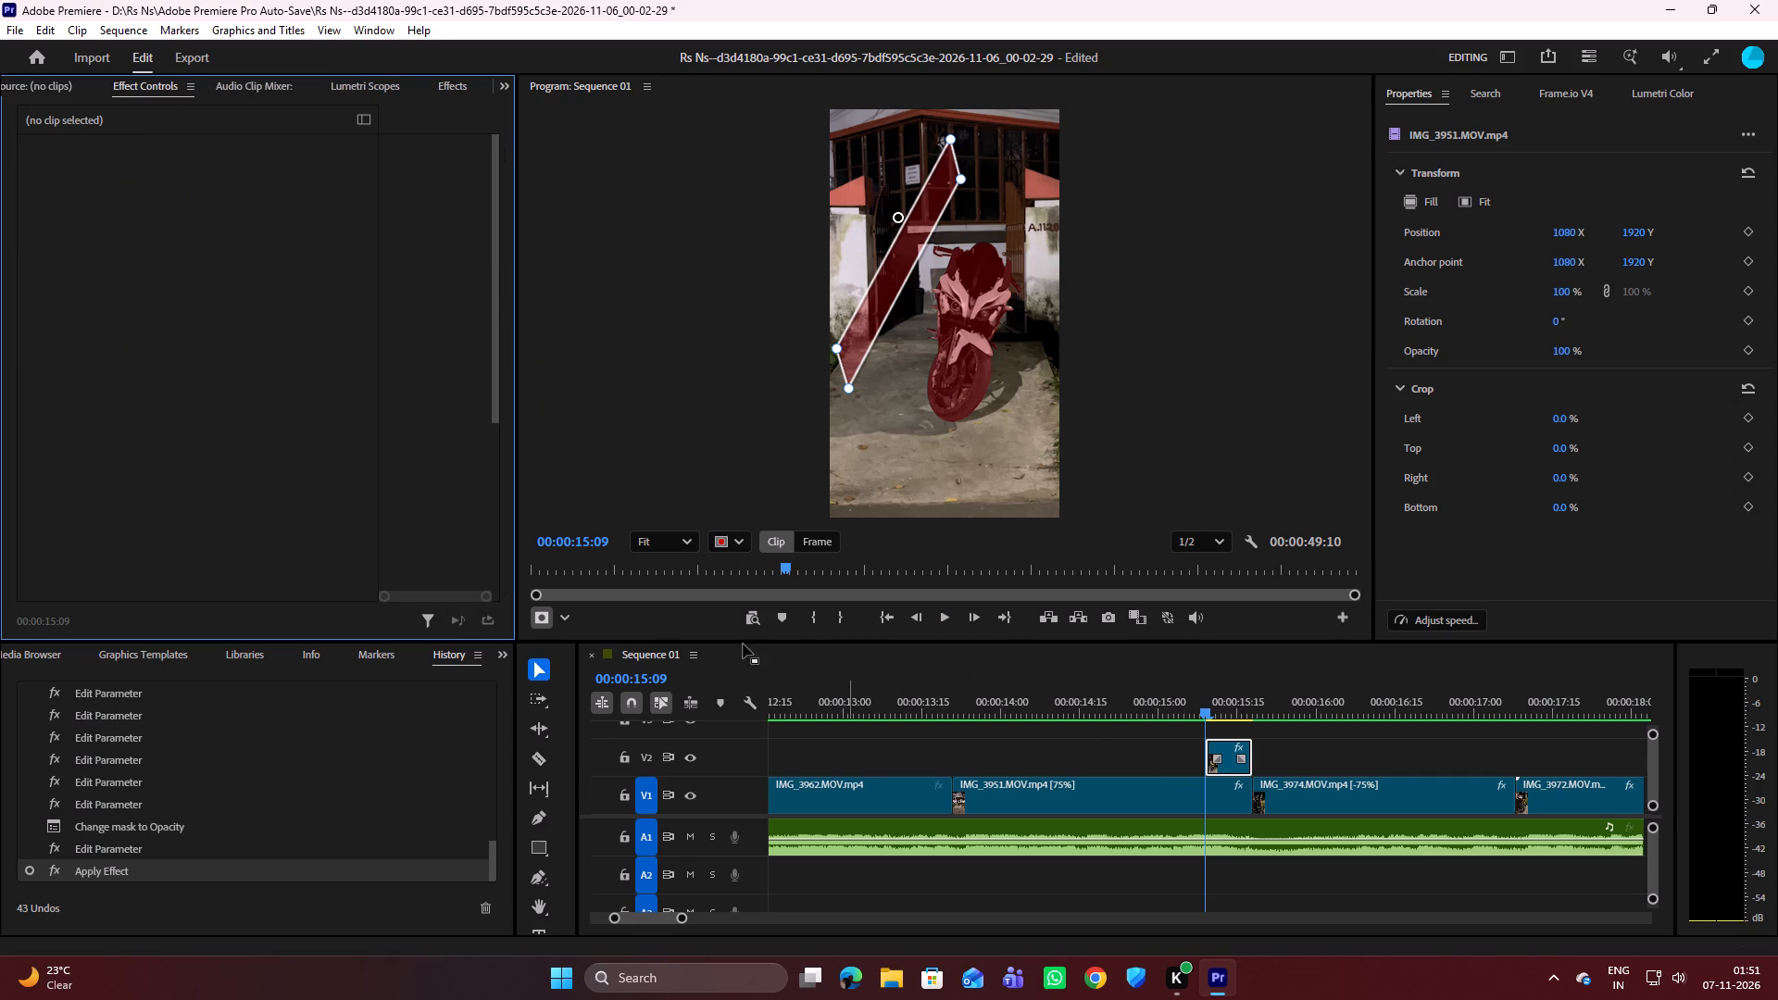
left_click(140, 219)
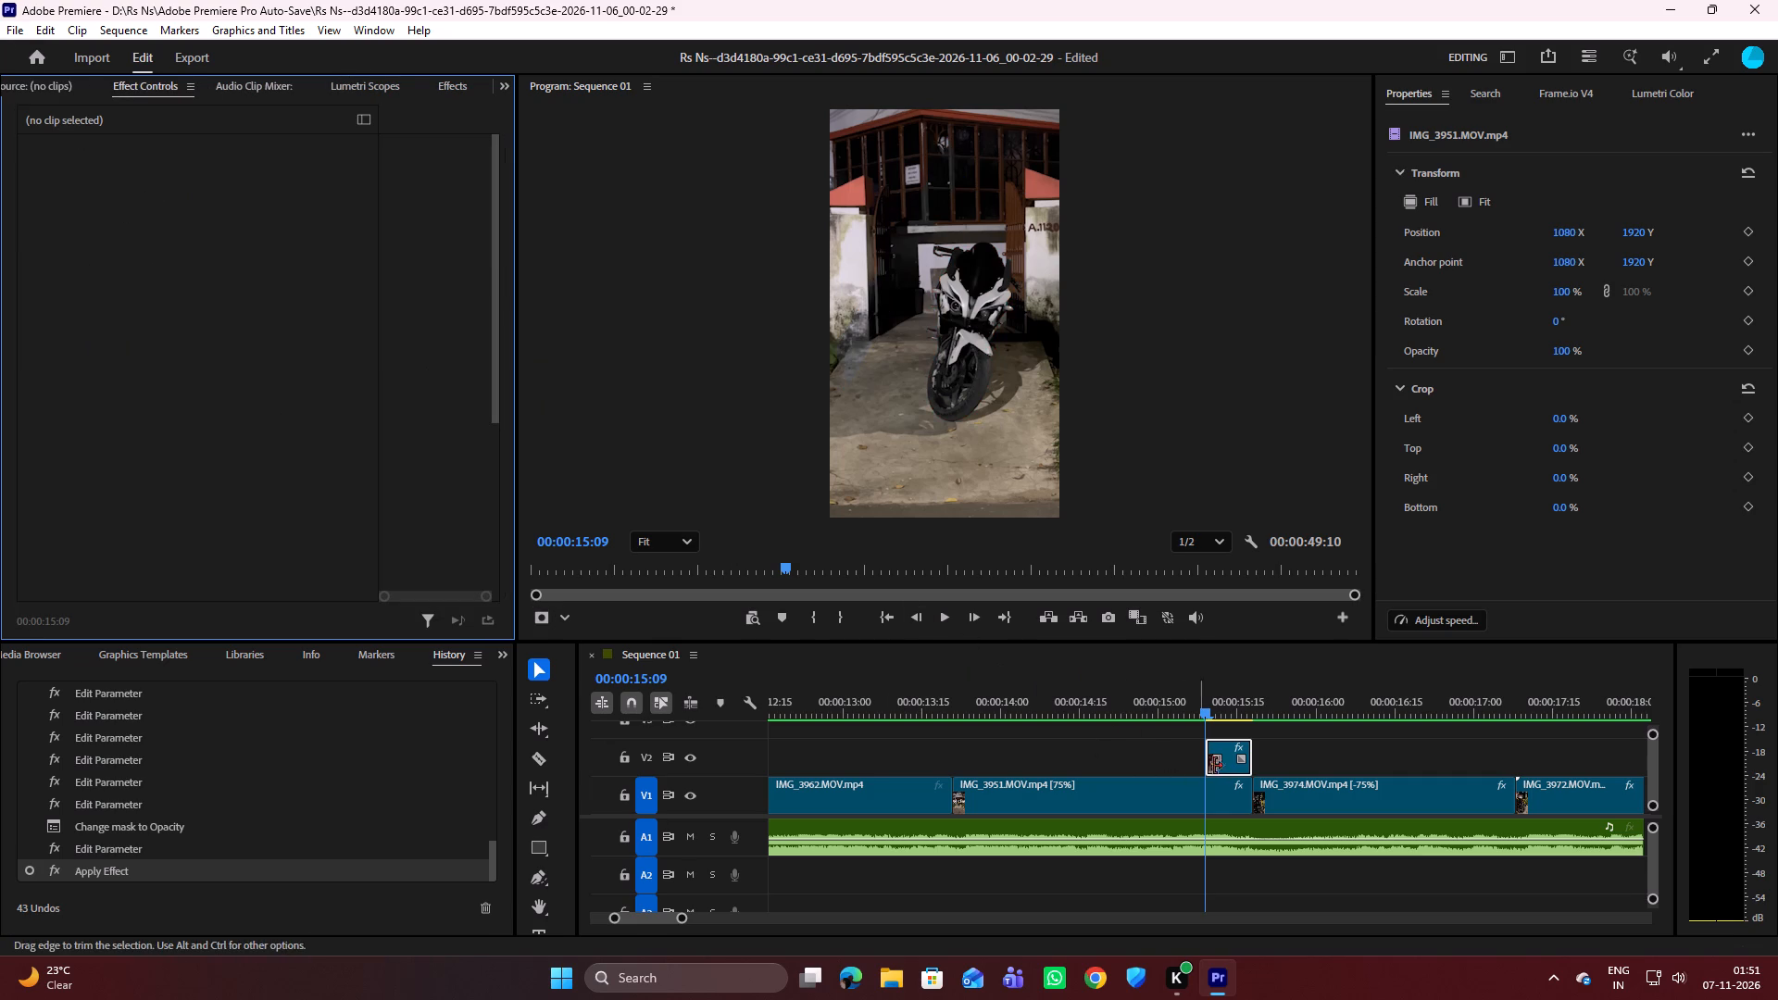
left_click(1230, 760)
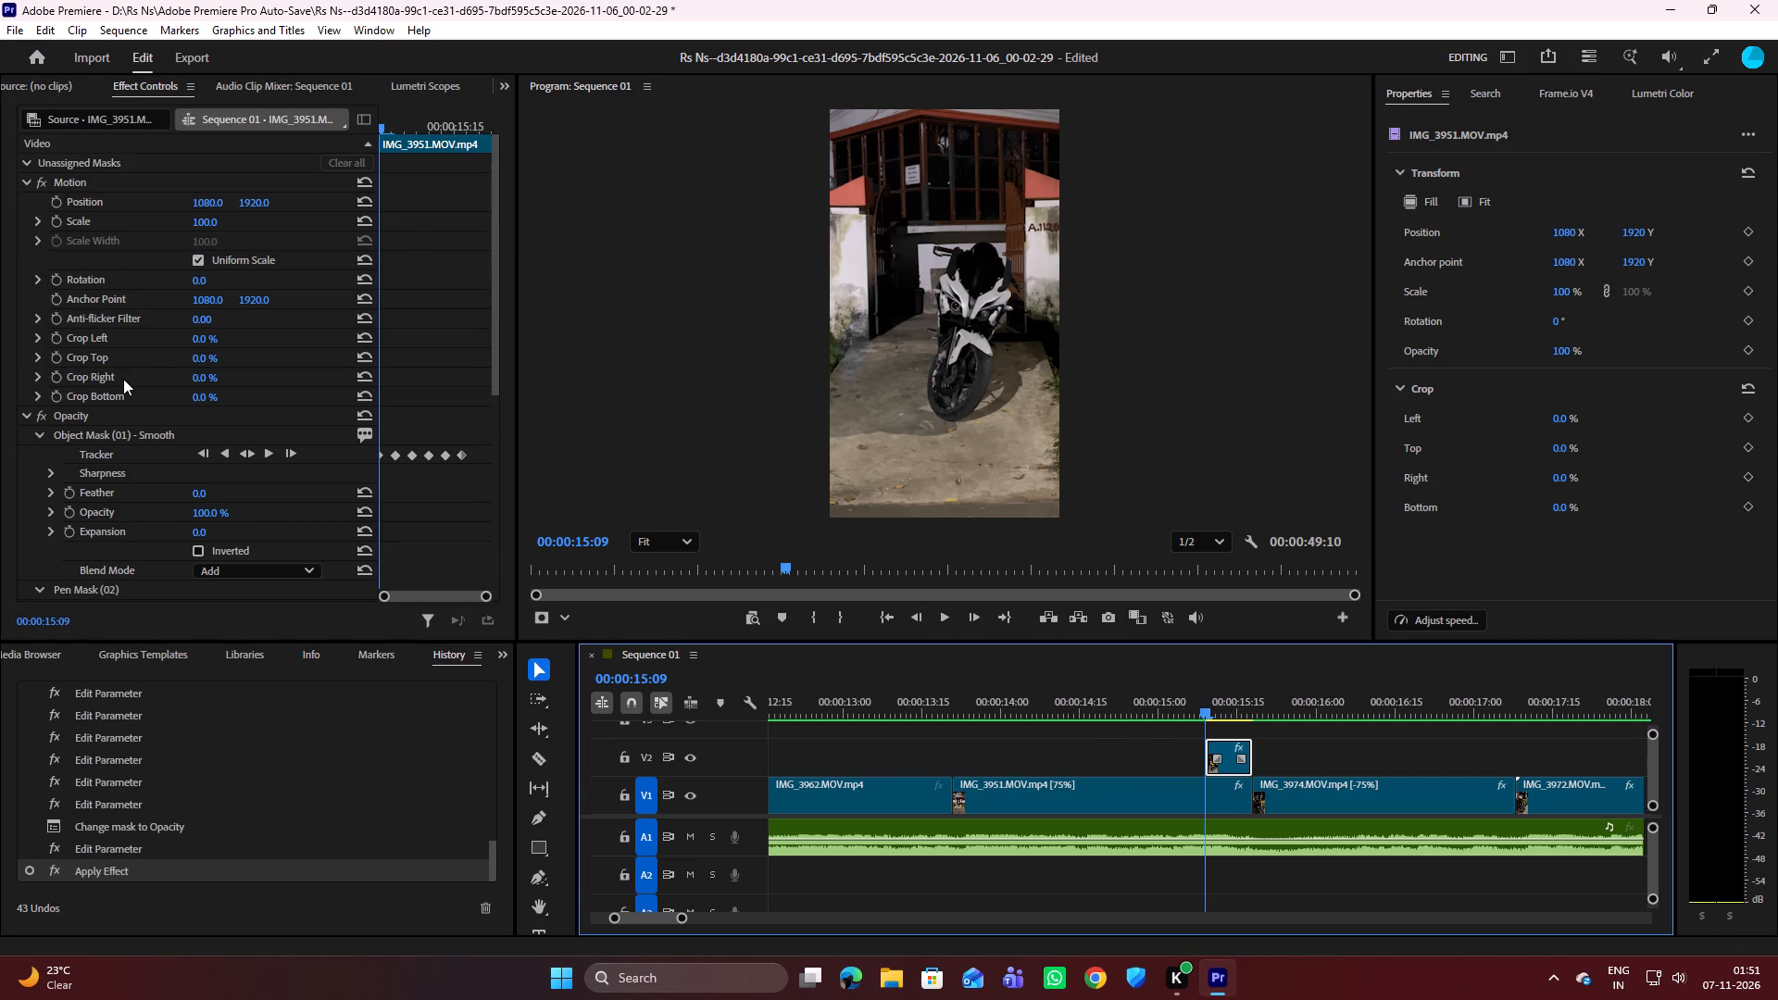
scroll(94, 303, "down", 4)
scroll(94, 462, "down", 3)
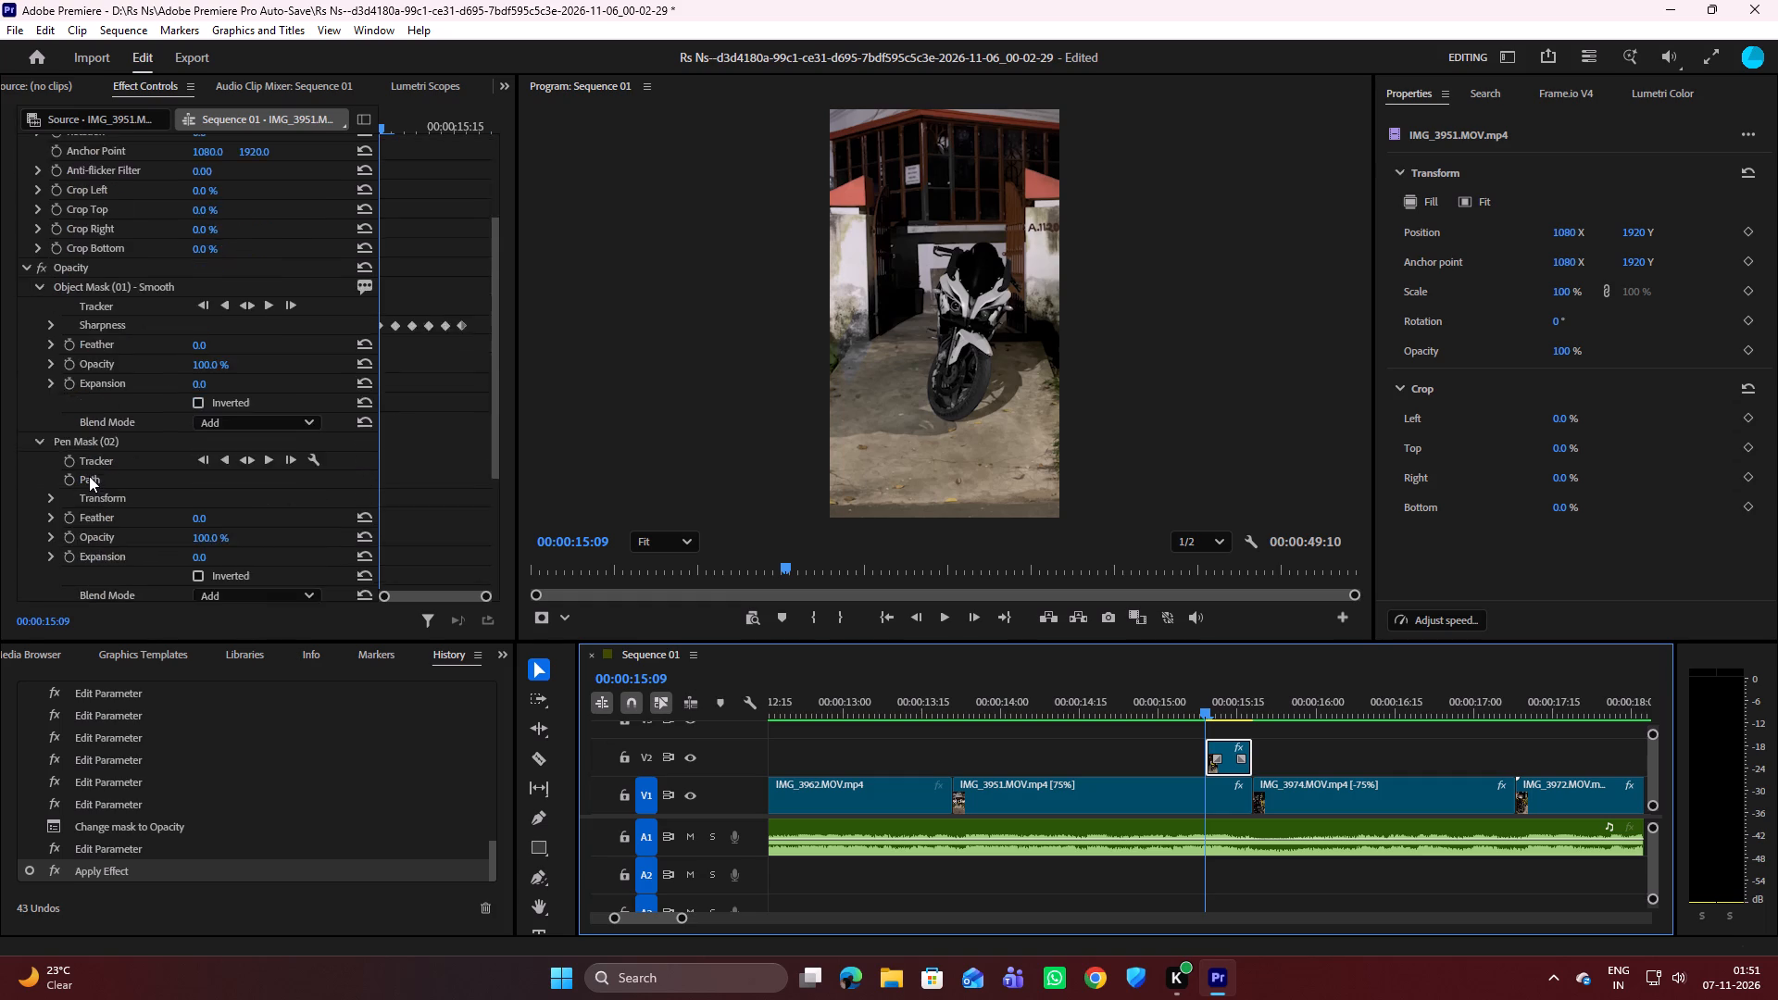
scroll(89, 476, "down", 13)
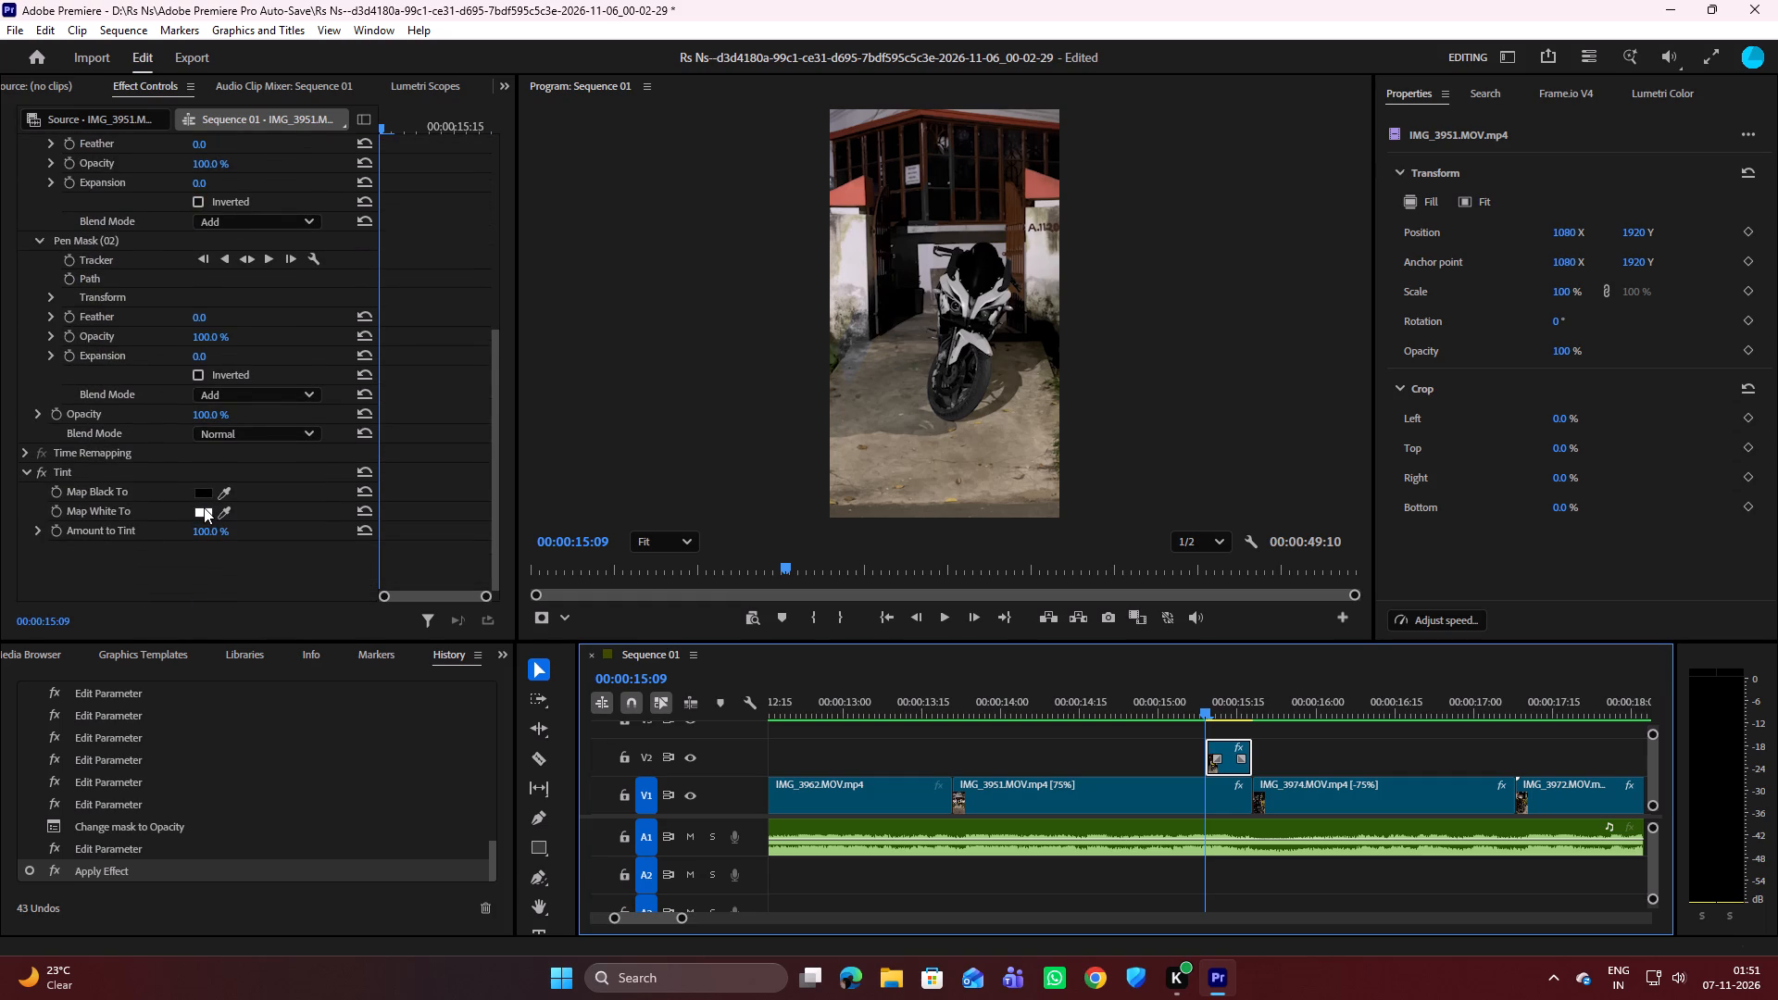
left_click(207, 512)
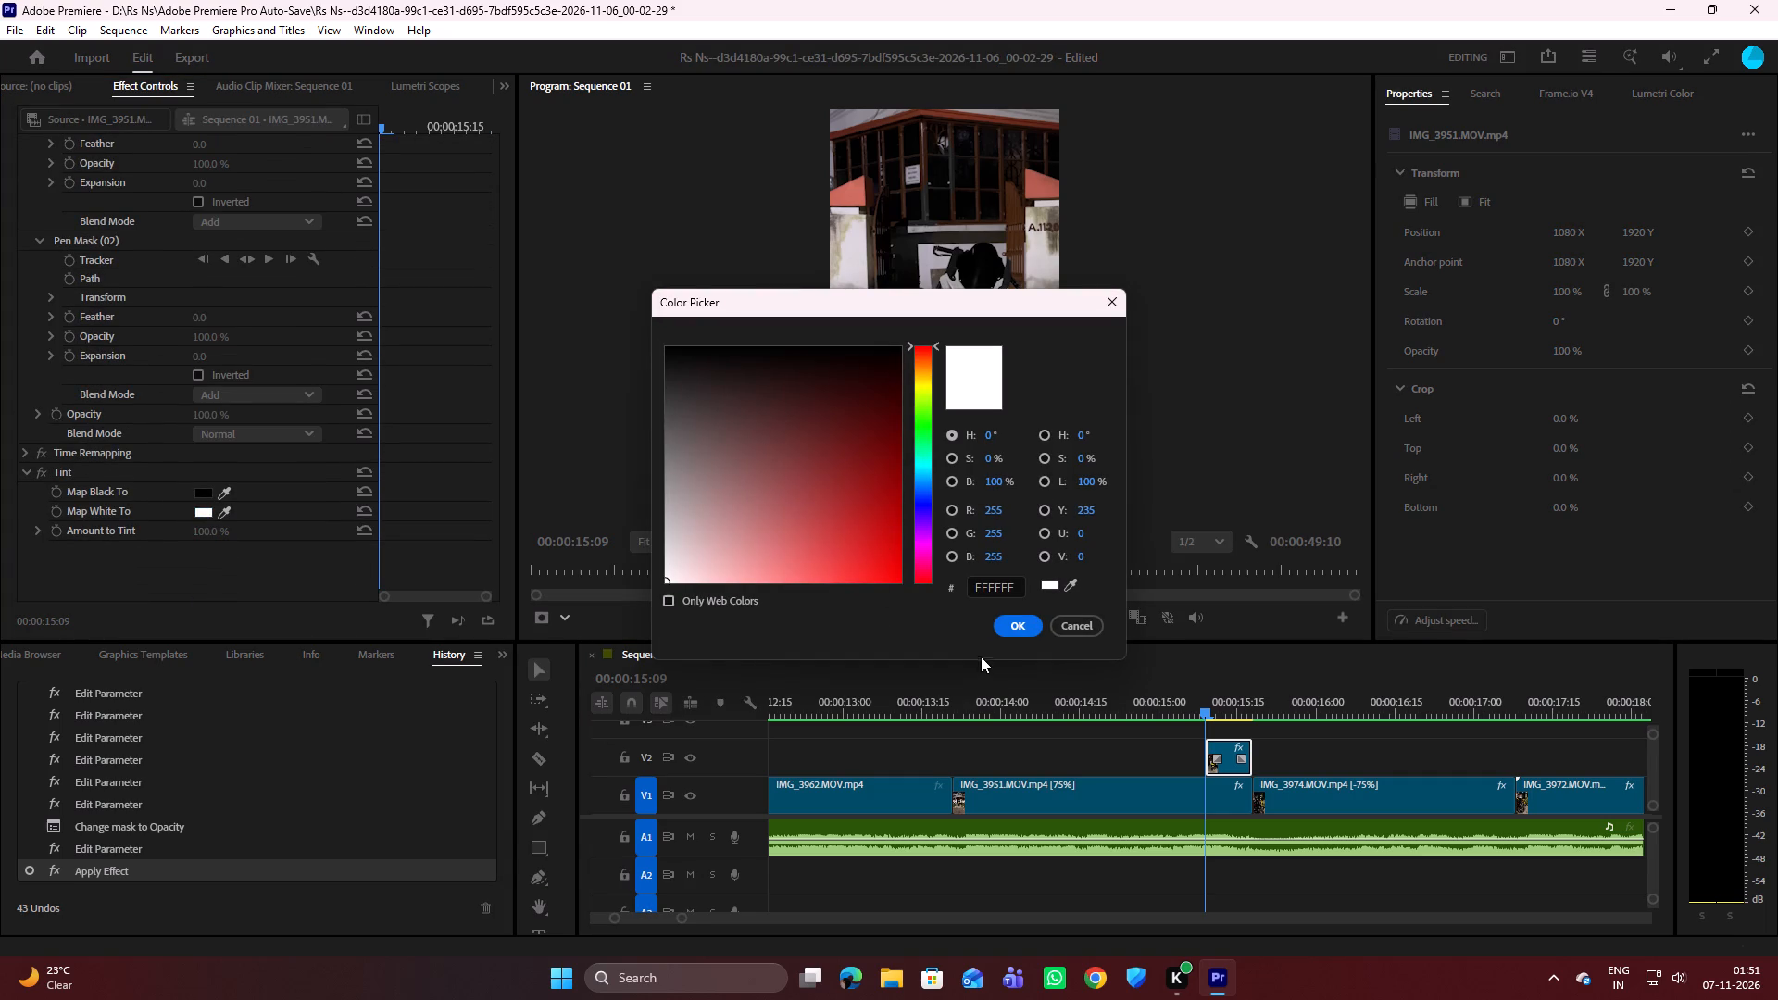
left_click(1008, 631)
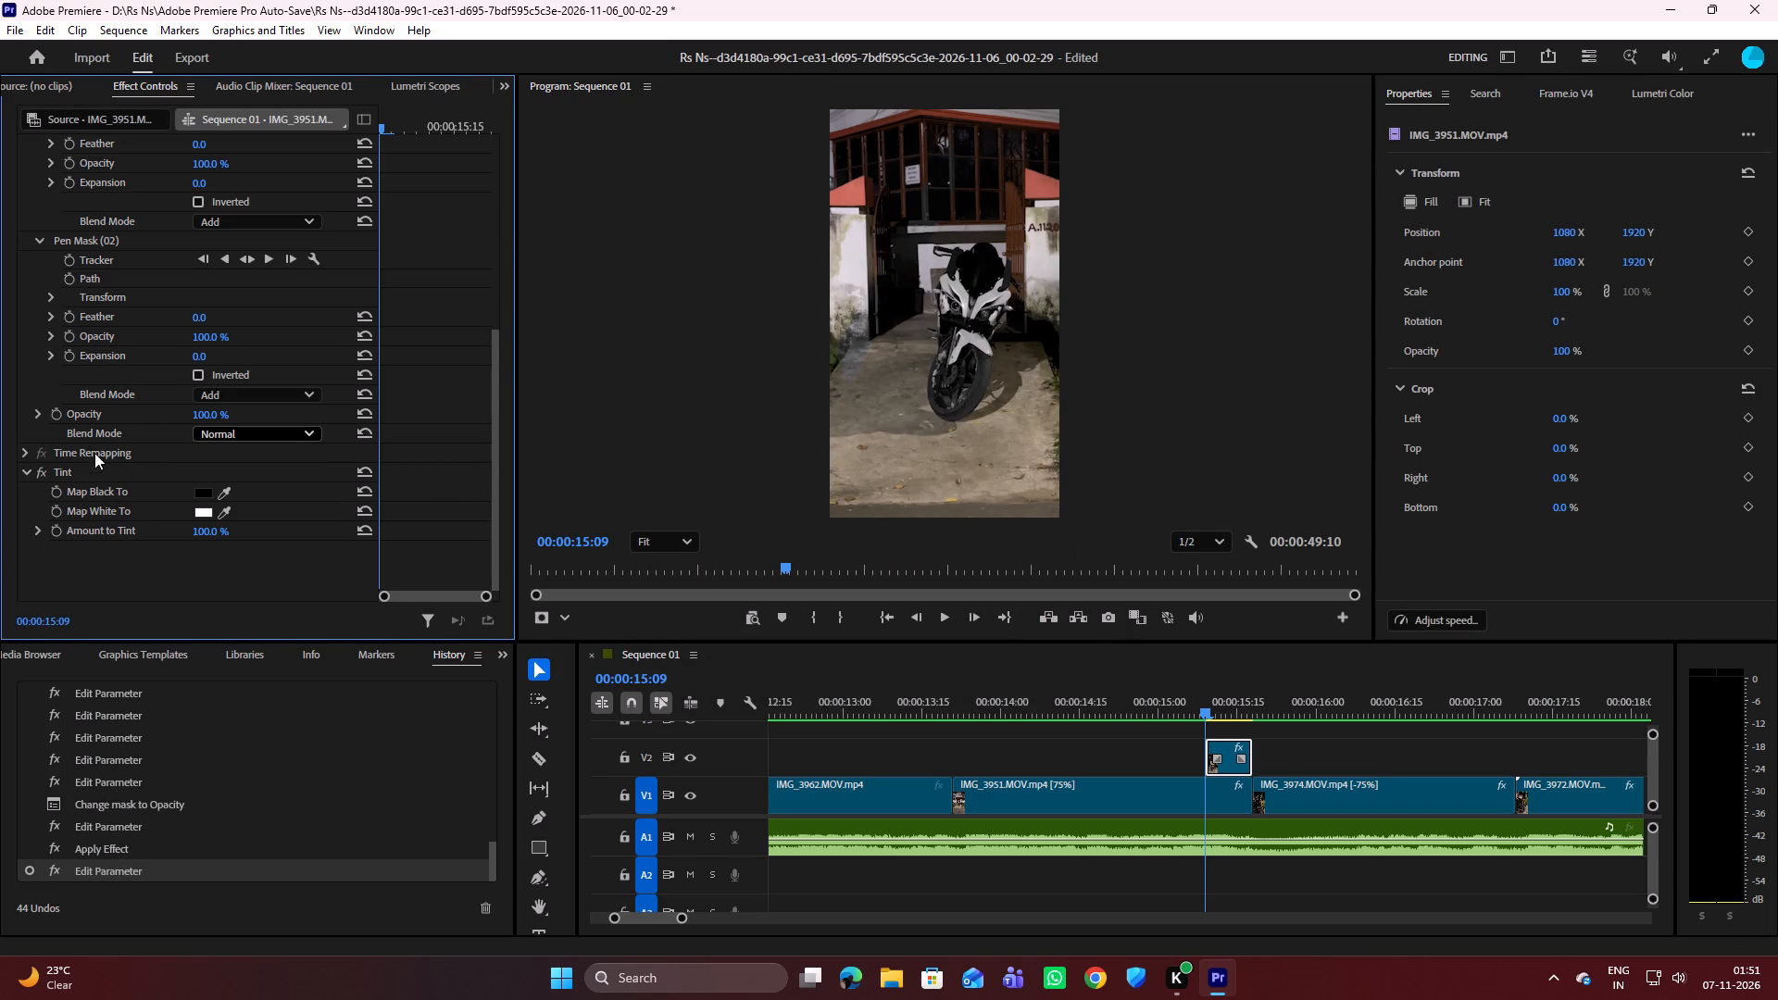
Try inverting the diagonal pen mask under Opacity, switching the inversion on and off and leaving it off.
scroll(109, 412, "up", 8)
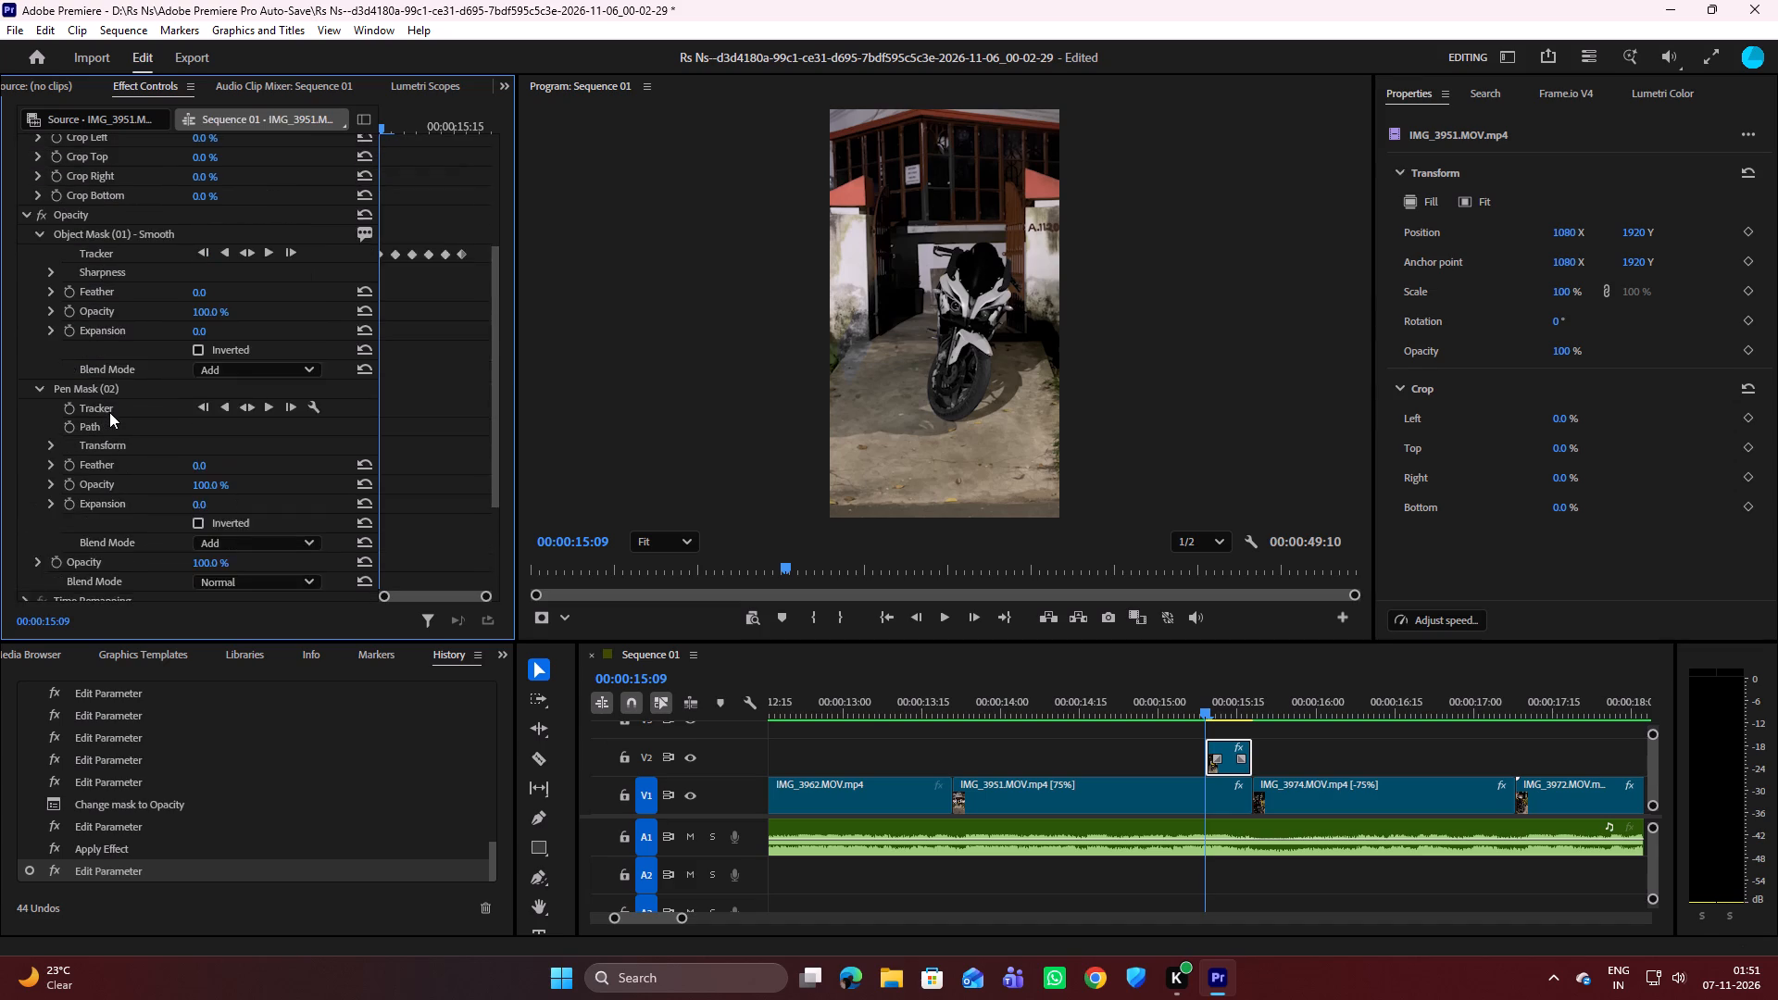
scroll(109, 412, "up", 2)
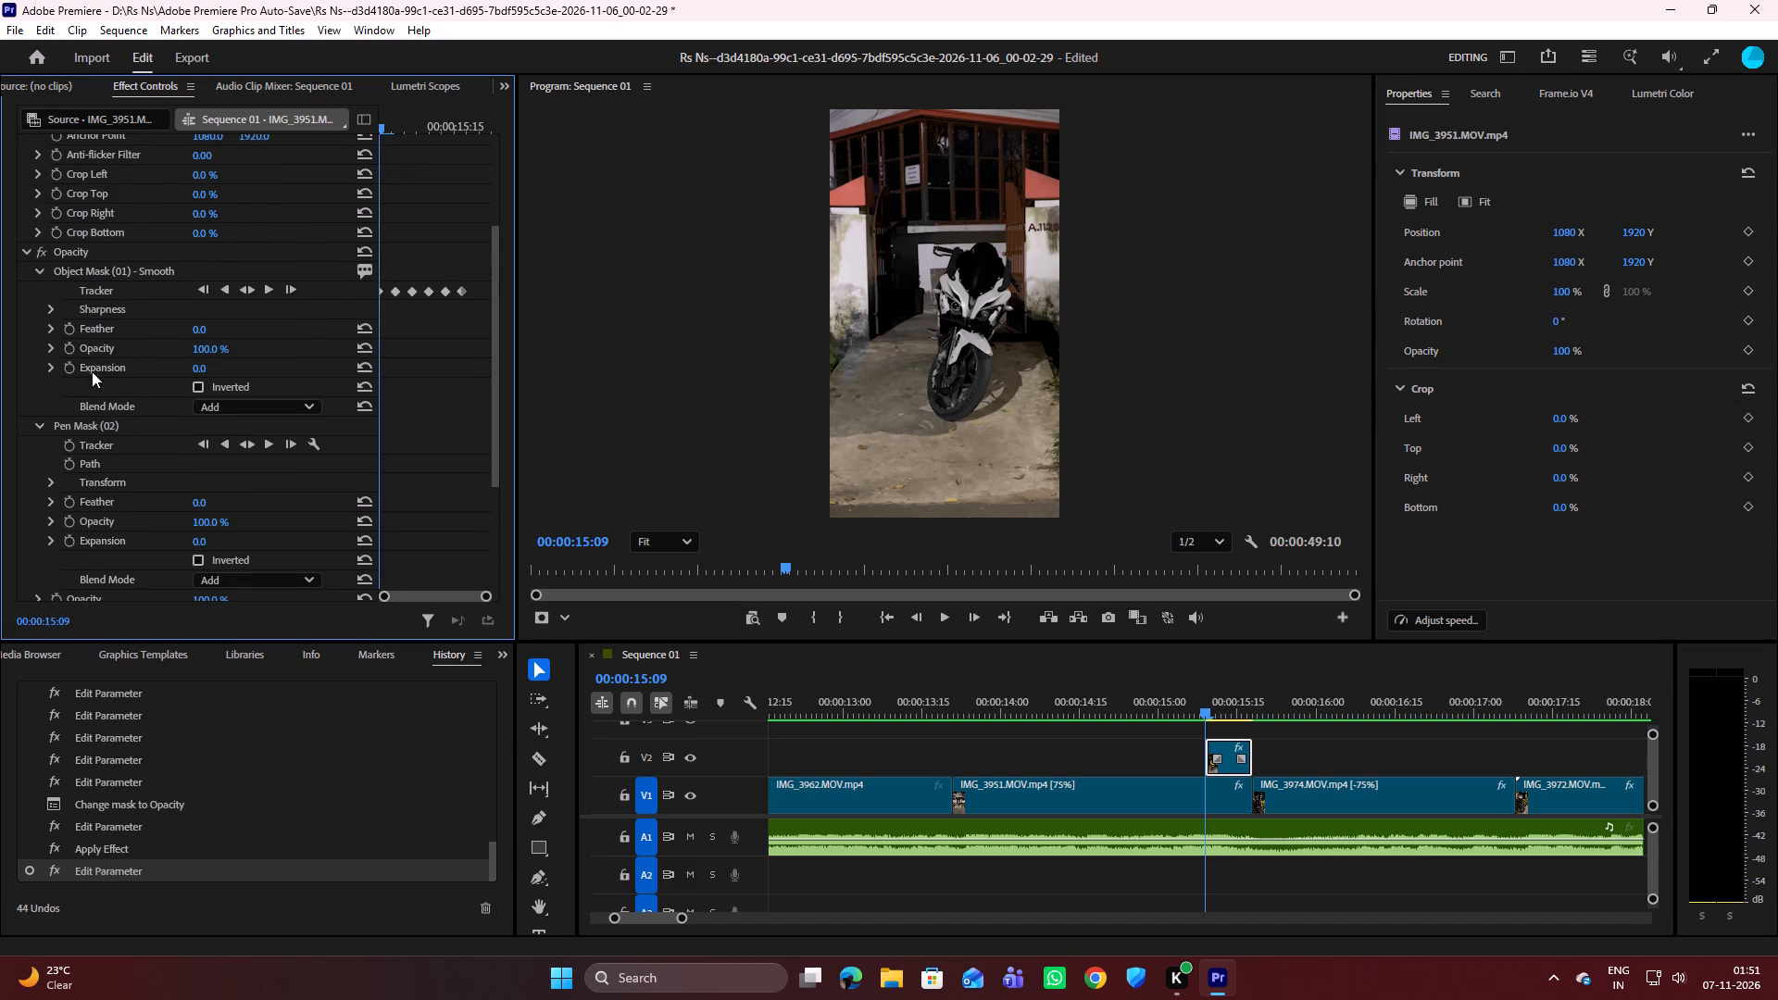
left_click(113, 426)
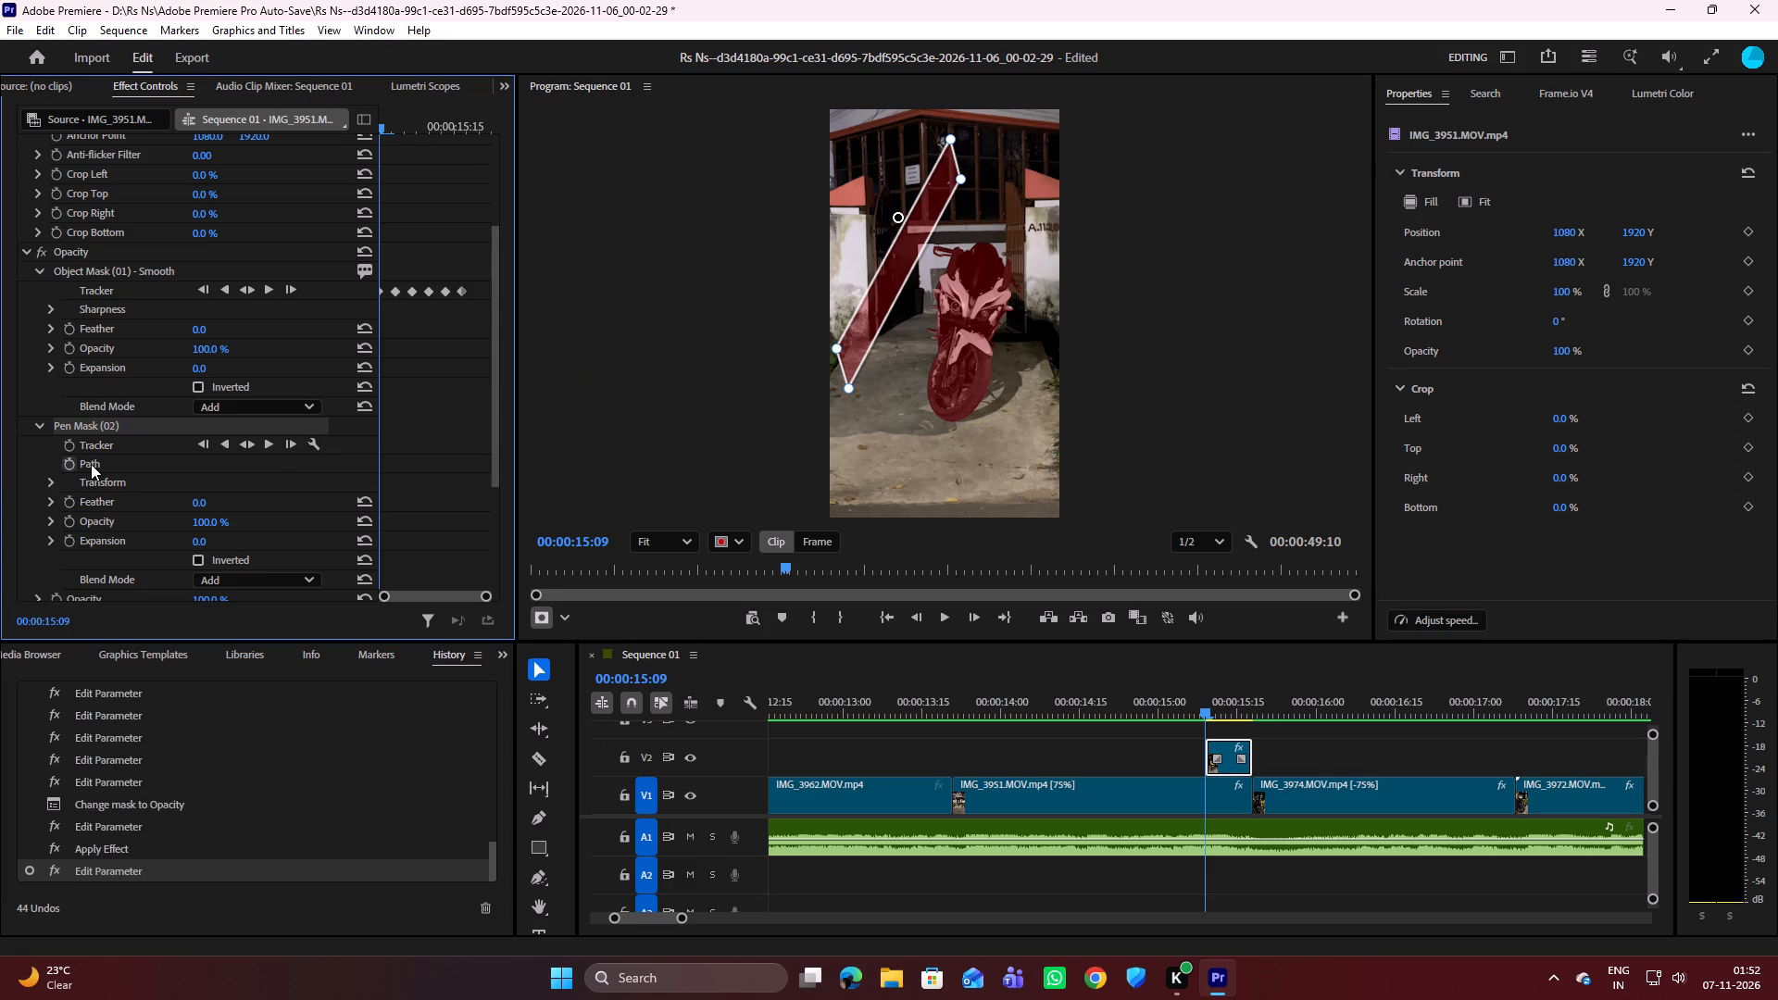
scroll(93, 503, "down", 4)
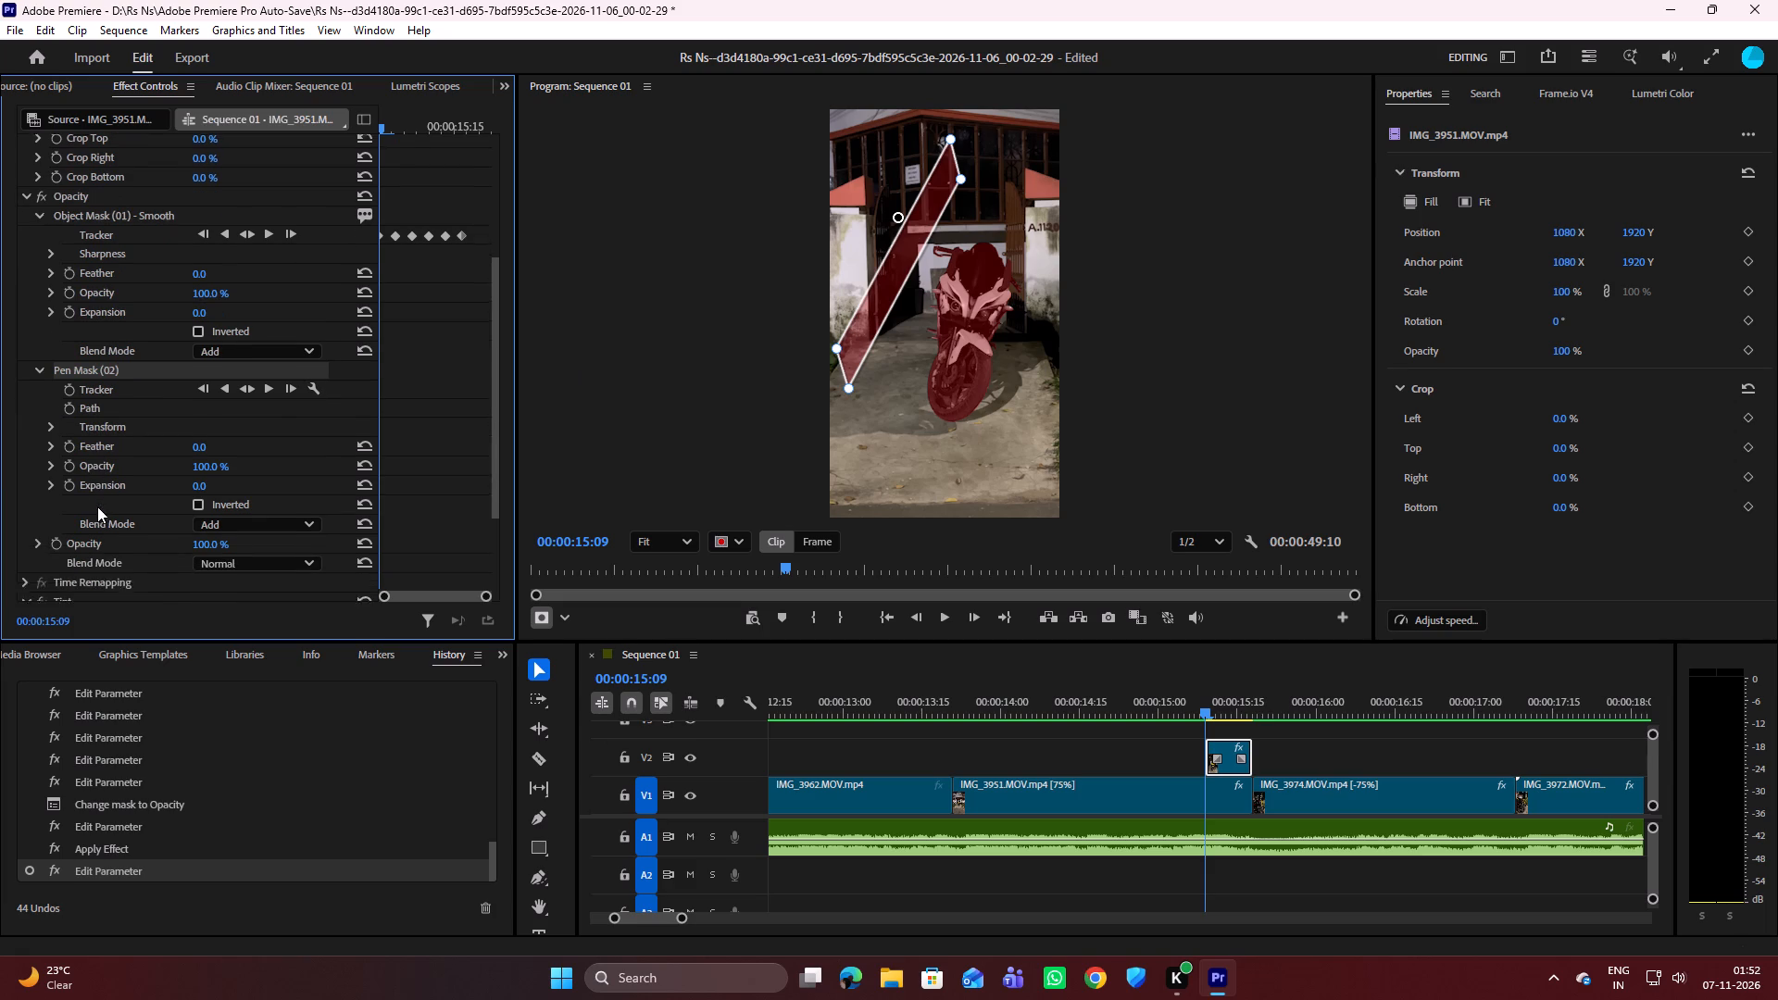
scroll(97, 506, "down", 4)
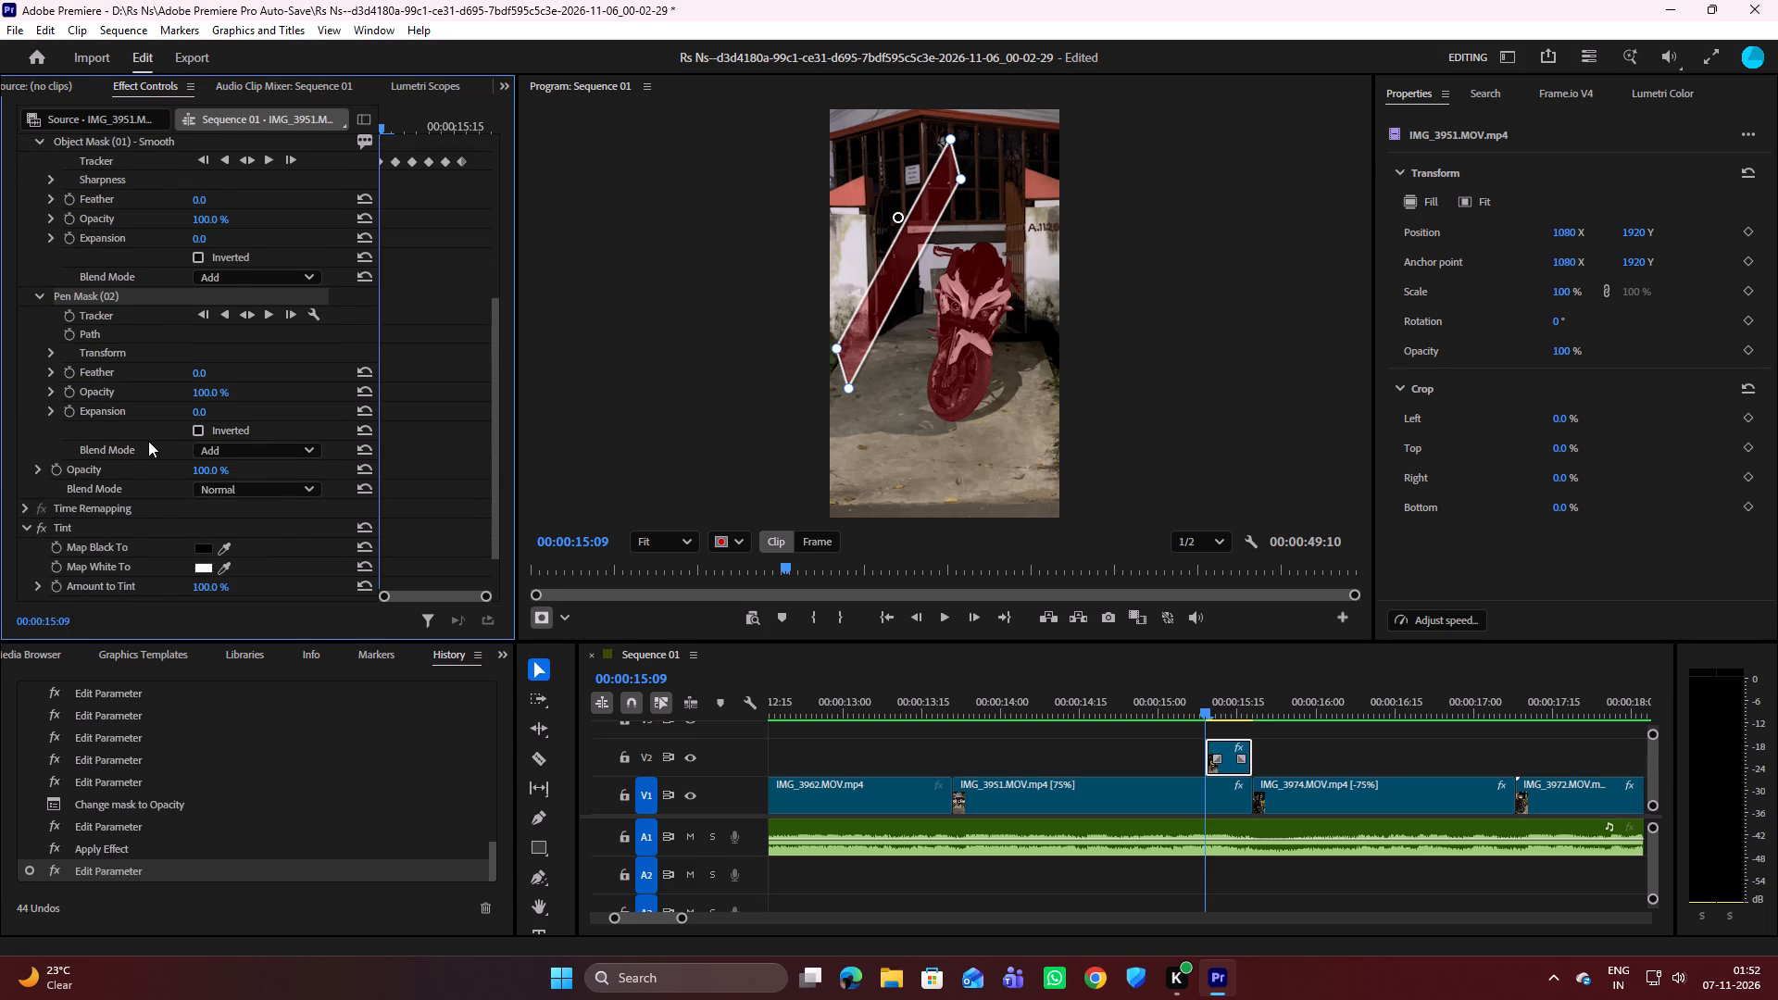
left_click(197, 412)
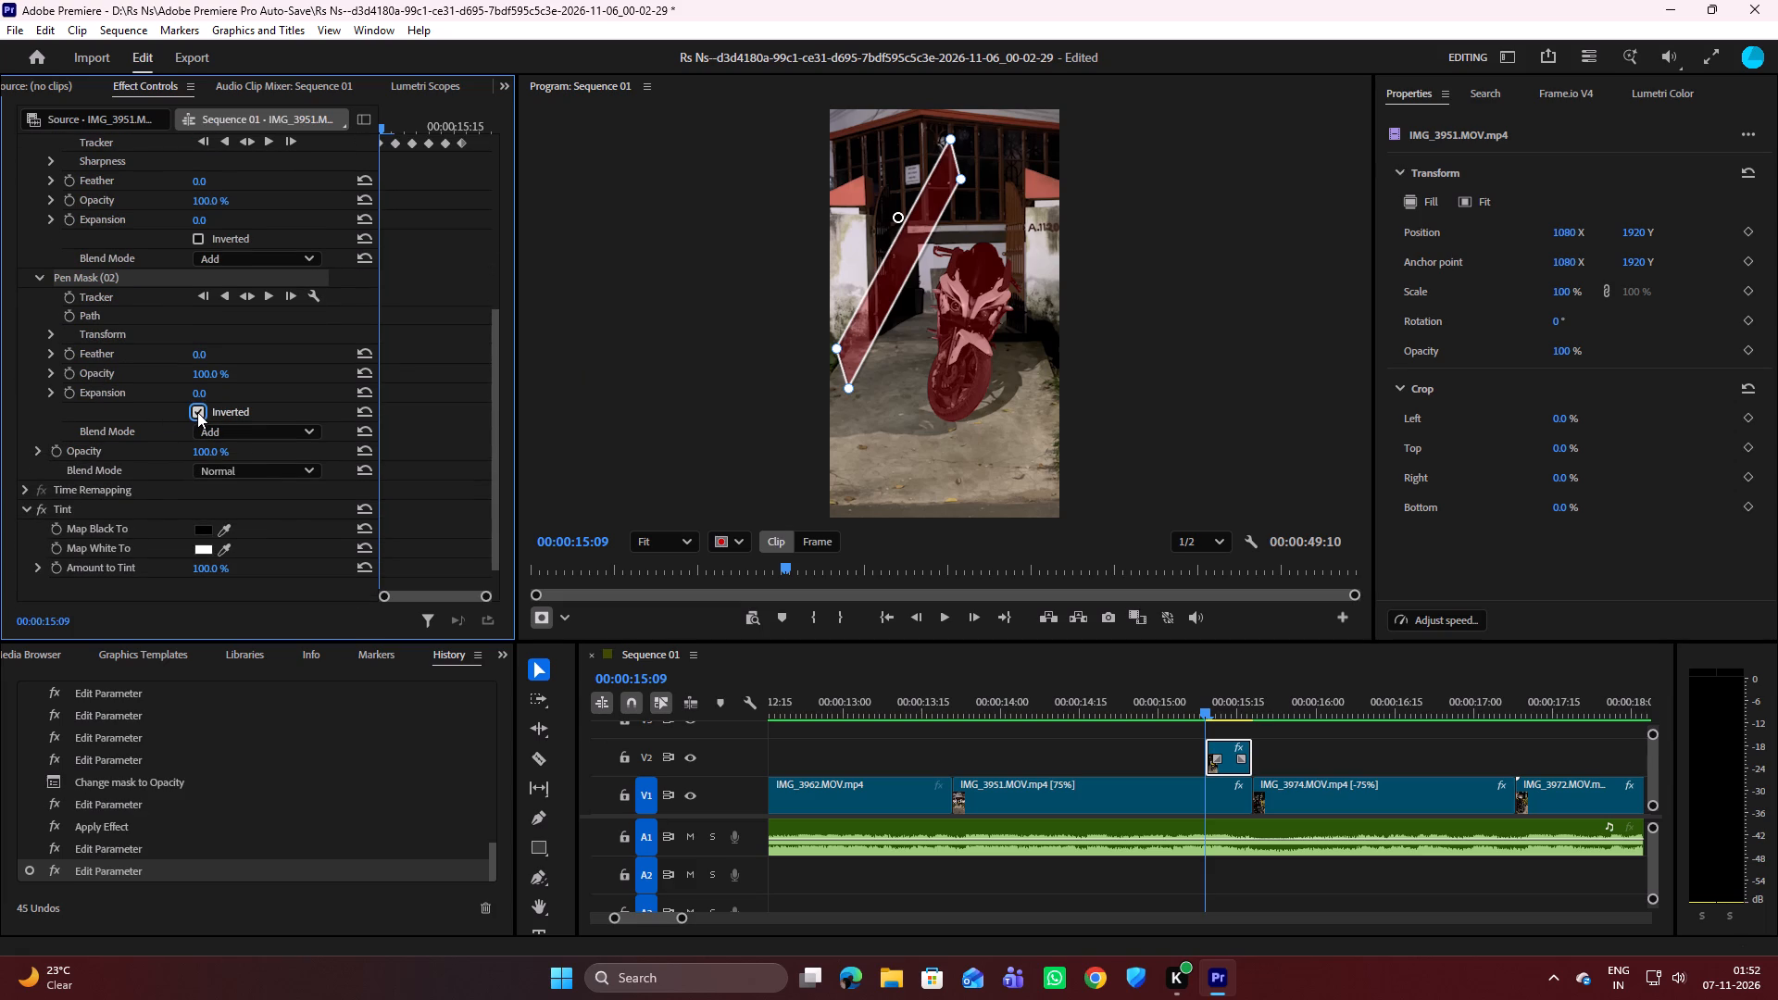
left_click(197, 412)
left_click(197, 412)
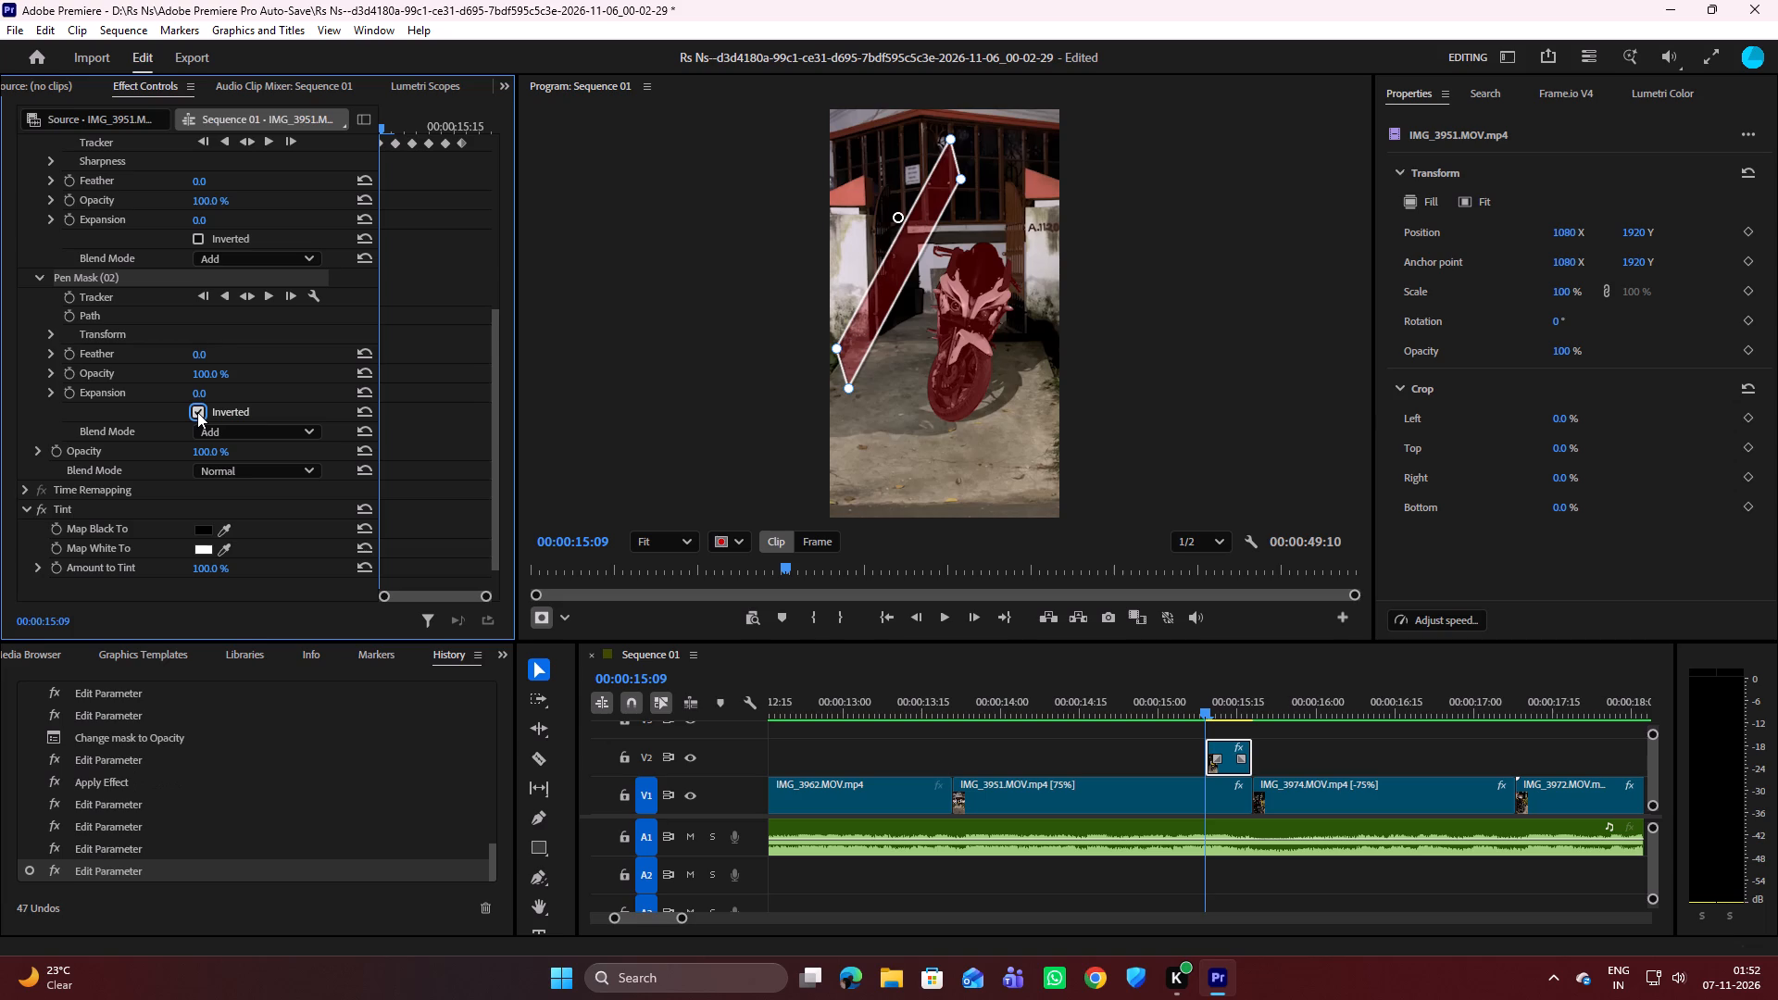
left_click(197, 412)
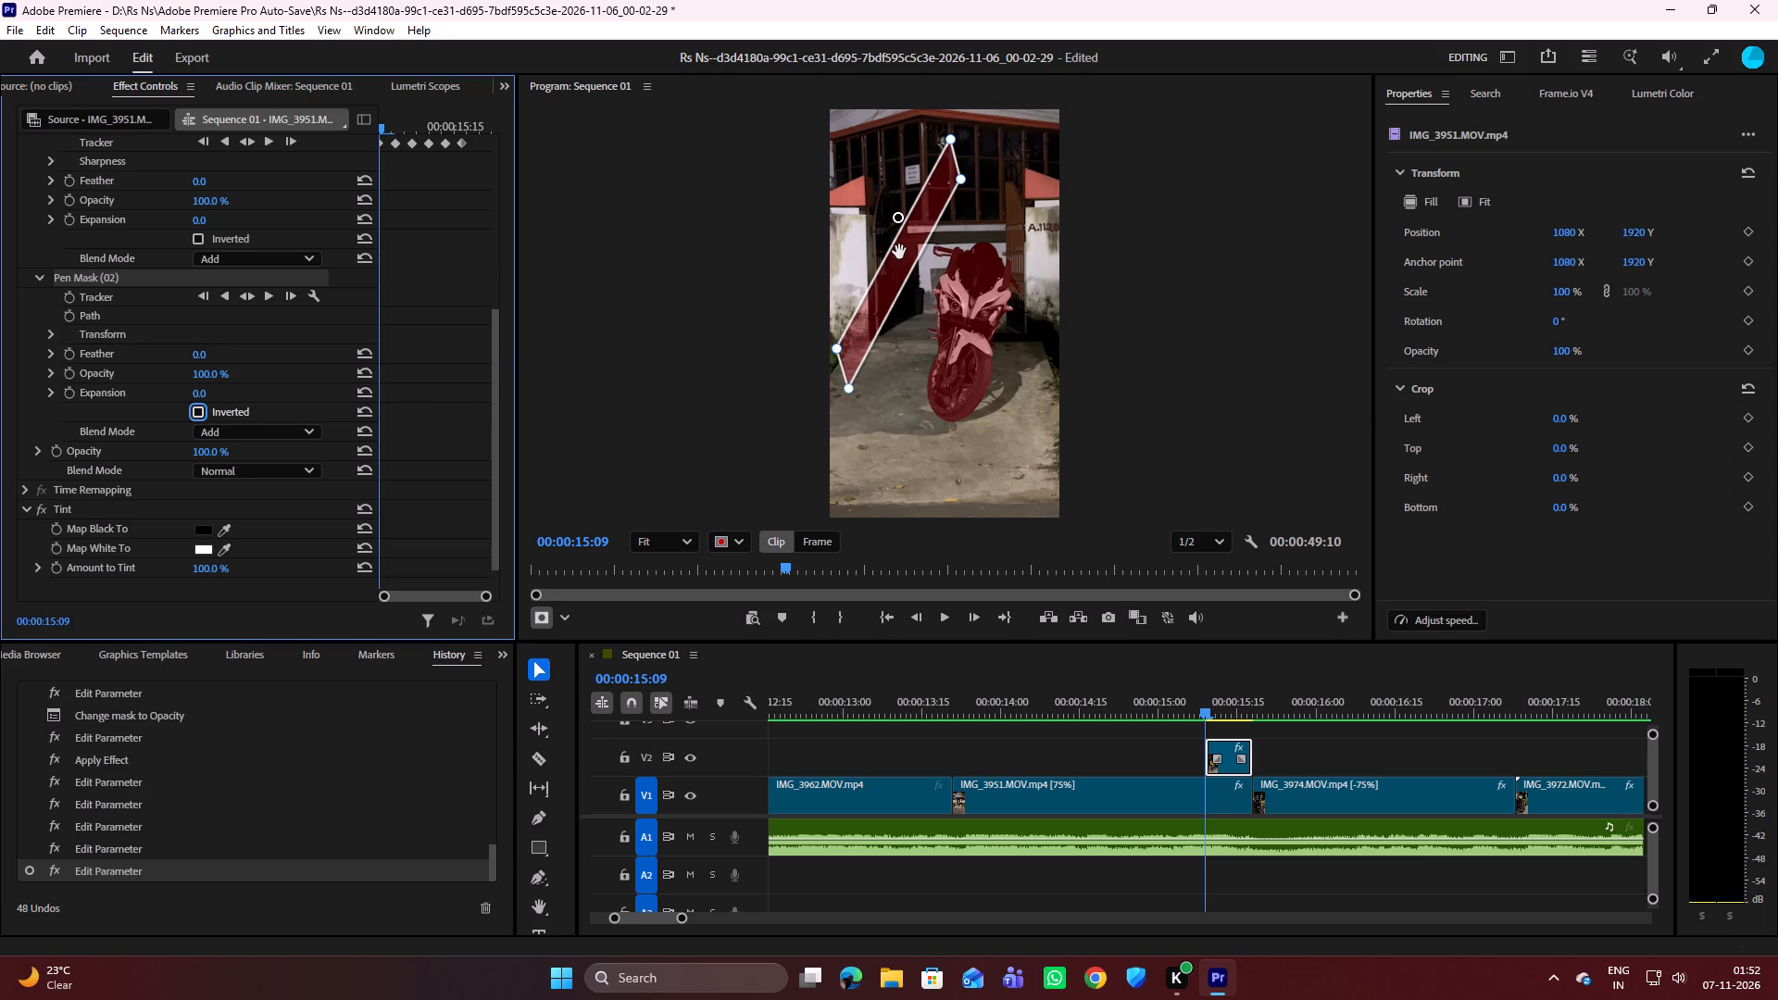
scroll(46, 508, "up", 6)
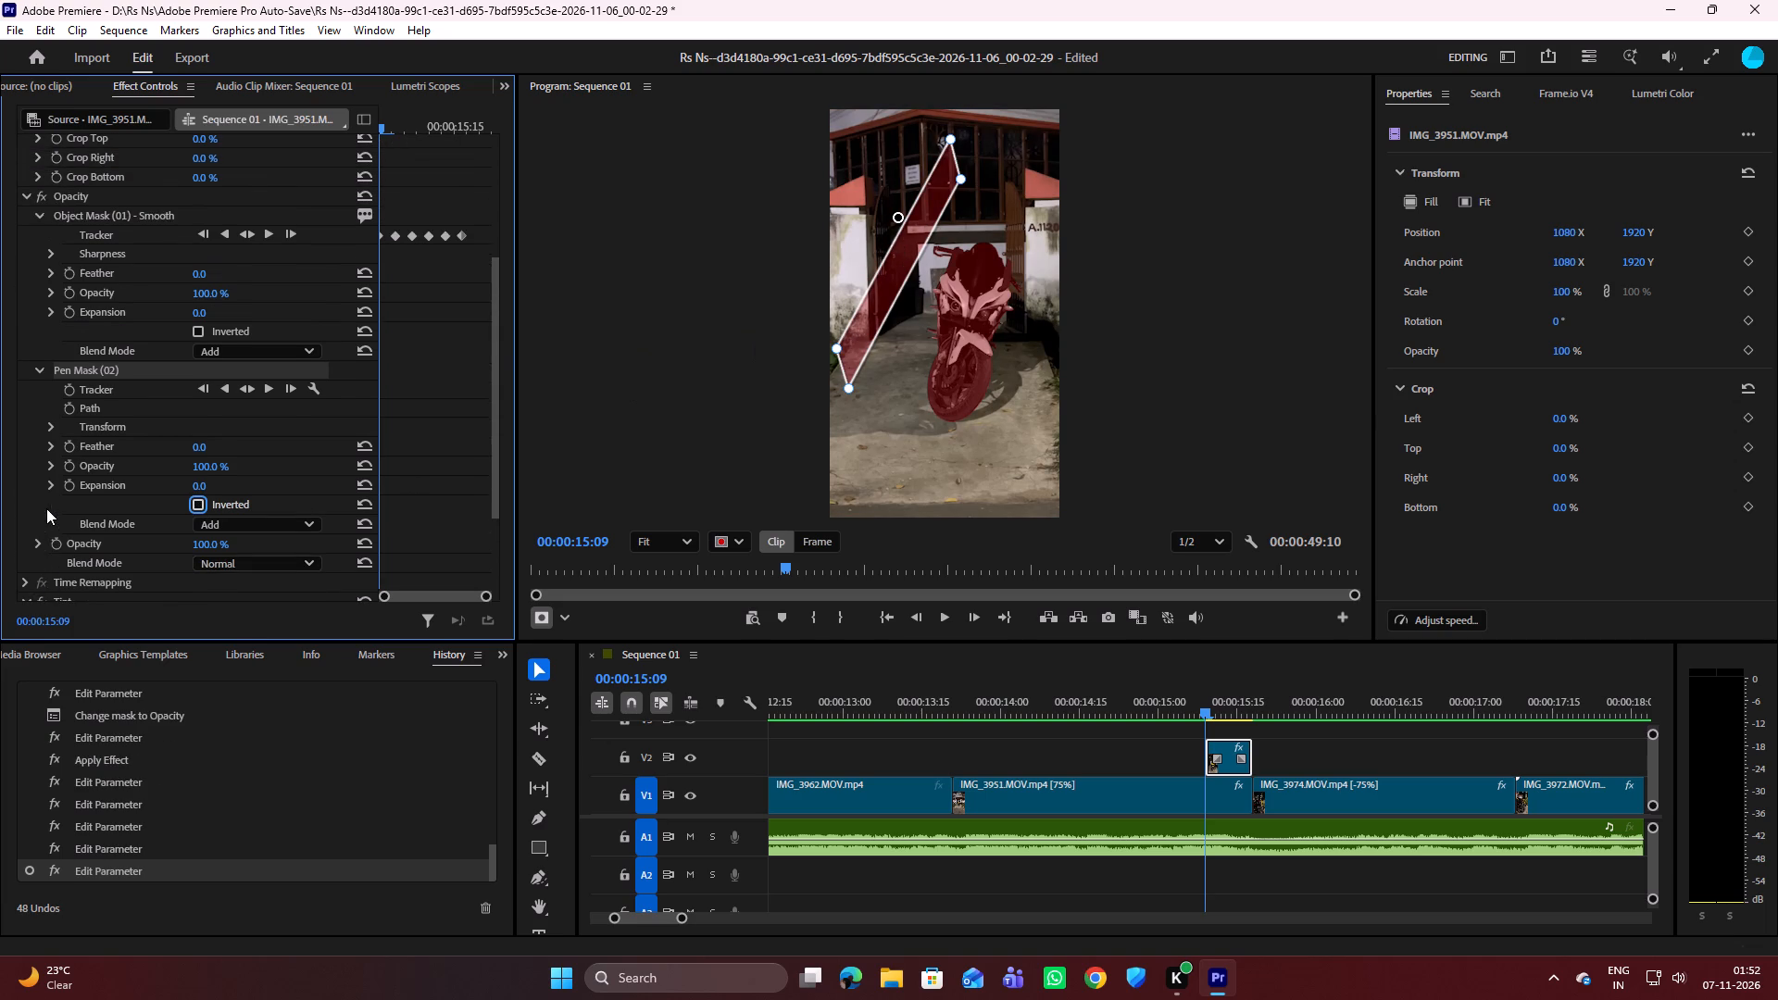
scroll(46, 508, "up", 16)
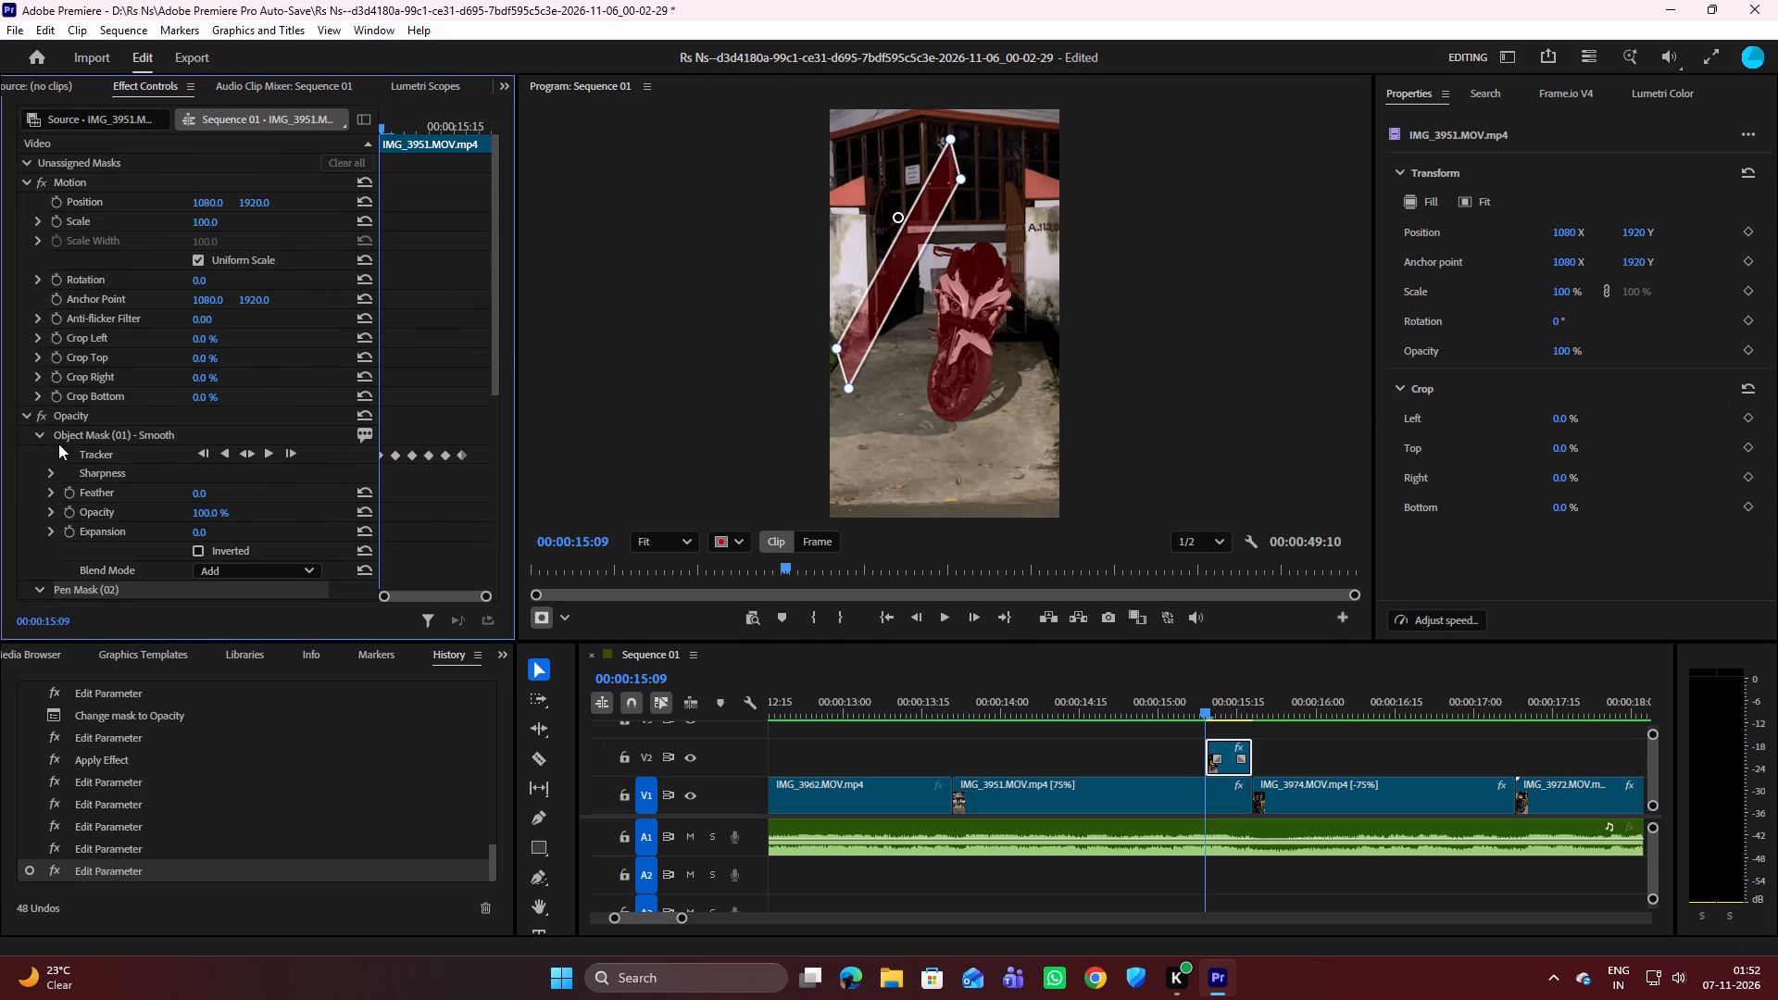
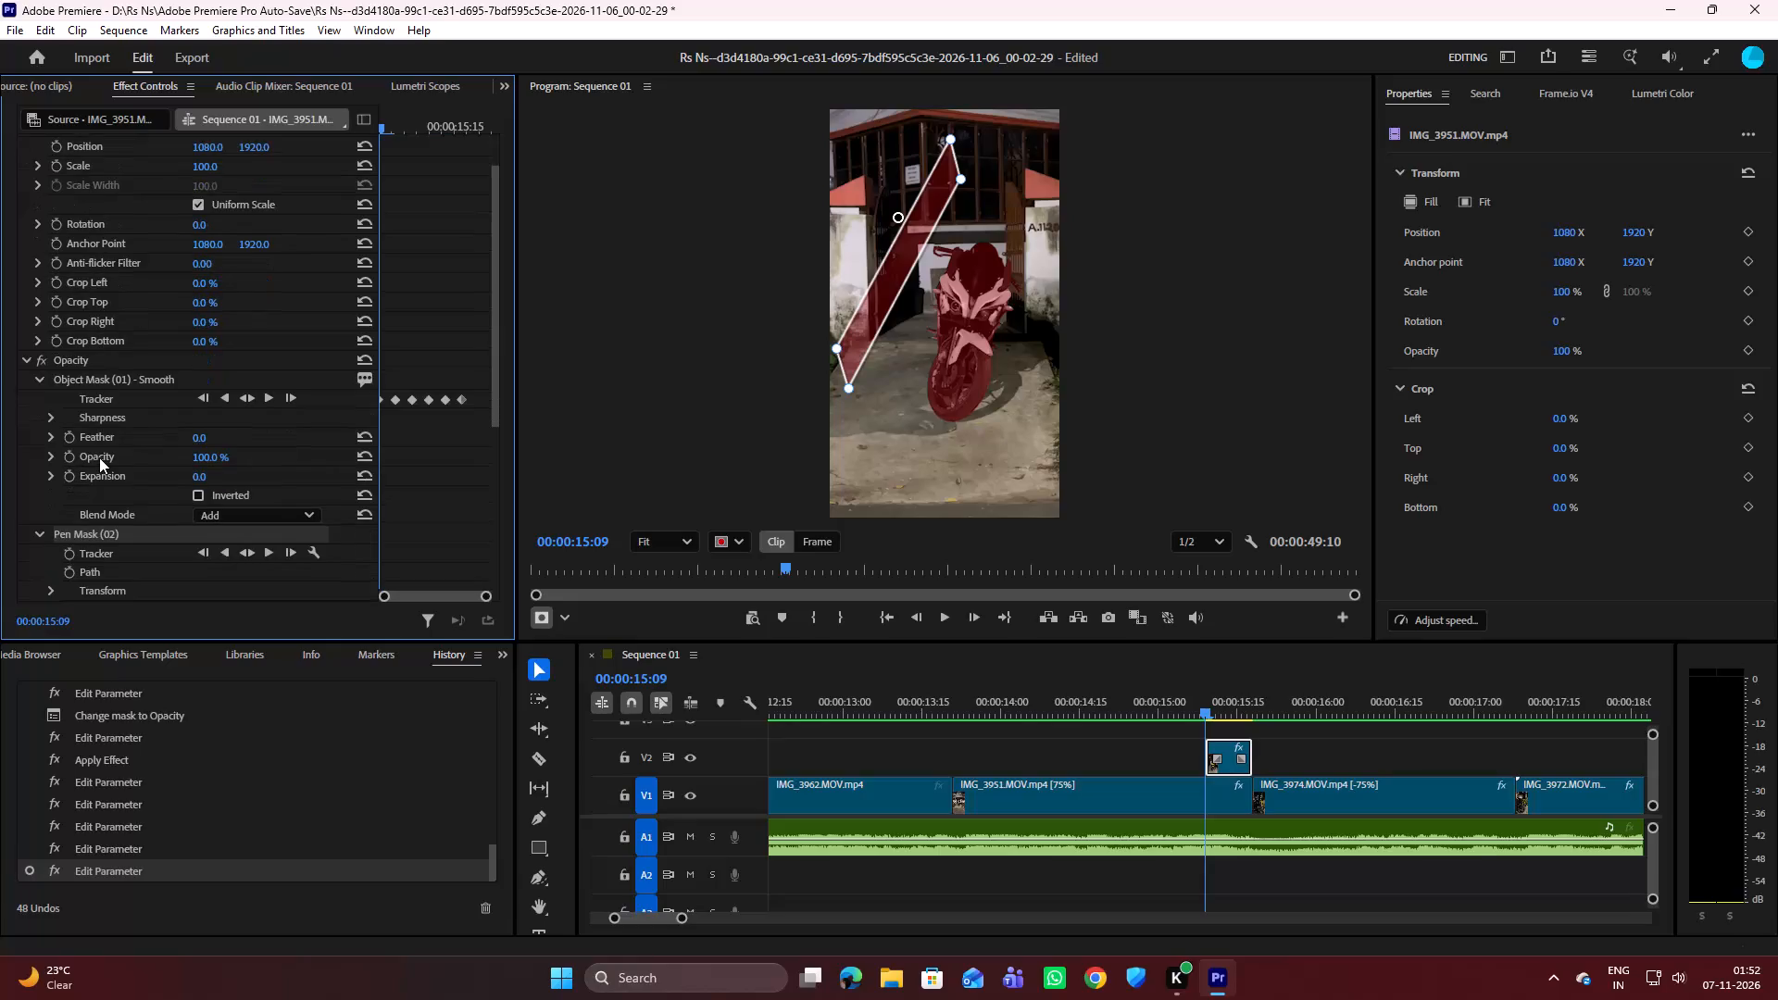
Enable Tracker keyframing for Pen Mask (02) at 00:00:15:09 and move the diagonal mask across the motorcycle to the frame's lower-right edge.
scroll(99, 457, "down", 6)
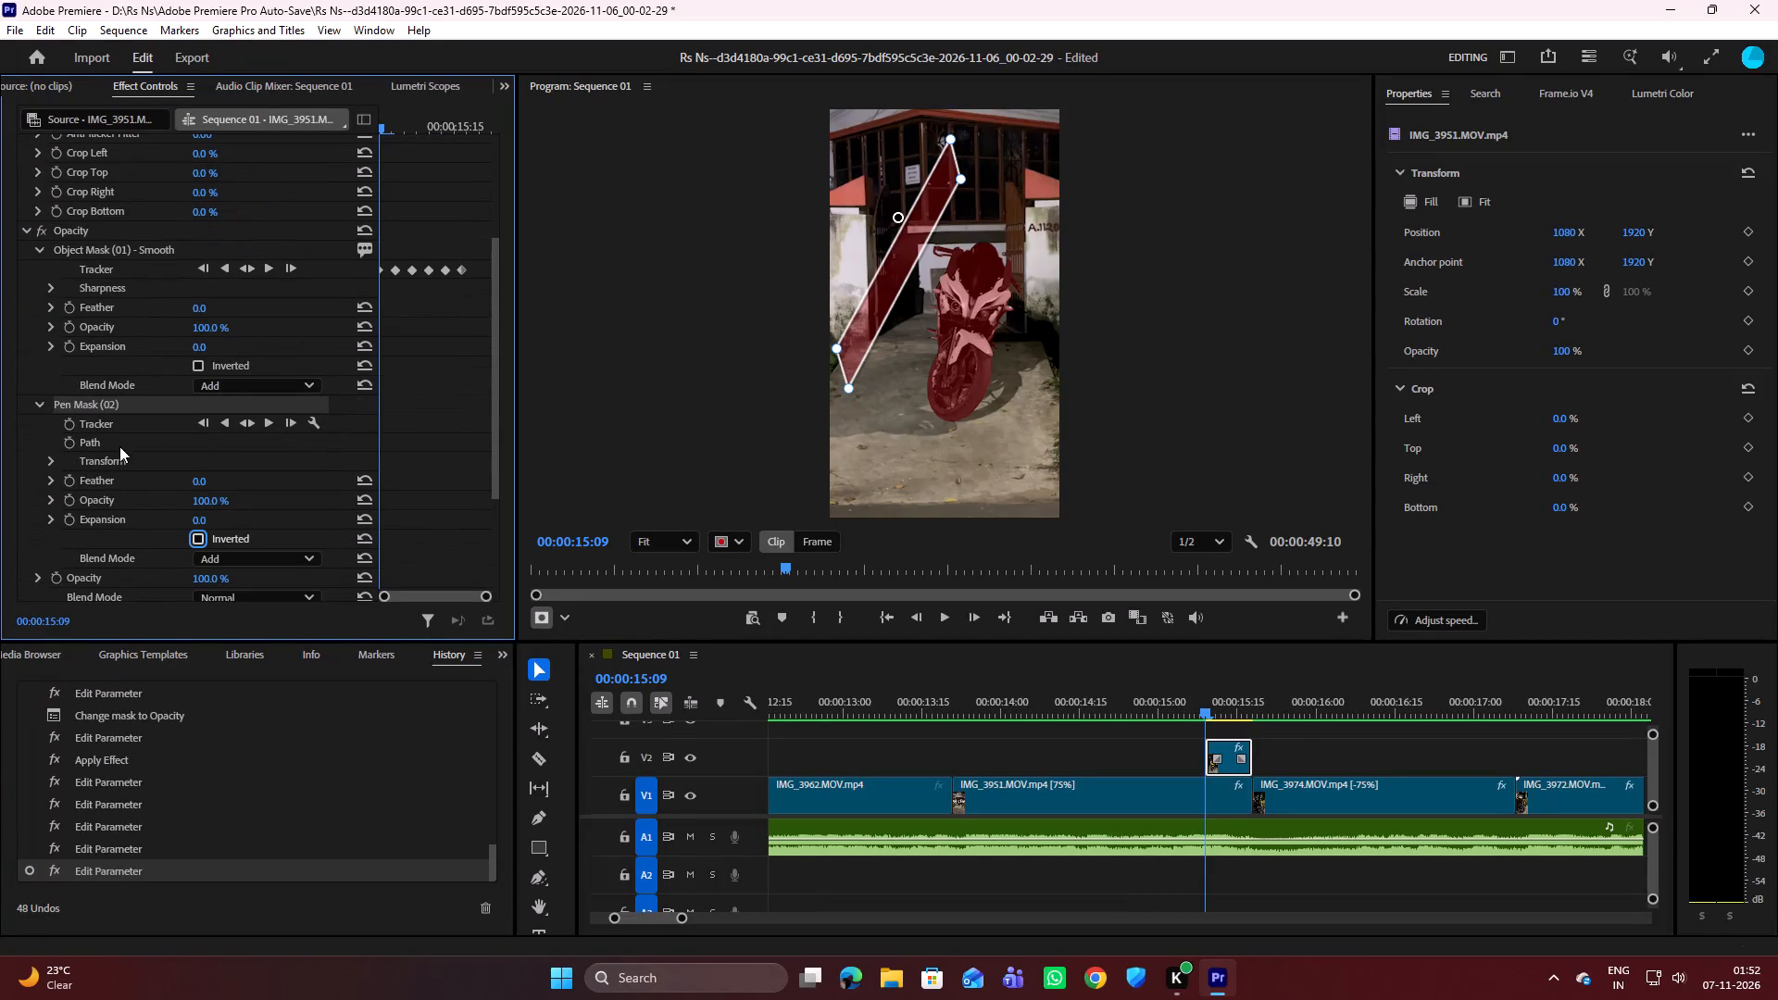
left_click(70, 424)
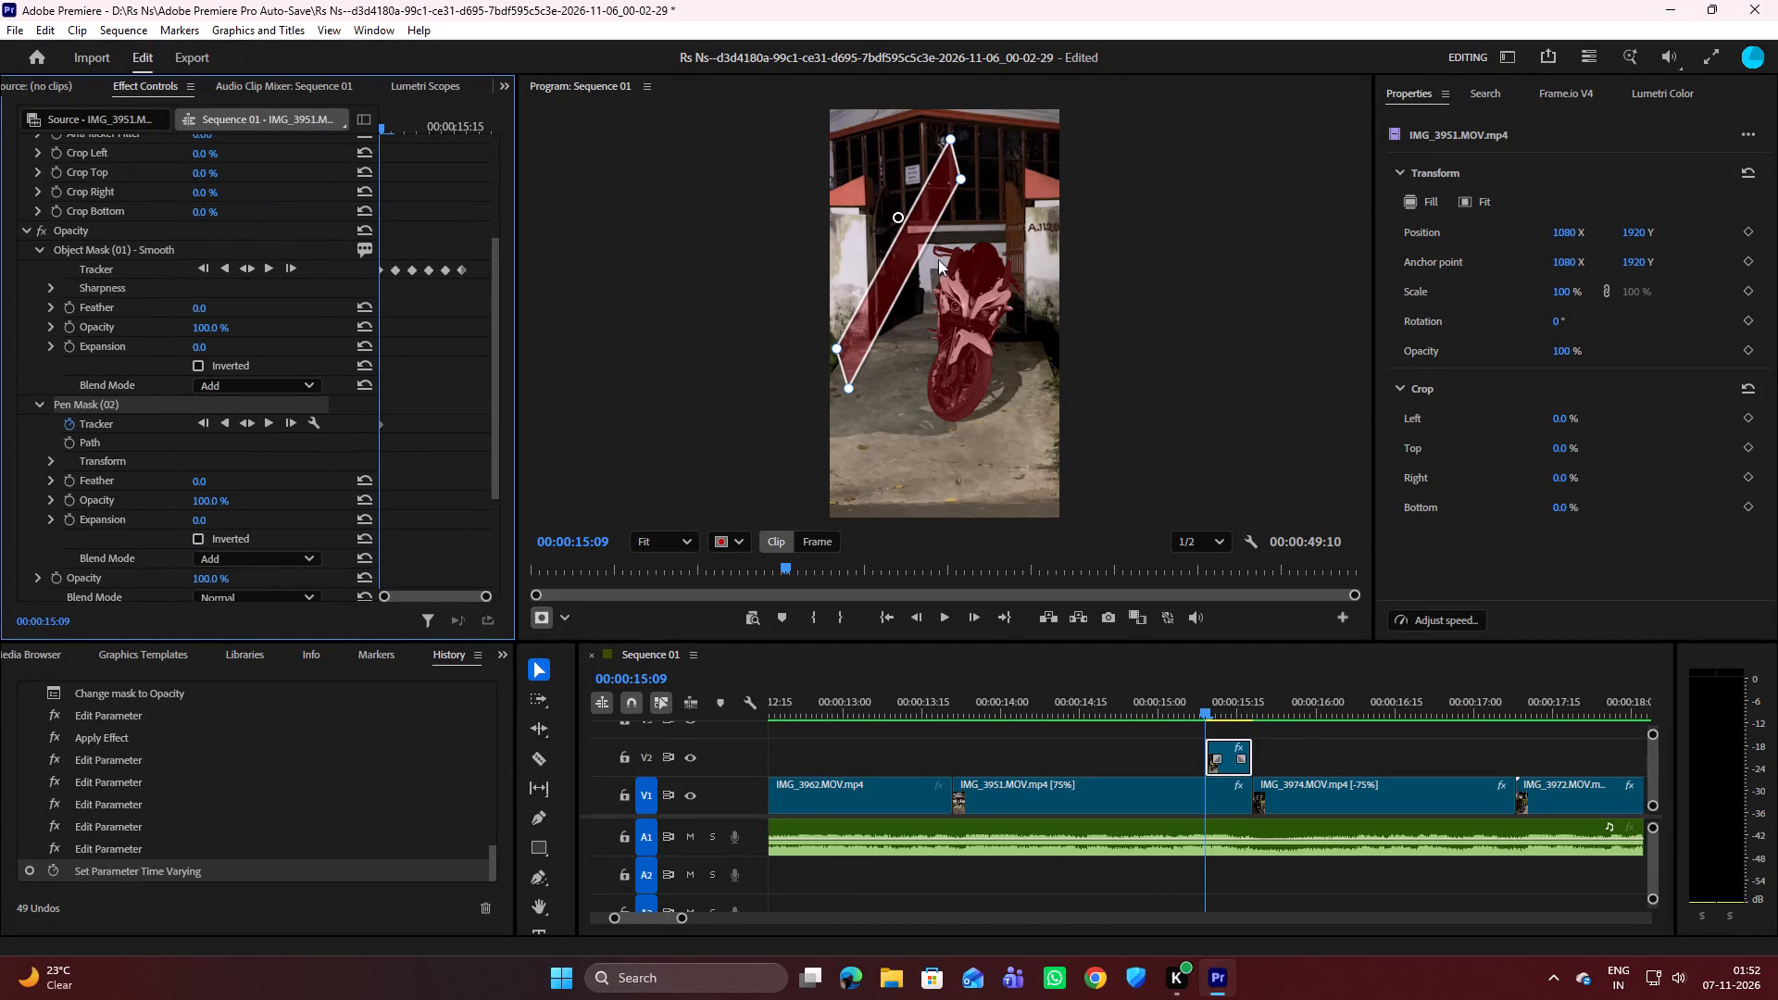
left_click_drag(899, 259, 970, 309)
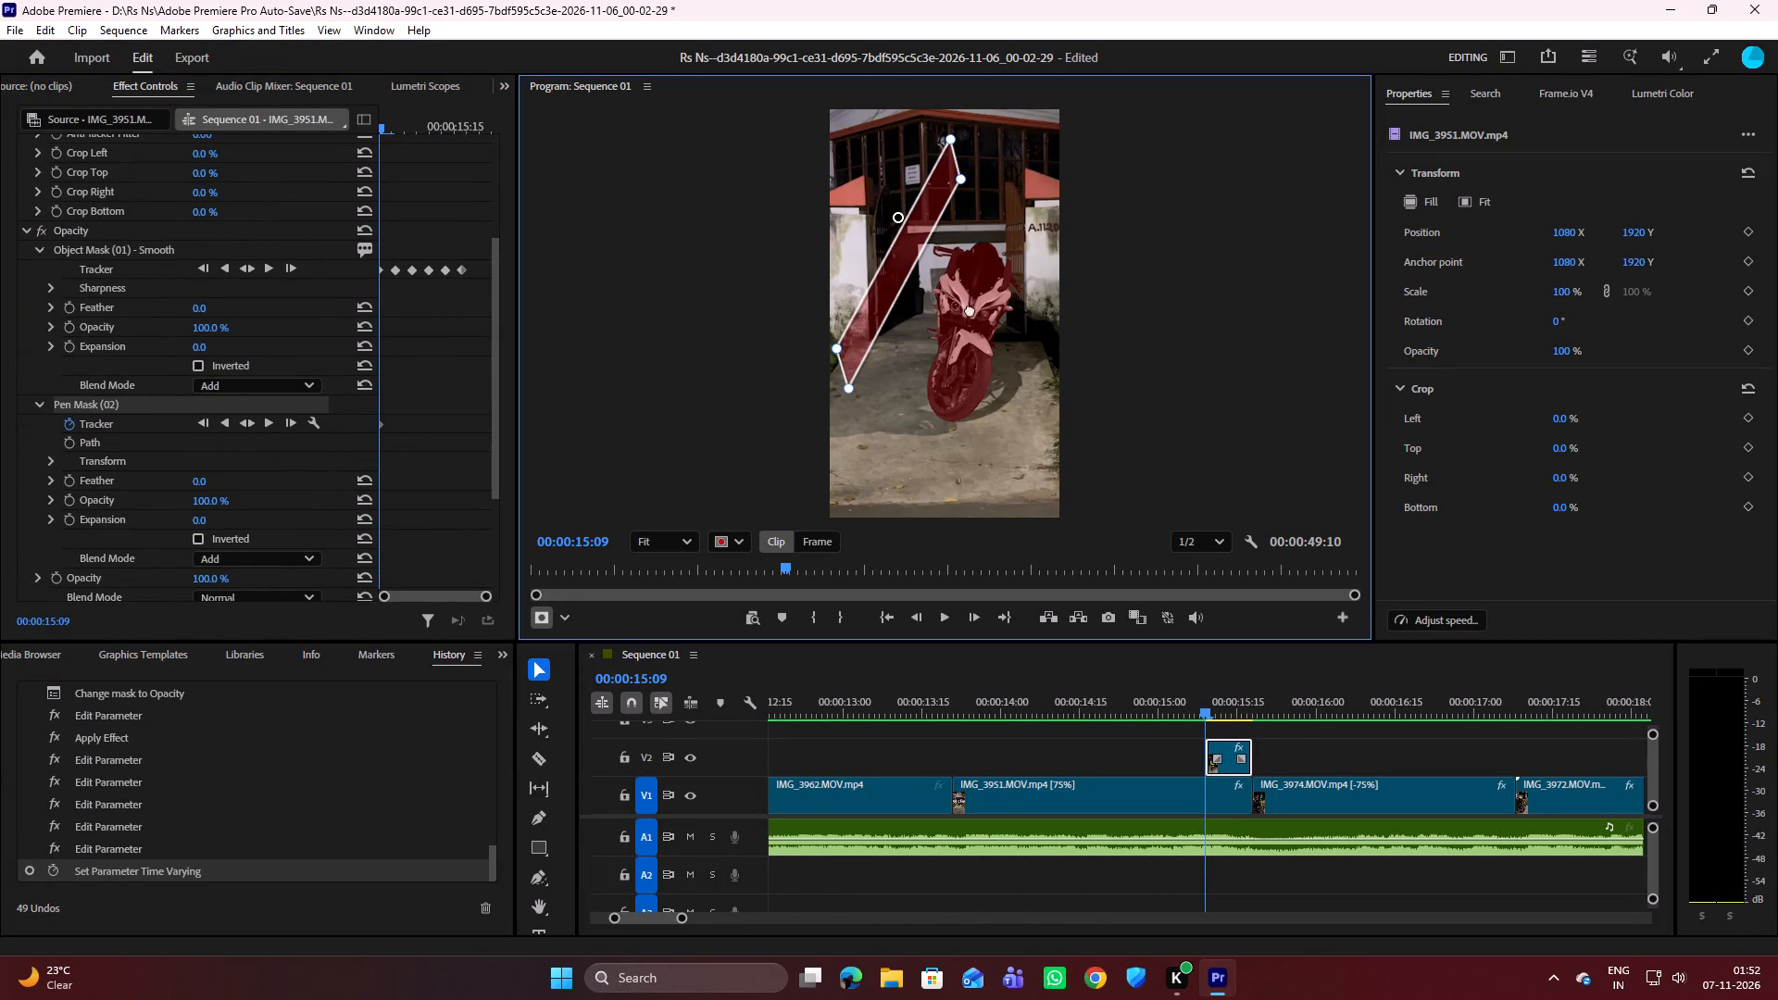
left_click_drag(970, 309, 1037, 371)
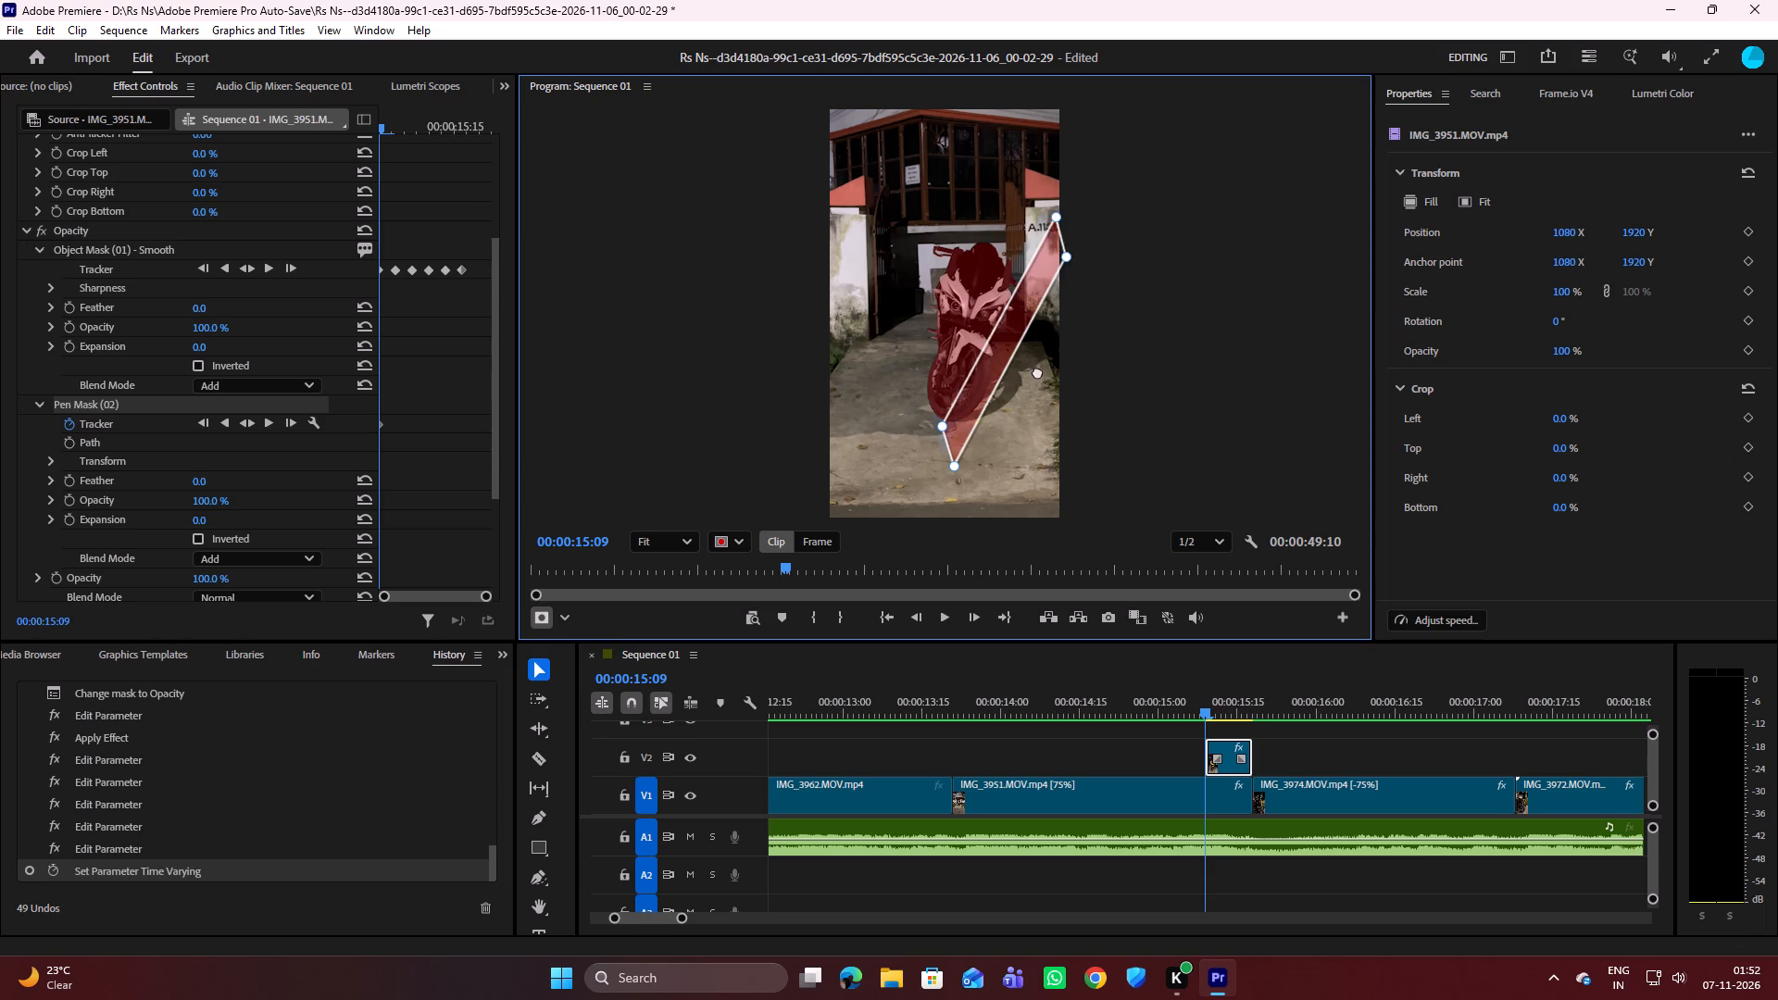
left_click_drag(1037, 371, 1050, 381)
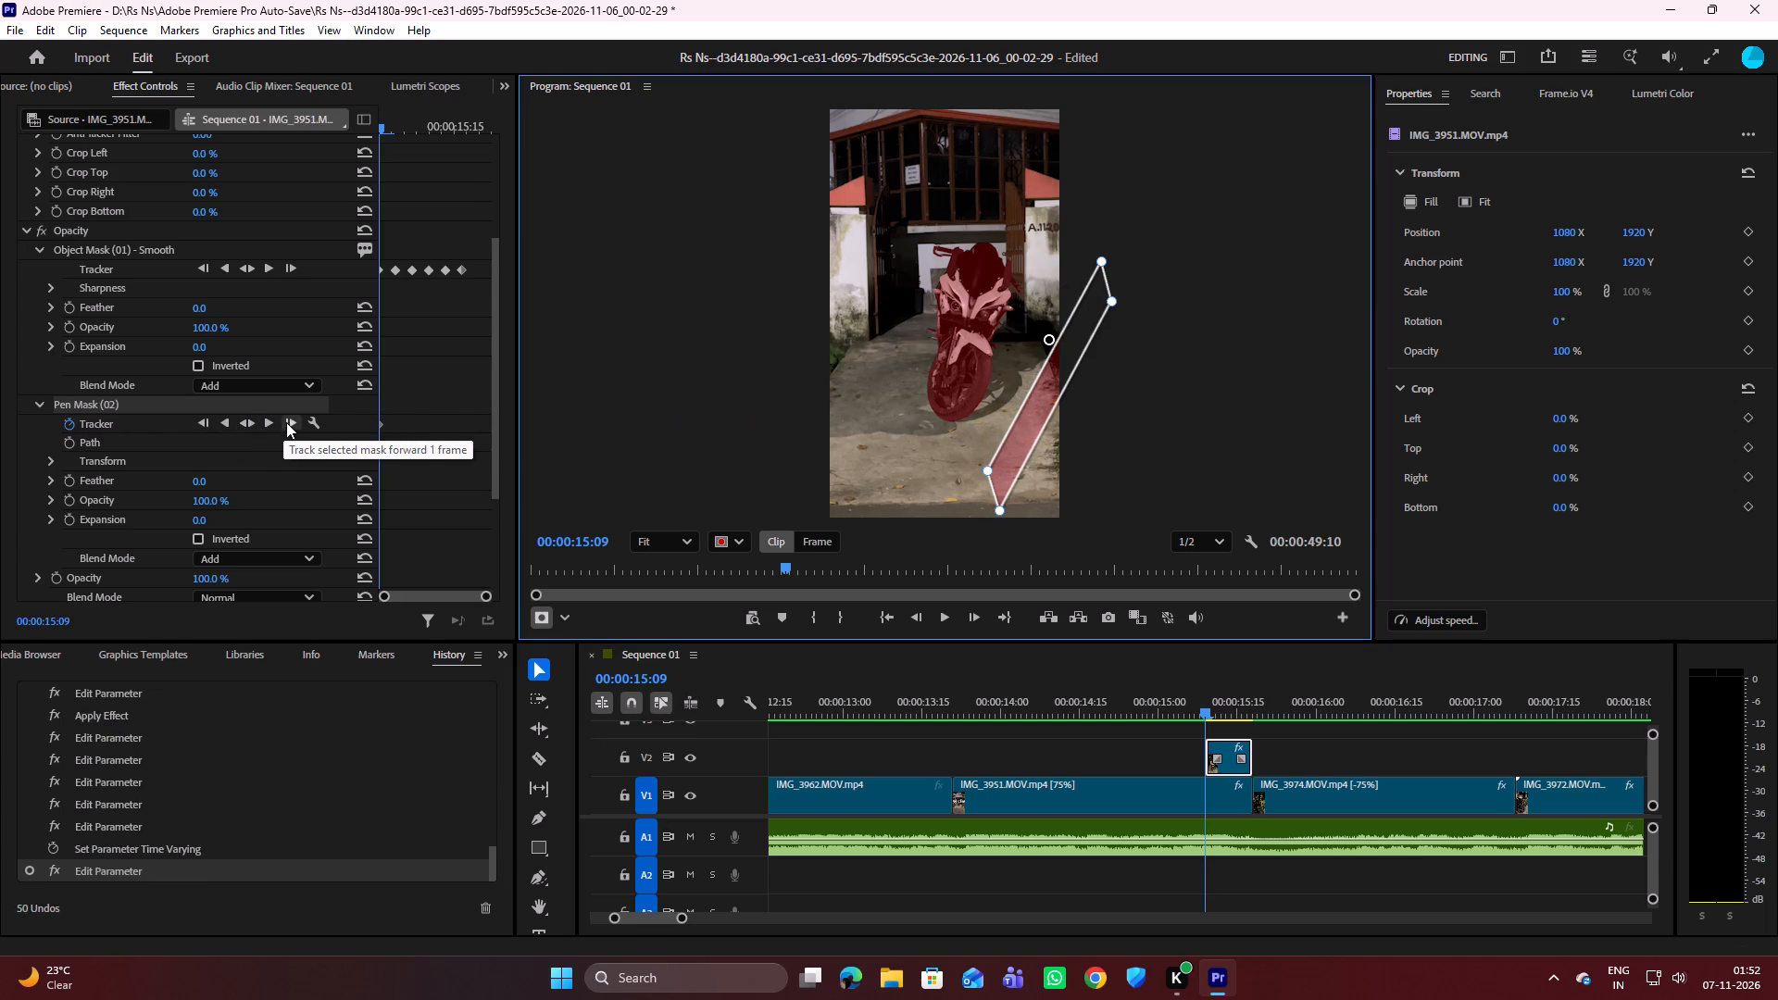
Delete Pen Mask (02) from the V2 clip's Opacity, keeping the motorcycle object mask.
left_click(120, 403)
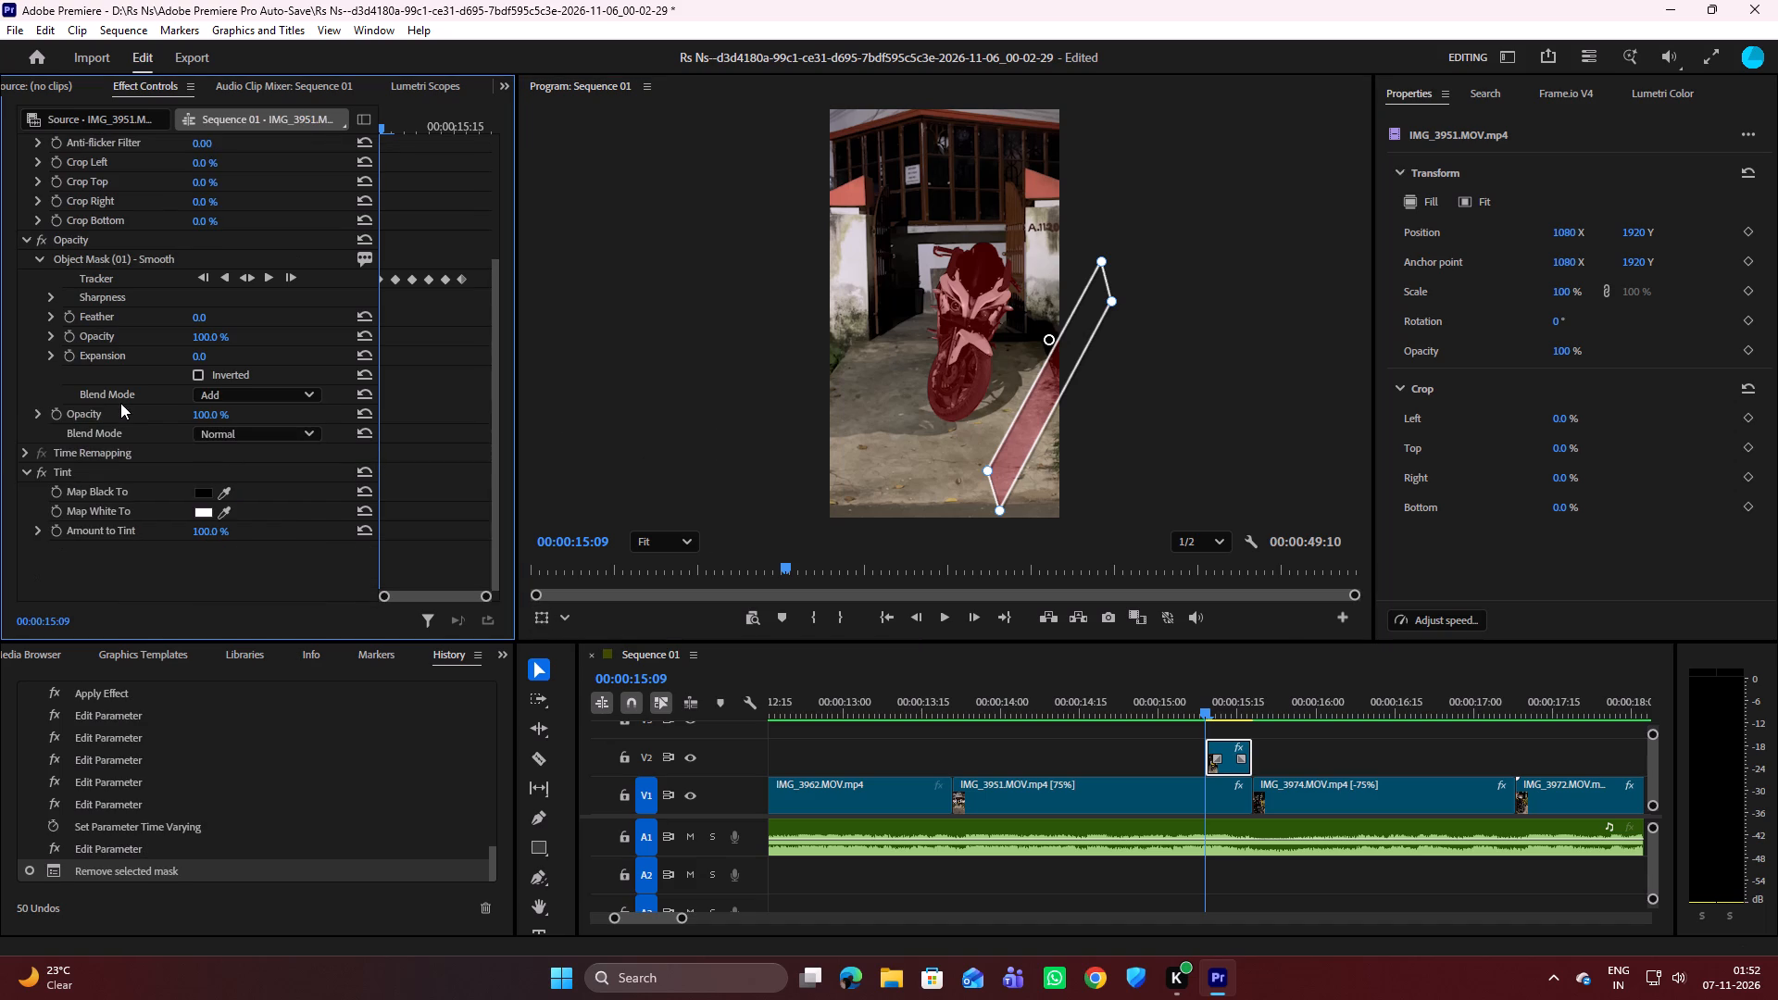
Remove the Tint effect from the IMG_3951 copy on V2.
left_click(107, 474)
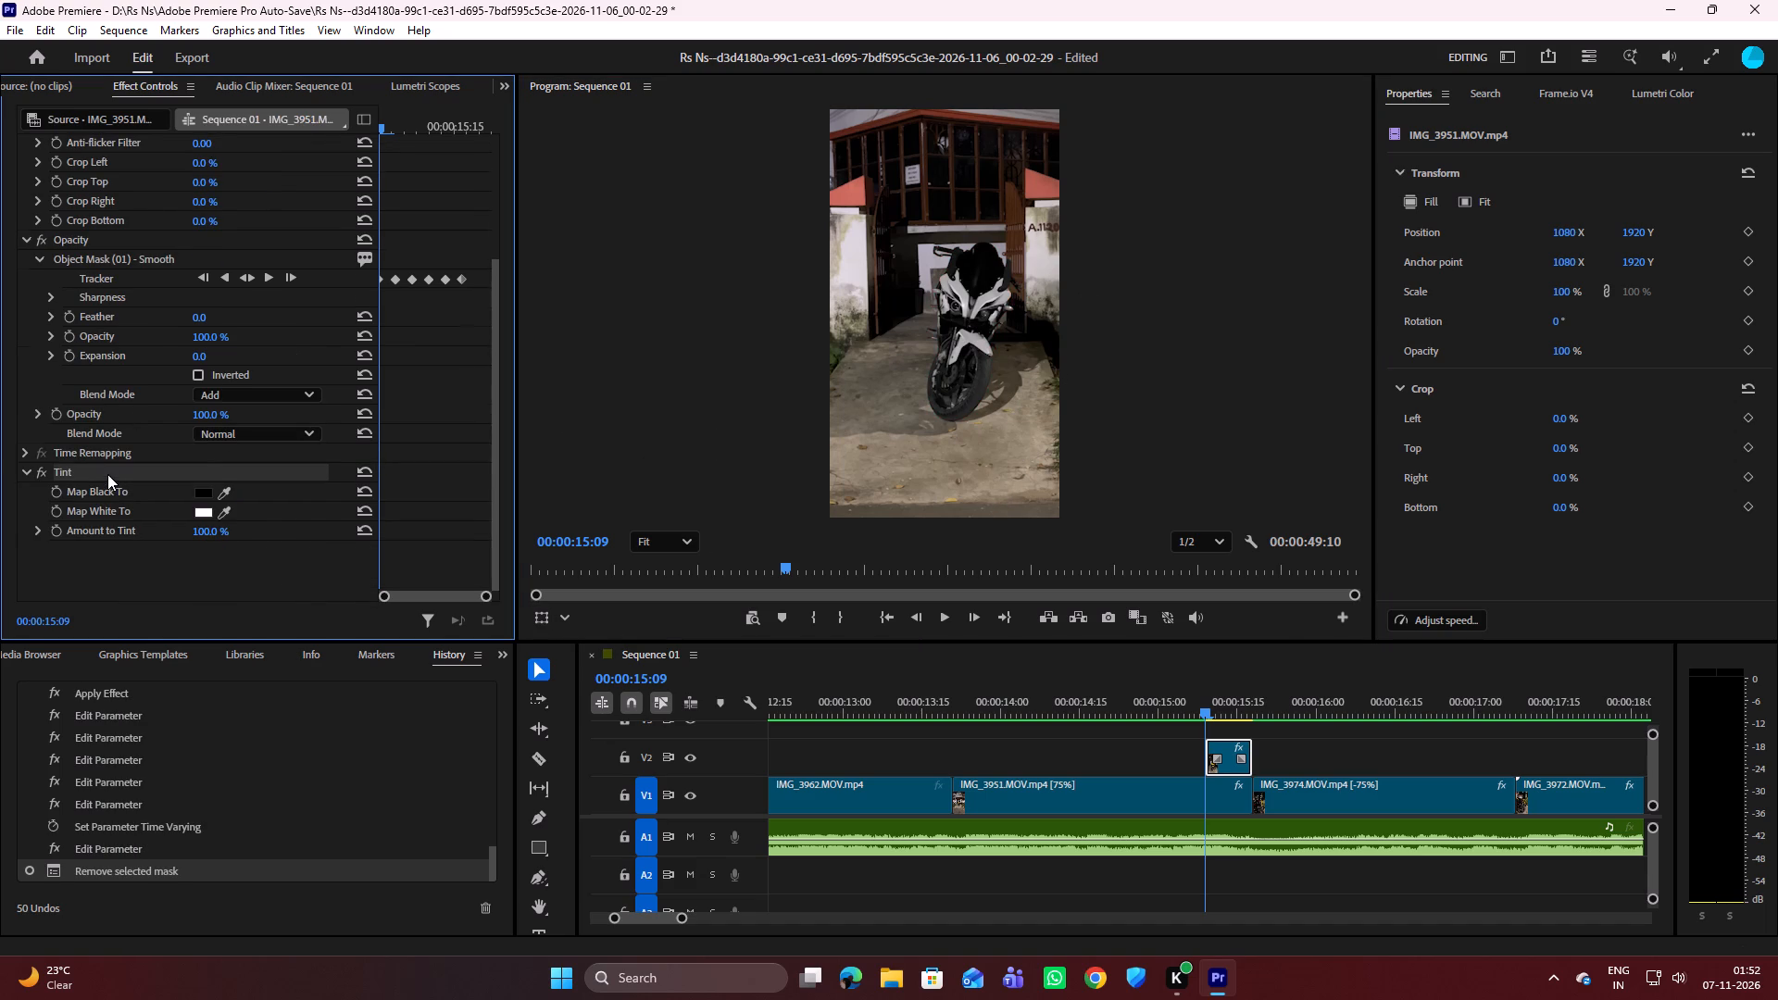
scroll(134, 469, "up", 6)
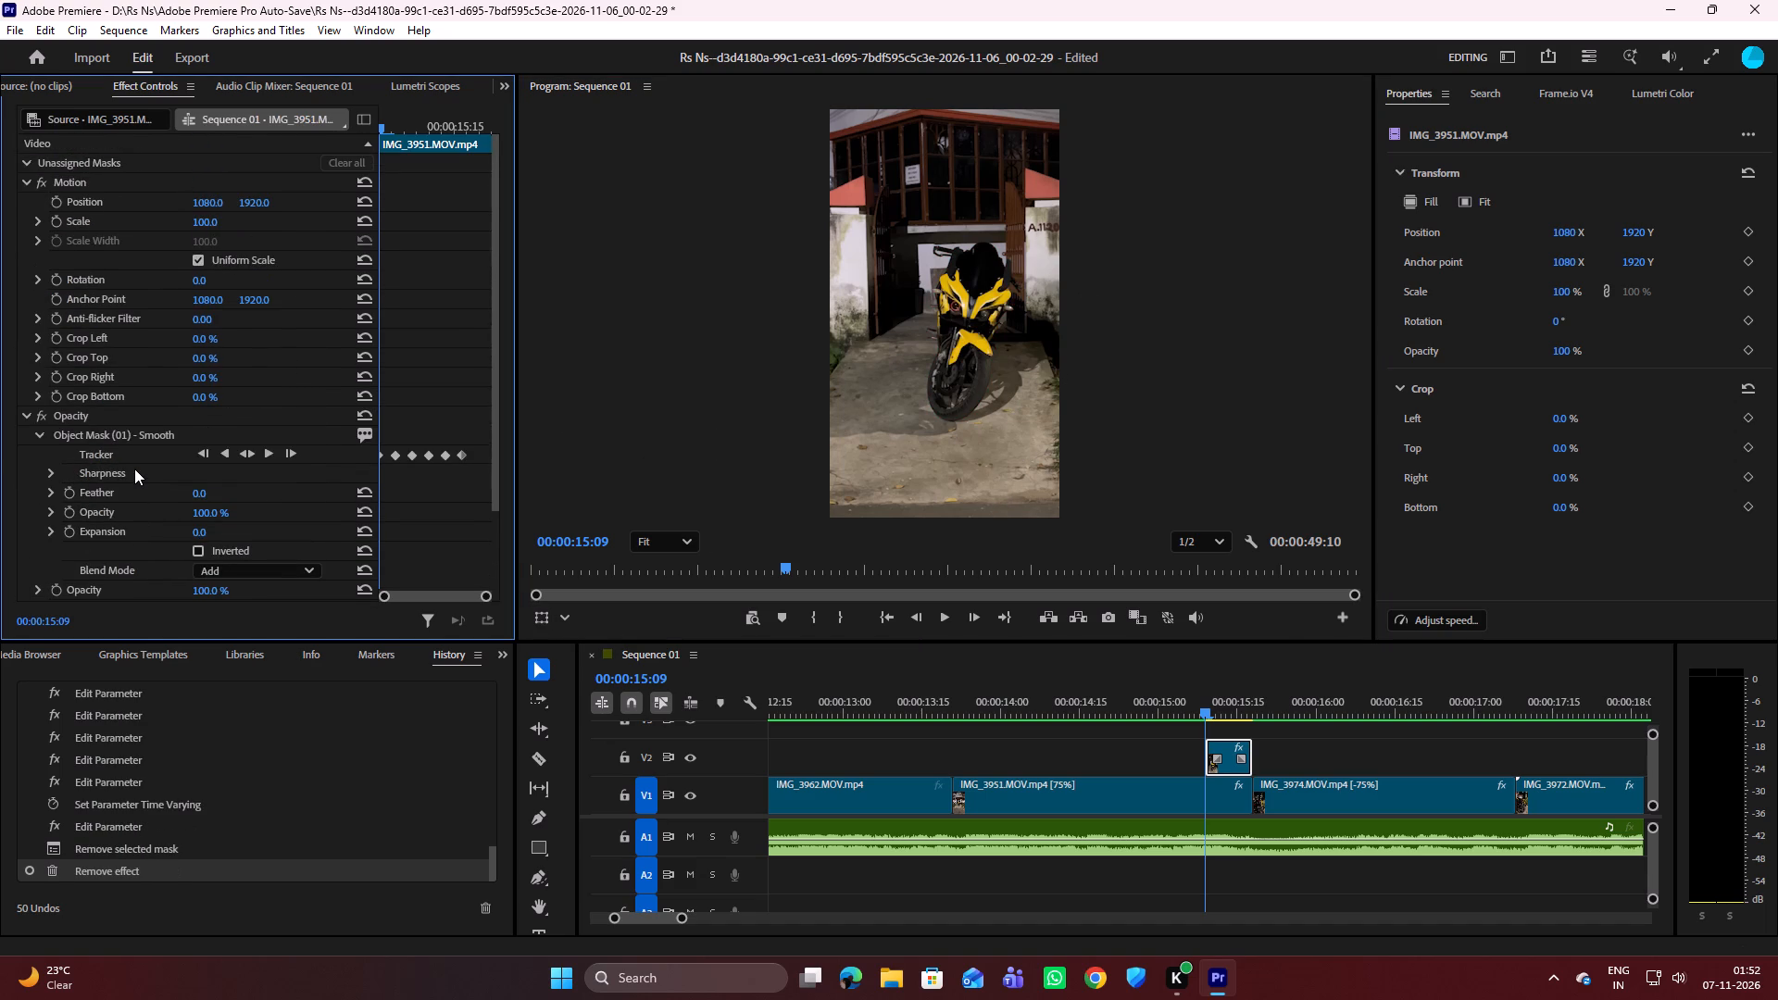
scroll(134, 469, "up", 3)
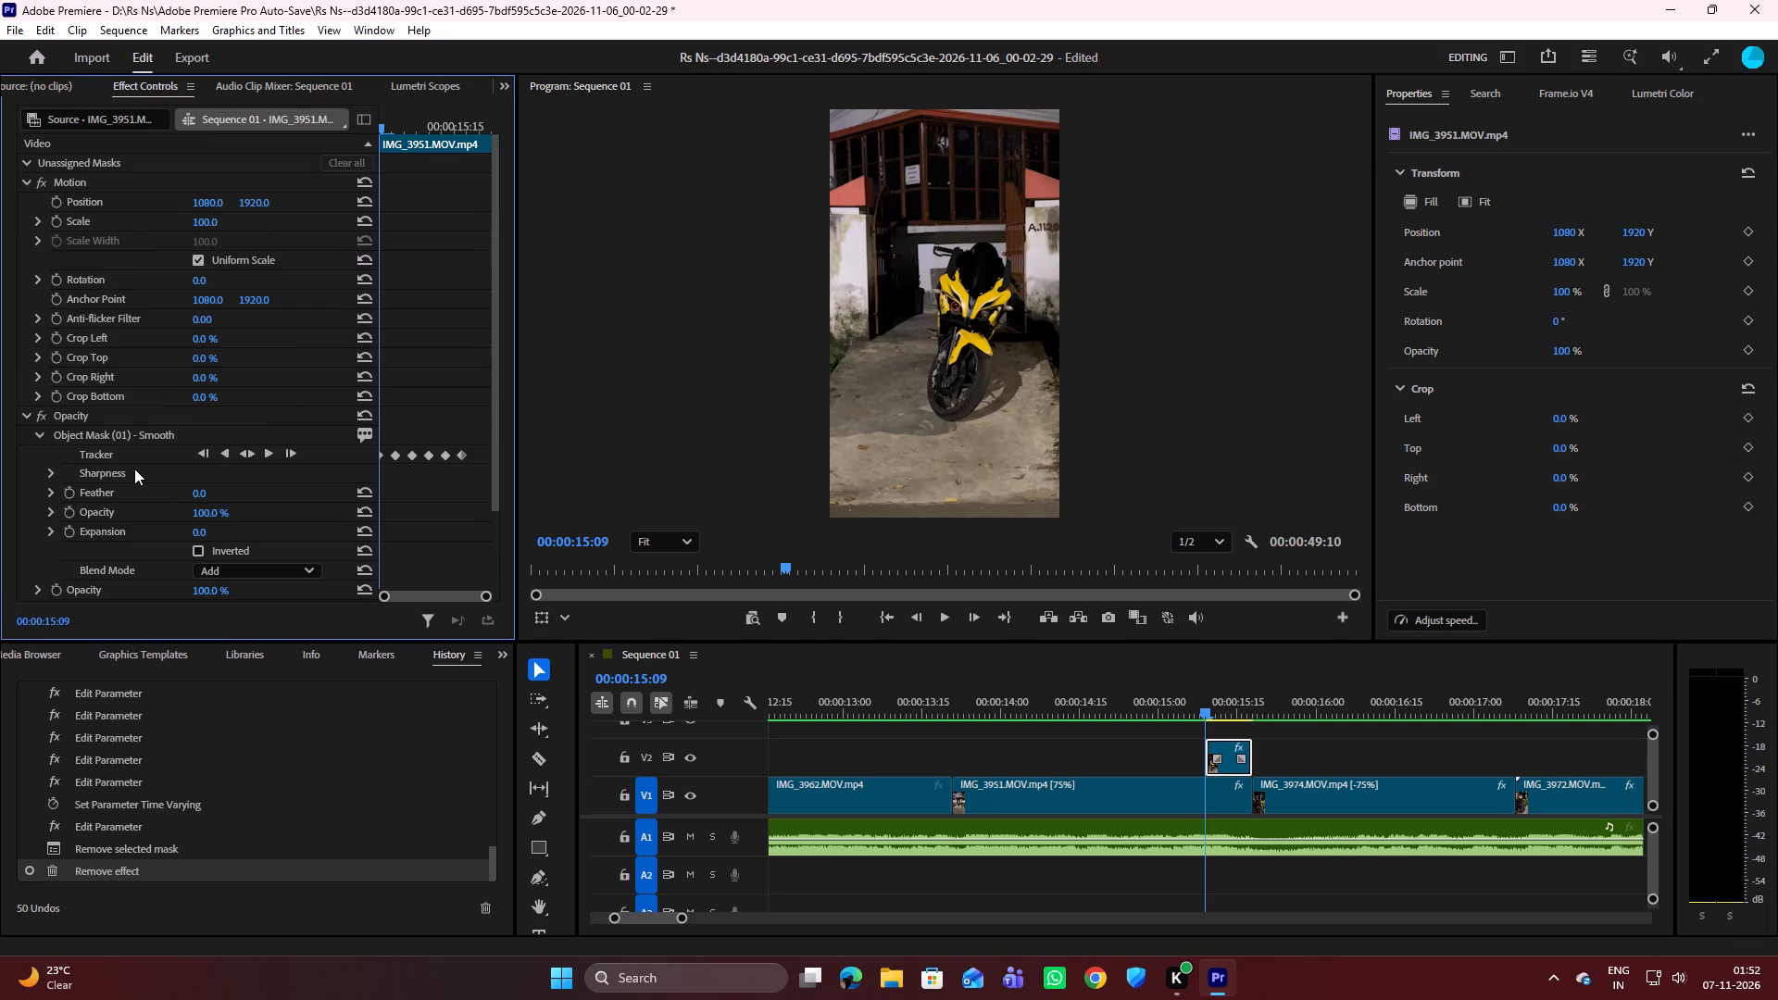
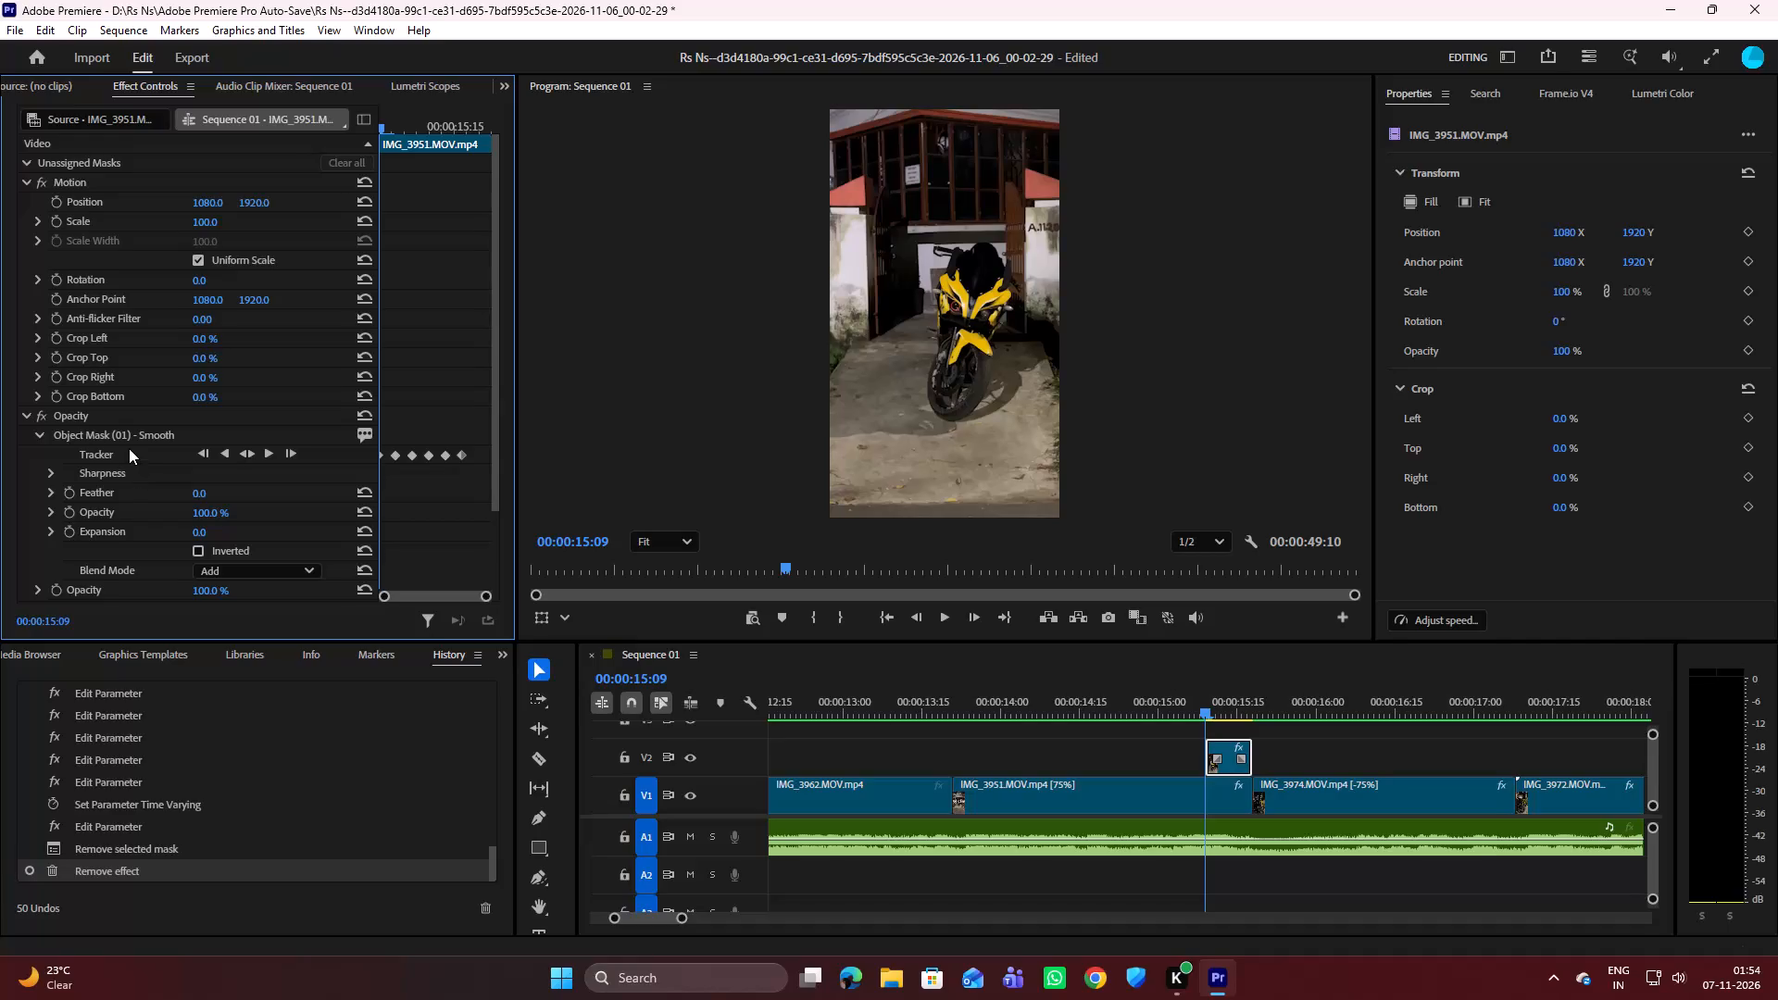
Delete the short masked IMG_3951 copy from V2.
left_click(1228, 751)
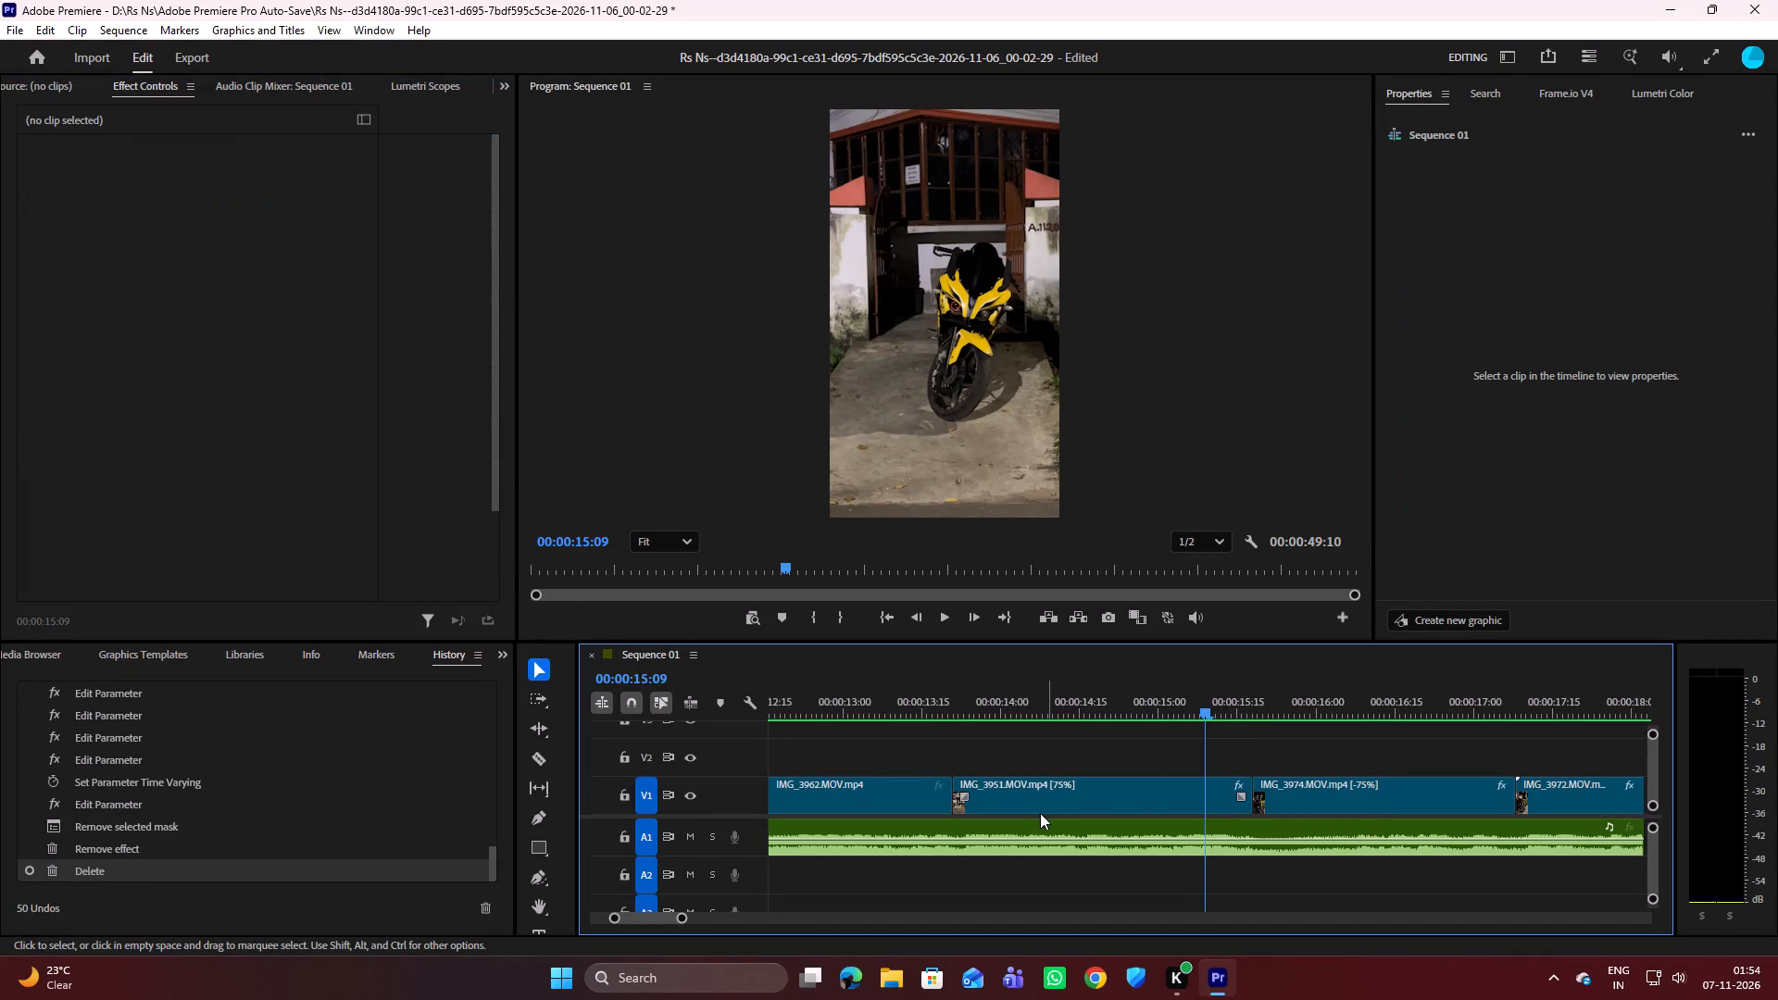
Duplicate the full IMG_3951 clip from V1 onto V2 directly above the original.
left_click(1079, 790)
left_click_drag(1079, 790, 1076, 759, "alt")
Review the IMG_3951 section from its start to the cut with IMG_3974 to judge where the effect should begin.
left_click_drag(1201, 713, 1181, 712)
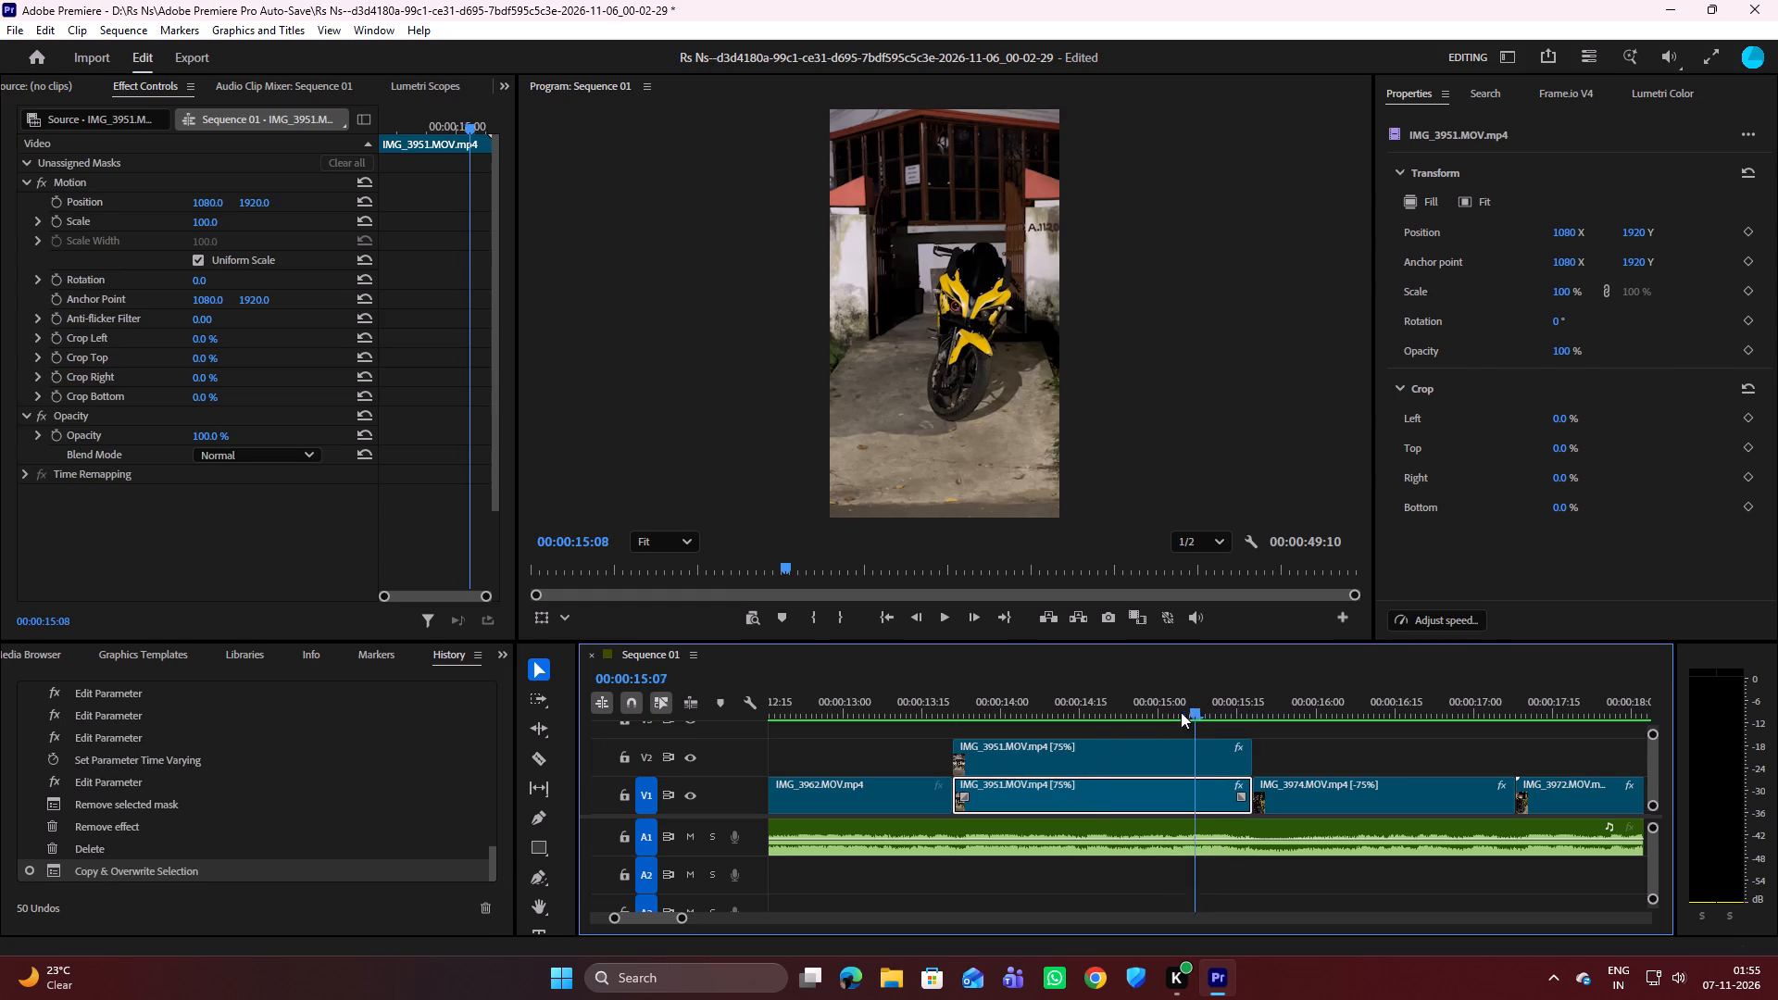
left_click_drag(1181, 712, 955, 707)
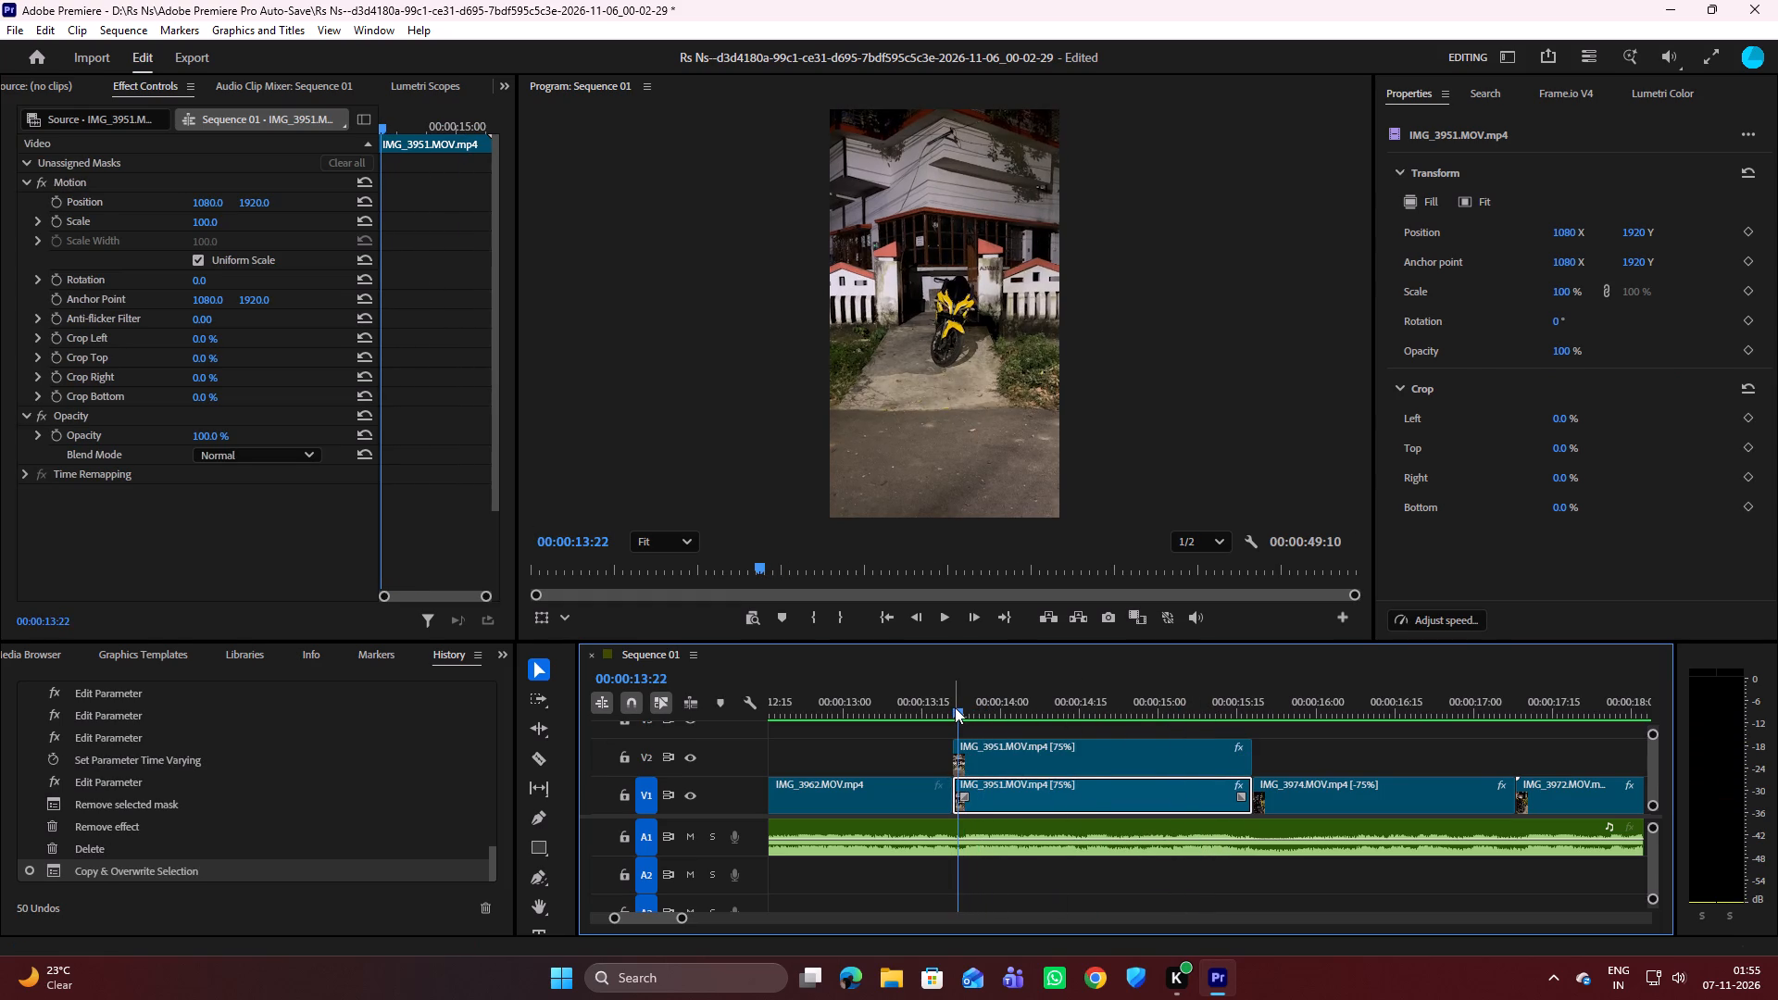
key("space")
key("space")
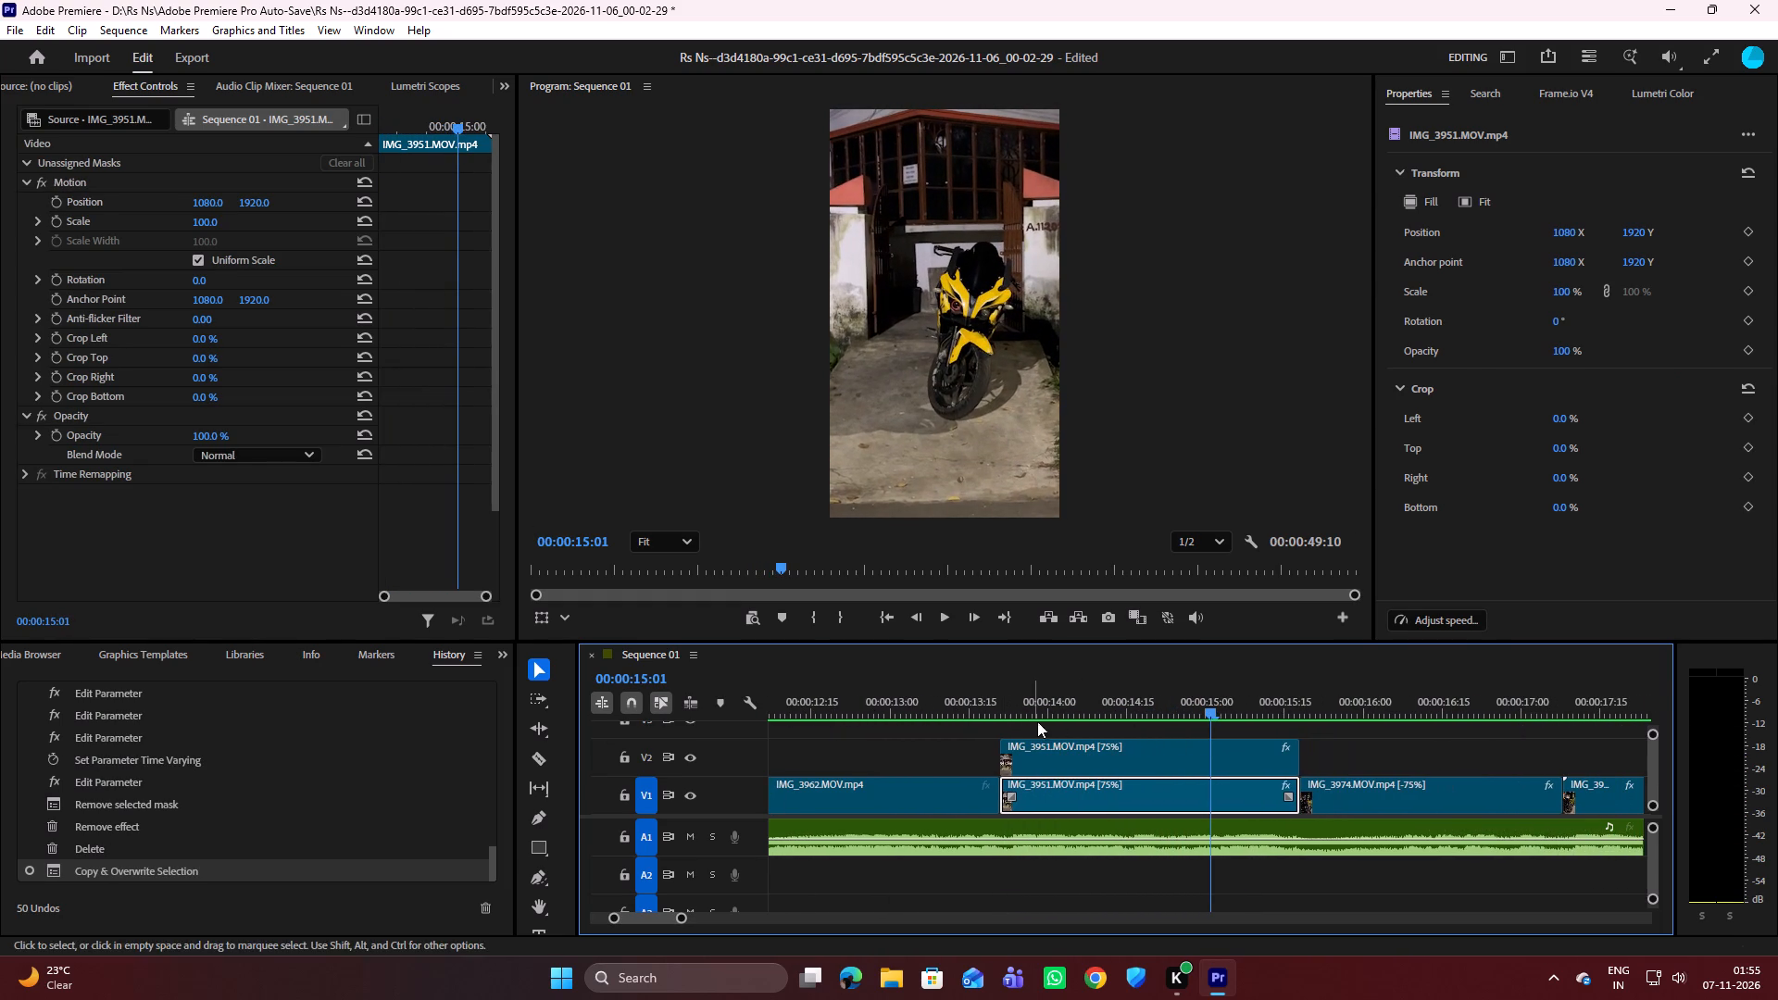
key("space")
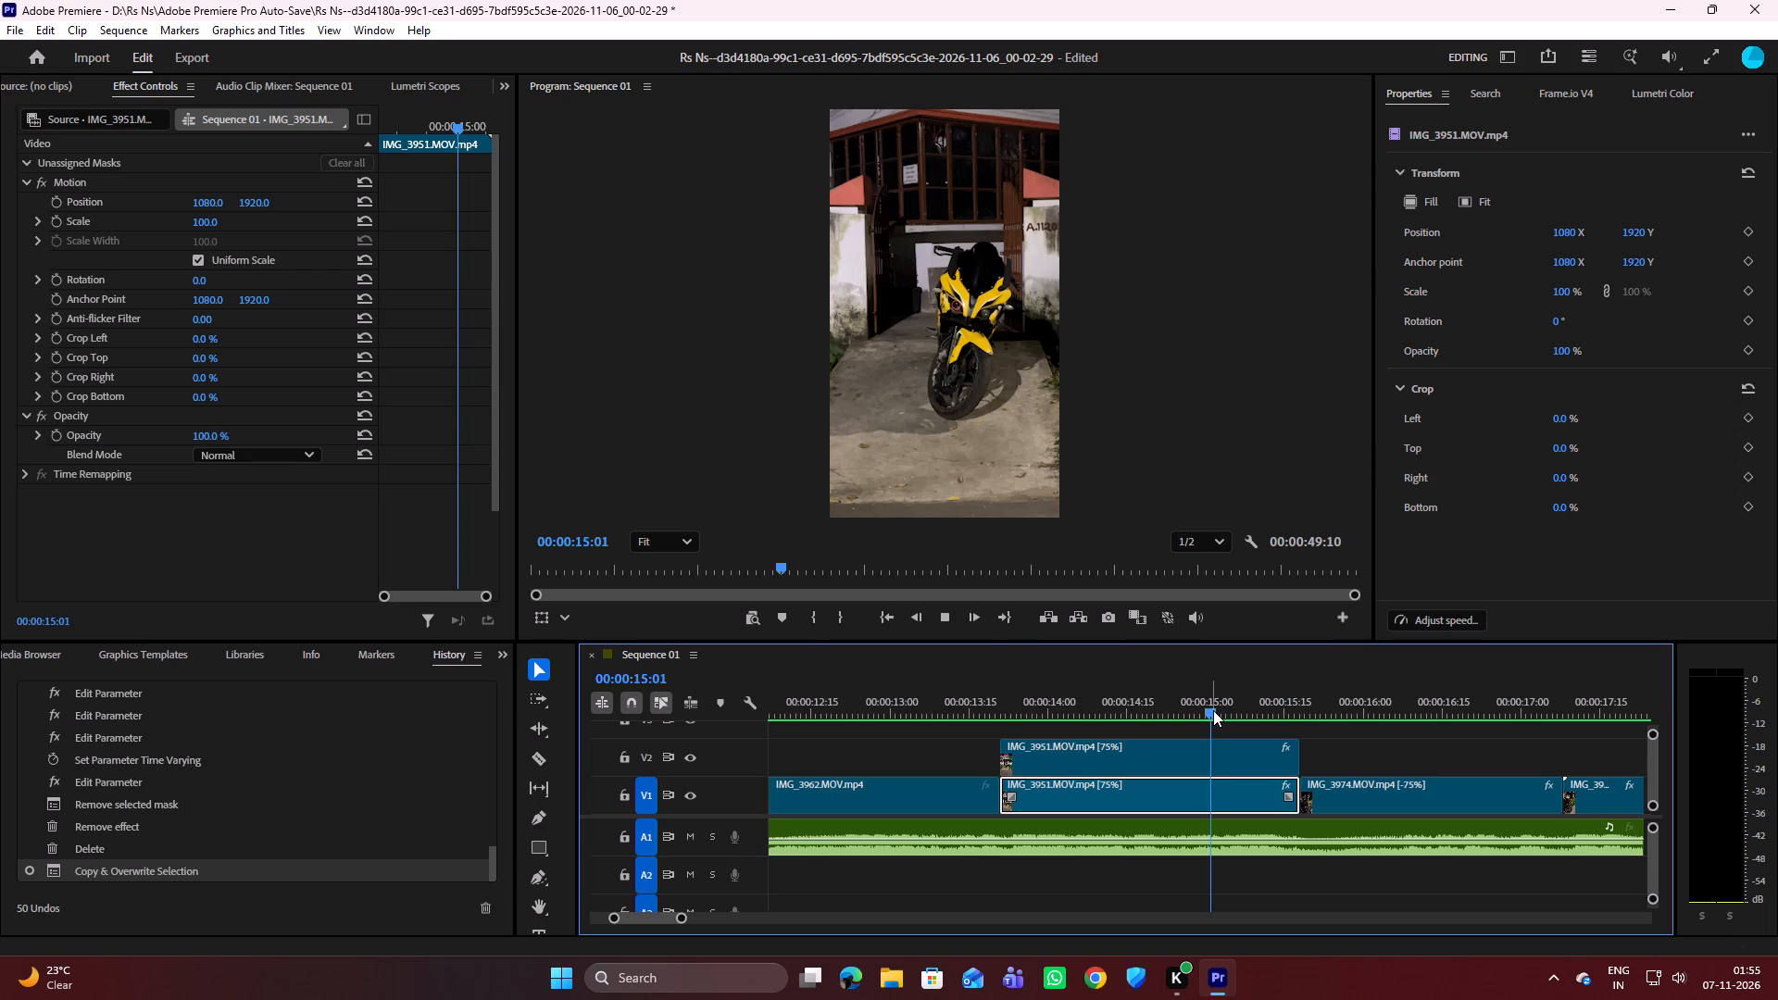
key("space")
left_click_drag(1213, 710, 1165, 710)
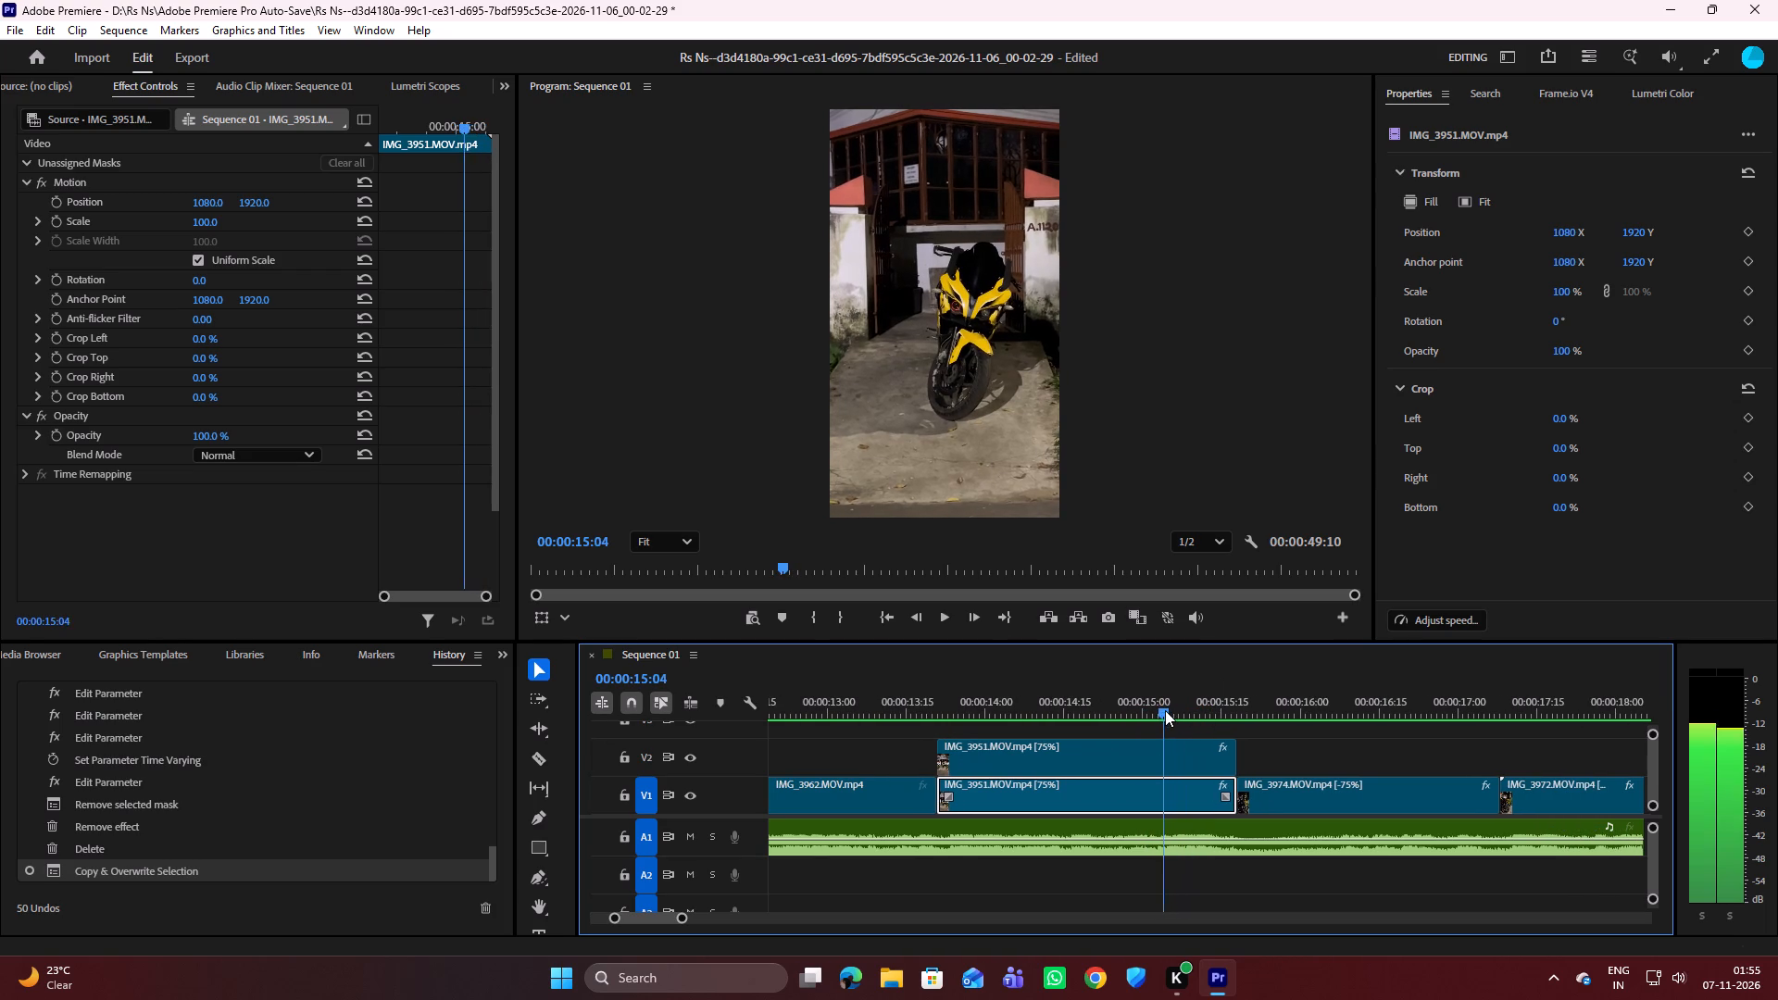
left_click_drag(1165, 710, 1235, 698)
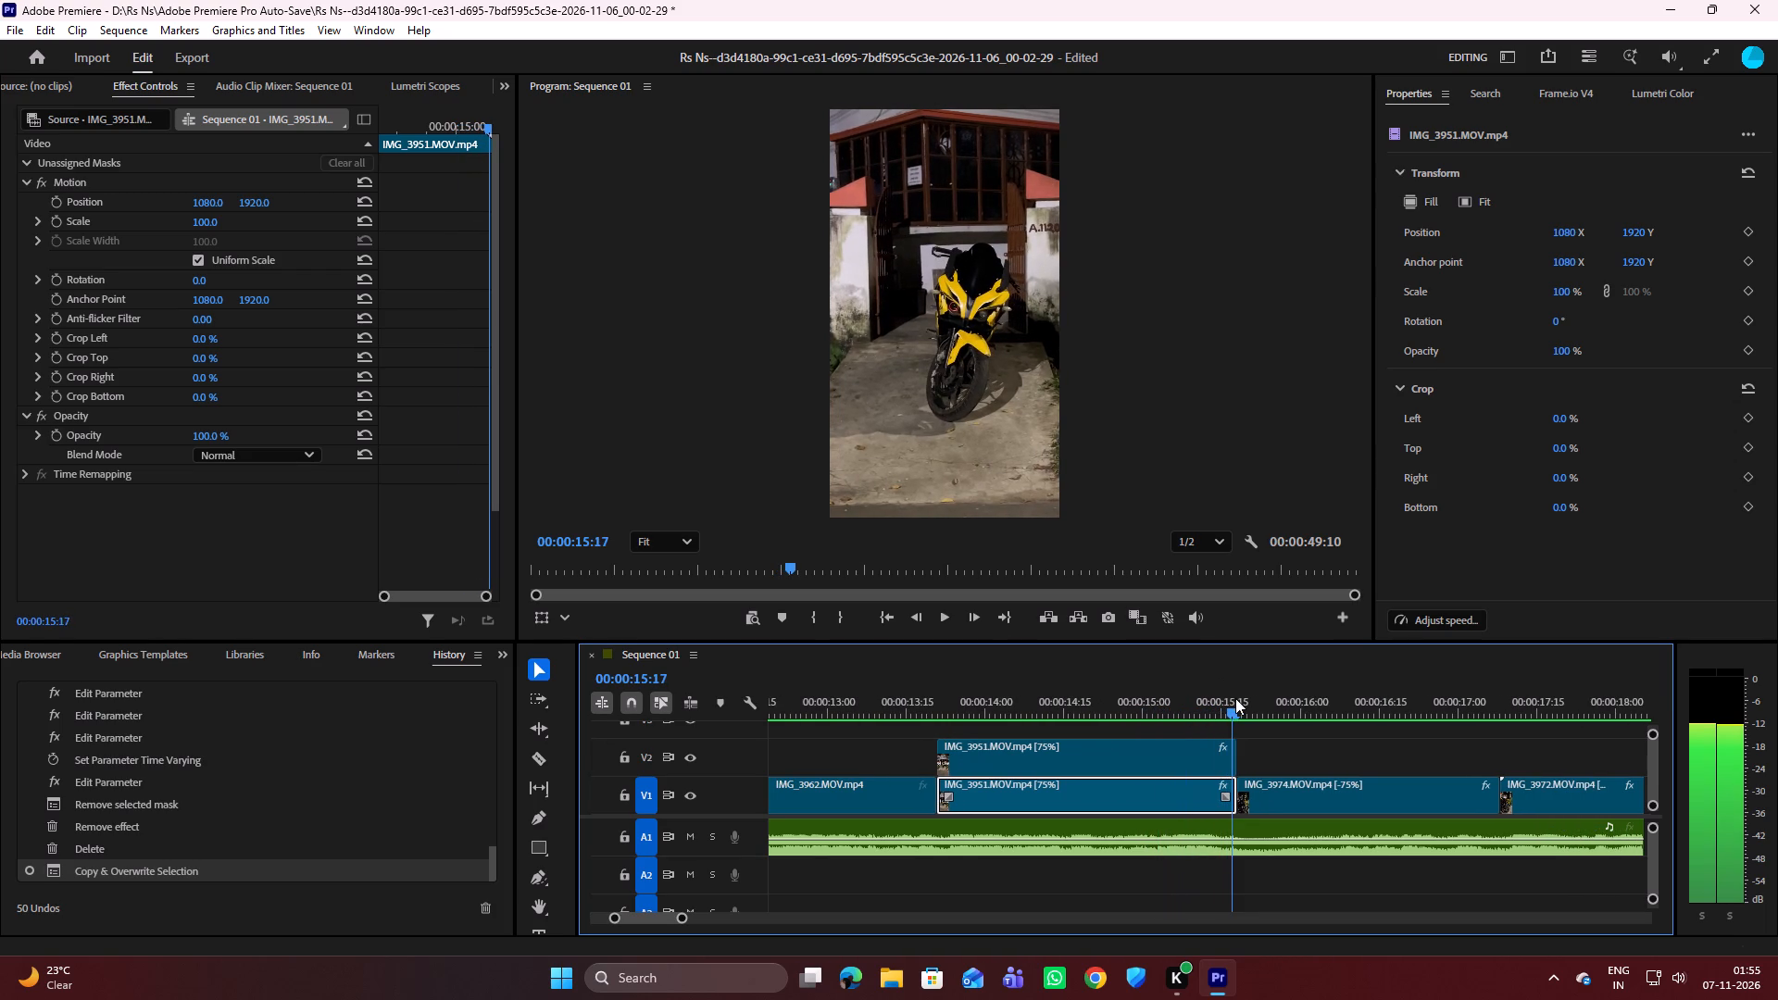
left_click_drag(1235, 698, 1241, 697)
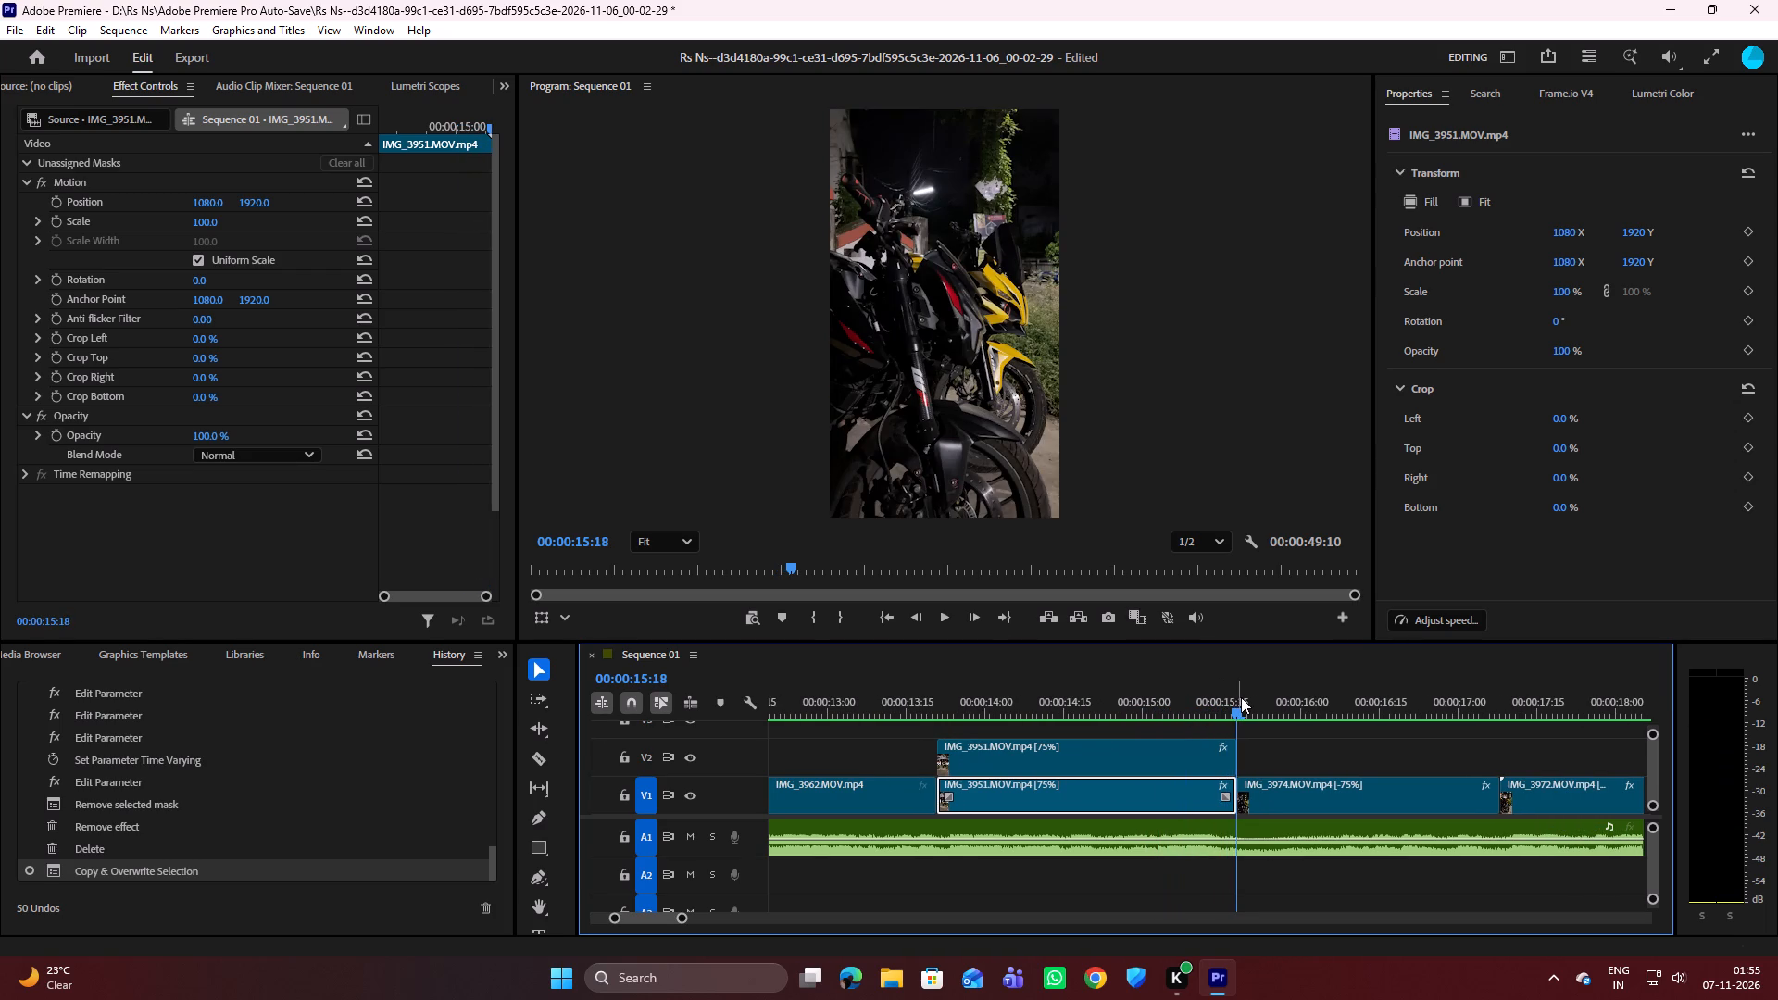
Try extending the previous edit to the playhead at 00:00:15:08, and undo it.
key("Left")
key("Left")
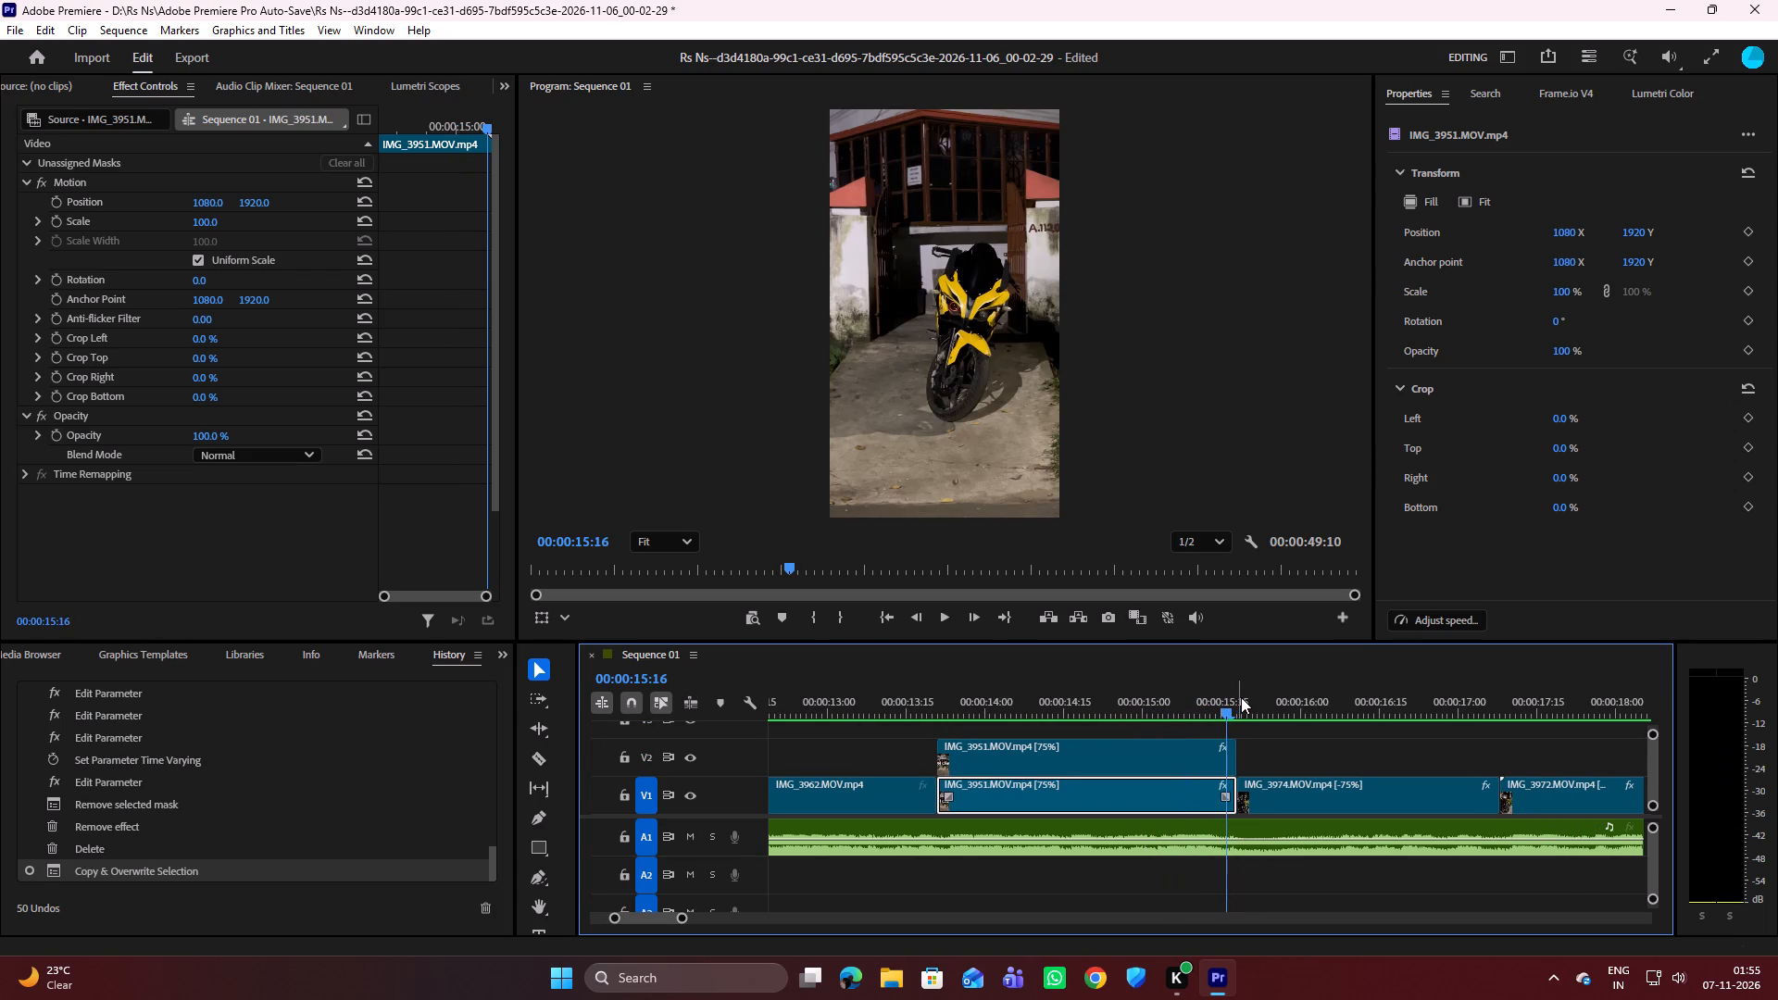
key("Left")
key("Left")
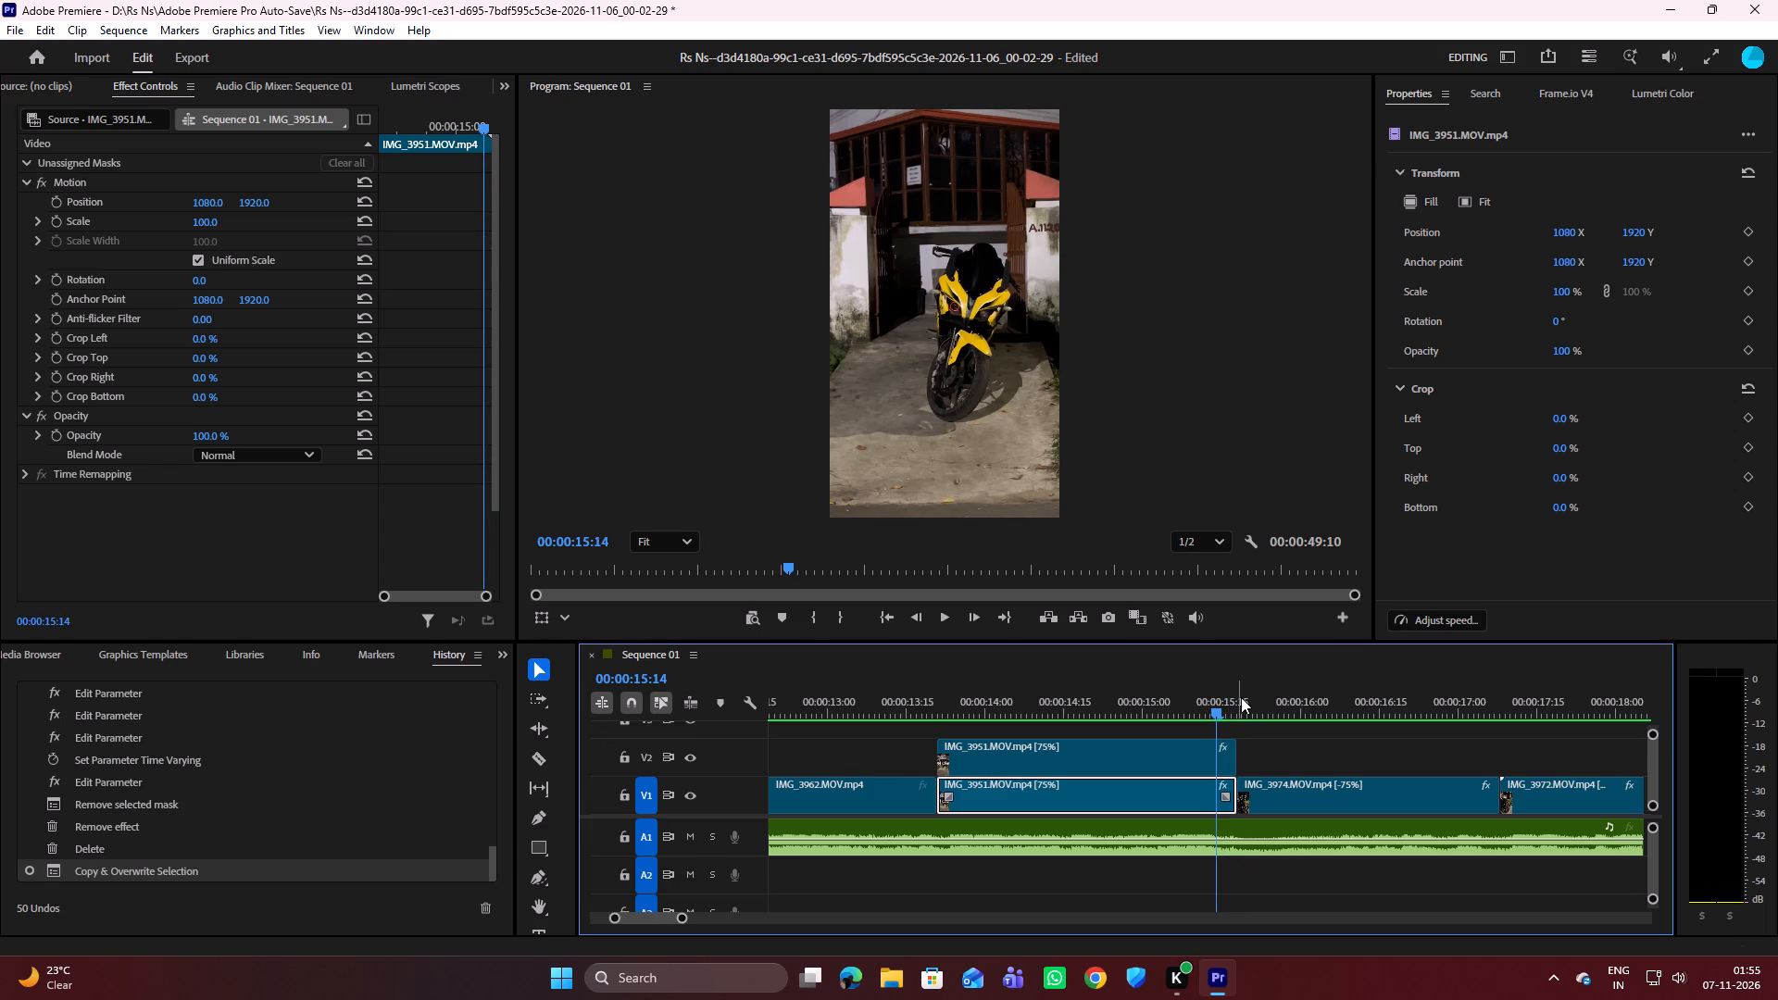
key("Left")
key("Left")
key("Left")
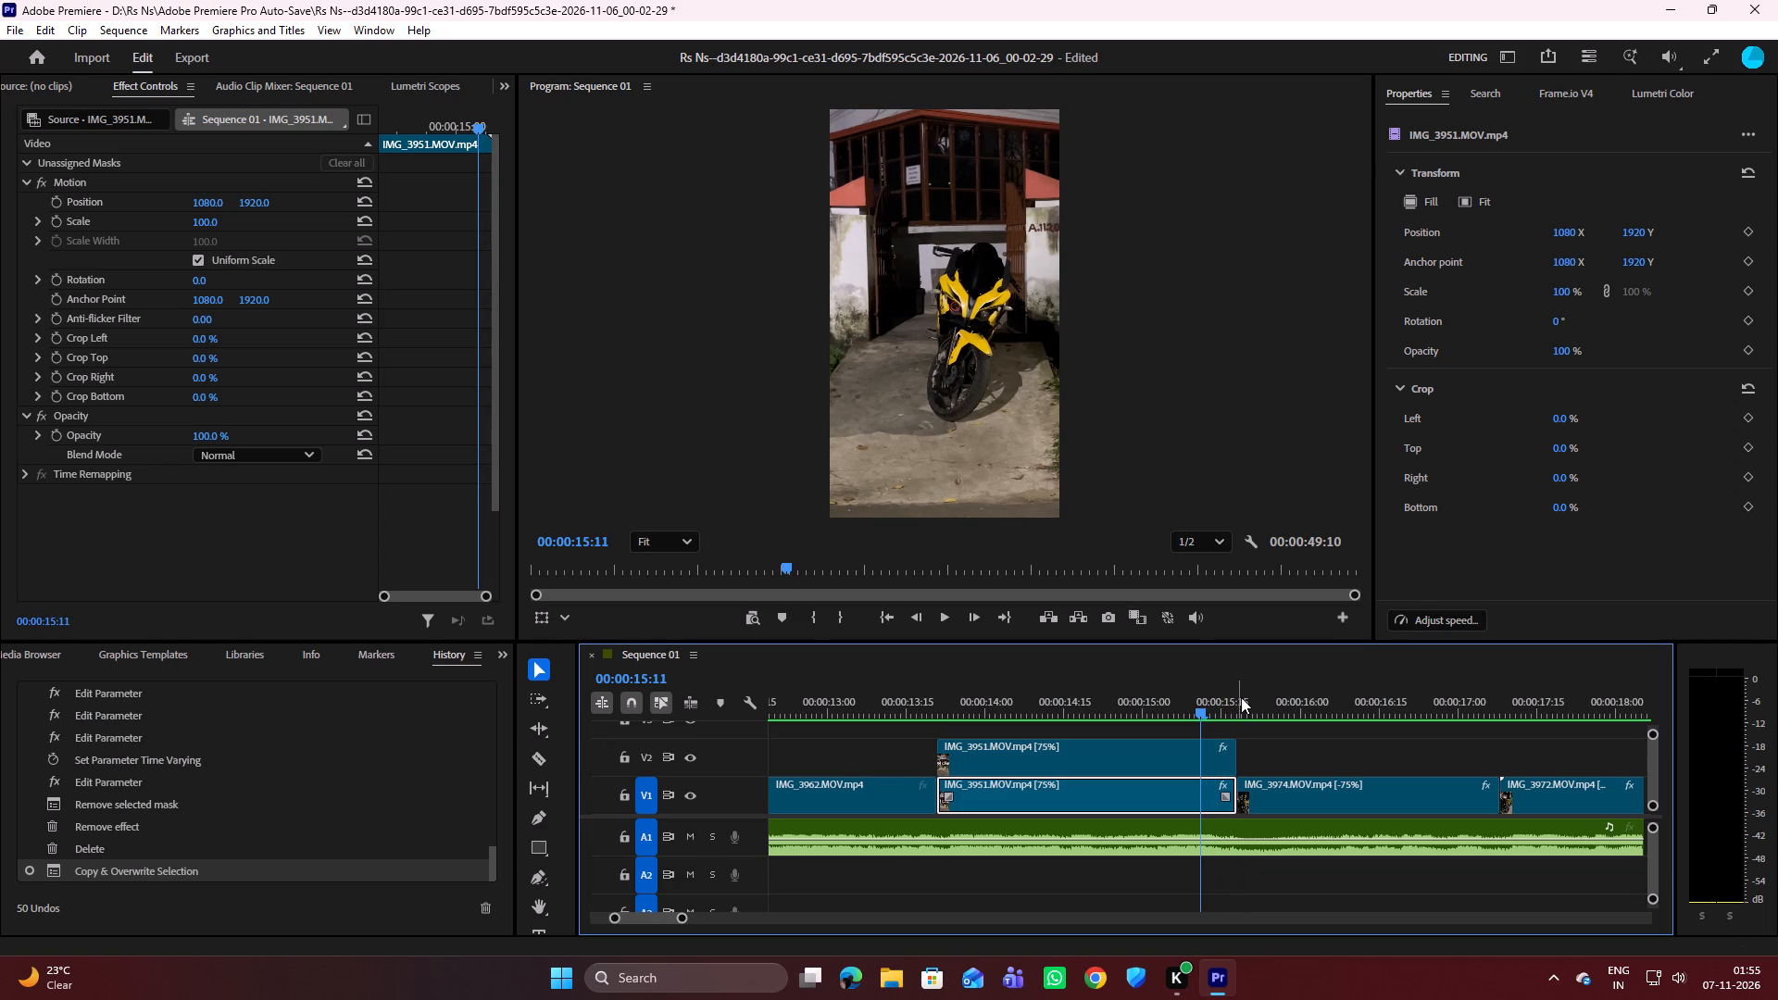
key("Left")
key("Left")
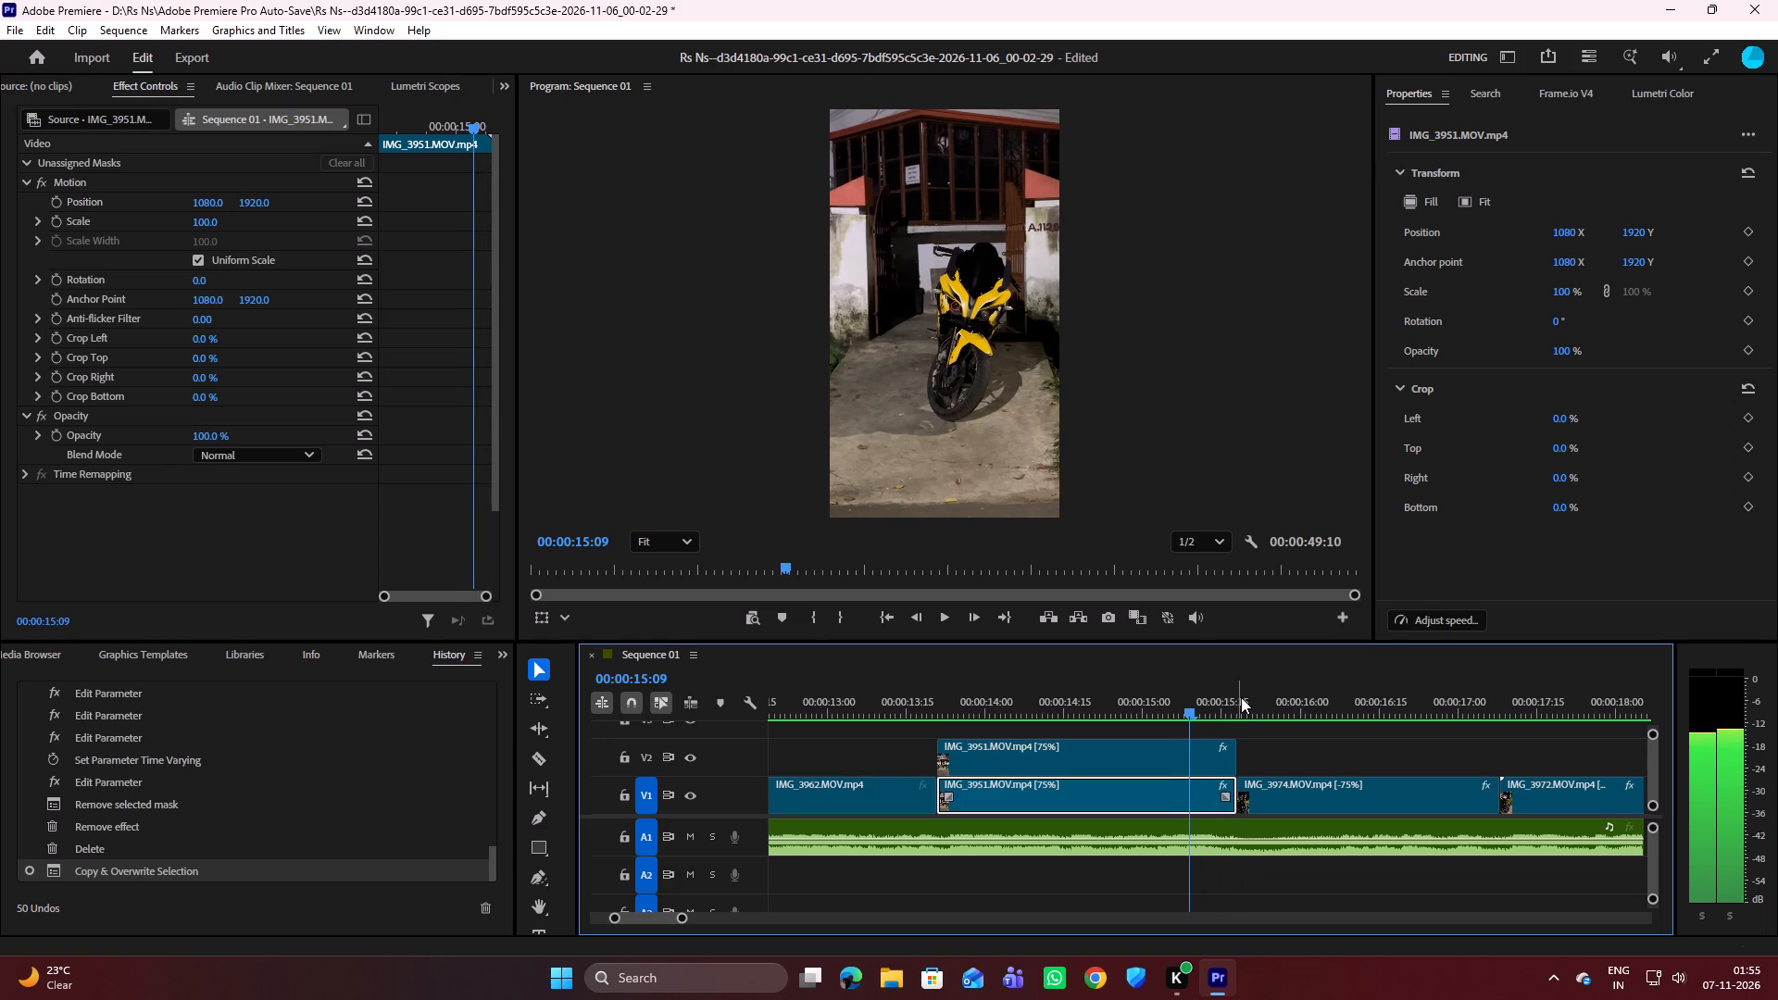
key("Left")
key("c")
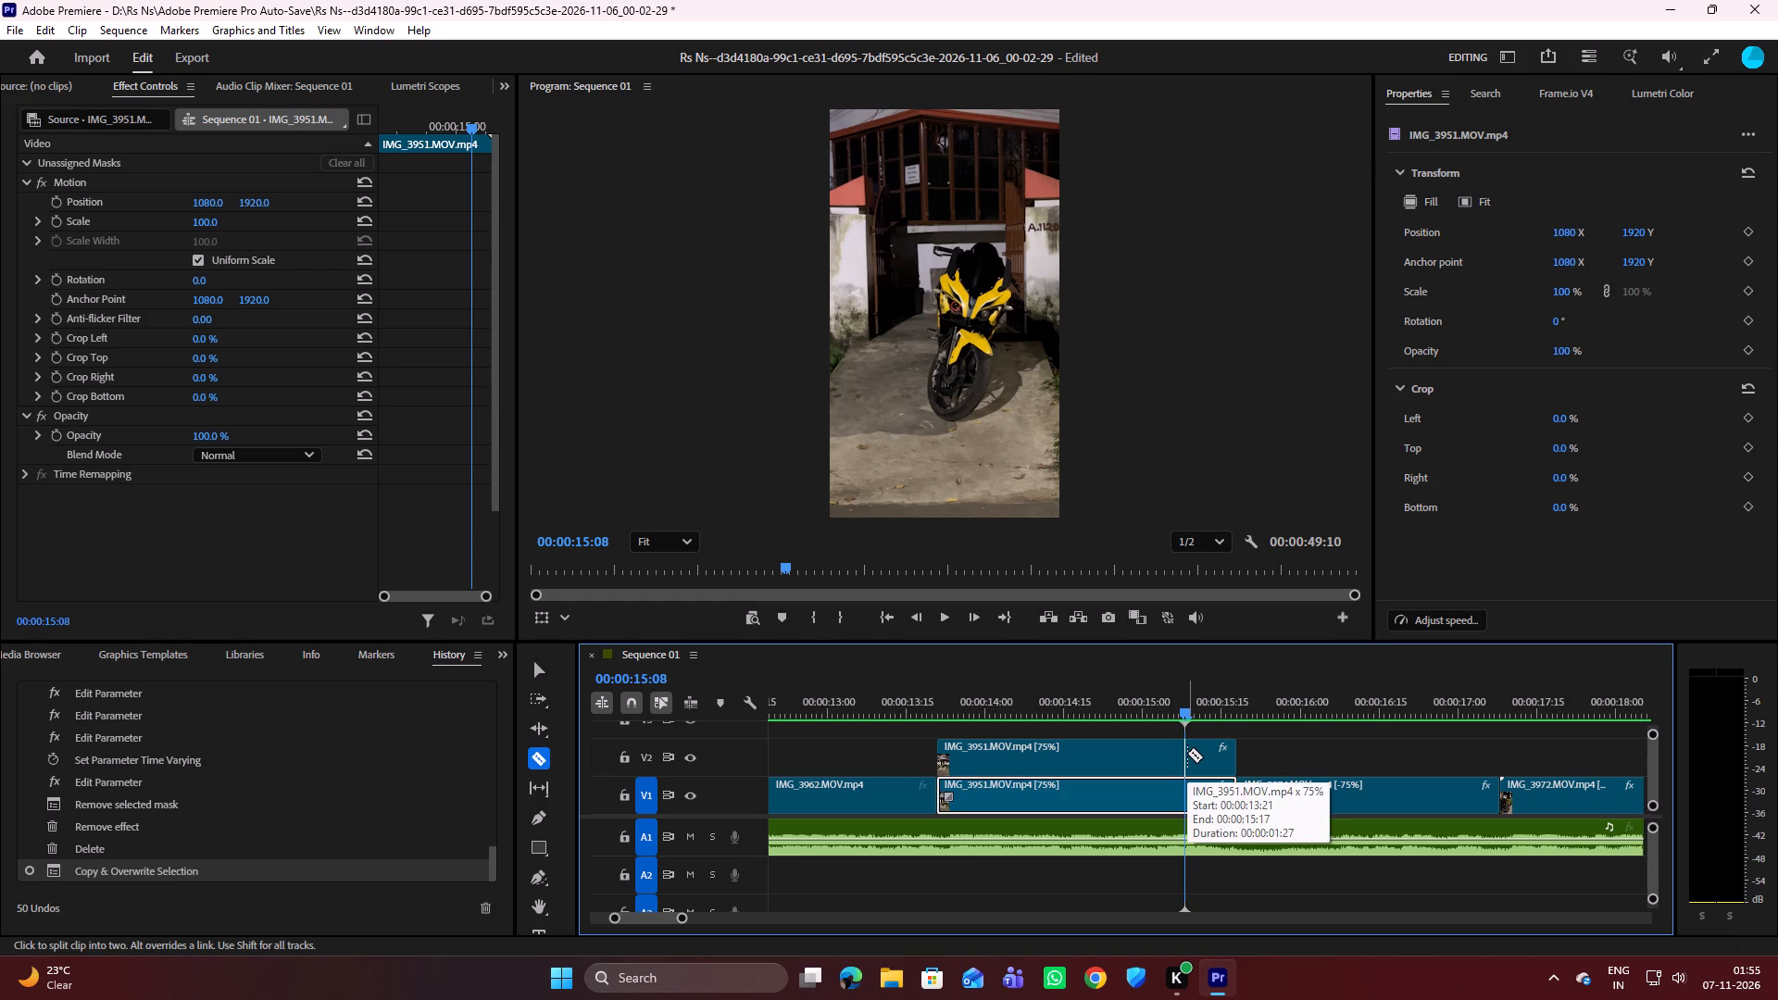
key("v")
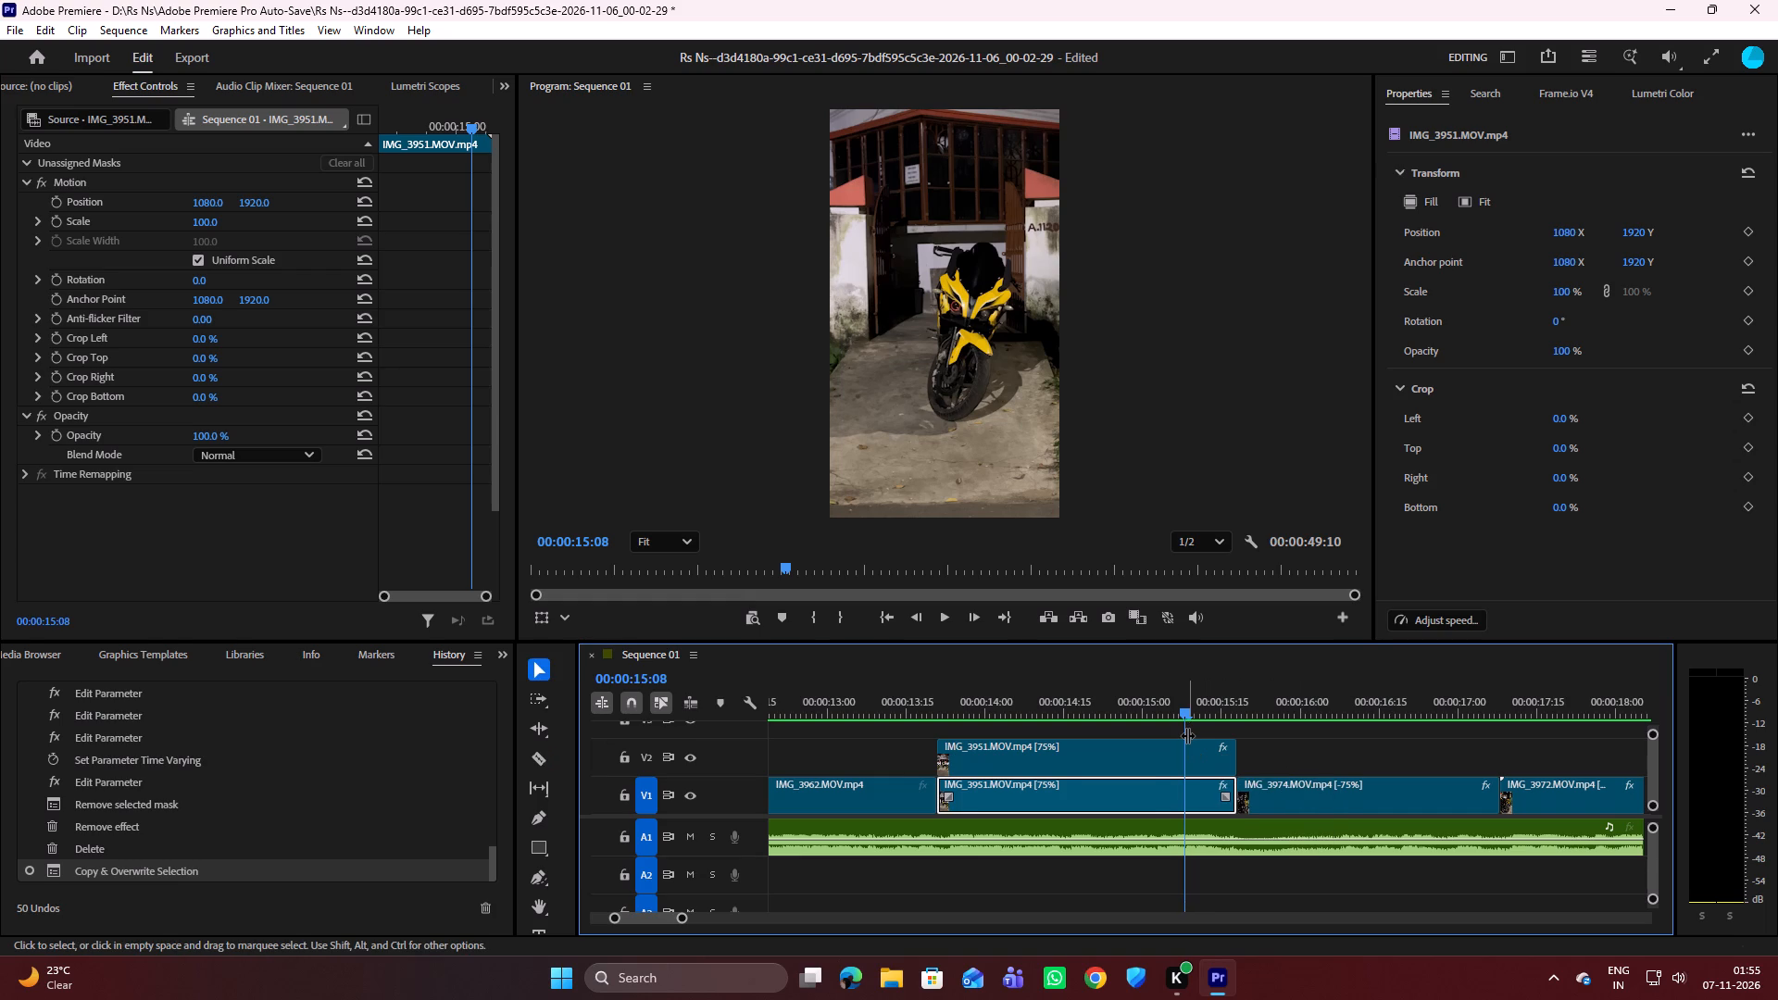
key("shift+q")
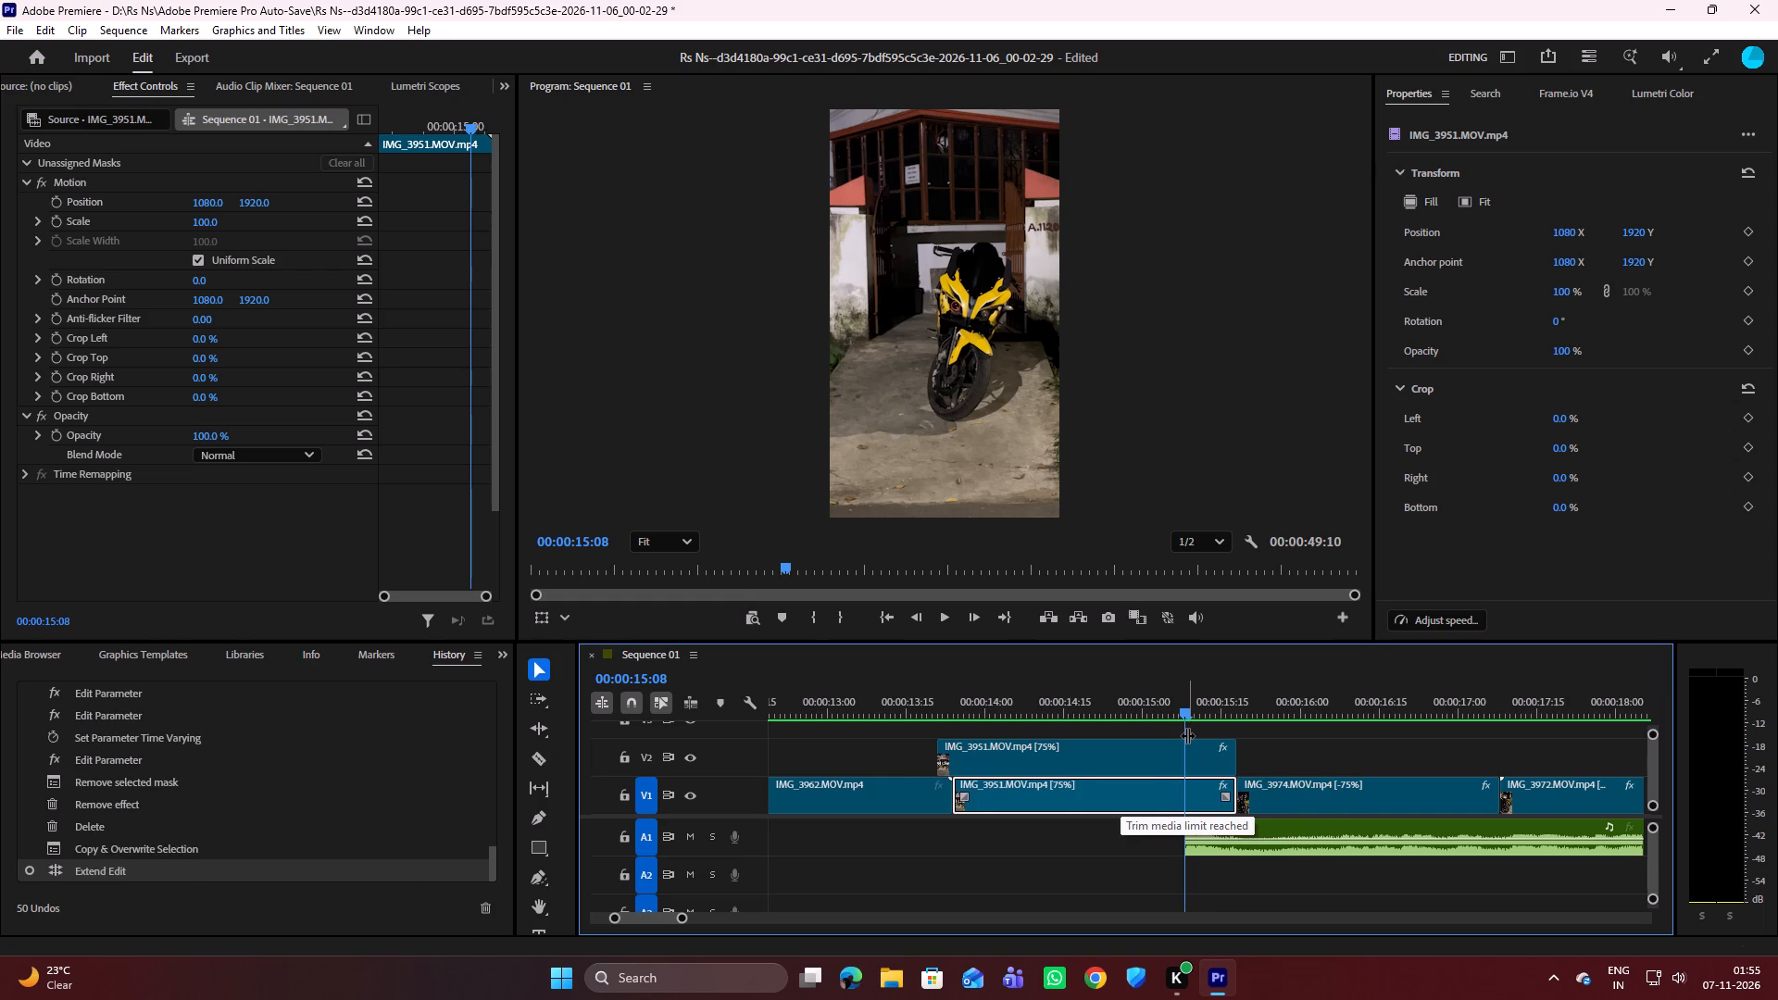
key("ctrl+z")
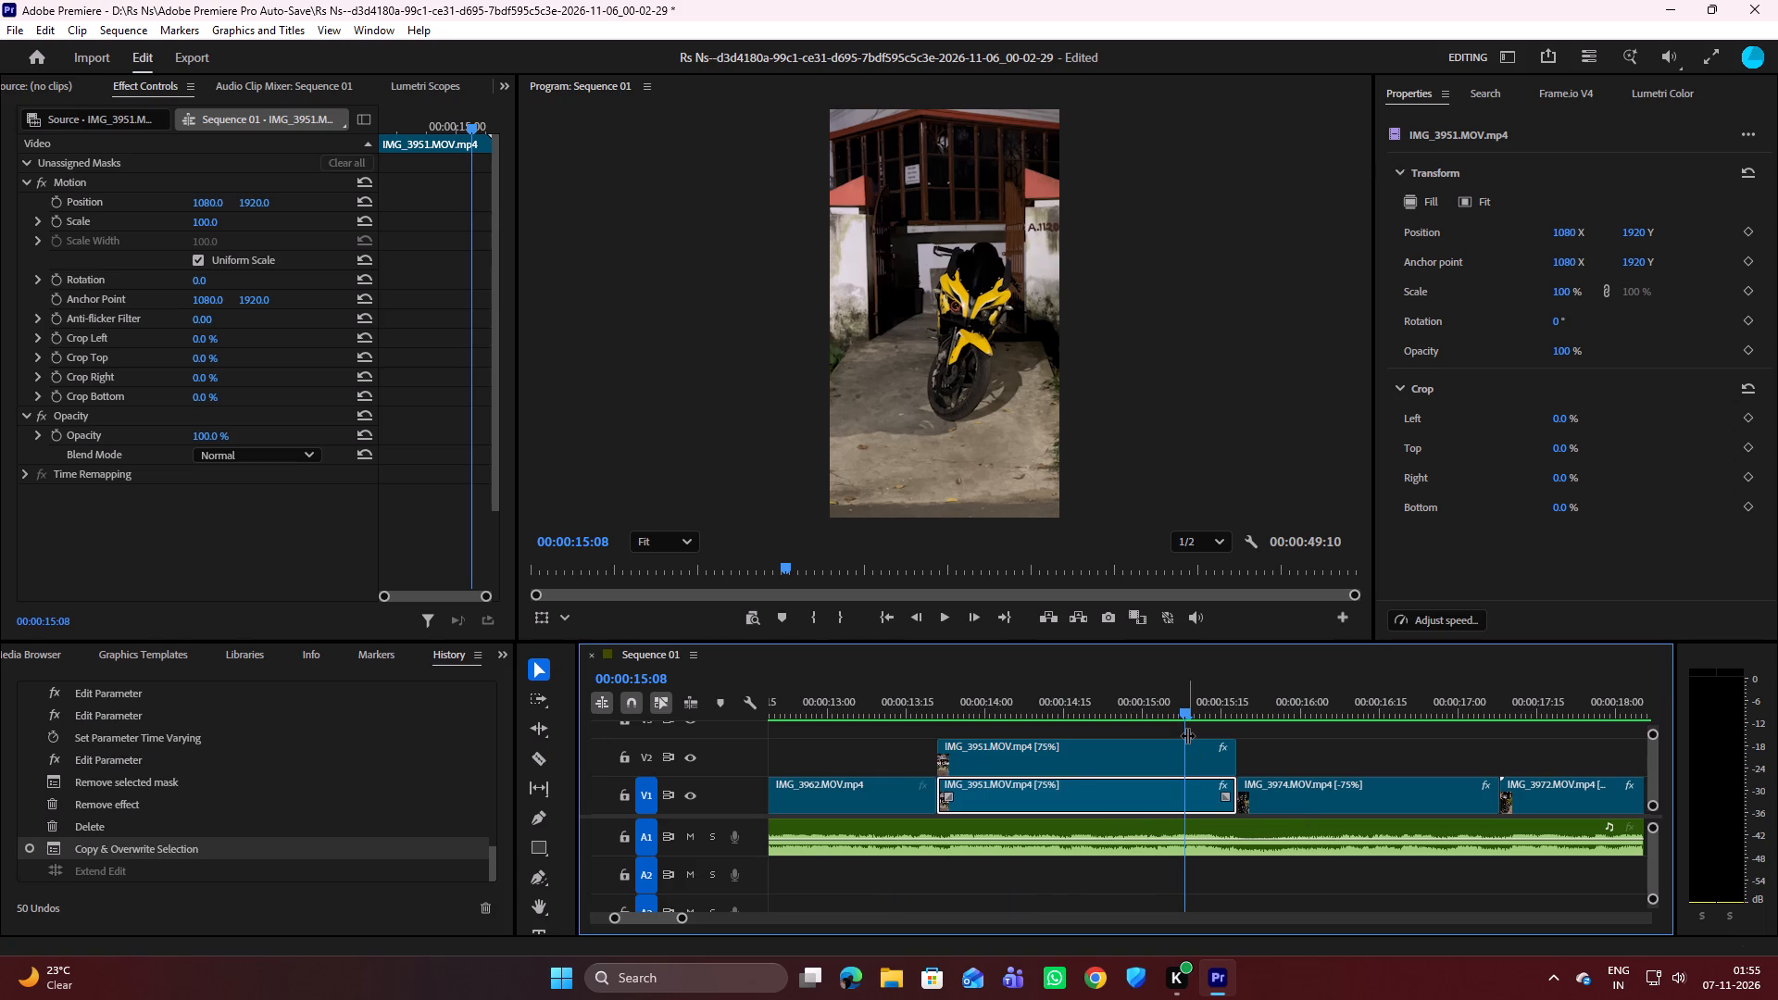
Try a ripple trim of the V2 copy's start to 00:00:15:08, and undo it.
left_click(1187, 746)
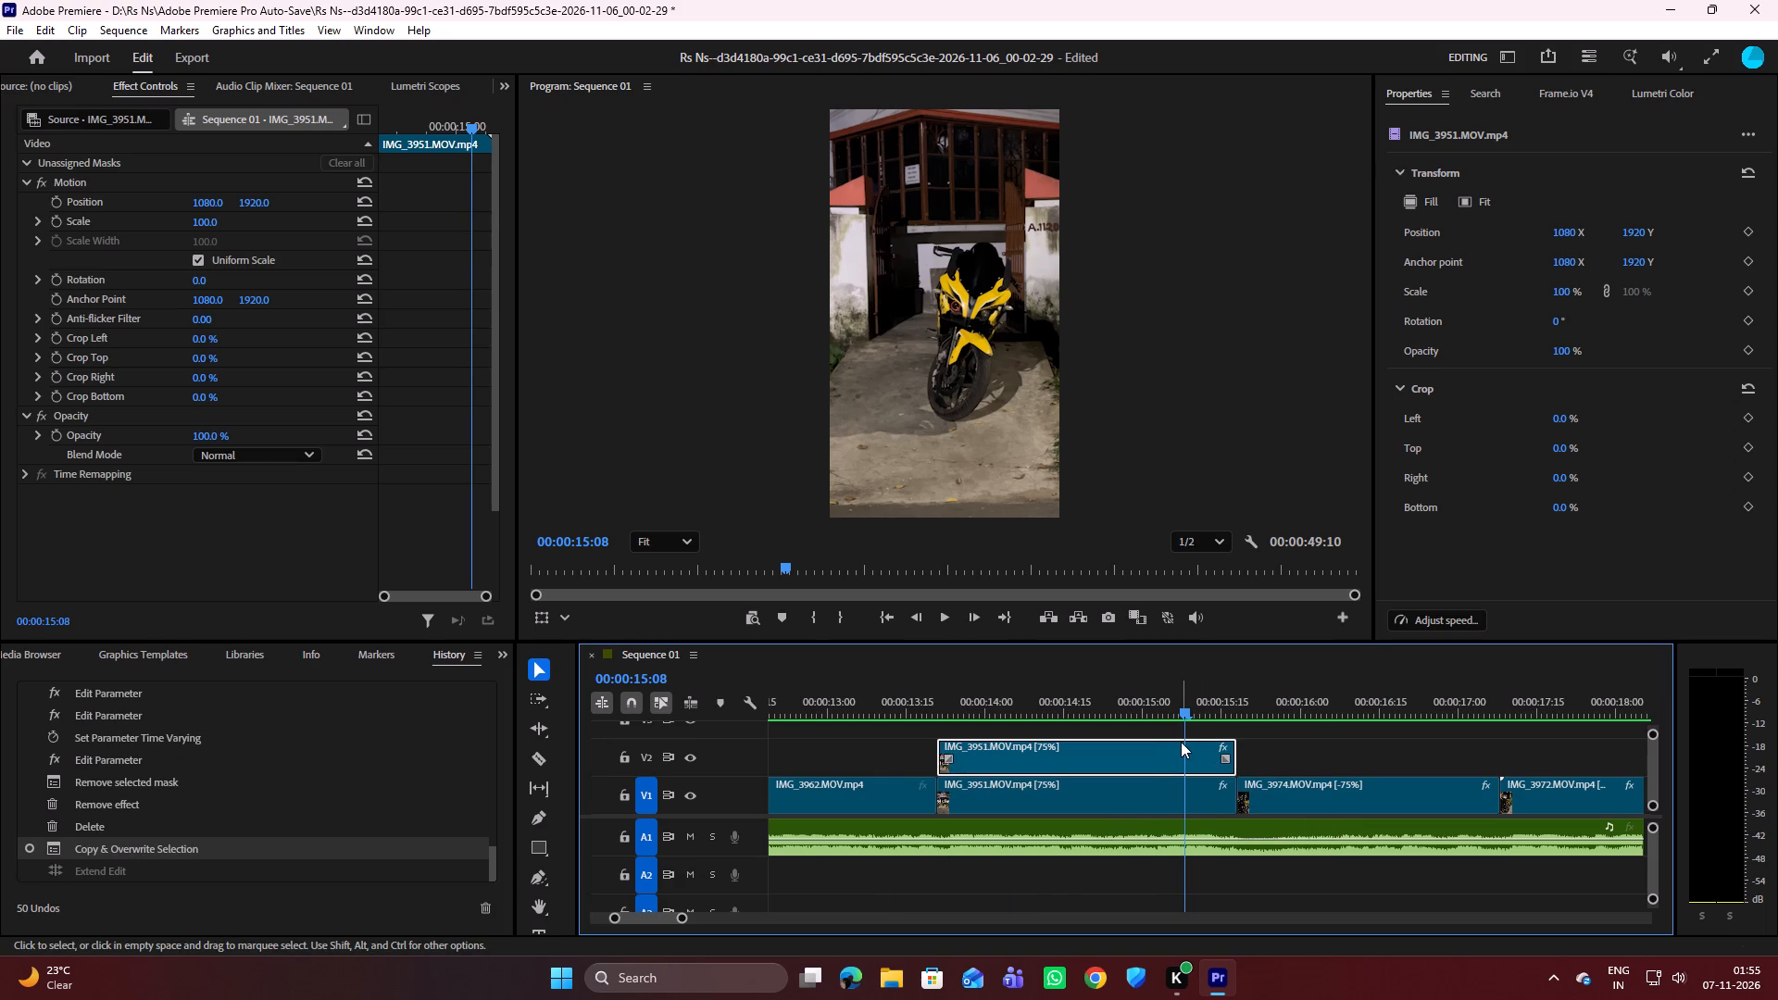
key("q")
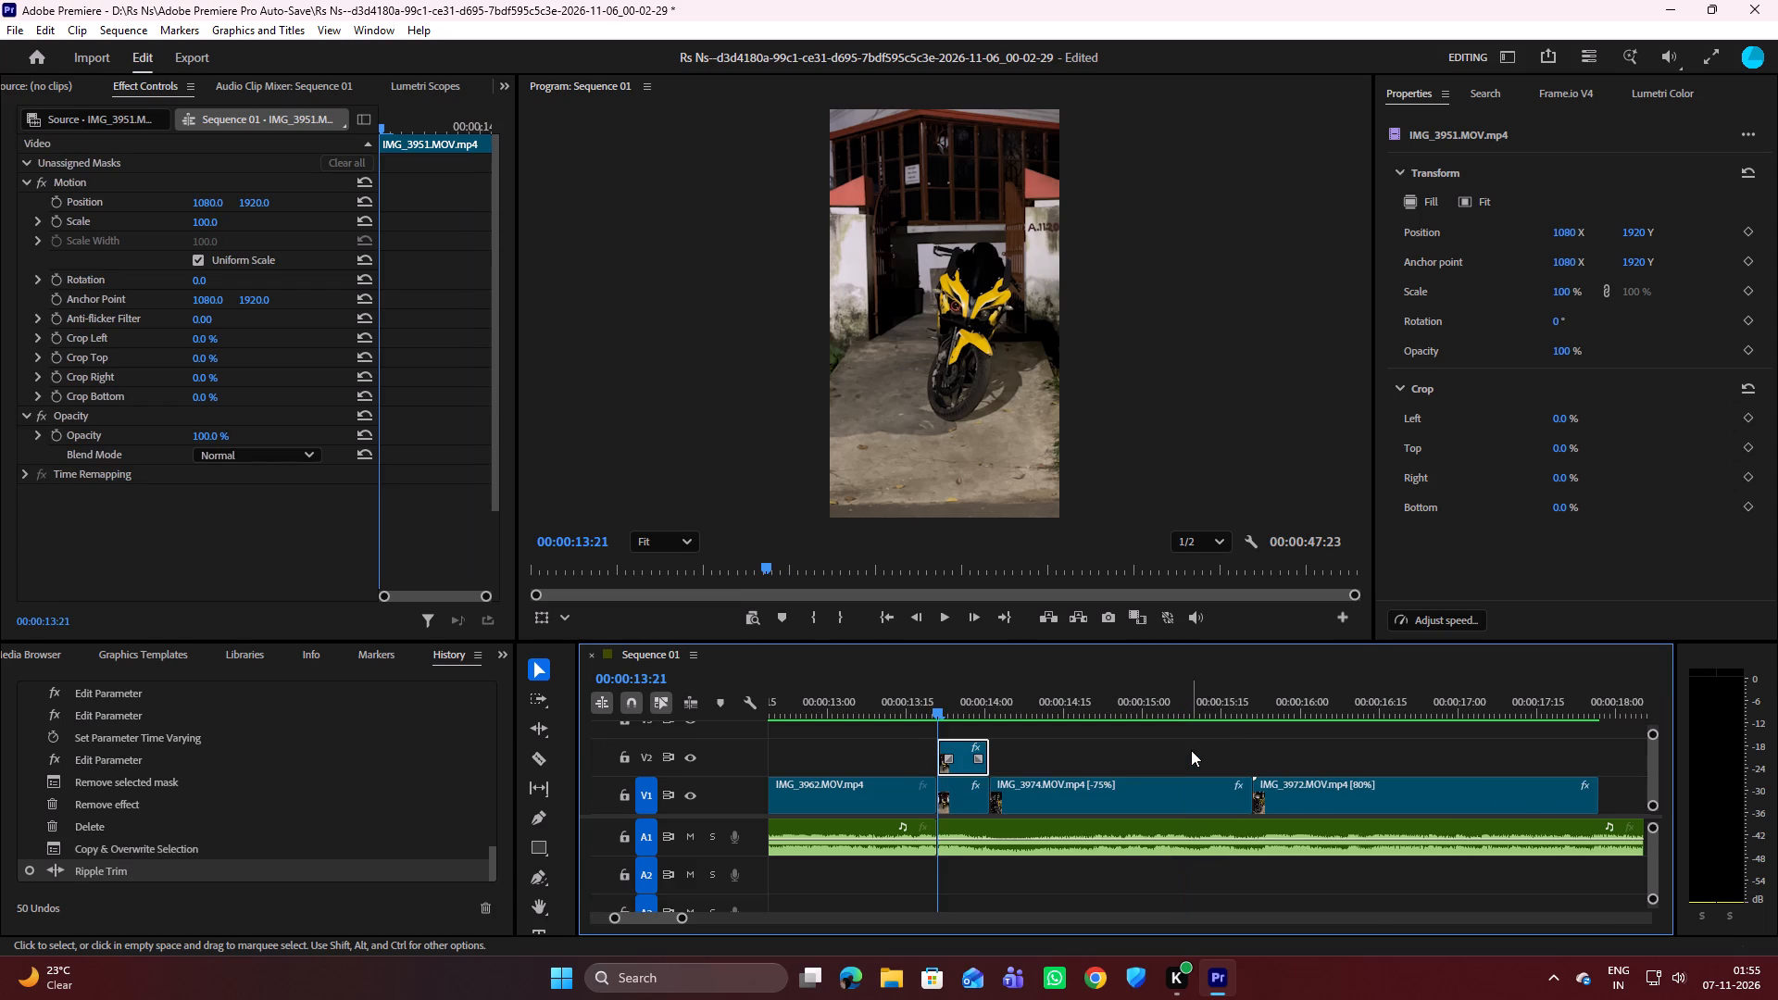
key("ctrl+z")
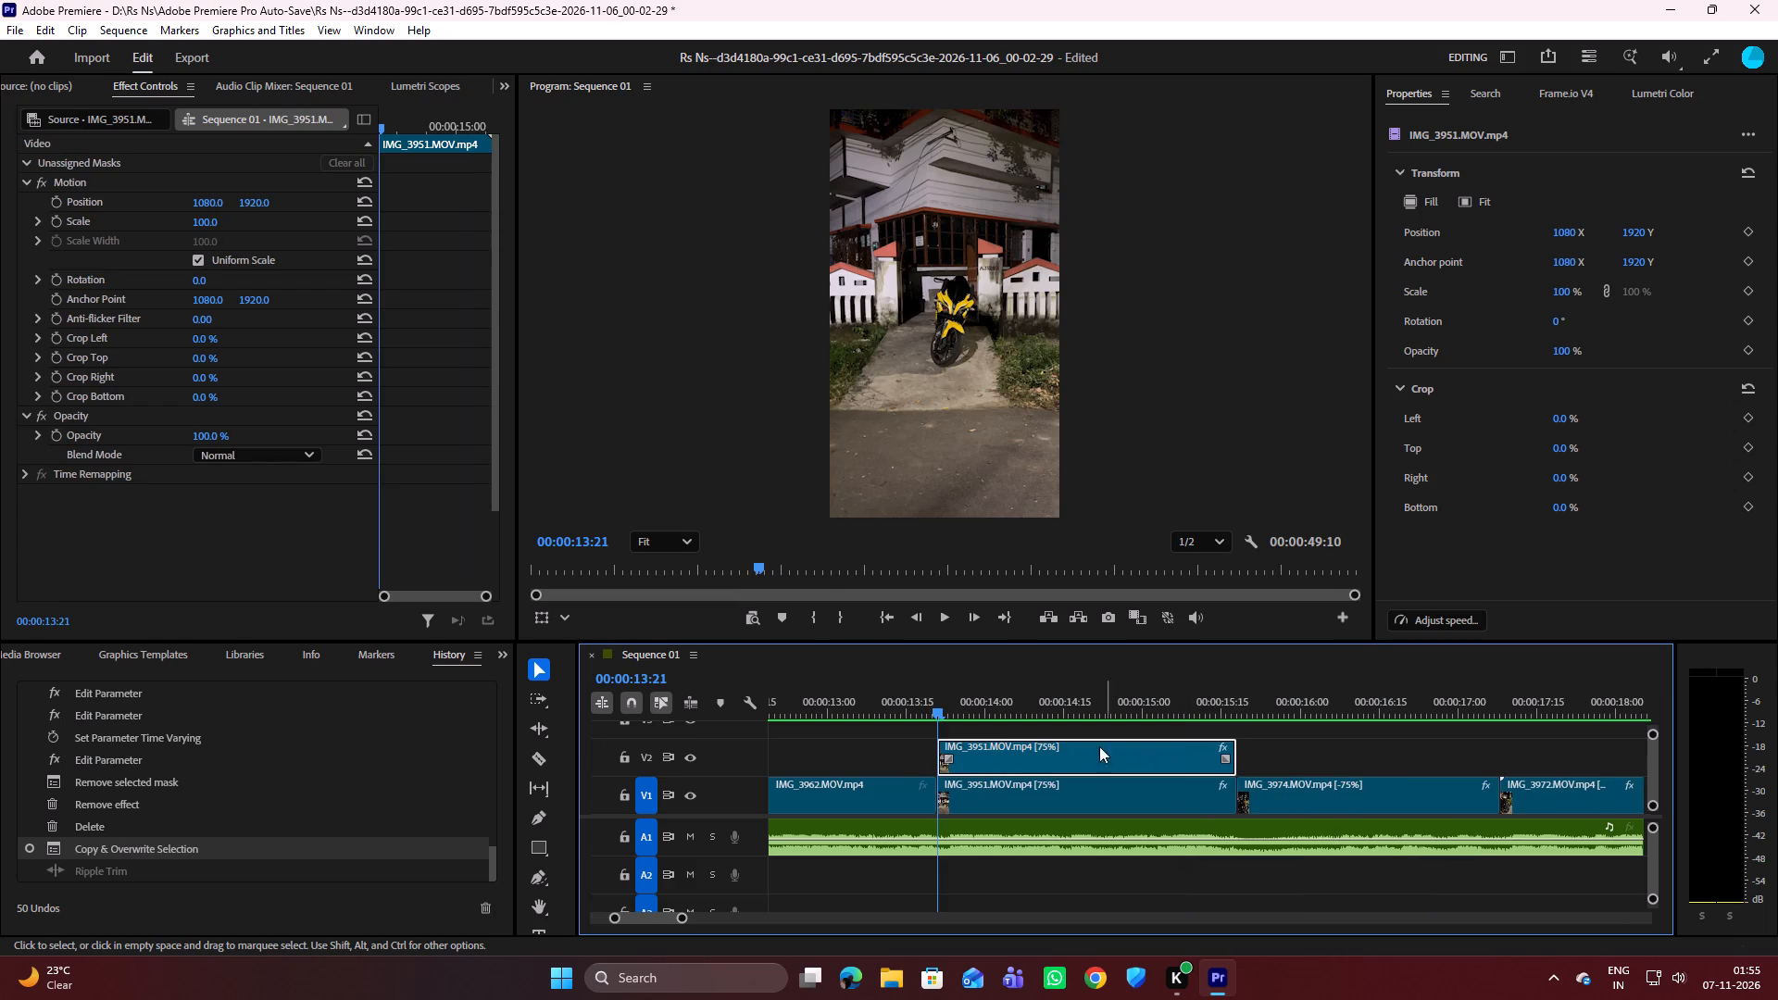
Split the IMG_3951 copy on V2 at 00:00:15:08 and delete the part before the cut.
left_click_drag(933, 712, 1205, 724)
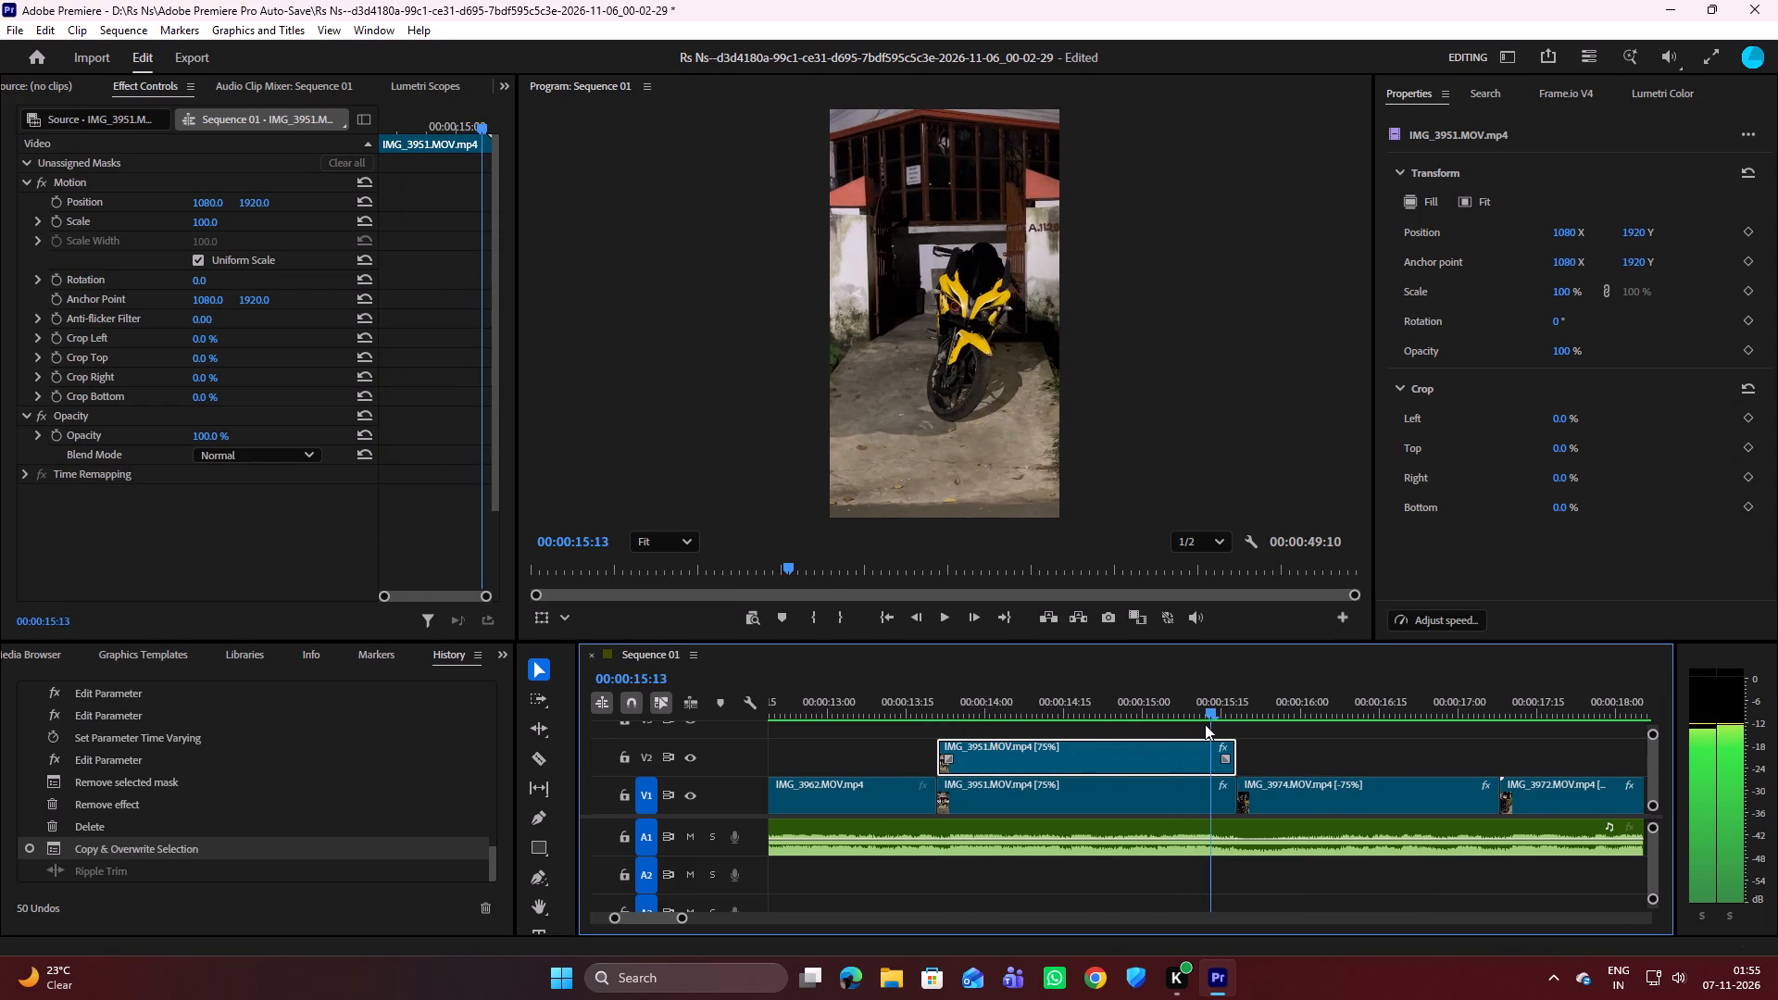
left_click_drag(1205, 724, 1233, 724)
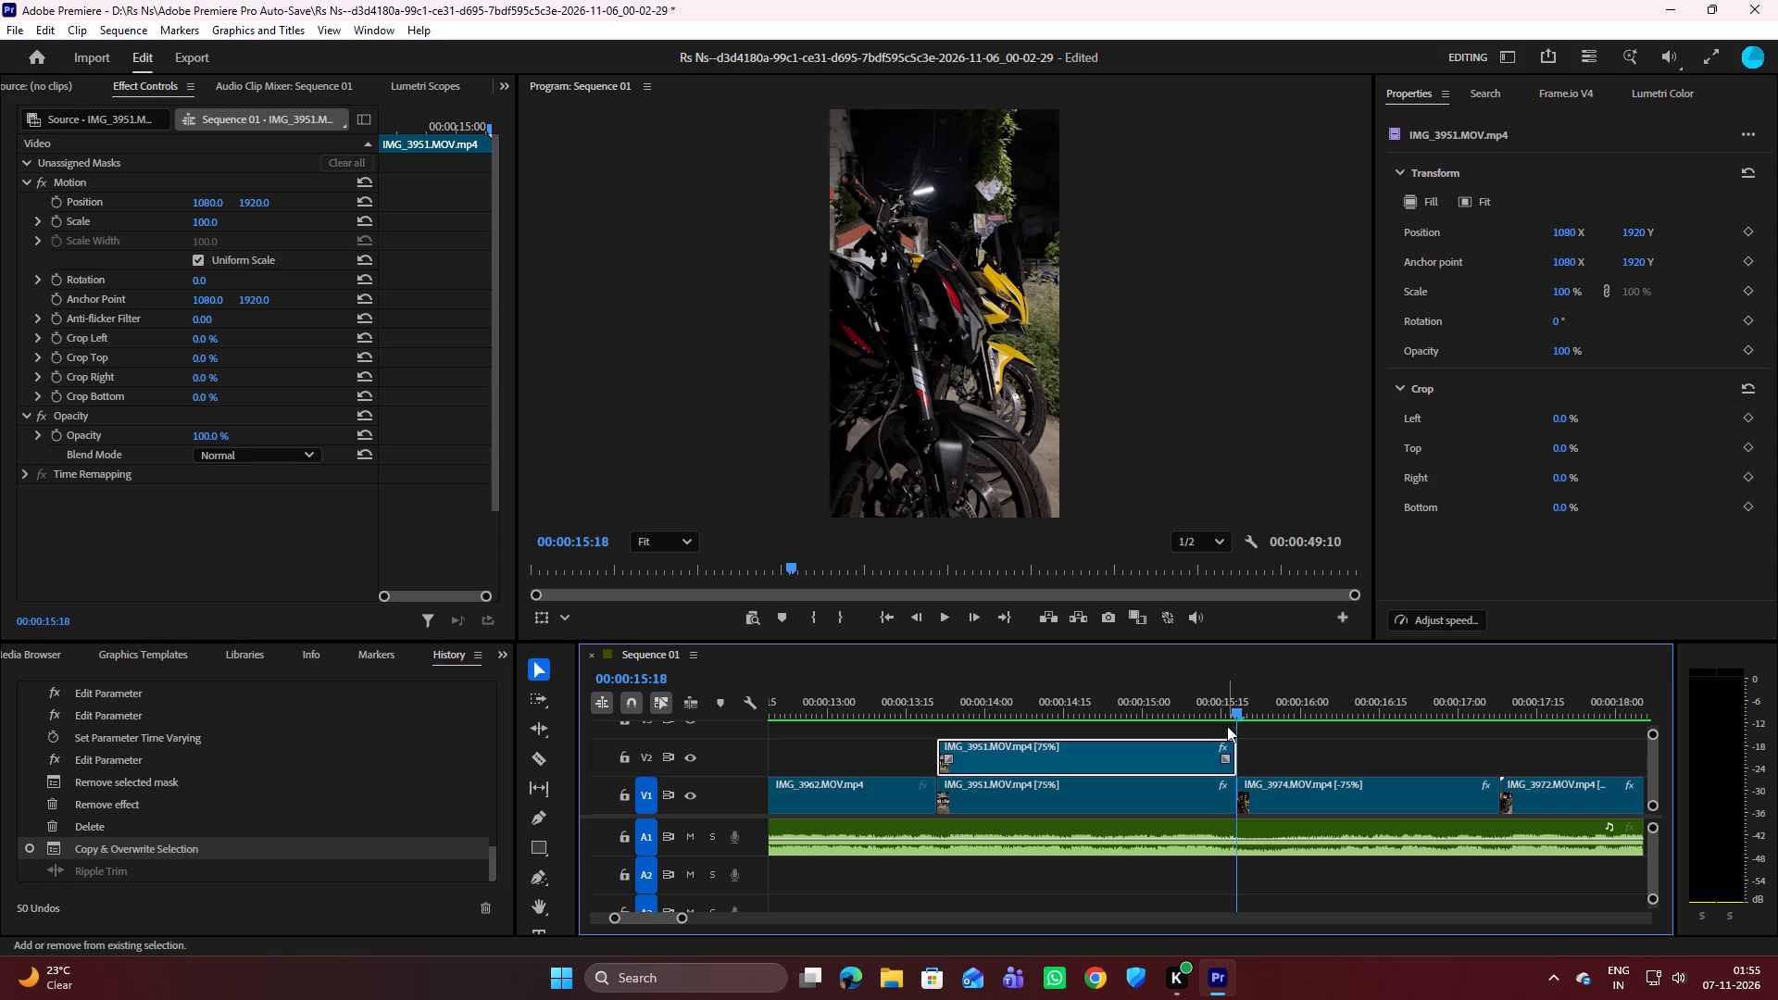
key("shift+Left")
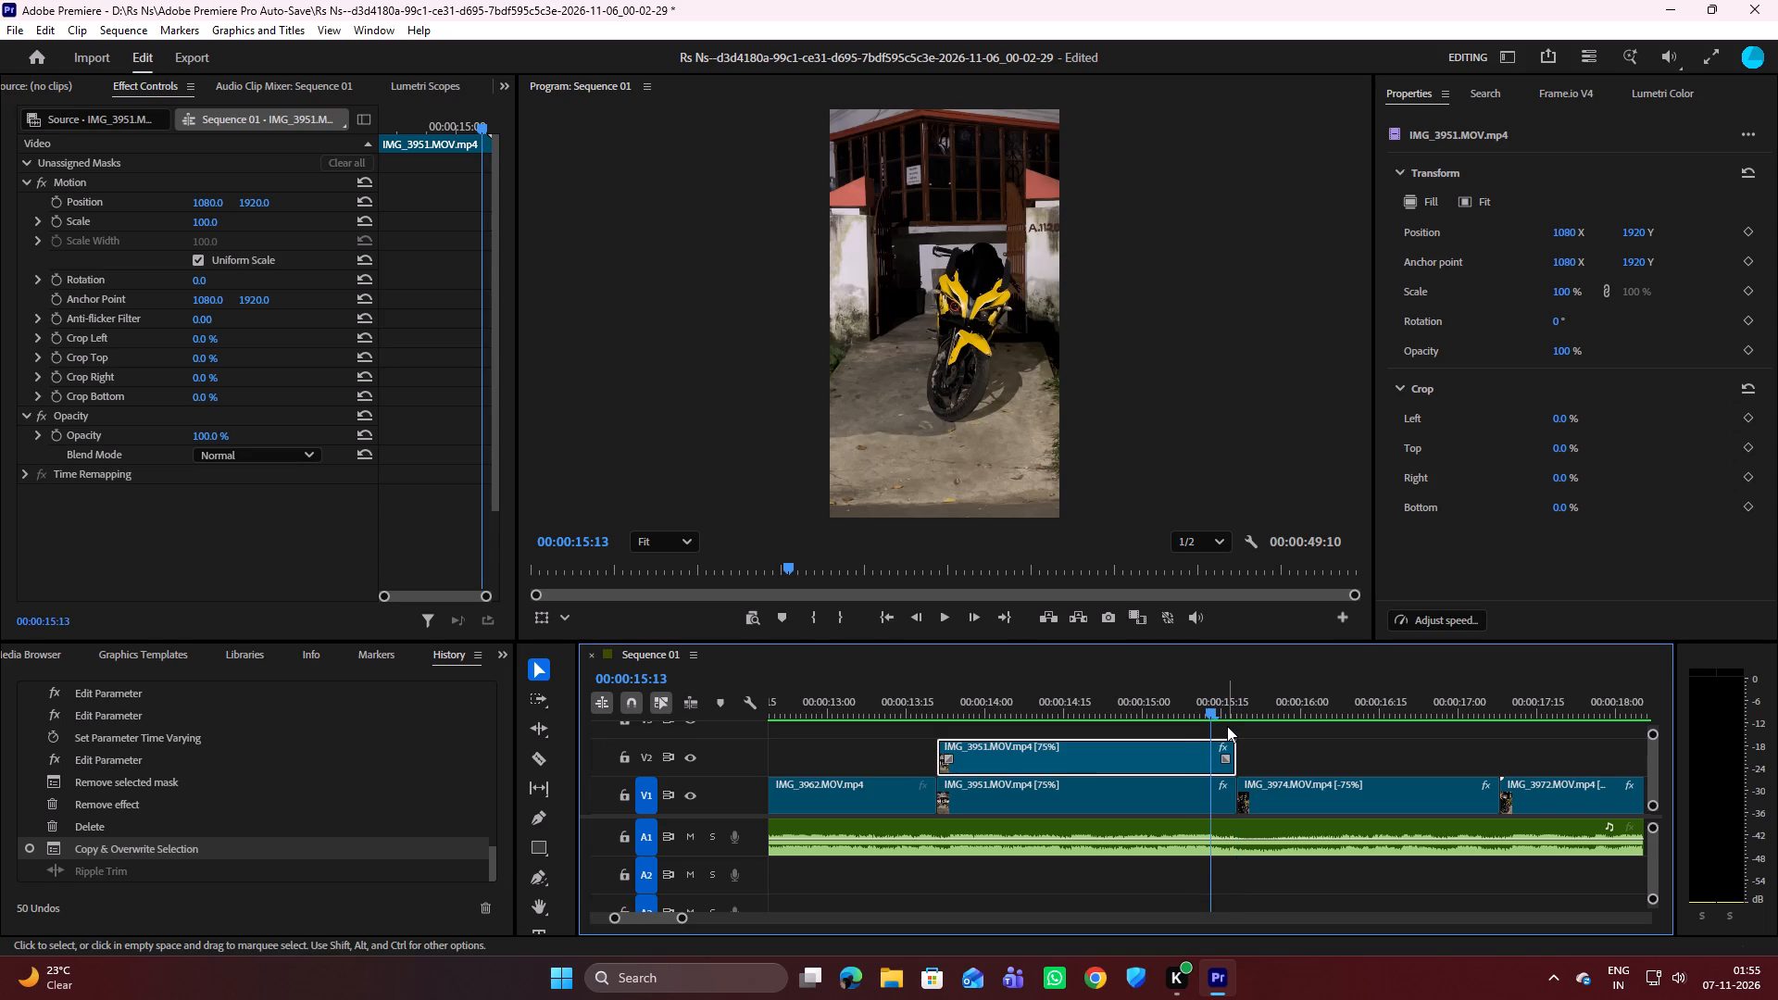
key("shift+Left")
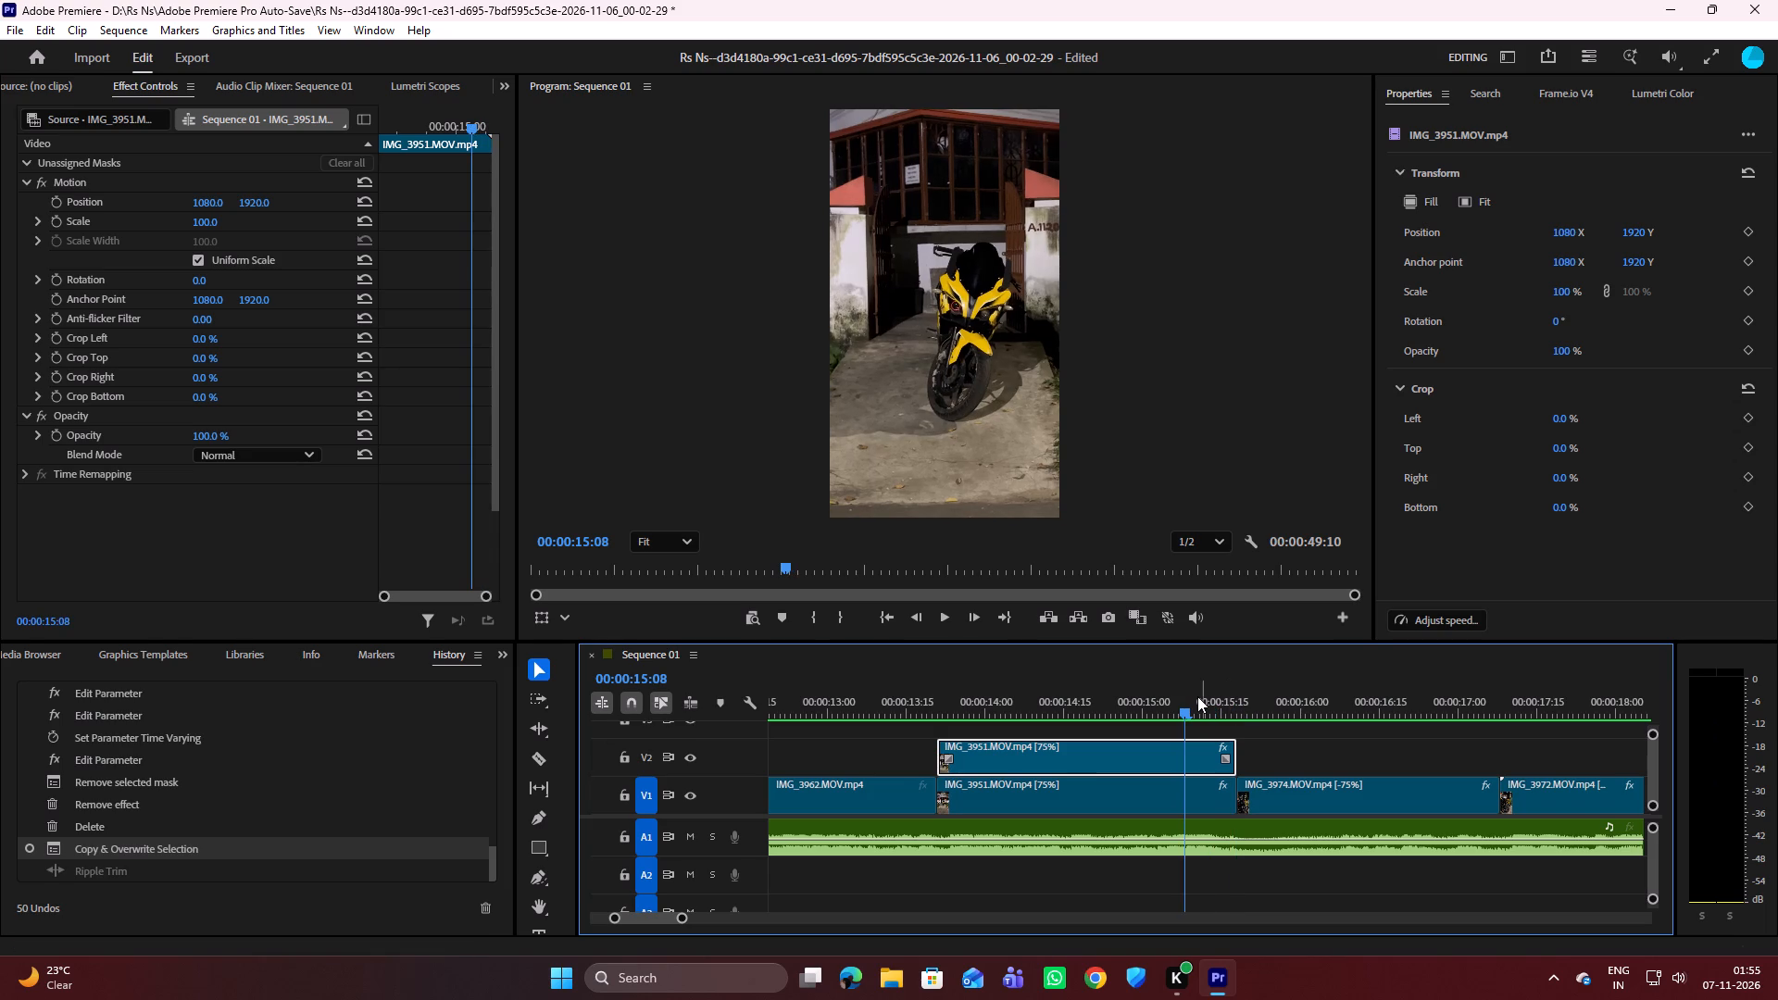
key("c")
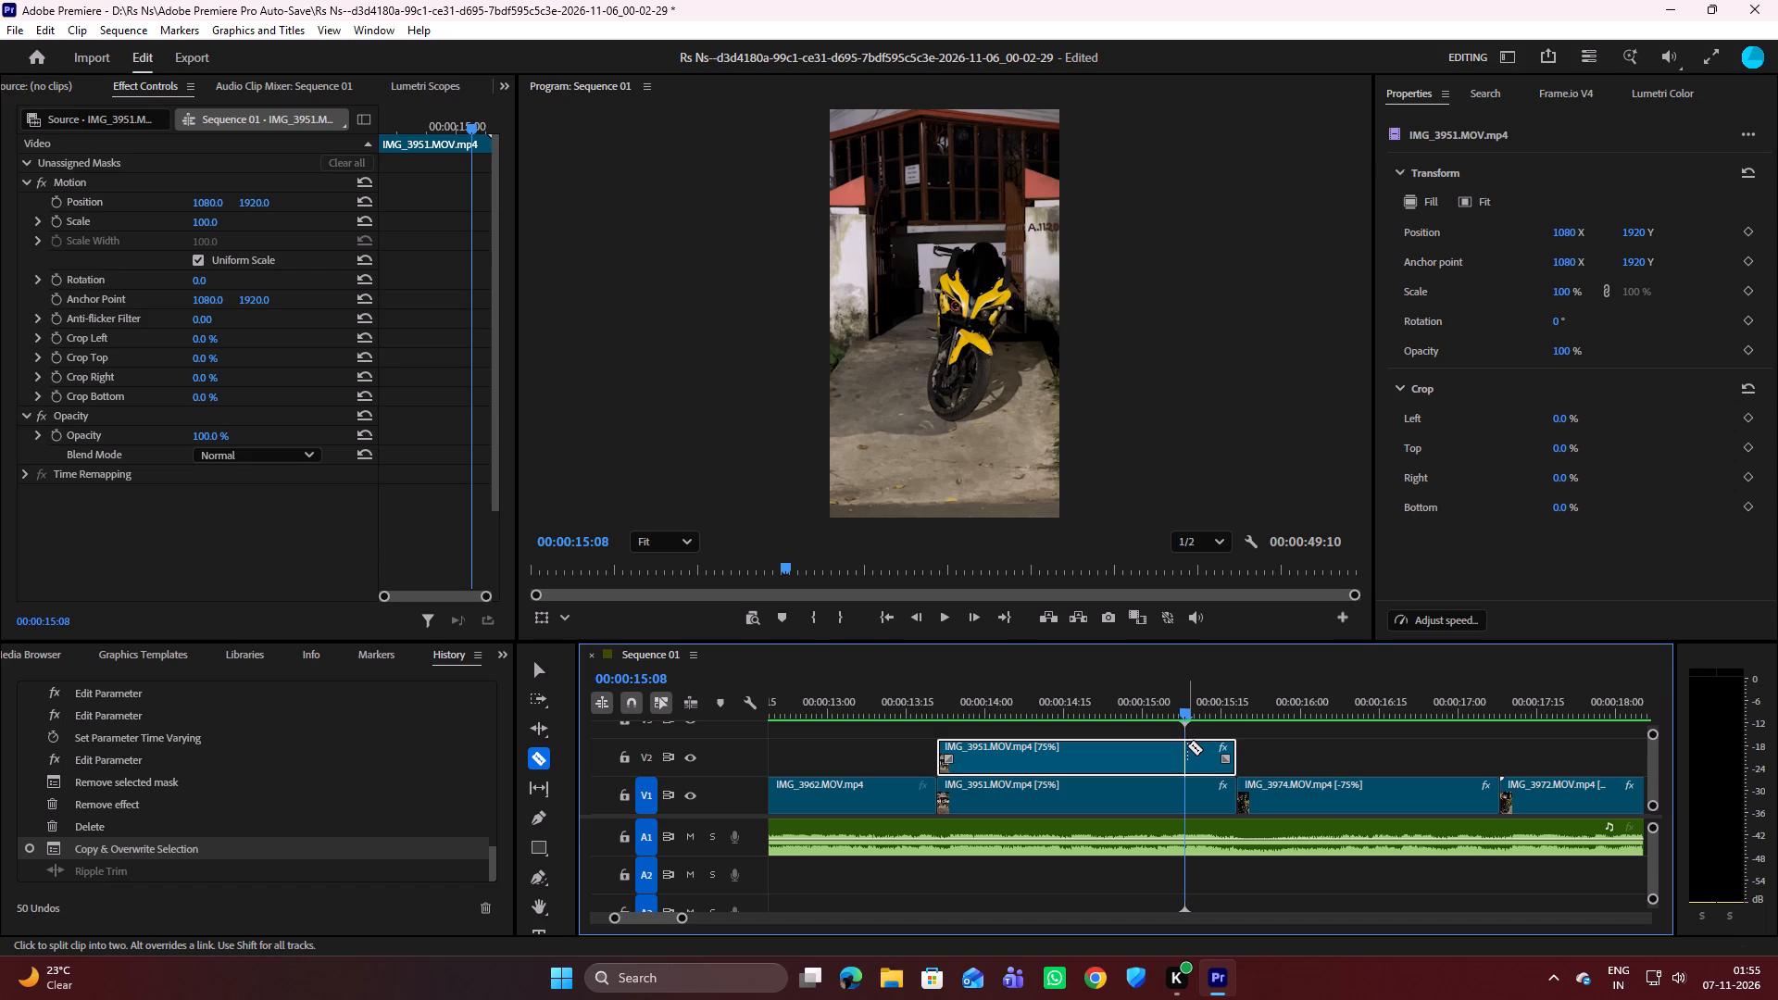
left_click(1187, 745)
key("v")
left_click(1125, 747)
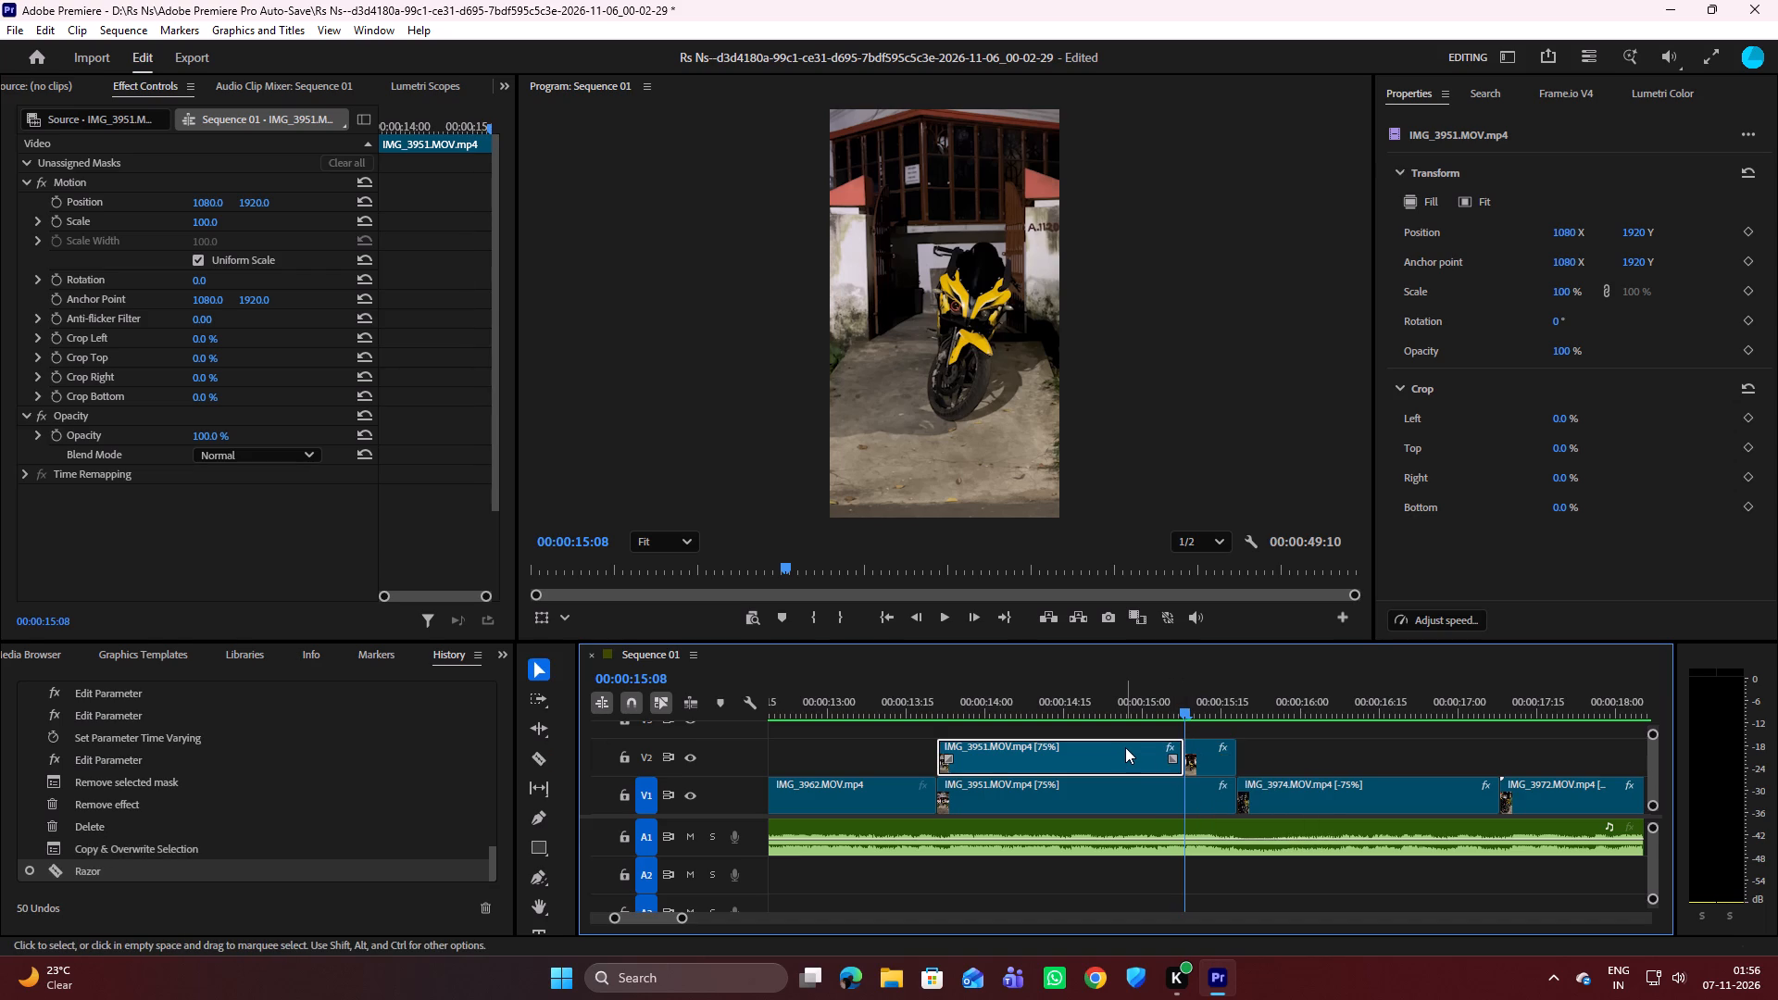
key("Delete")
Examine the remaining V2 piece frame by frame from 00:00:15:08 to the cut at 00:00:15:18.
key("Right")
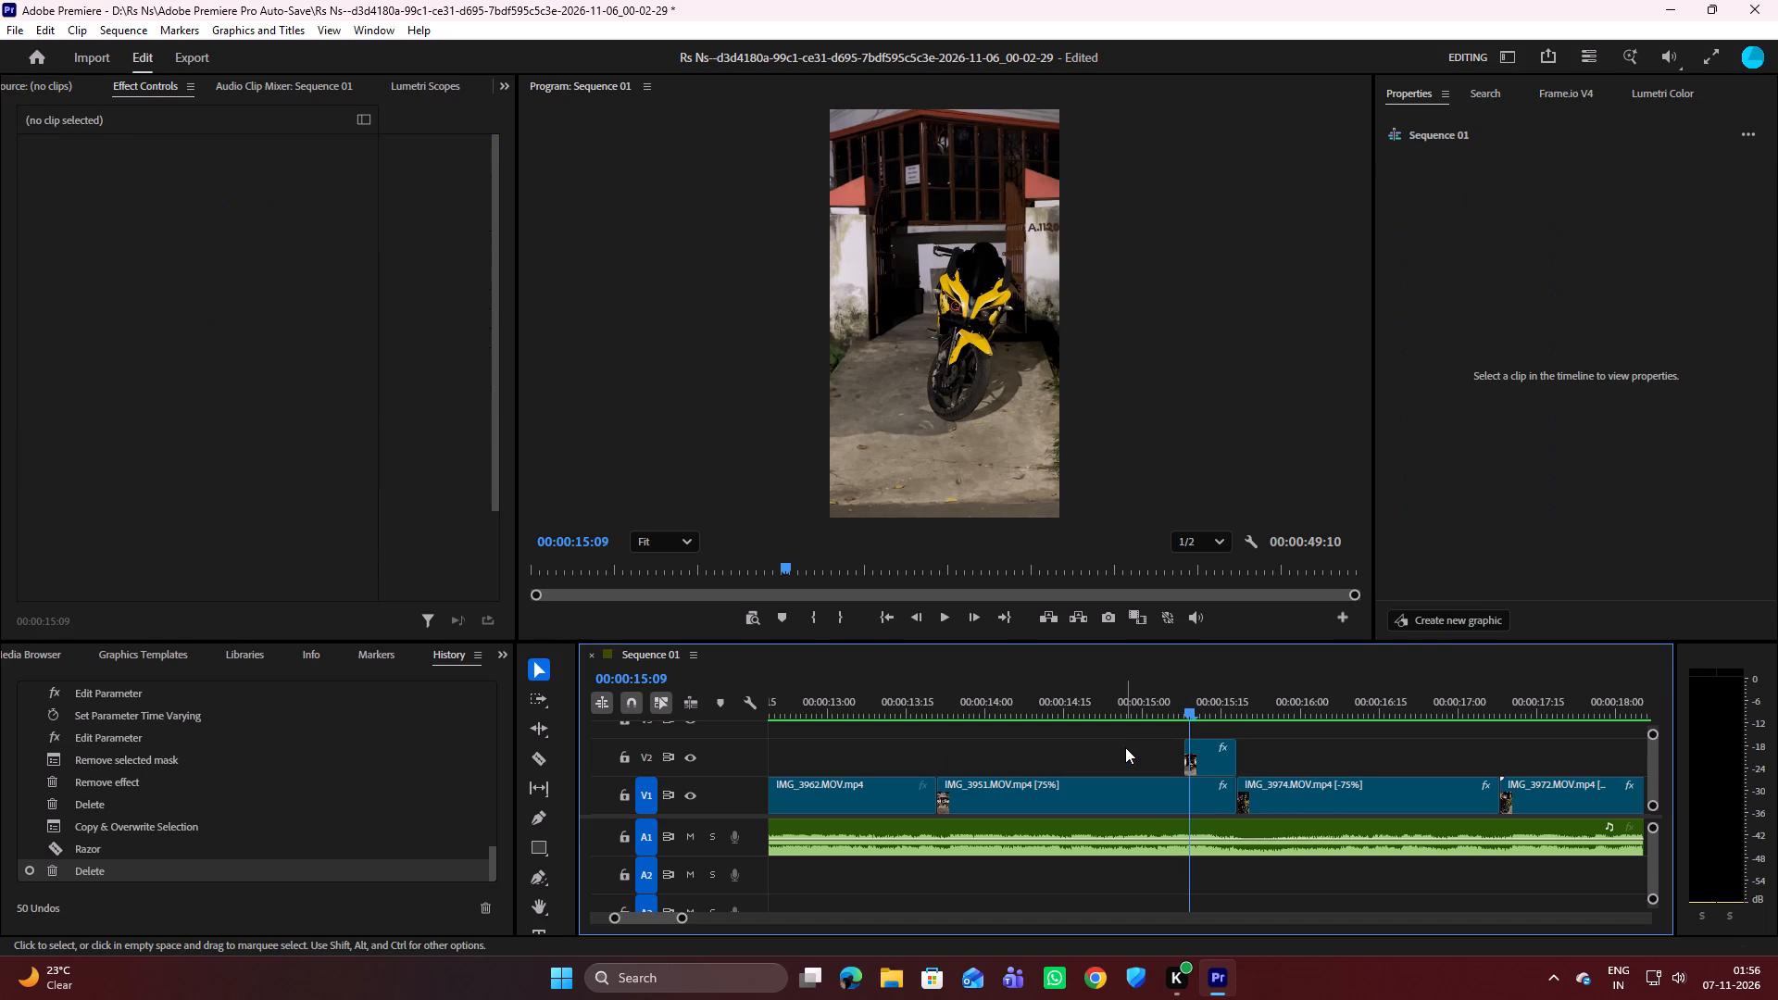
key("Right")
key("Right")
key("Right")
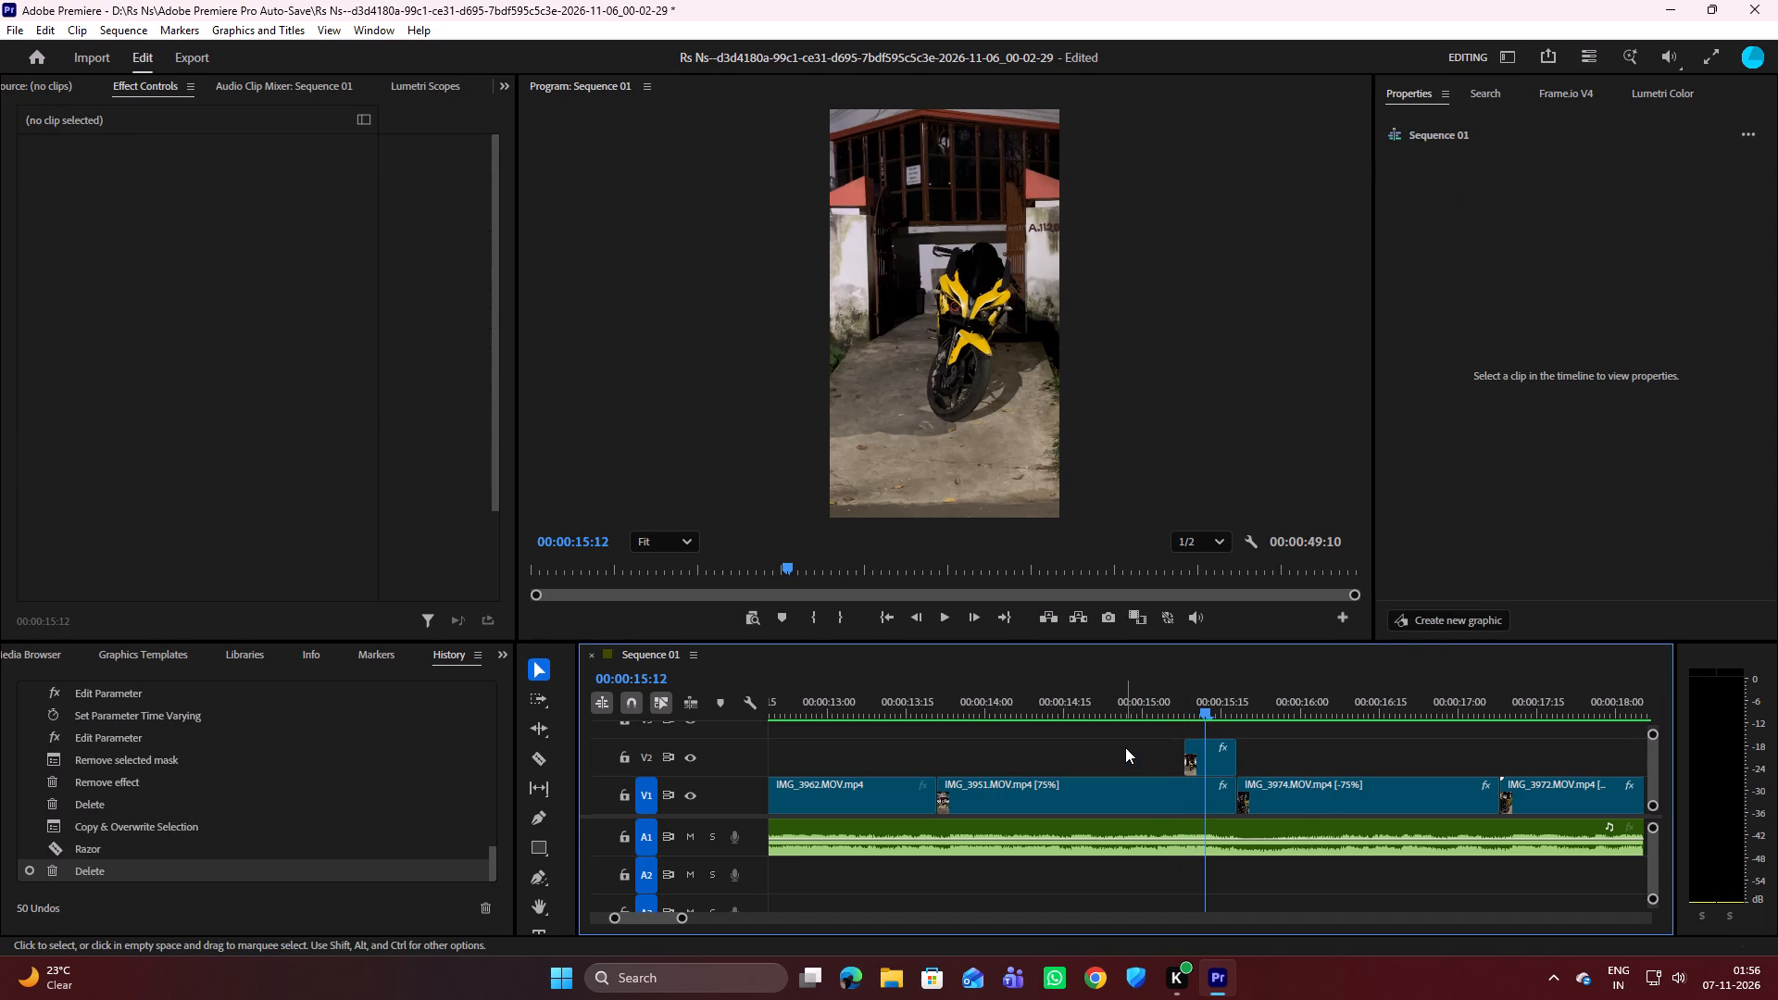
key("Right")
key("Right")
key("Right")
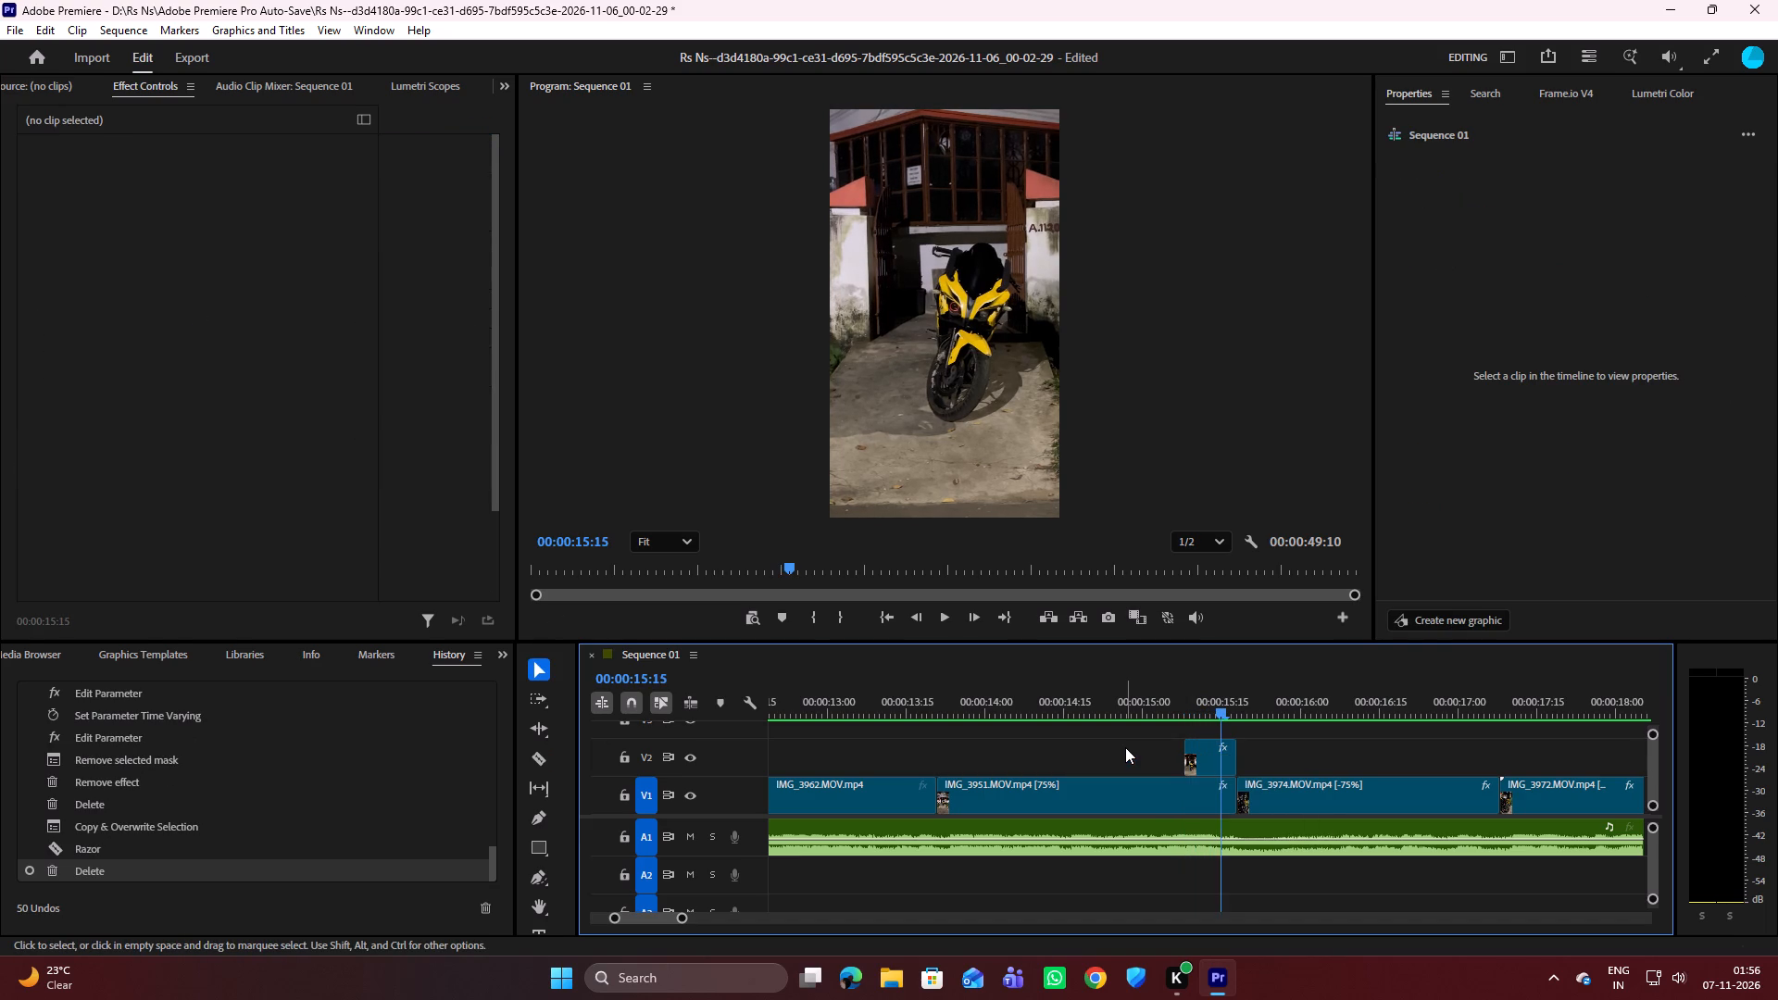
key("Right")
key("Right")
key("Right")
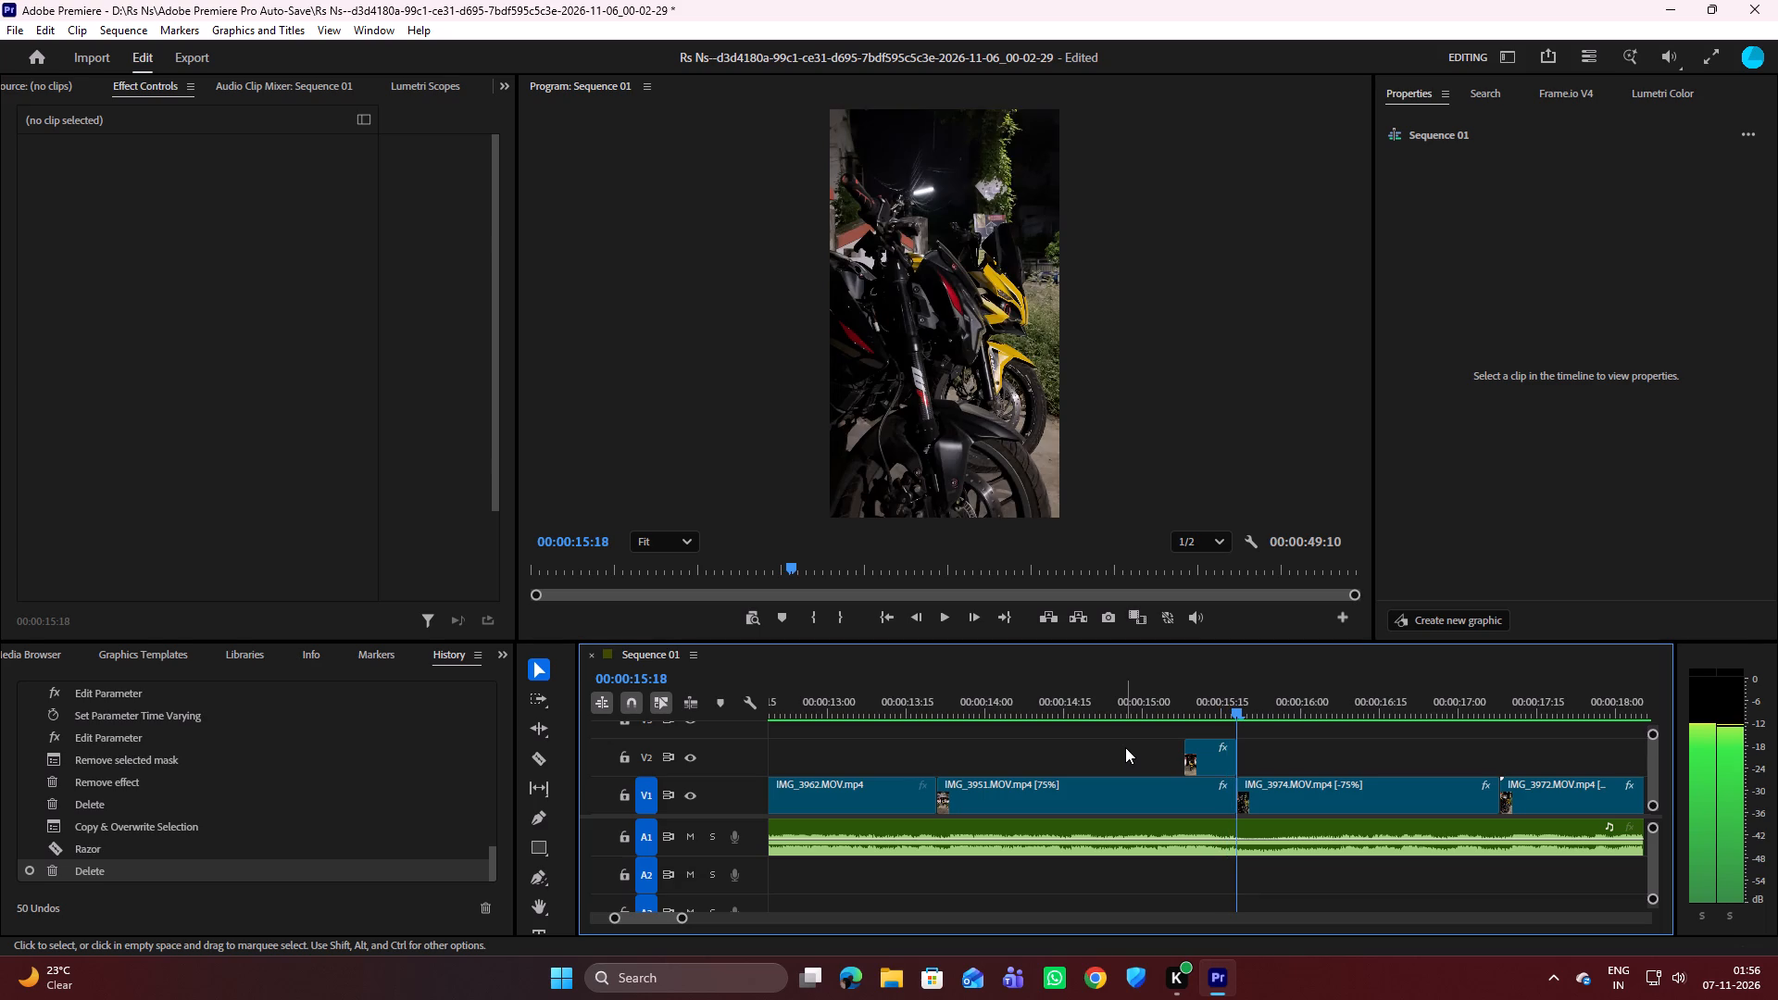
Create a smooth object mask around the motorcycle on the short V2 clip's Opacity at 00:00:15:08.
left_click_drag(1237, 710, 1201, 707)
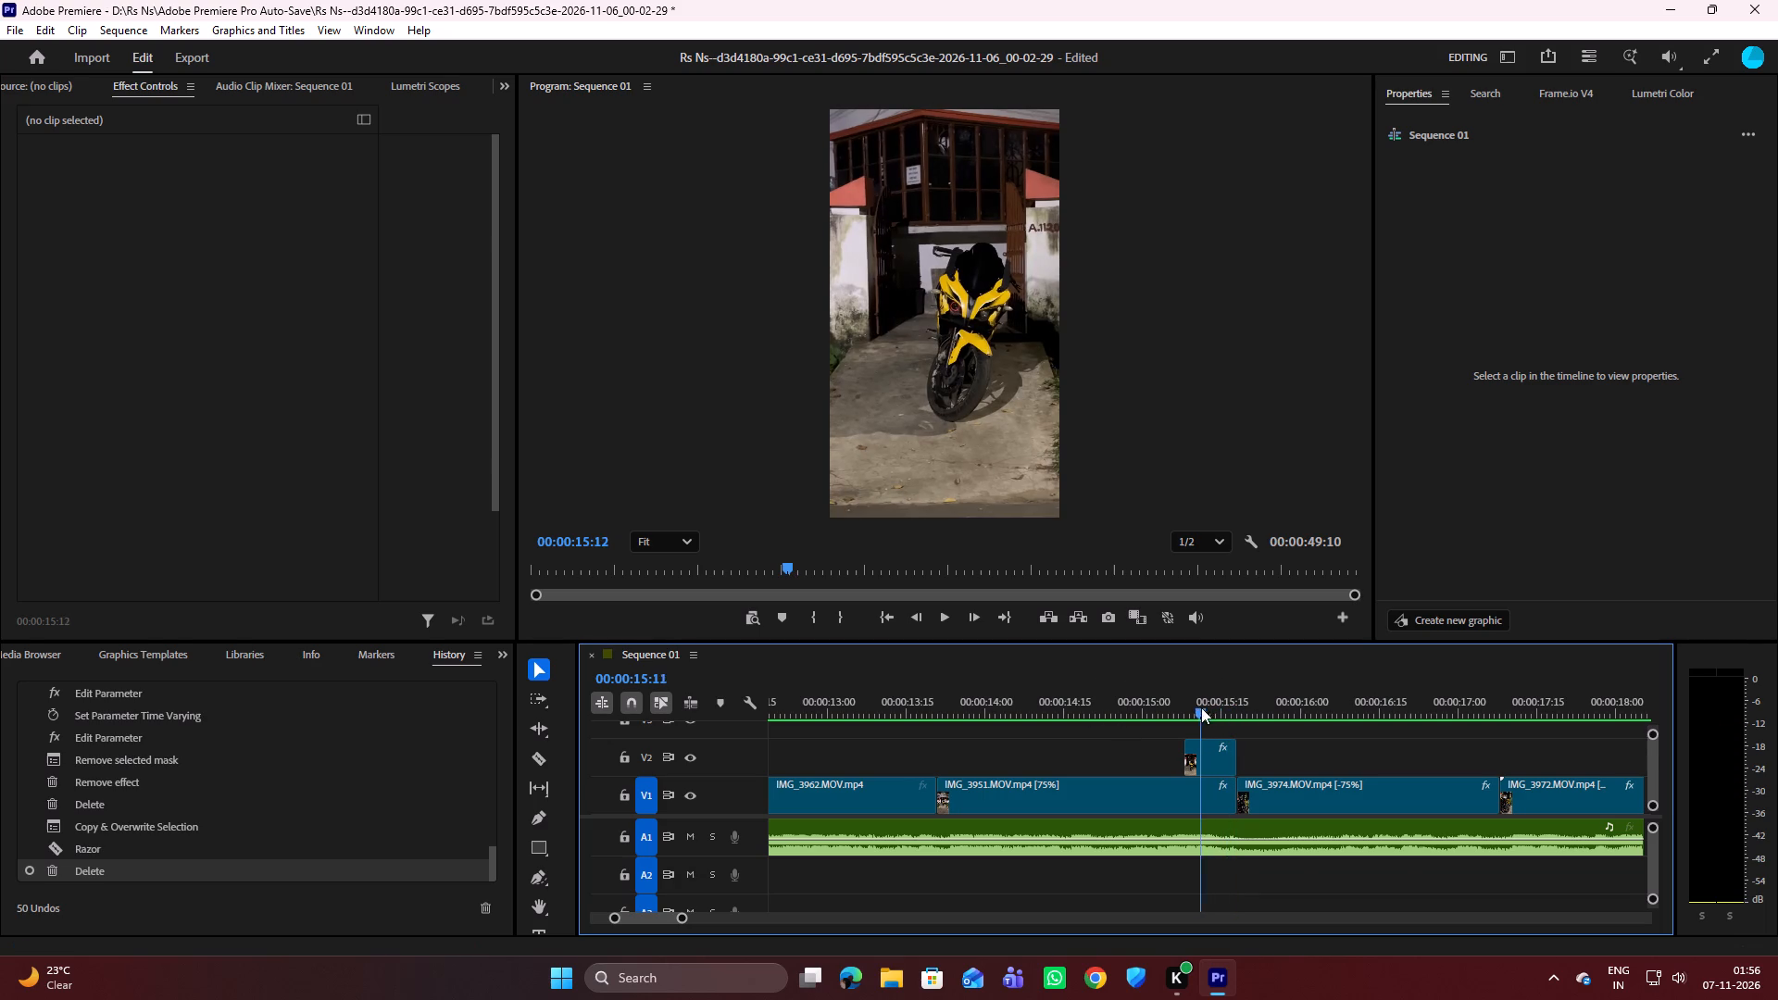
left_click_drag(1201, 707, 1186, 703)
left_click(1205, 743)
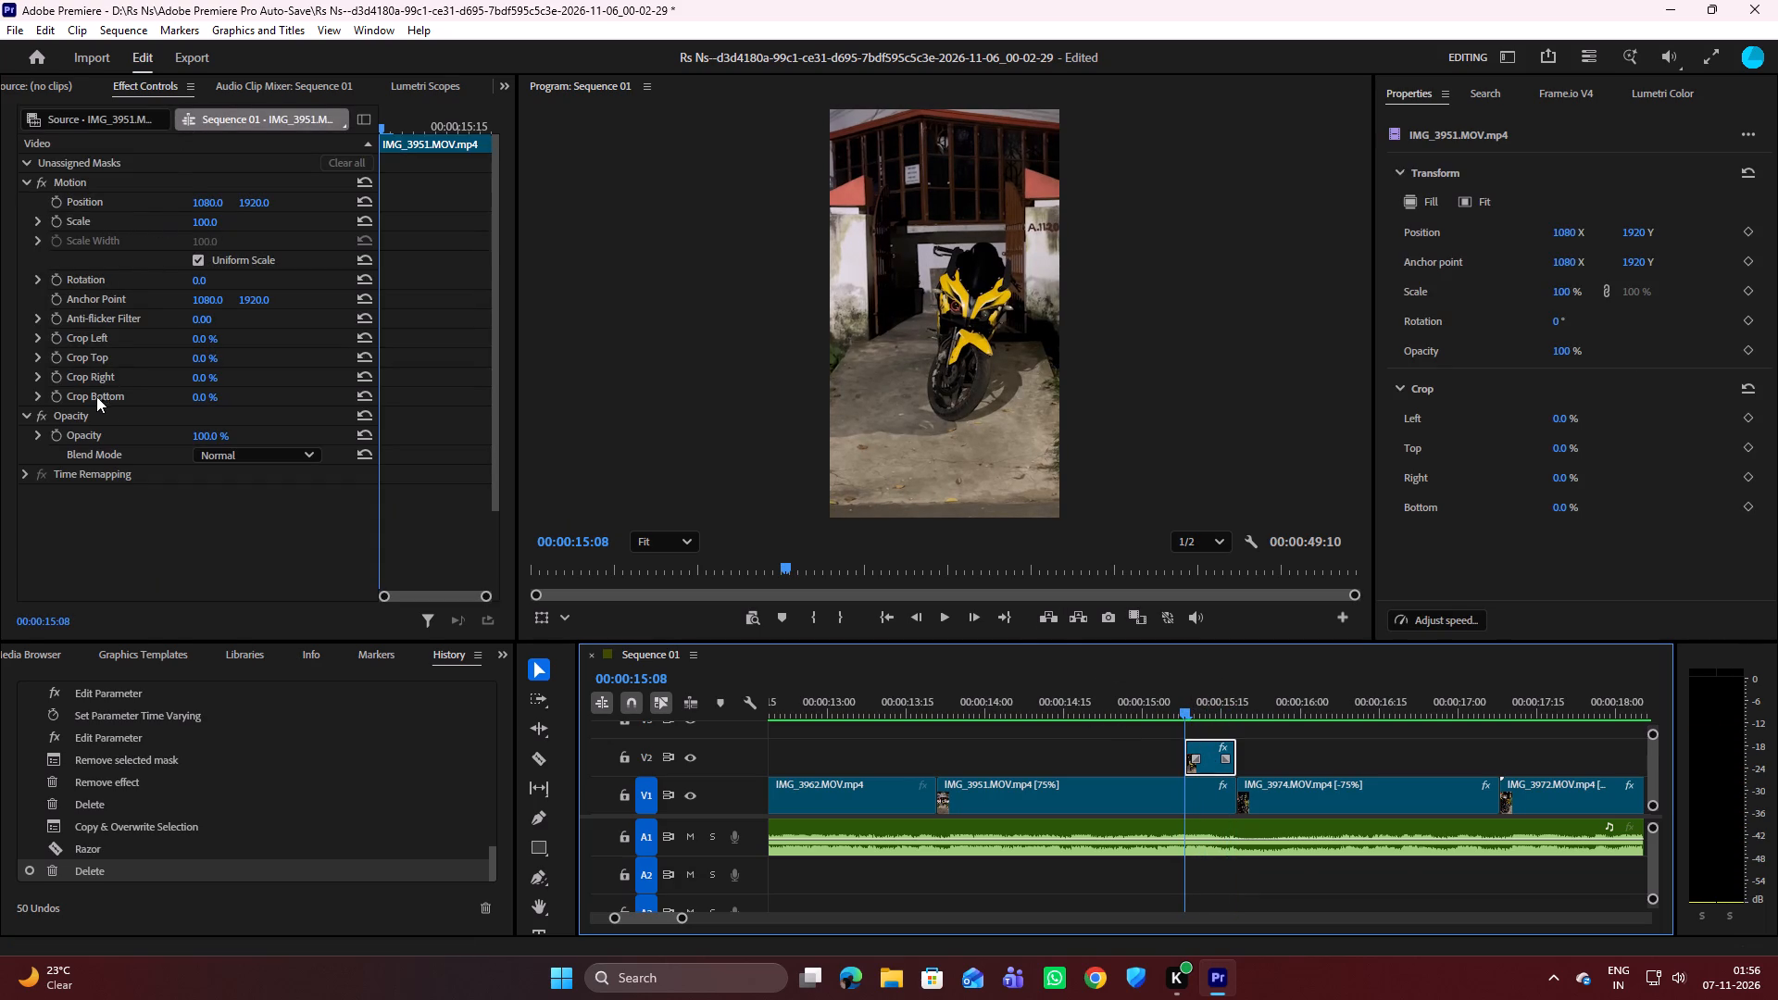
double_click(98, 431)
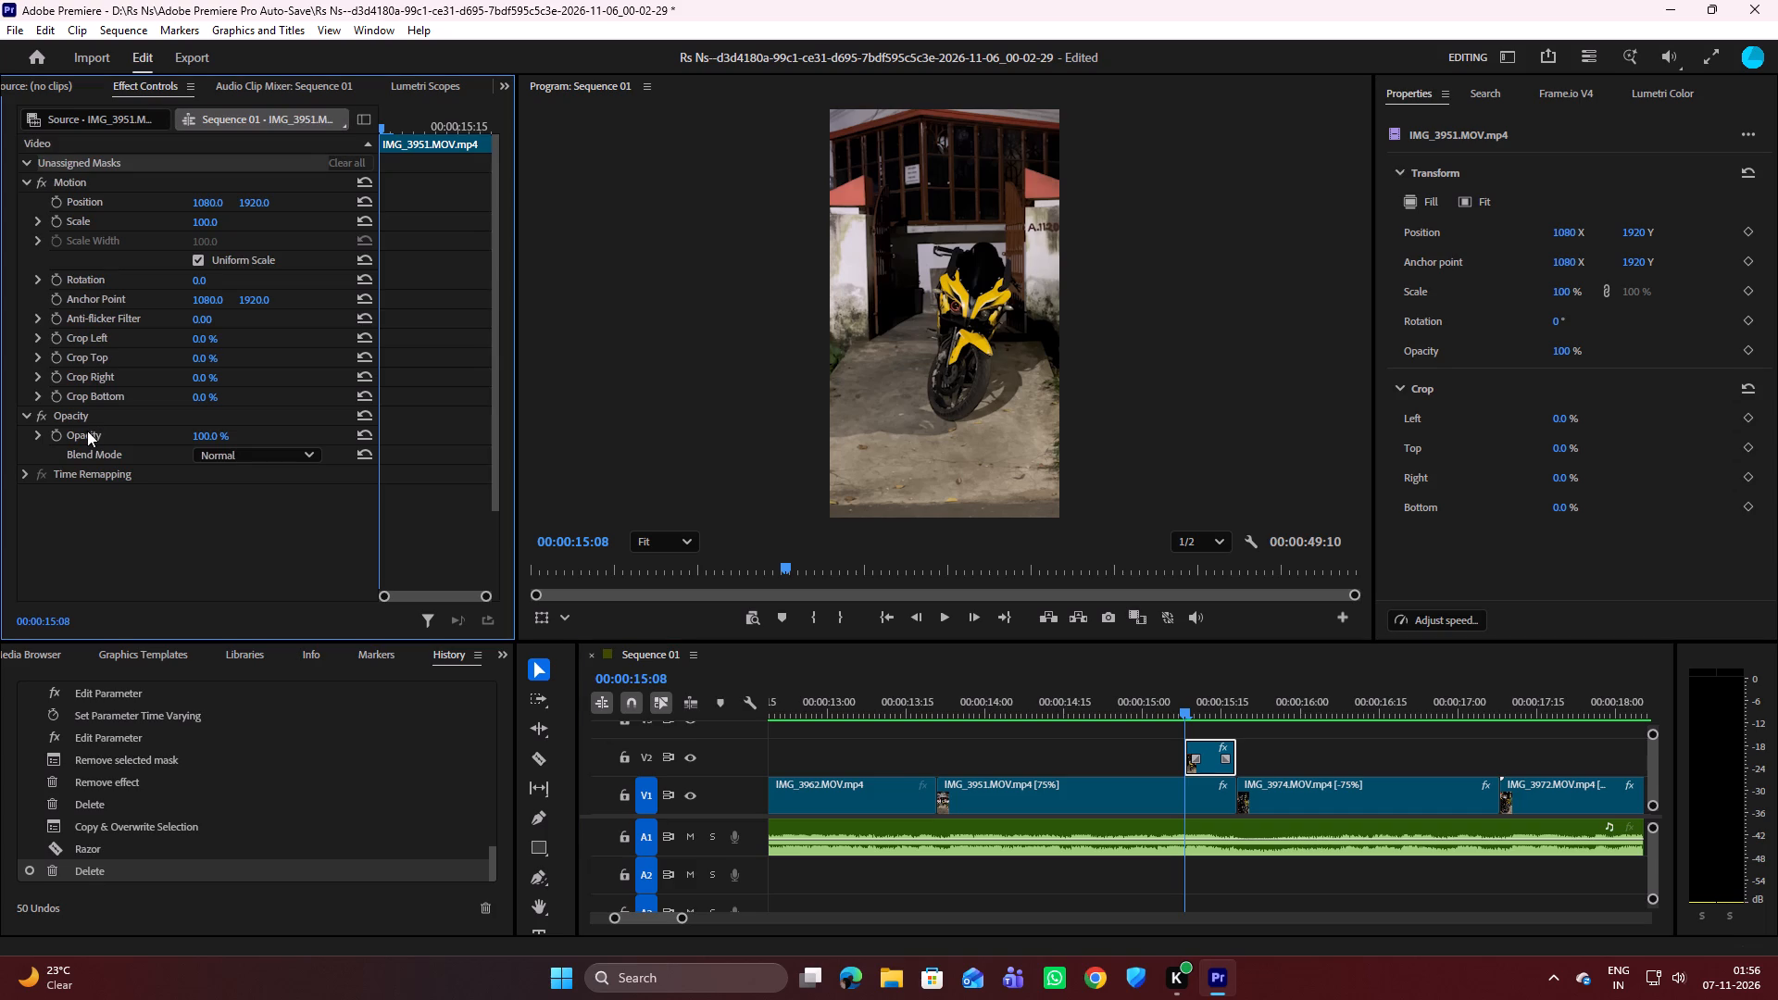
left_click(87, 431)
left_click(74, 408)
left_click(81, 410)
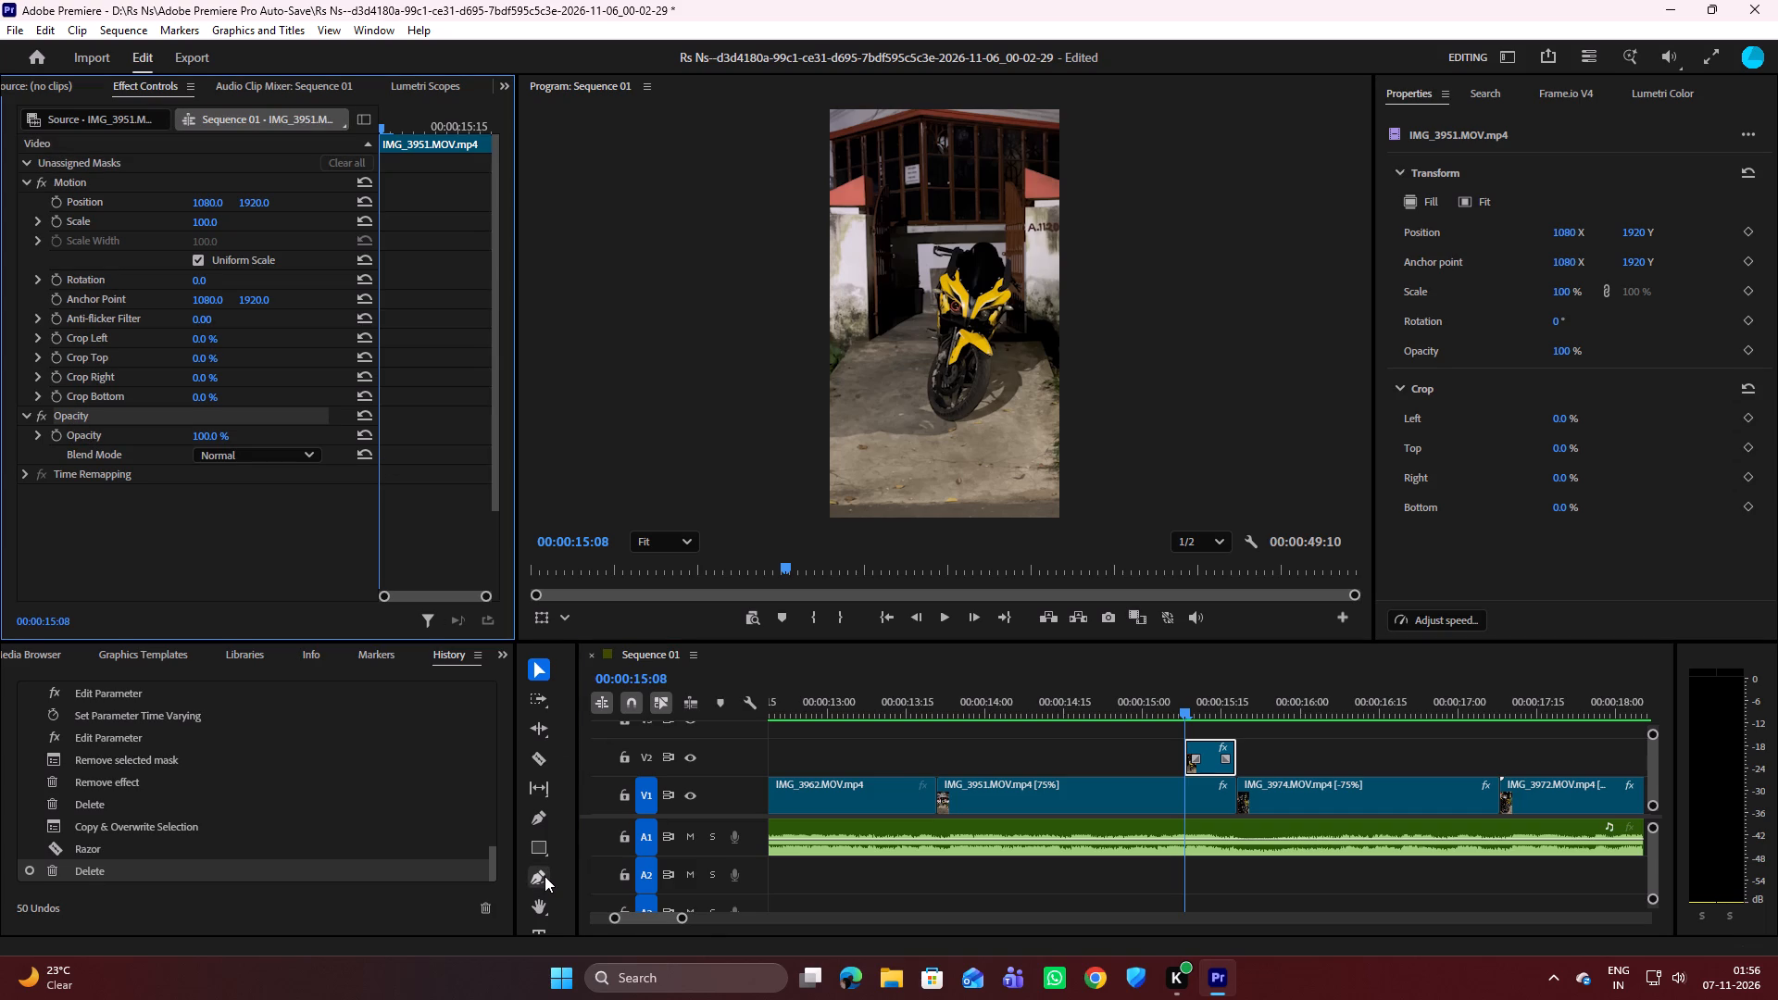
left_click_drag(545, 876, 580, 869)
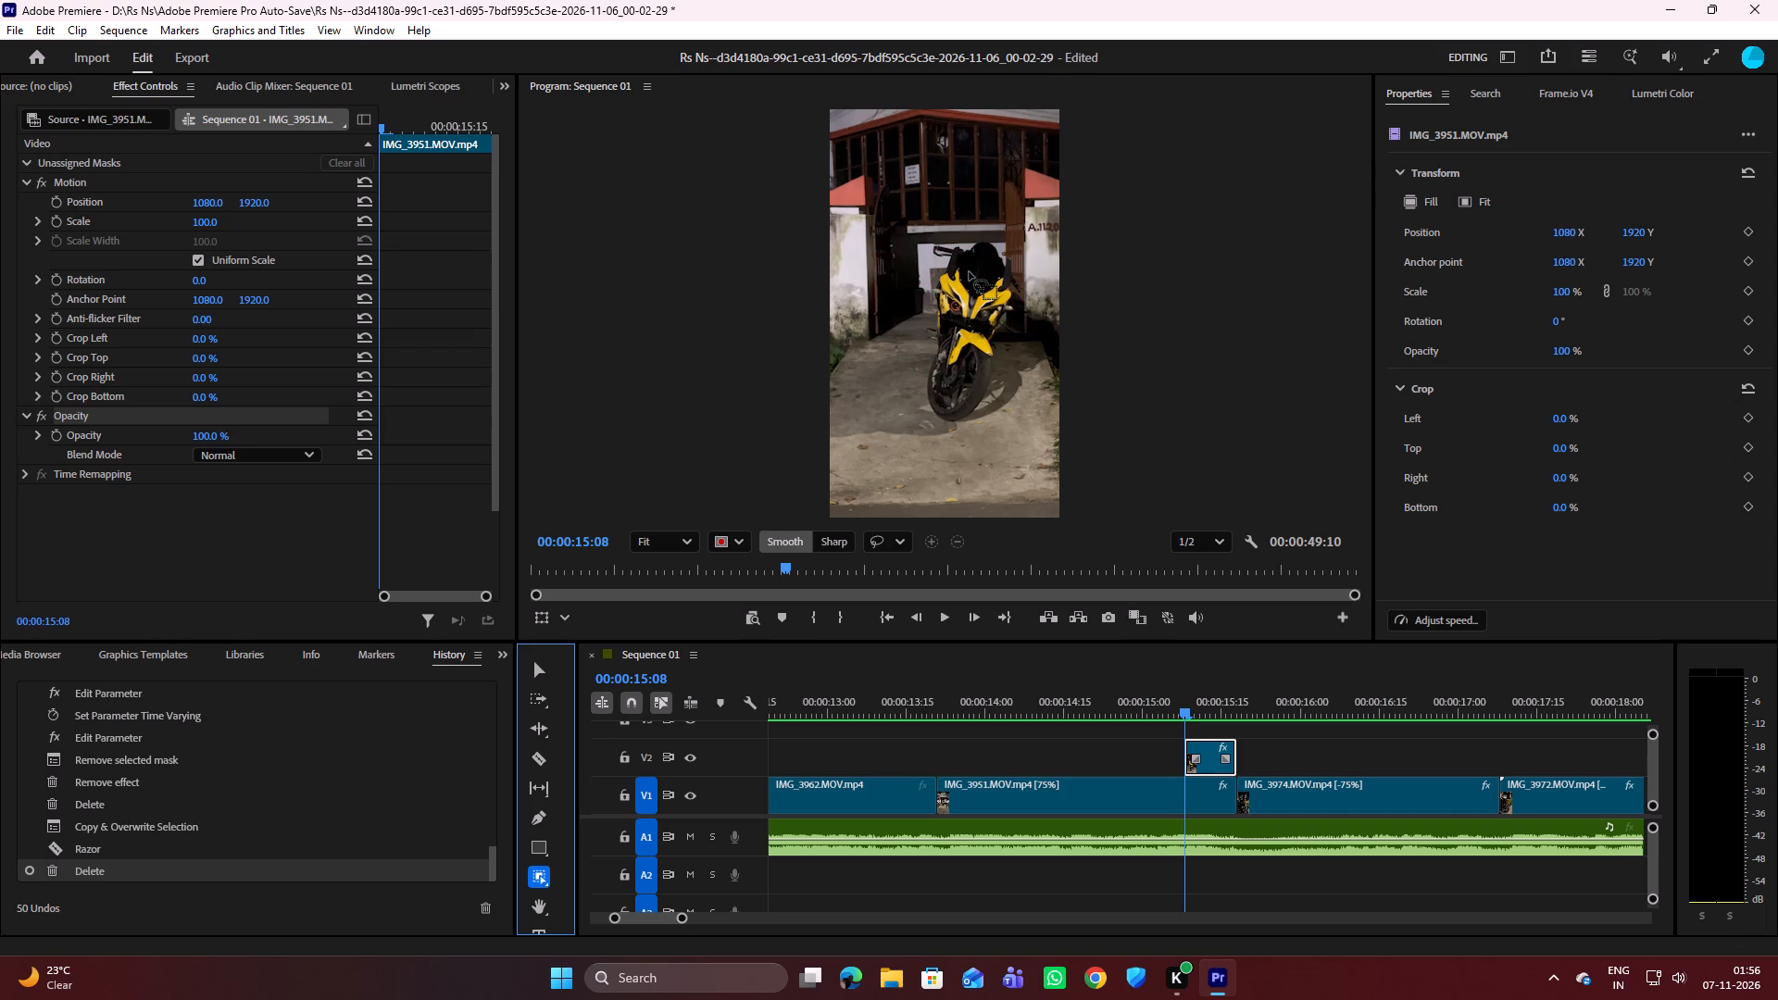
left_click(962, 264)
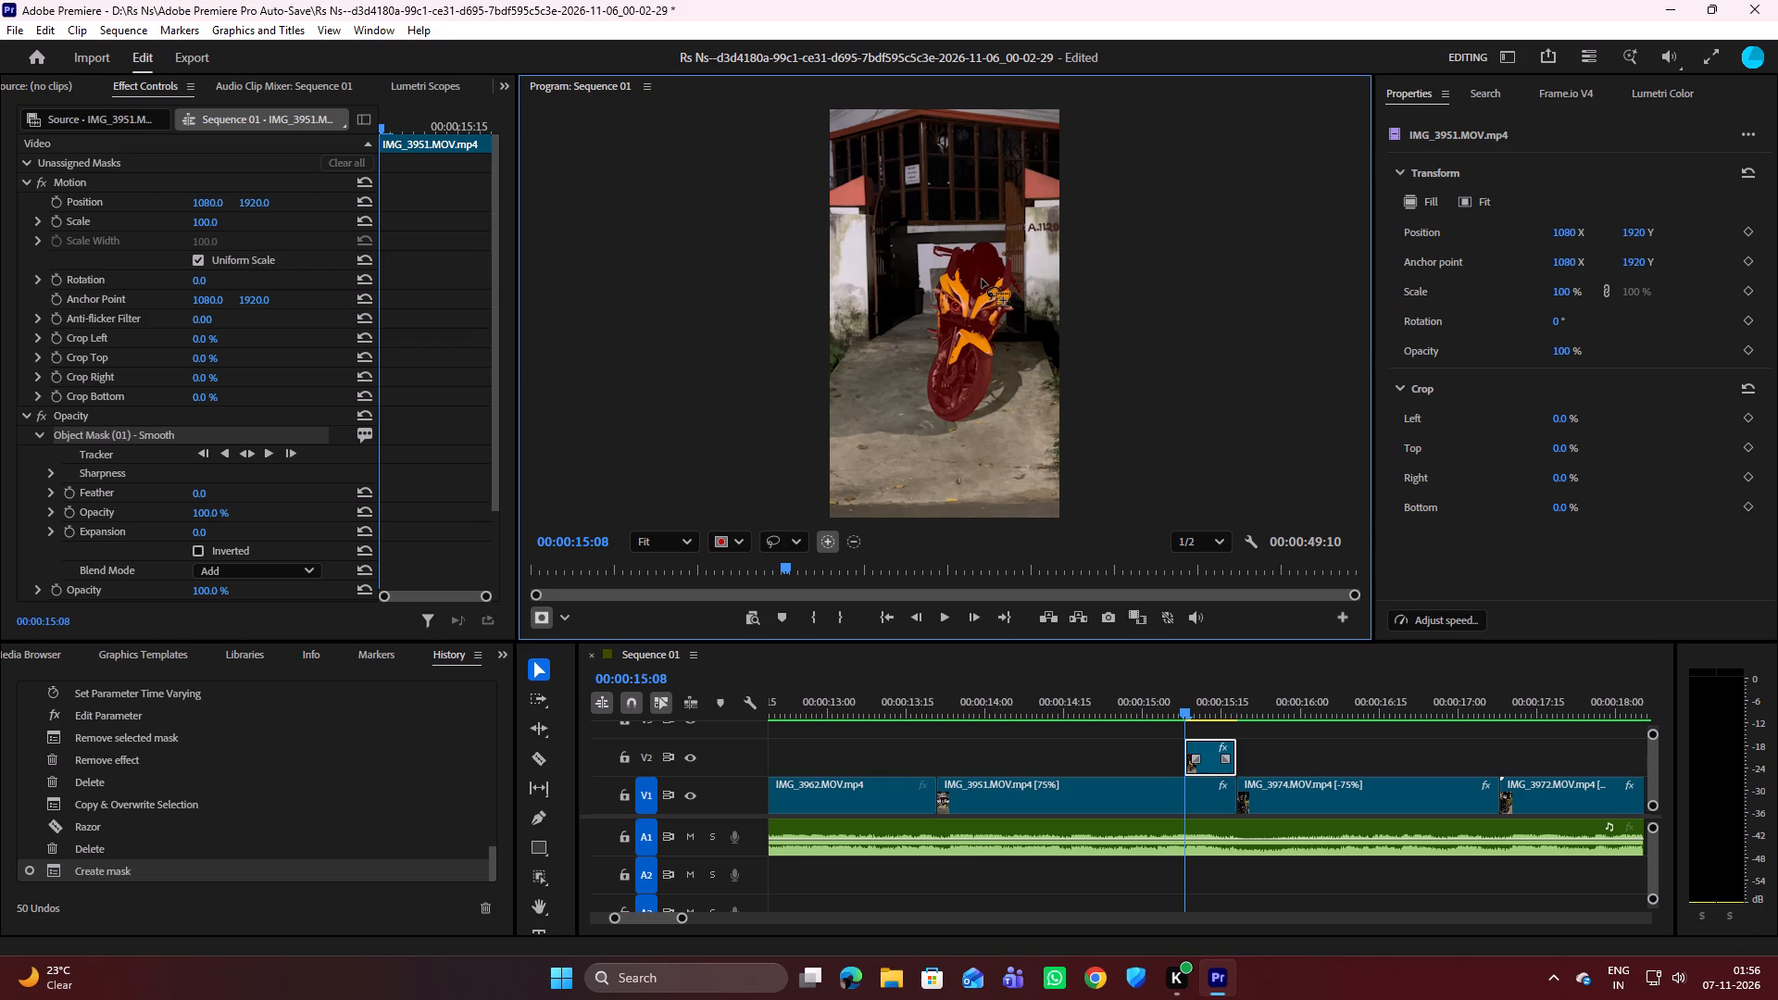
Track the motorcycle object mask forward from 00:00:15:08 through the short V2 clip.
left_click(268, 455)
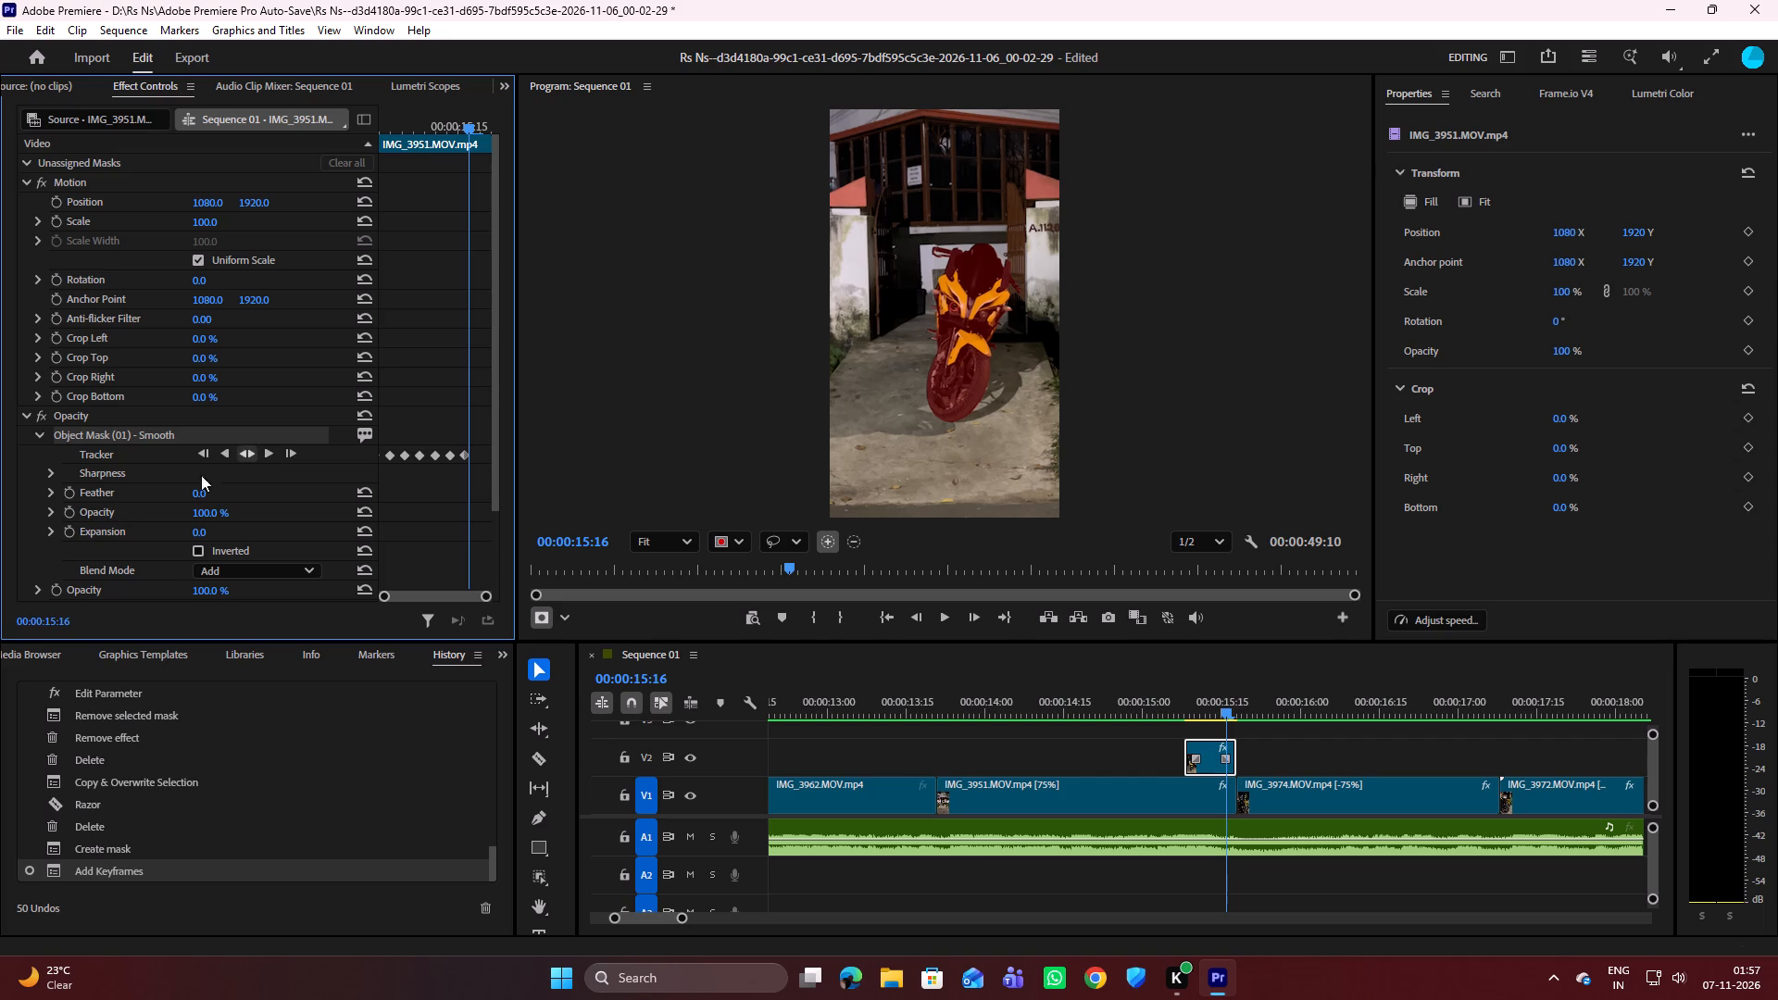
scroll(177, 477, "down", 5)
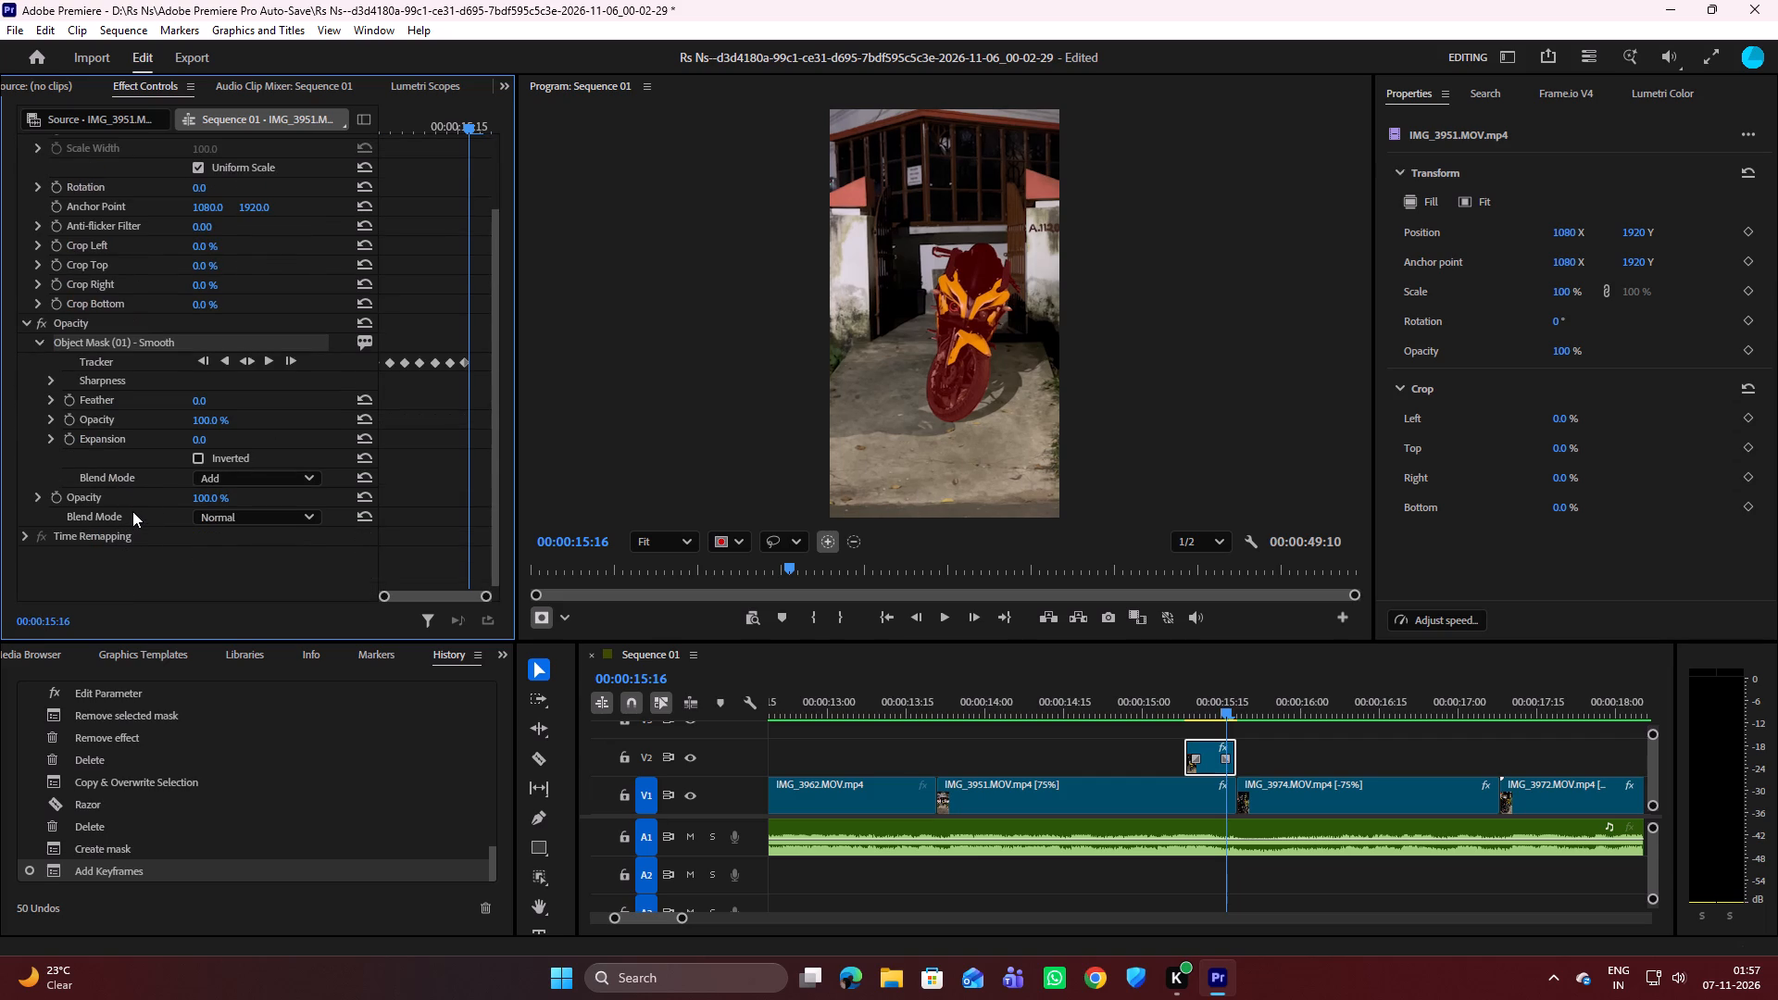
scroll(132, 511, "up", 1)
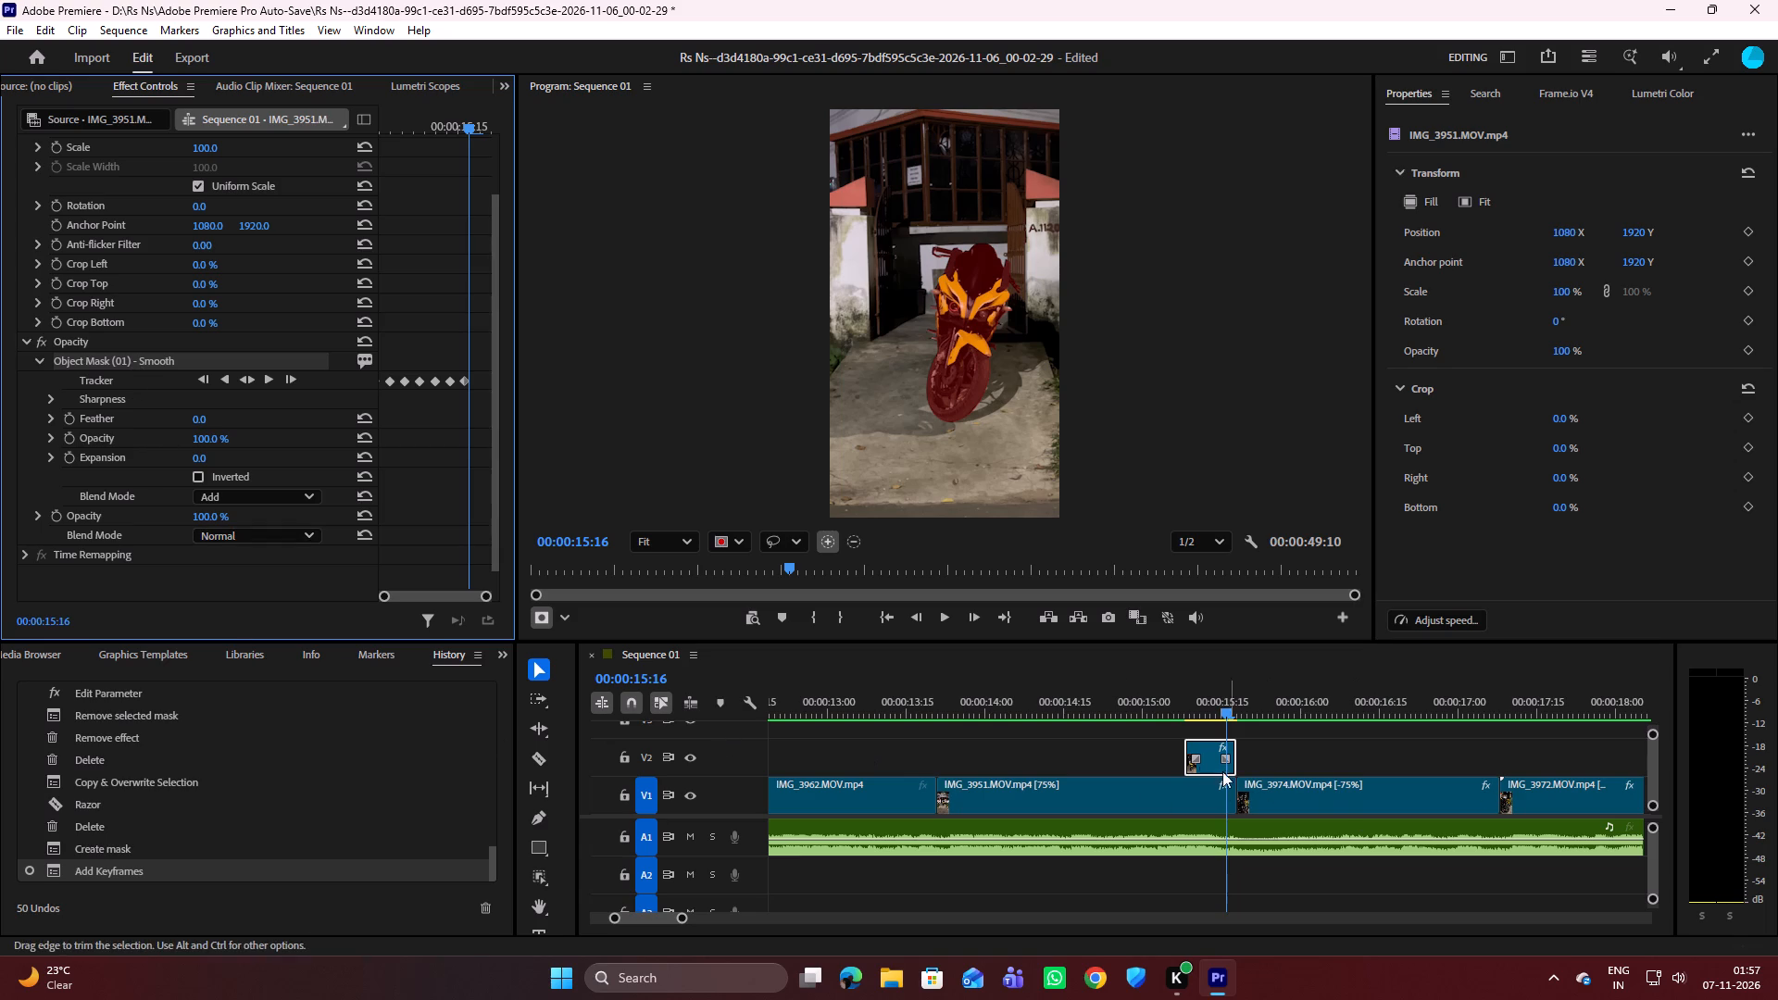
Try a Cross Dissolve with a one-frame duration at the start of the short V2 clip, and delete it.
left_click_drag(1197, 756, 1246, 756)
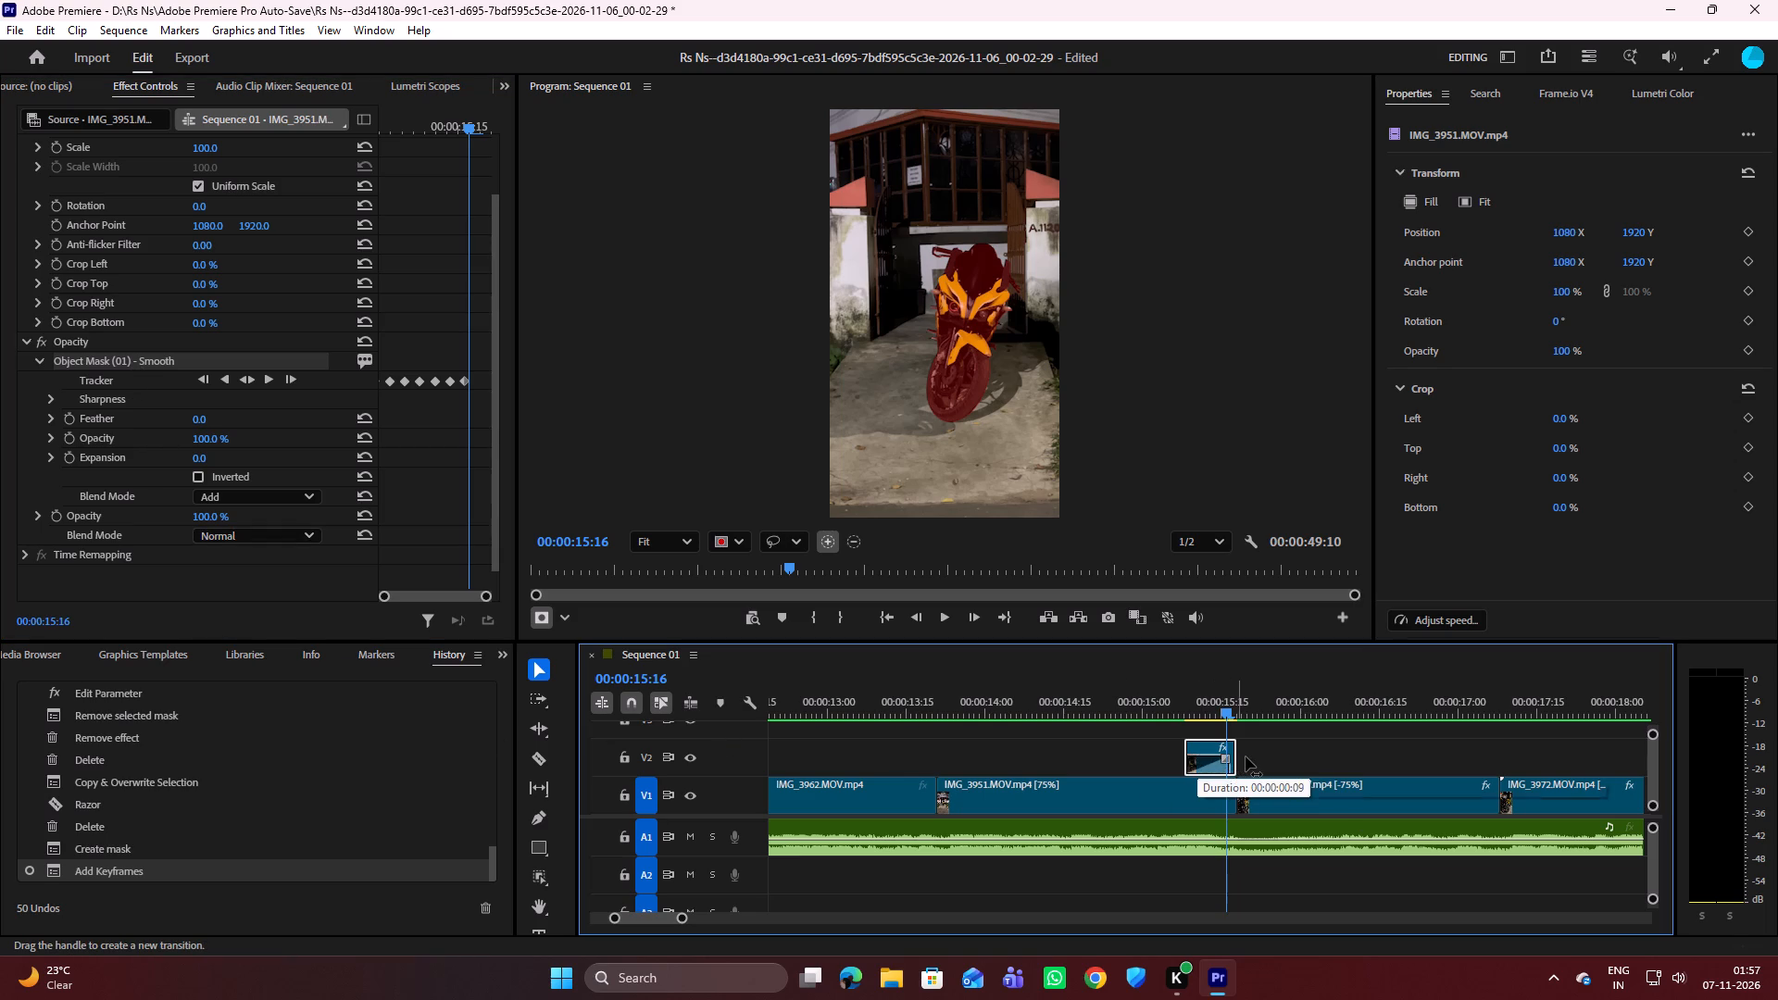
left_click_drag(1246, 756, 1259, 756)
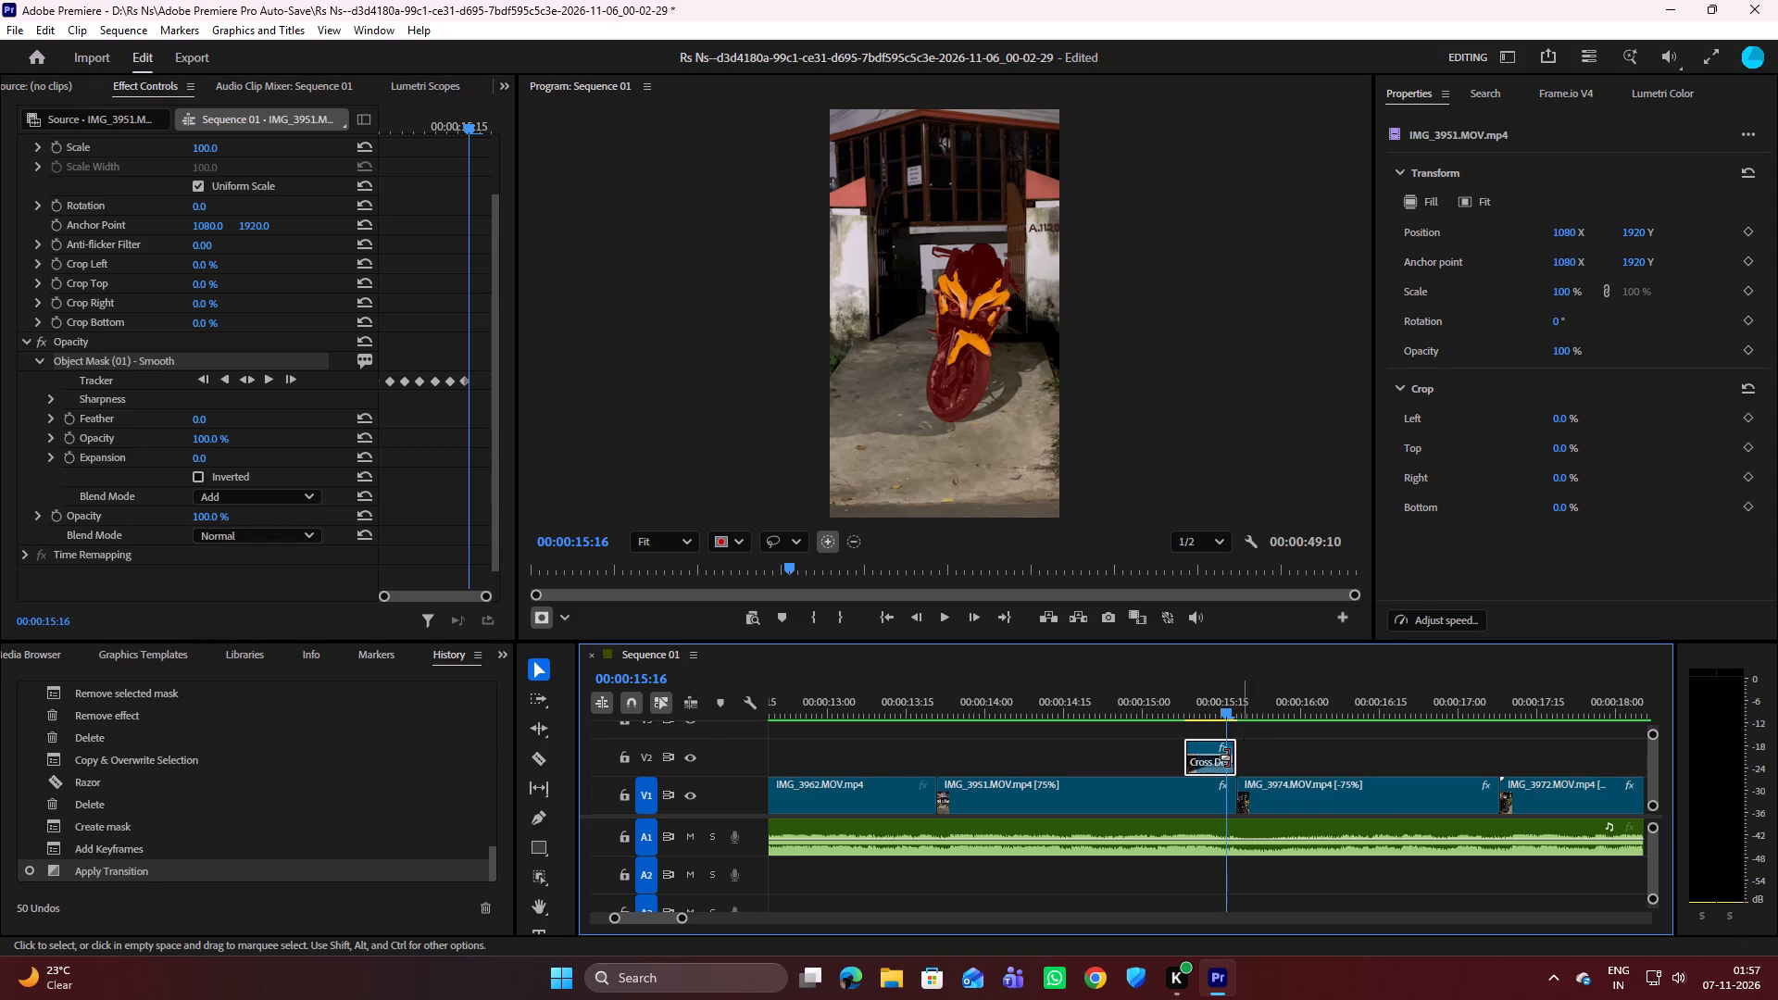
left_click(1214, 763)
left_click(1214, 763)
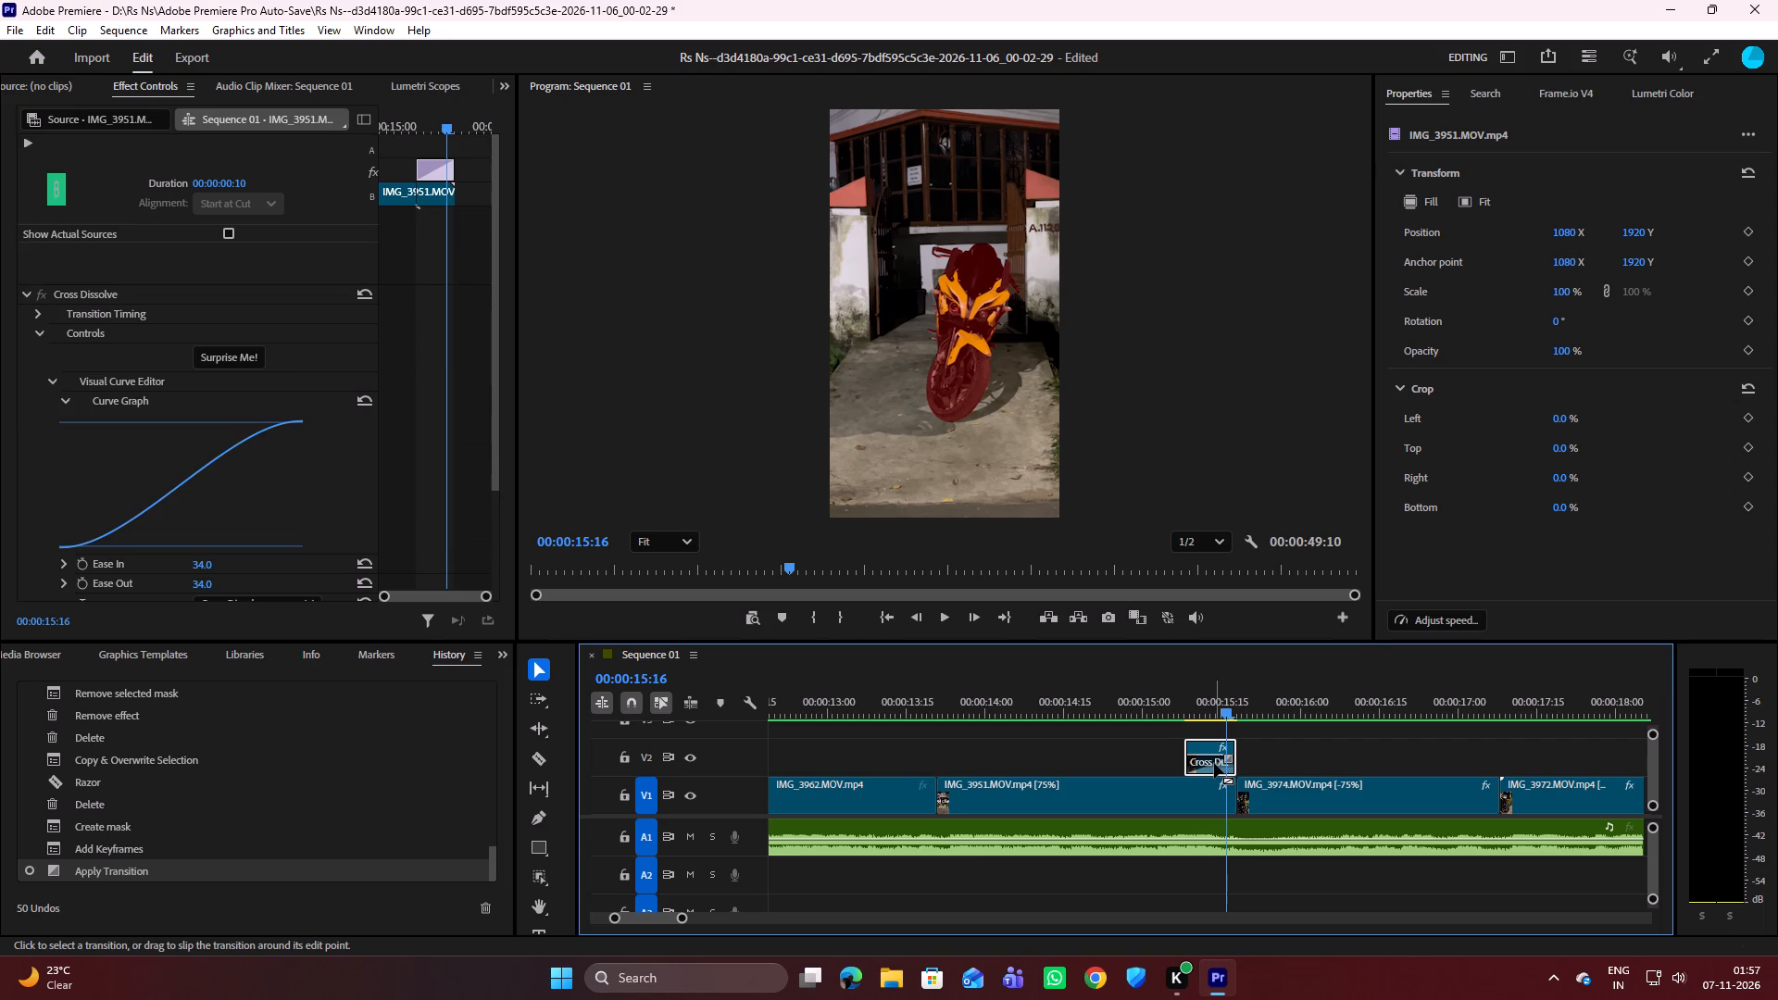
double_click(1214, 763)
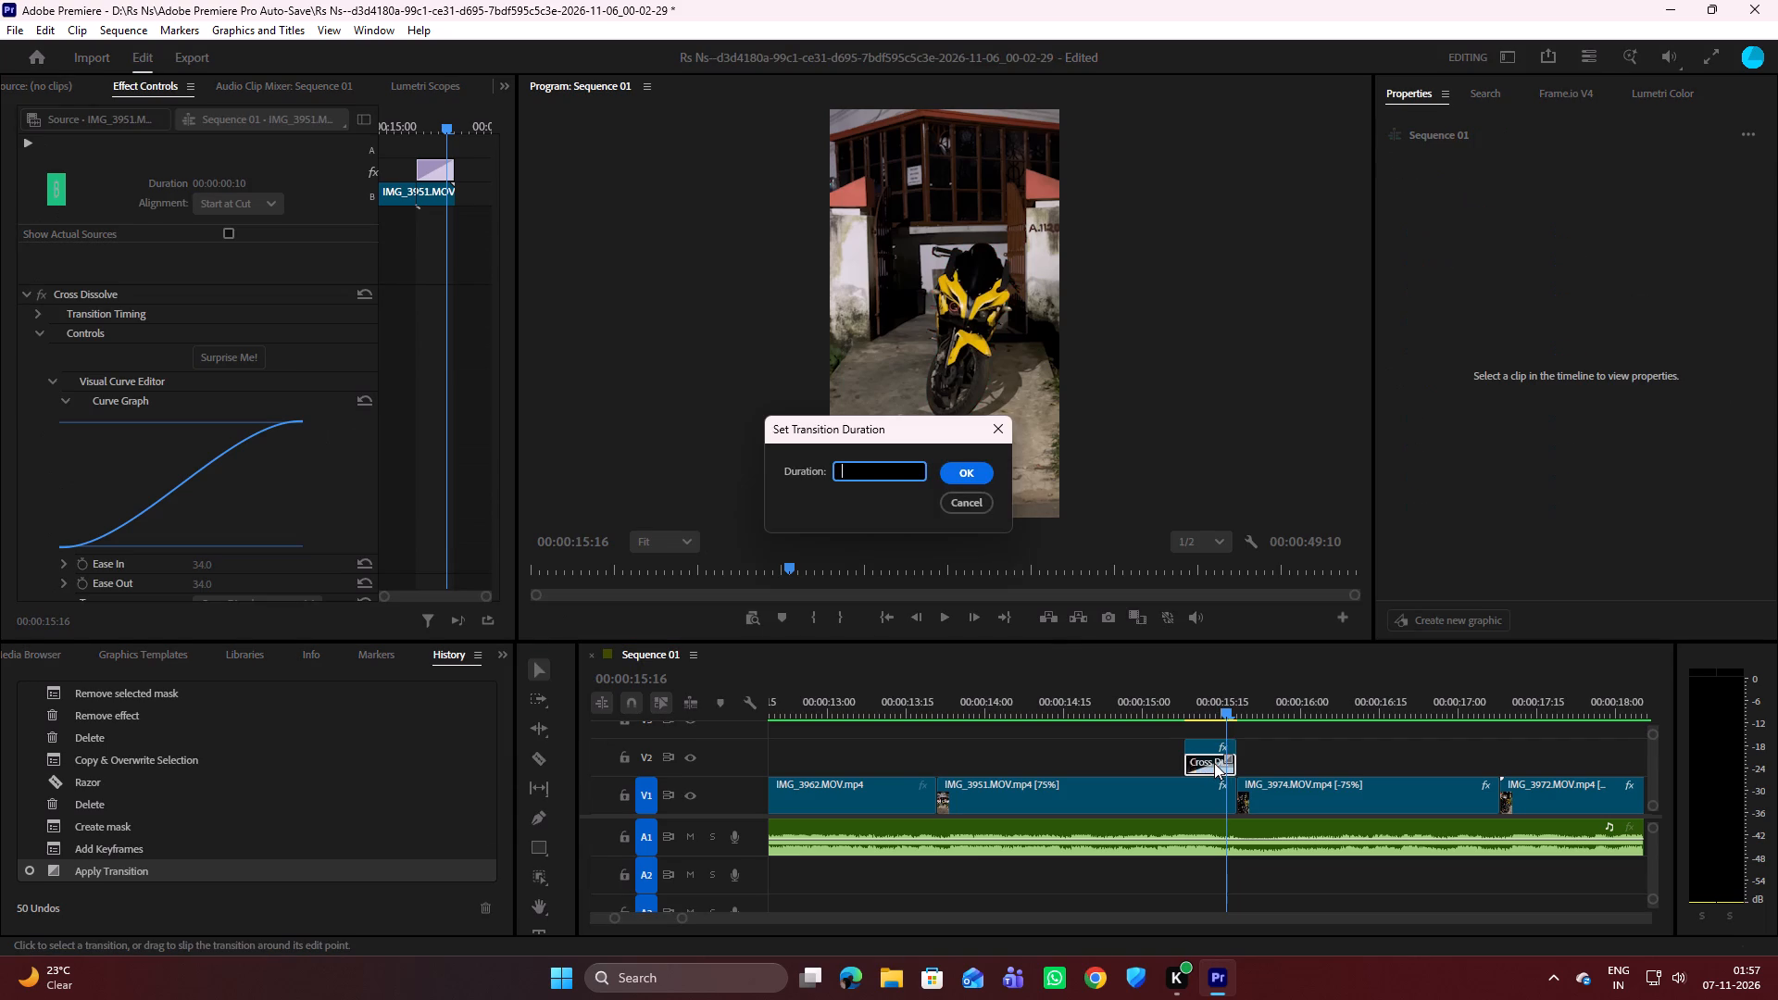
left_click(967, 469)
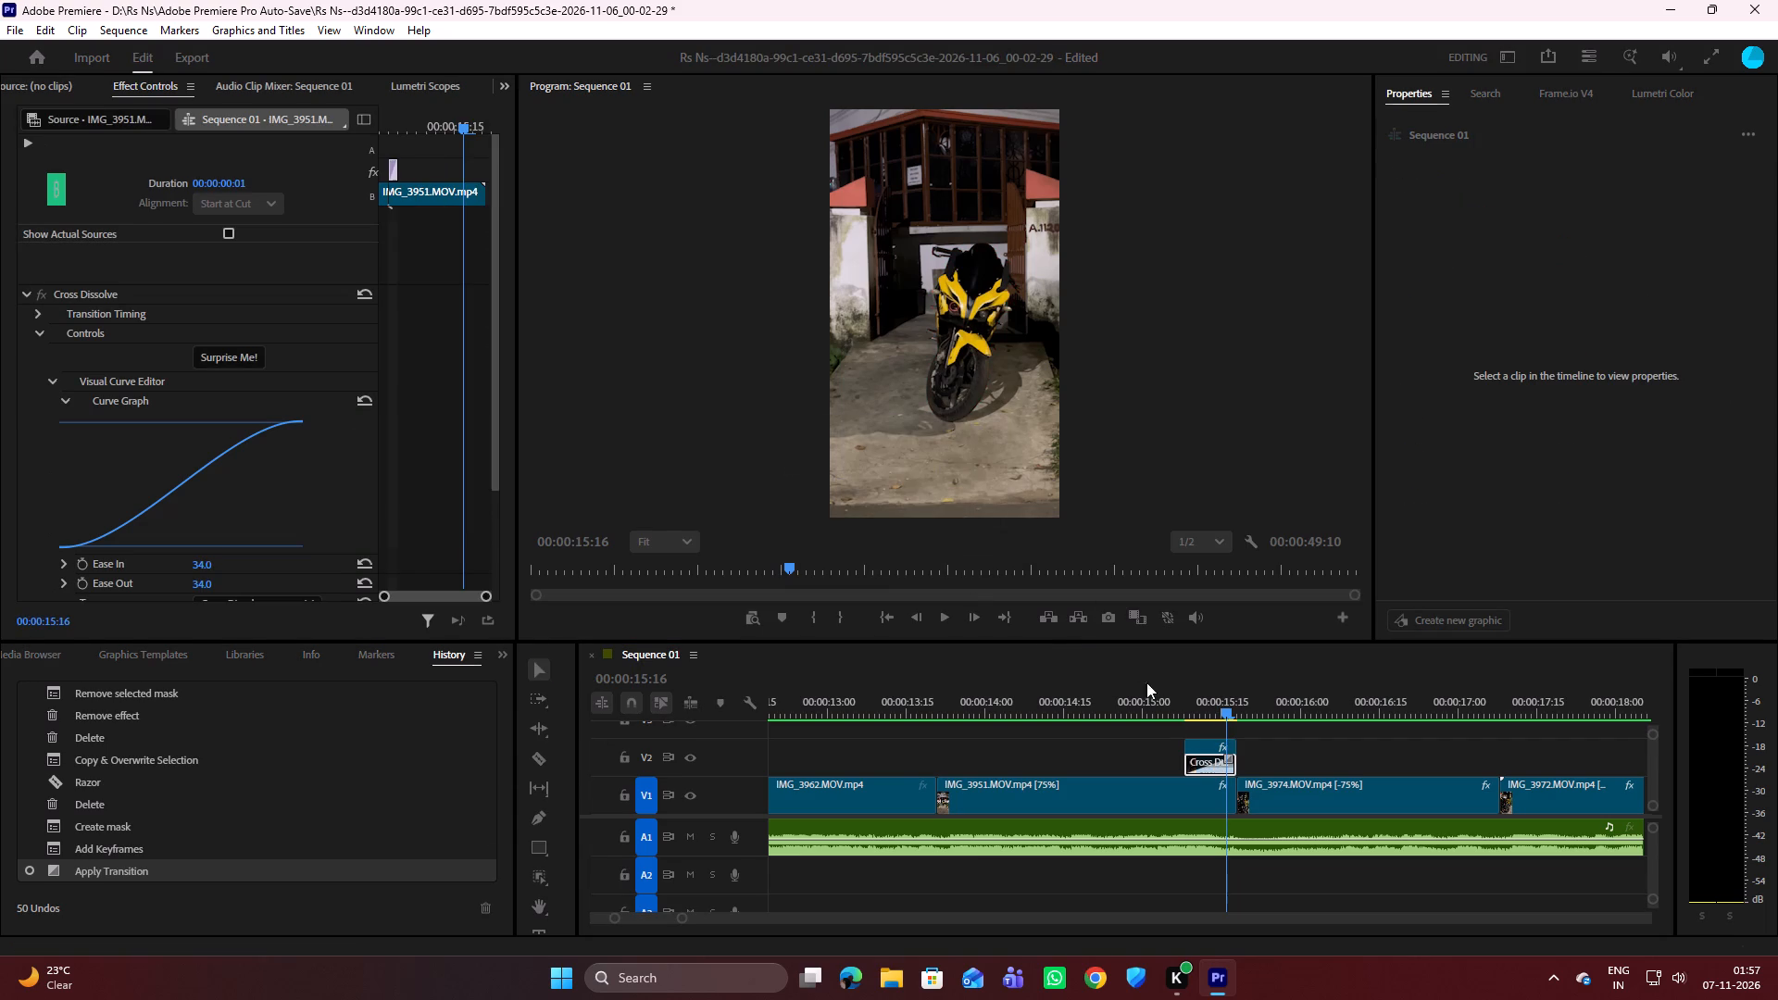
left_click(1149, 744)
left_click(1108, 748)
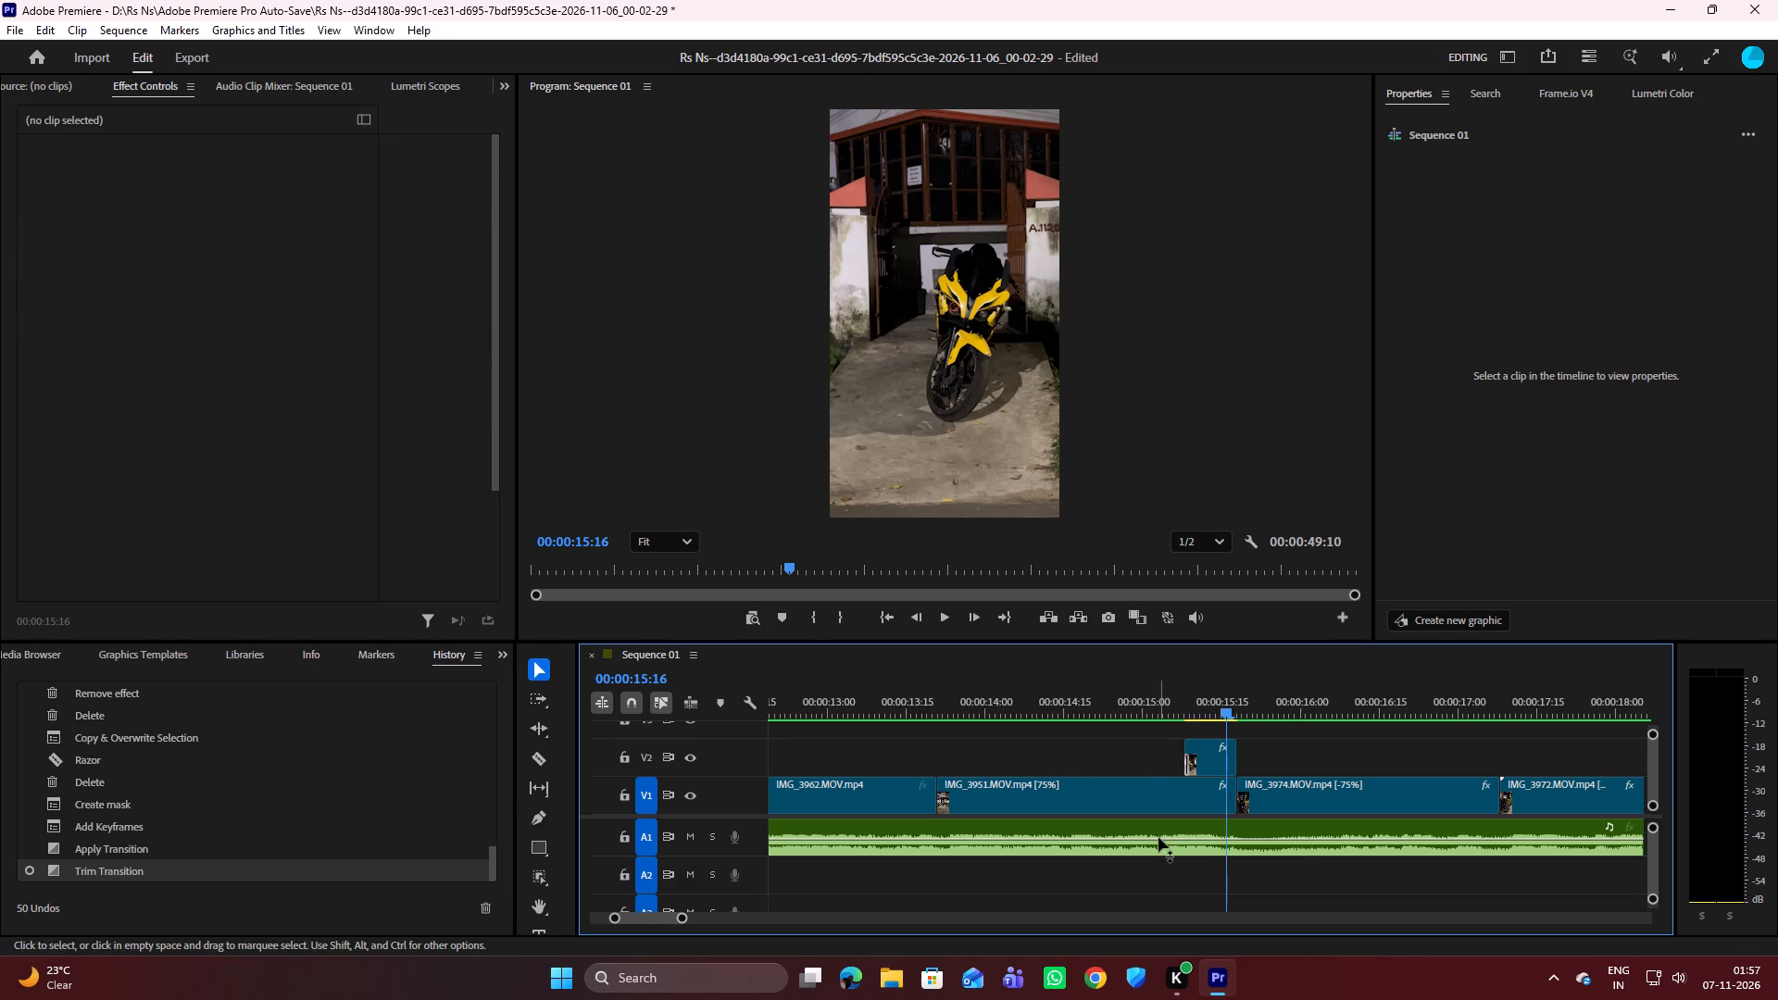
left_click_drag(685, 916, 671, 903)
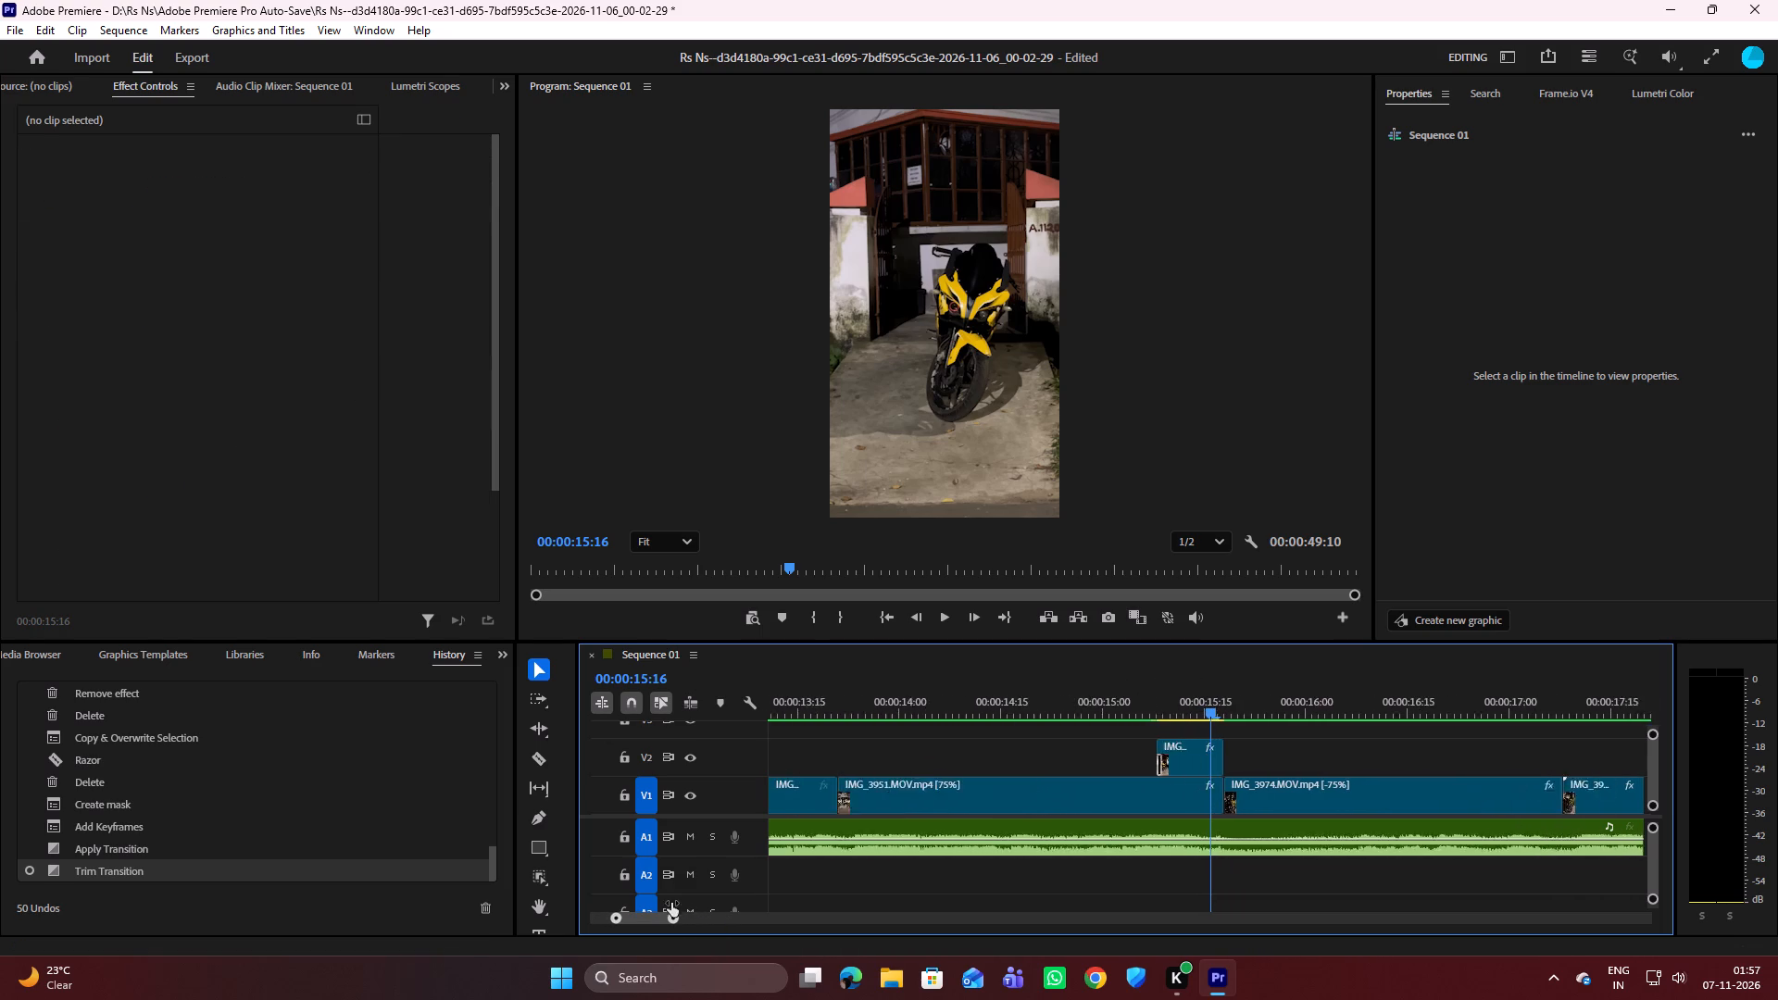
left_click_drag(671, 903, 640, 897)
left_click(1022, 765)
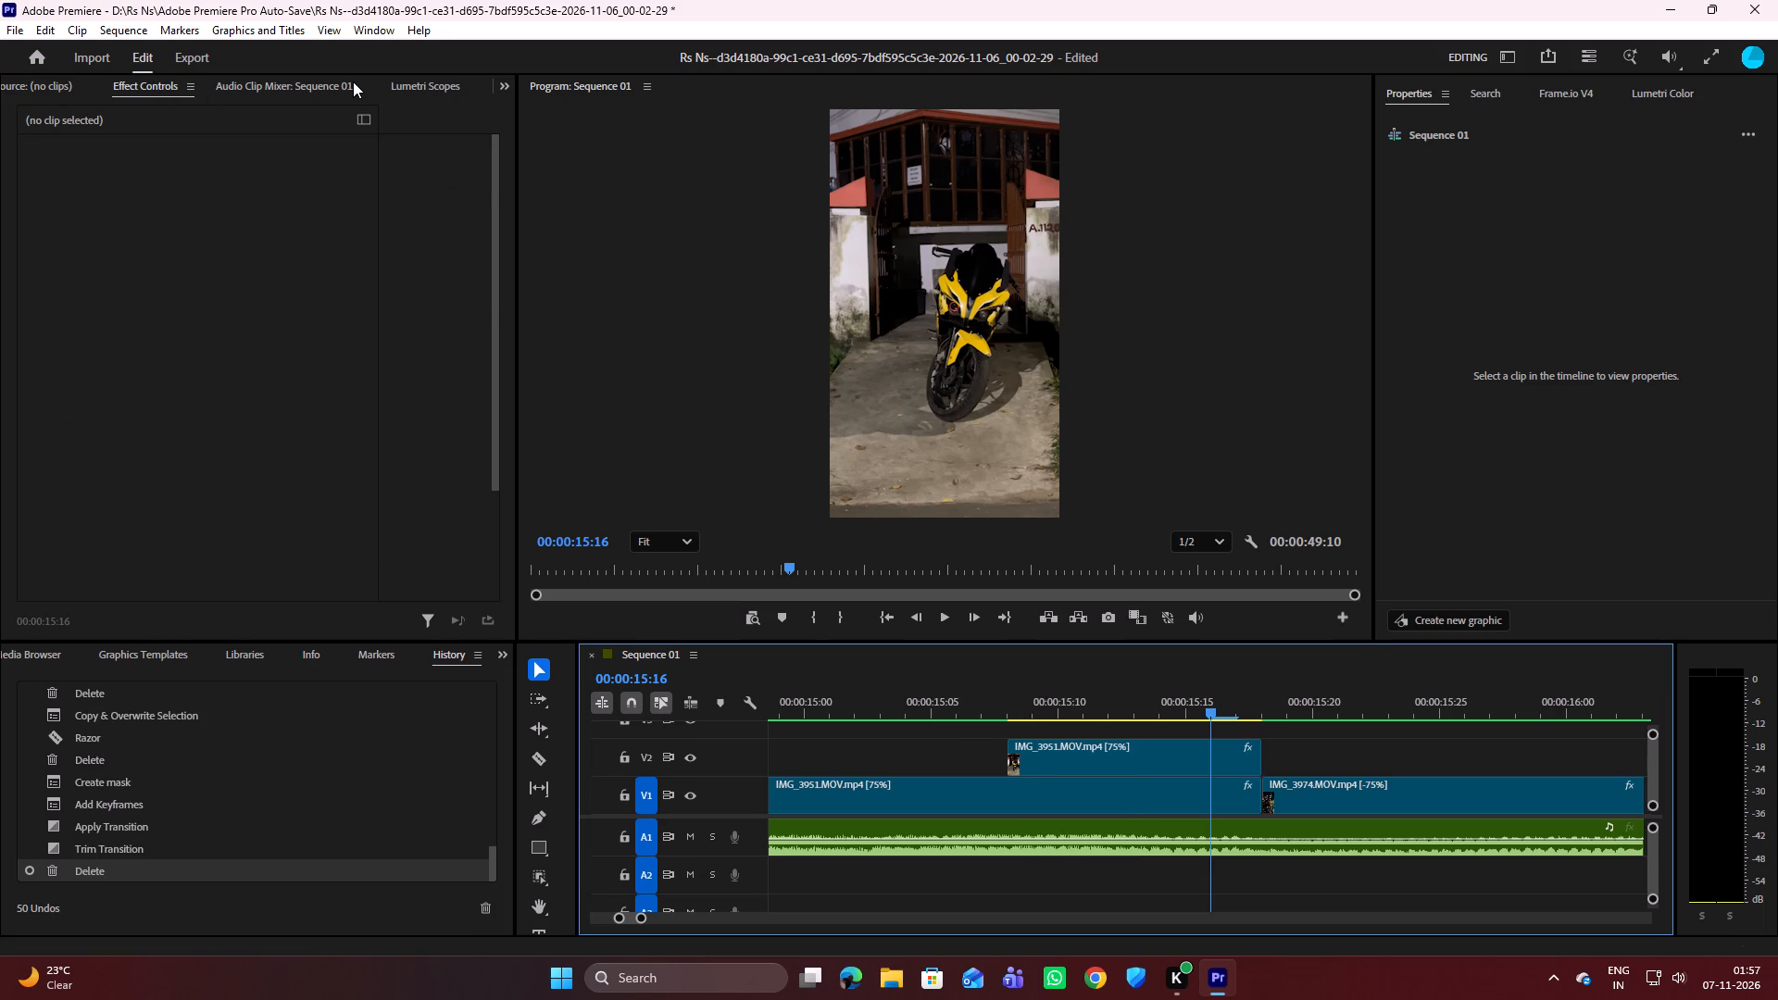
Clear the existing search text in the effects library.
scroll(353, 81, "down", 4)
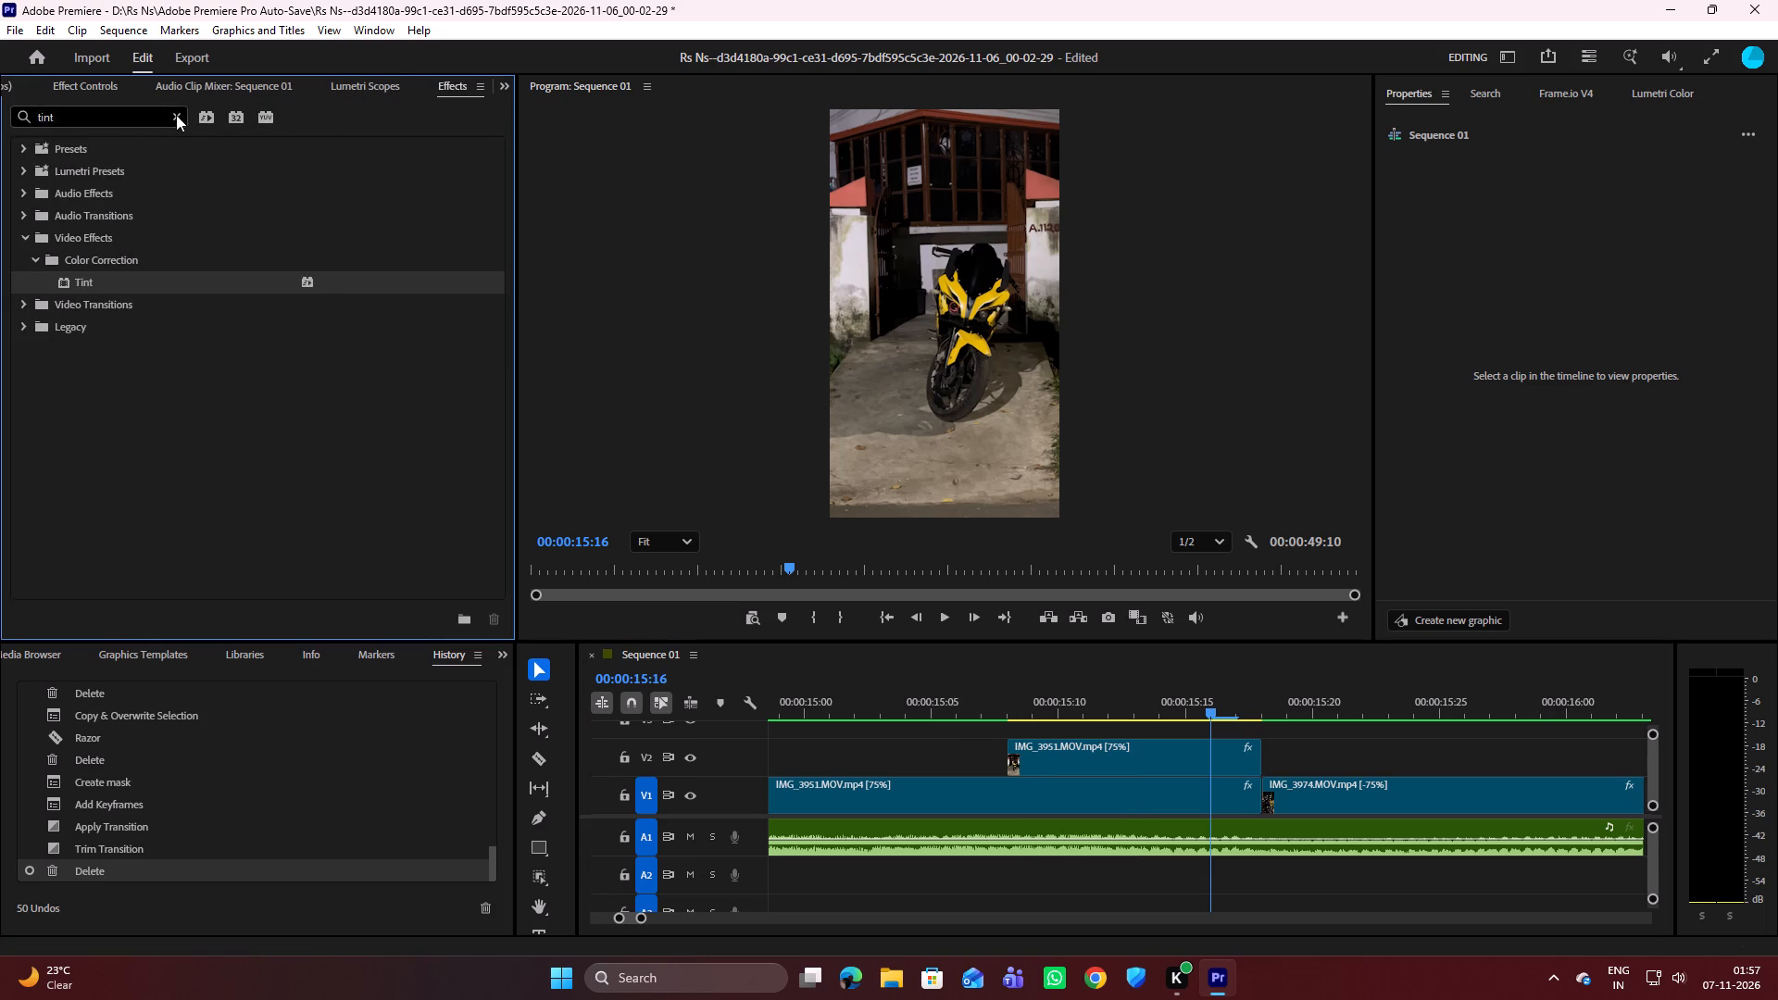
left_click(172, 115)
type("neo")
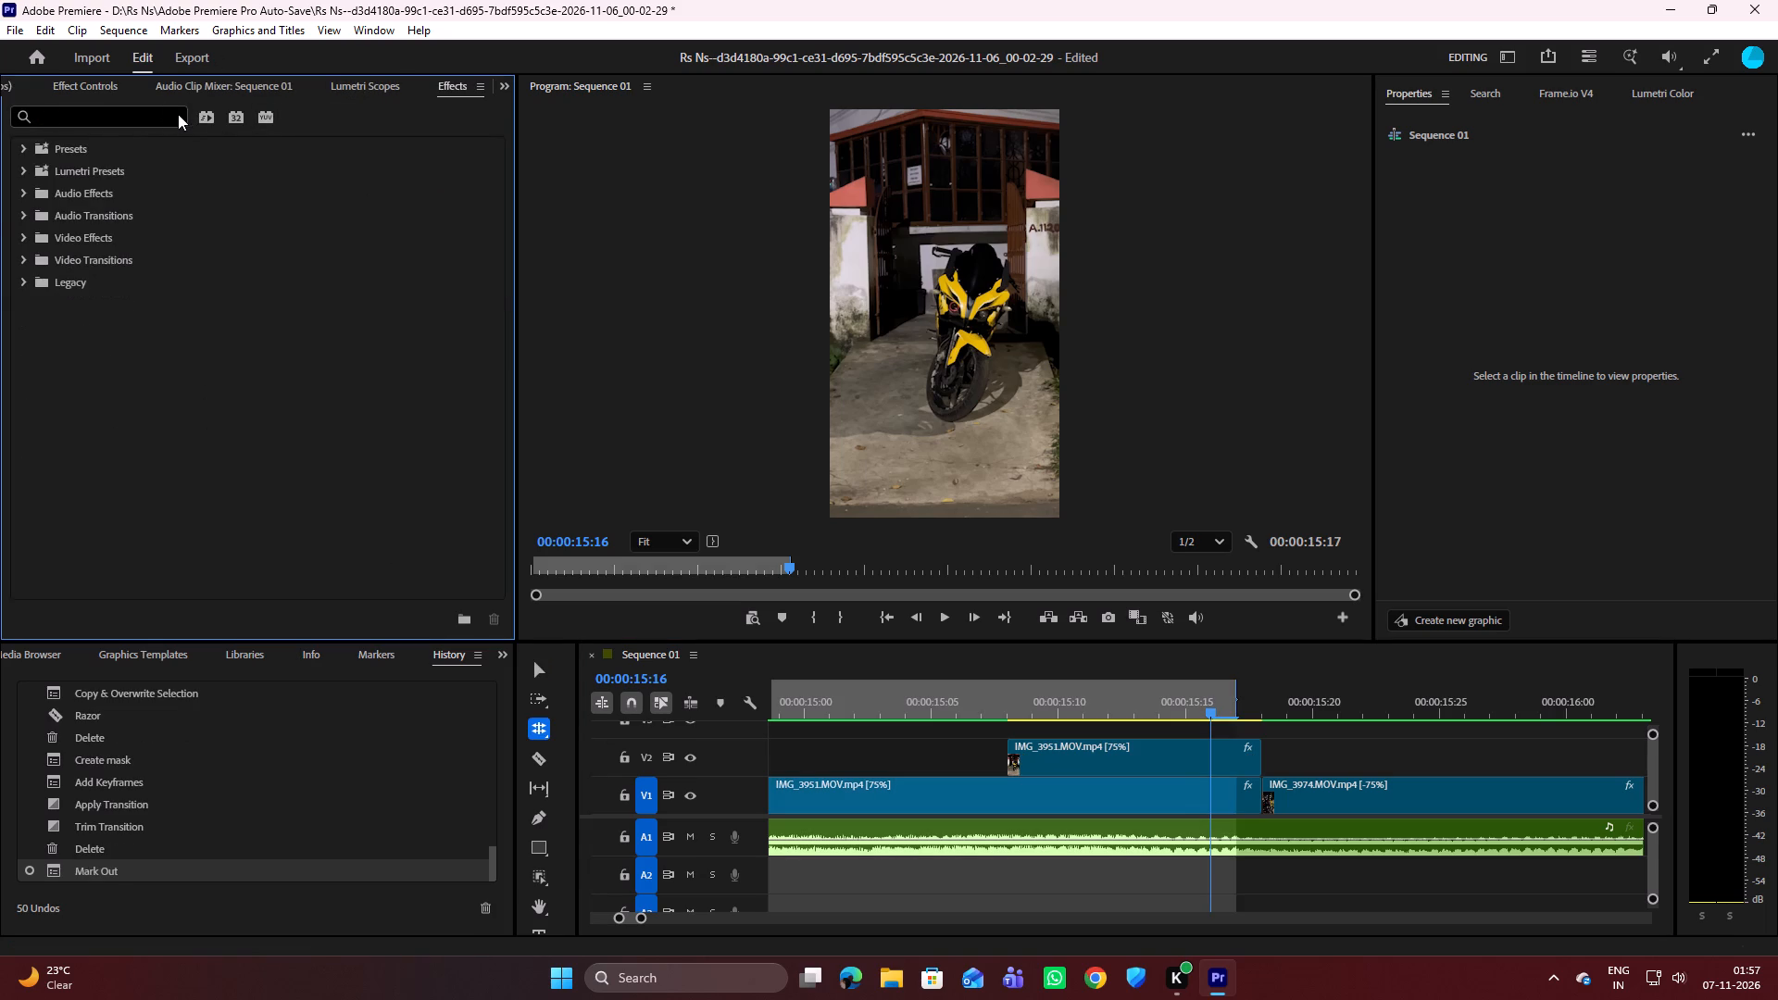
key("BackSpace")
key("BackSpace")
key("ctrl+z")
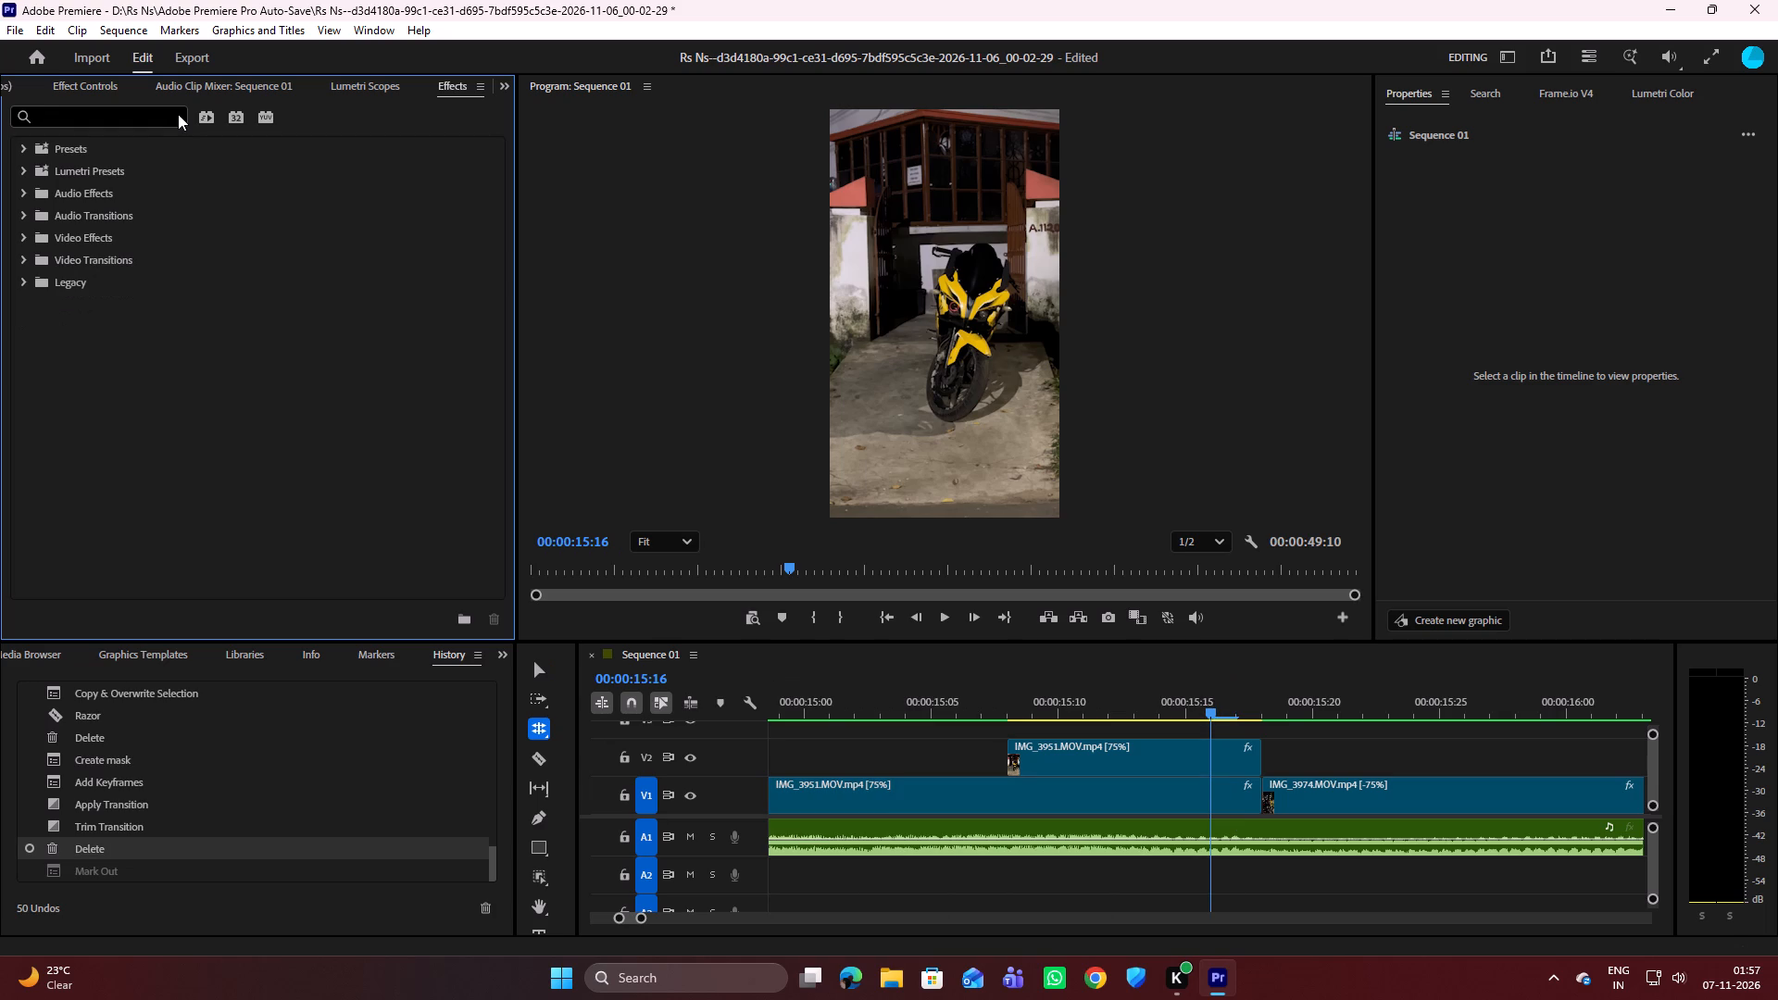
Search the effects for neon and apply the Neon Wipe transition at the start of the short V2 clip.
left_click(103, 116)
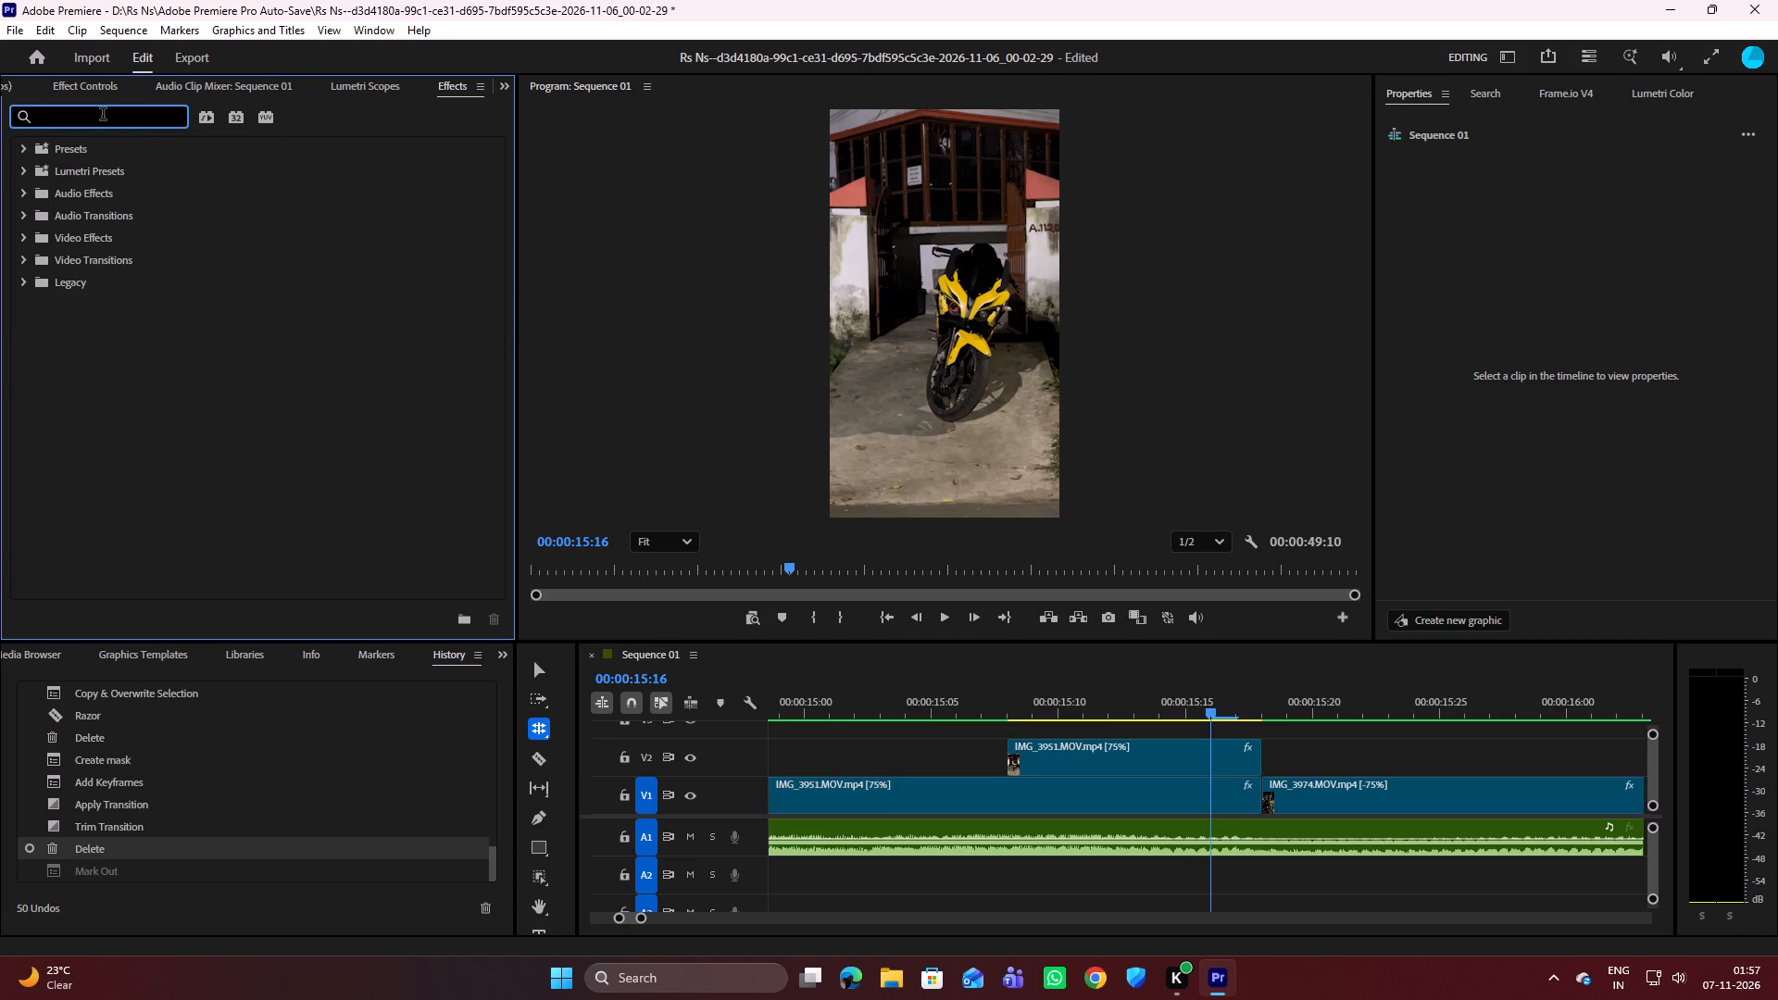
type("neon")
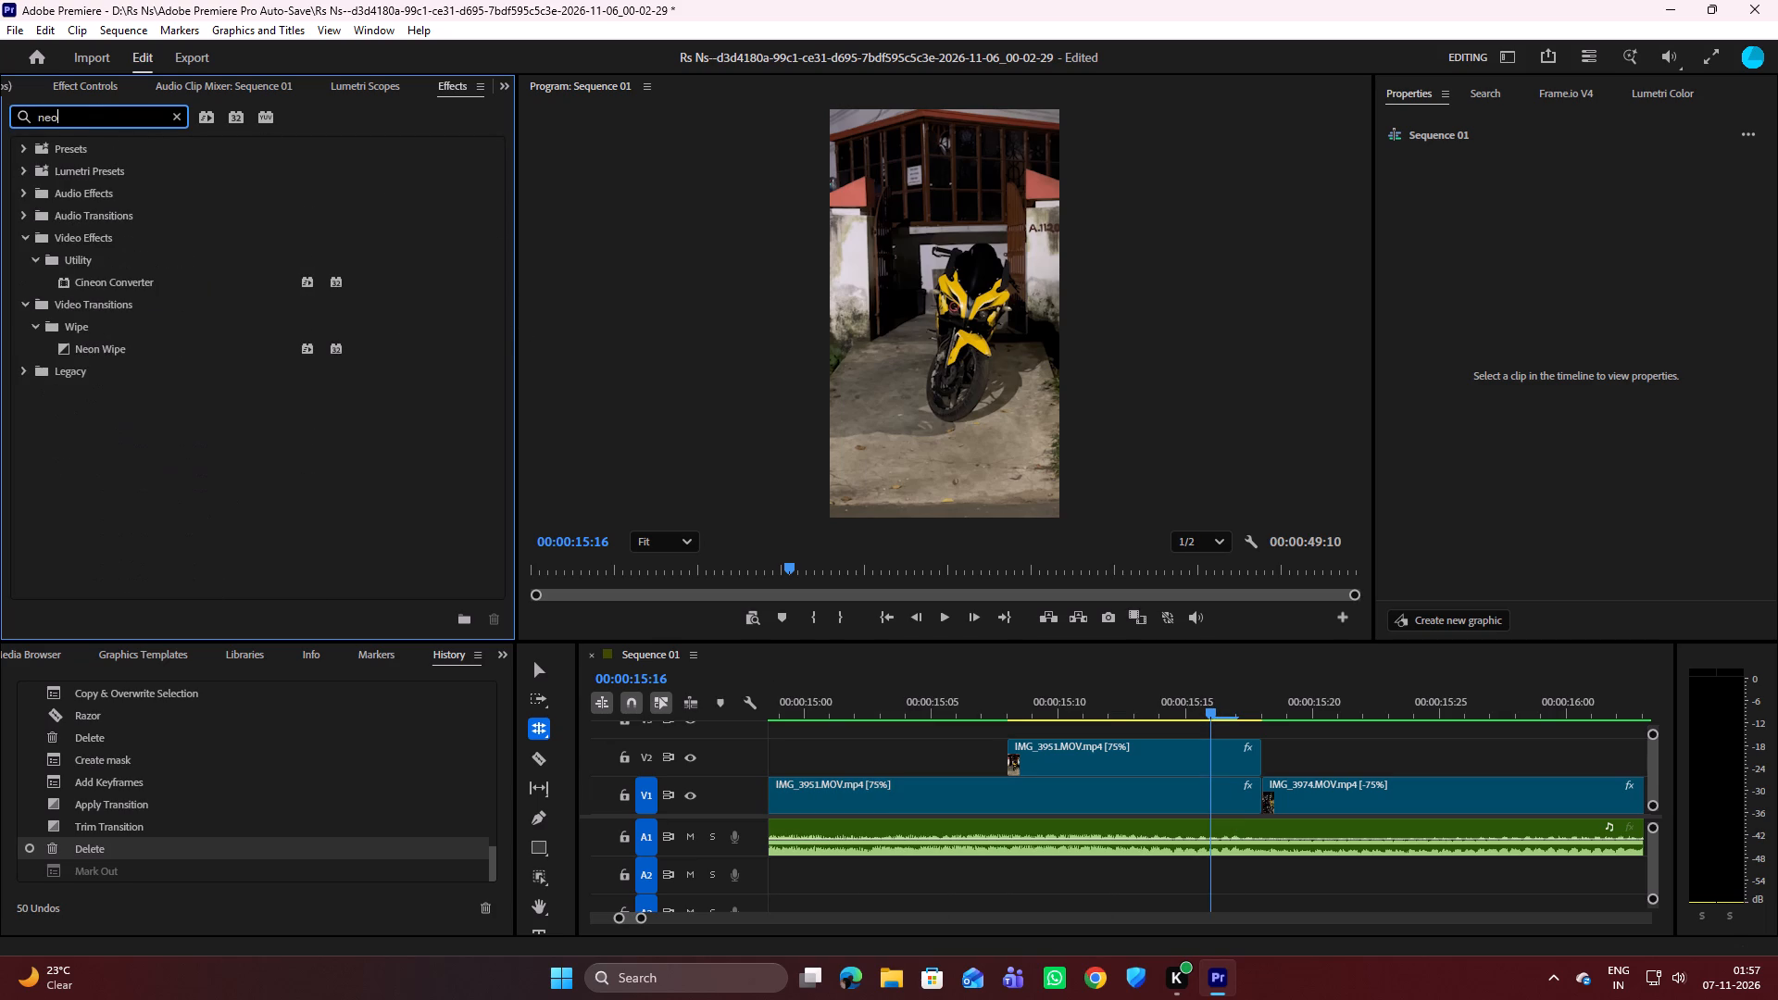
left_click_drag(102, 346, 416, 474)
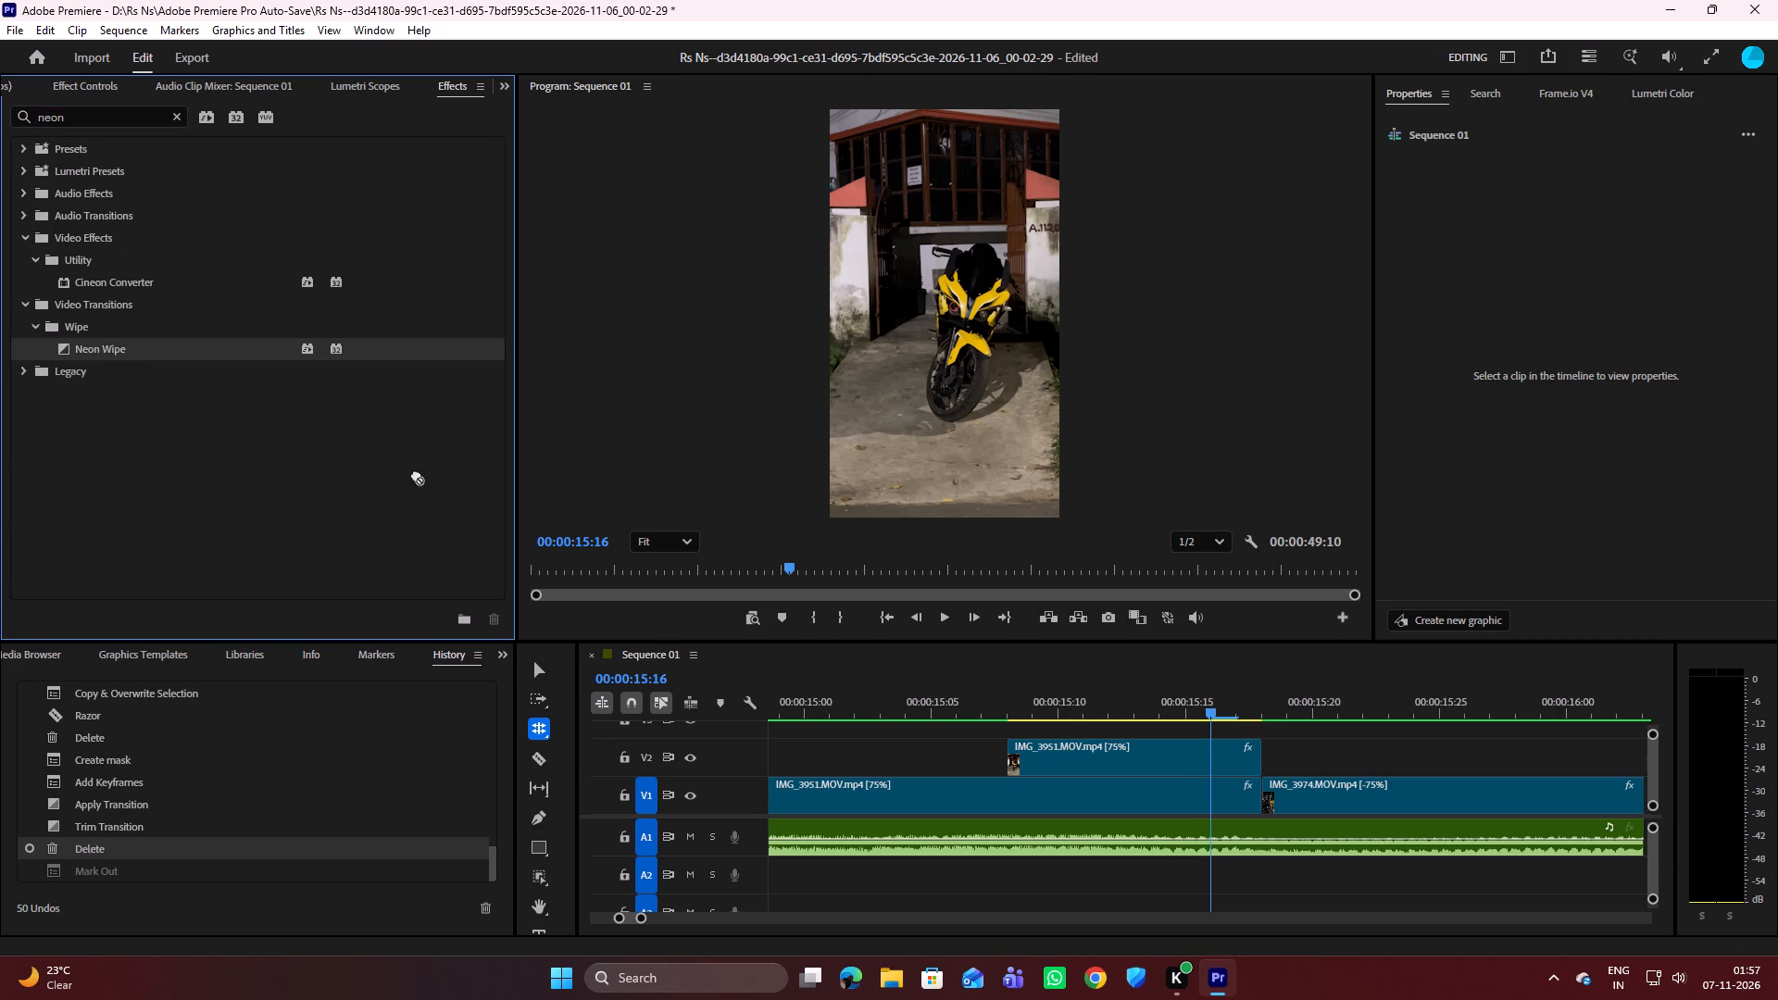
left_click_drag(416, 474, 1068, 752)
left_click_drag(141, 347, 1009, 747)
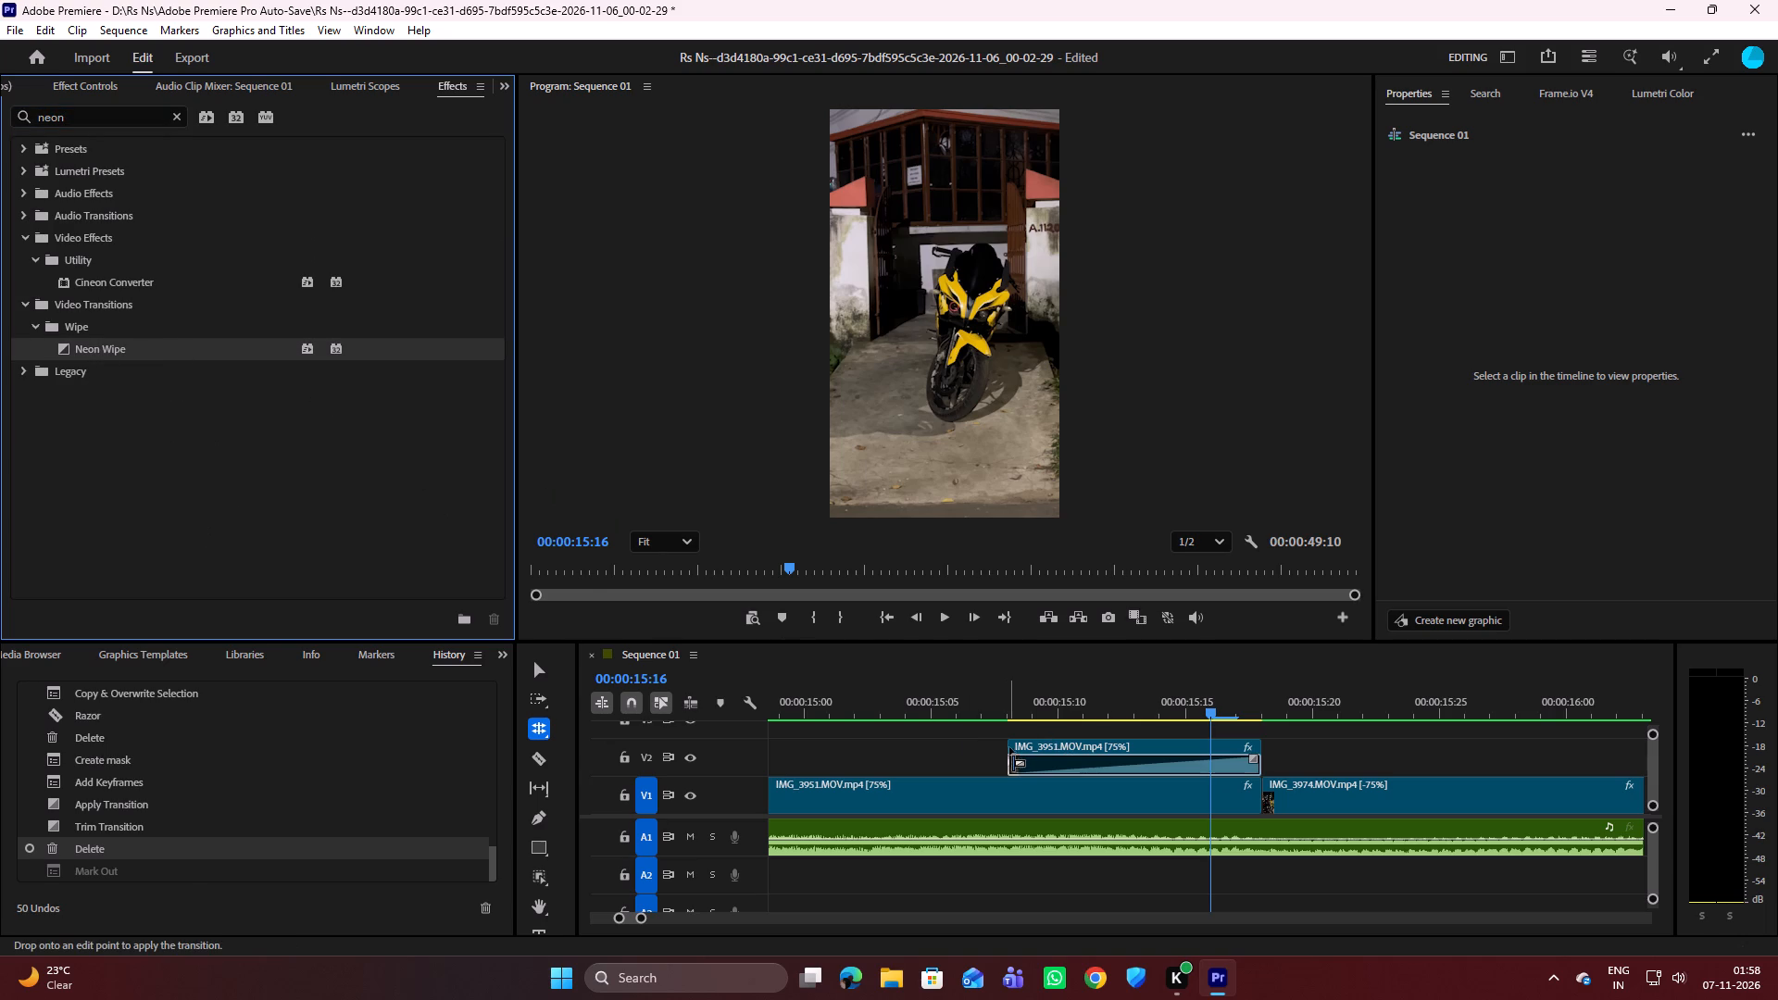
left_click_drag(1009, 747, 1010, 747)
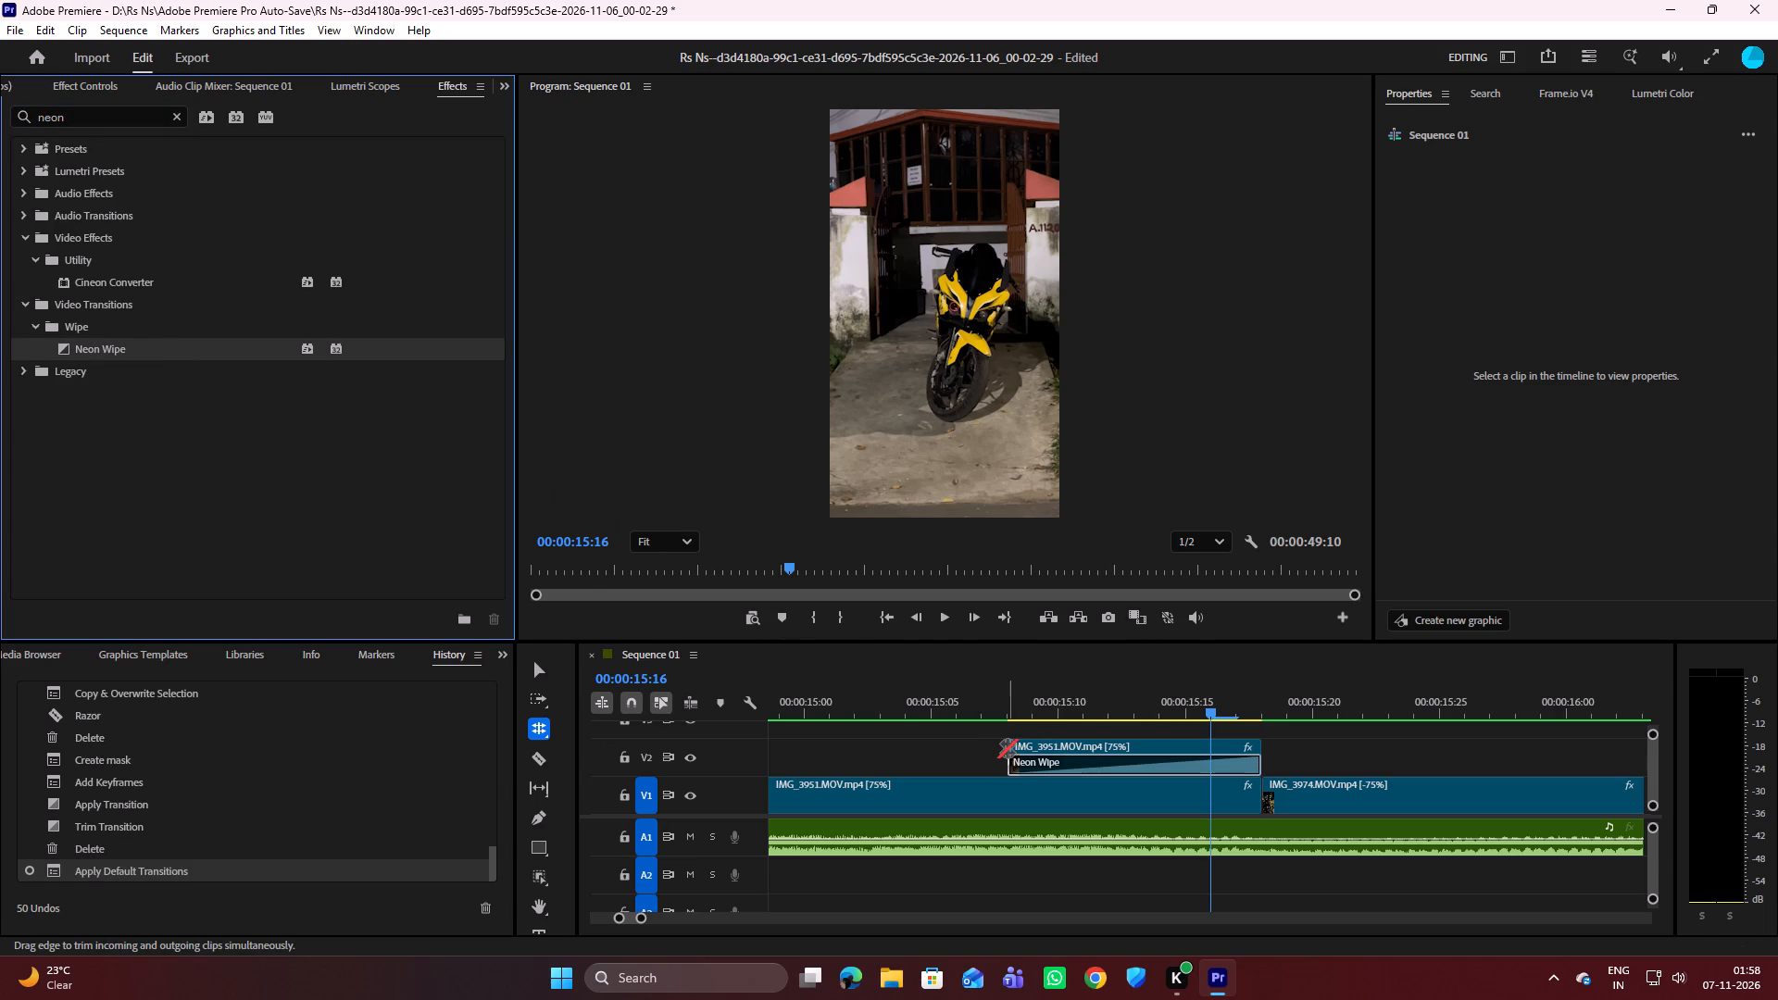
left_click(545, 669)
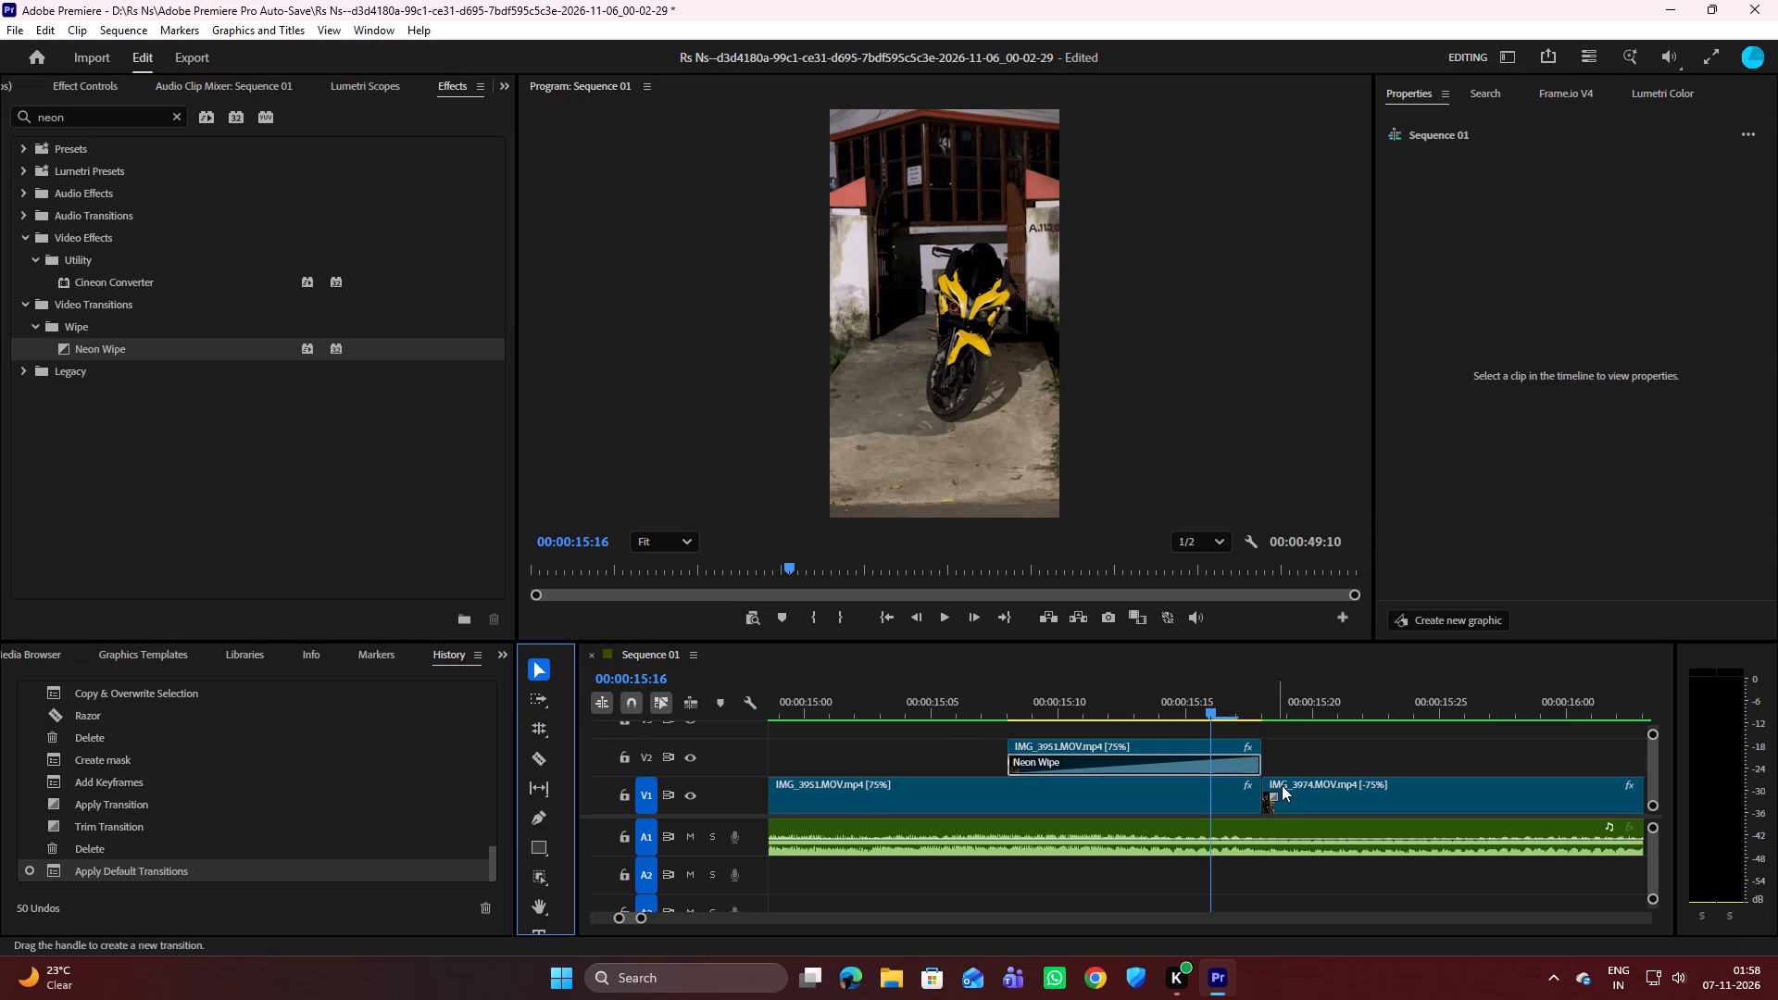
Play and scrub through the V2 clip from 00:00:15:08 to the cut to examine the Neon Wipe on the masked motorcycle.
left_click_drag(1213, 714, 1064, 716)
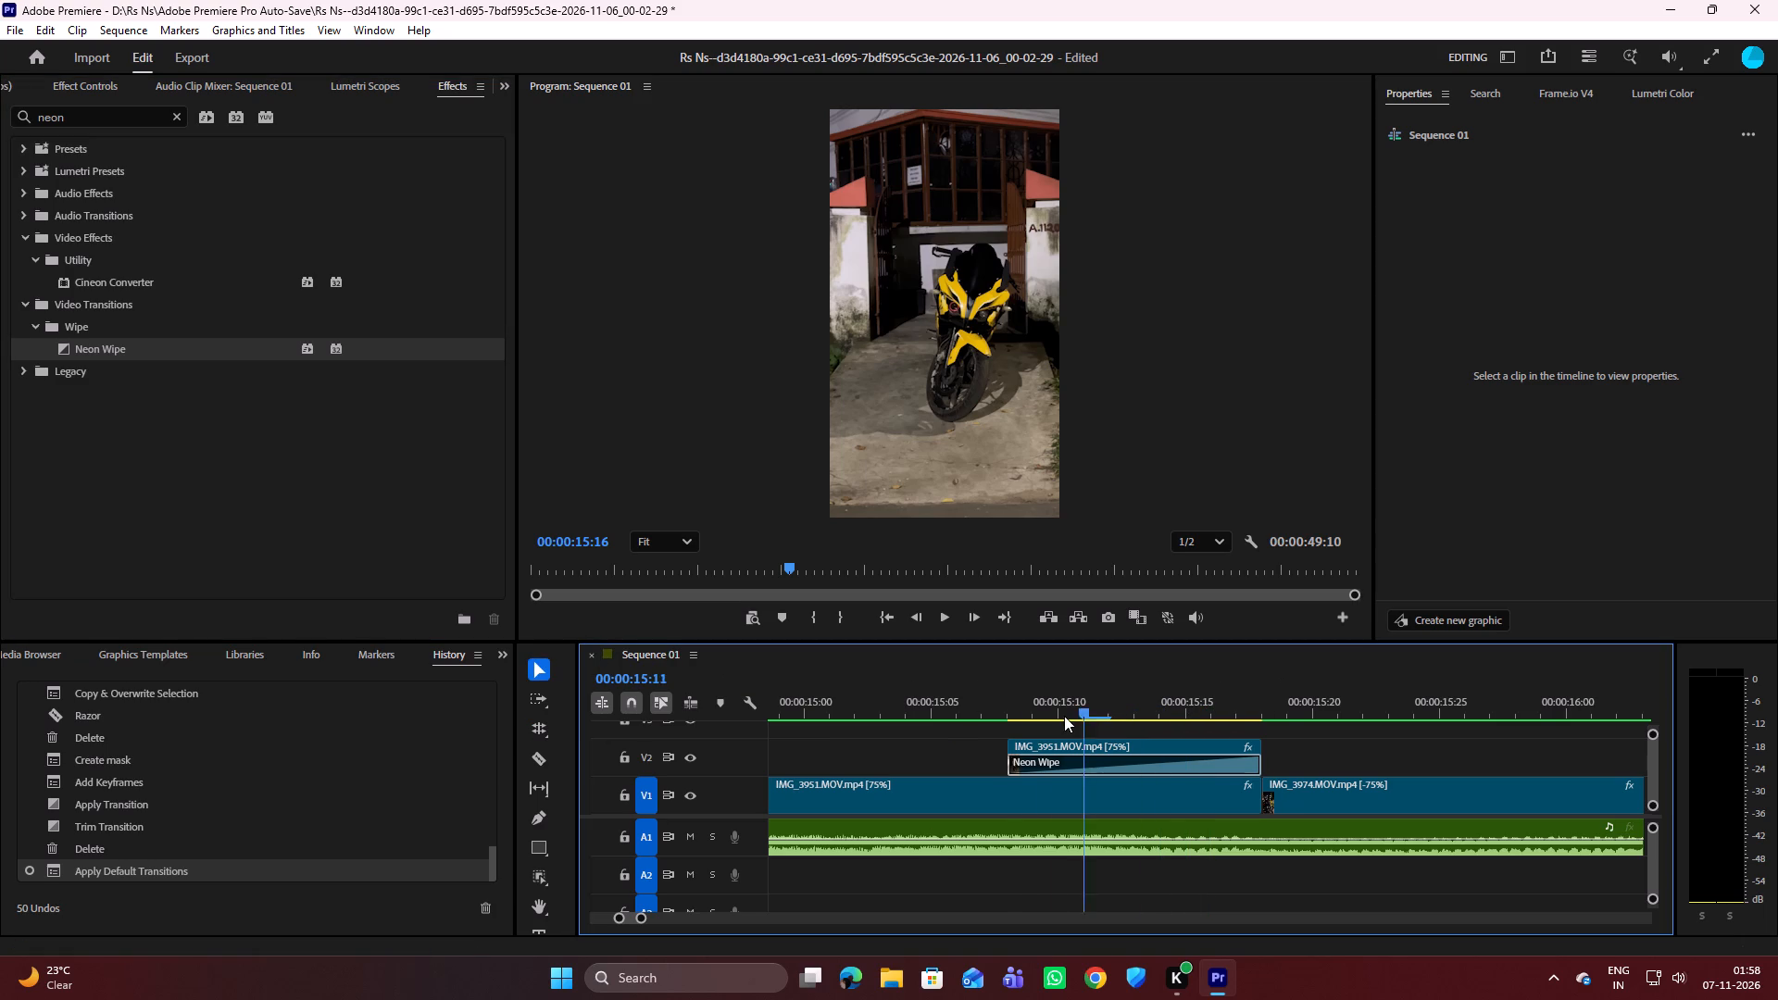
left_click_drag(1064, 716, 1017, 714)
key("space")
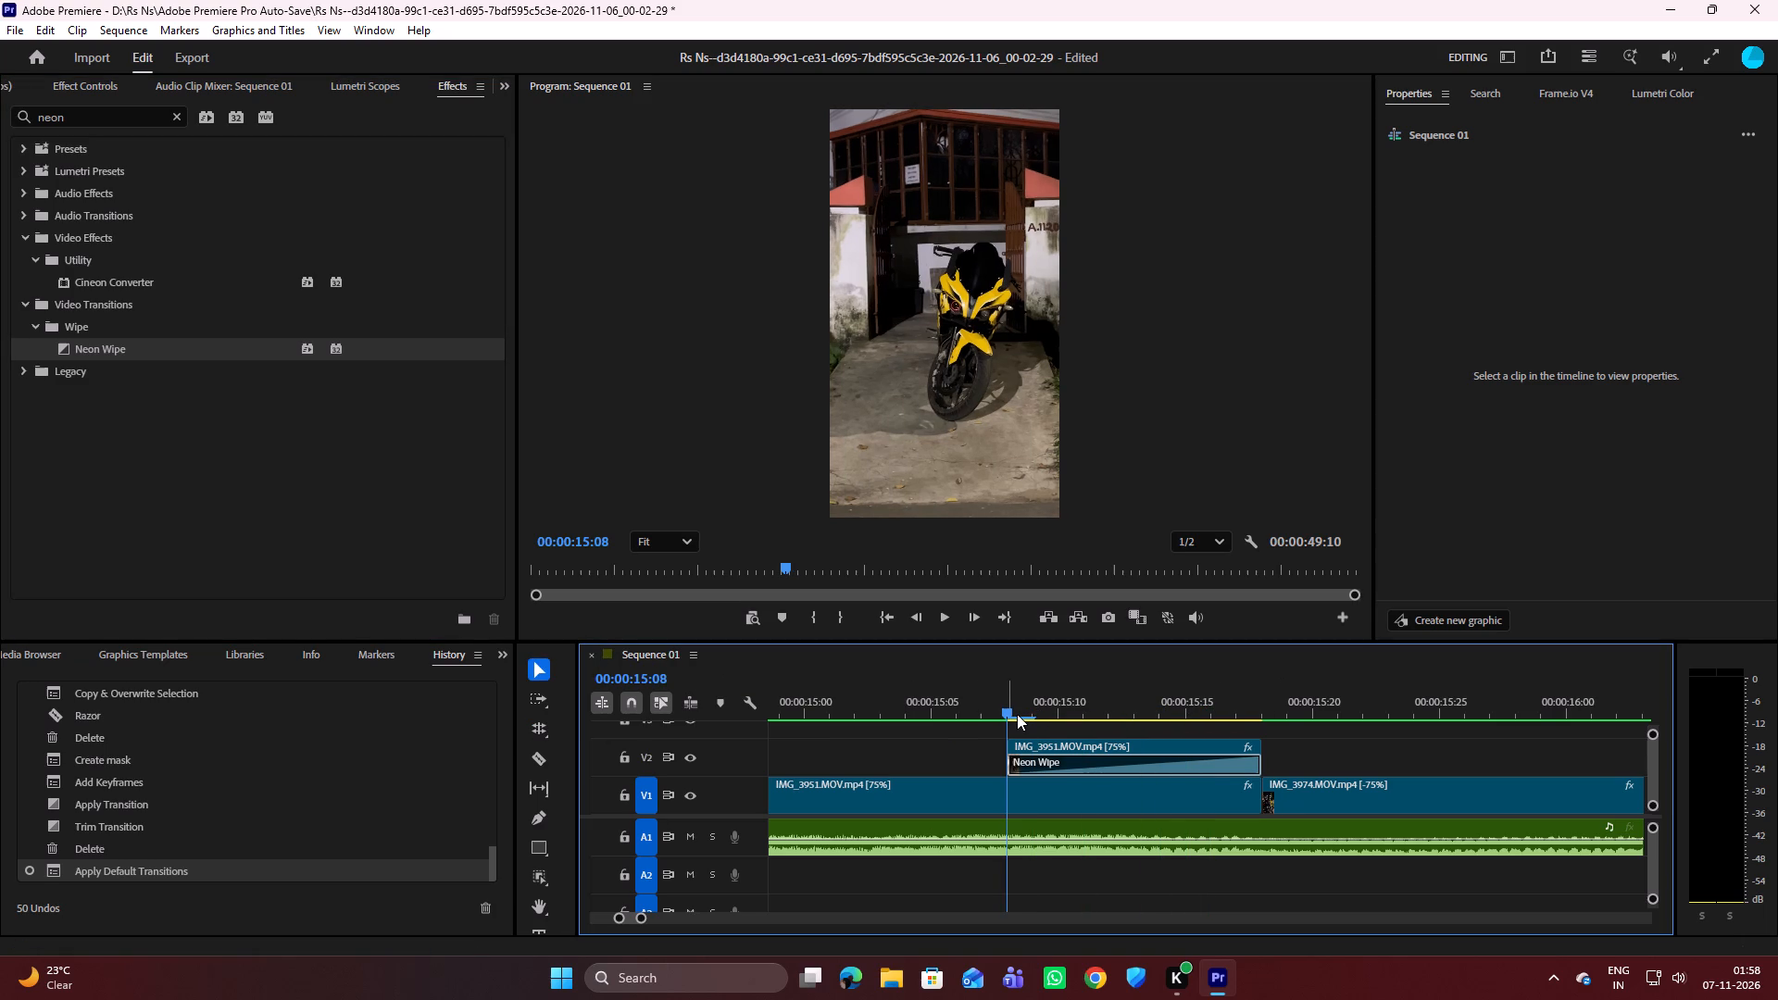
key("space")
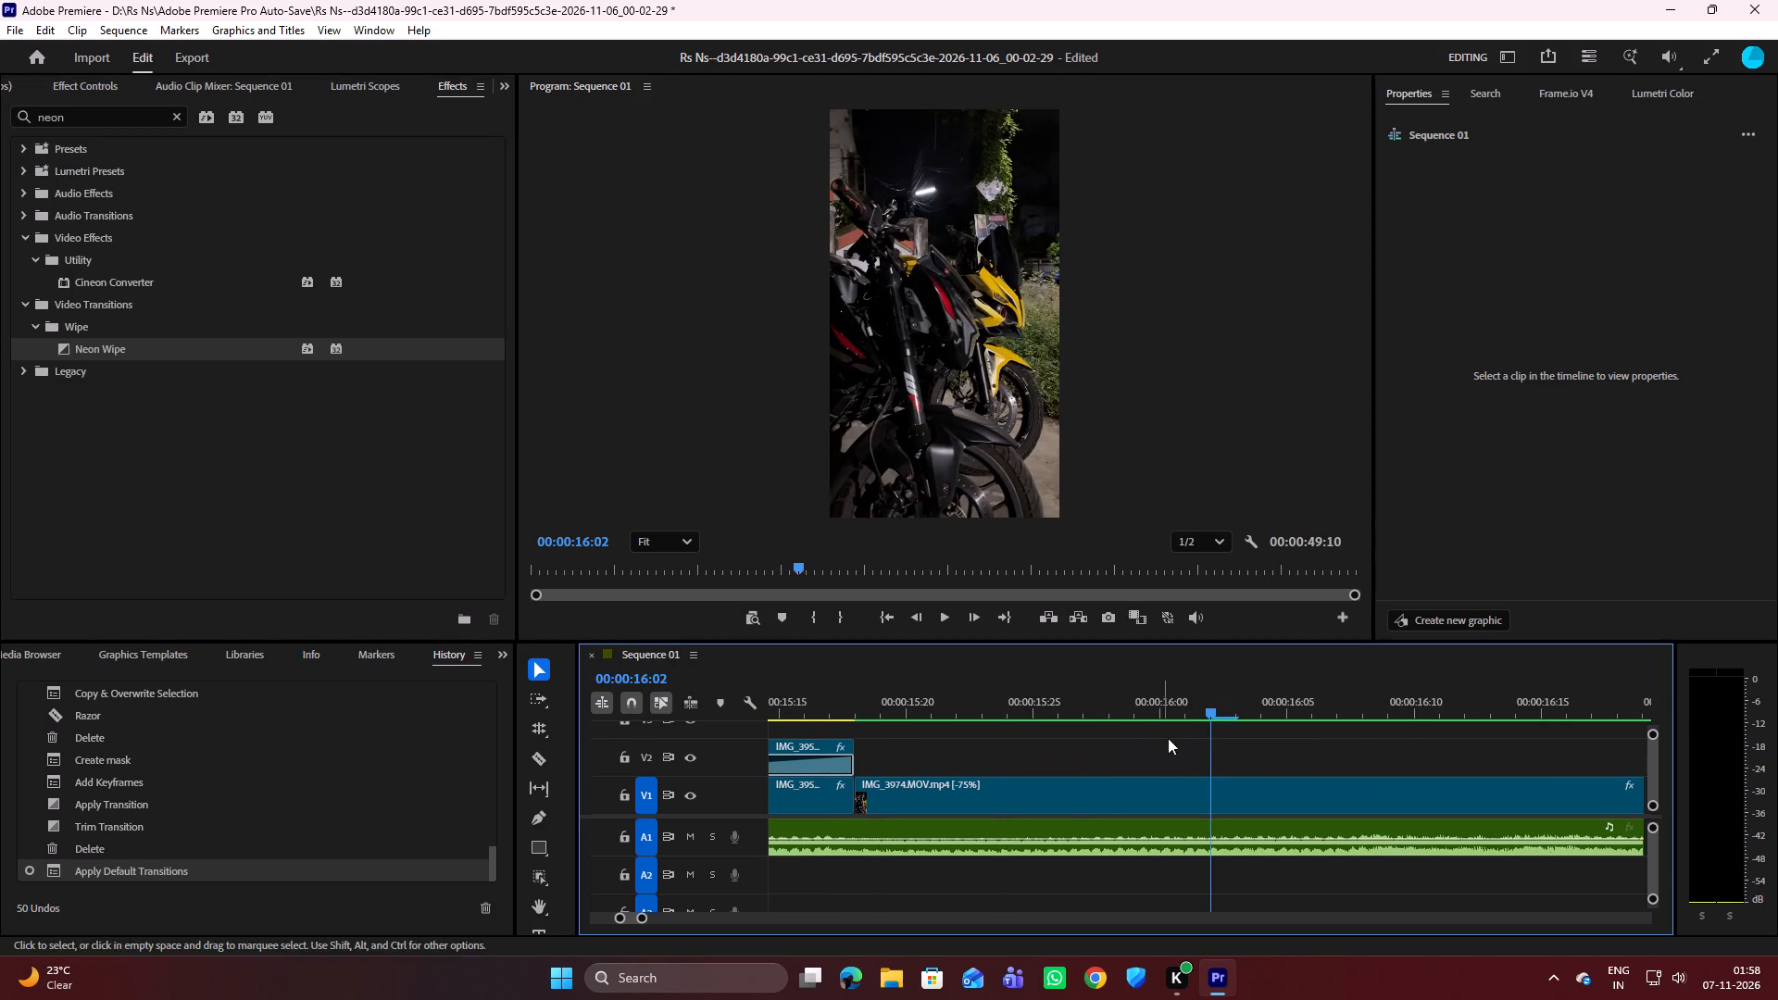
left_click_drag(1211, 708, 820, 709)
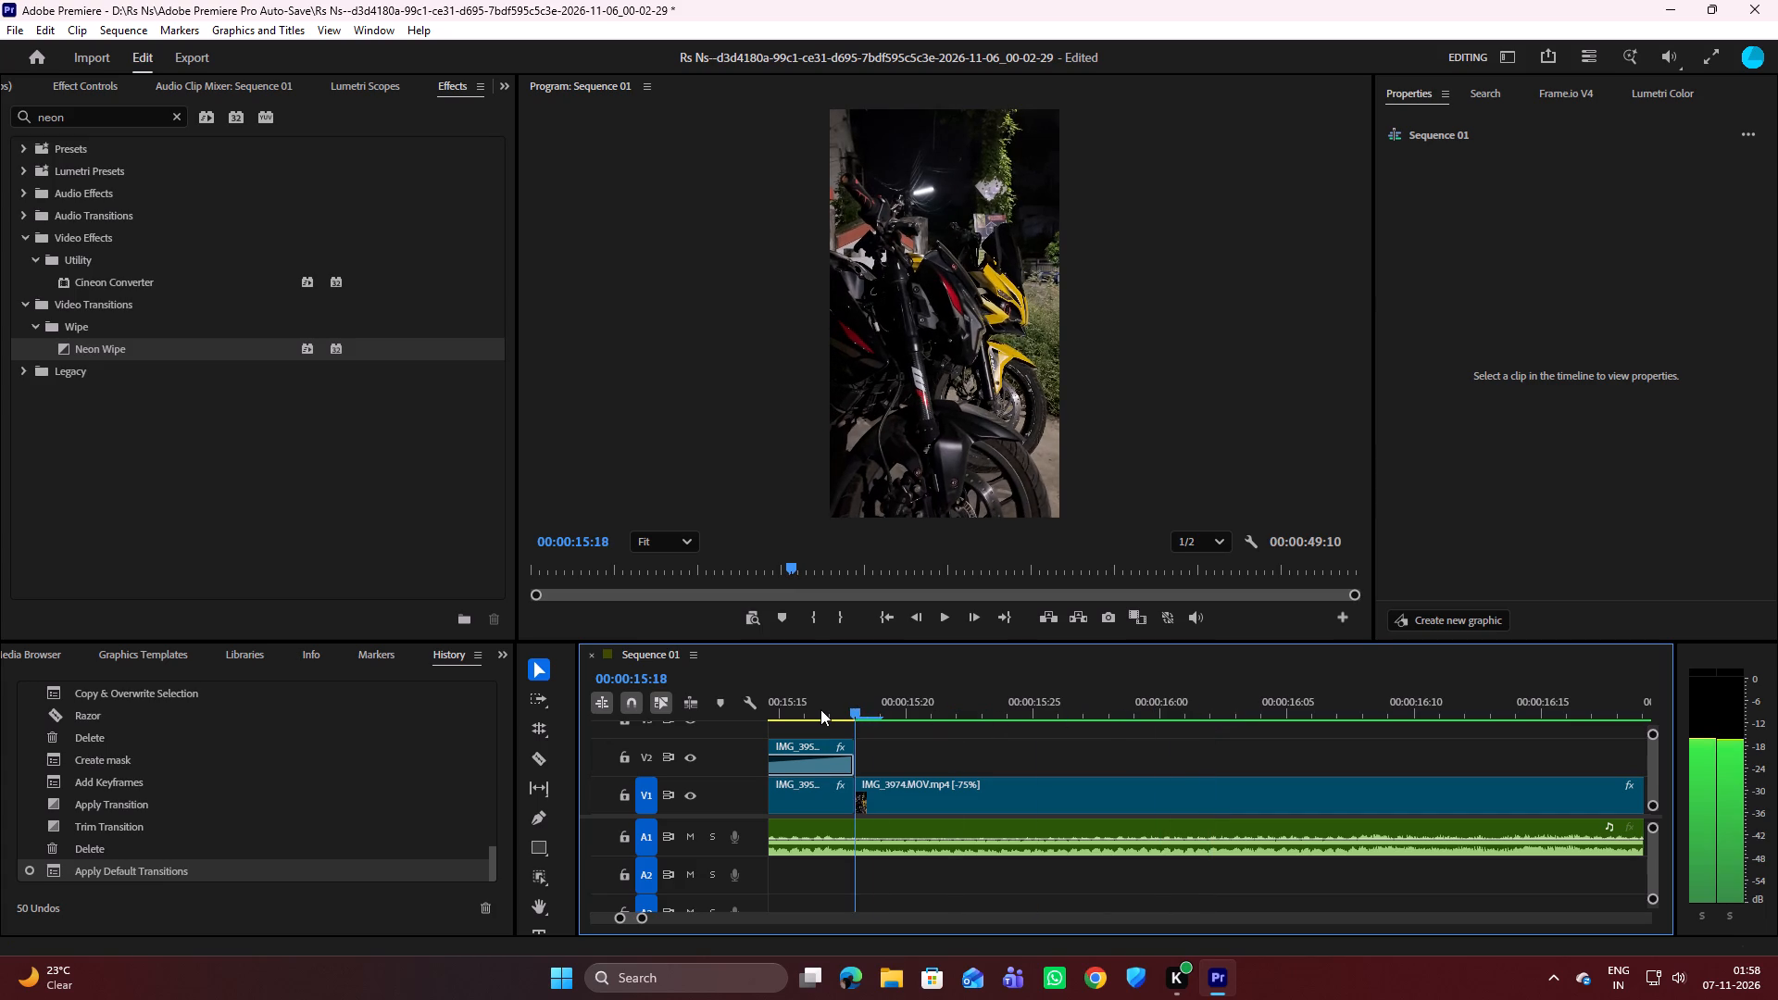
left_click_drag(820, 709, 847, 702)
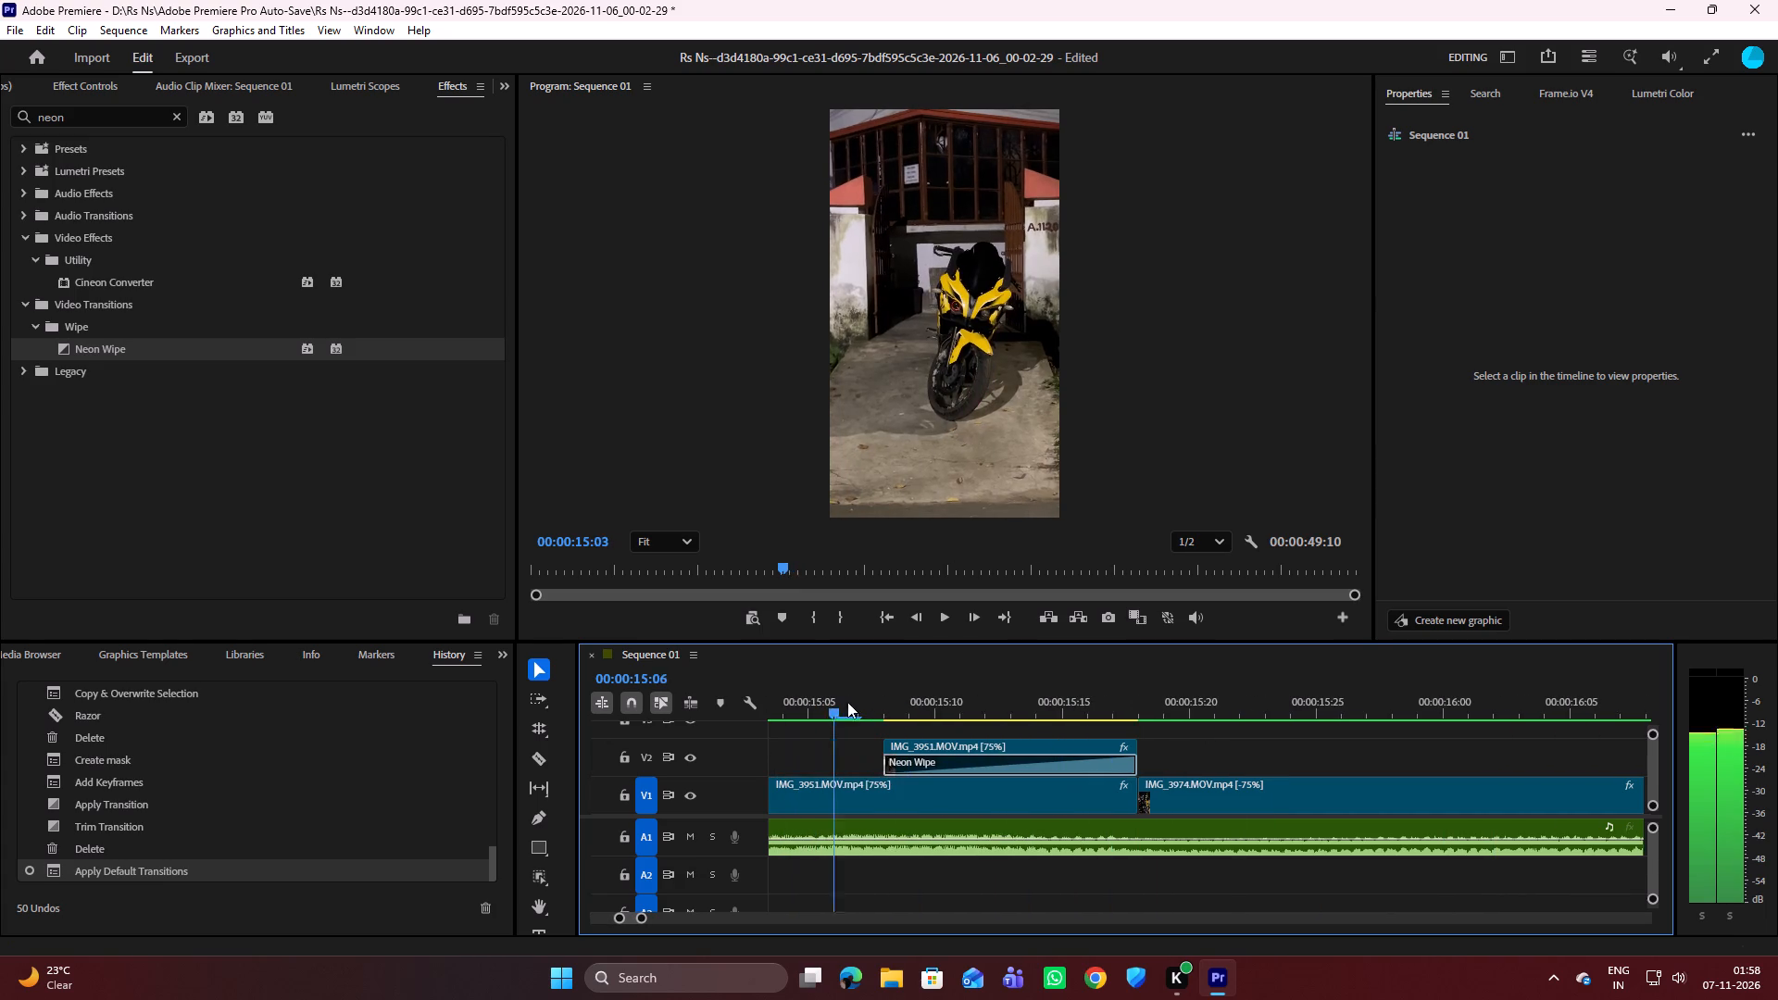
left_click_drag(847, 702, 1001, 697)
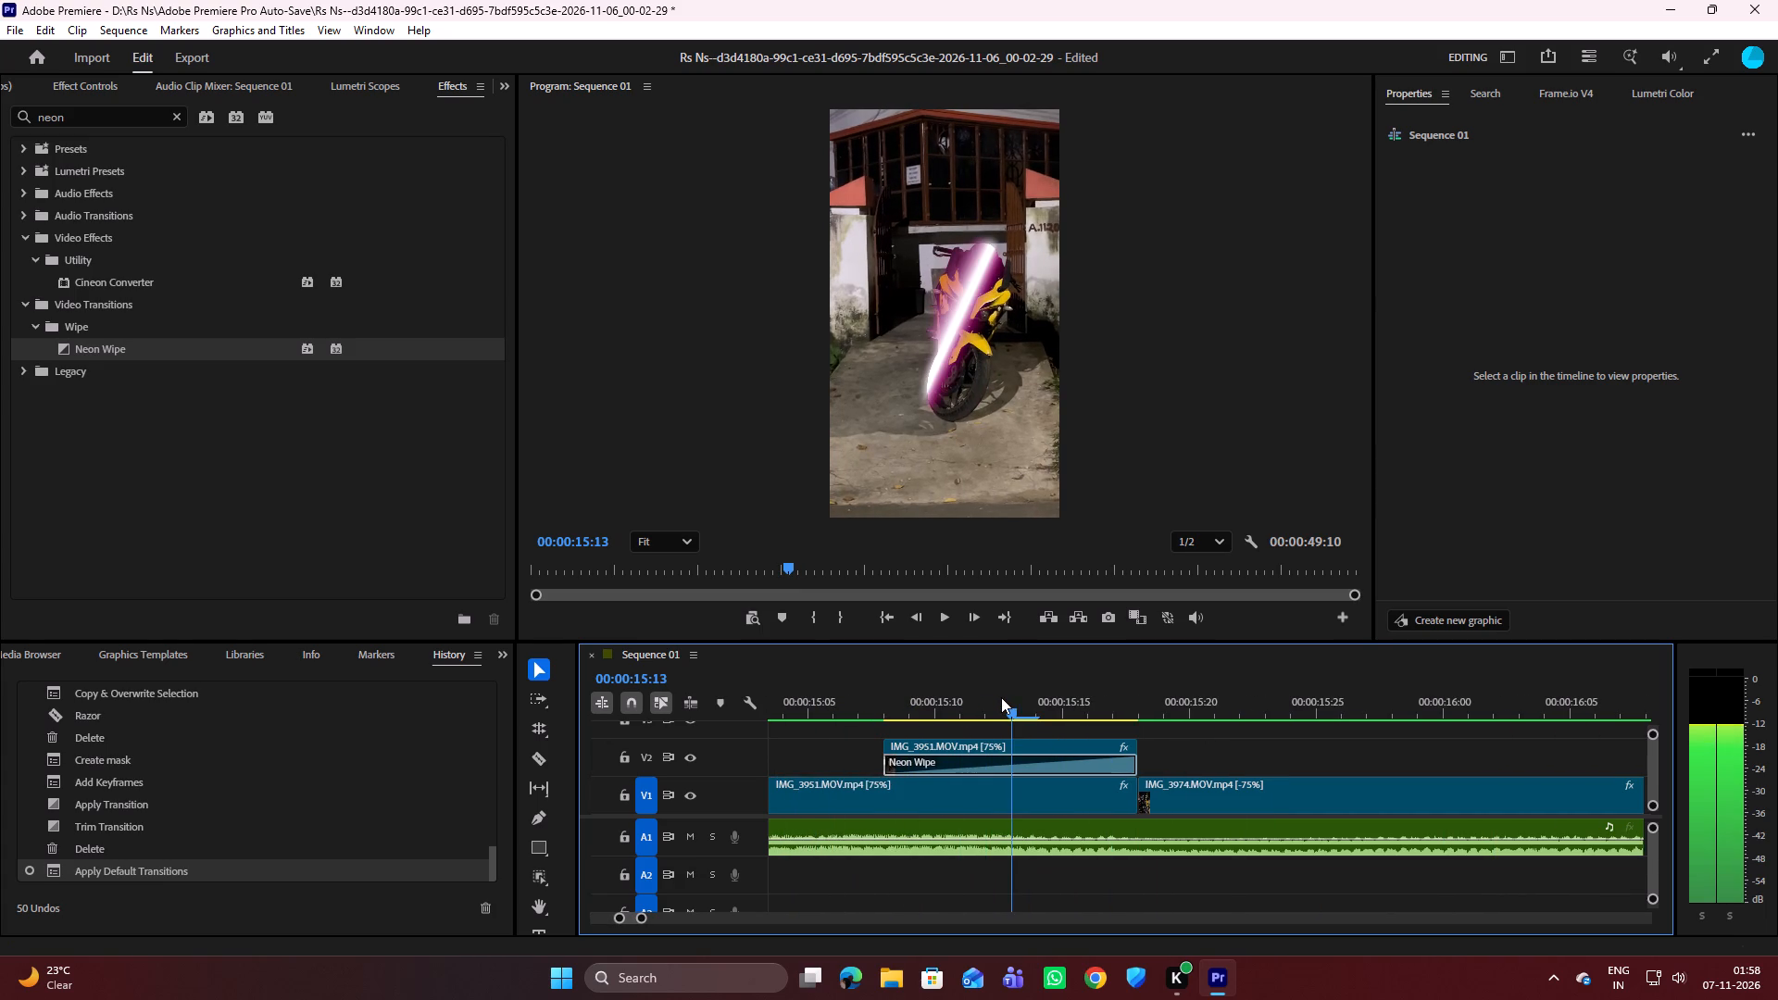
left_click_drag(1001, 697, 1050, 696)
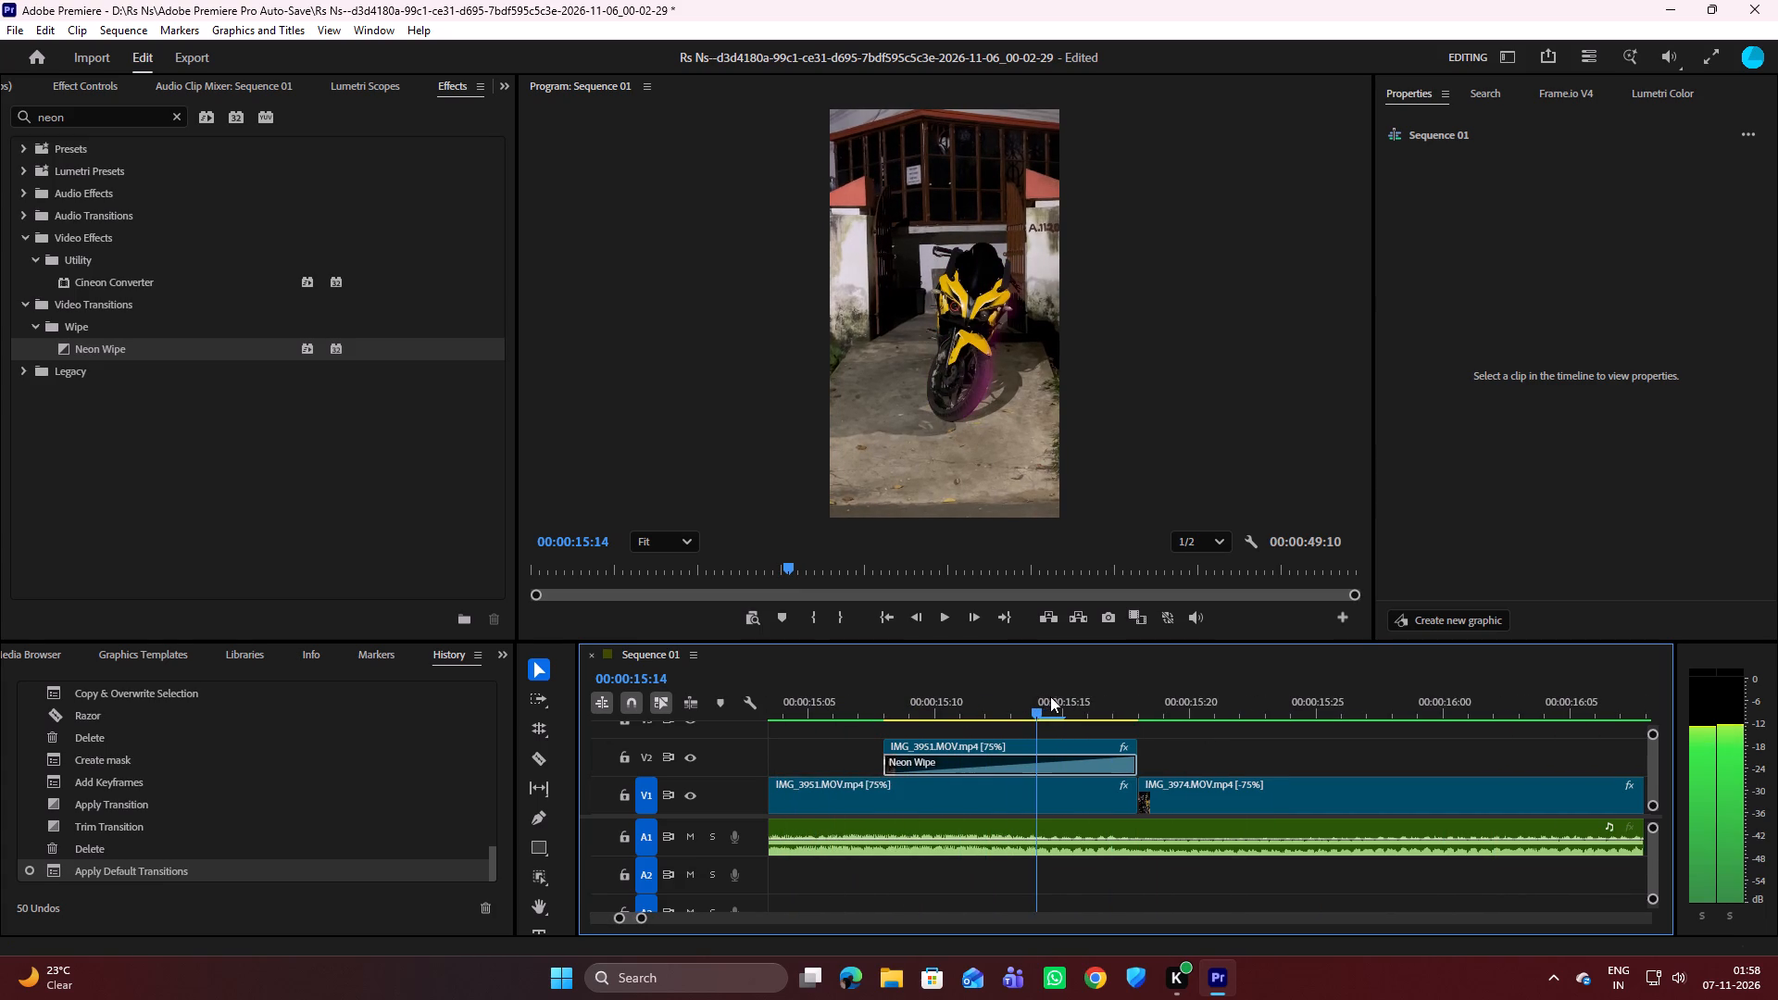
left_click_drag(1050, 696, 1082, 705)
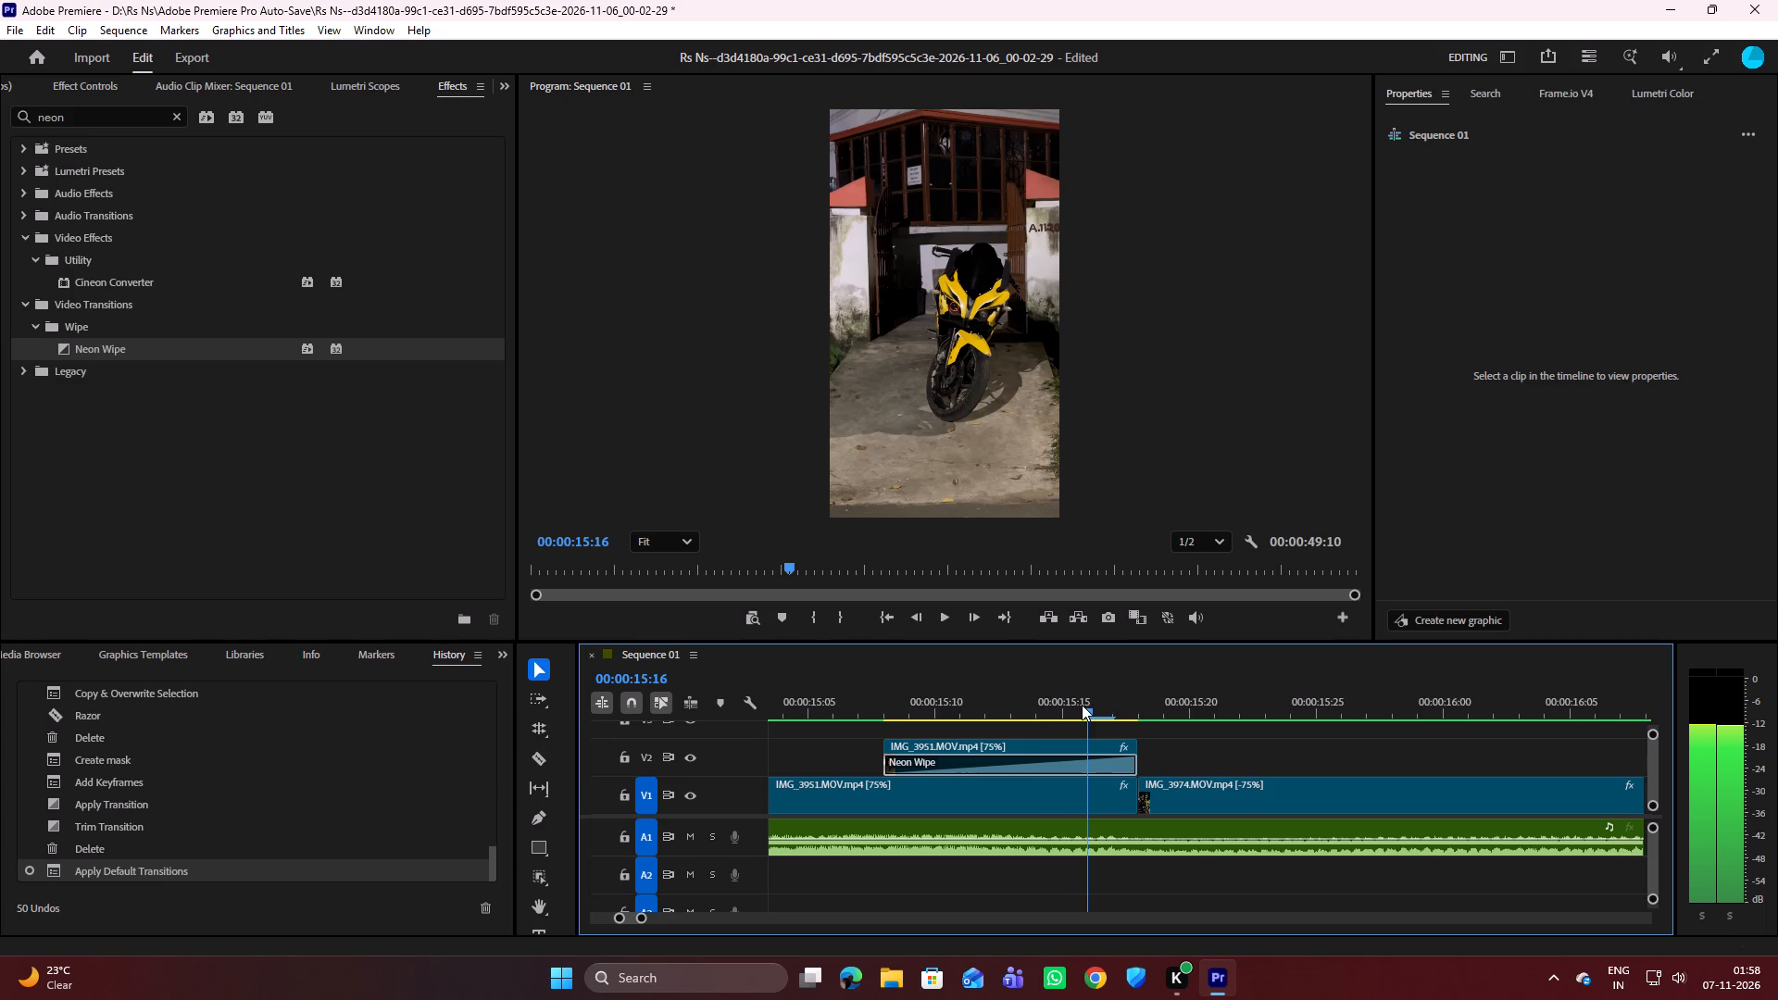
left_click_drag(1082, 705, 915, 701)
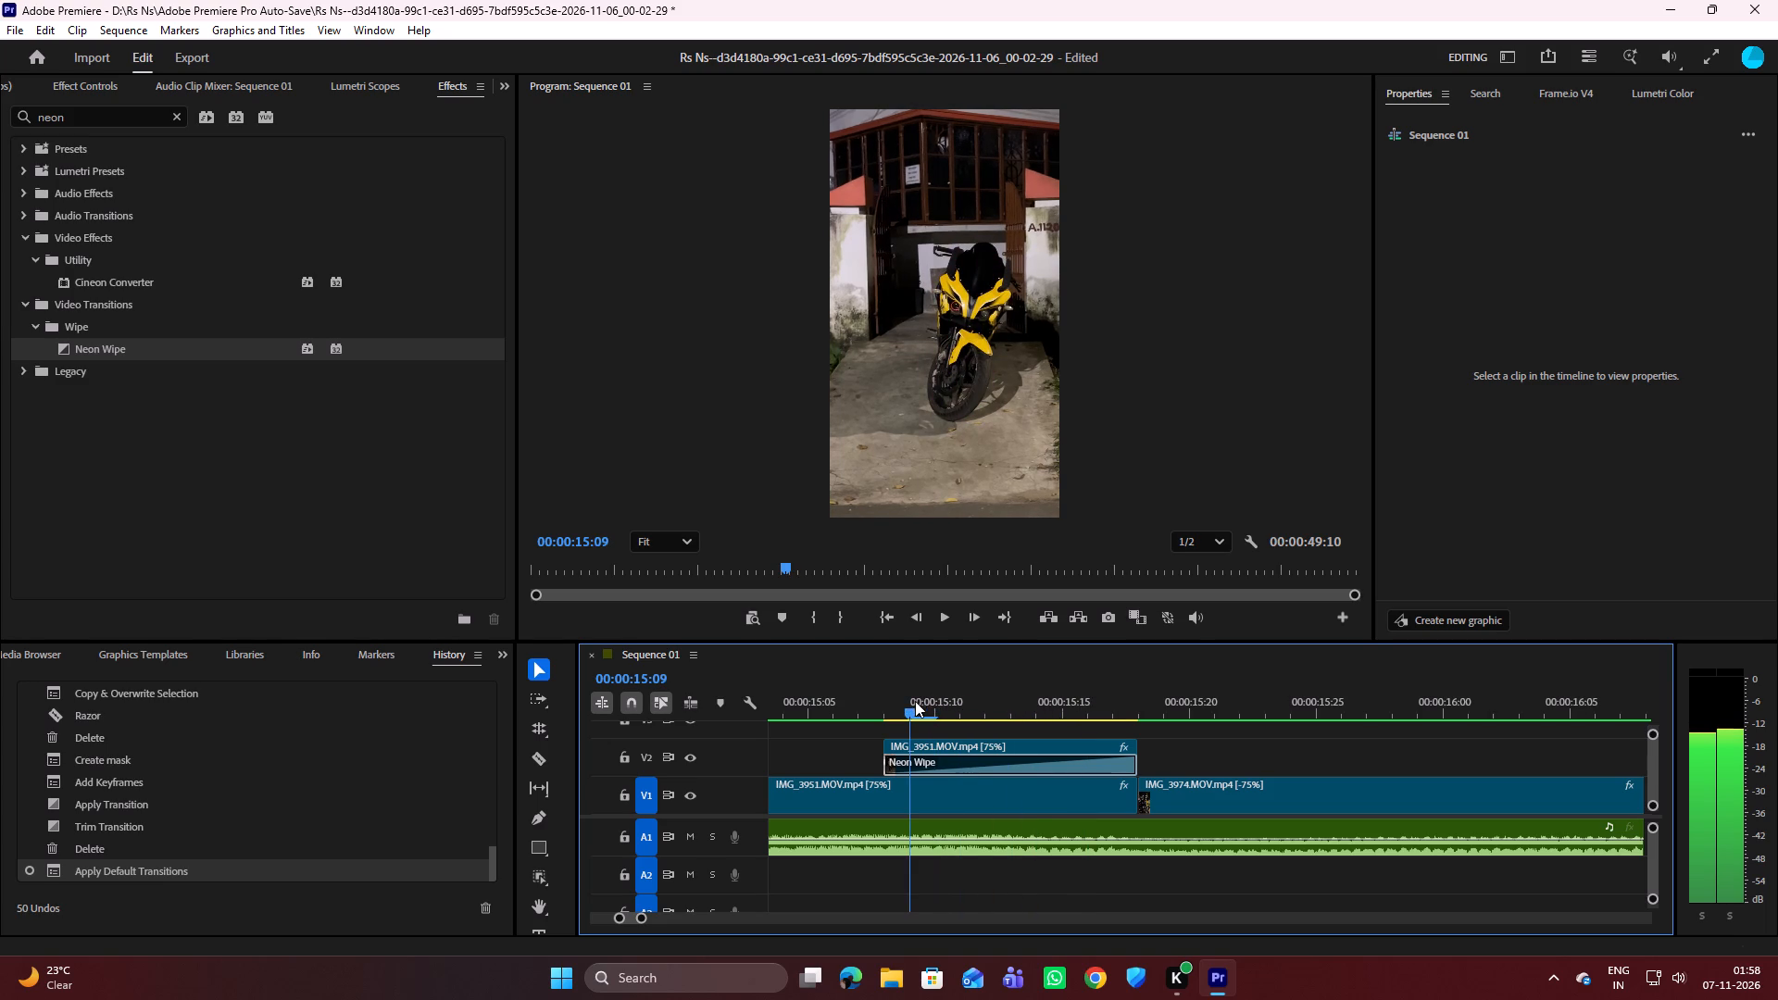
left_click_drag(915, 701, 951, 694)
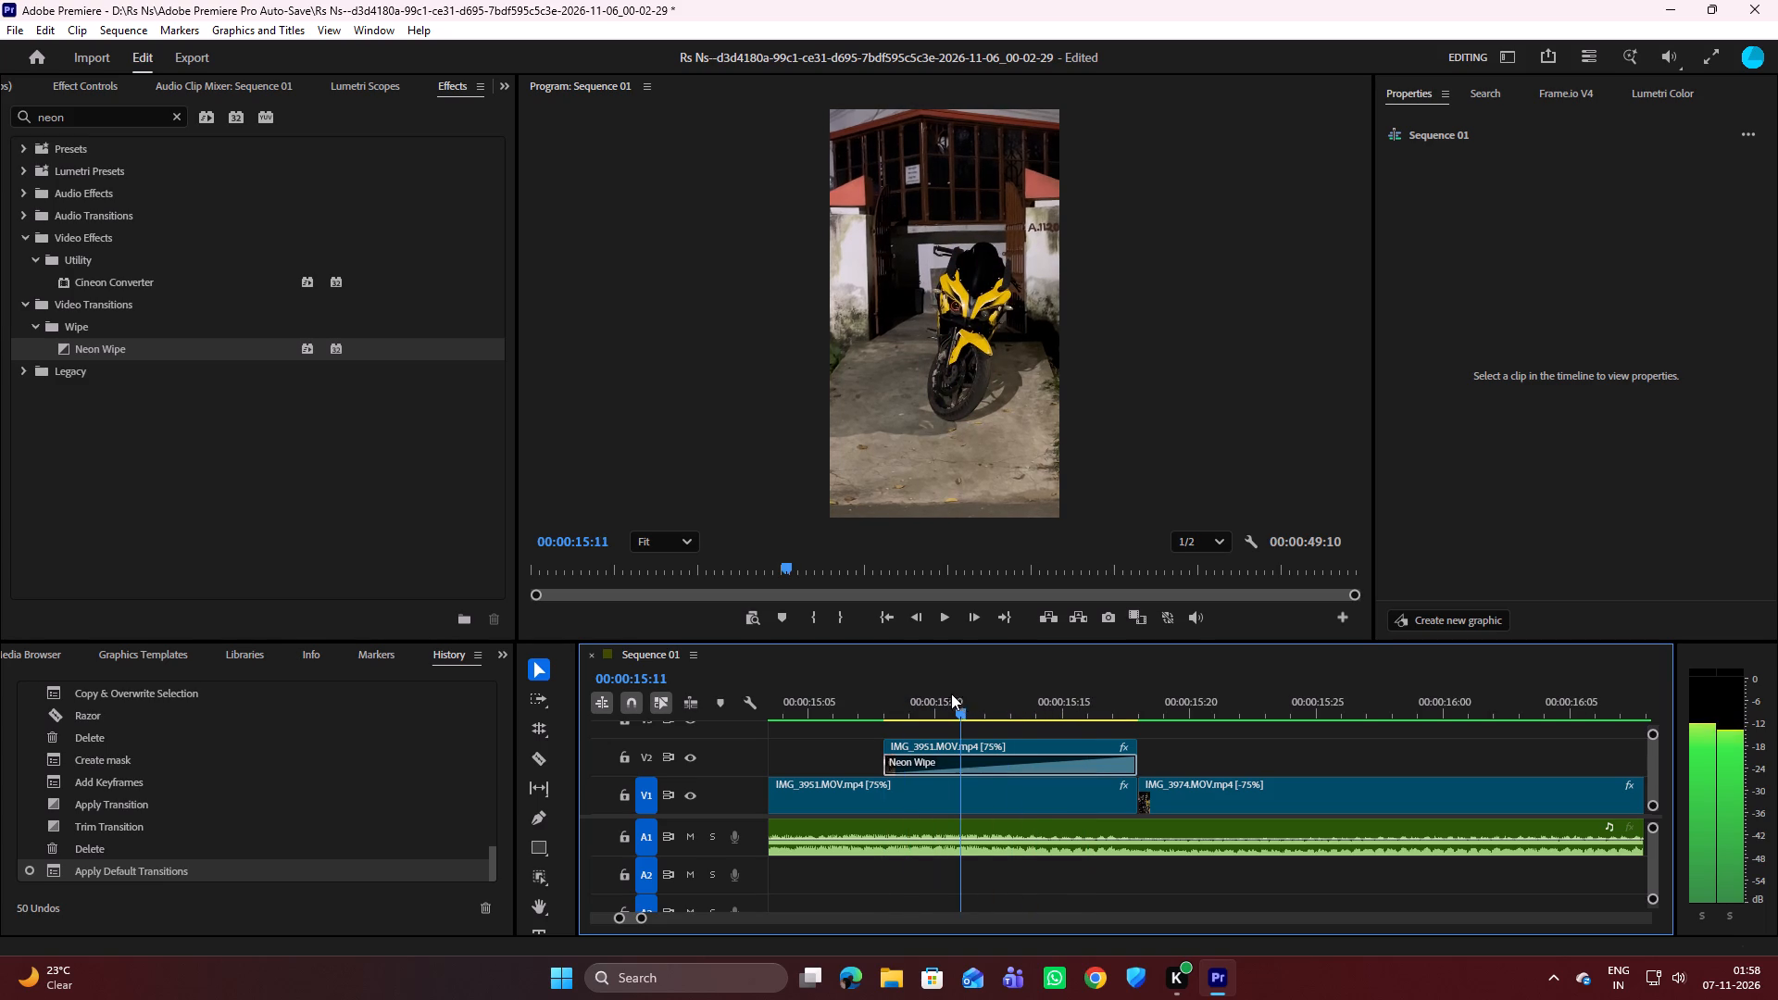
left_click_drag(951, 694, 1023, 695)
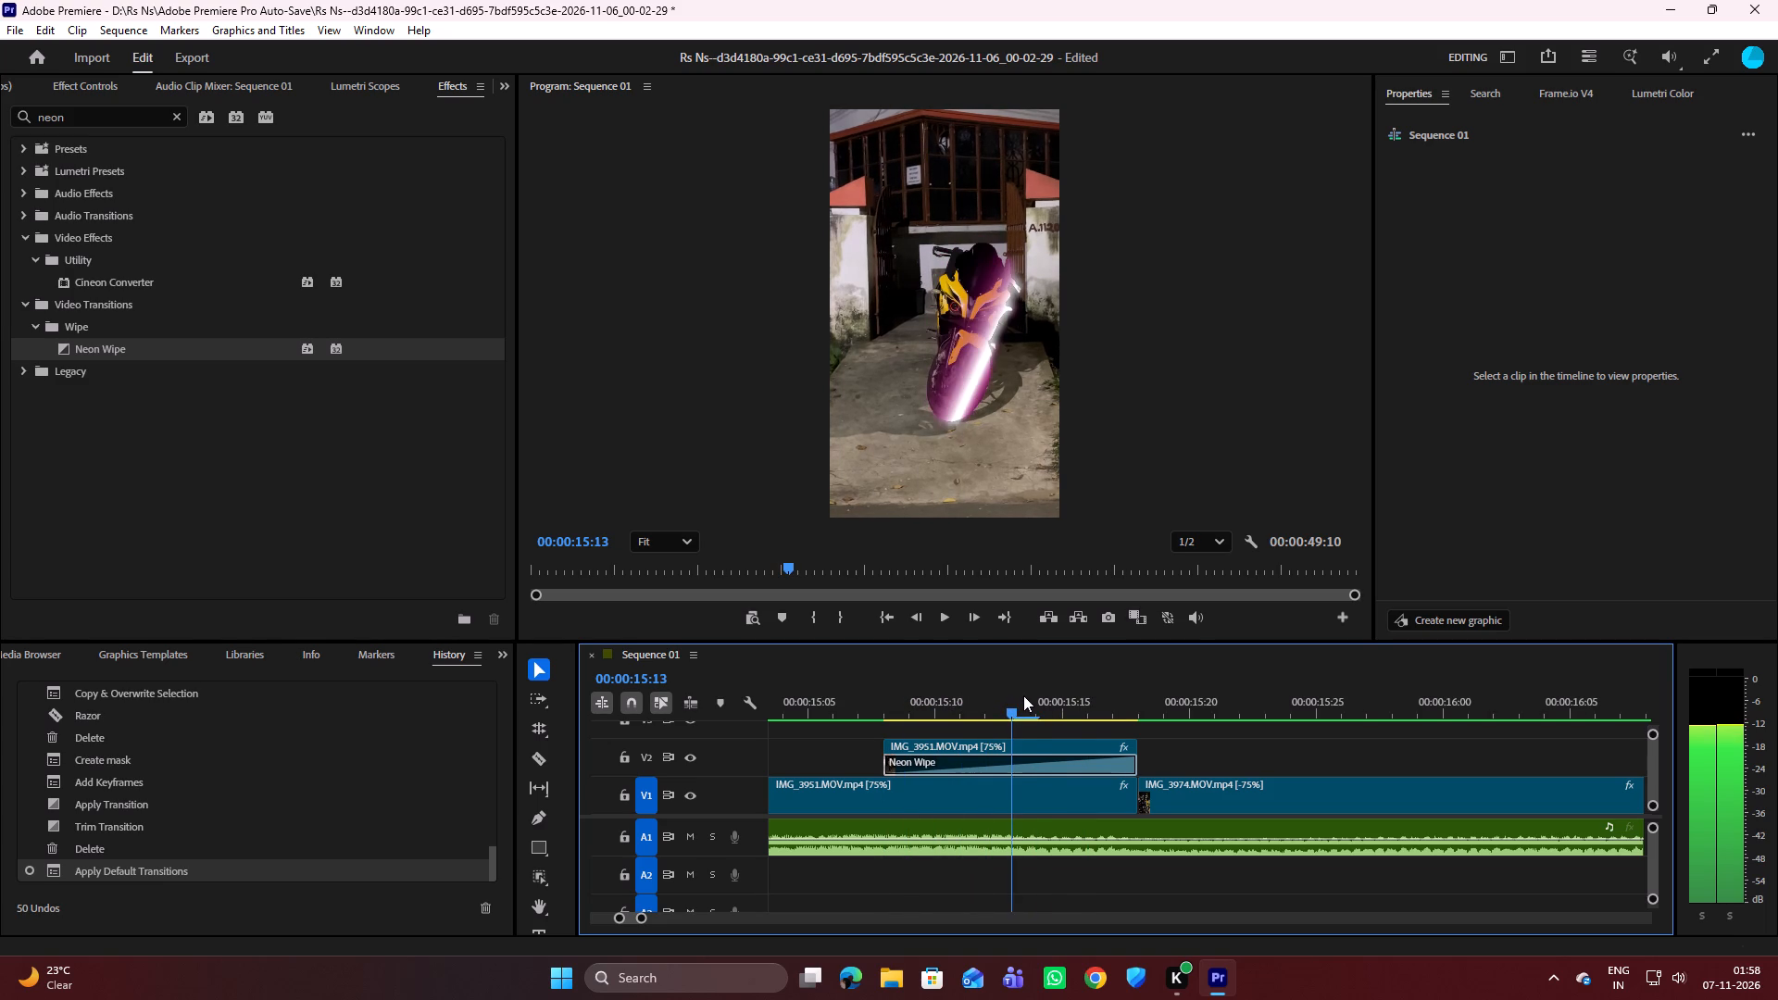
left_click_drag(1023, 695, 892, 710)
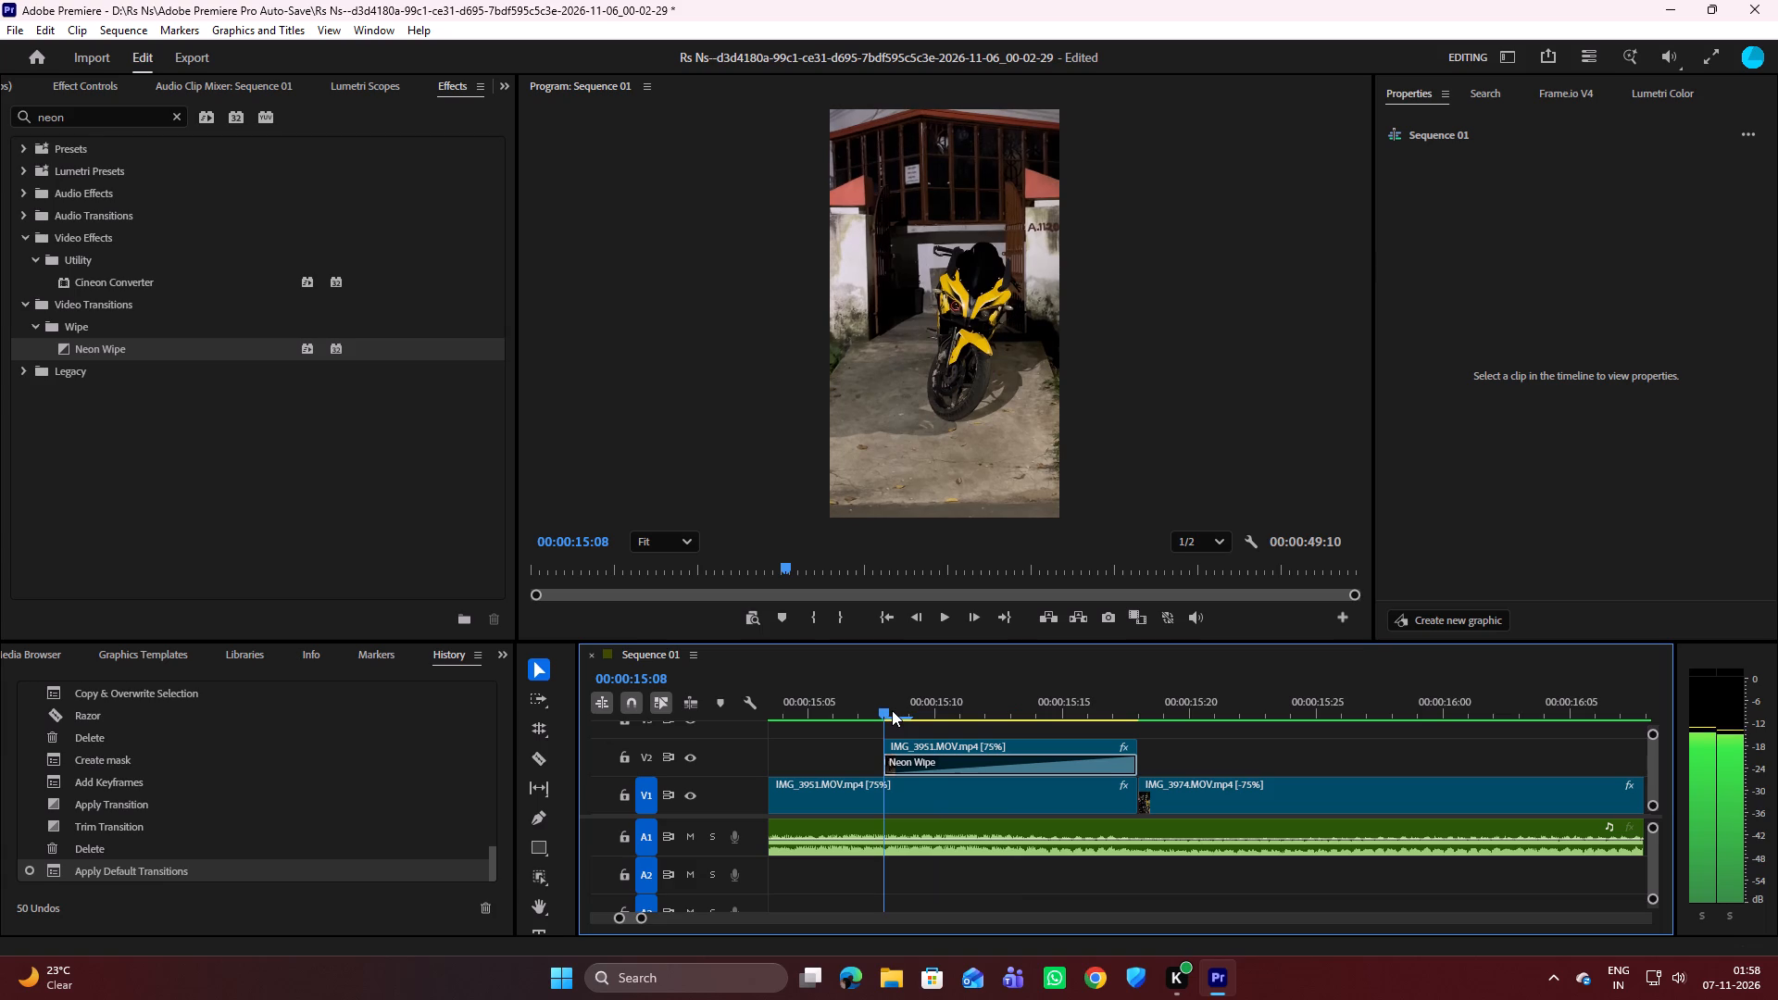
left_click_drag(892, 710, 1018, 718)
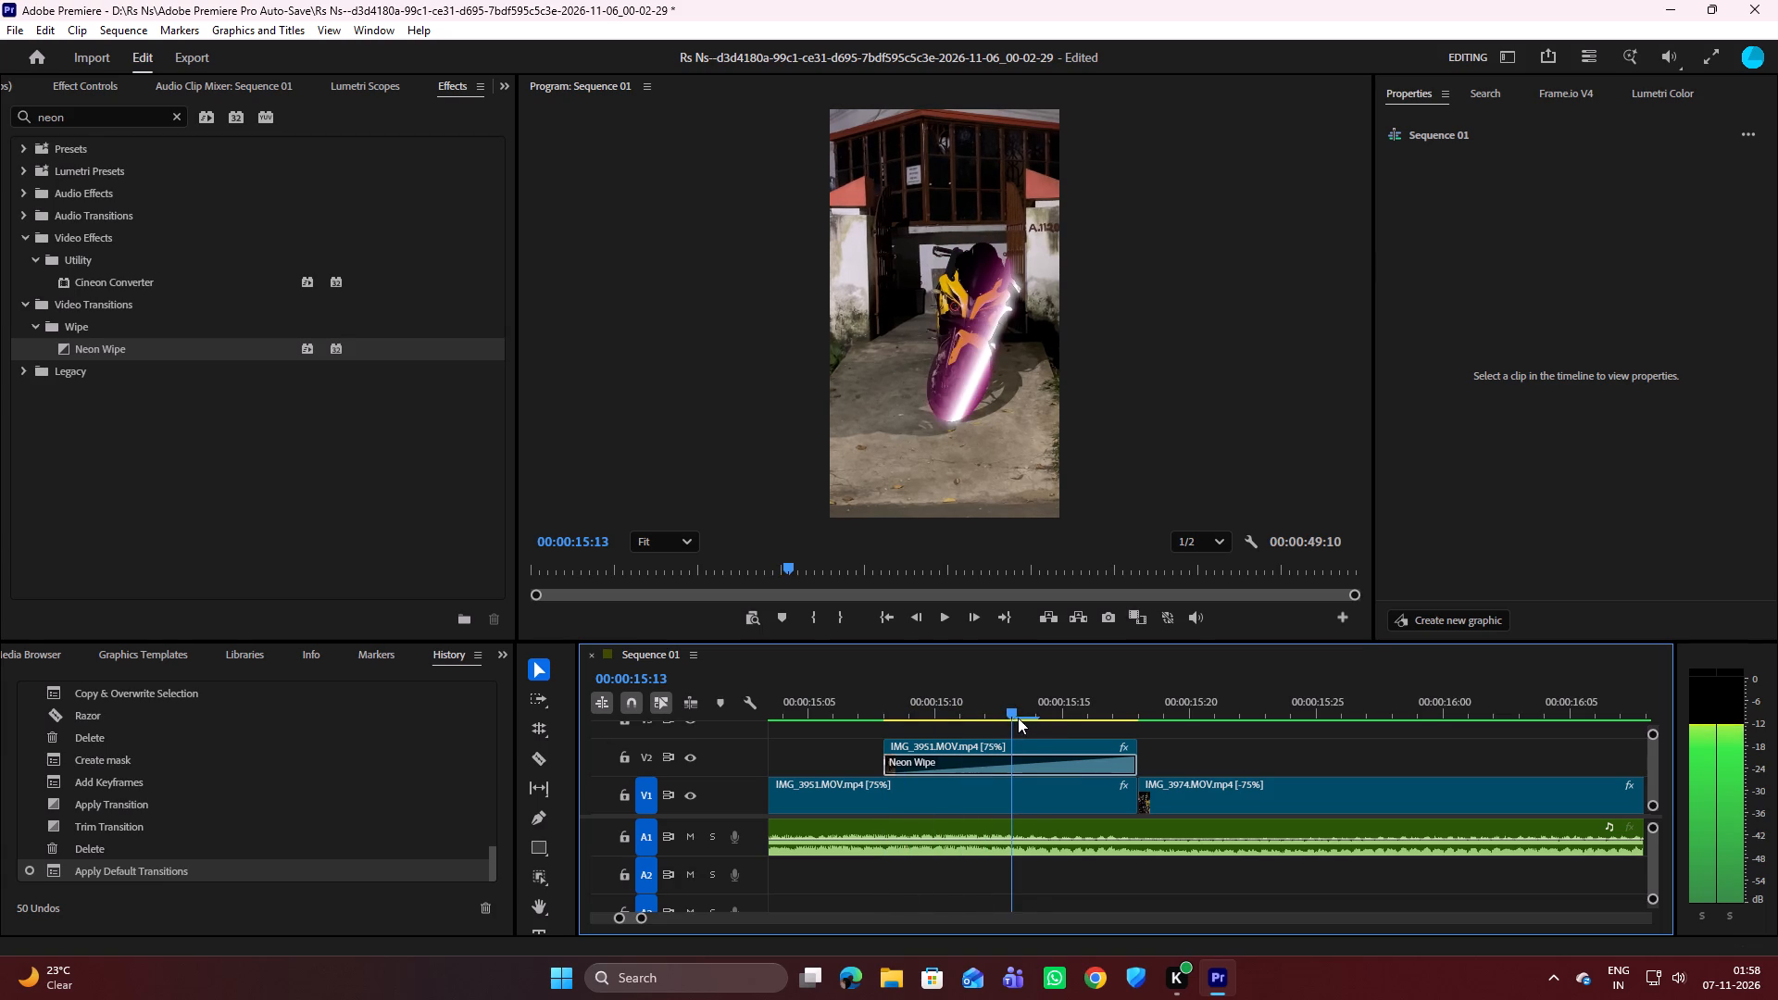
Examine the Motion, Opacity and Object Mask settings of the short V2 IMG_3951 clip.
left_click_drag(1018, 718, 1072, 722)
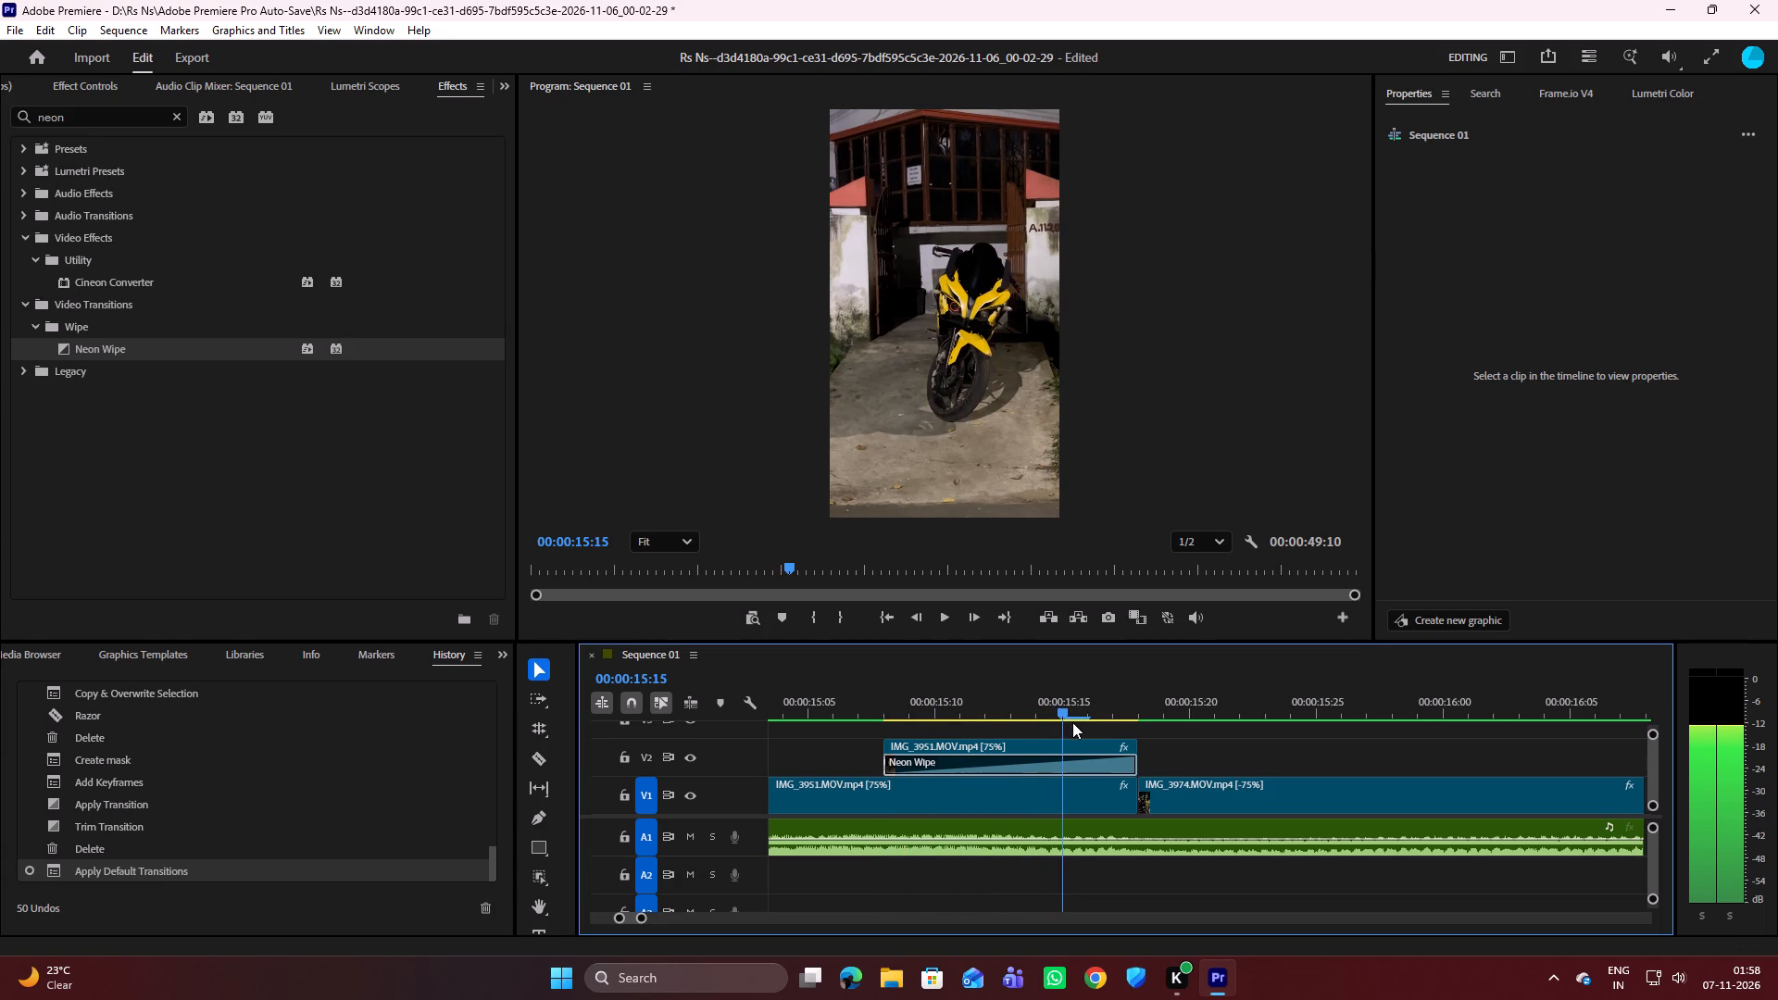
left_click_drag(1072, 722, 1051, 743)
left_click(67, 87)
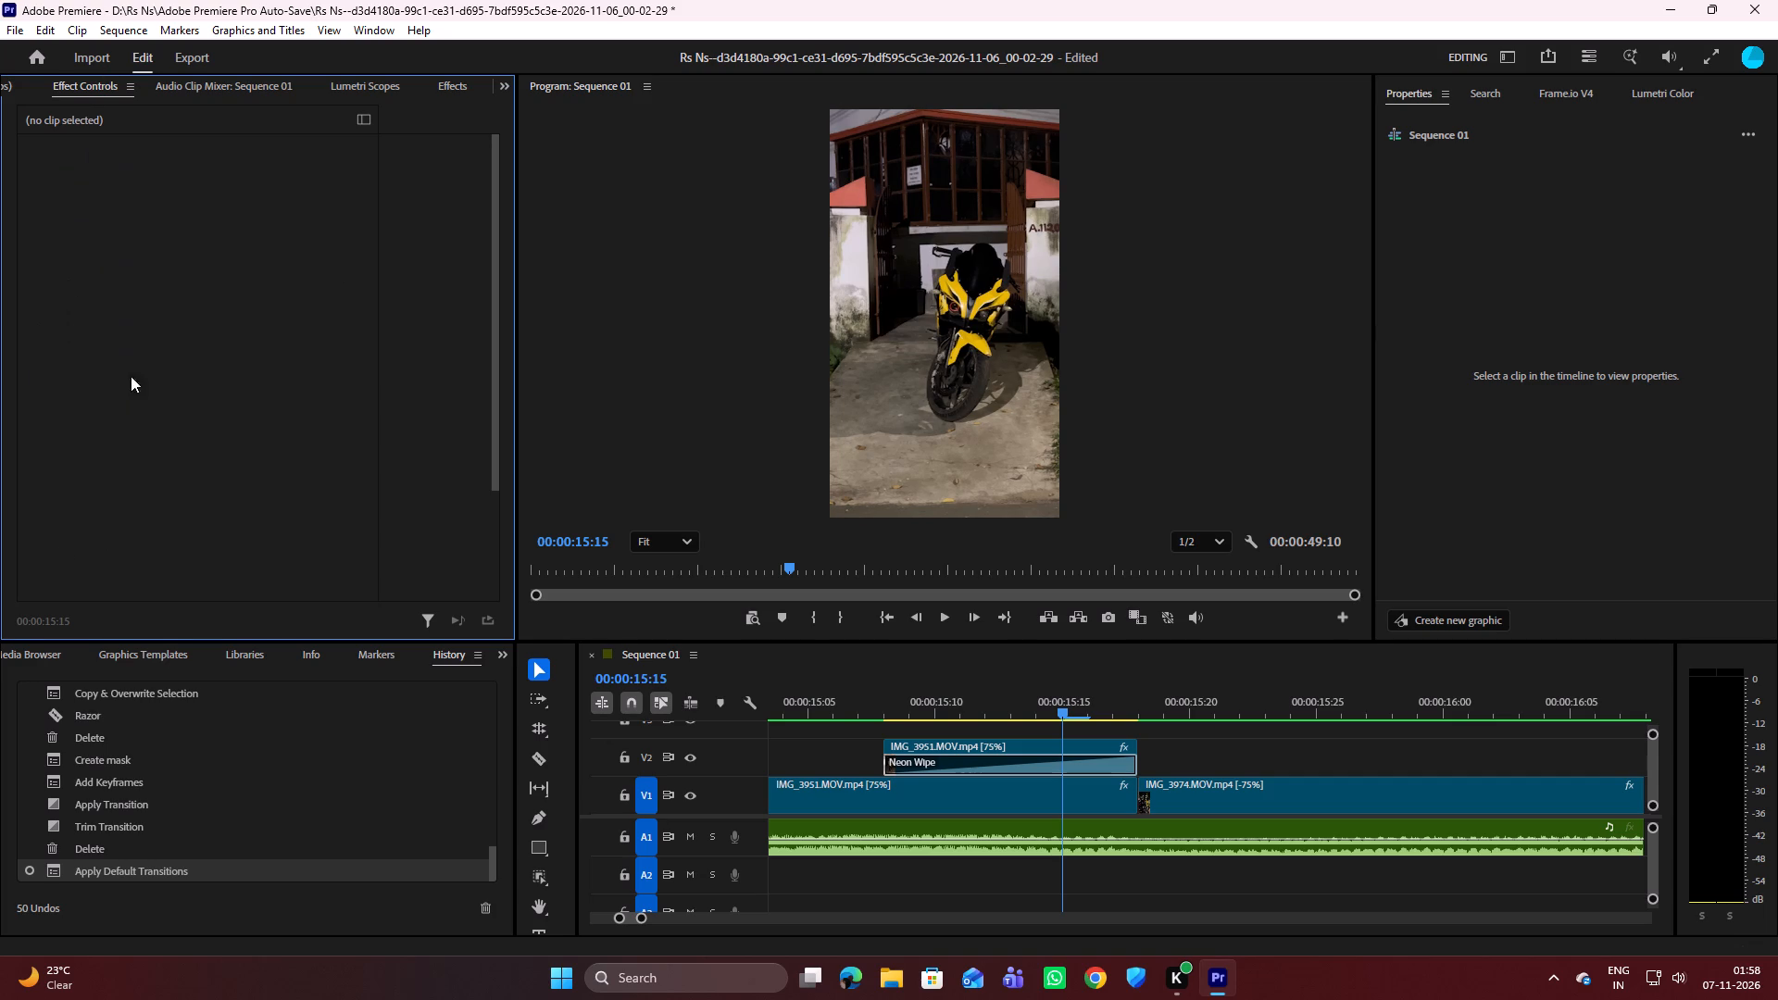
left_click(953, 741)
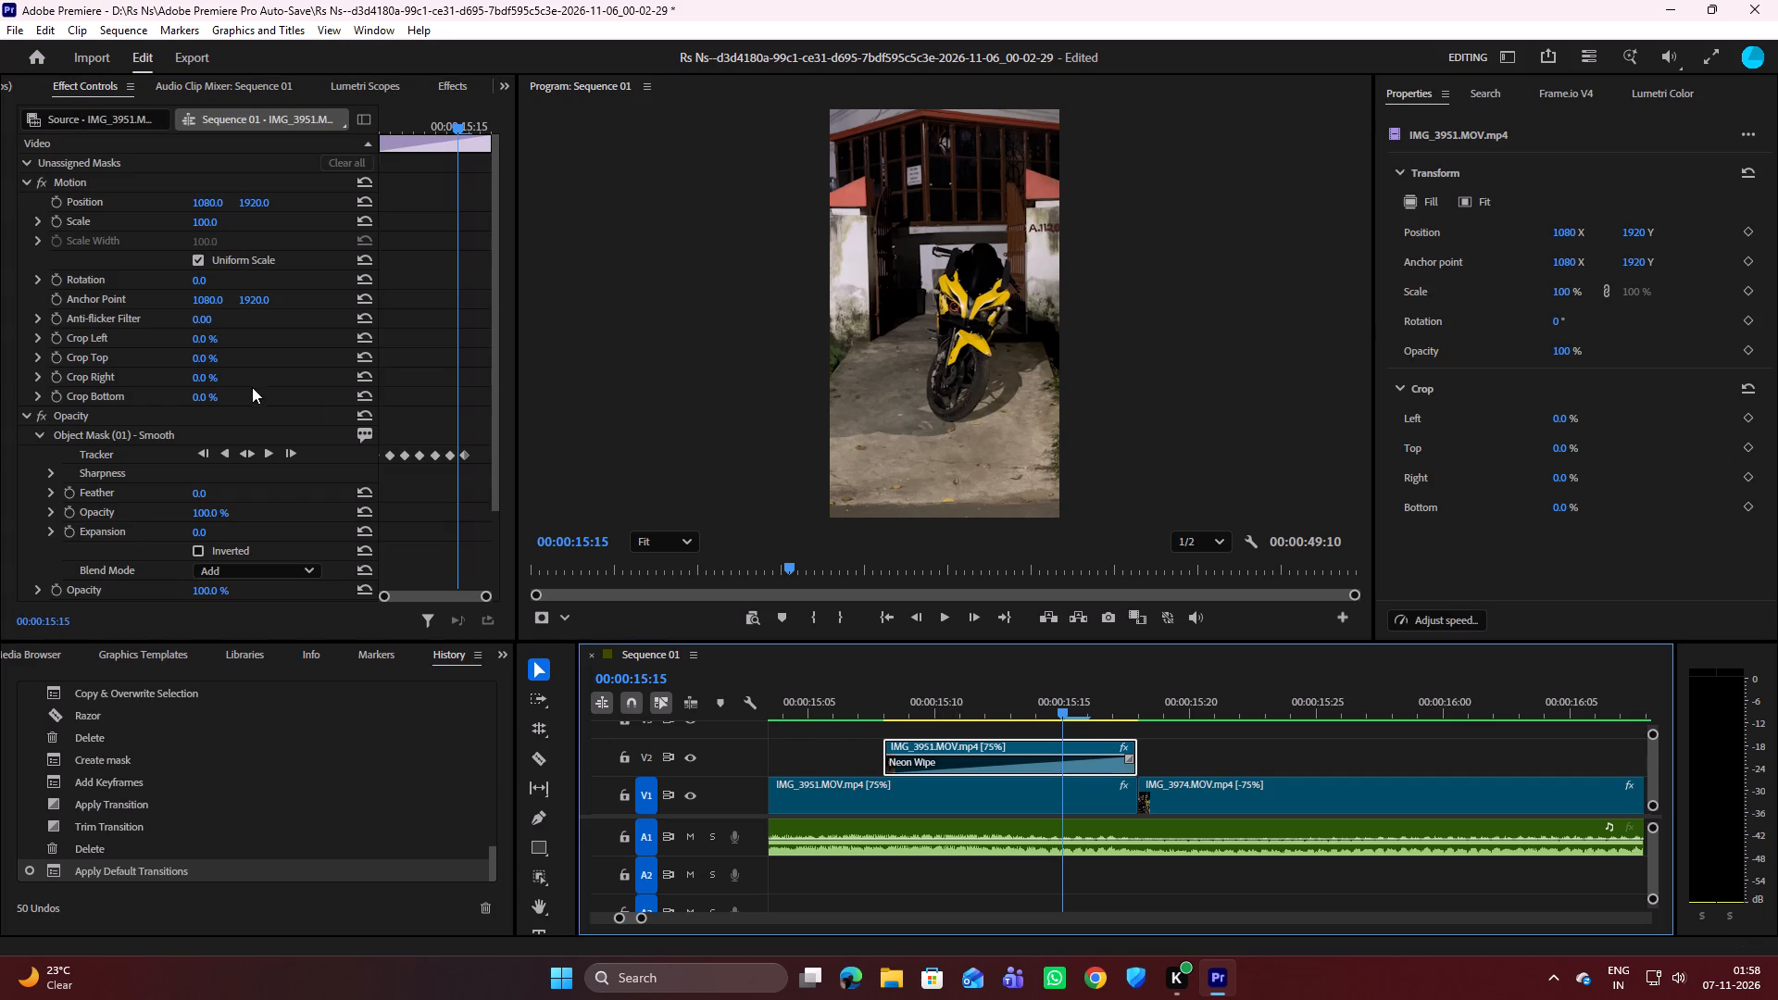
scroll(98, 520, "down", 8)
scroll(98, 520, "up", 11)
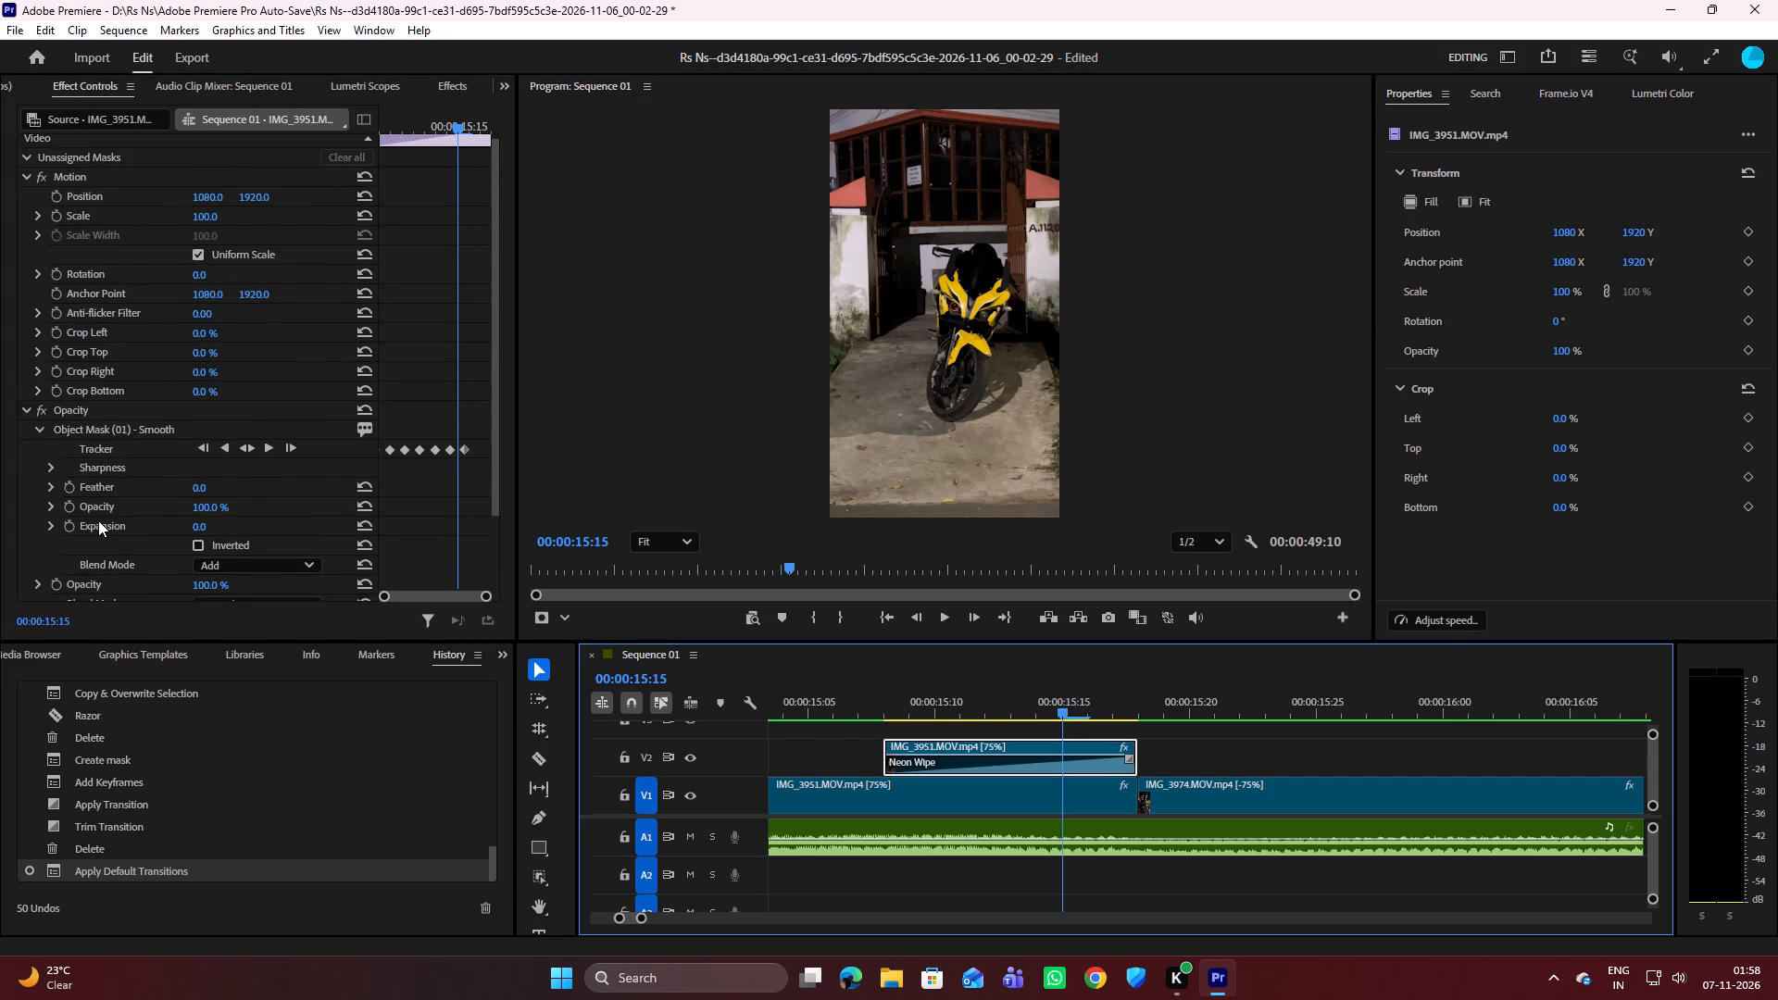
scroll(98, 520, "up", 1)
scroll(98, 520, "down", 6)
scroll(98, 520, "up", 3)
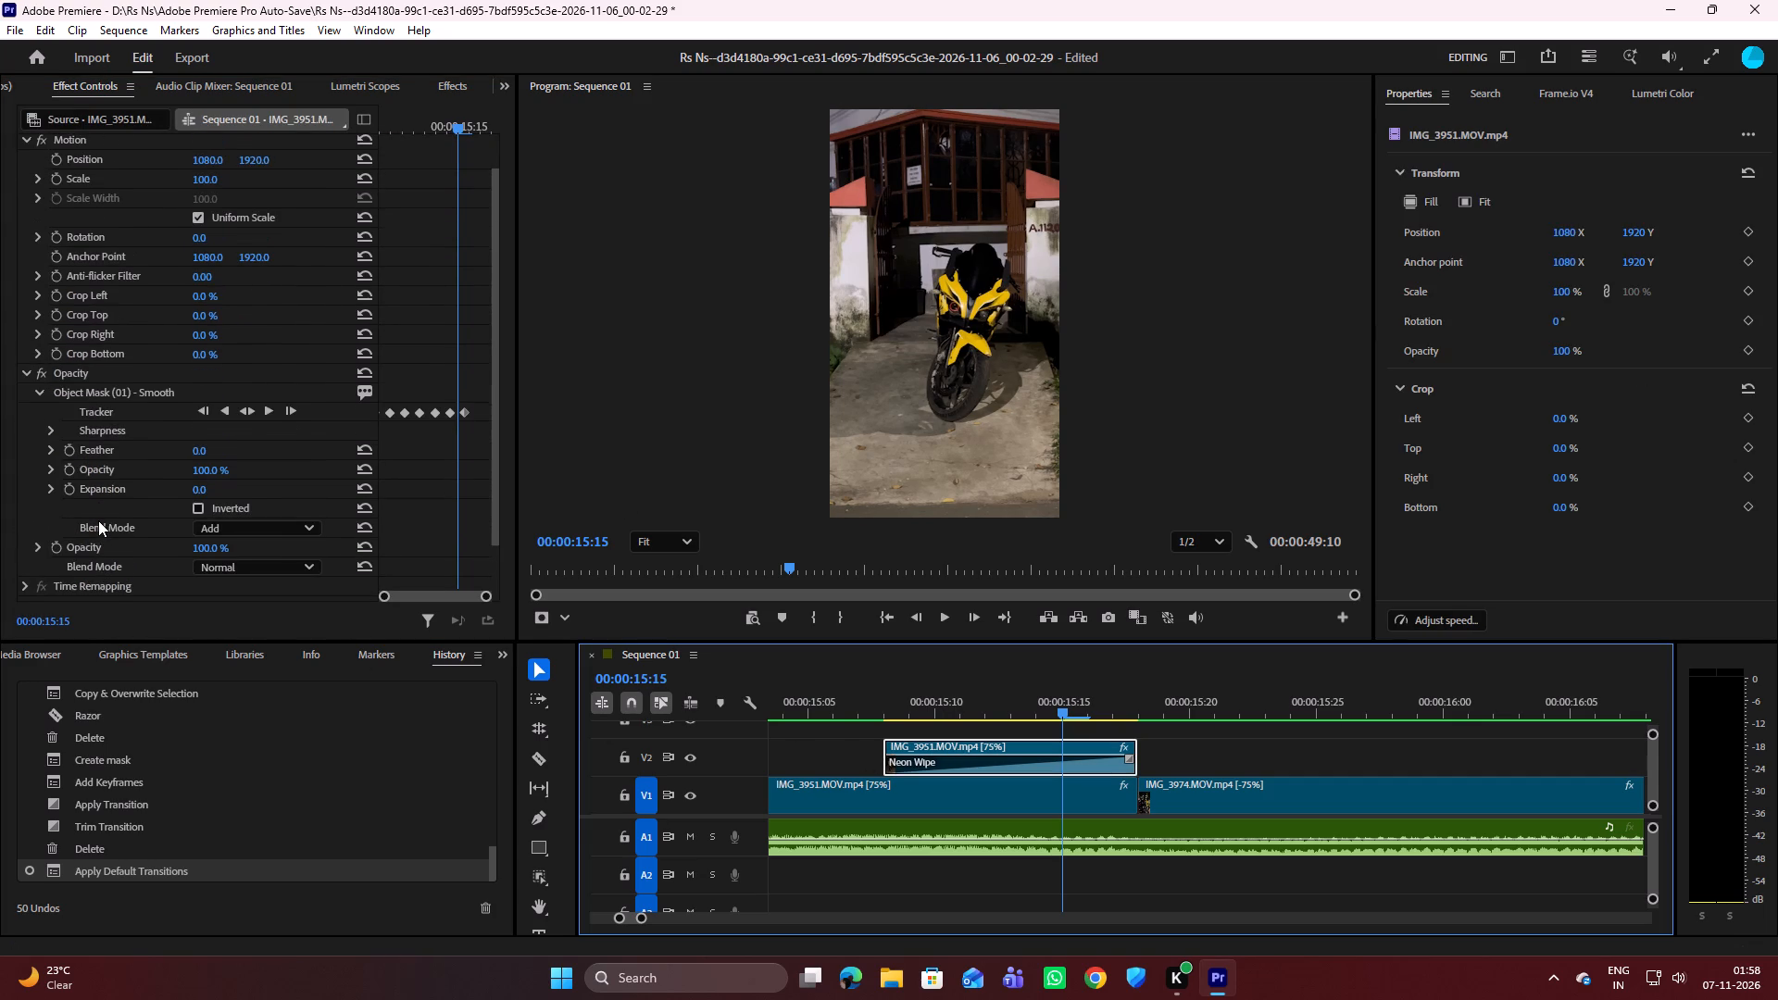
scroll(98, 520, "up", 8)
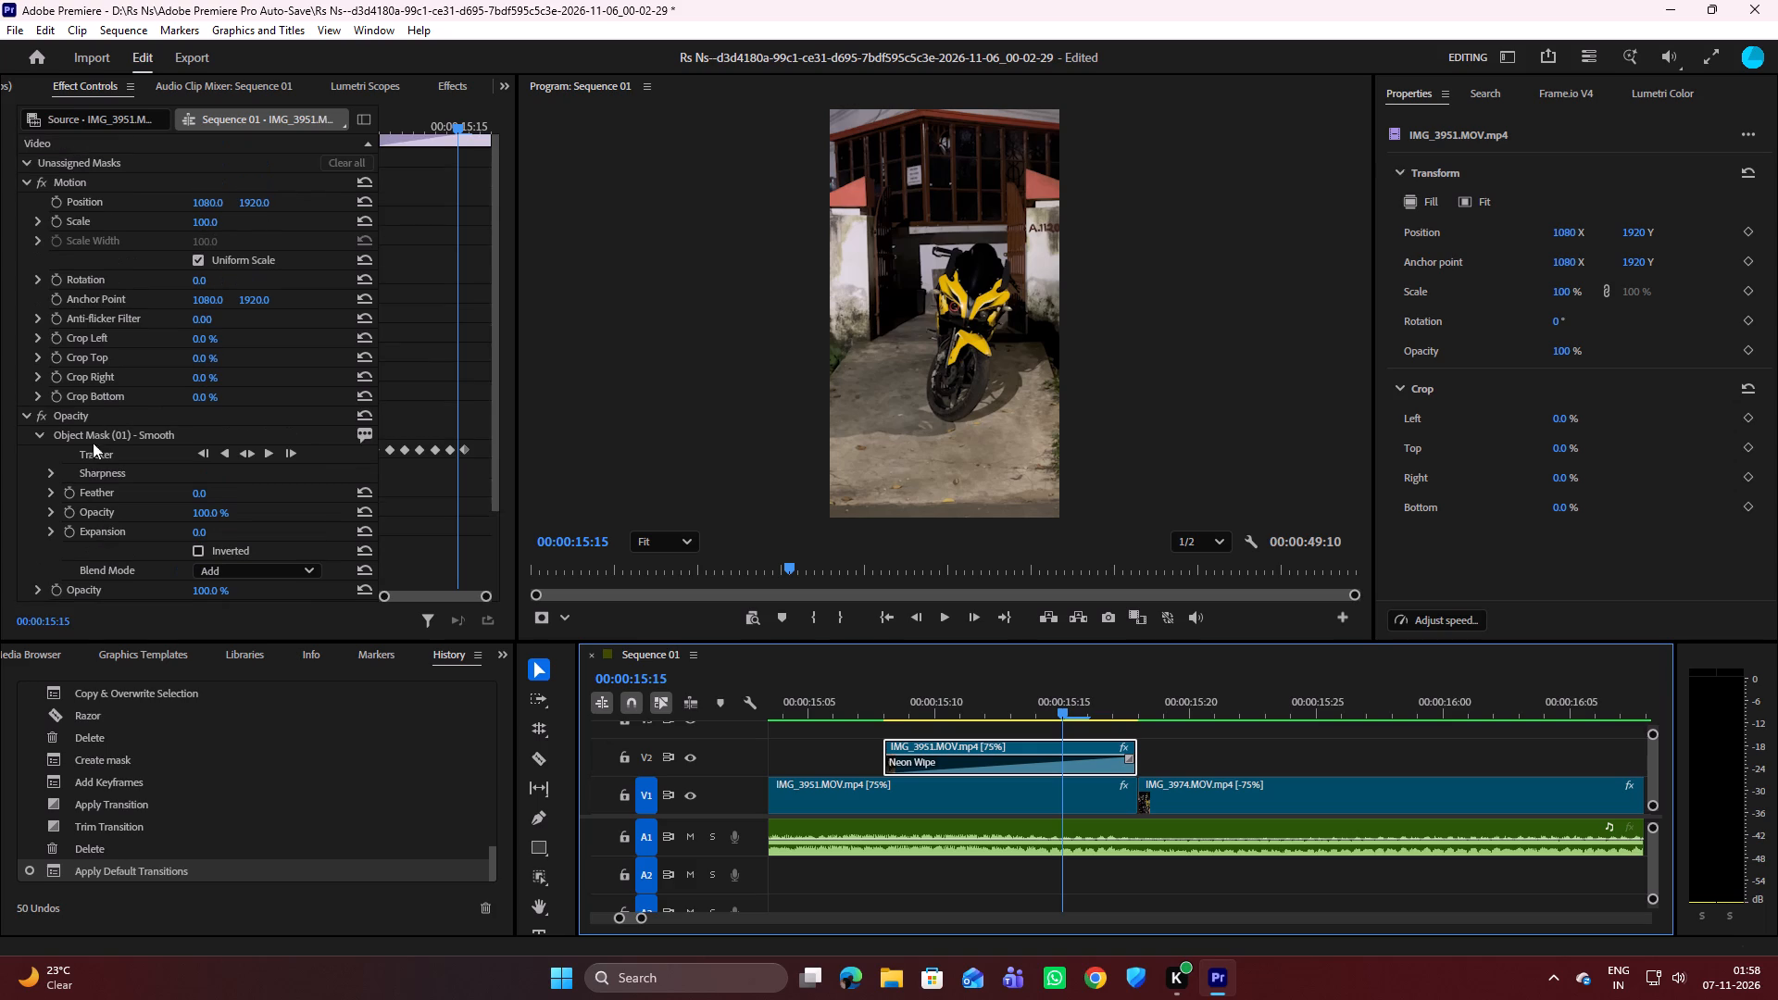
scroll(85, 338, "down", 7)
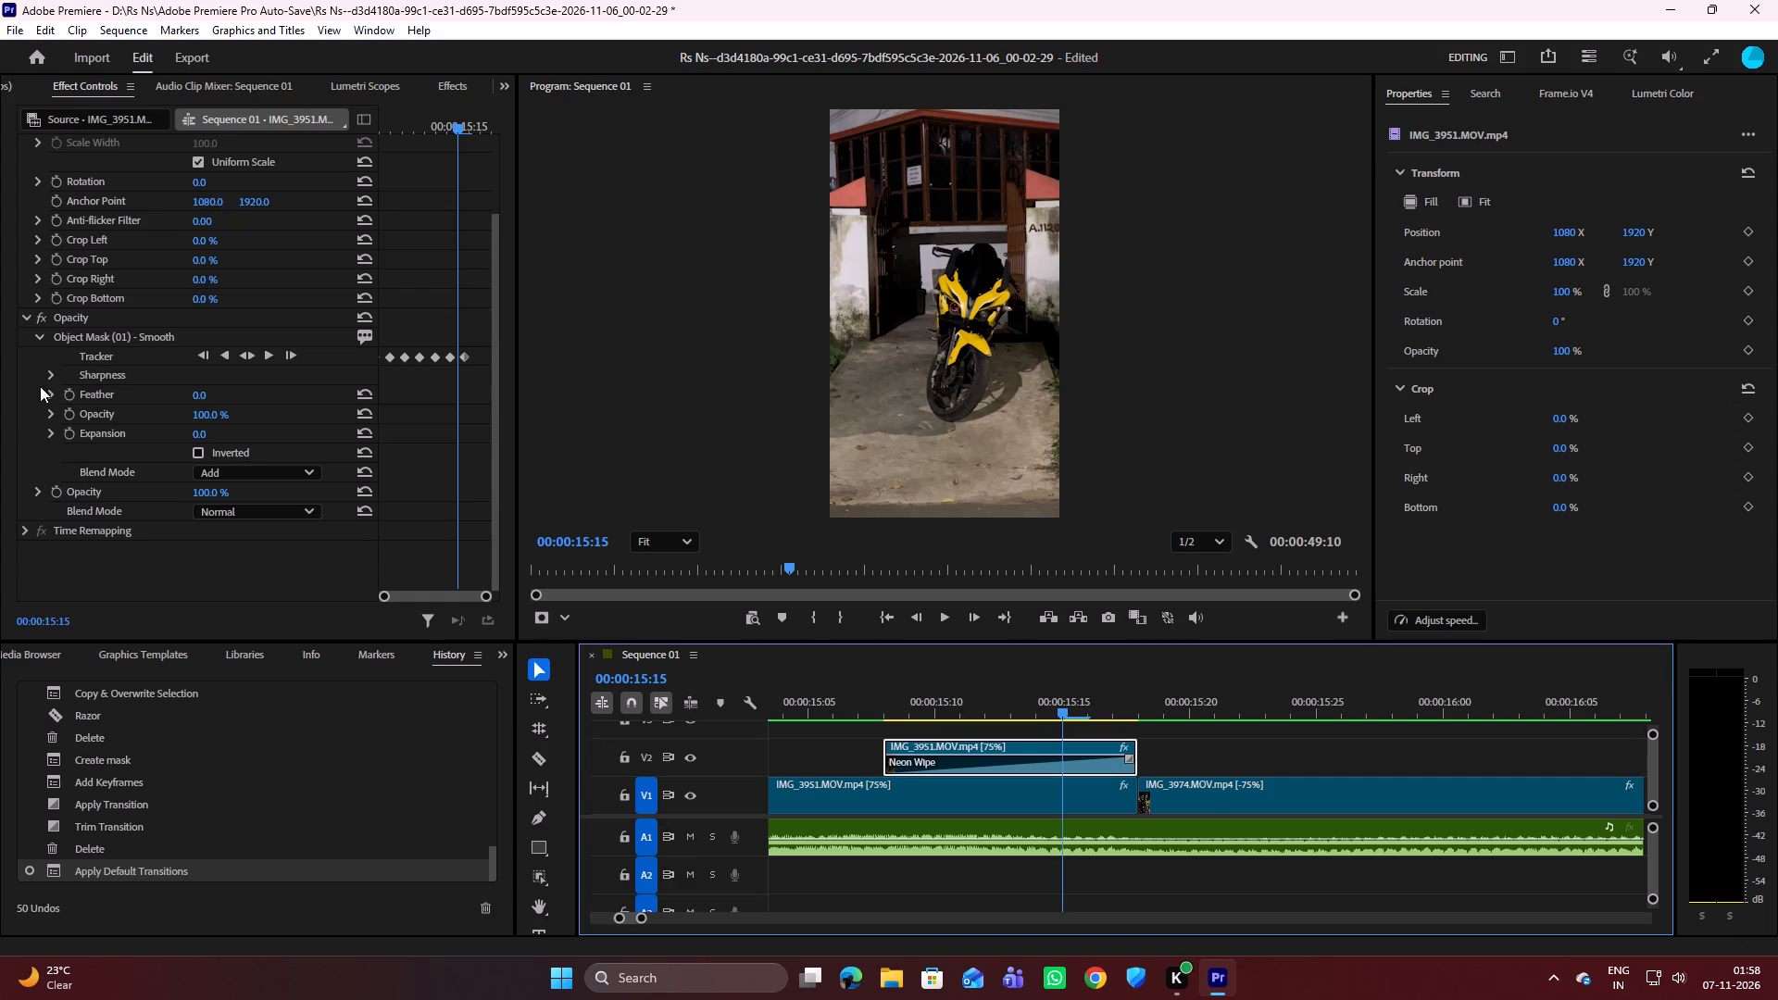
scroll(52, 369, "up", 1)
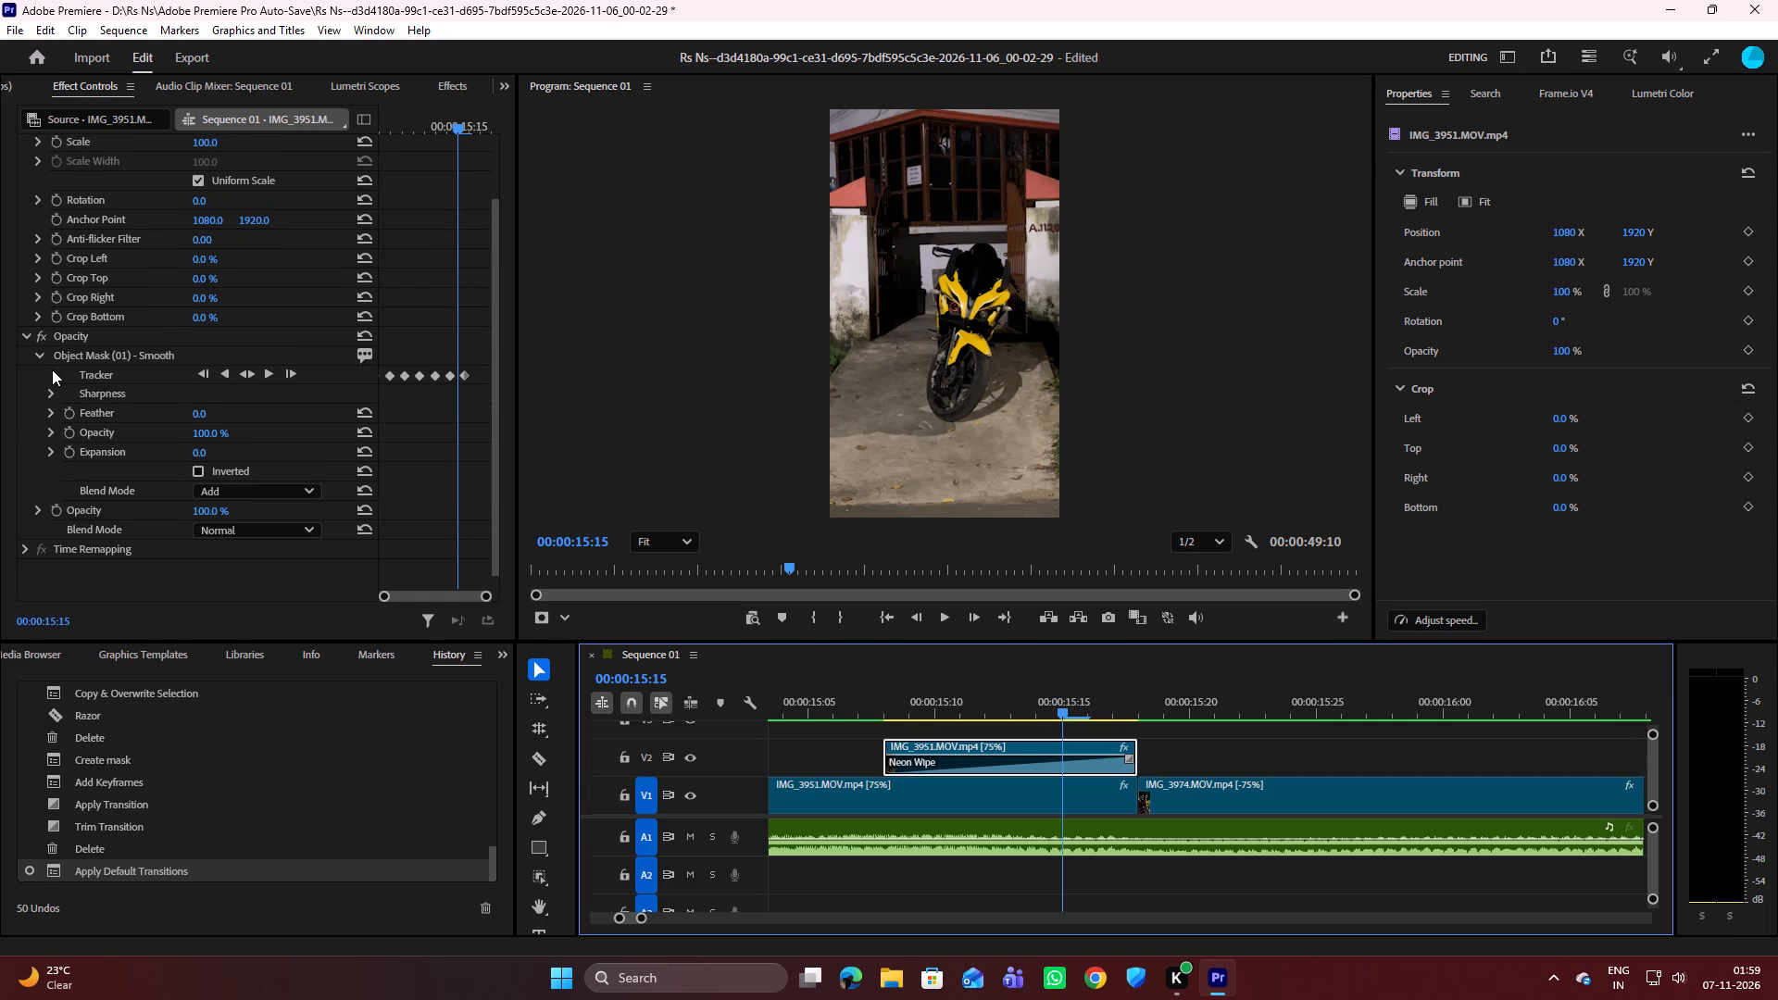
scroll(52, 369, "up", 7)
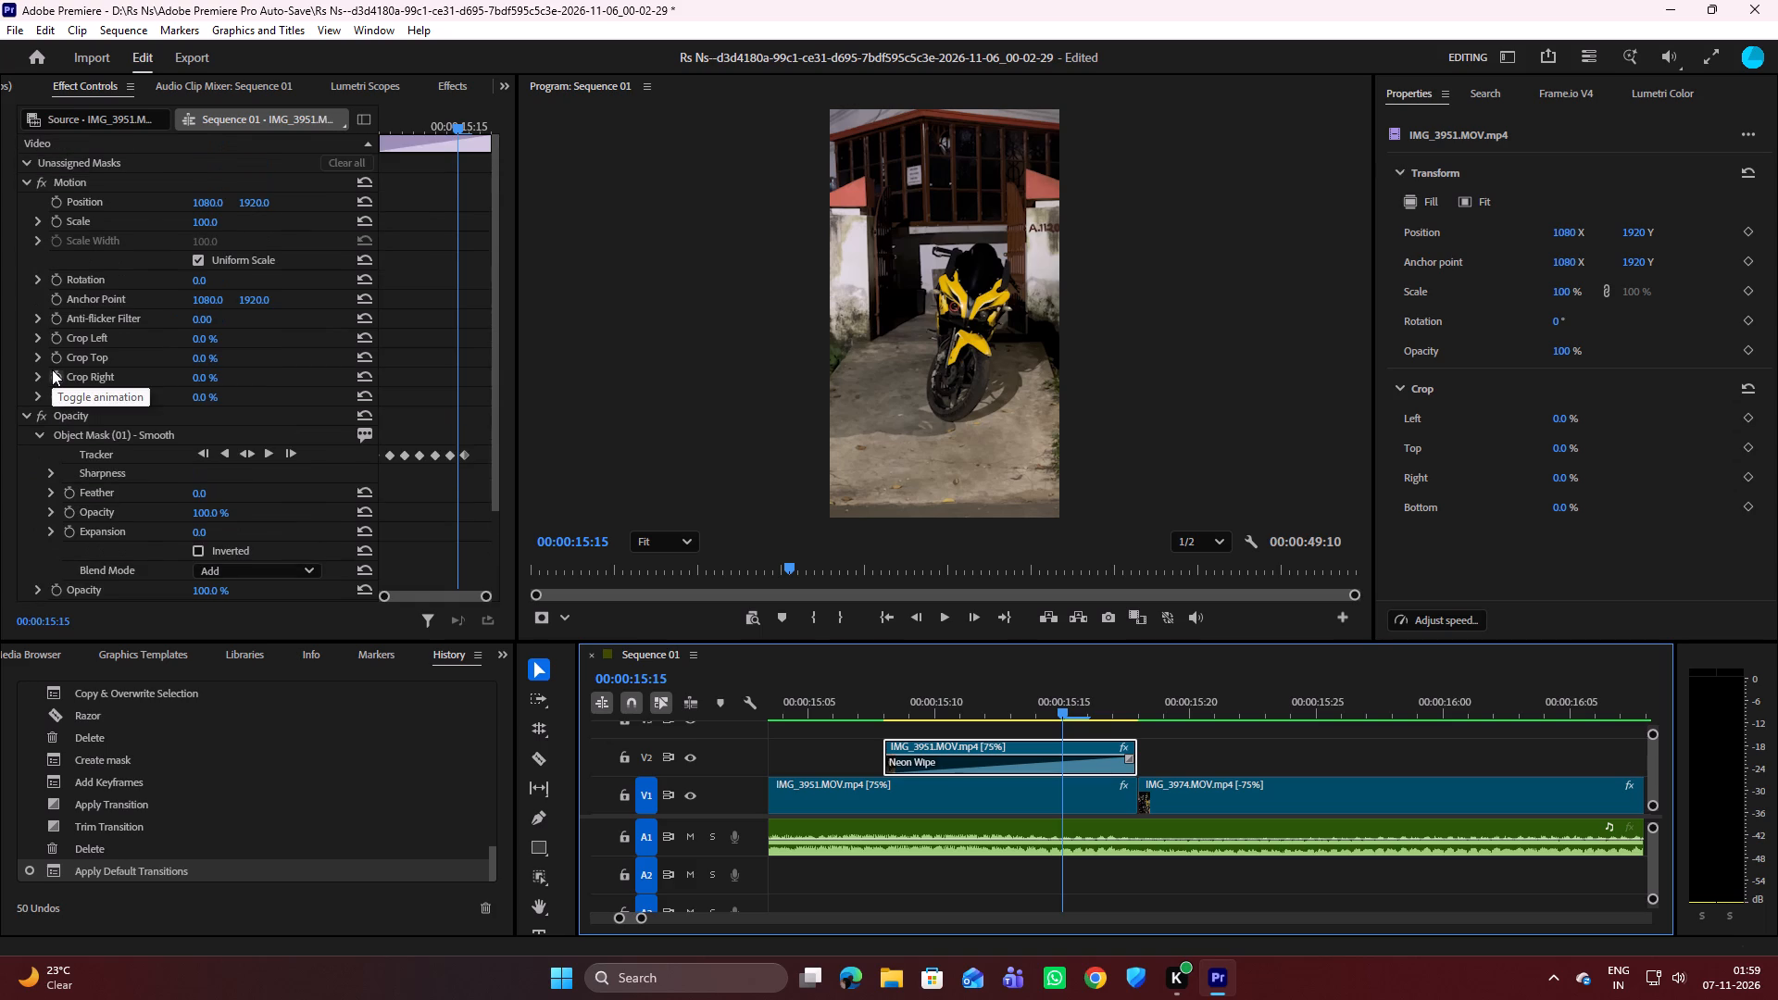
scroll(52, 369, "down", 3)
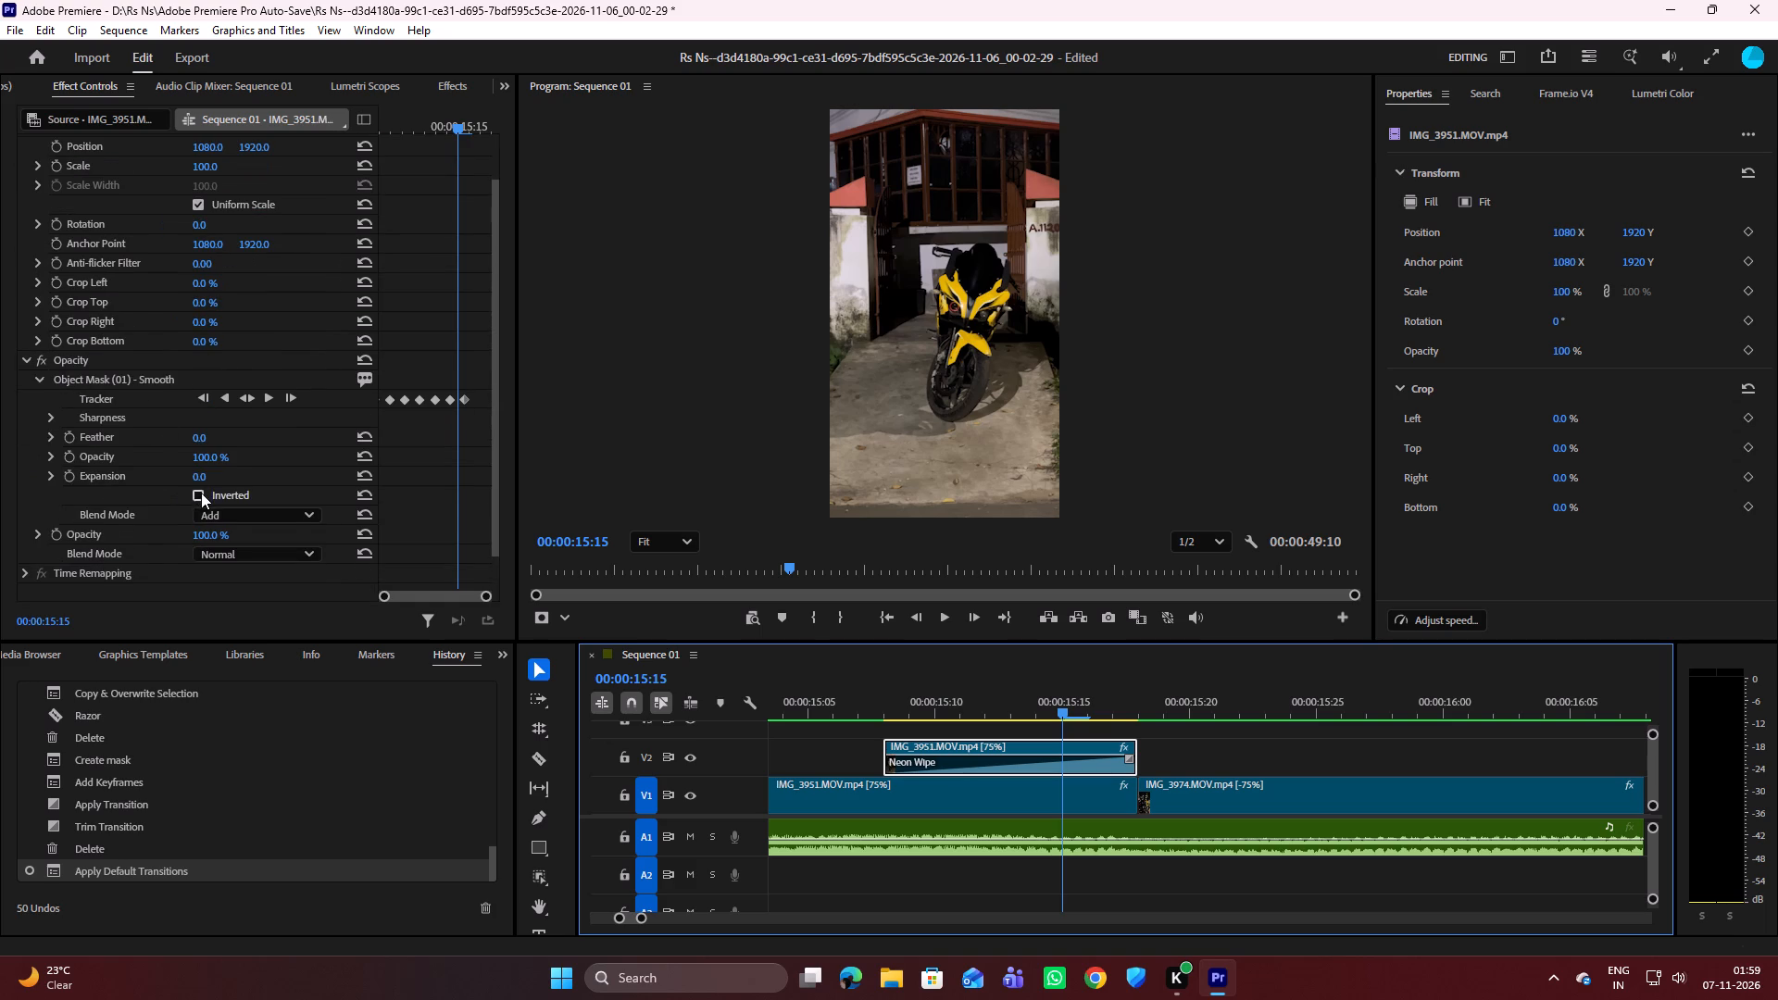
scroll(172, 494, "down", 3)
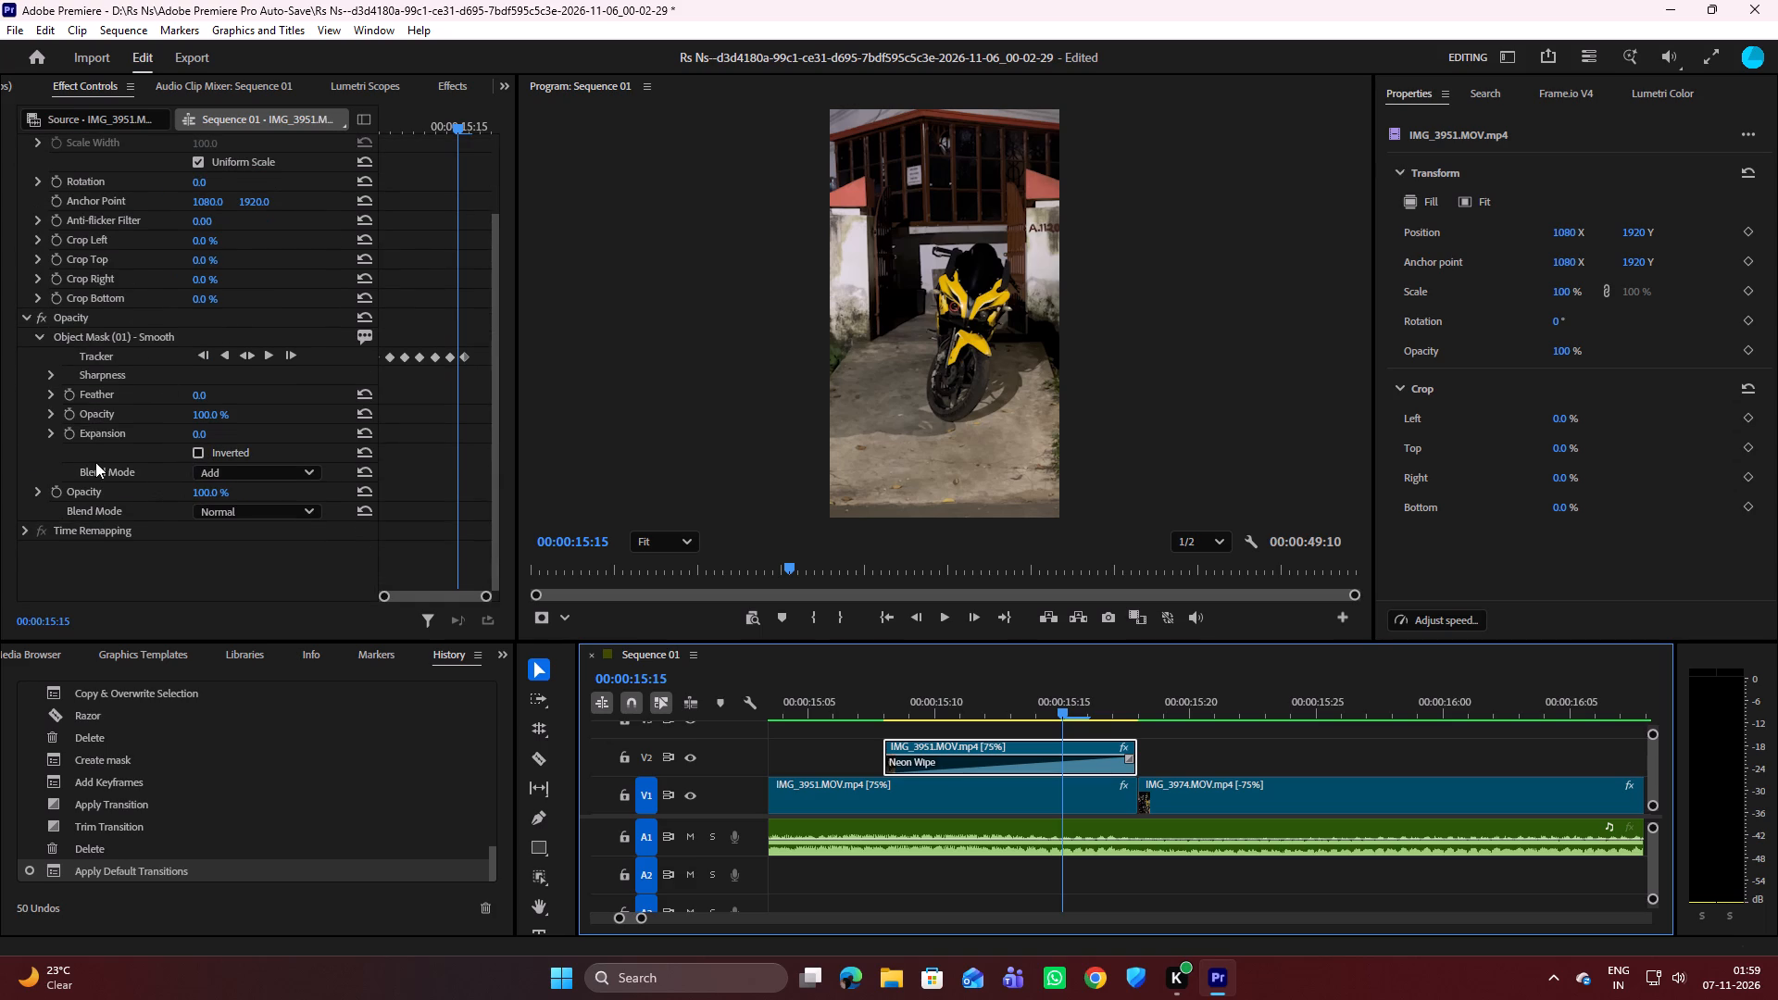
double_click(119, 491)
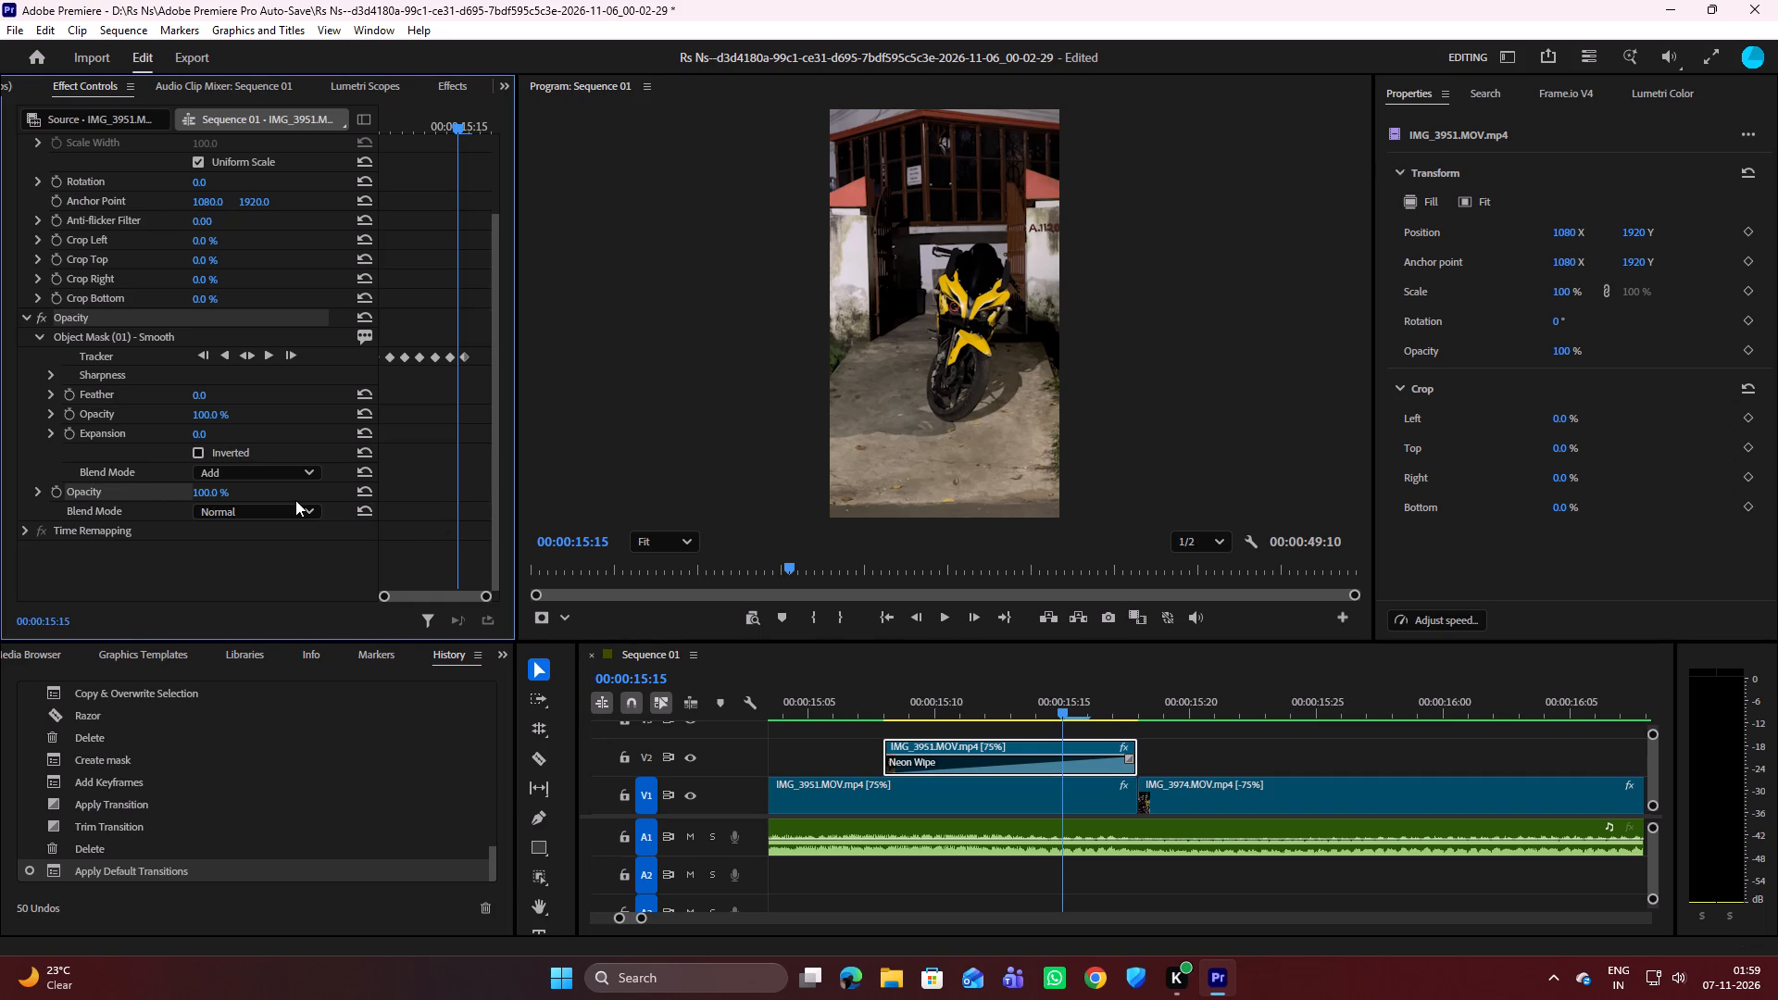
Change the colour of the Neon Wipe transition on the short V2 clip to near-white F6F1F4.
left_click(977, 759)
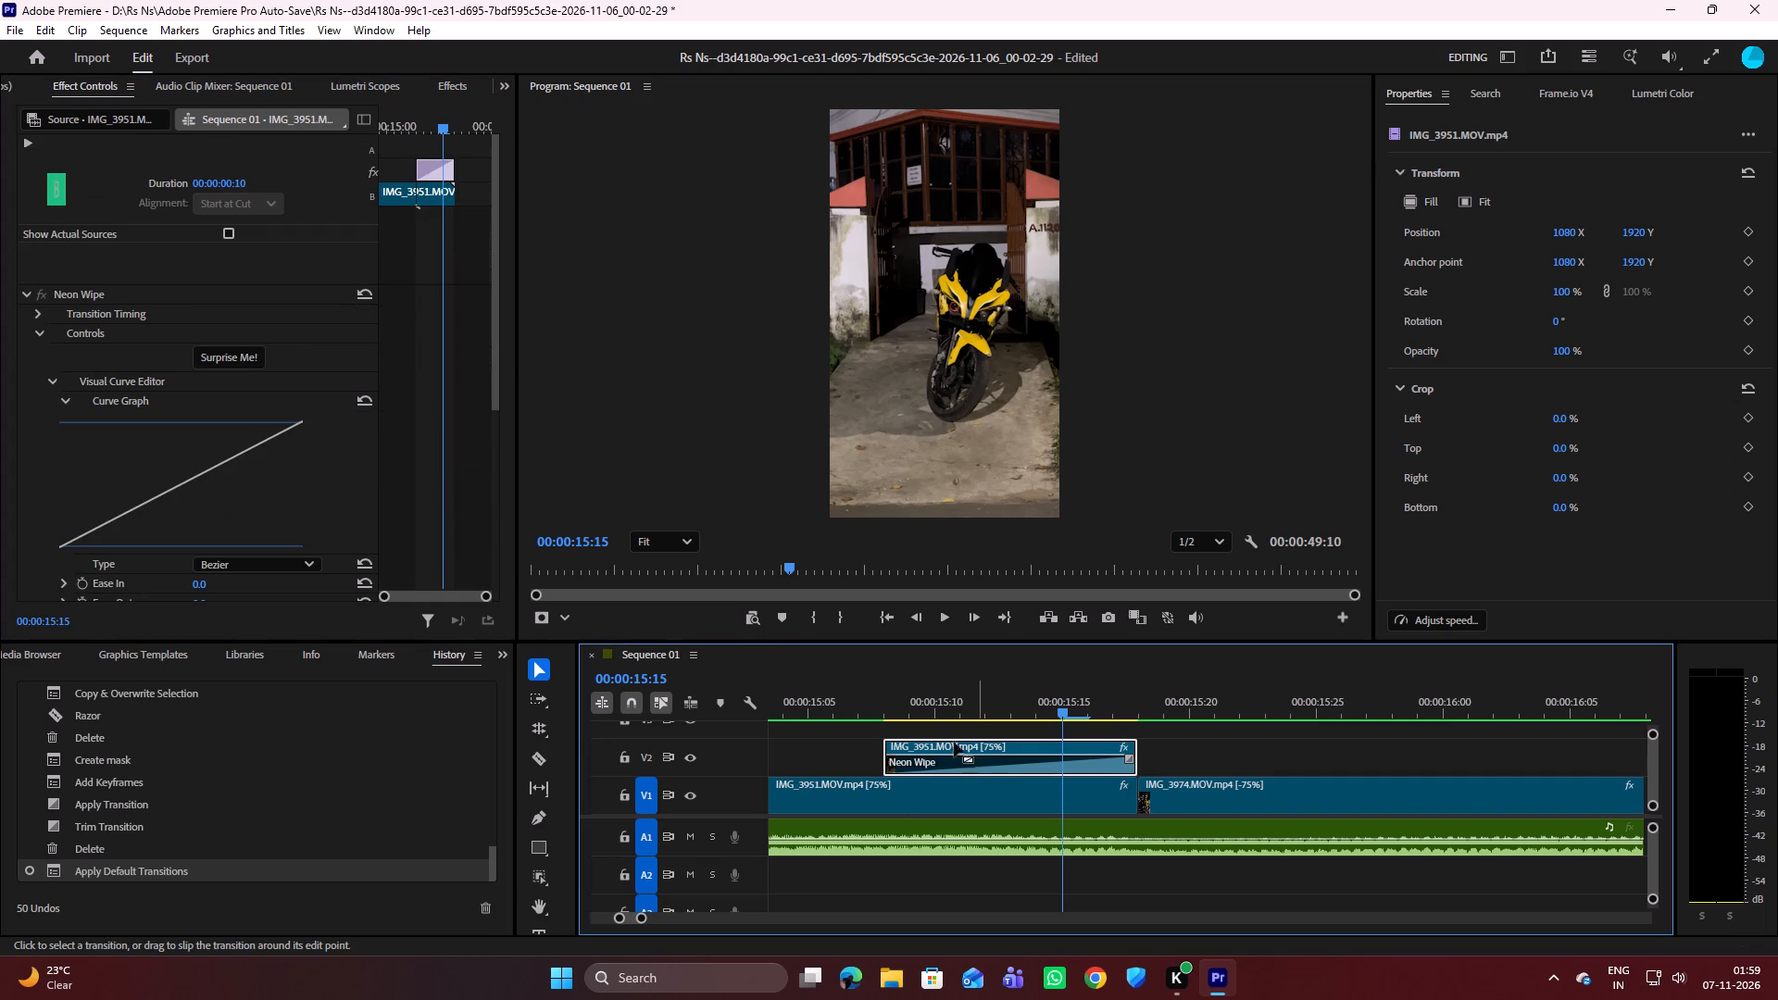
scroll(207, 496, "down", 9)
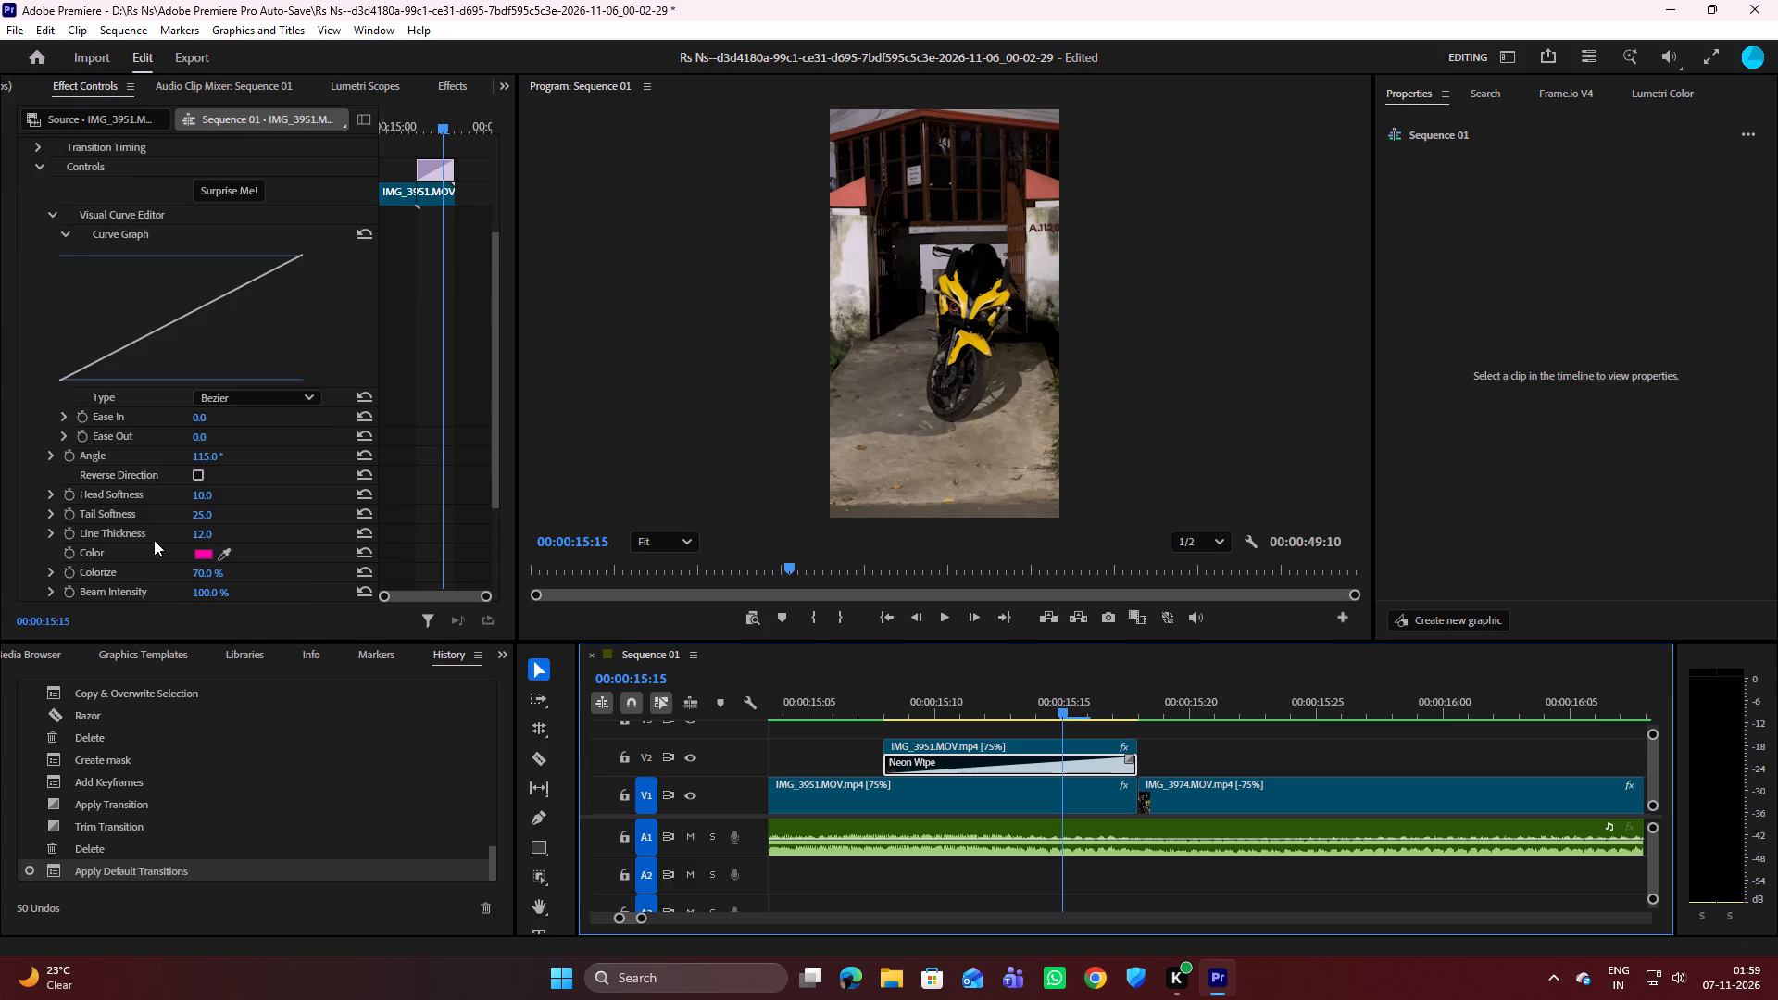
scroll(154, 540, "down", 3)
left_click(209, 493)
left_click(207, 497)
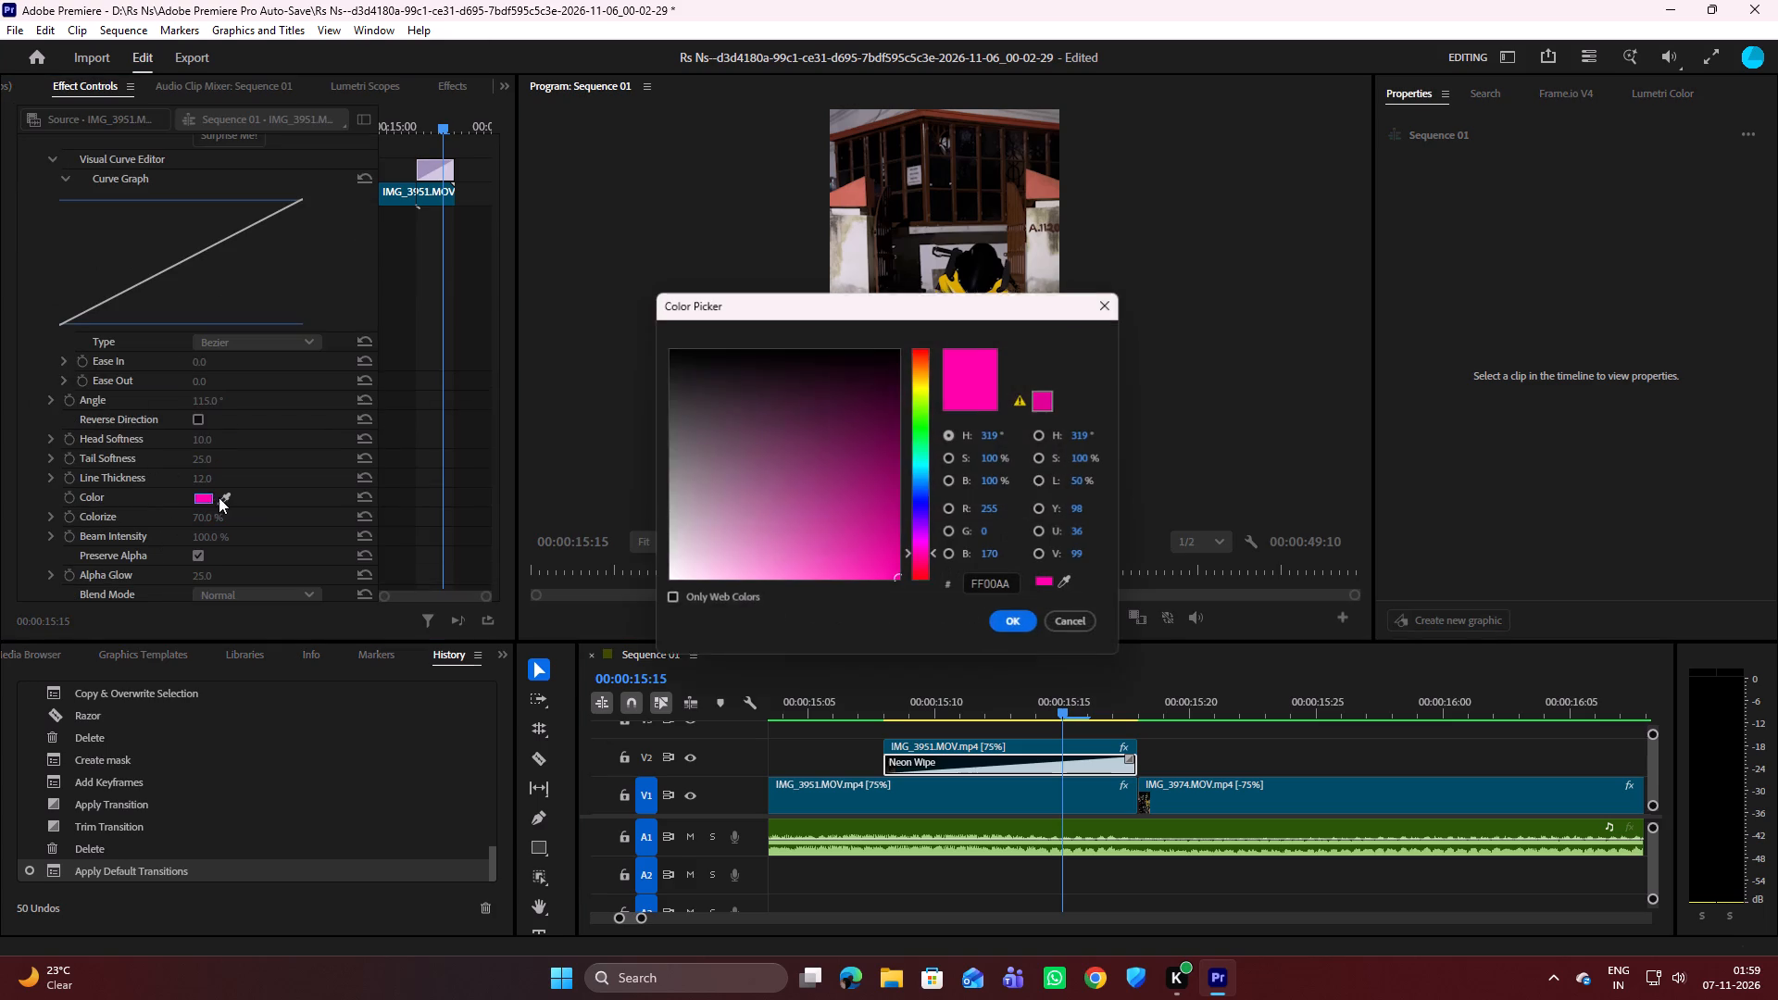
left_click(670, 574)
left_click(1013, 625)
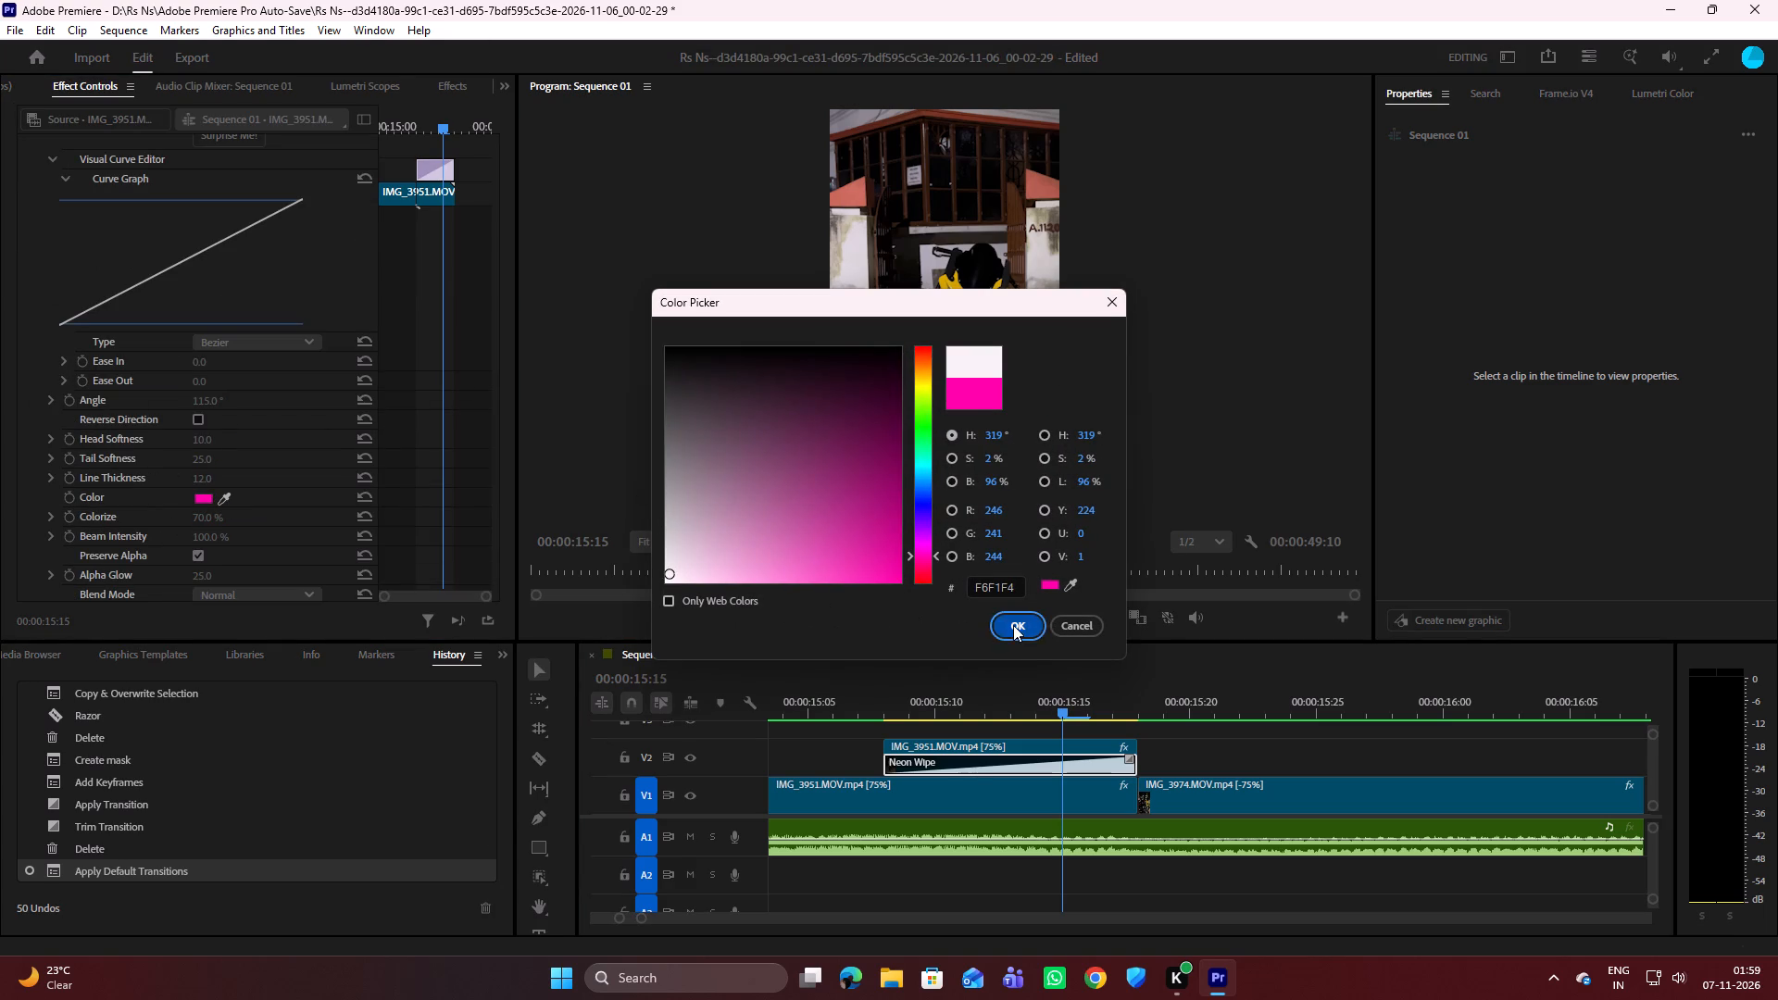
Play the sequence from the start of the short V2 clip at 00:00:15:08 to review the recoloured Neon Wipe.
left_click_drag(1066, 704, 949, 705)
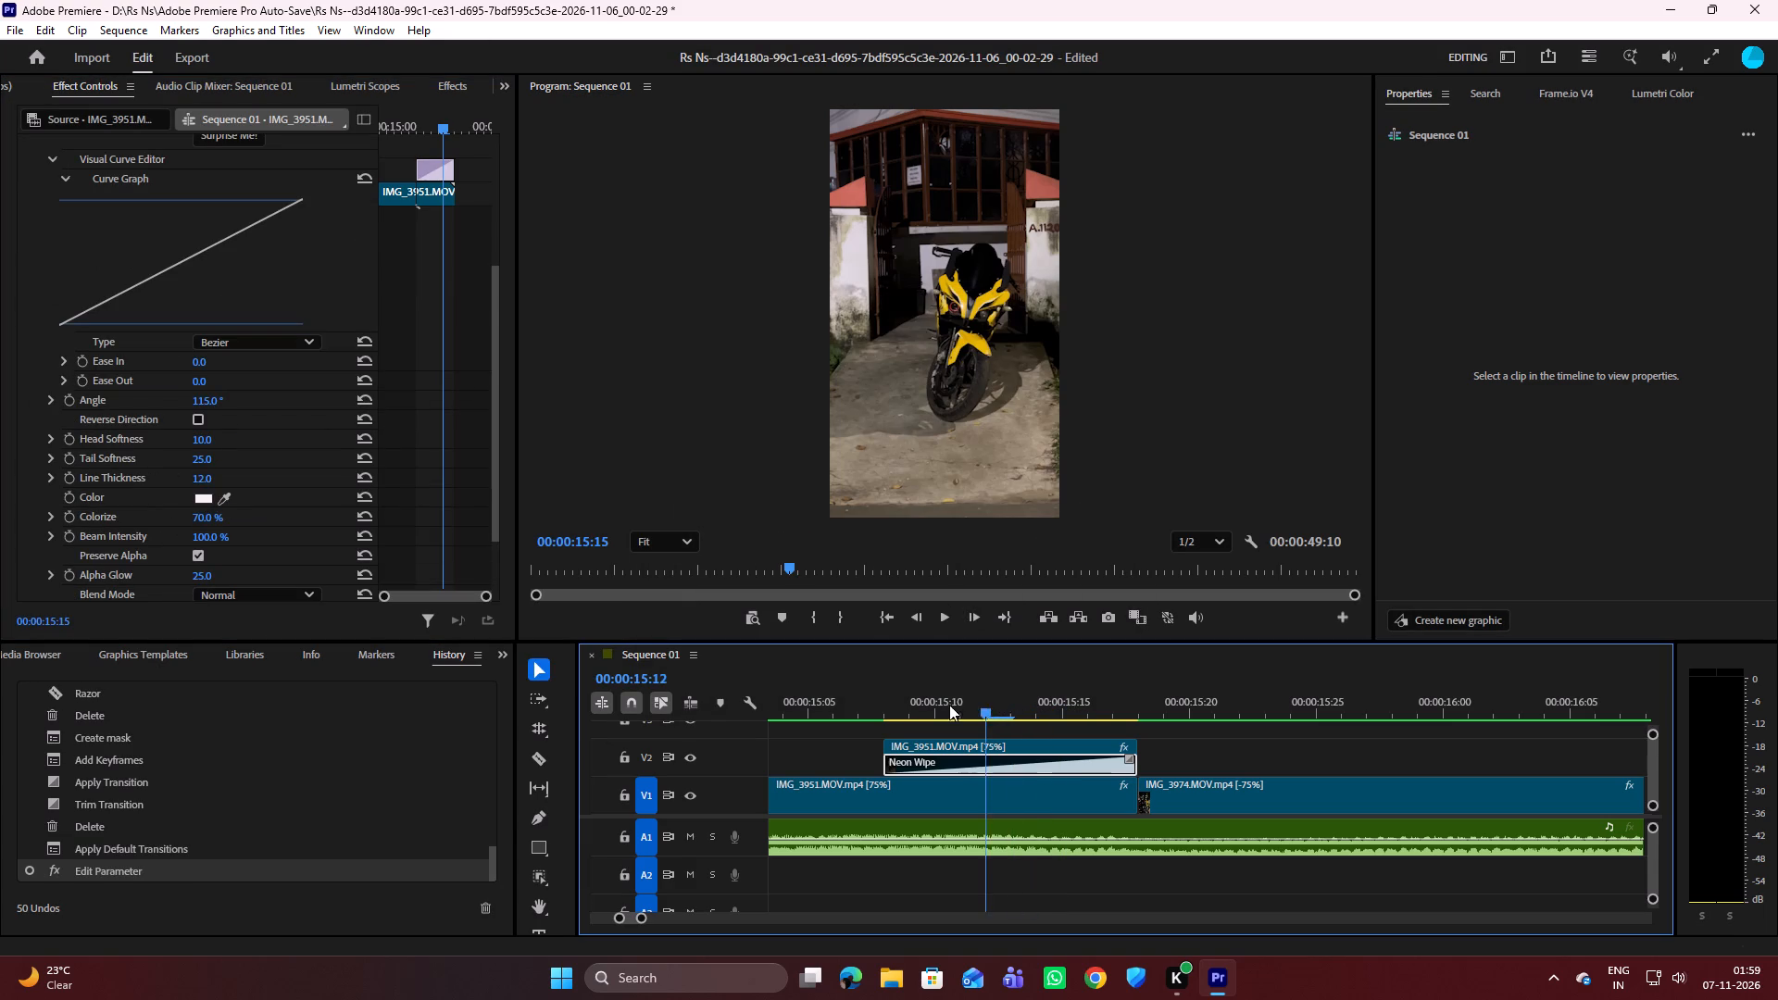
left_click_drag(949, 705, 893, 708)
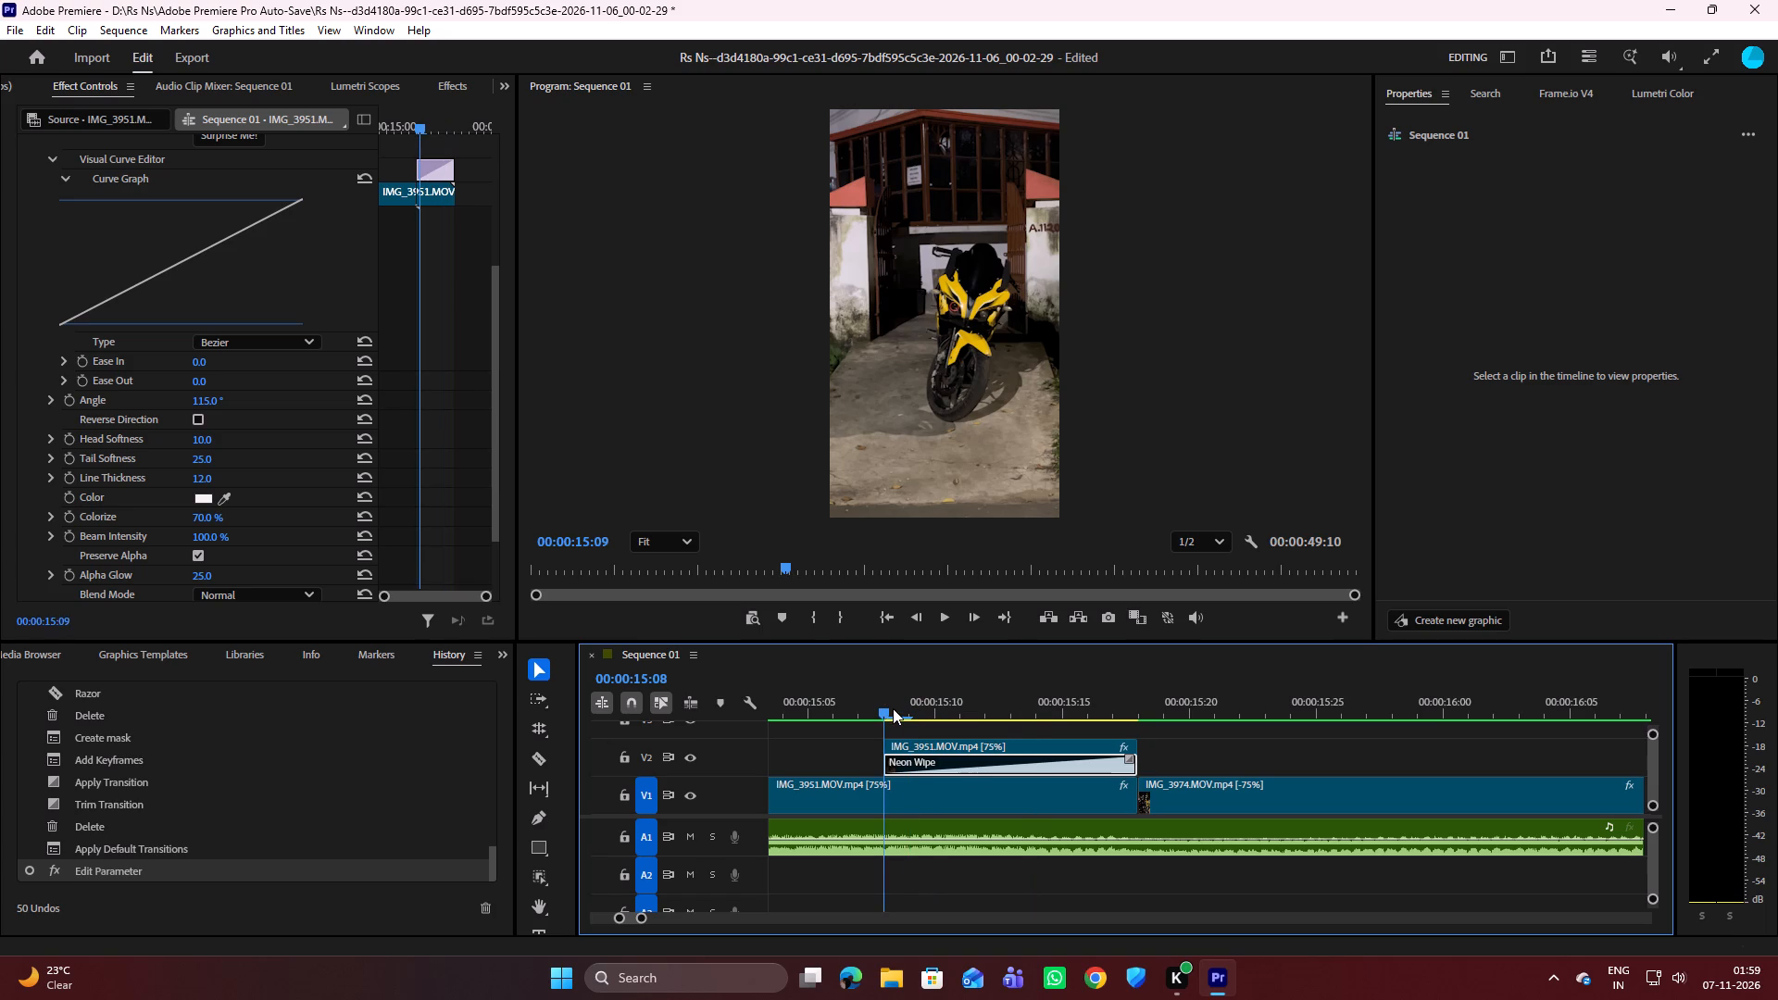
left_click_drag(893, 708, 878, 708)
key("space")
key("space")
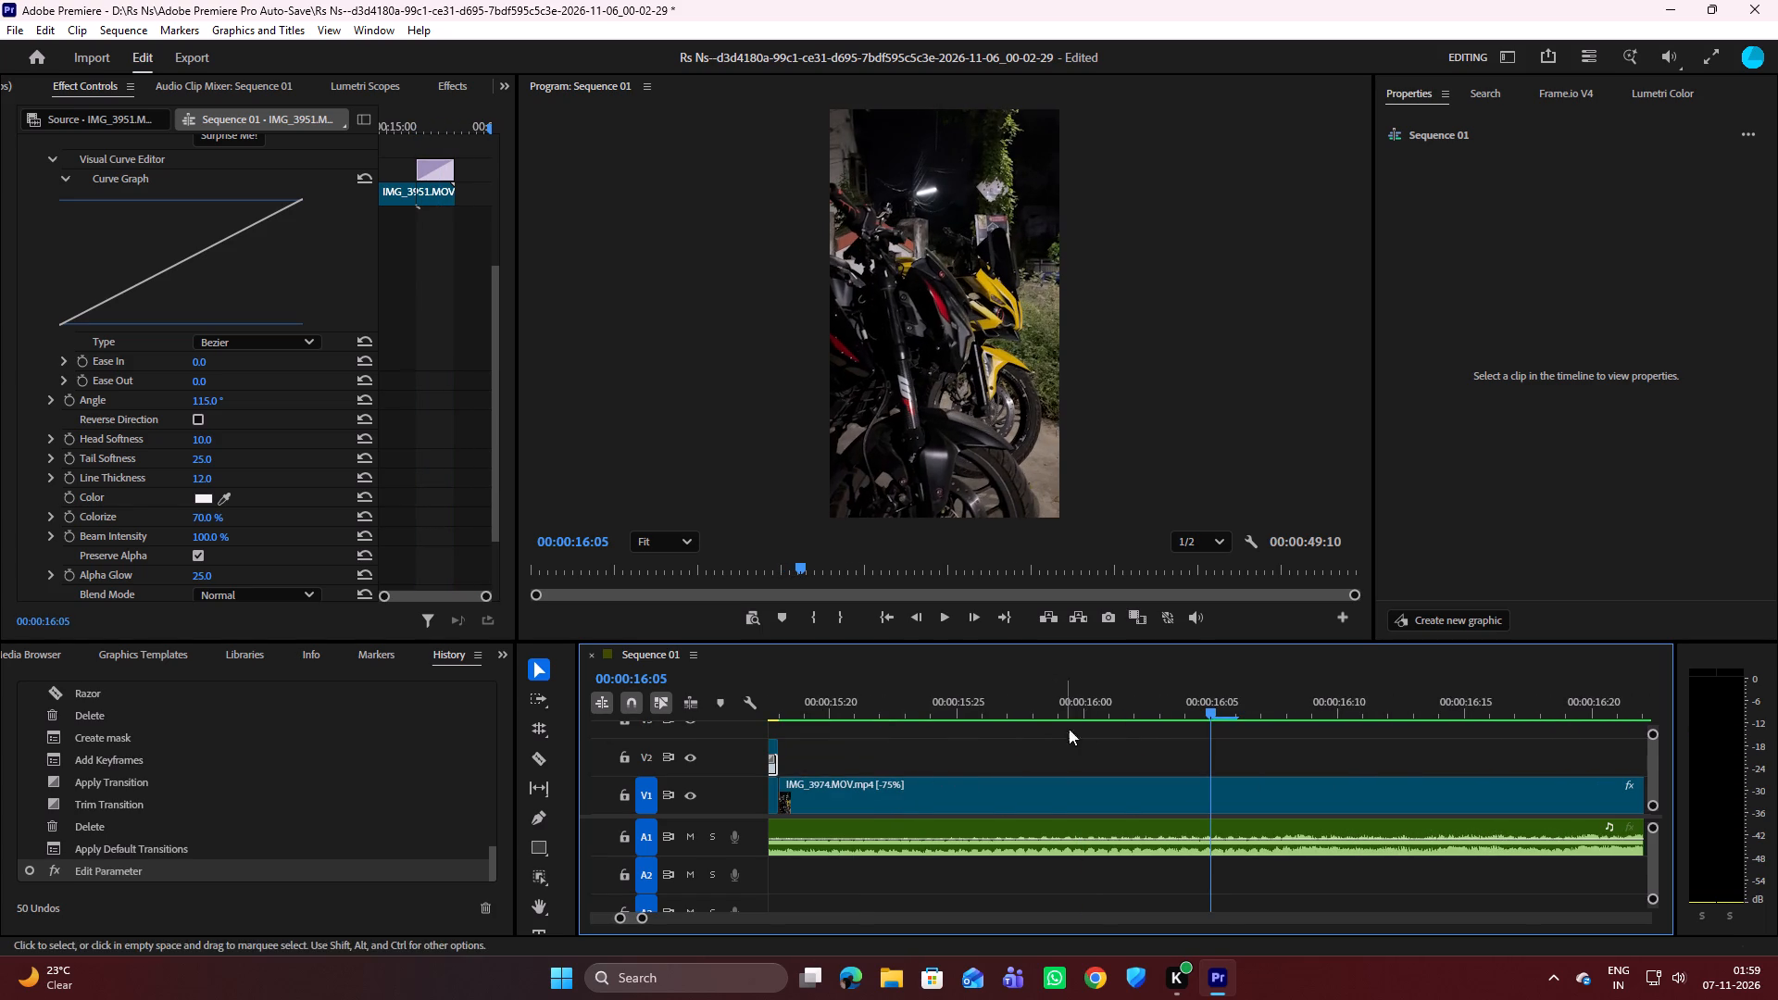
Return to the start of the short V2 clip and examine the Neon Wipe frame by frame through the cut to IMG_3974.
left_click_drag(1195, 700, 767, 732)
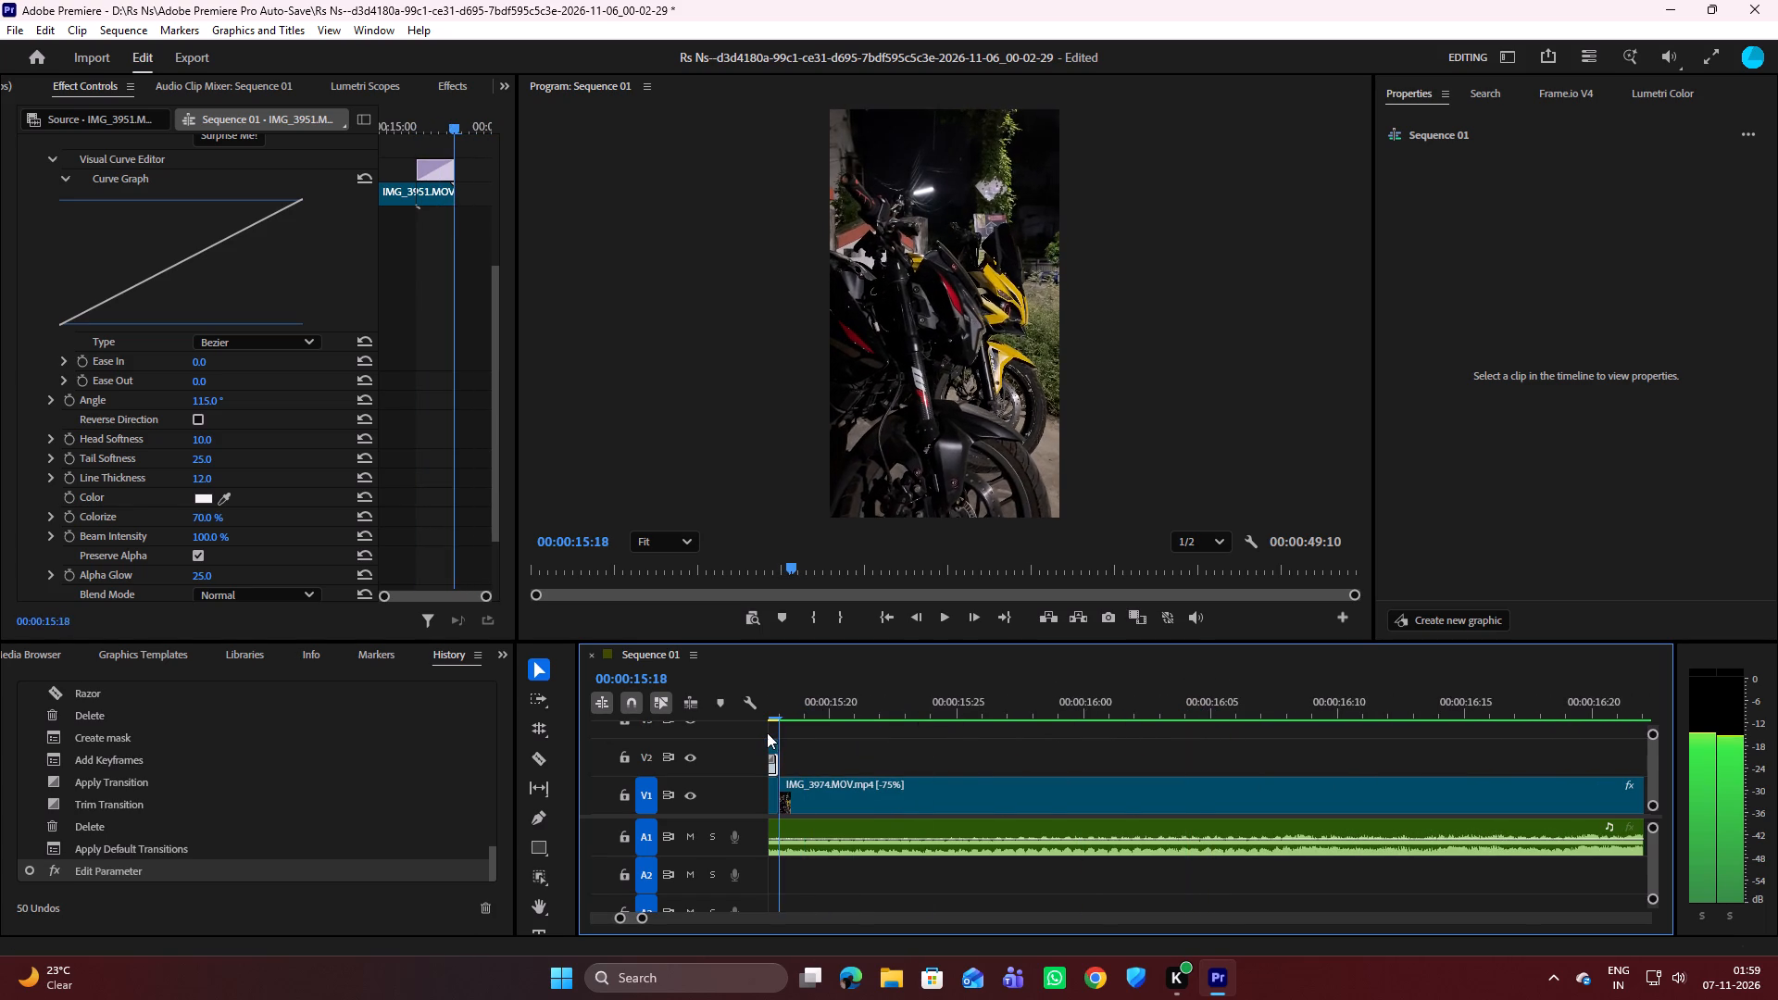
left_click_drag(767, 732, 903, 733)
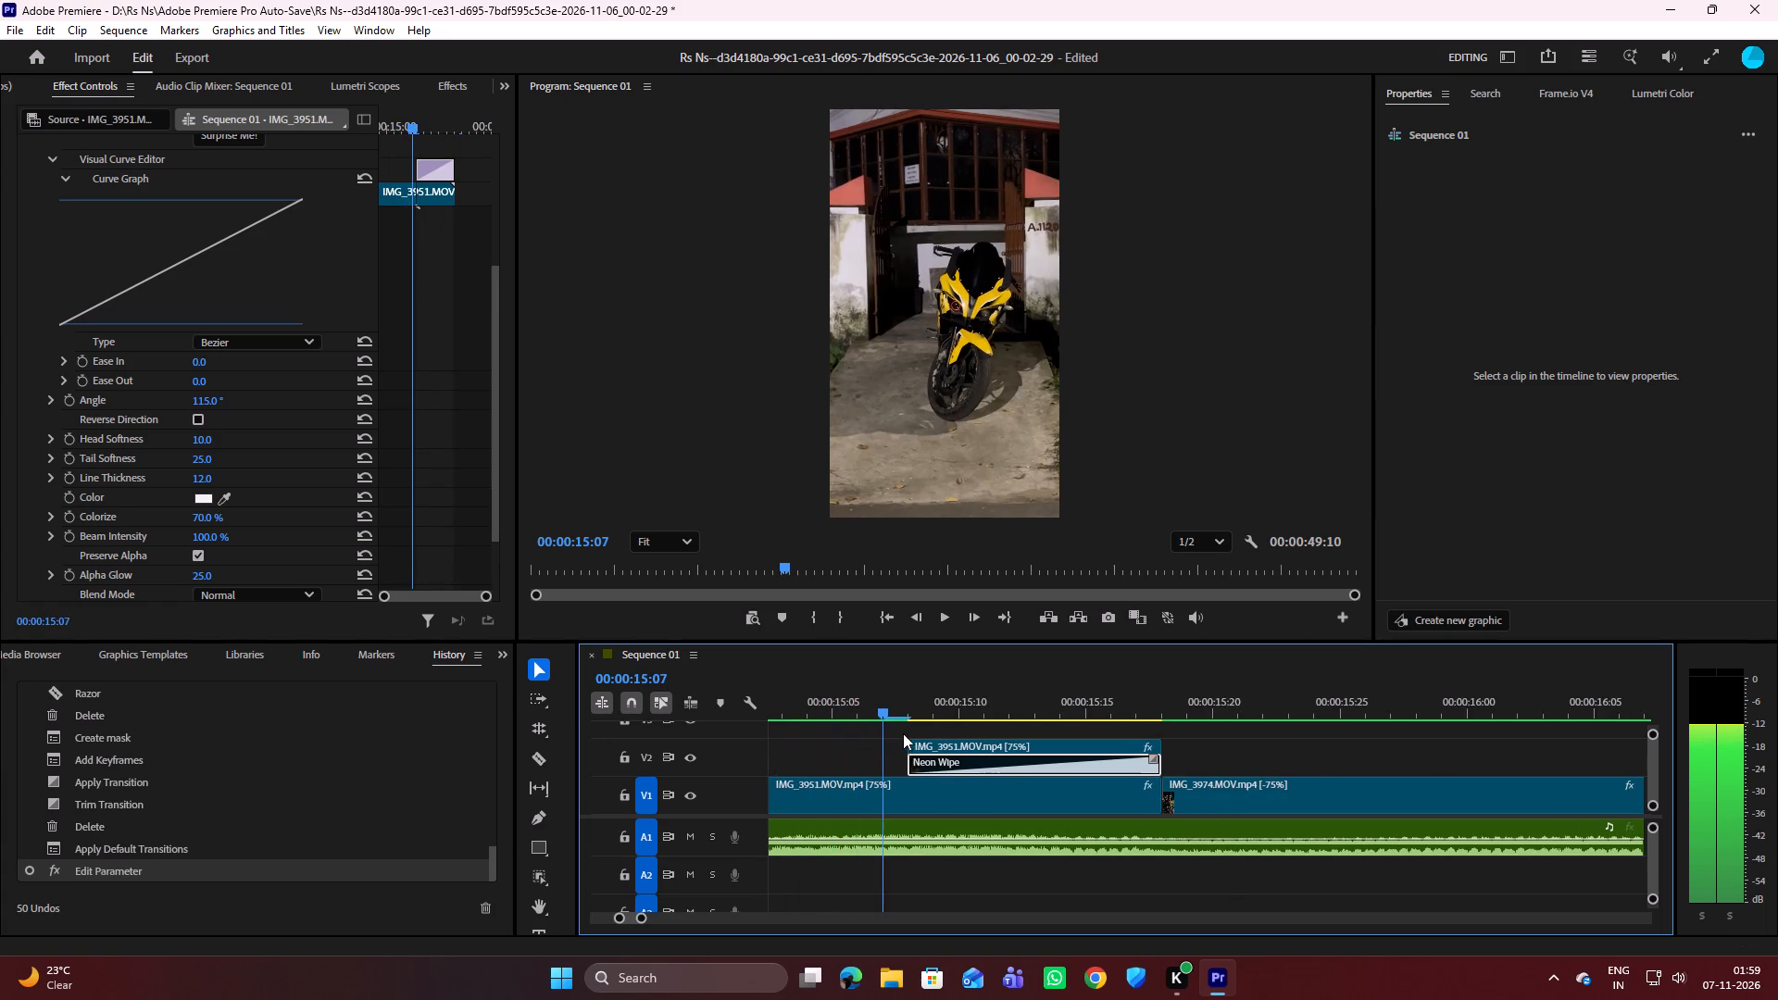
left_click_drag(903, 733, 917, 733)
key("Right")
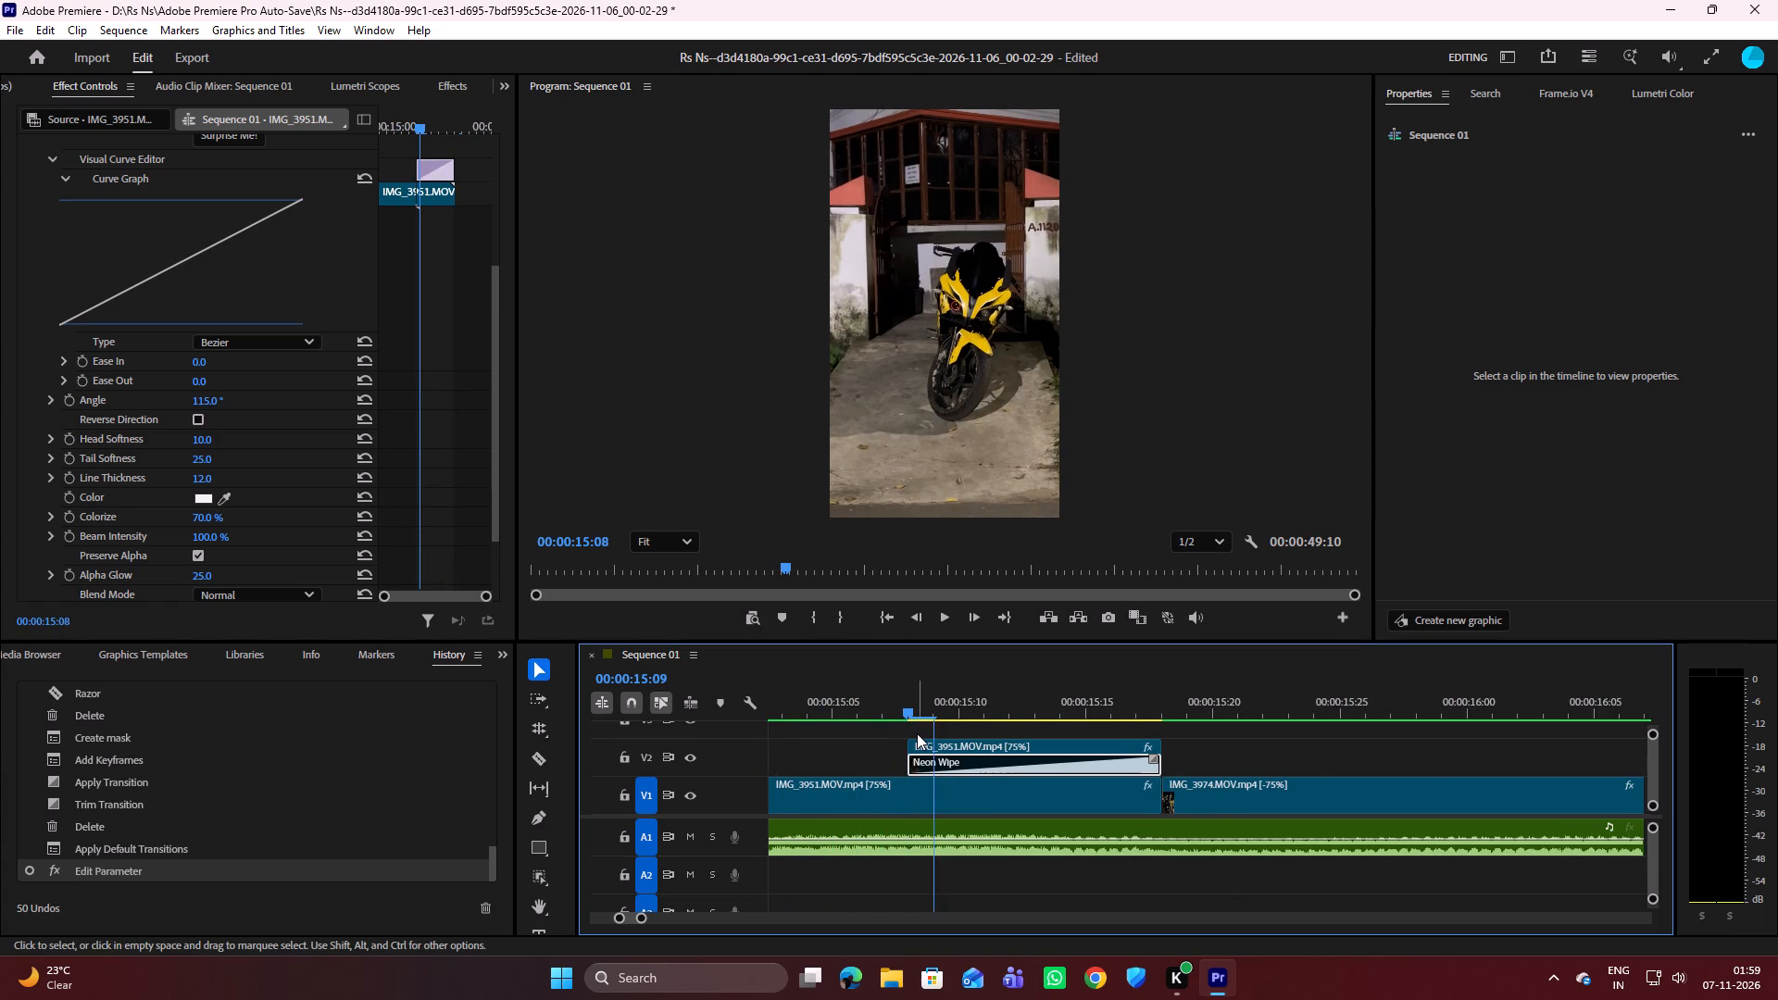
key("Right")
key("Right")
key("Right")
key("Right")
key("Right")
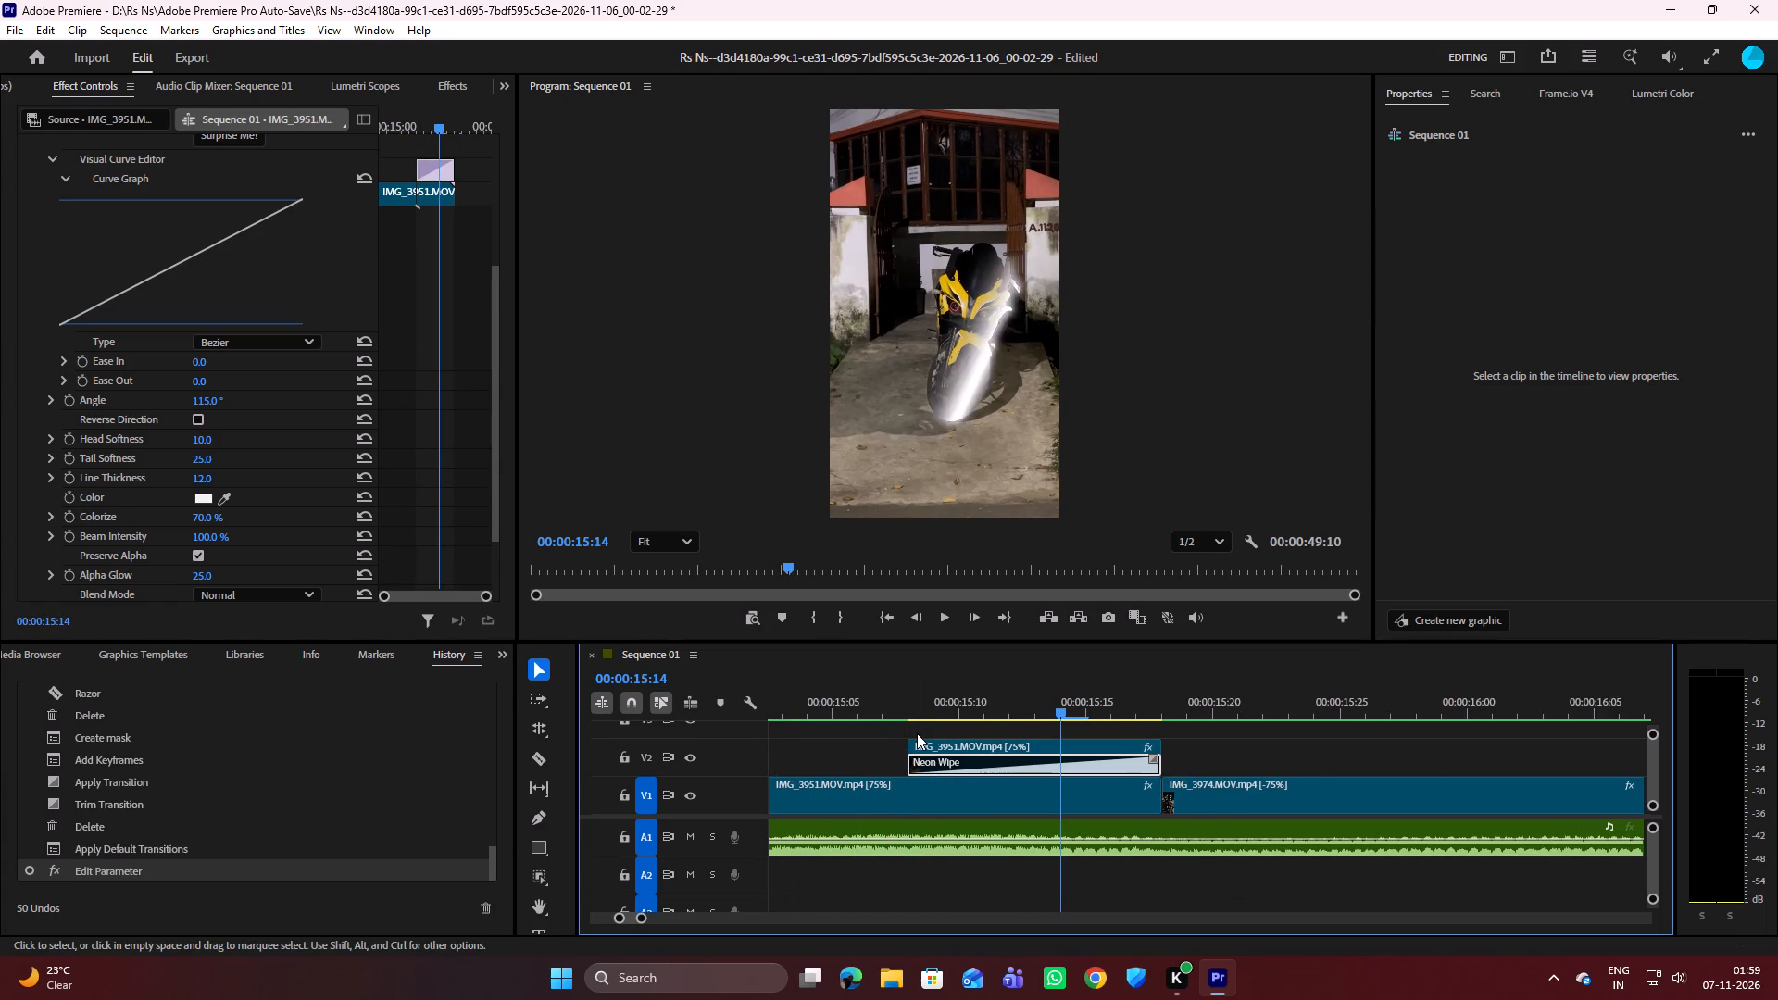
key("Left")
key("Left")
key("Left")
key("Left")
key("Left")
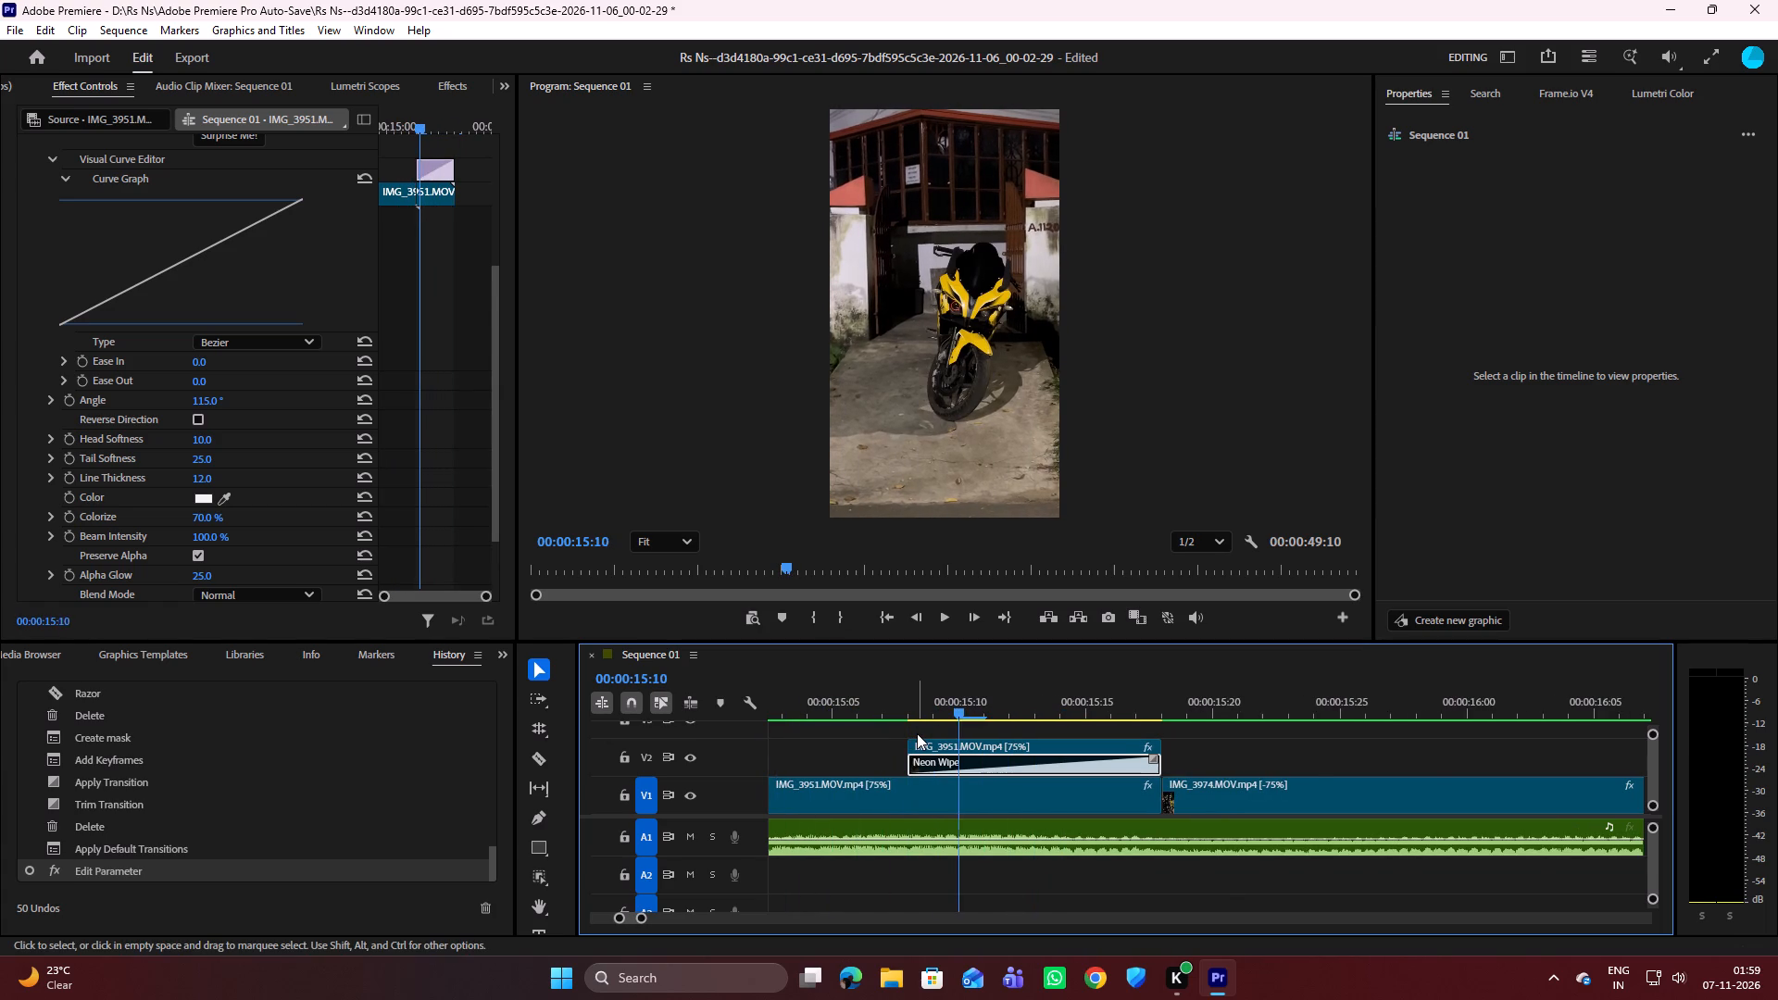
key("Left")
key("Right")
key("Right")
key("Right")
key("Right")
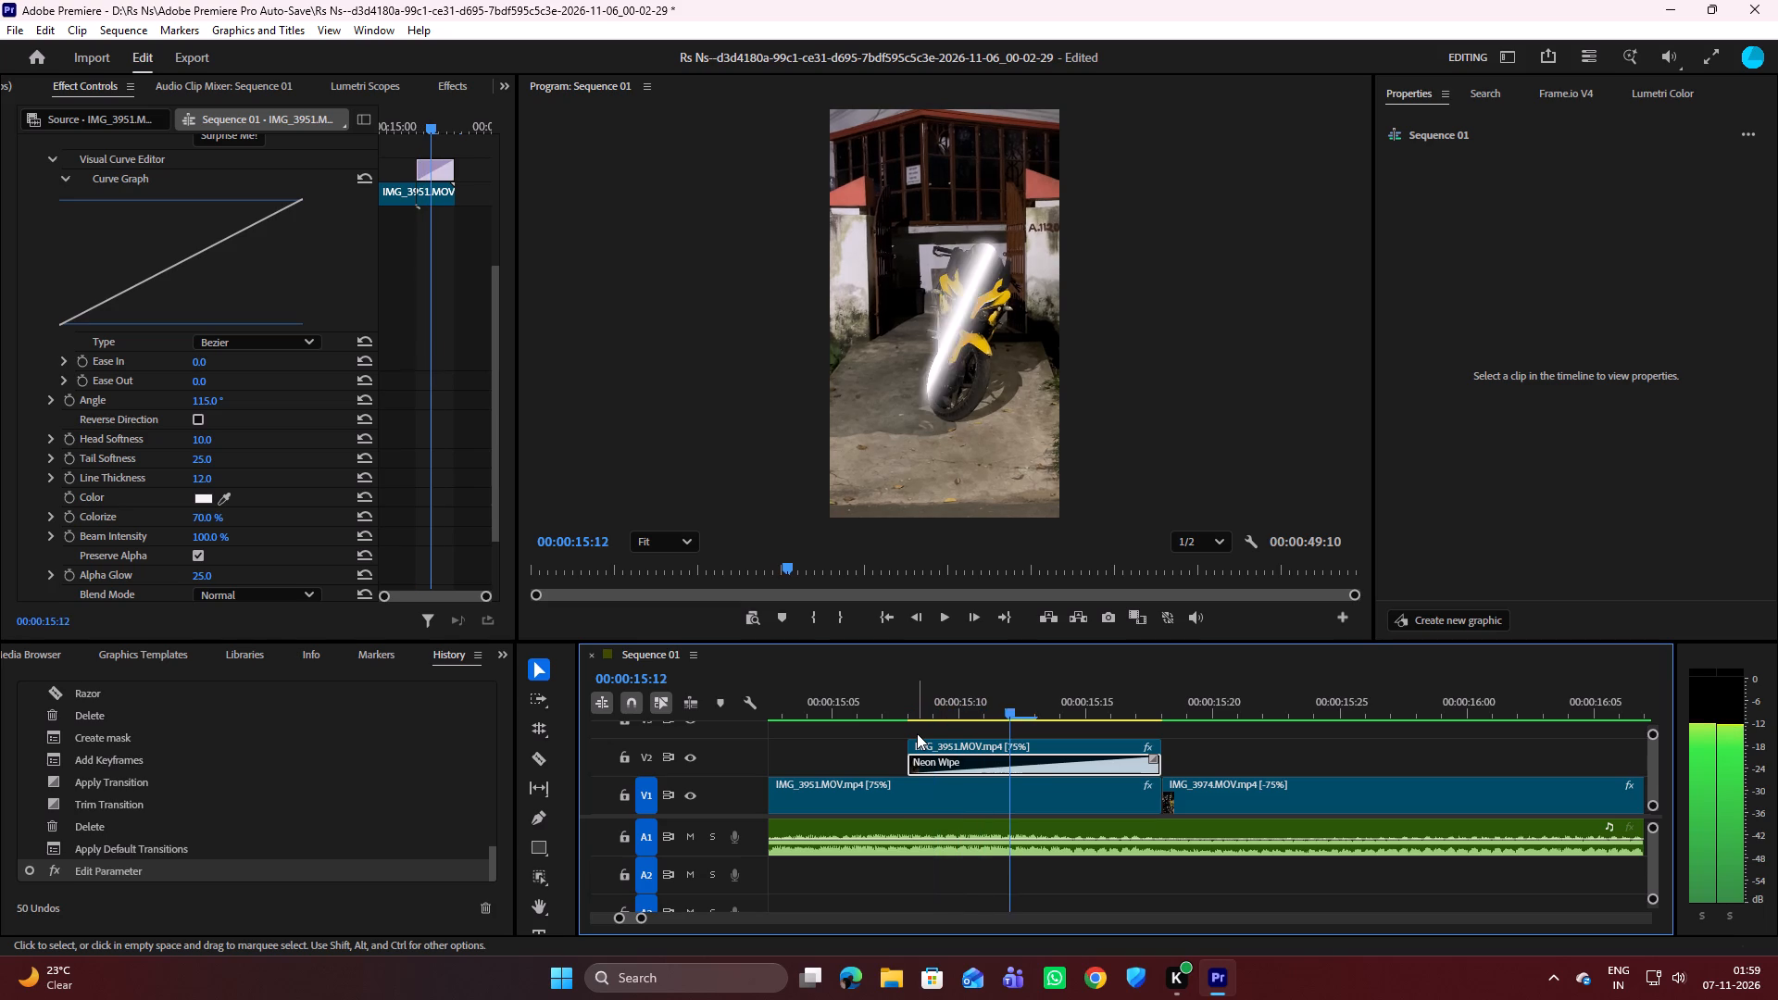
key("Right")
key("Right")
key("Right")
key("Right")
key("Right")
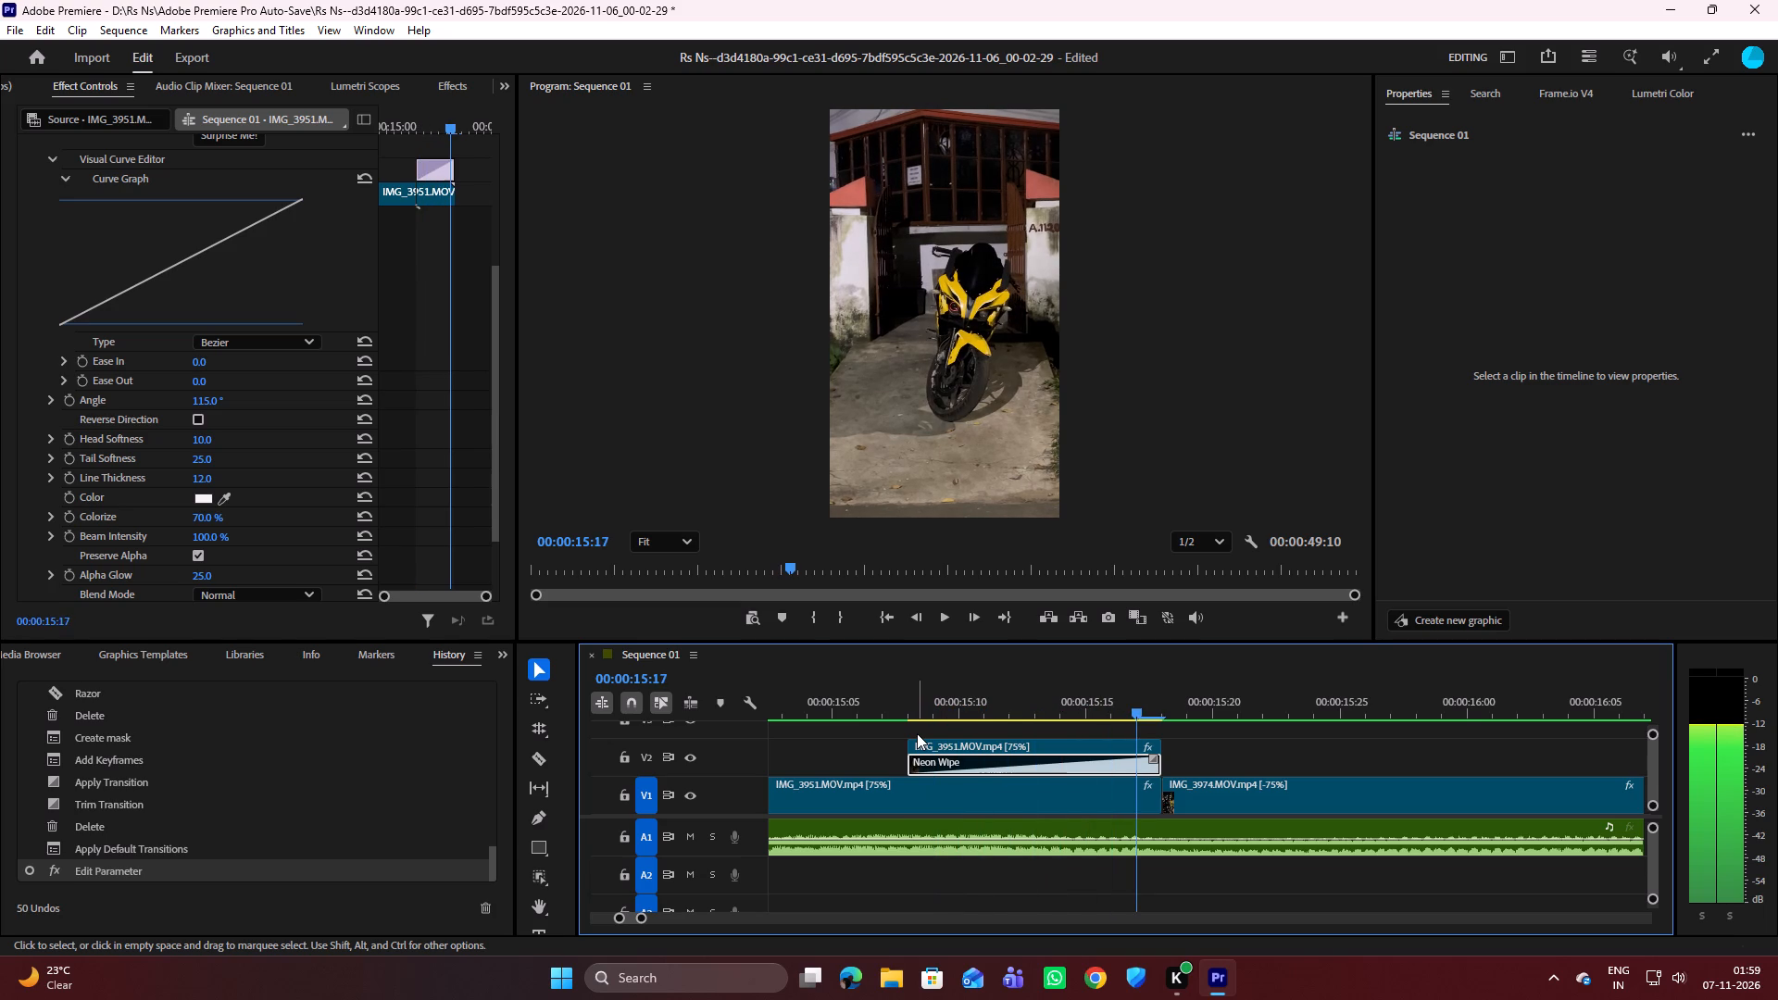
key("Right")
key("Right")
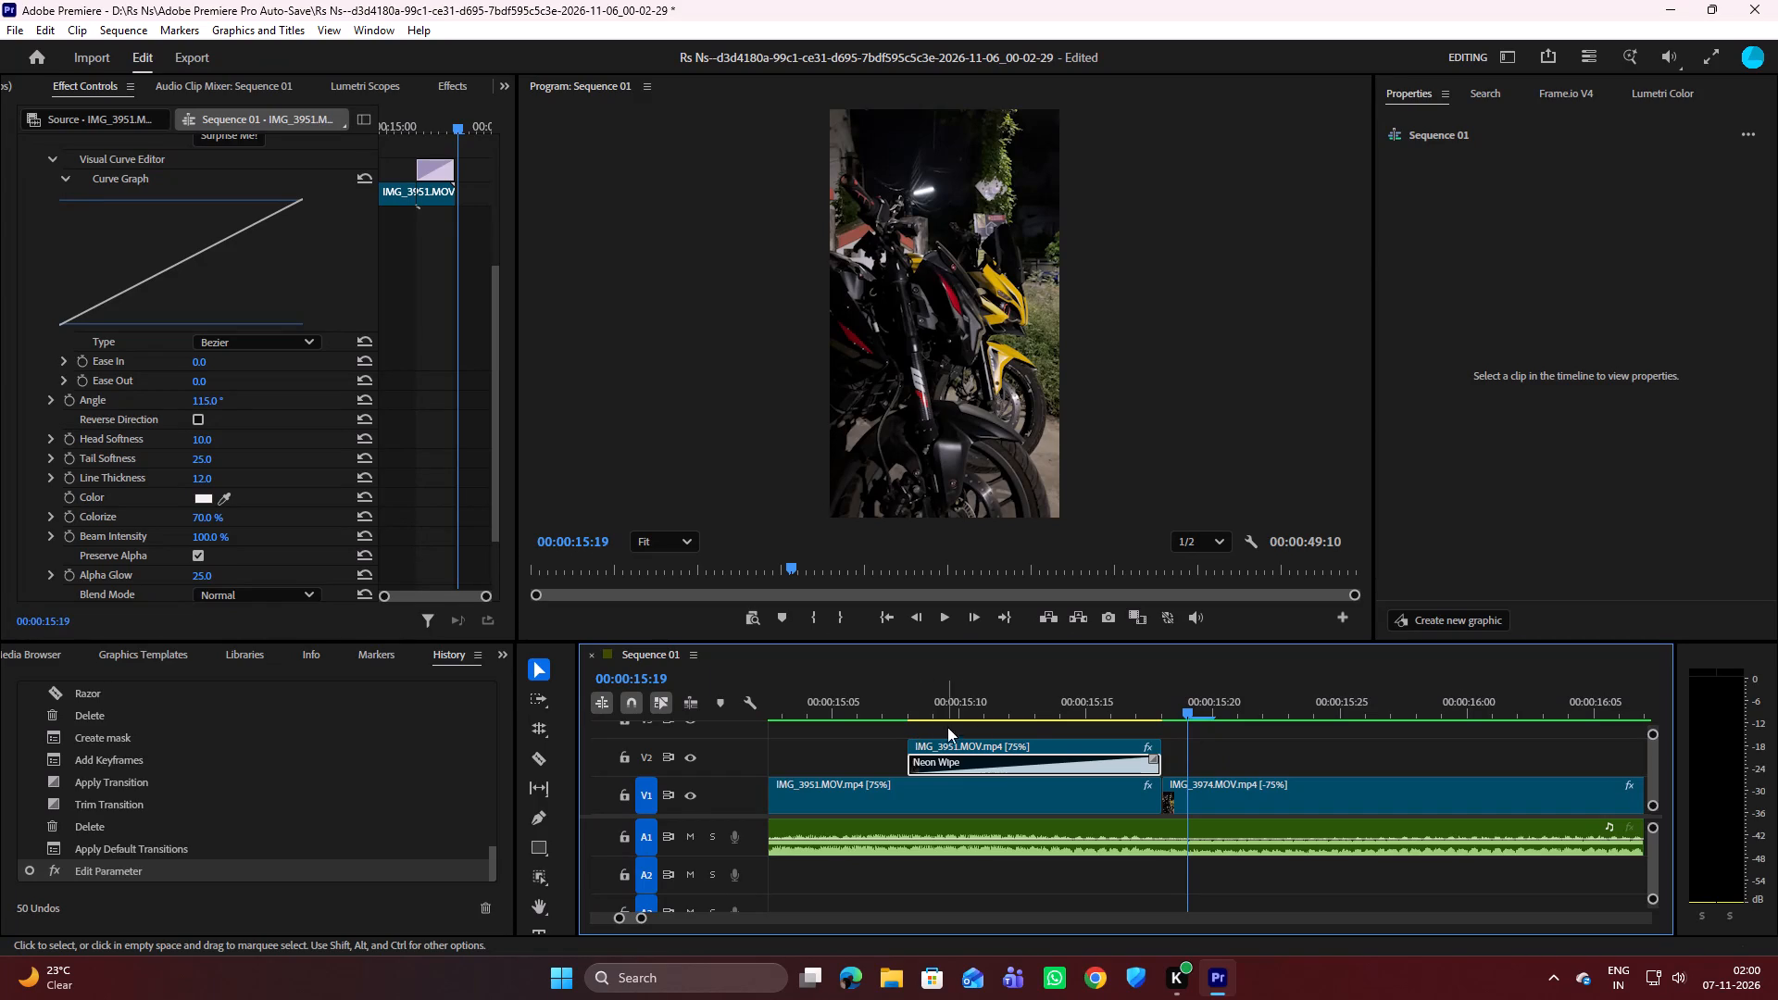
Play on from 00:00:15:19 through IMG_3974 into IMG_3972, and scrub back across the Neon Wipe to 00:00:15:07.
left_click_drag(1187, 713, 1189, 705)
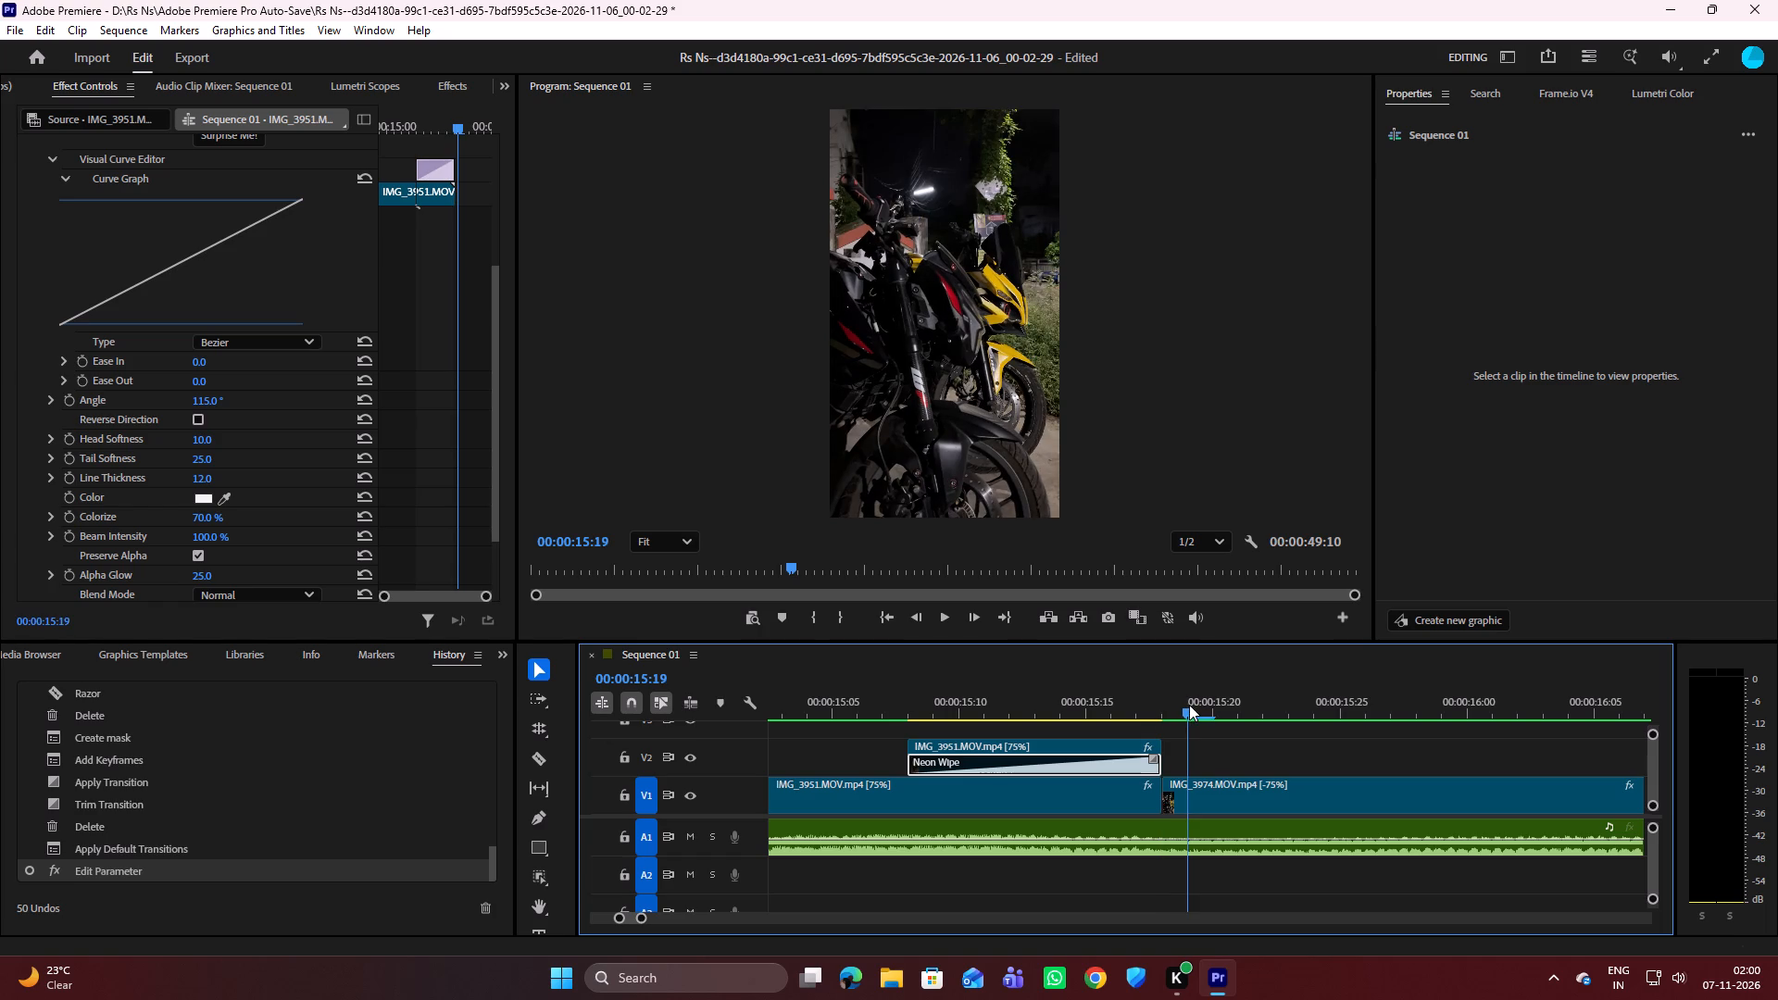
left_click_drag(1189, 705, 1191, 705)
key("space")
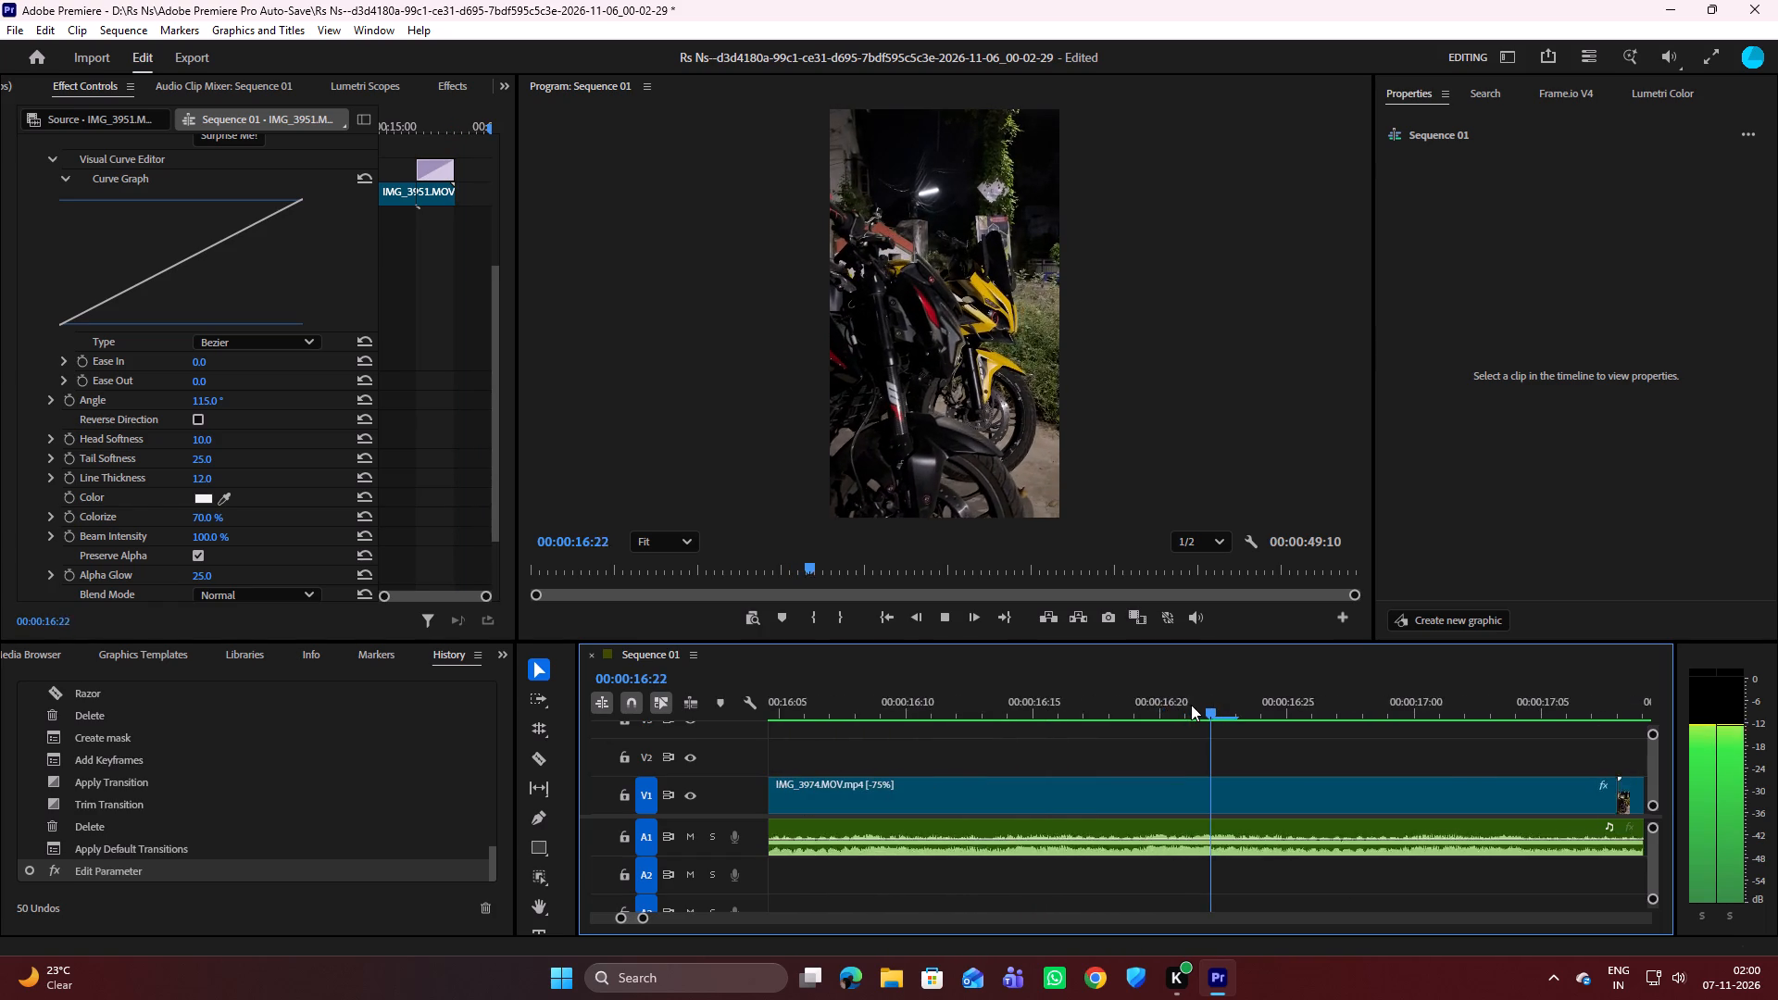
key("space")
key("space")
key("space")
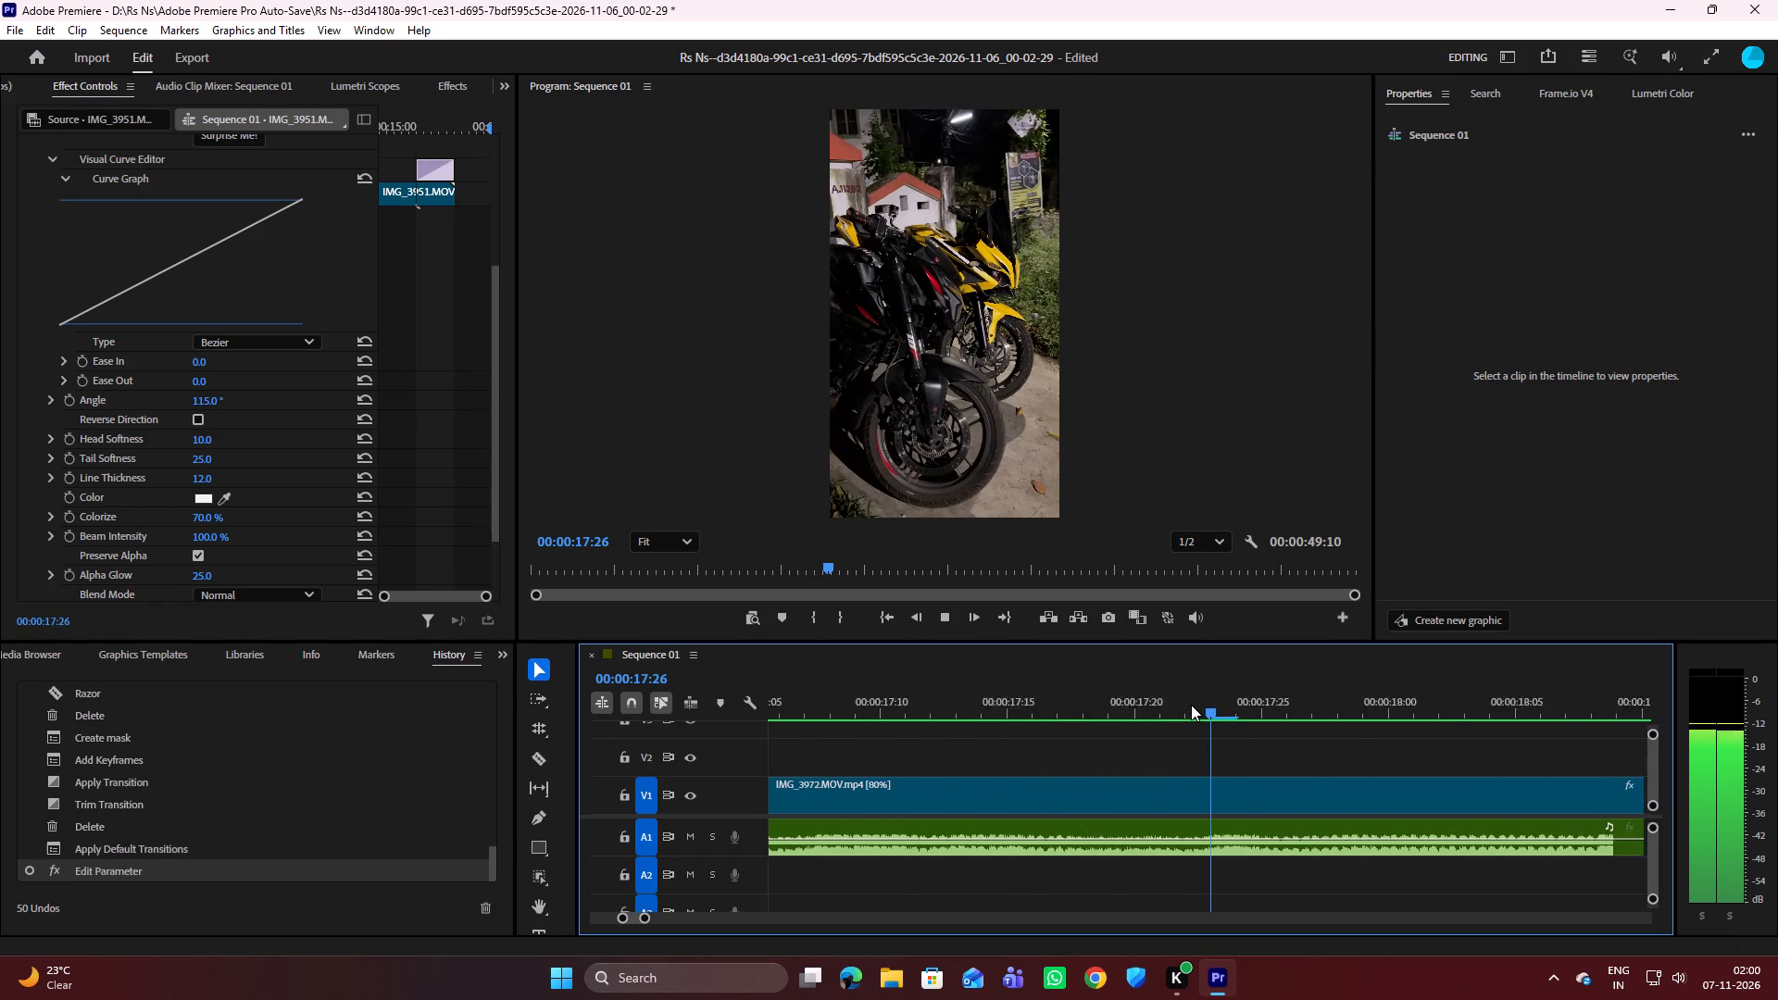
left_click_drag(1209, 710, 1110, 691)
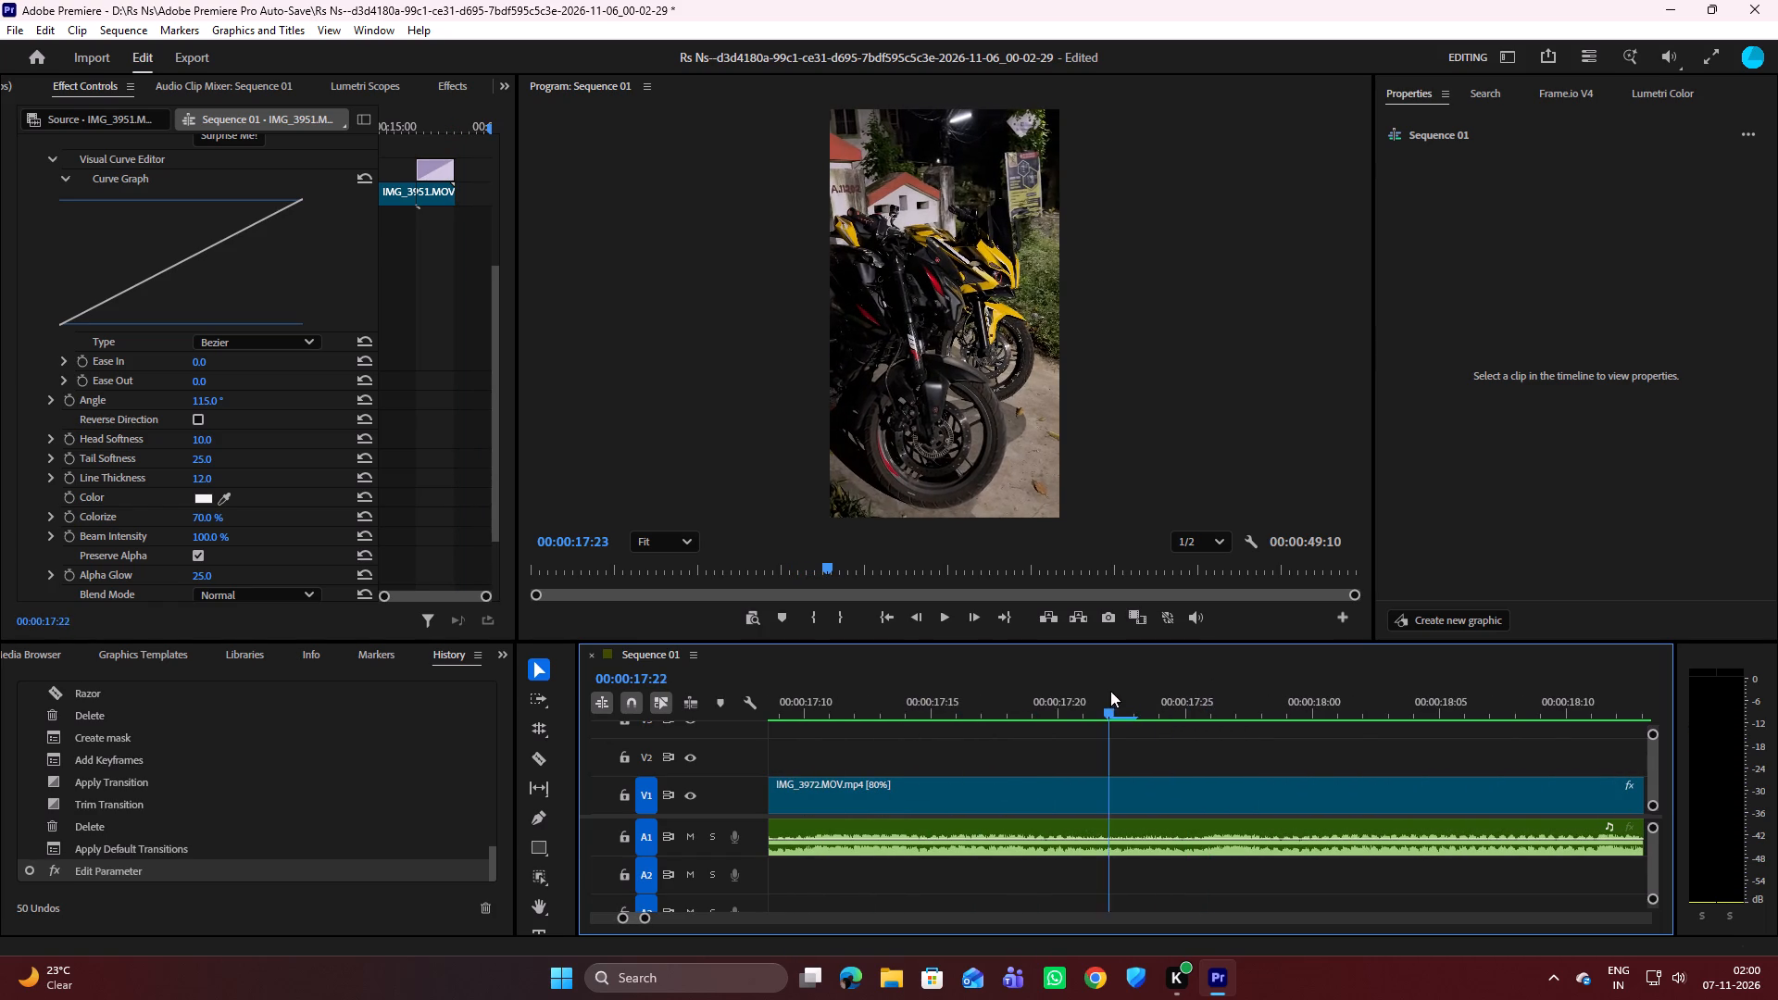
left_click_drag(1110, 691, 776, 681)
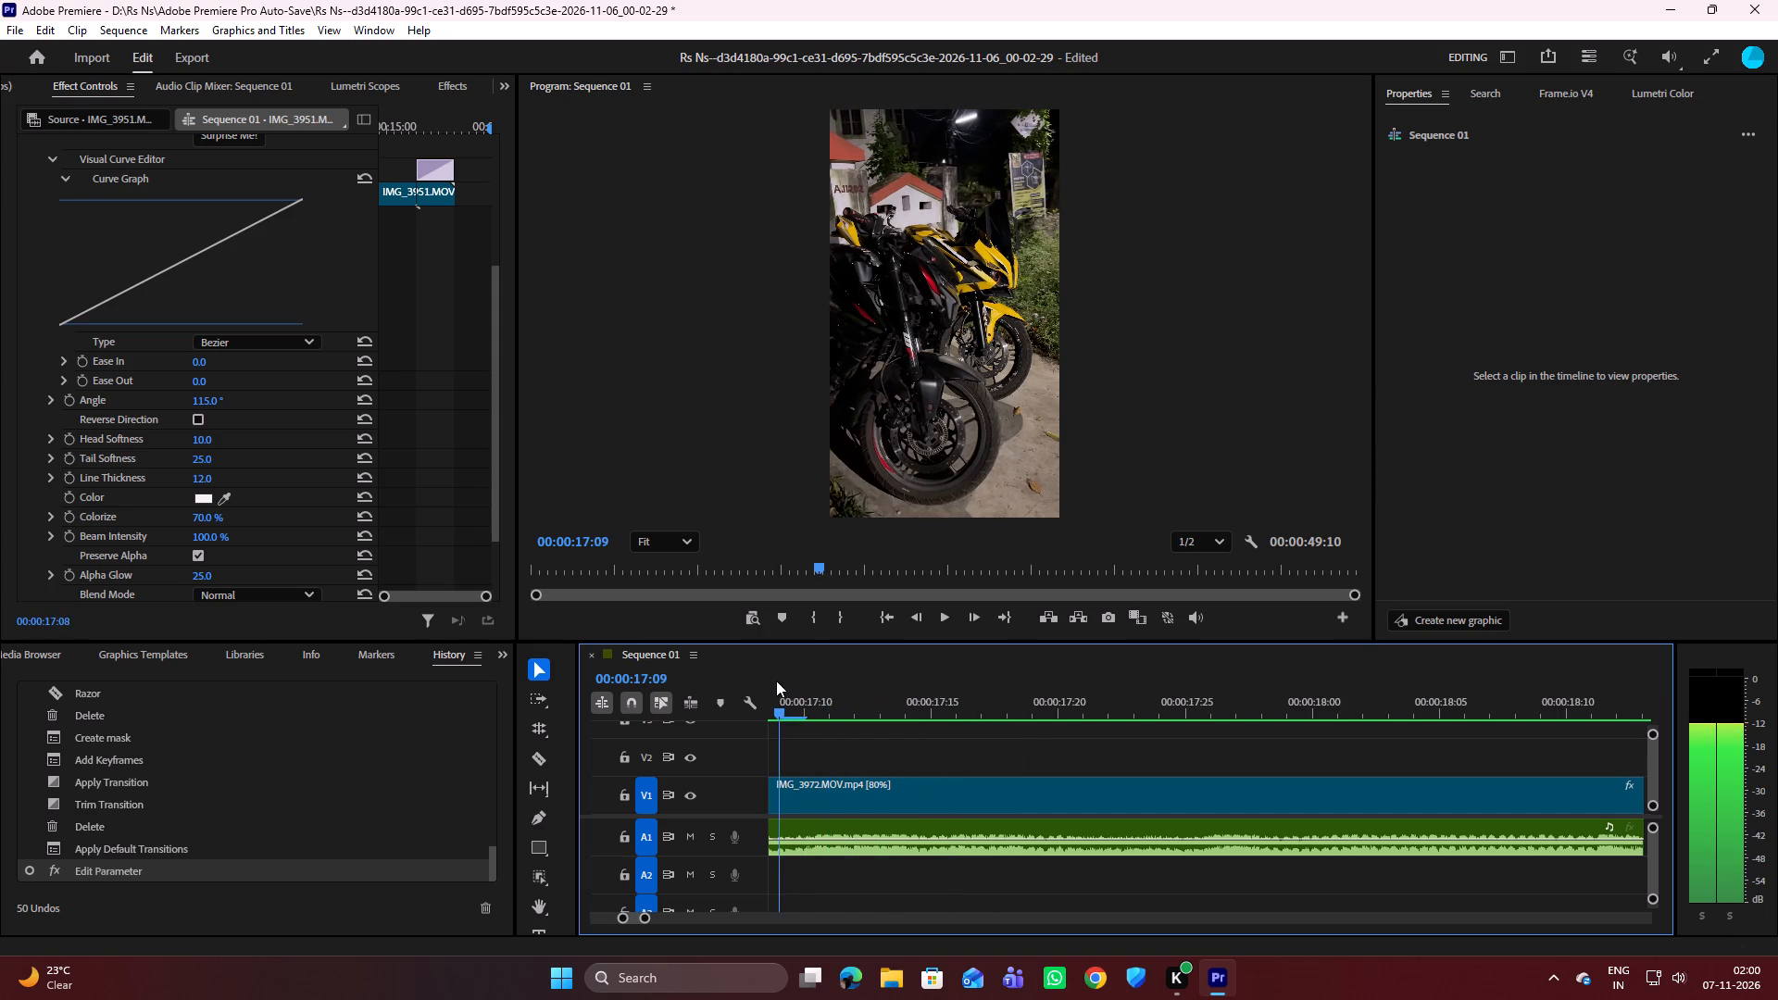
left_click_drag(776, 681, 761, 695)
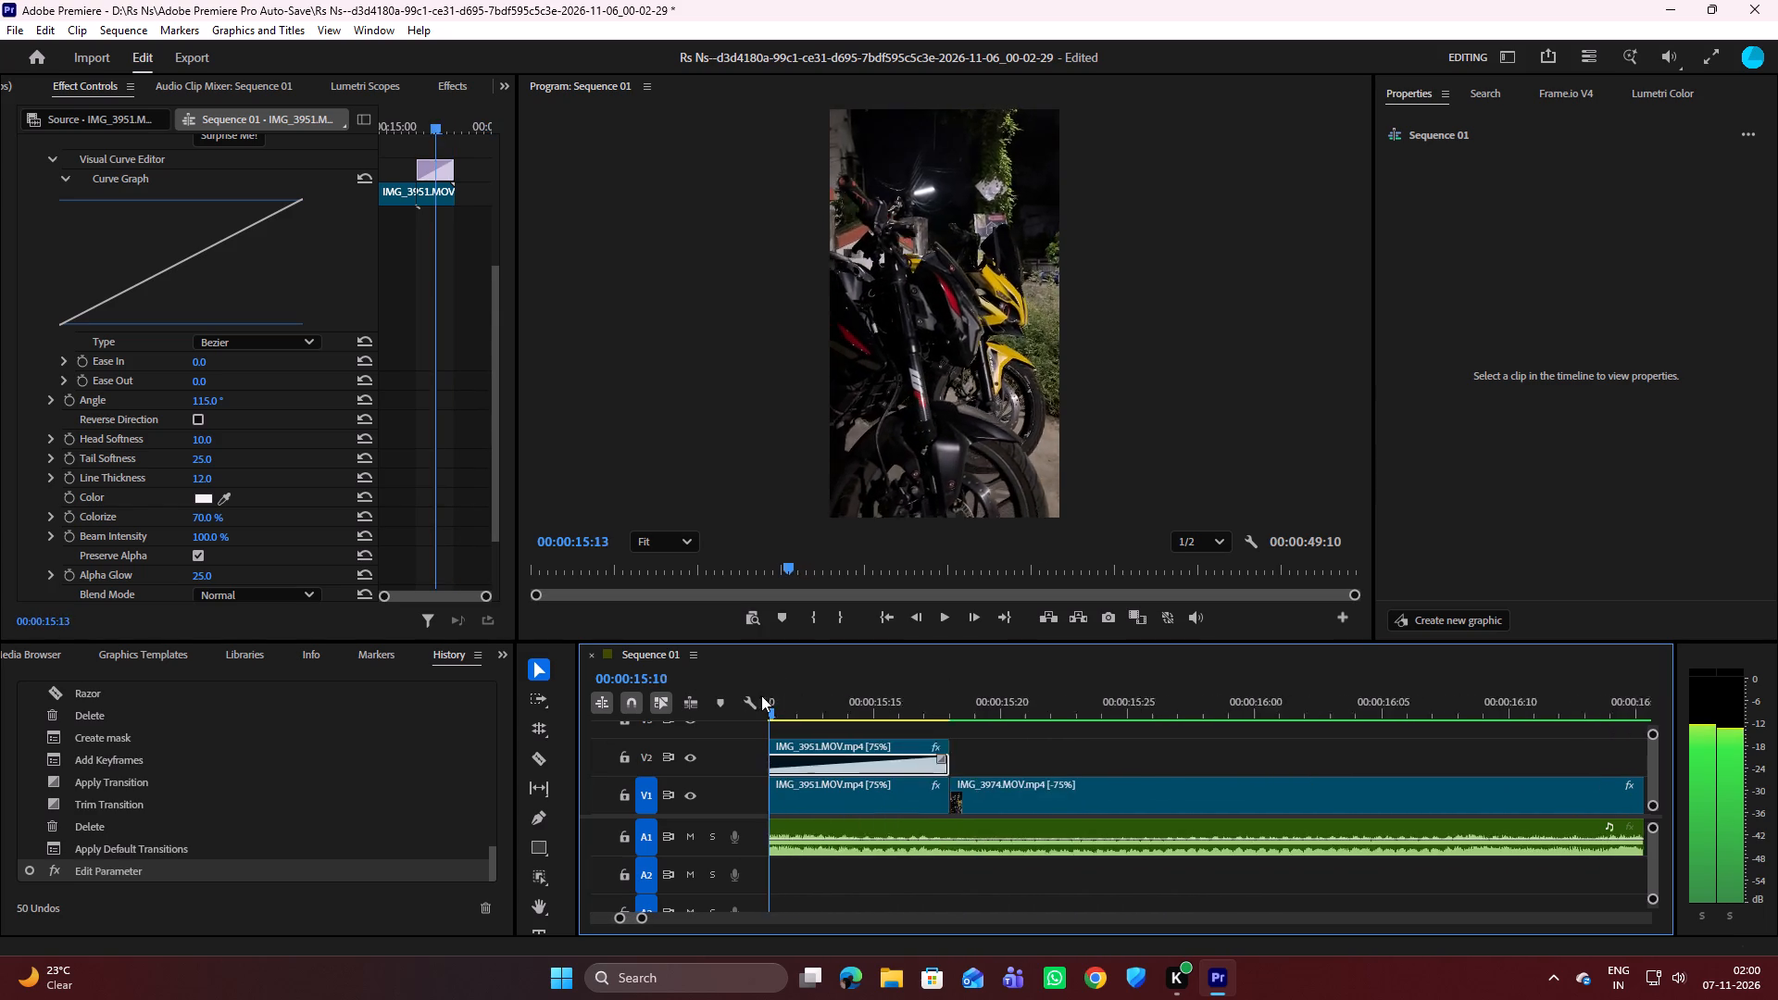
left_click_drag(761, 695, 781, 709)
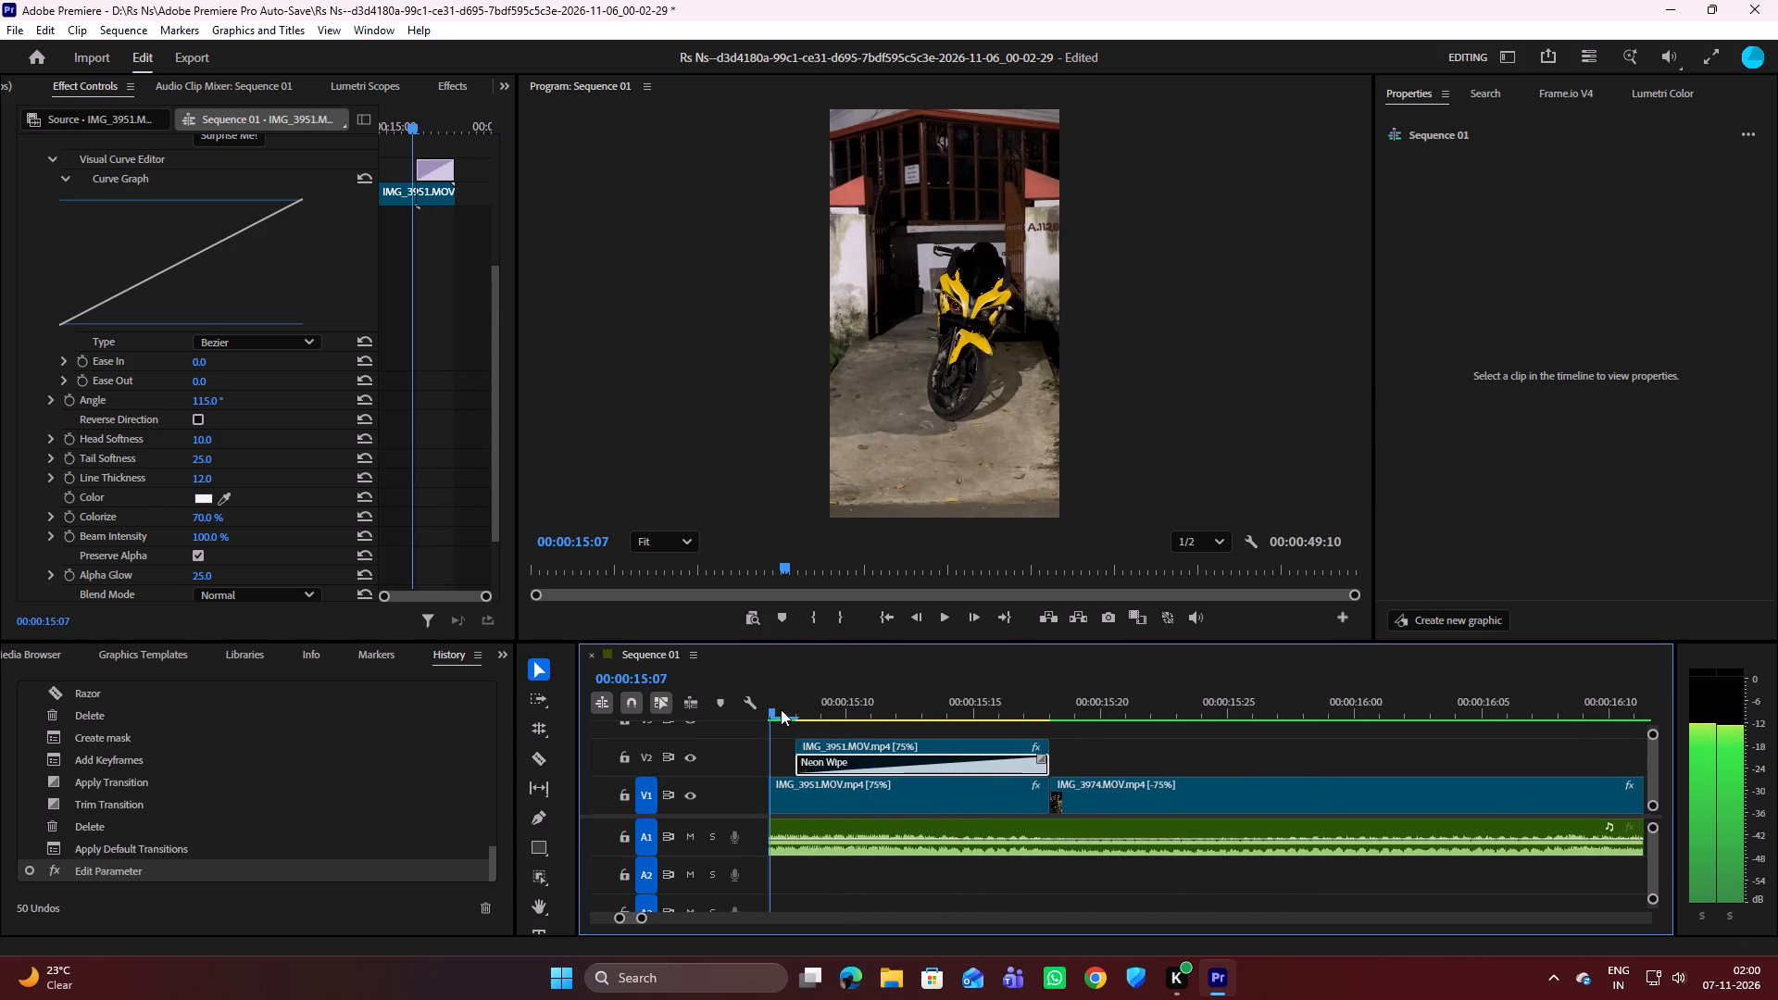
left_click_drag(781, 709, 772, 709)
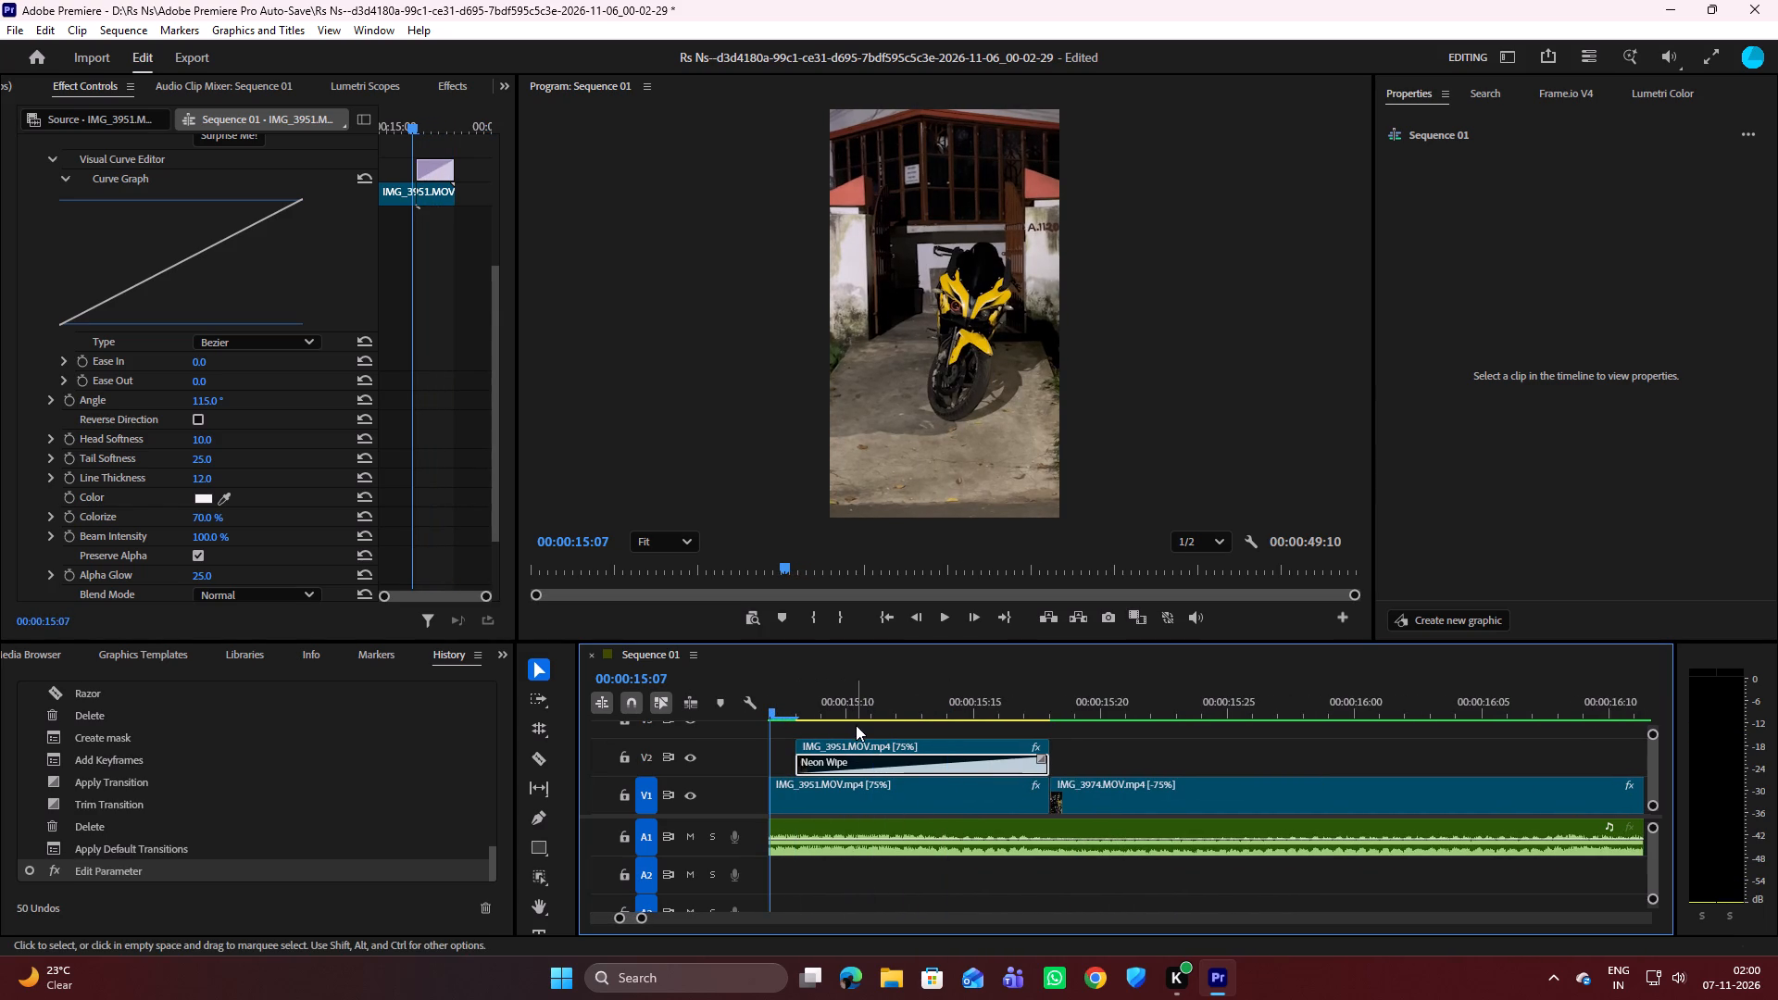
Render the sequence's video previews from In to Out, including the short V2 IMG_3951 clip with the Neon Wipe.
left_click(856, 725)
left_click(868, 739)
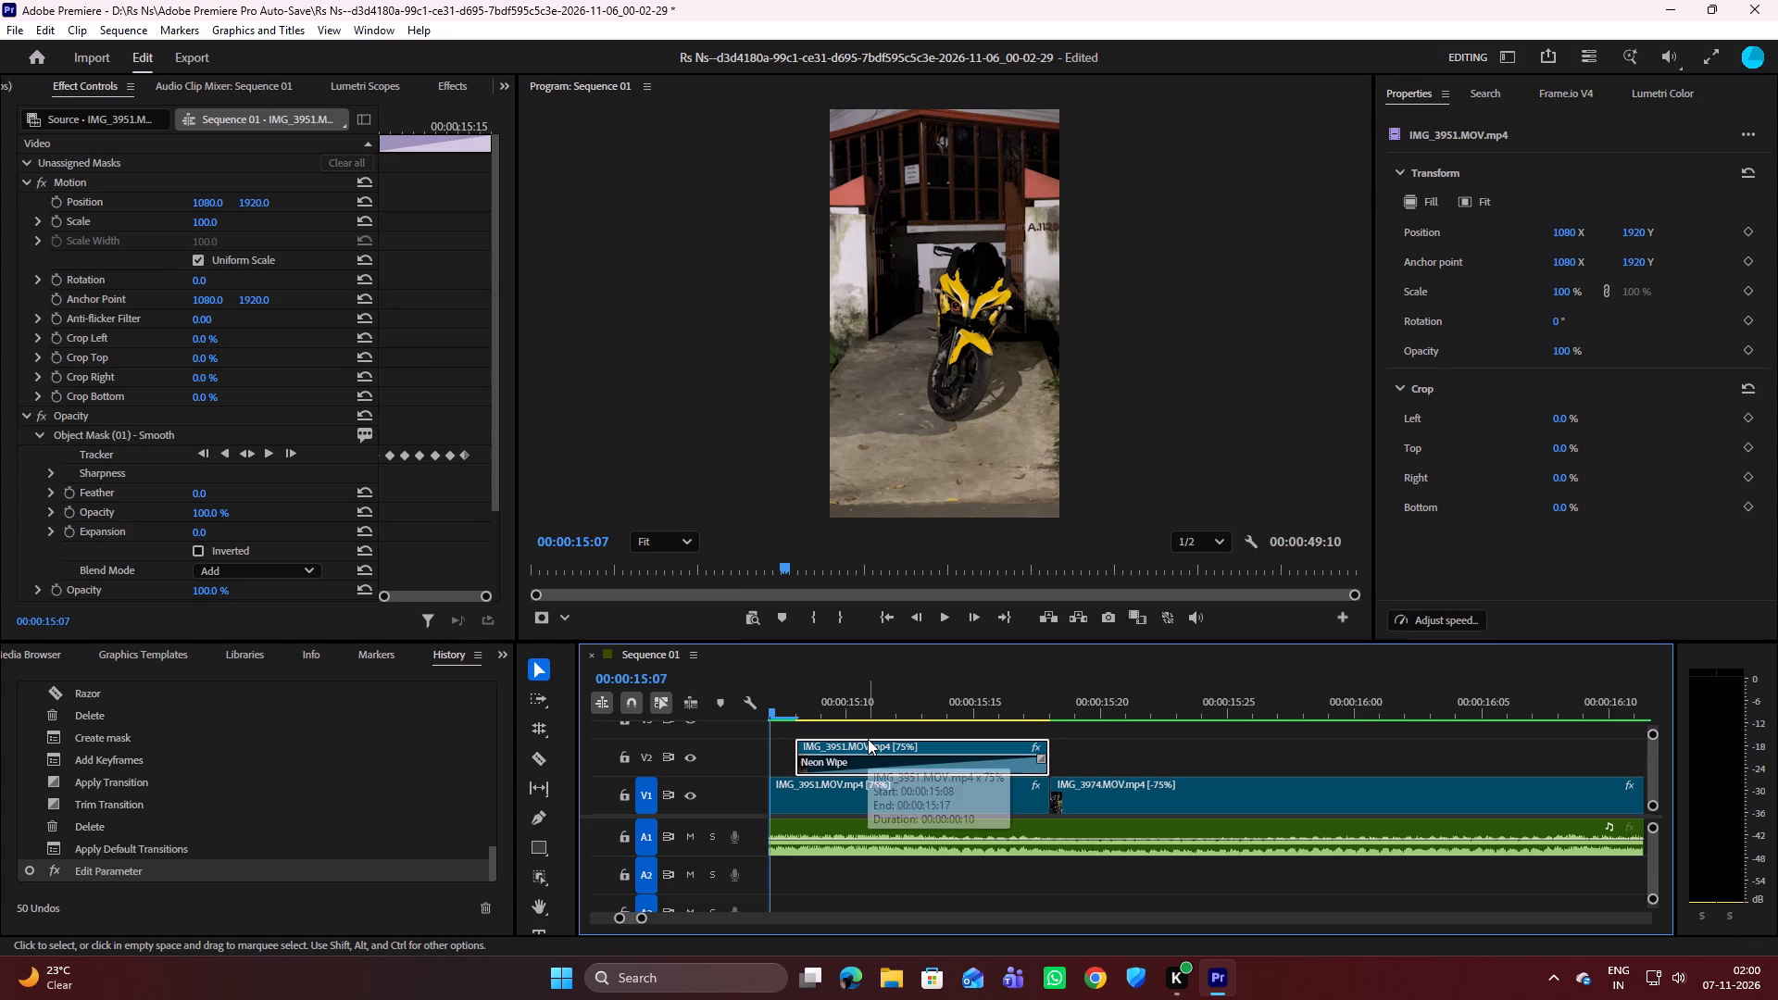
key("Return")
key("space")
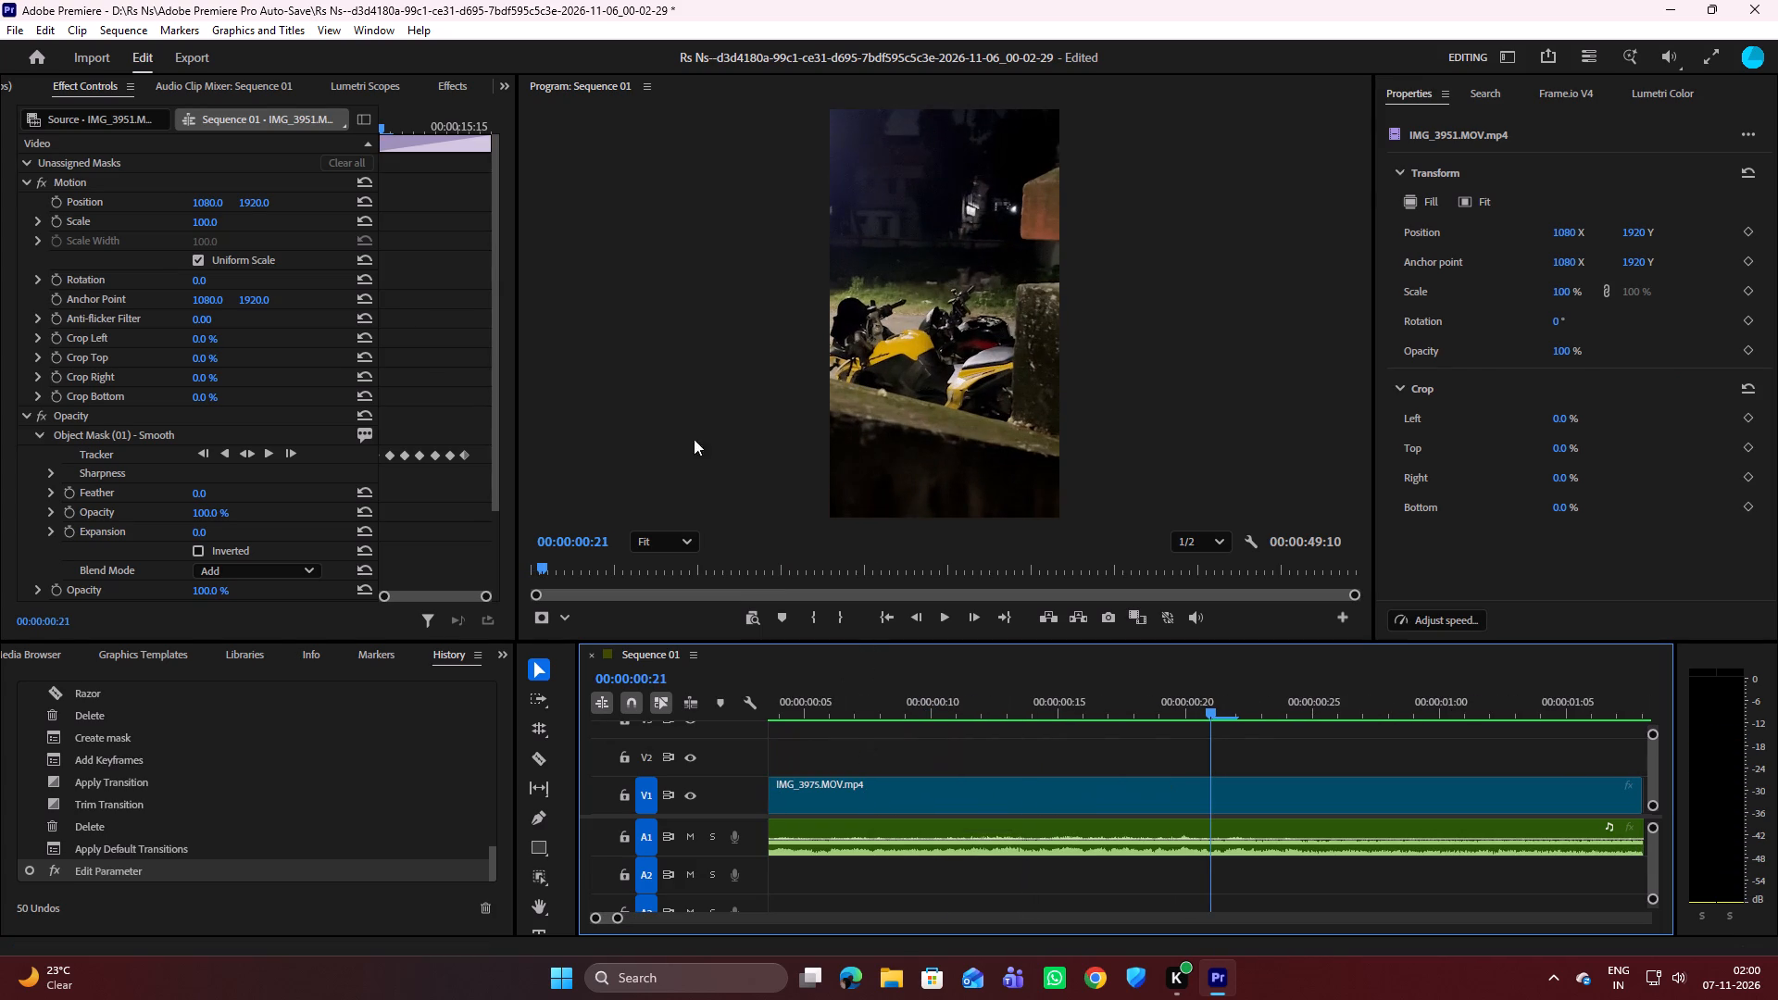
left_click(136, 35)
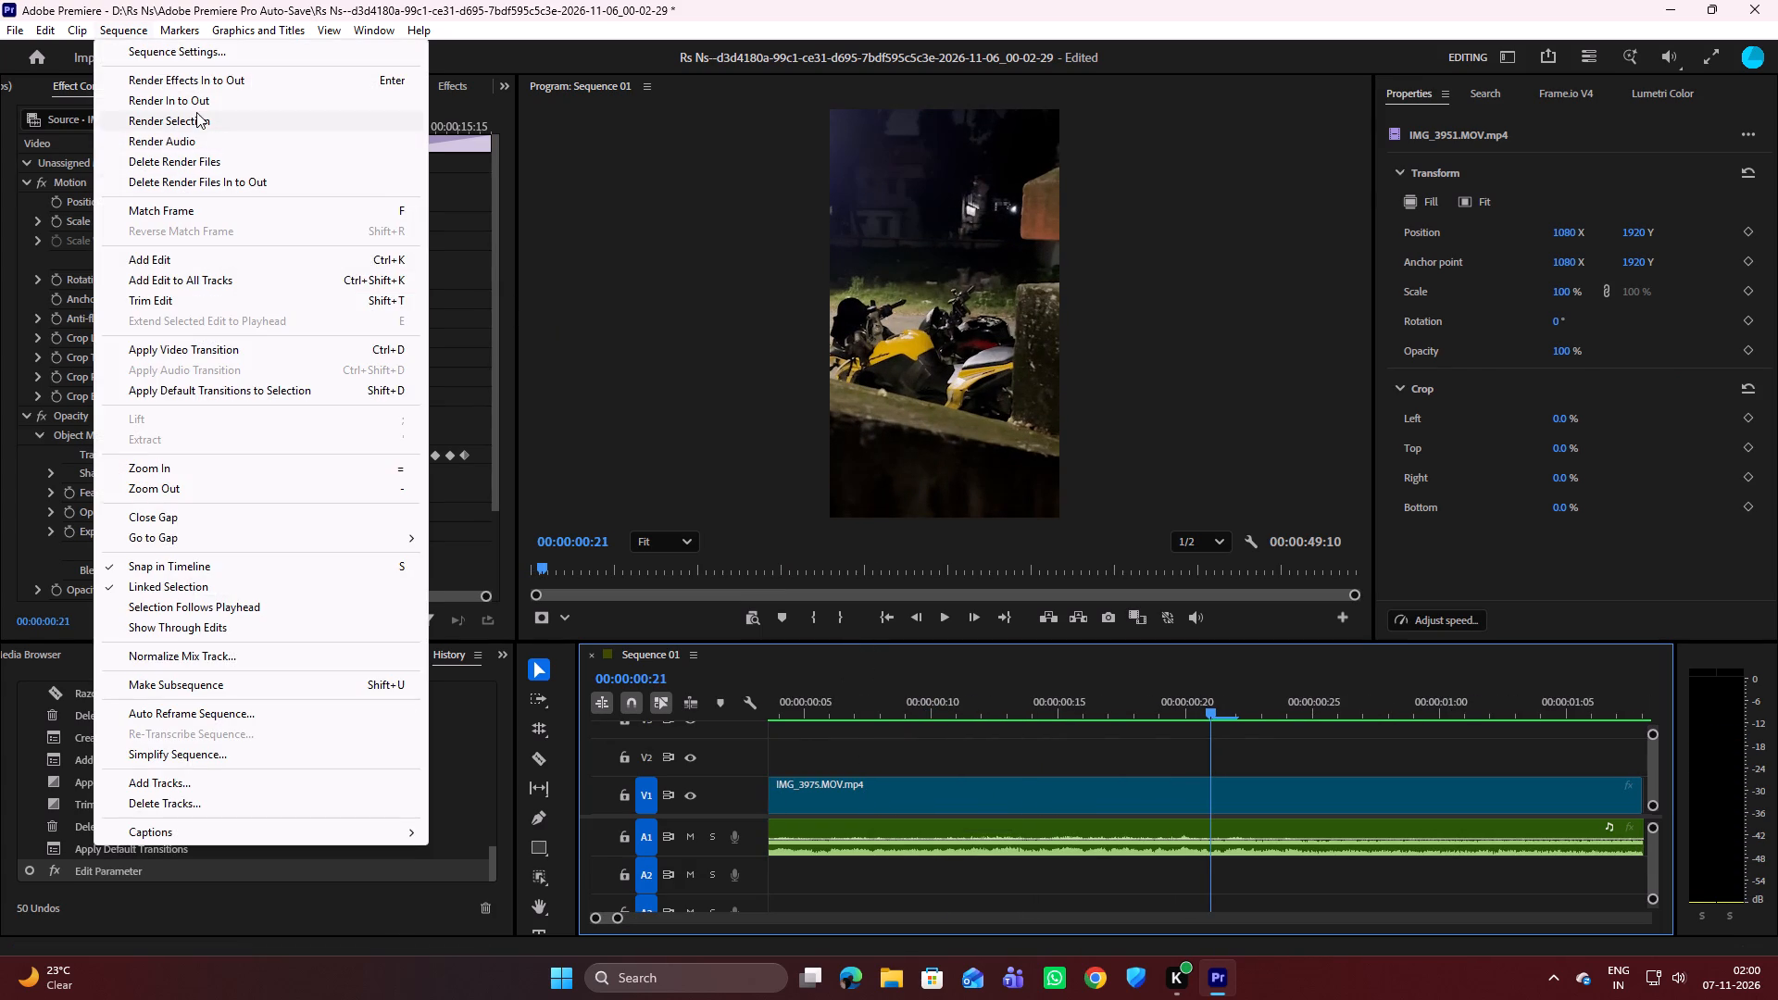
left_click(196, 105)
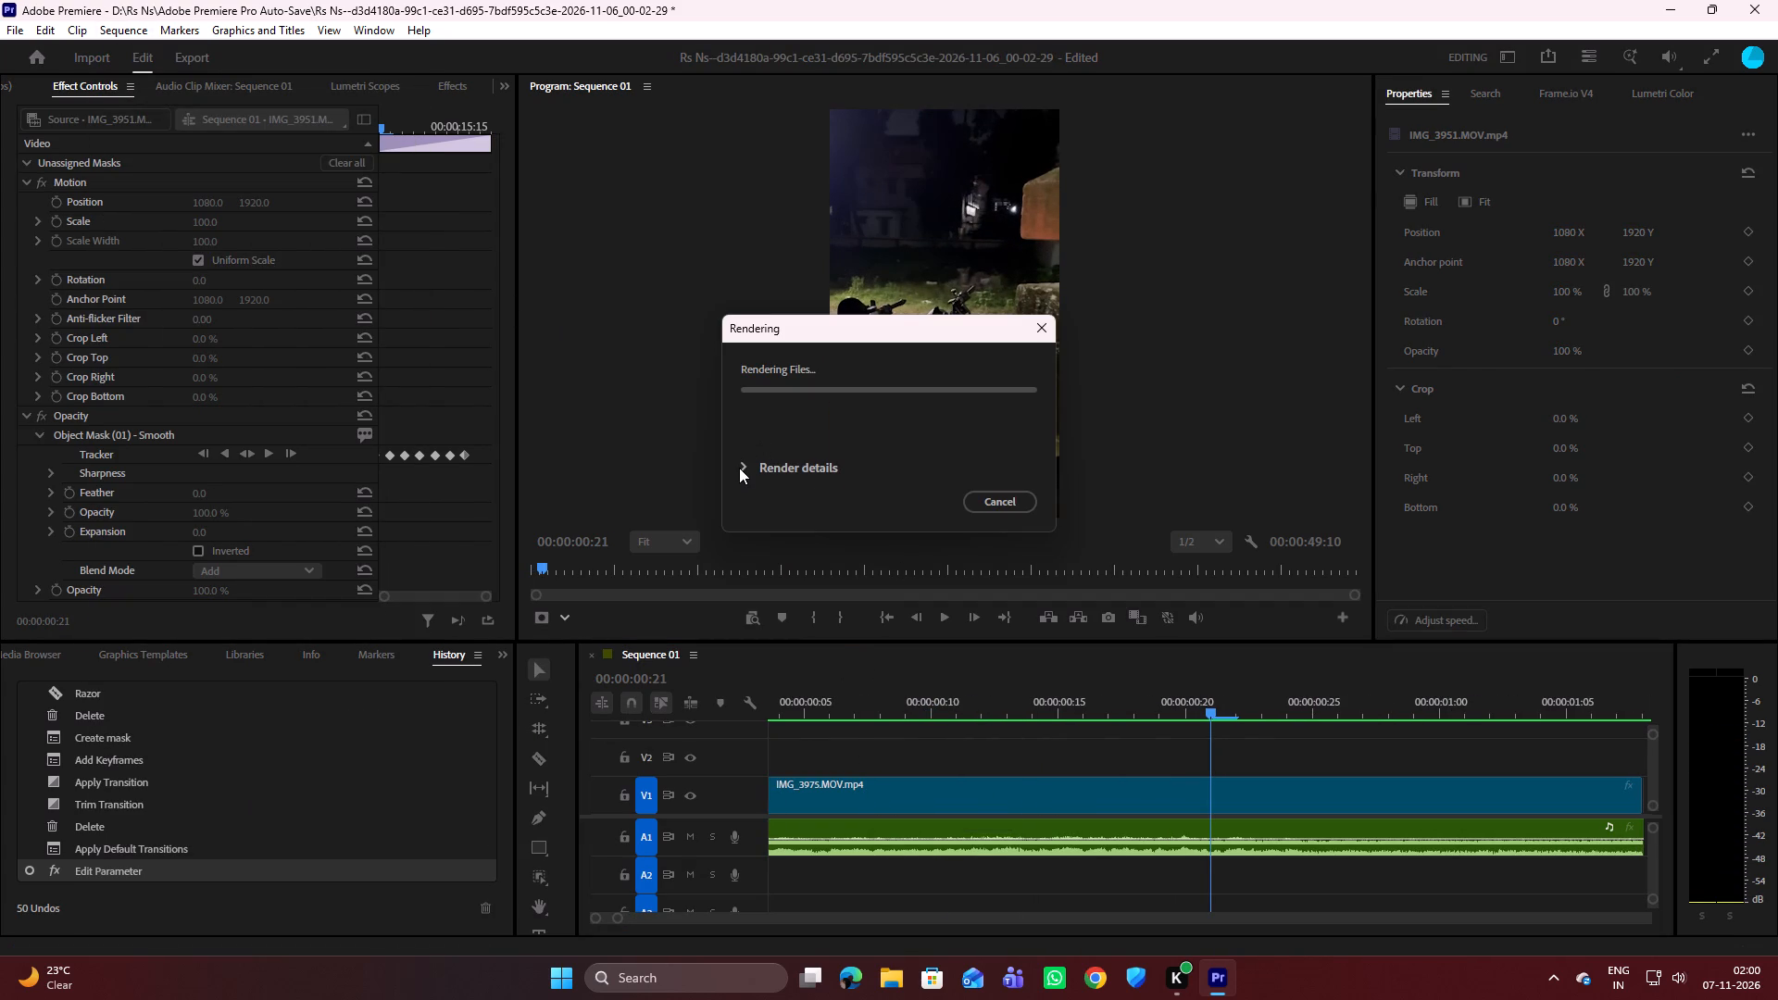
left_click(739, 468)
left_click(739, 468)
left_click(743, 469)
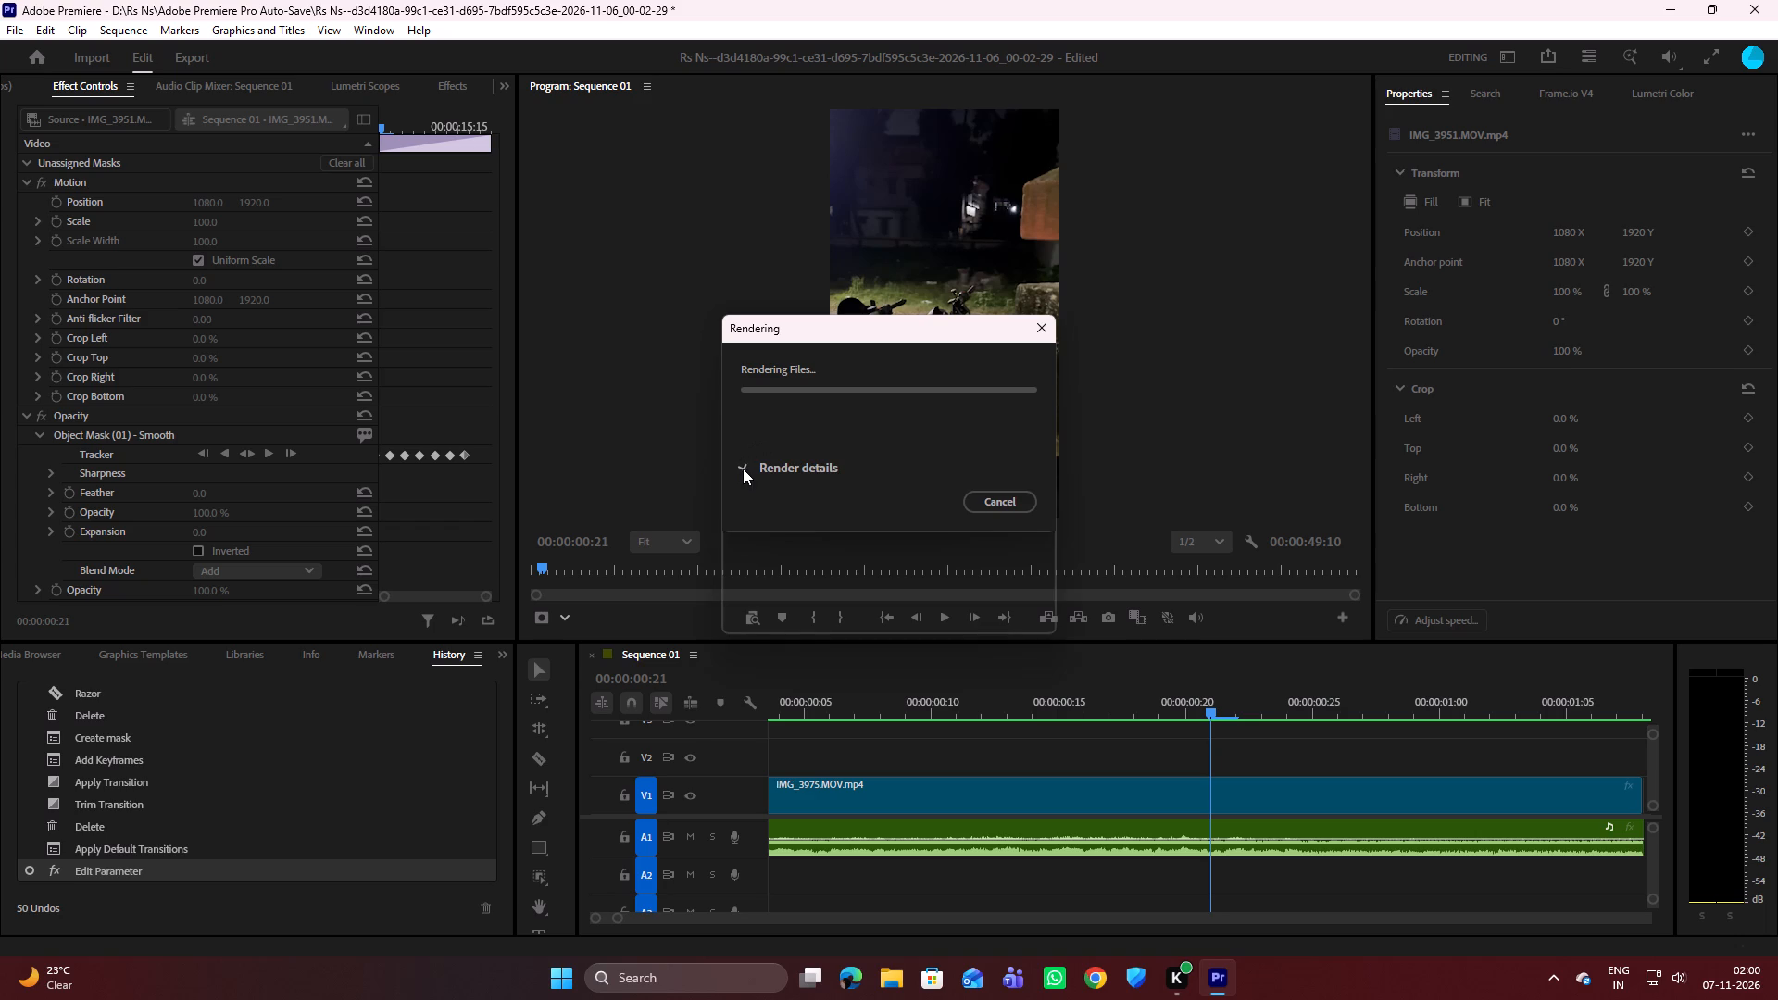
left_click(747, 465)
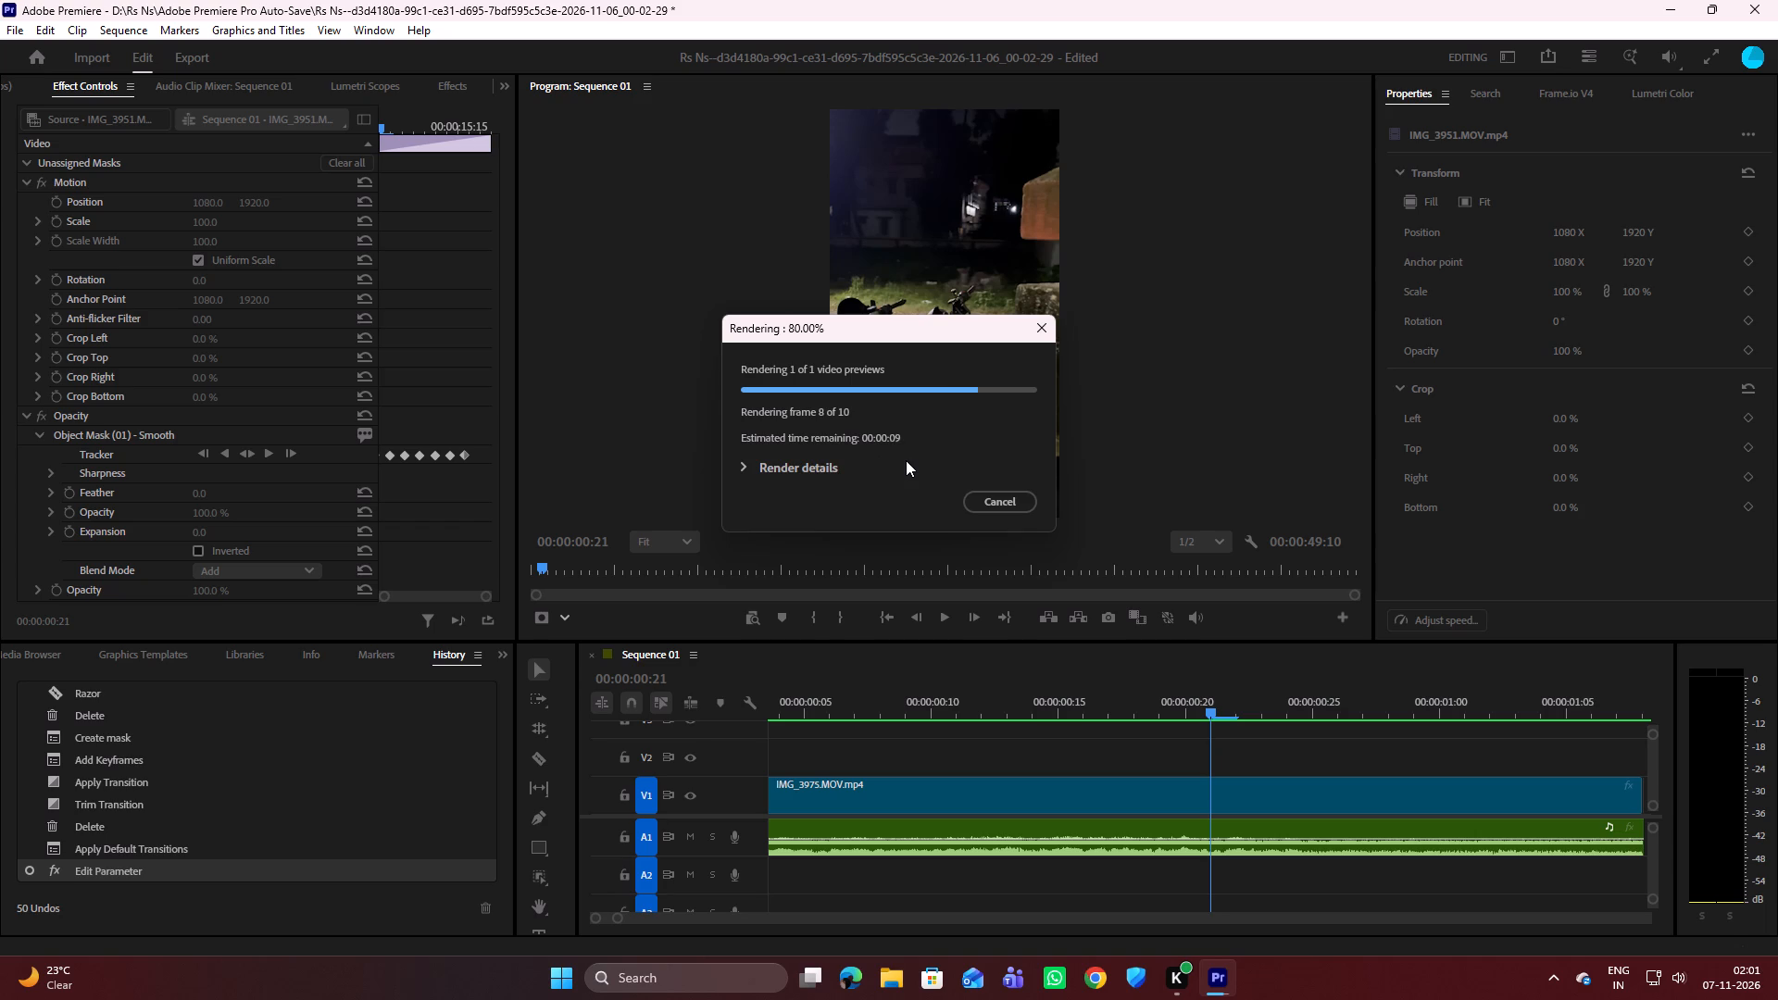
left_click(757, 467)
key("space")
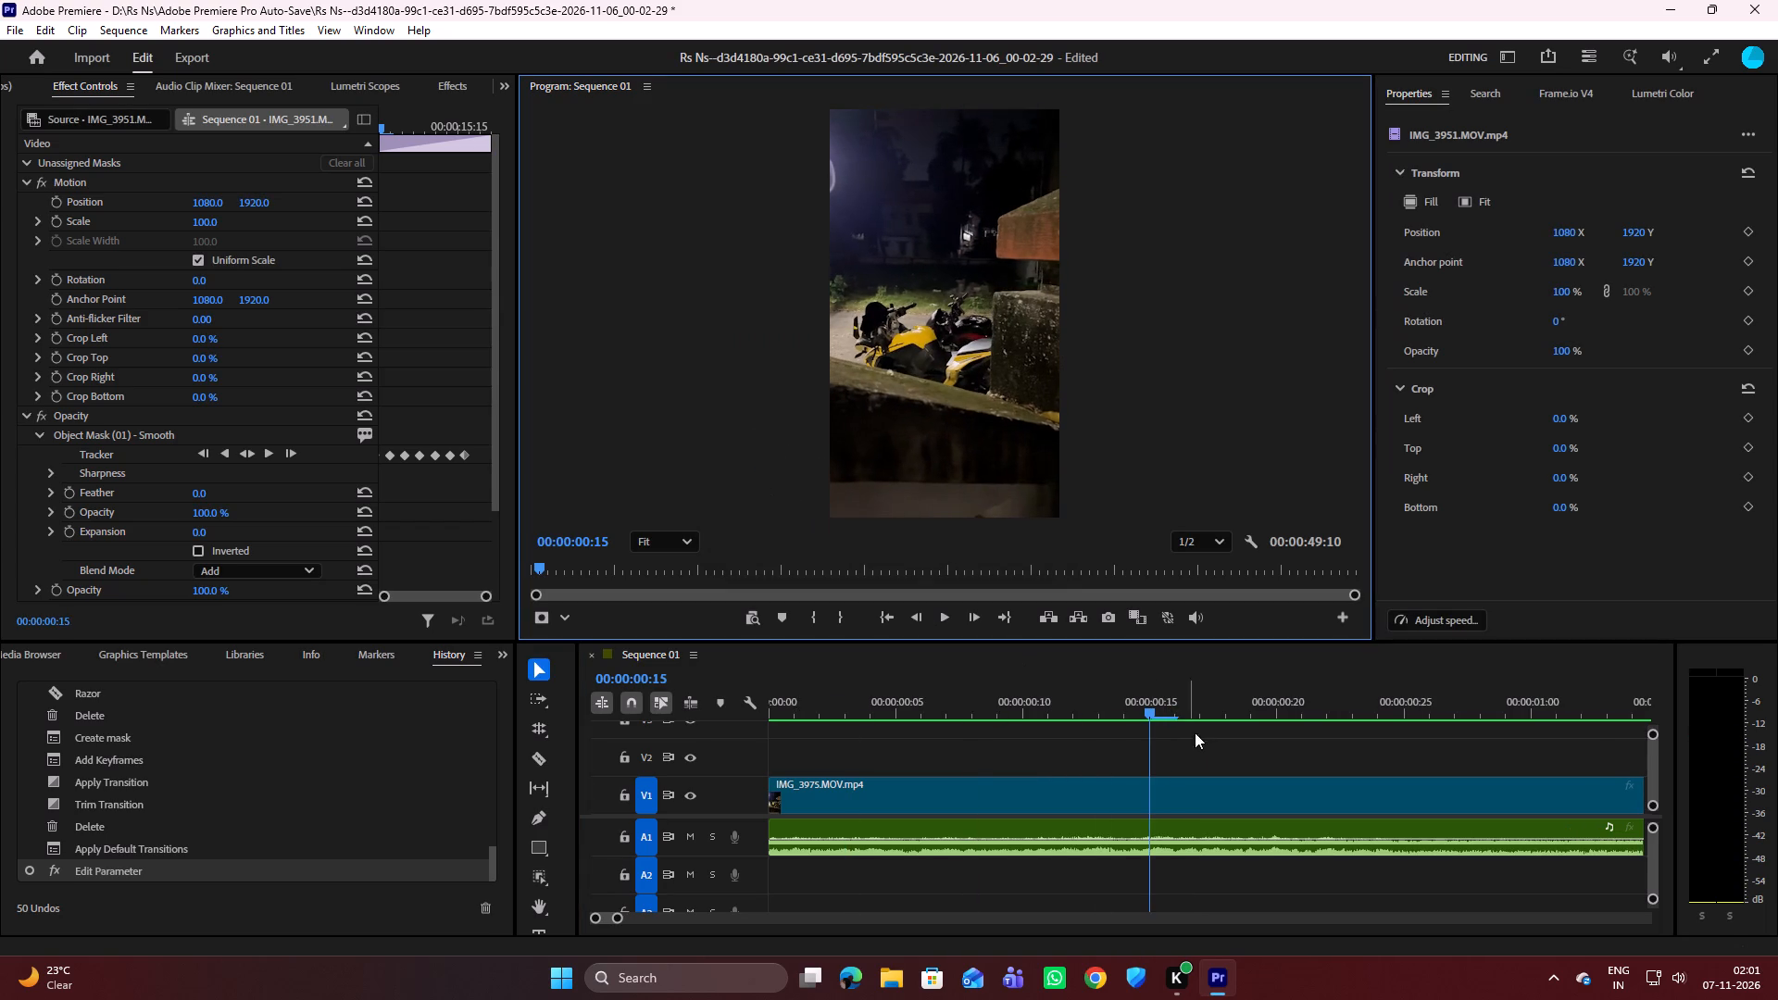
Fit all the edited clips in the timeline and play the rendered sequence from 00:00:00:15 past the end of IMG_3972.
left_click_drag(622, 915, 773, 918)
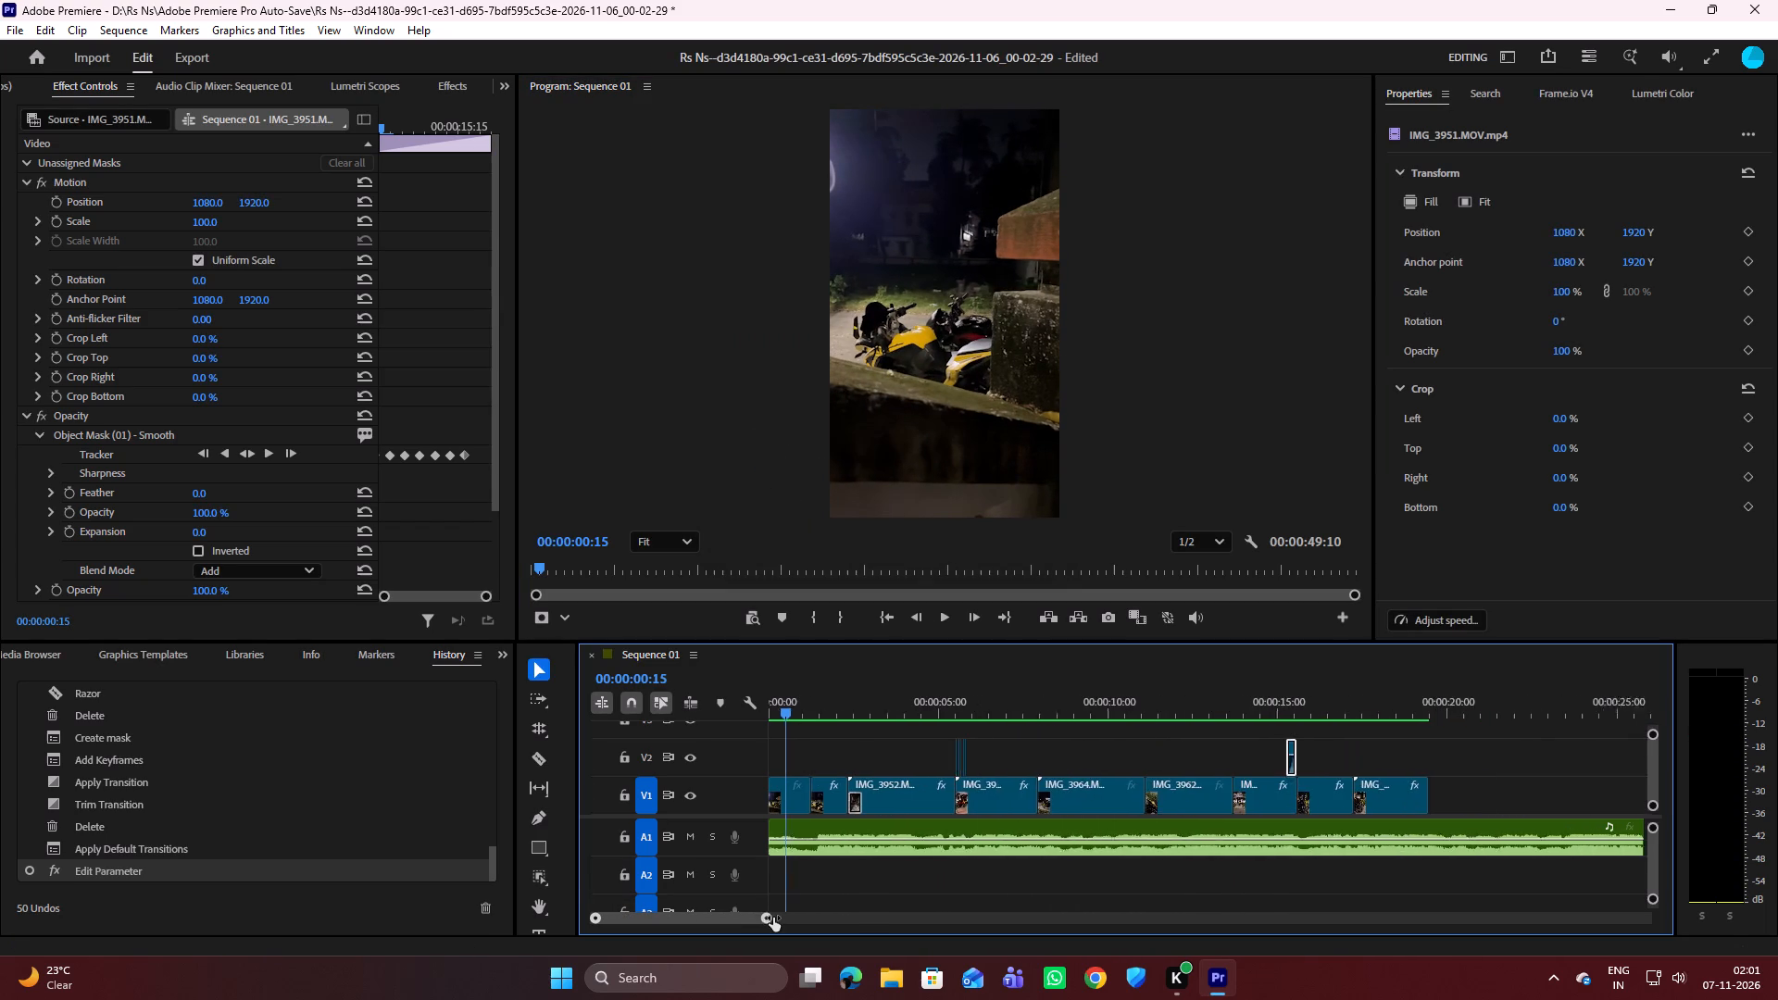
left_click_drag(773, 918, 747, 913)
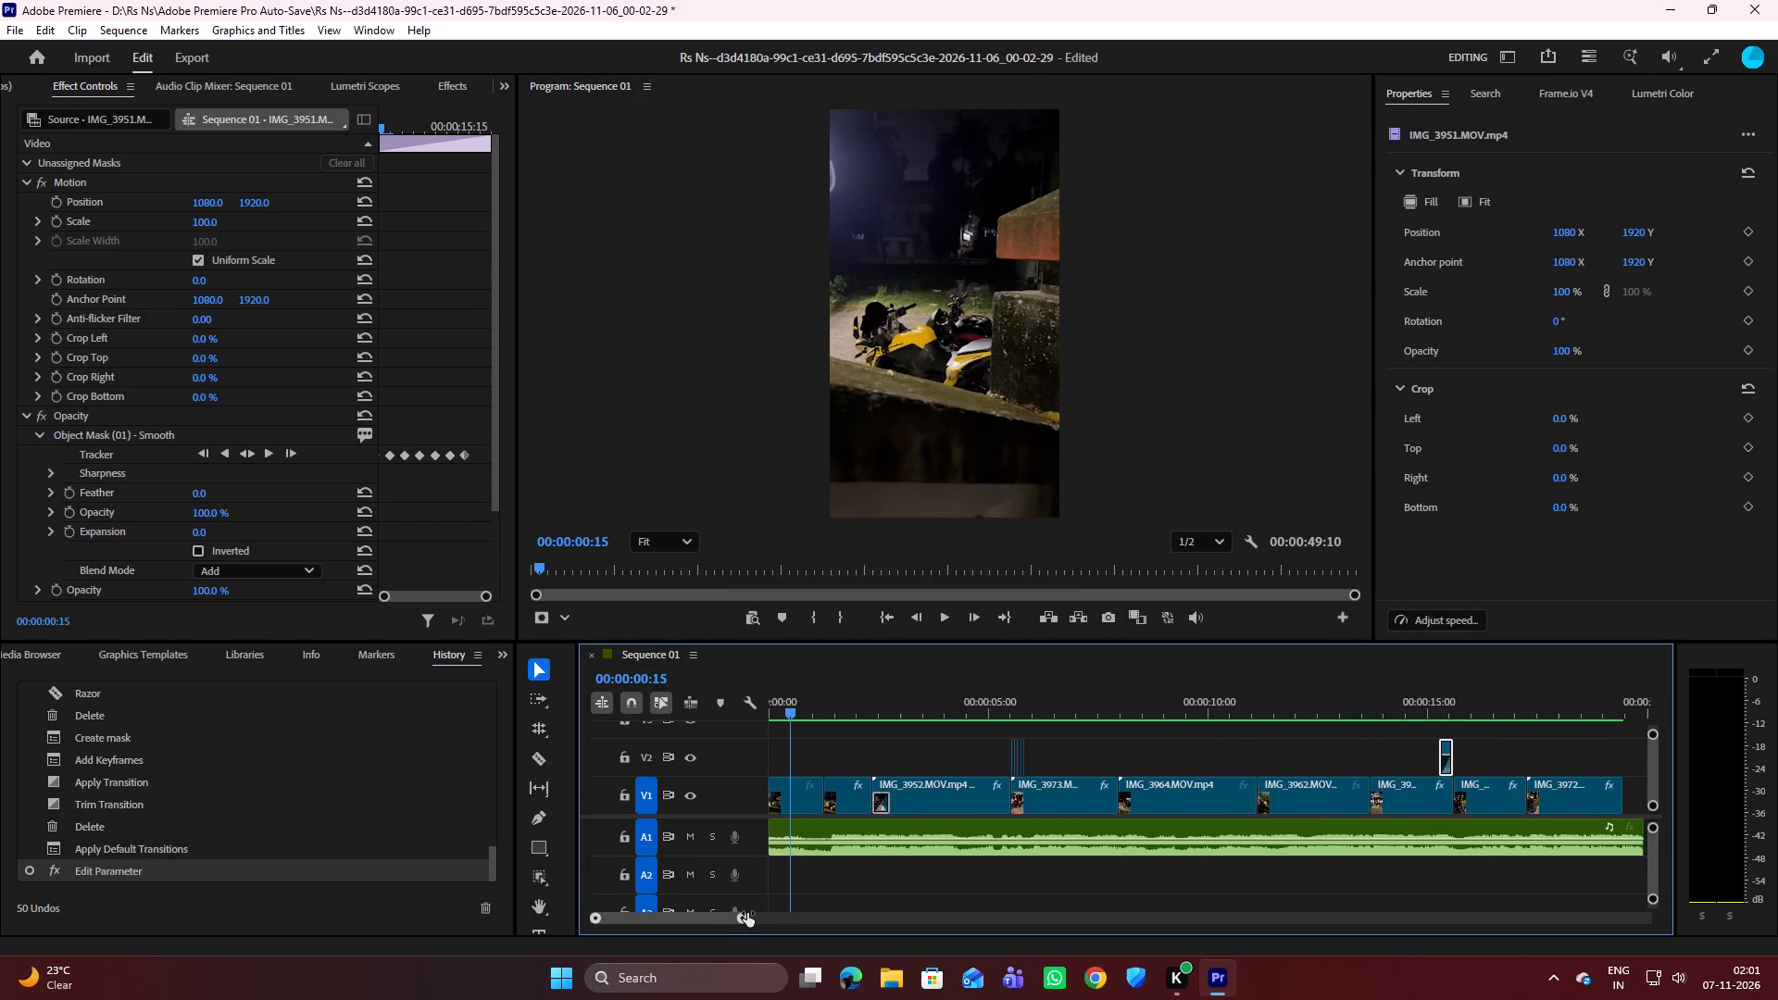
left_click_drag(747, 913, 748, 912)
key("space")
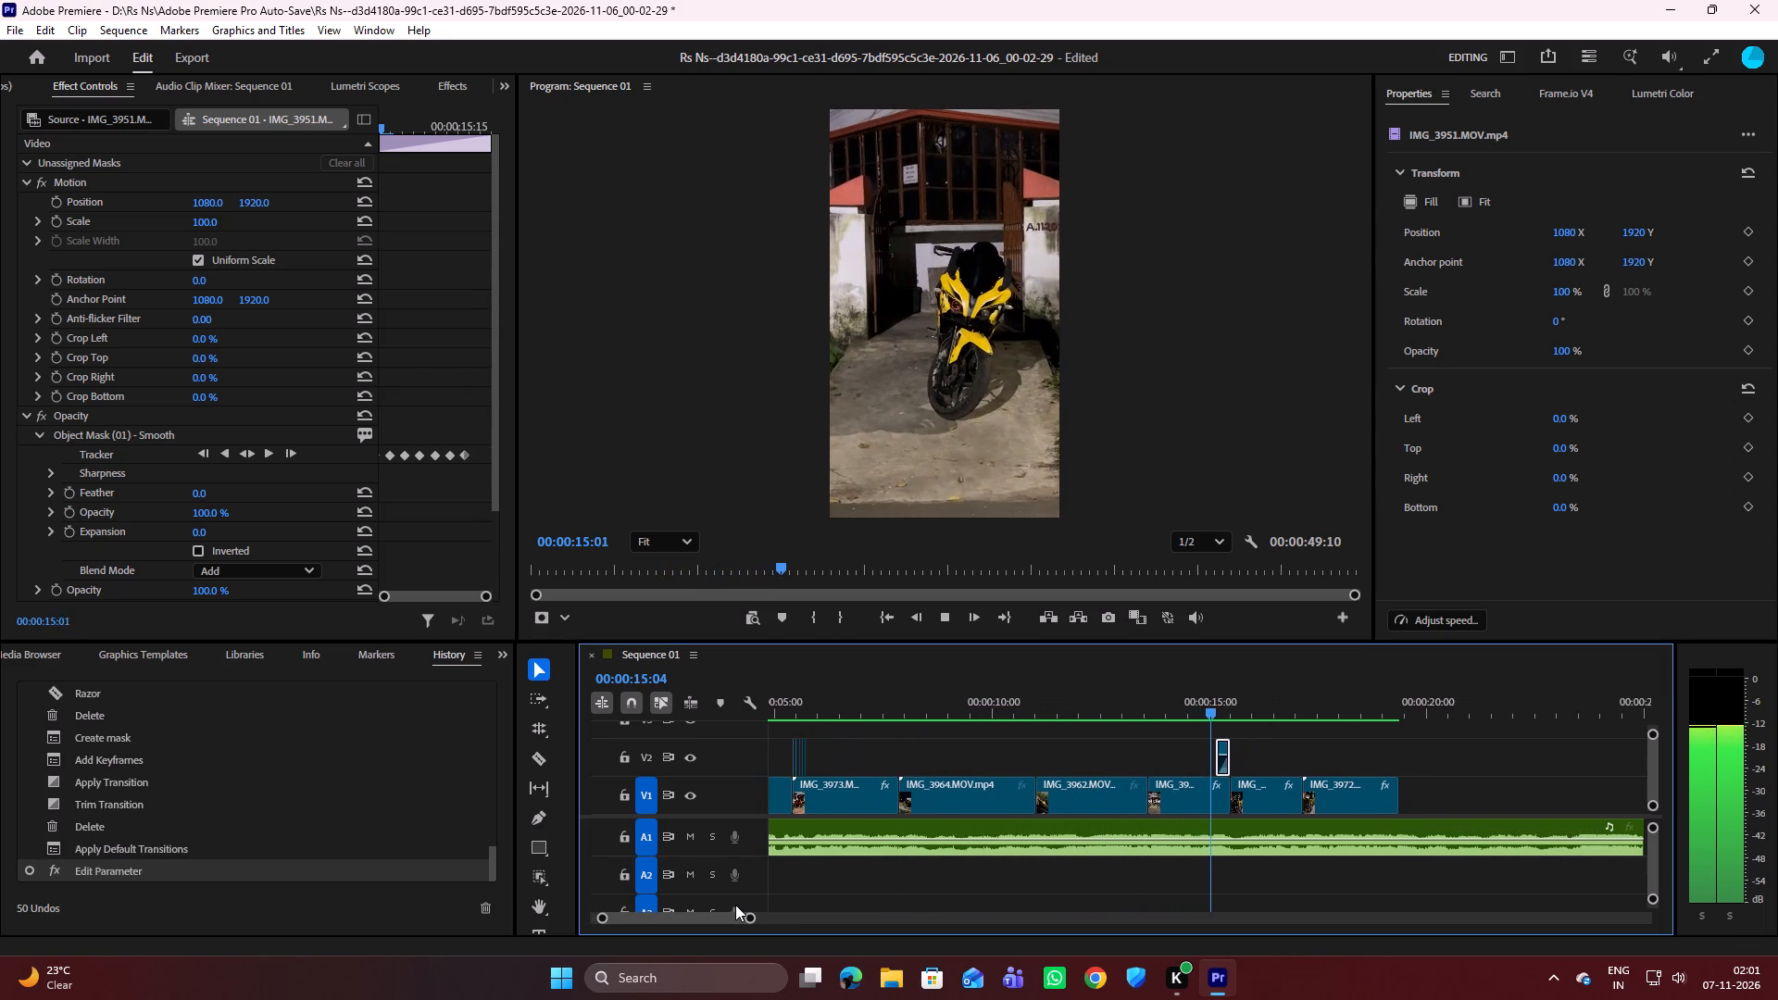
key("space")
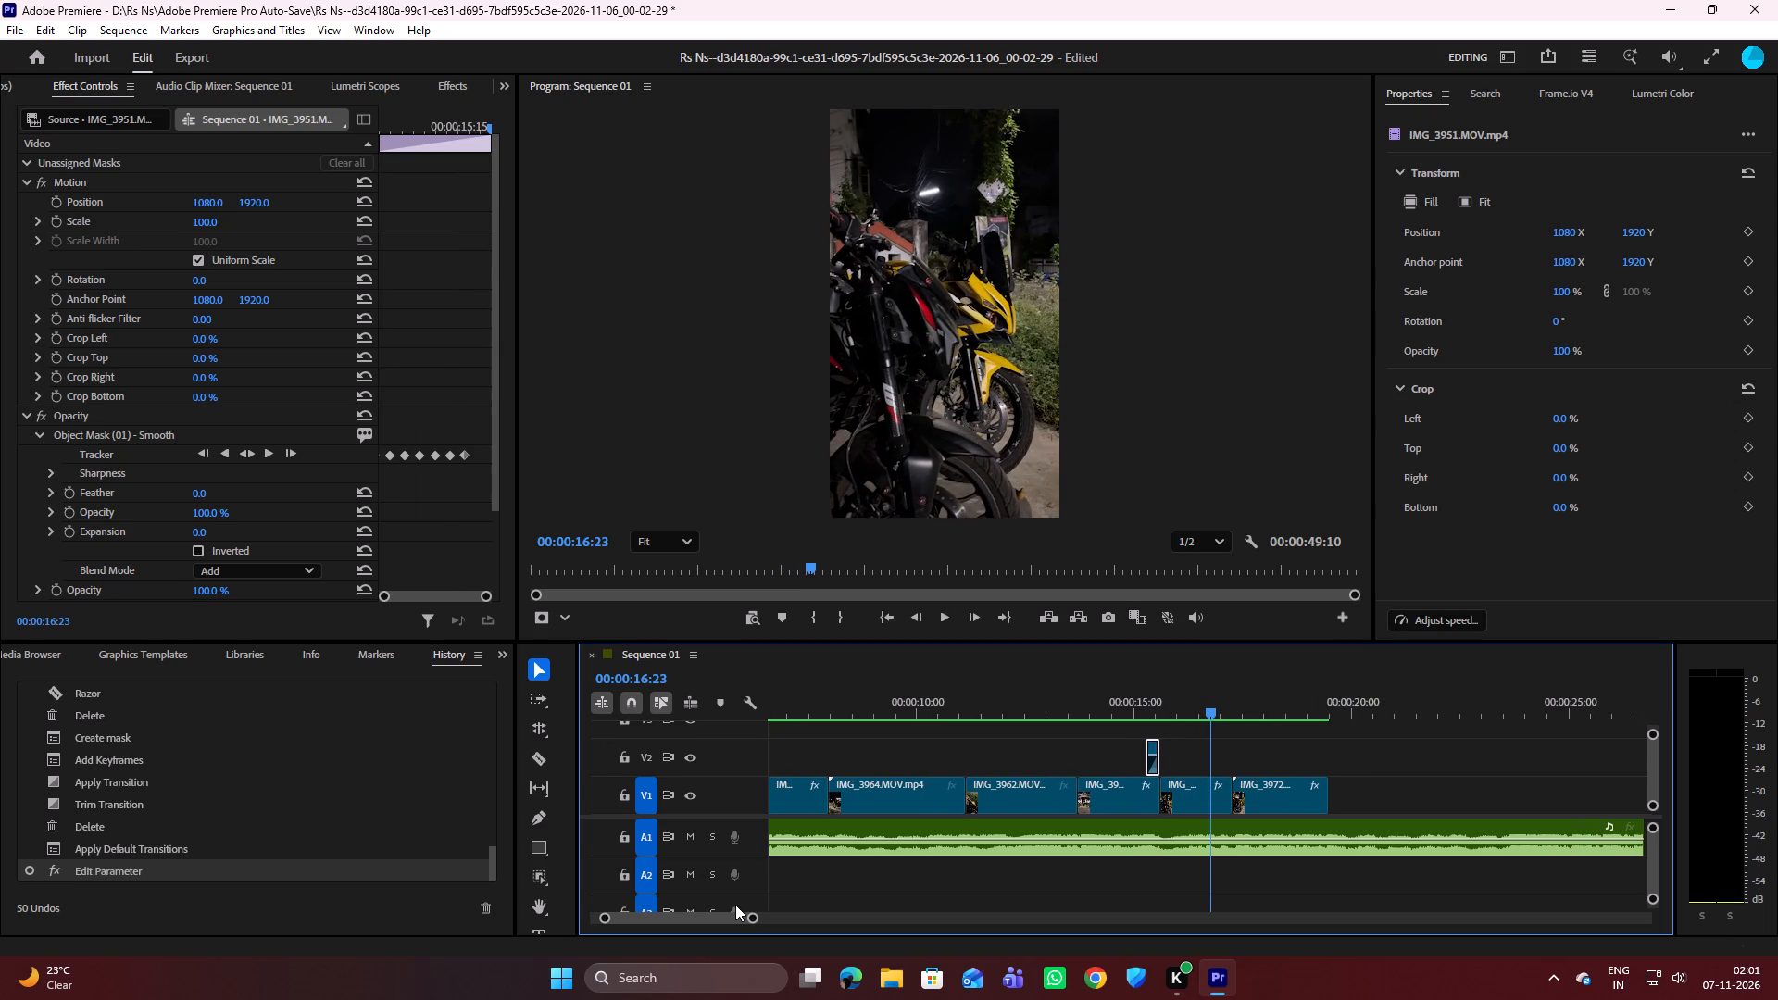
key("space")
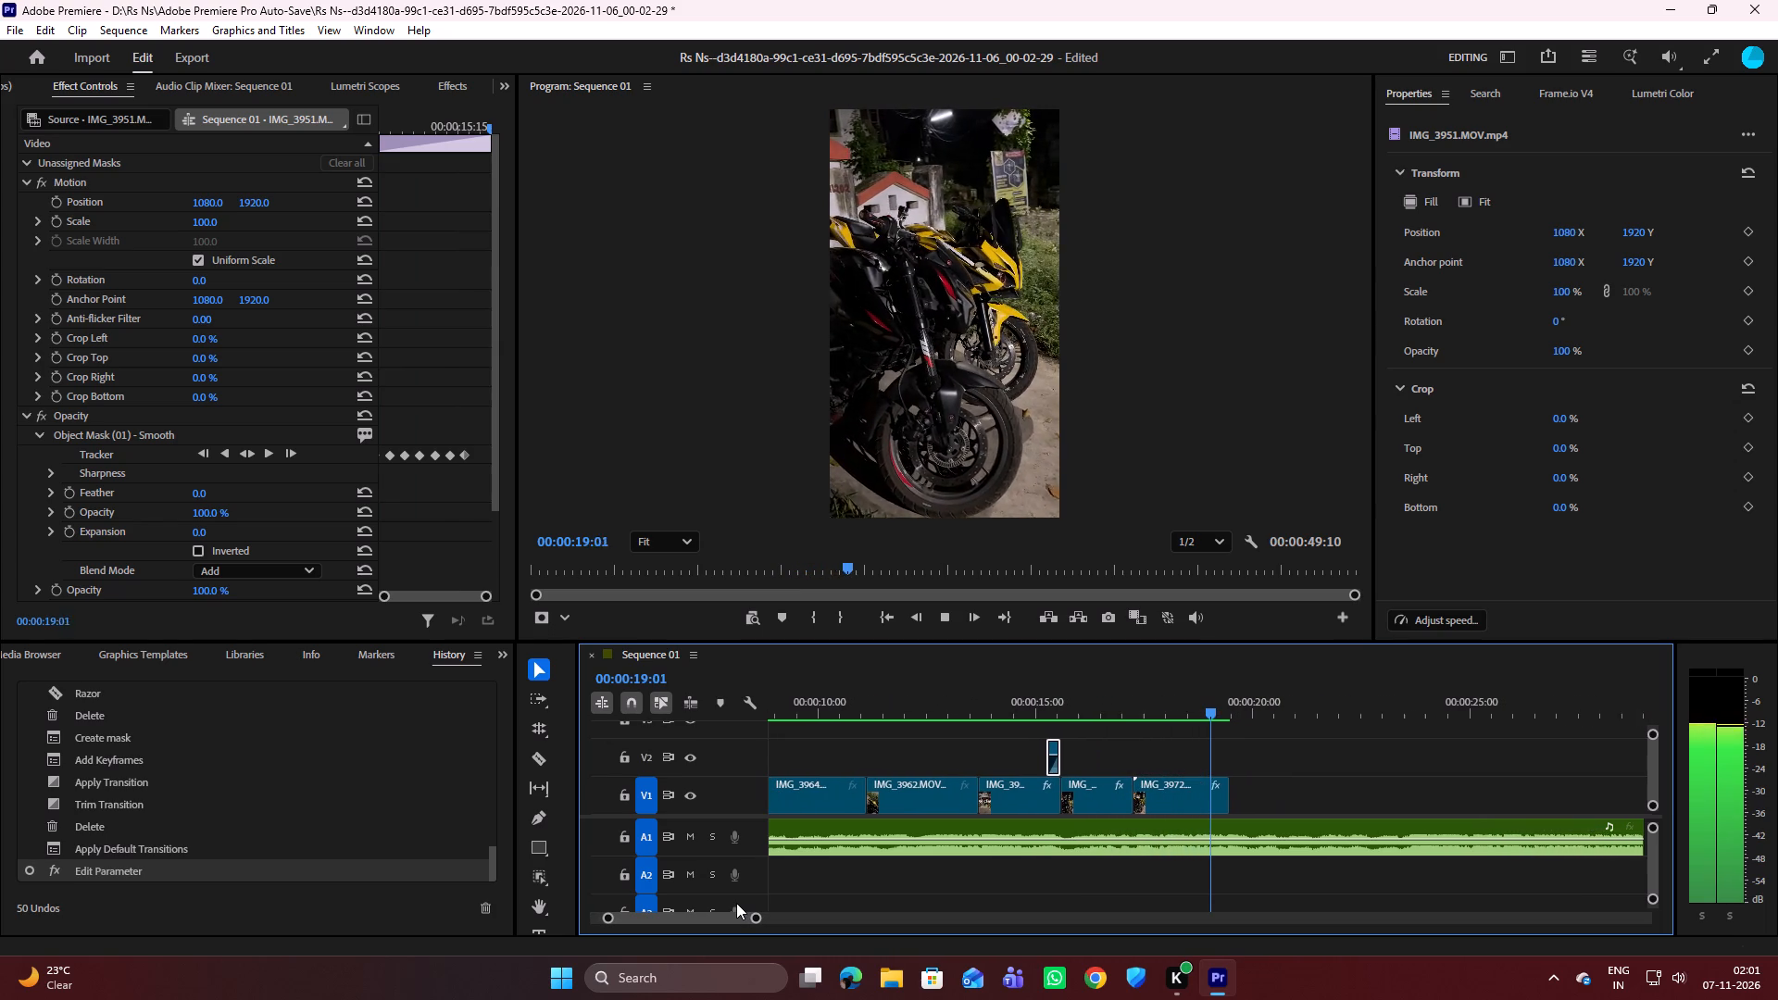
key("space")
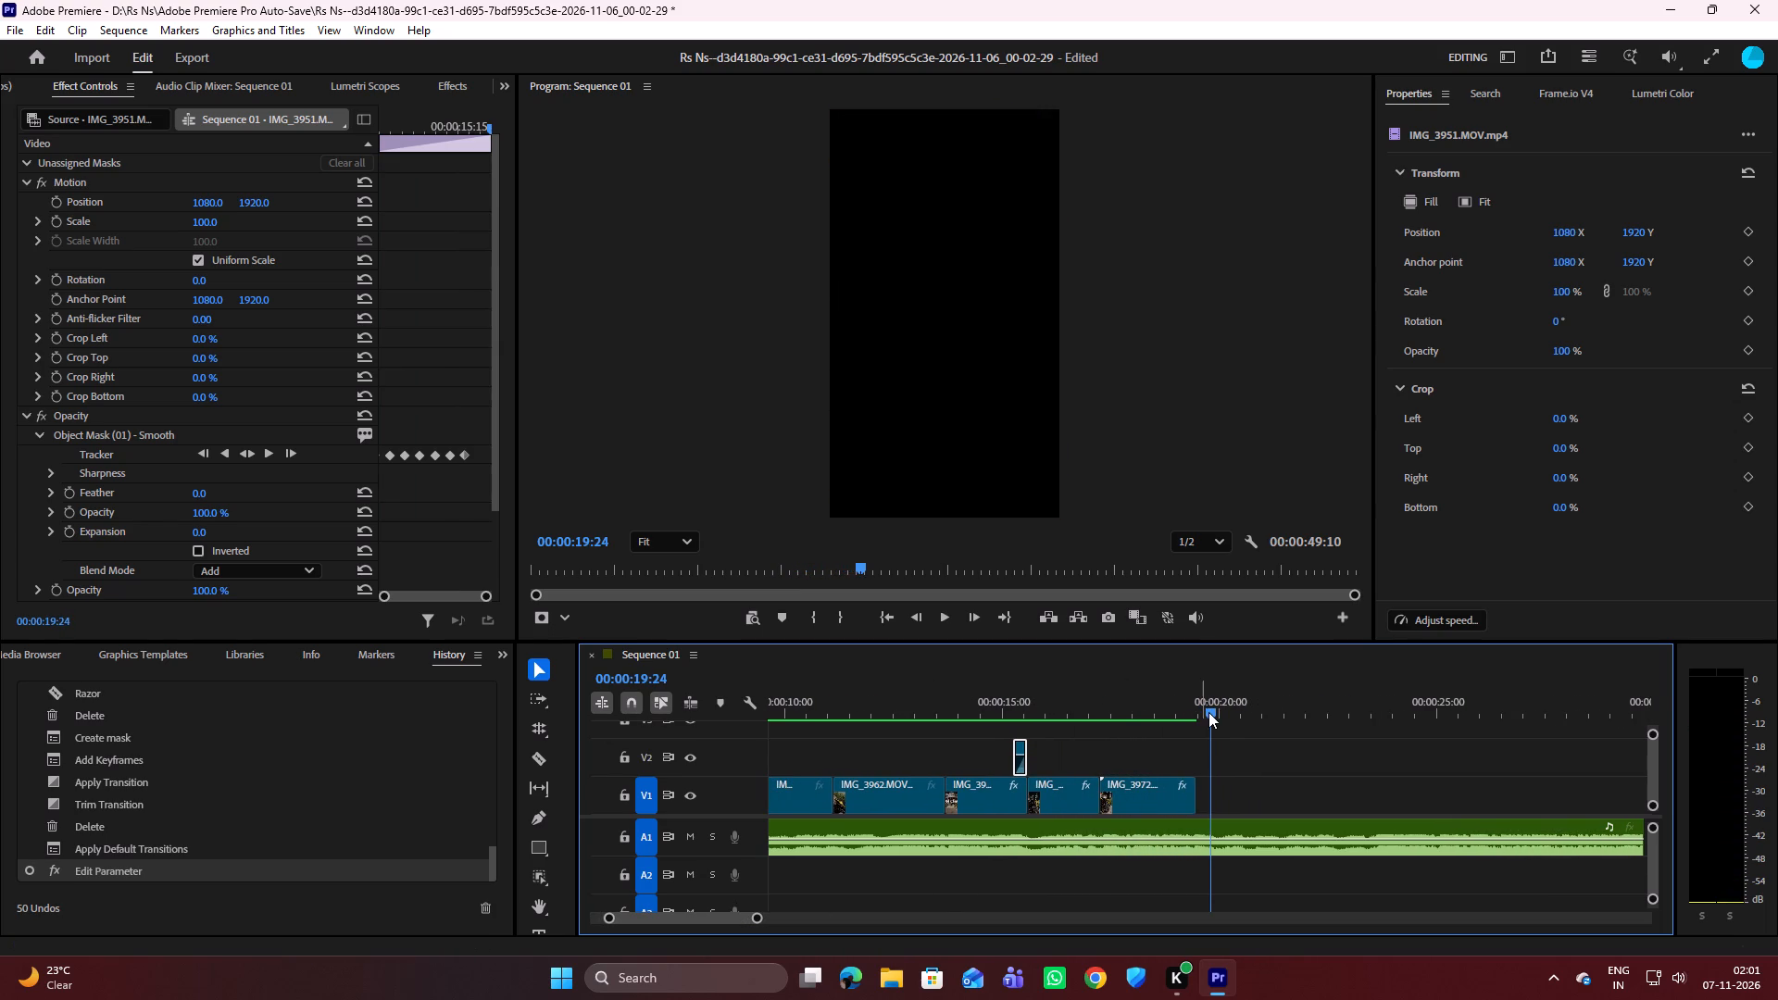
Delete the last two of the five short masked IMG_3973 flash clips on V2, around 00:00:05:24.
left_click_drag(1208, 712, 841, 719)
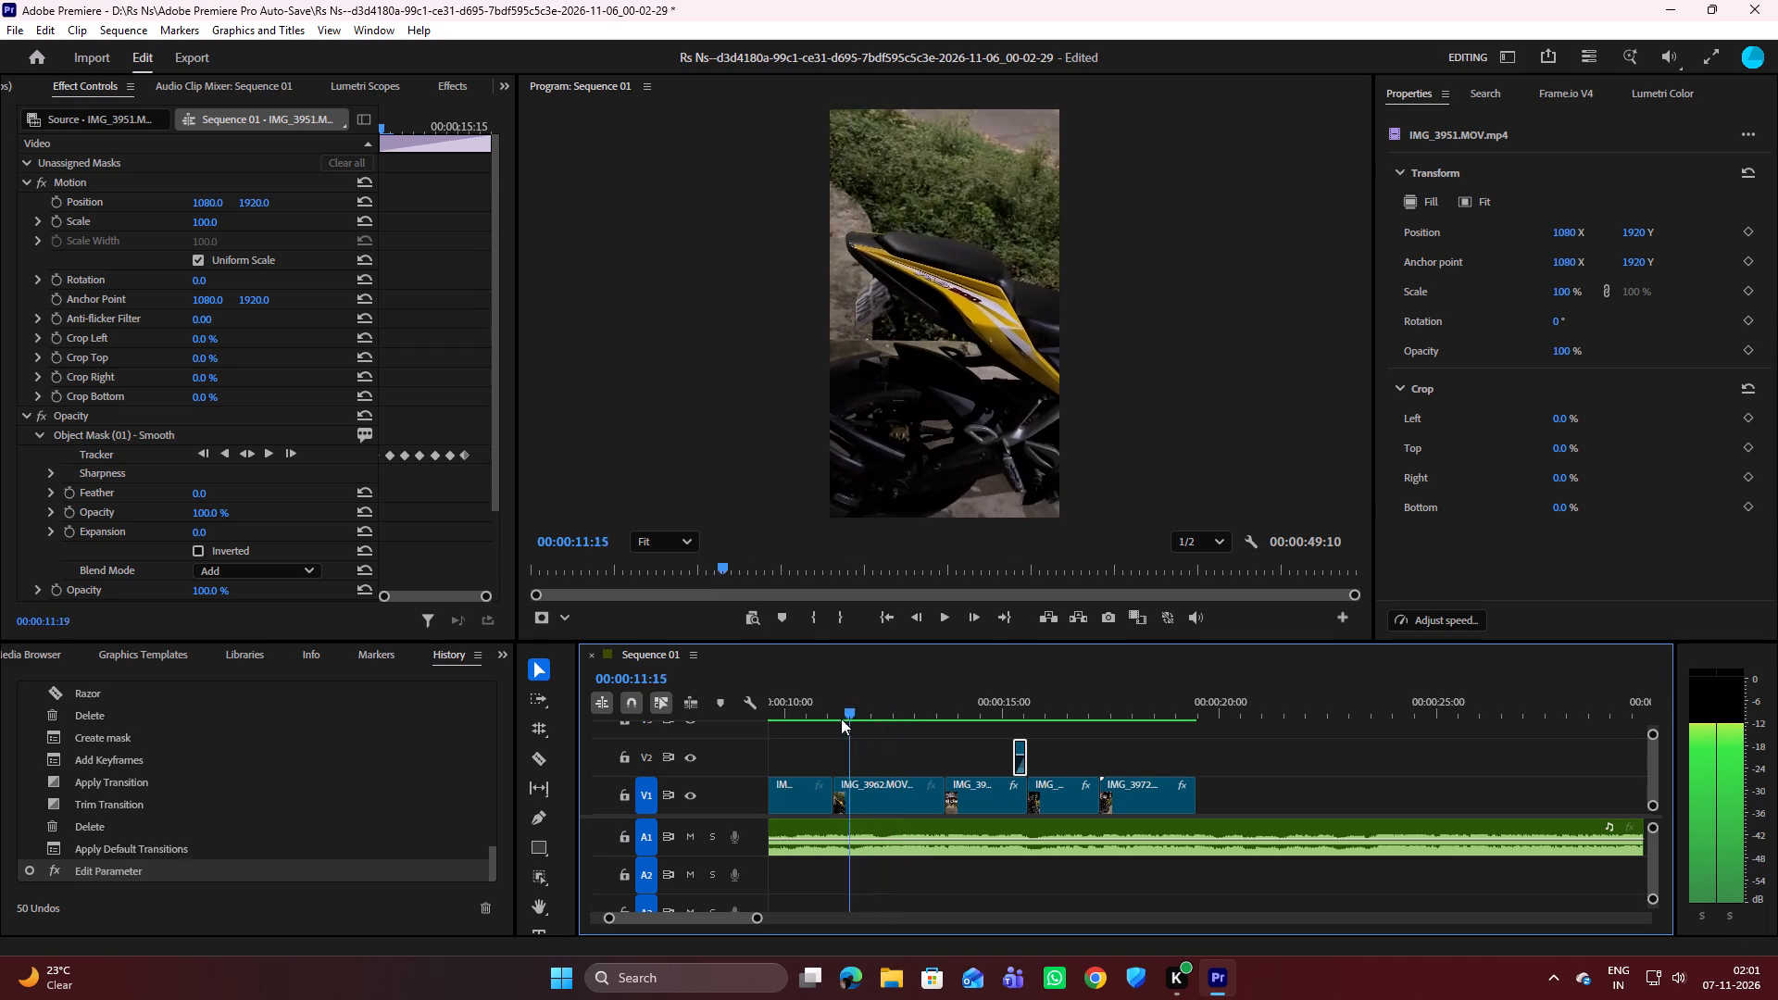
left_click_drag(841, 719, 808, 719)
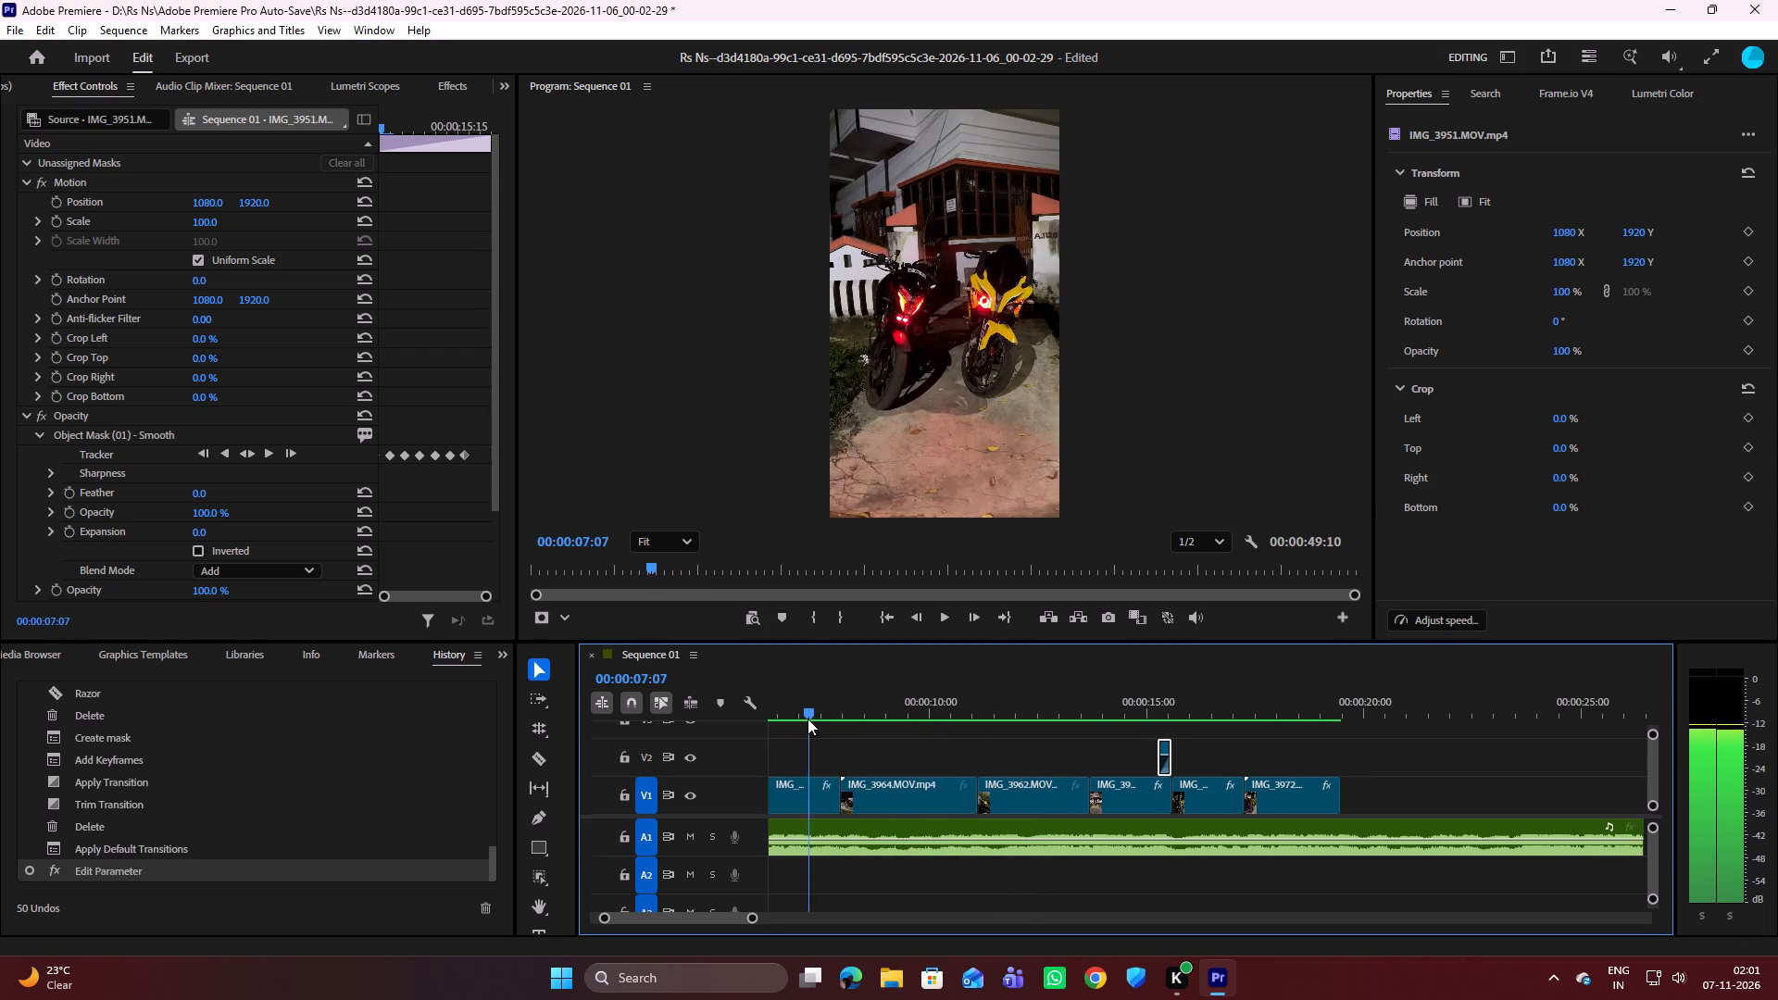
left_click_drag(808, 719, 759, 724)
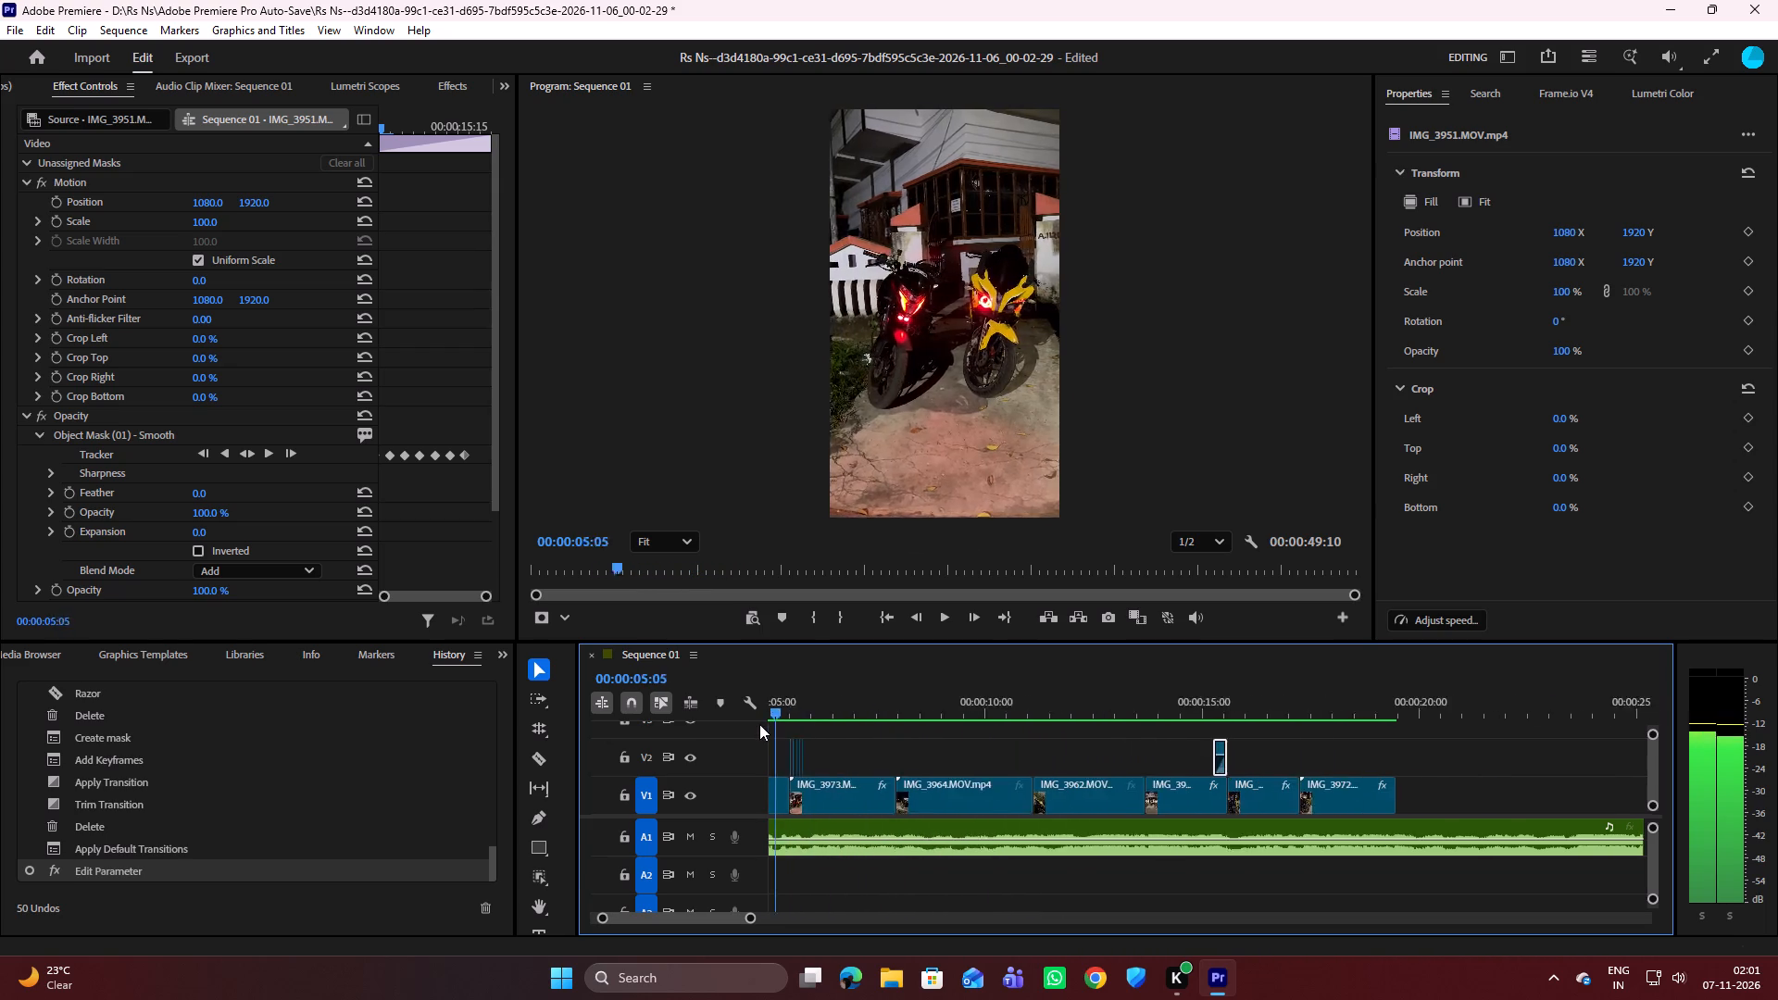
left_click_drag(759, 724, 939, 709)
left_click_drag(737, 916, 719, 918)
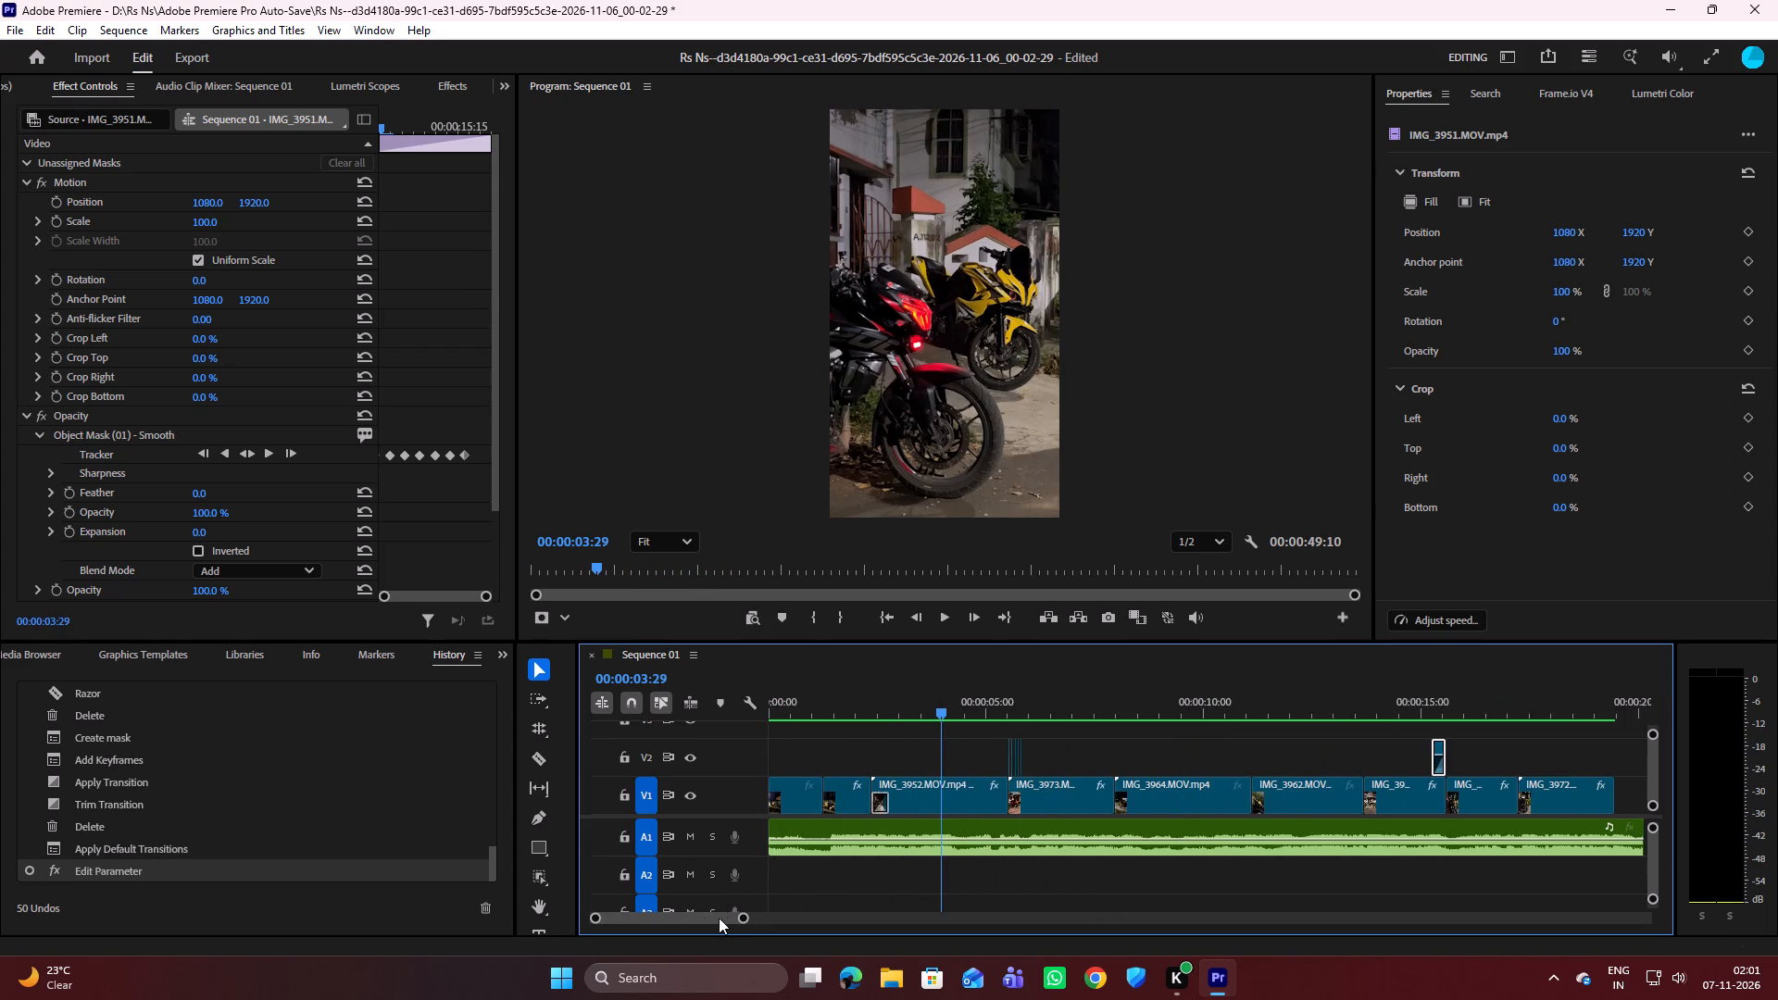
left_click_drag(719, 918, 656, 916)
left_click_drag(744, 919, 664, 920)
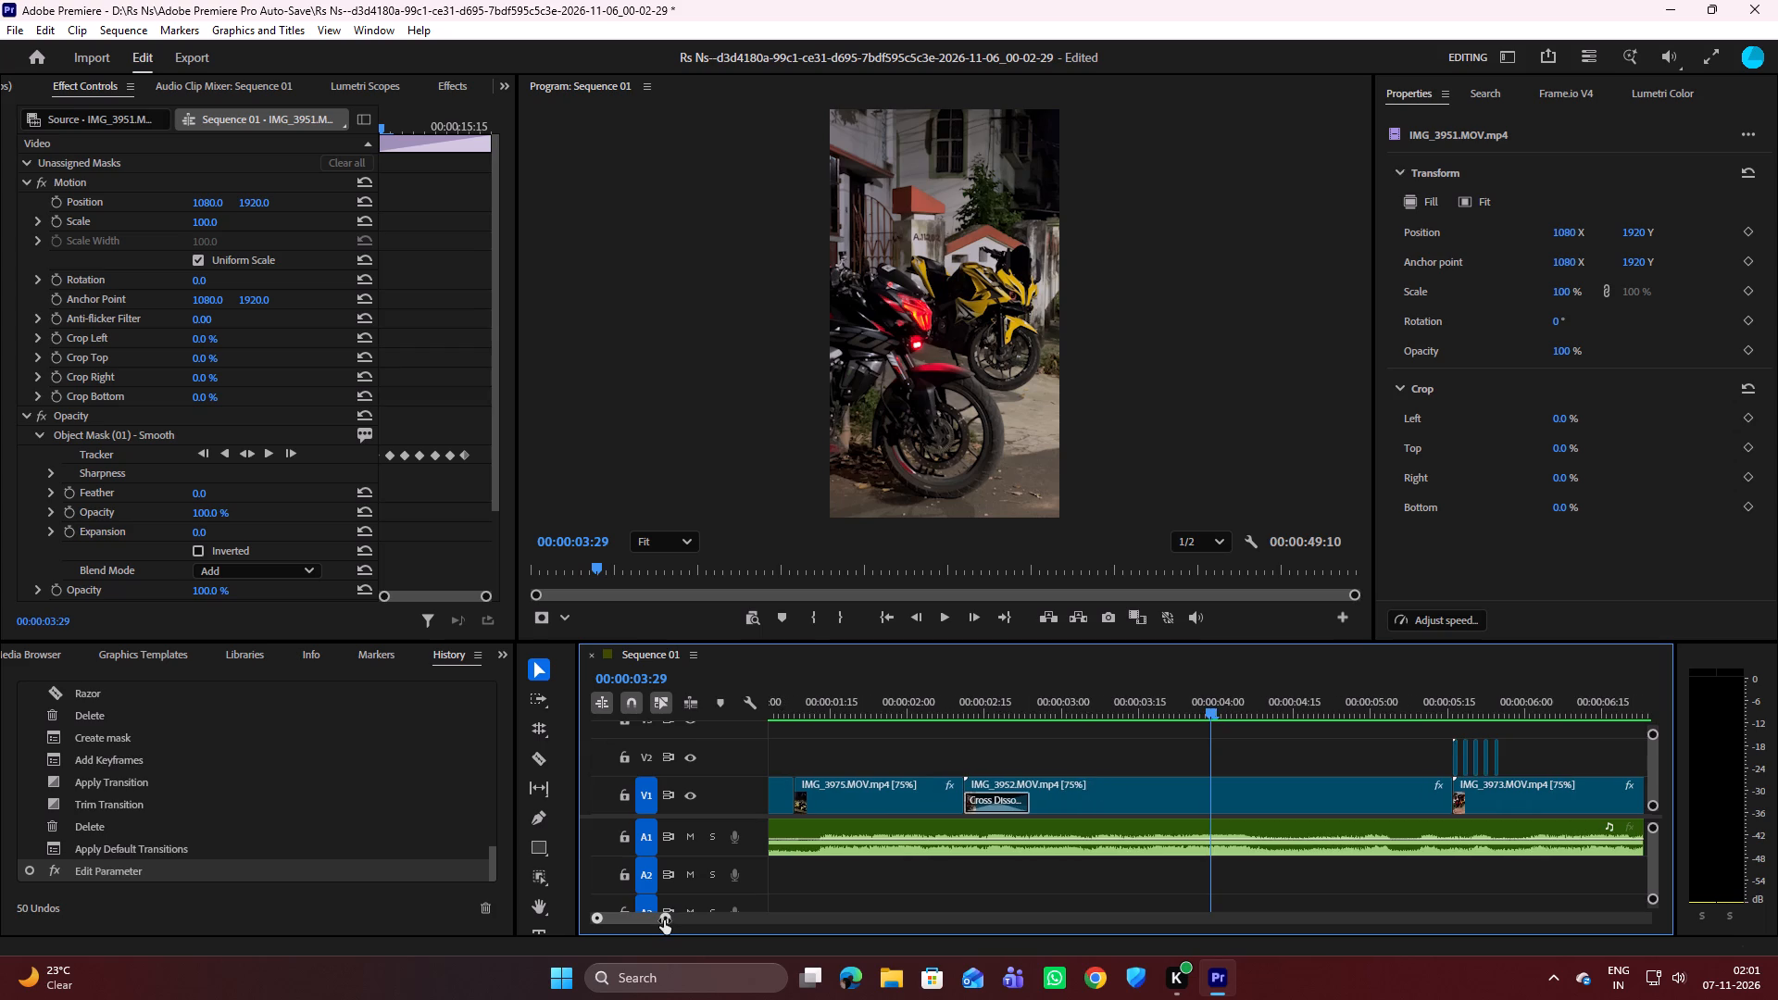
left_click_drag(664, 920, 663, 920)
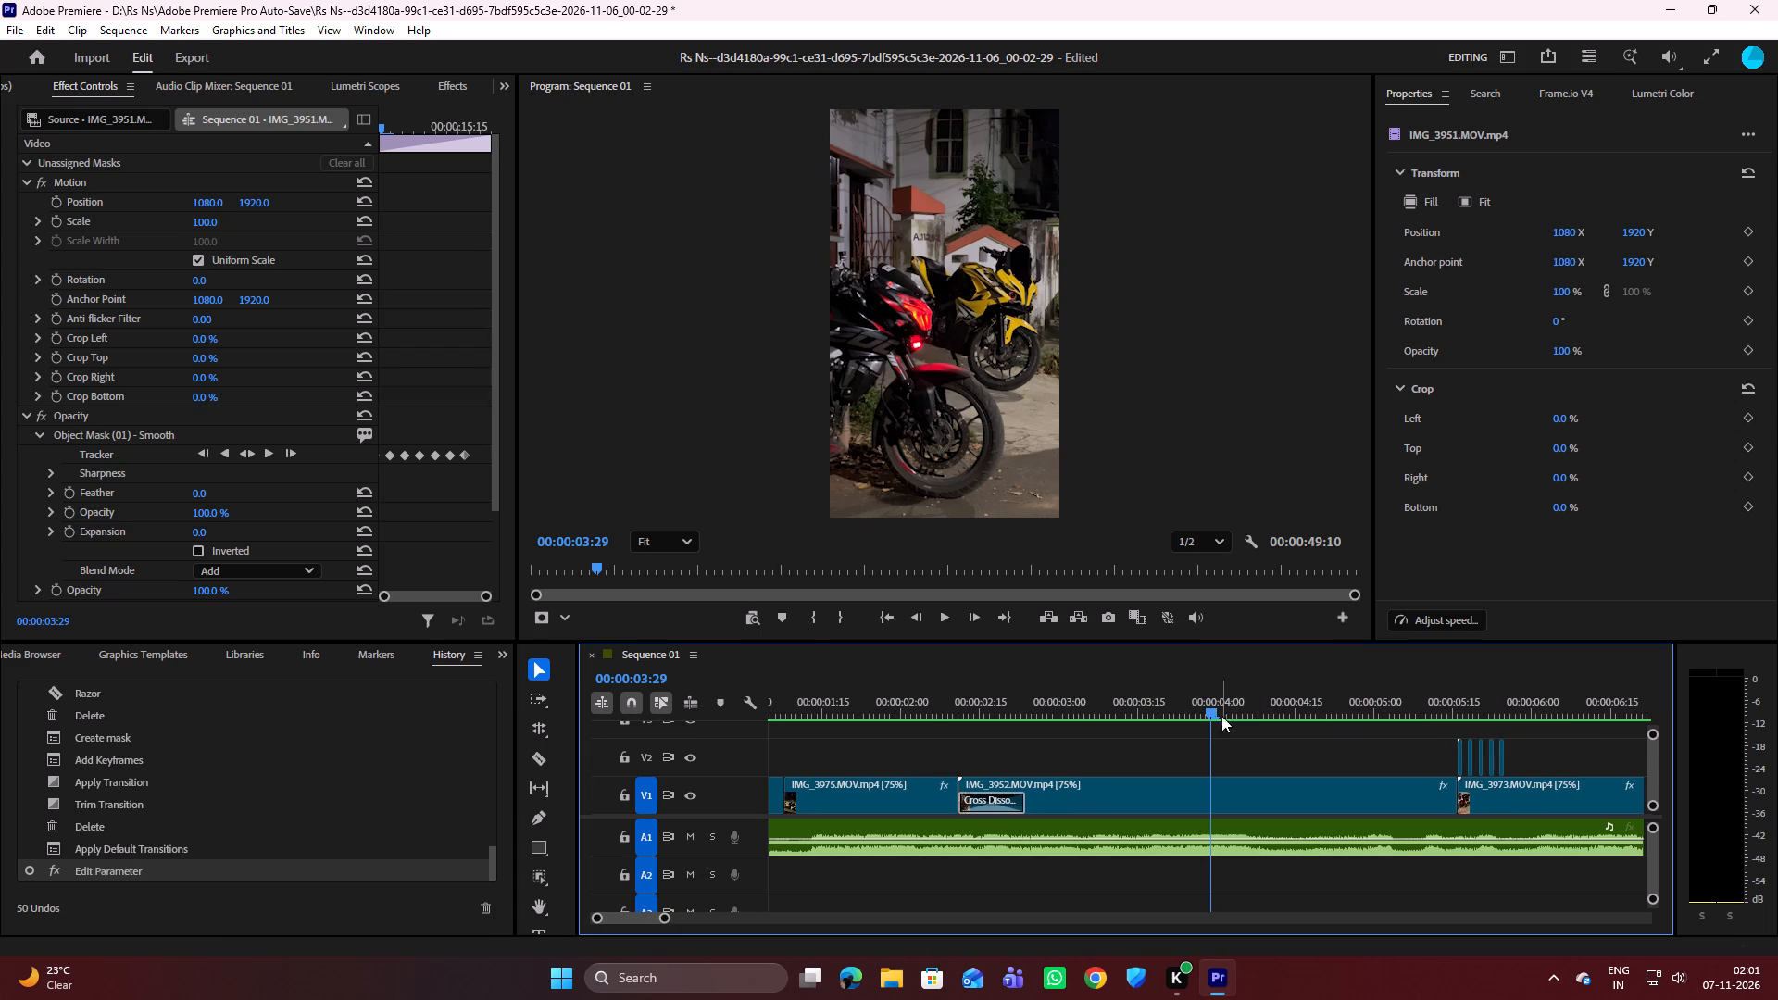
left_click_drag(1208, 707, 1477, 705)
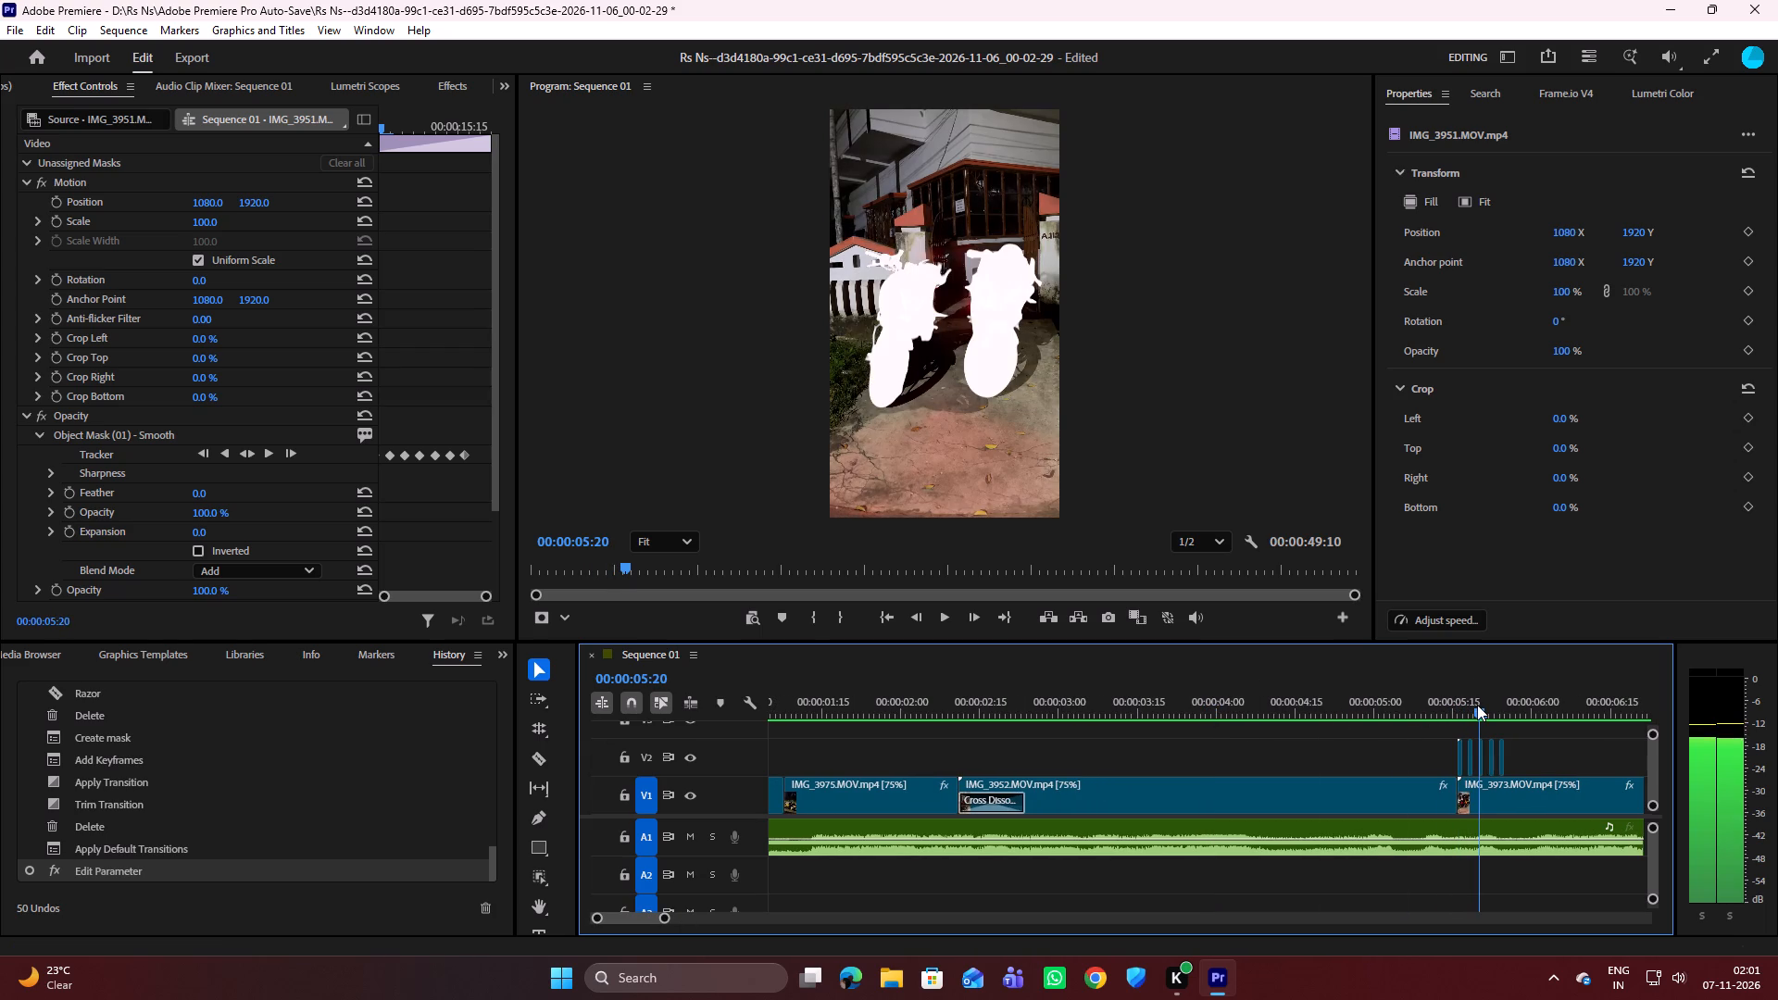
left_click_drag(1477, 705, 1497, 702)
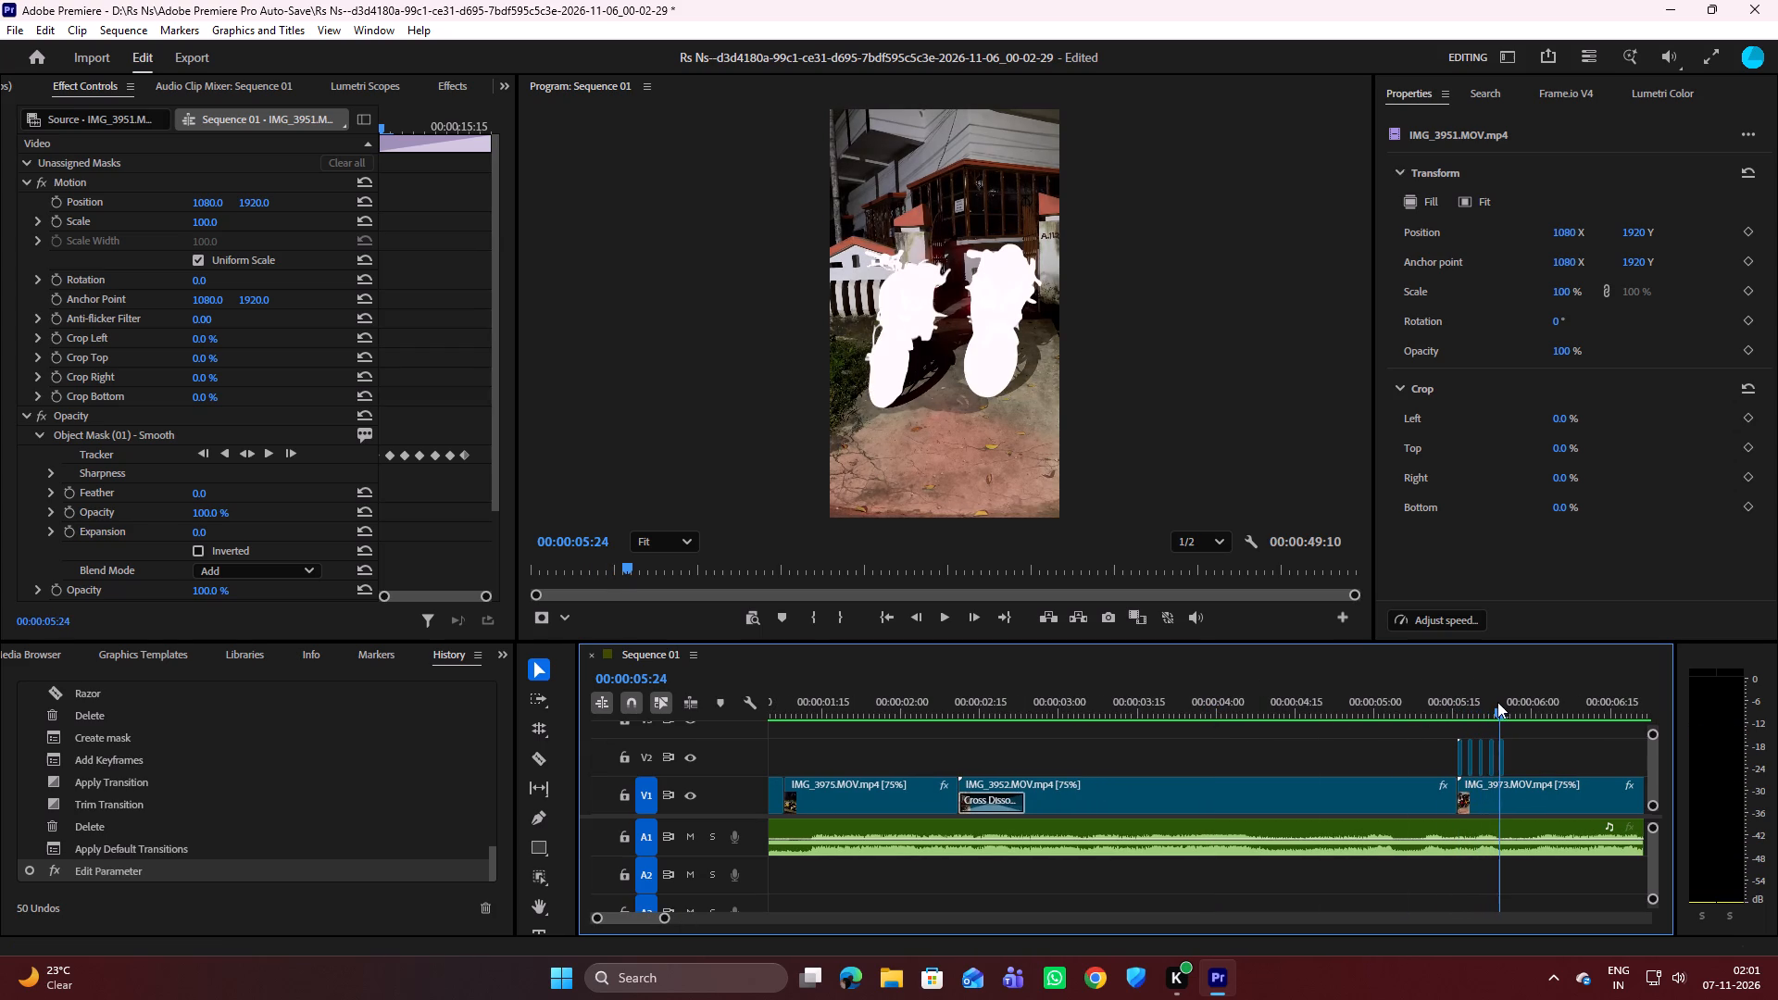
left_click(1502, 757)
left_click(1493, 756)
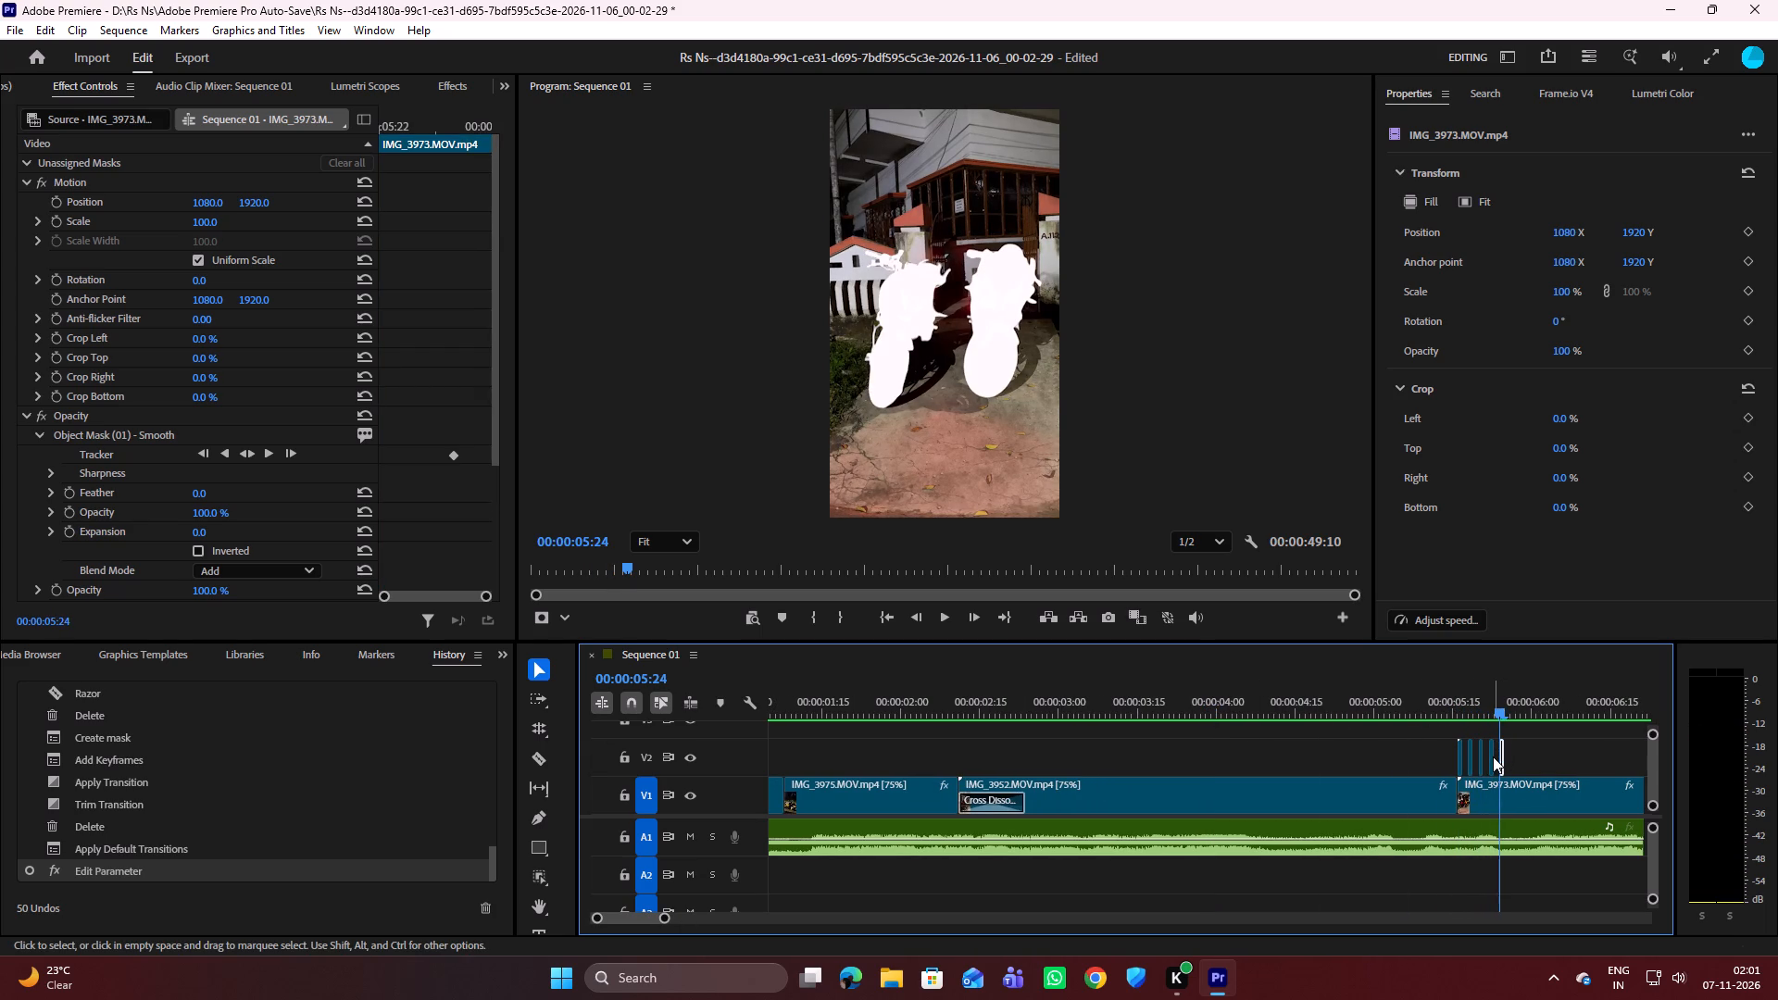
left_click_drag(1490, 731, 1504, 733)
left_click_drag(1504, 733, 1509, 744)
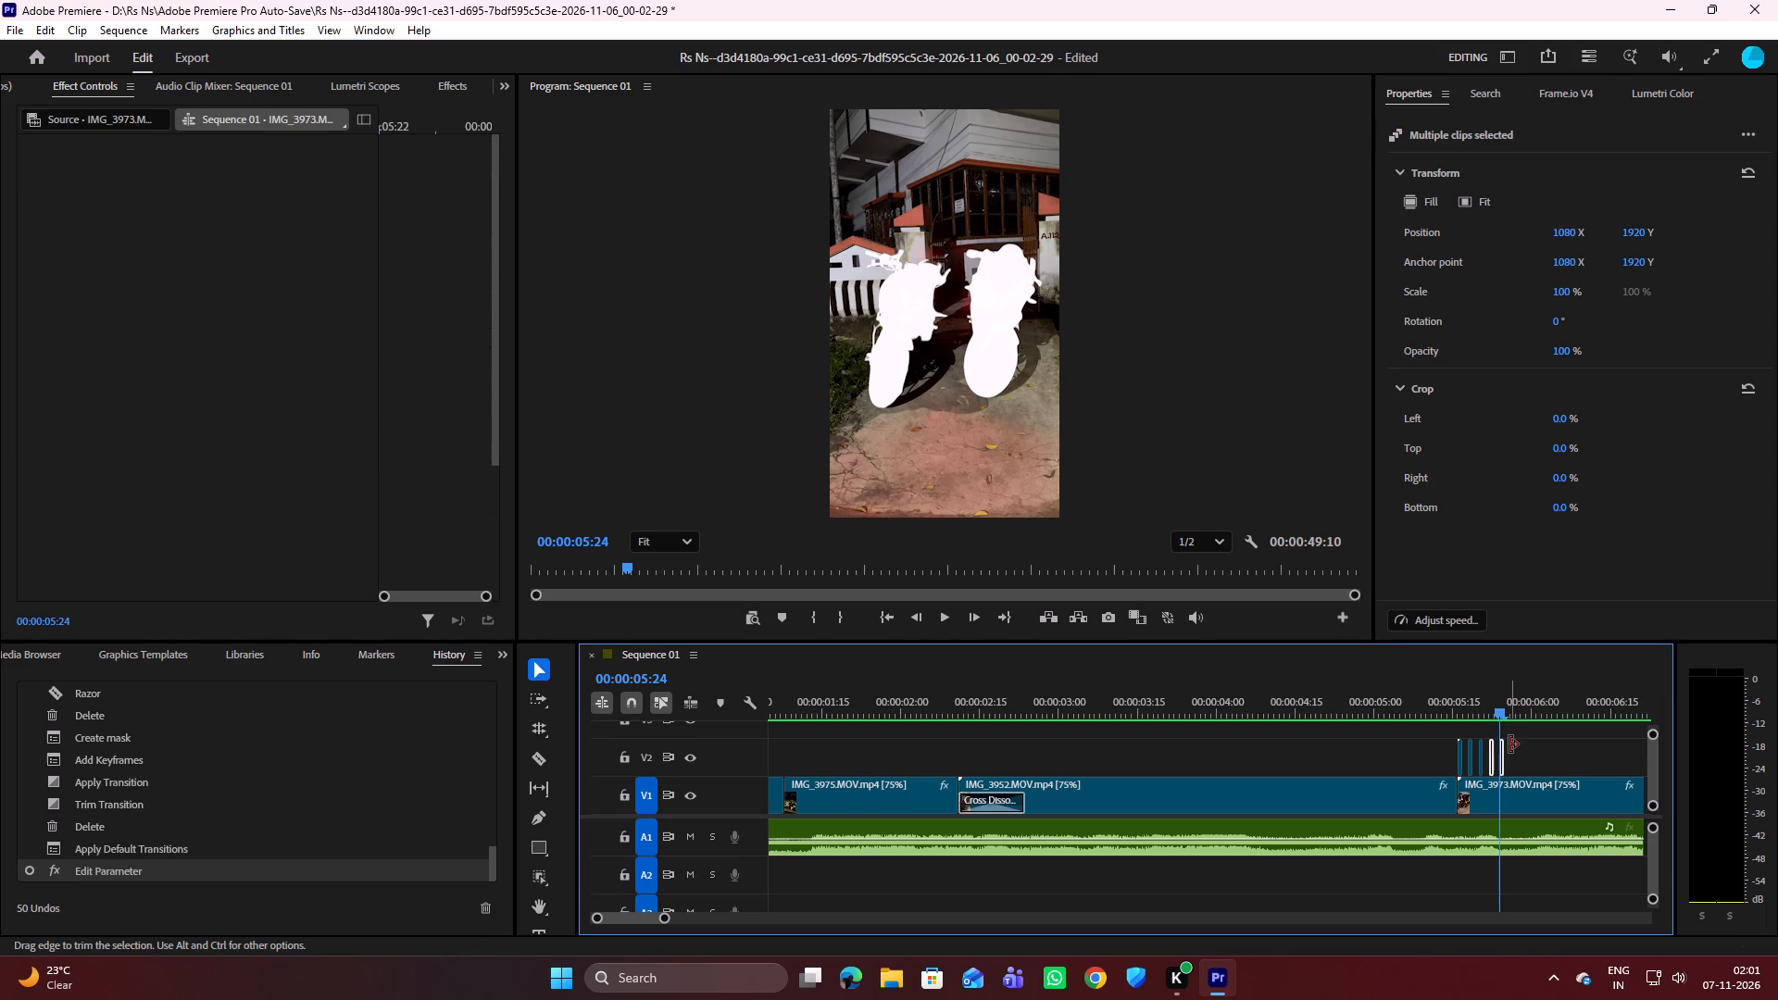
key("Delete")
Play the cut from IMG_3952 to IMG_3973 to review the shortened series of white flashes.
left_click_drag(1500, 706, 1288, 725)
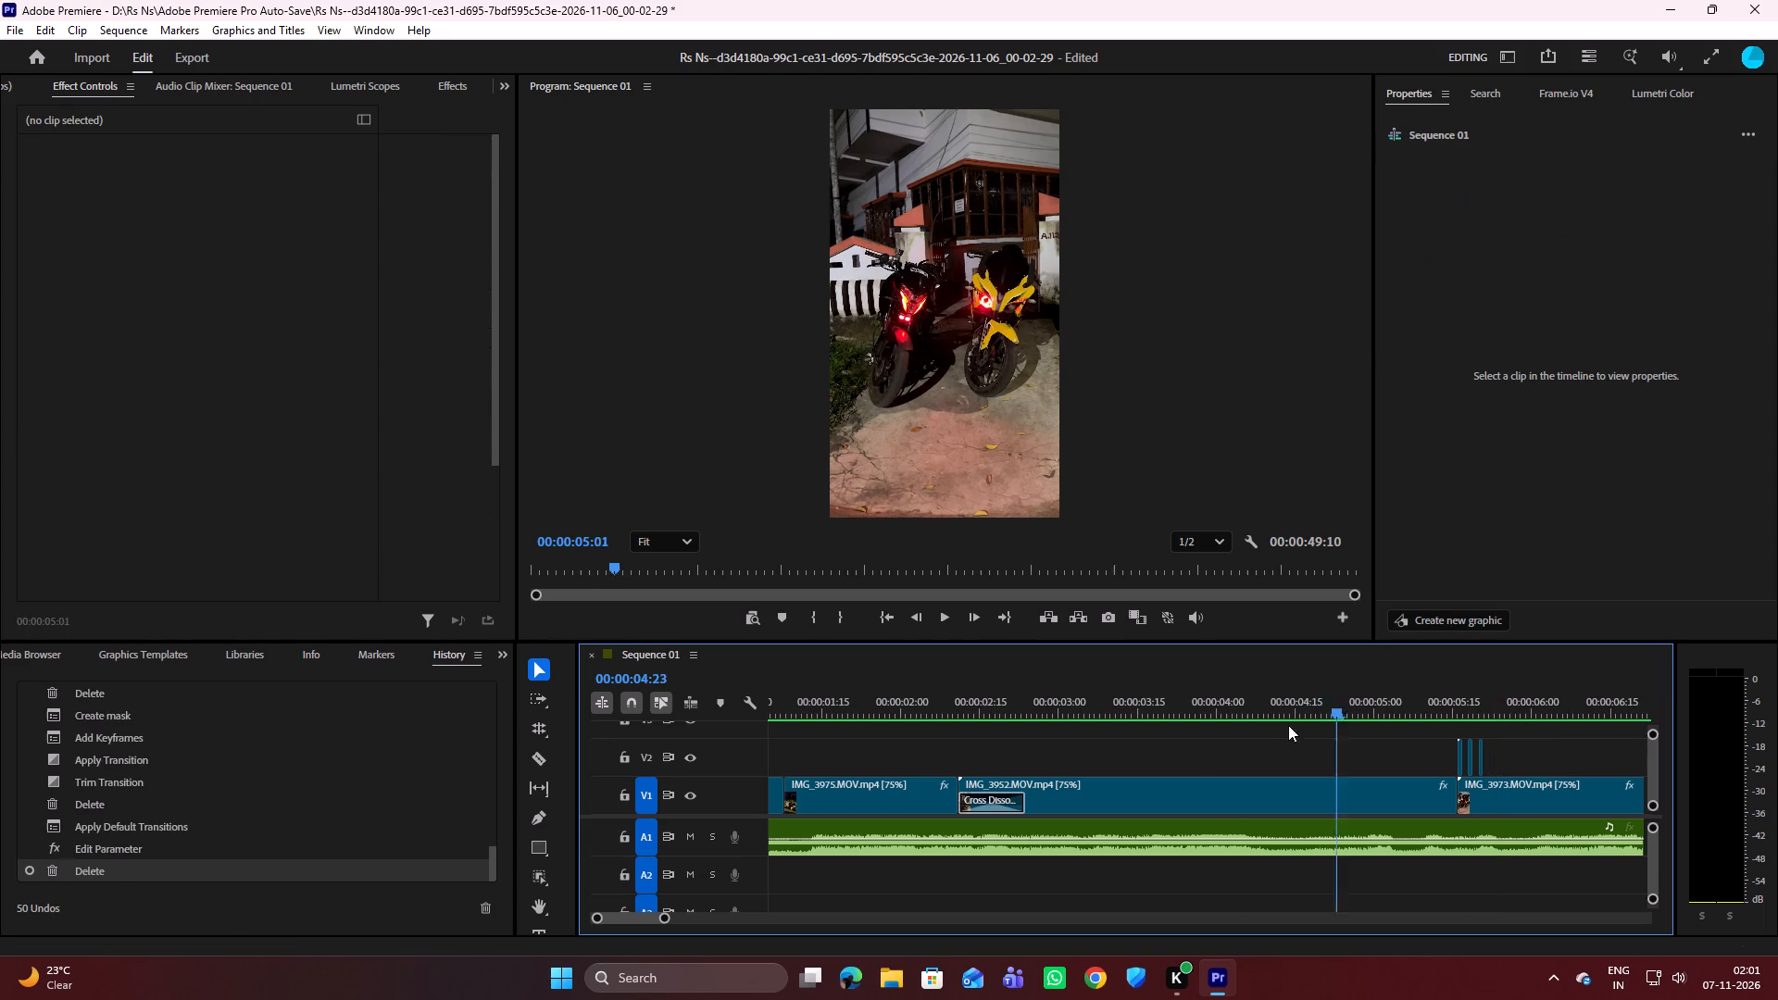
left_click_drag(1288, 725, 1187, 719)
key("space")
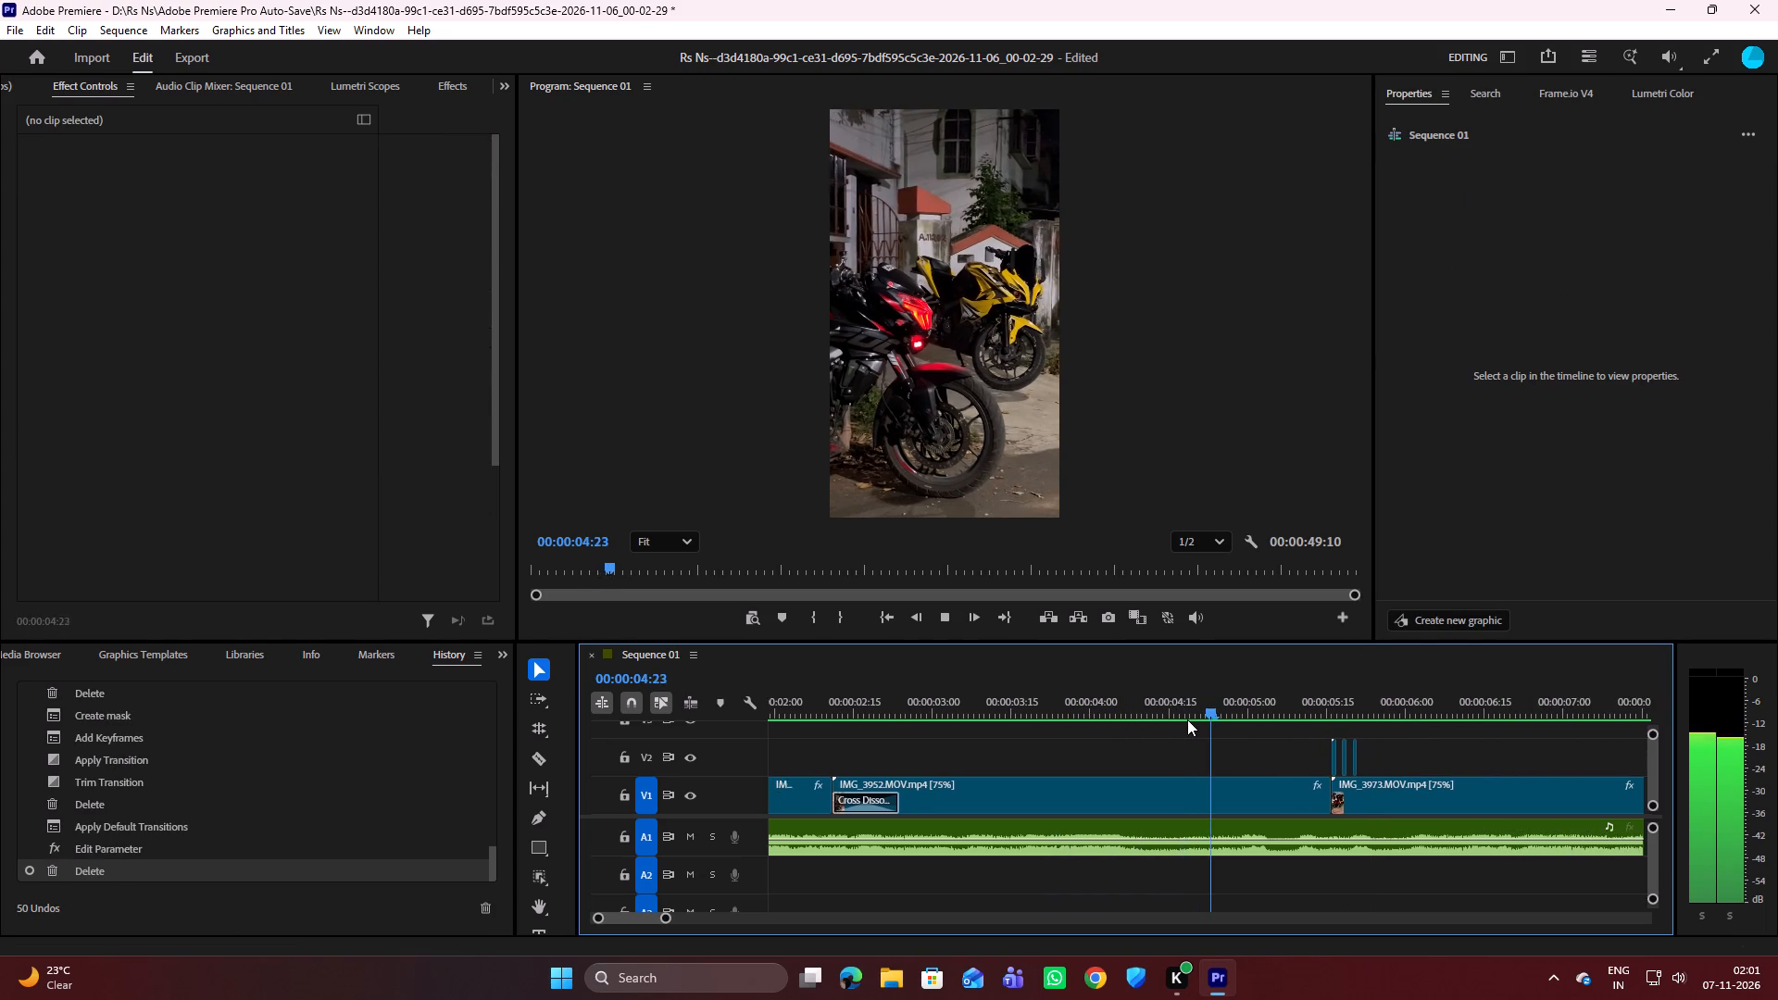
key("space")
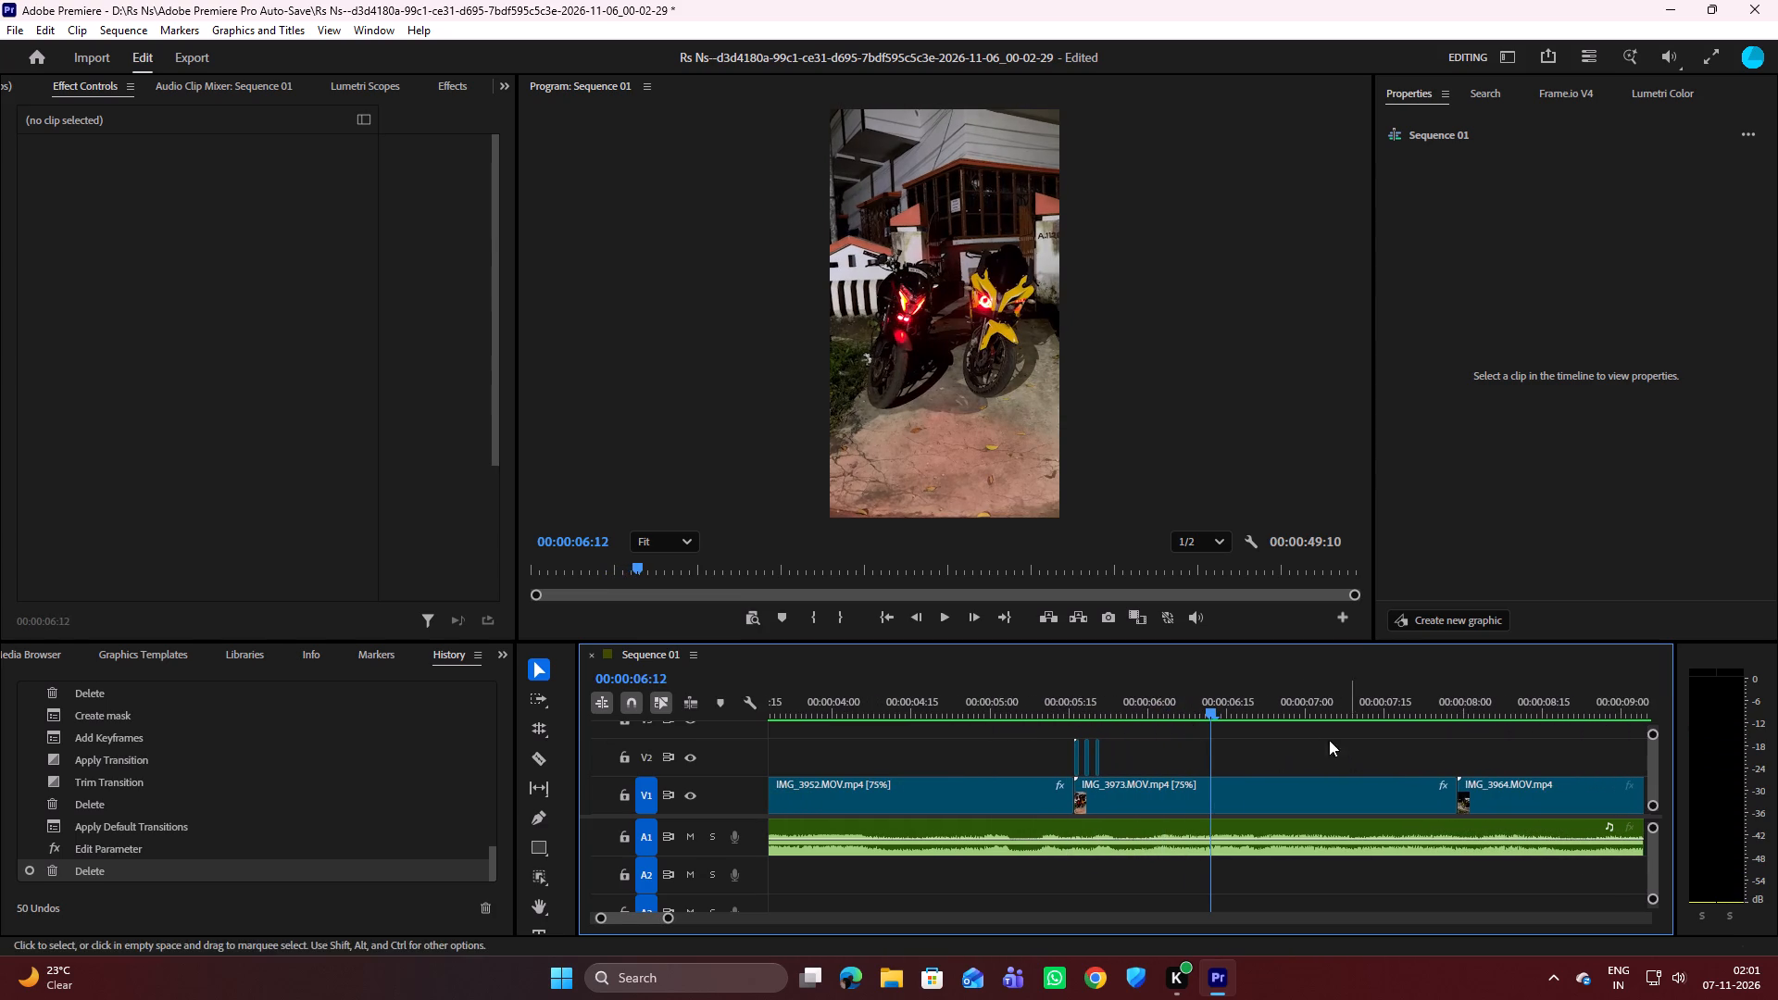
Scrub and replay the cut from IMG_3952 to IMG_3973 to check the three remaining white flashes on V2.
left_click_drag(1210, 706, 1061, 722)
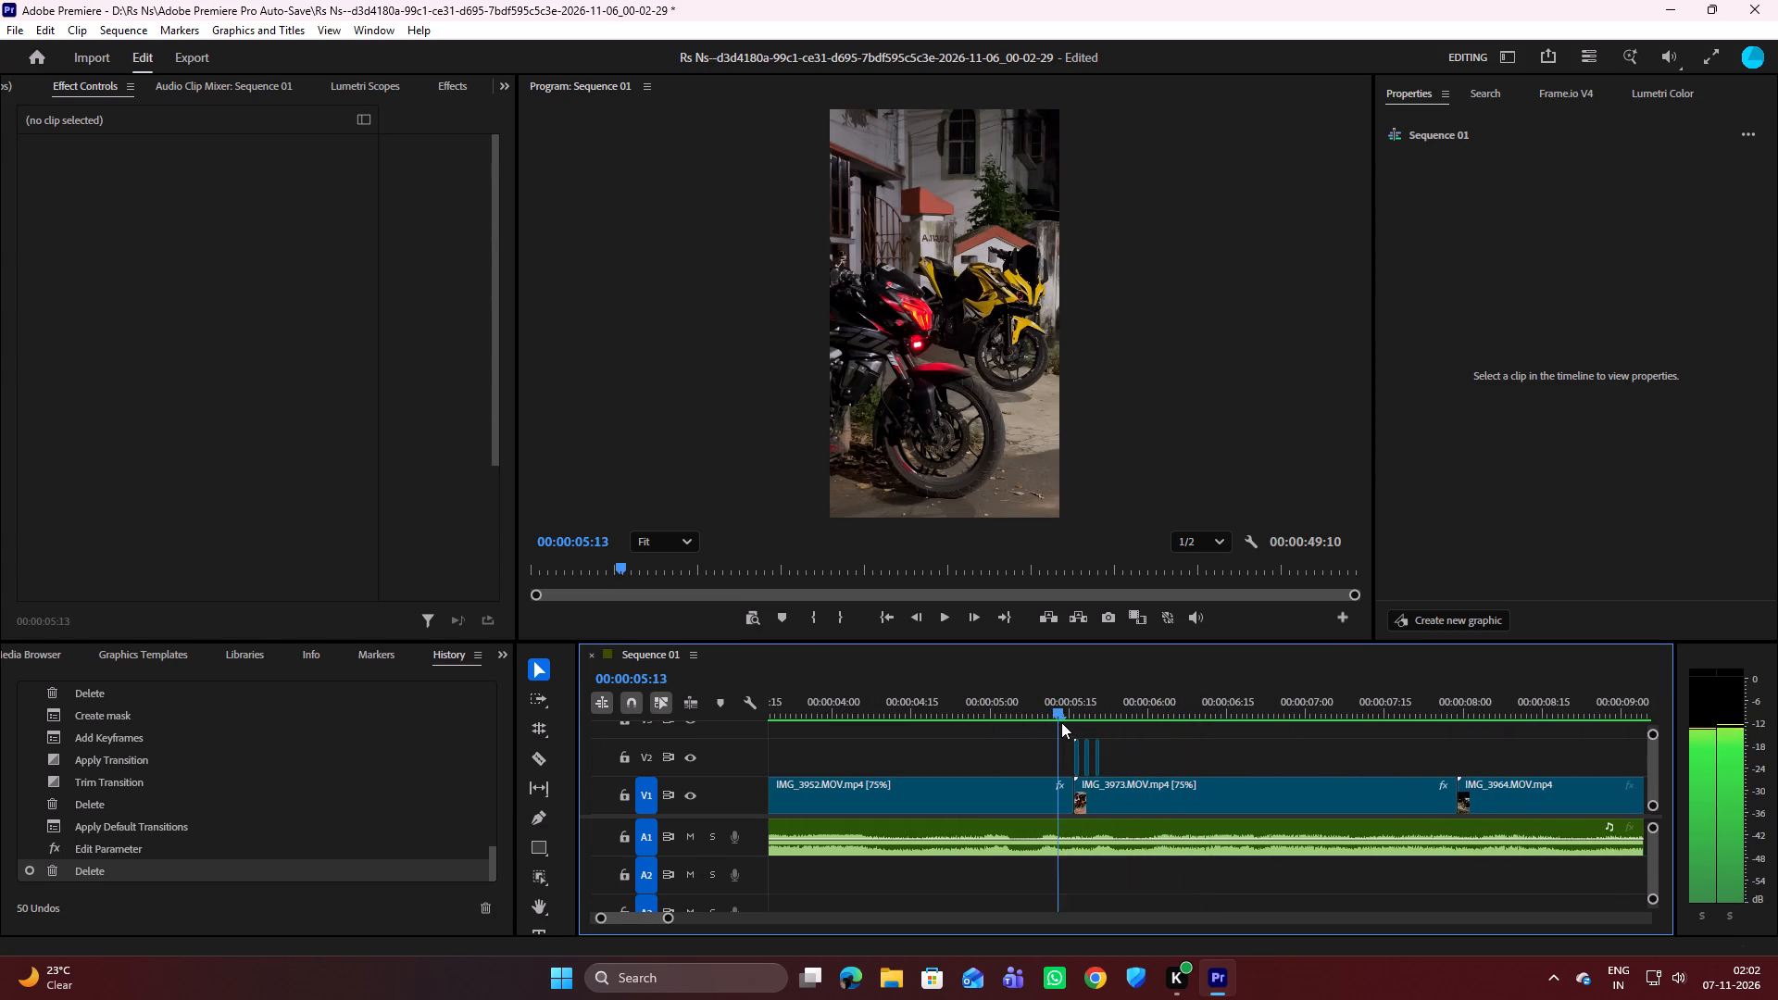
left_click_drag(1061, 722, 1052, 706)
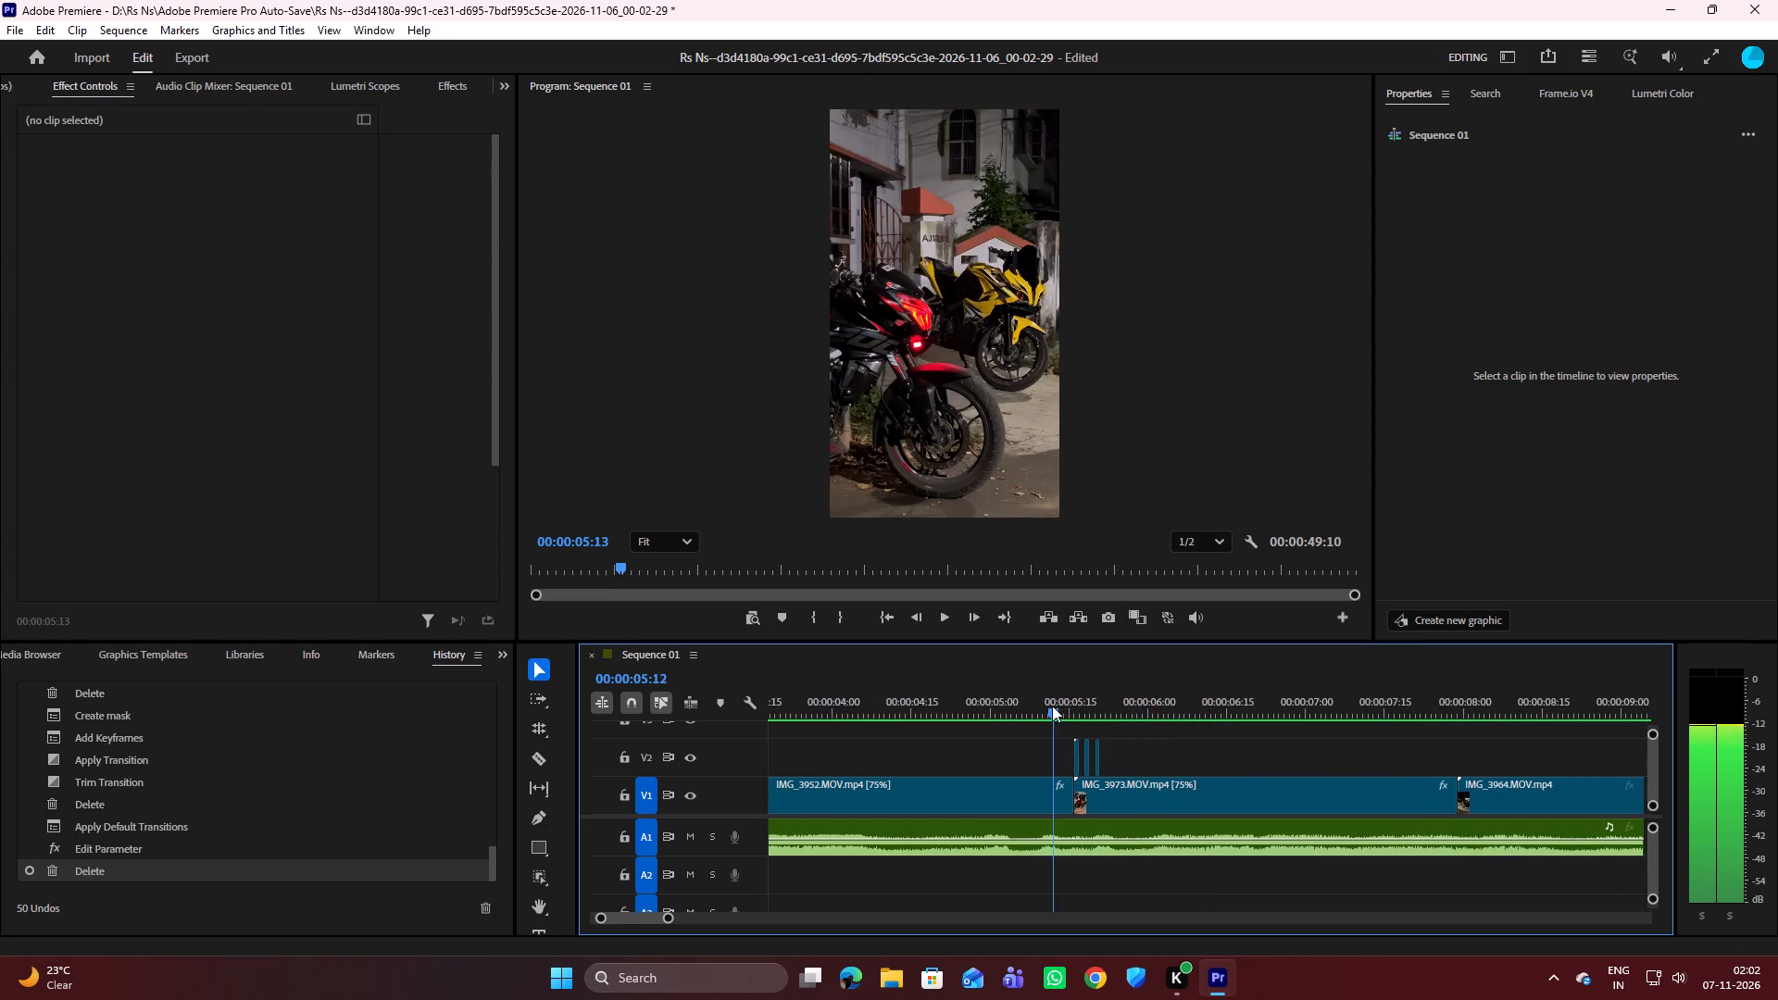
left_click_drag(1052, 706, 1082, 690)
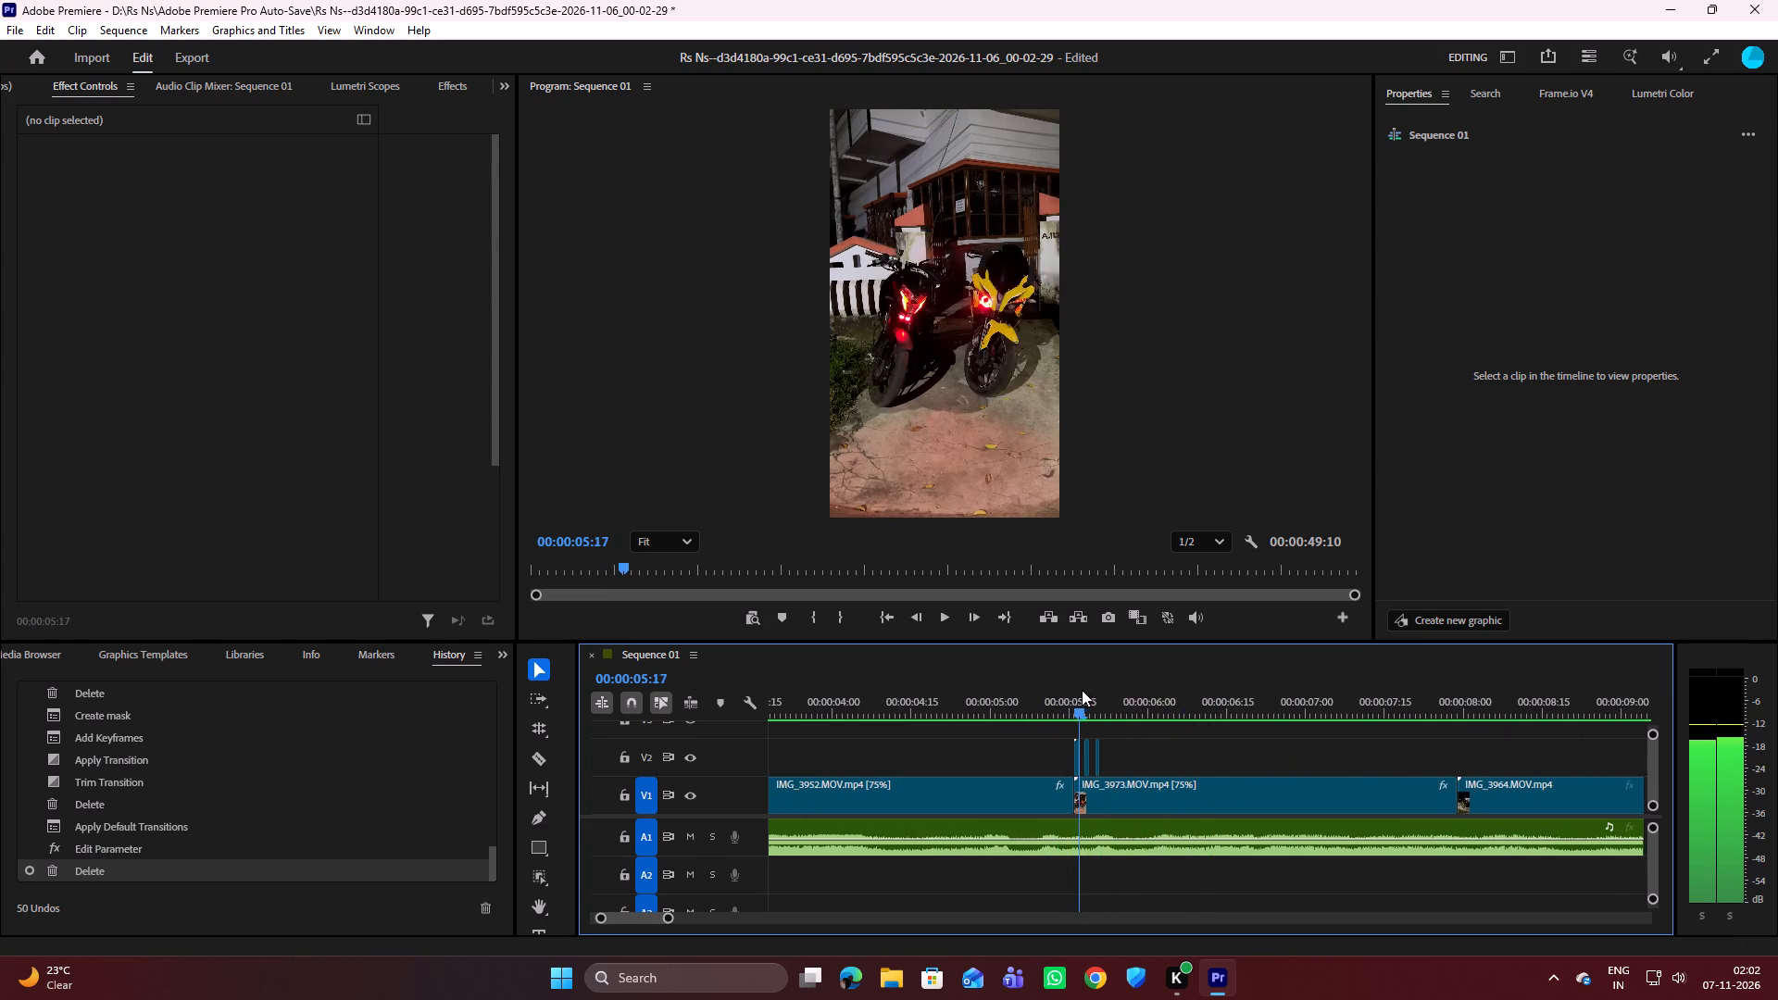
left_click_drag(1082, 690, 1022, 695)
key("space")
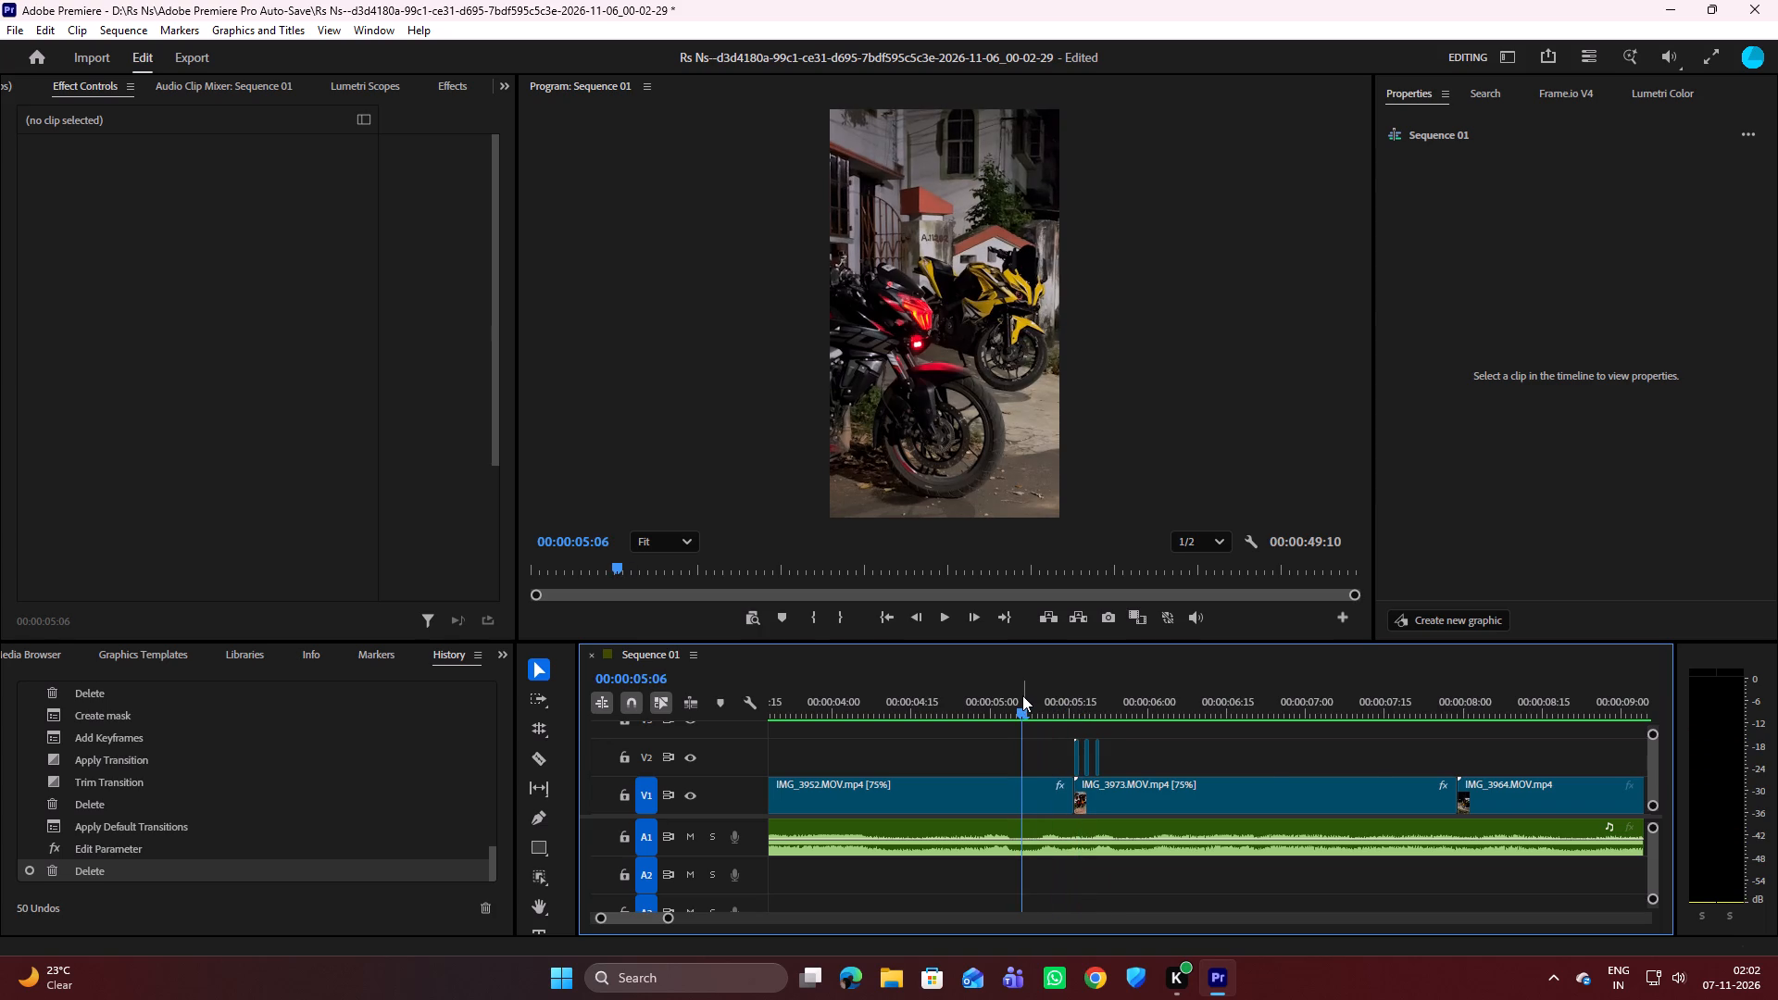
key("space")
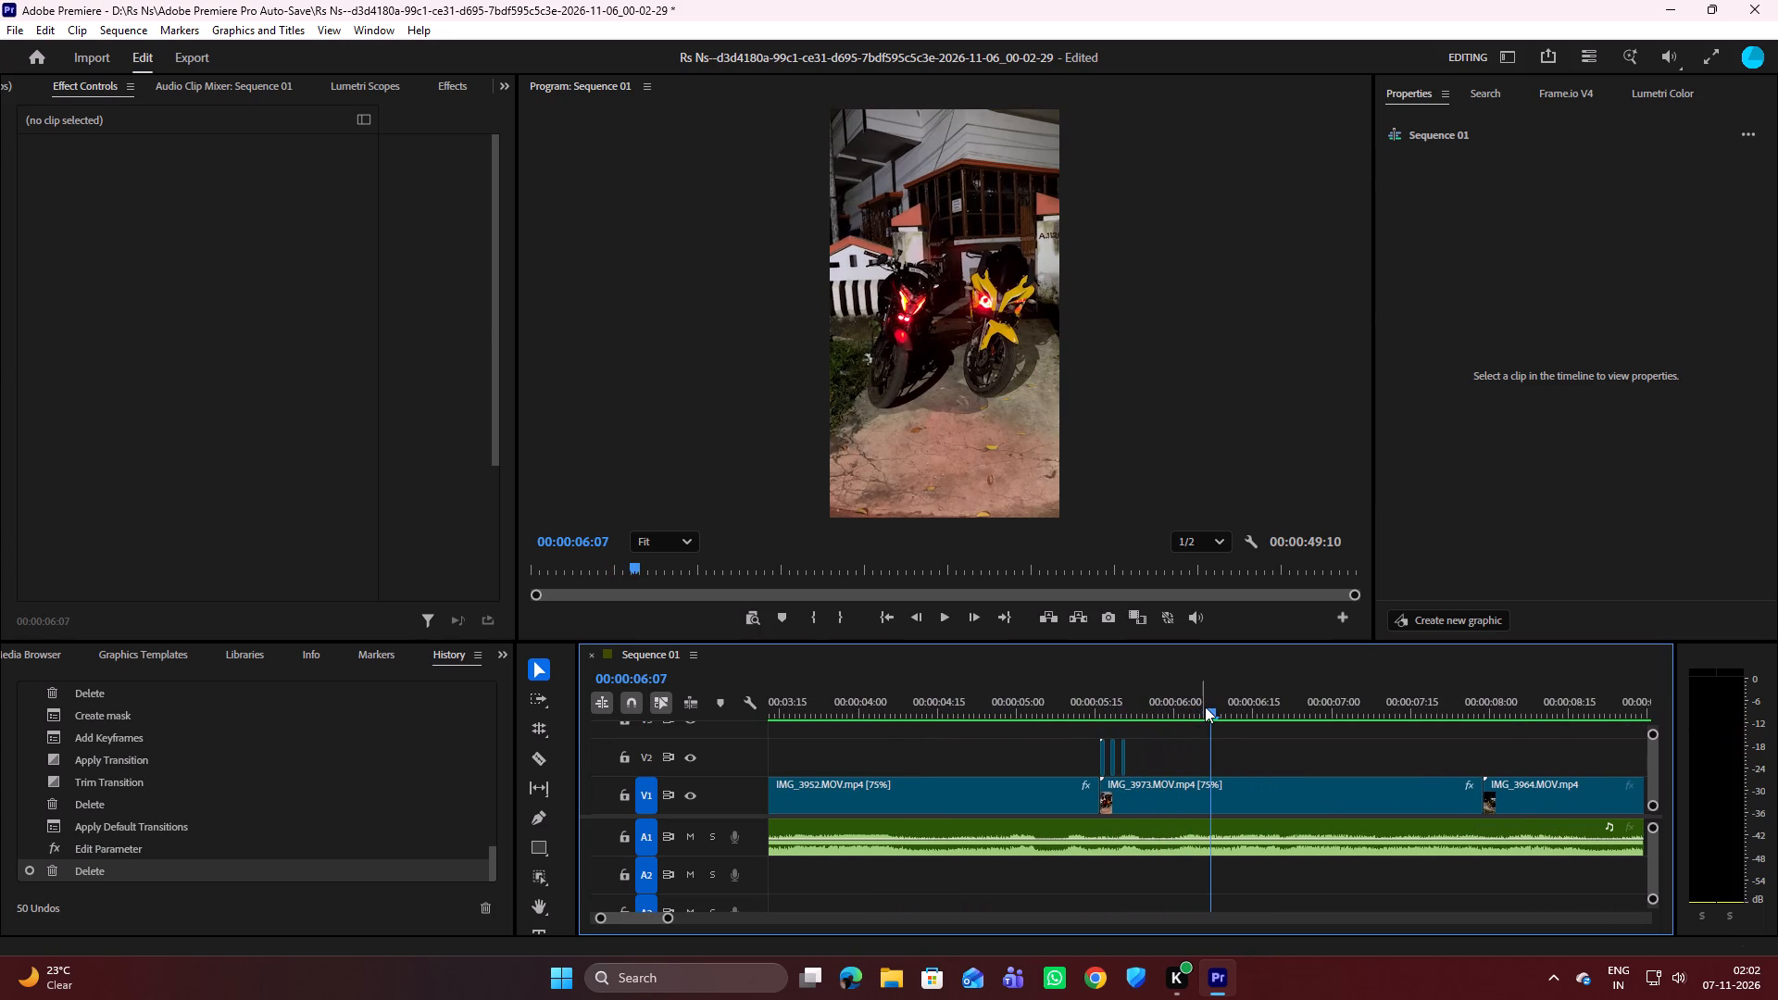
left_click_drag(1205, 706, 991, 712)
key("space")
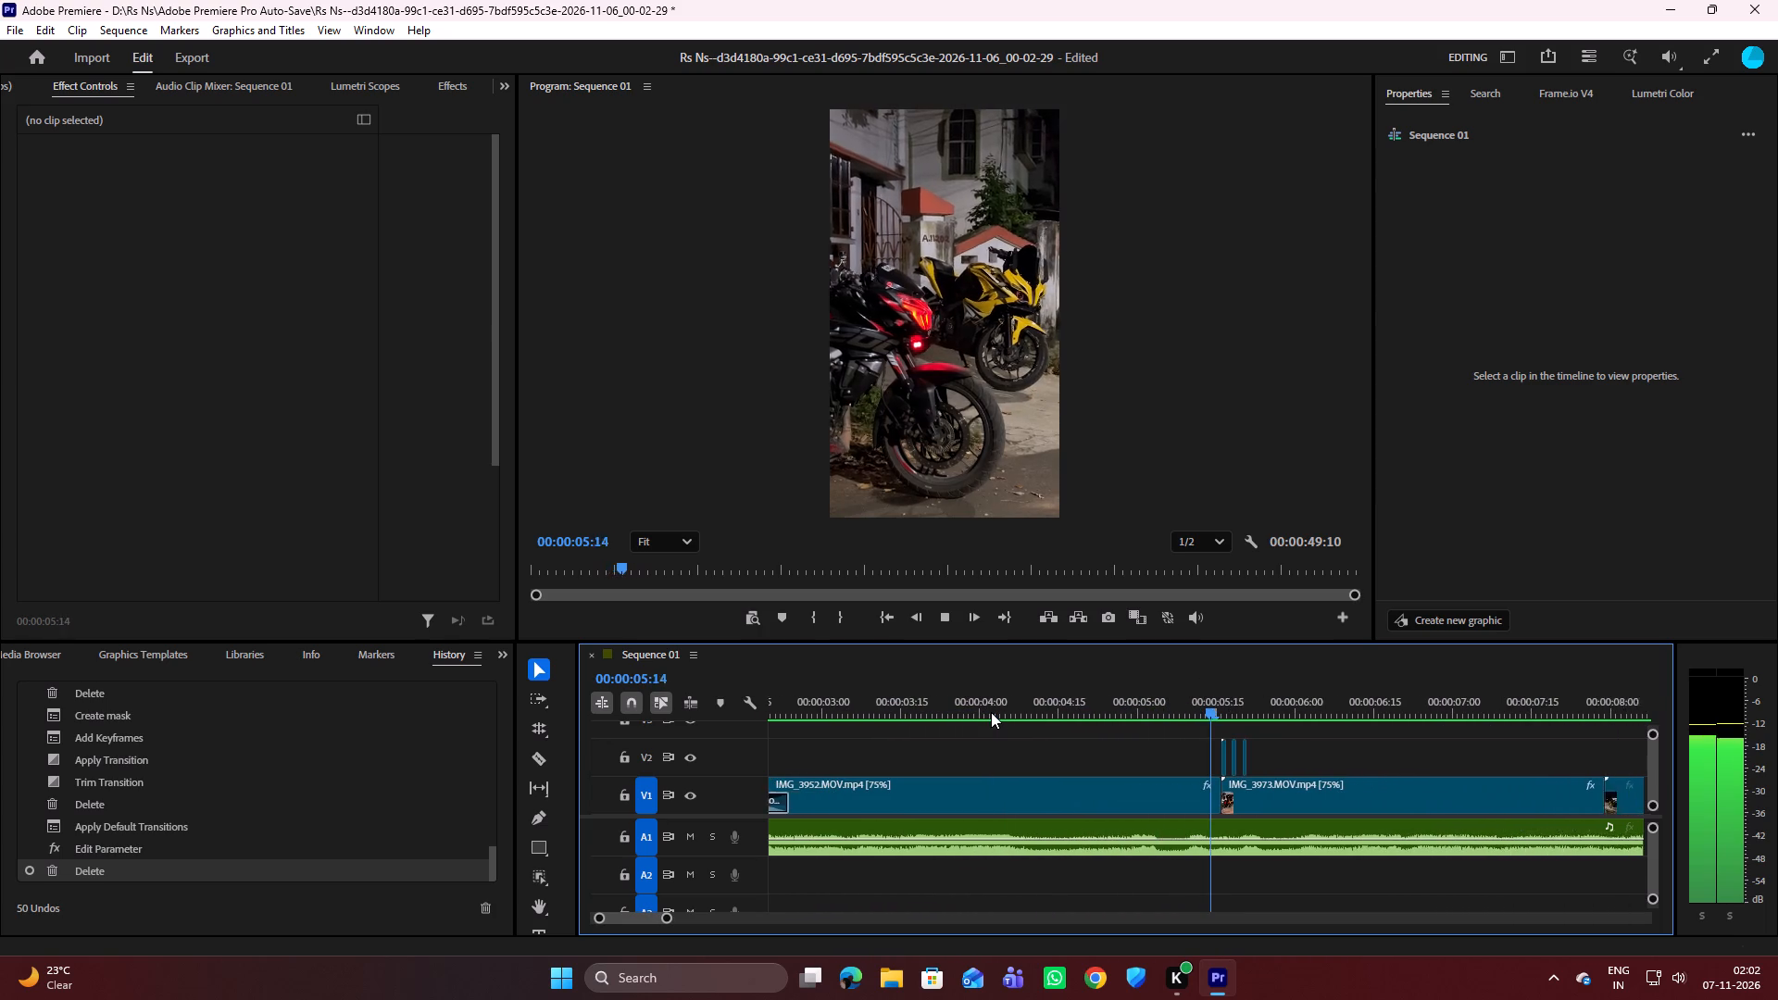
key("space")
left_click_drag(1210, 711, 1025, 718)
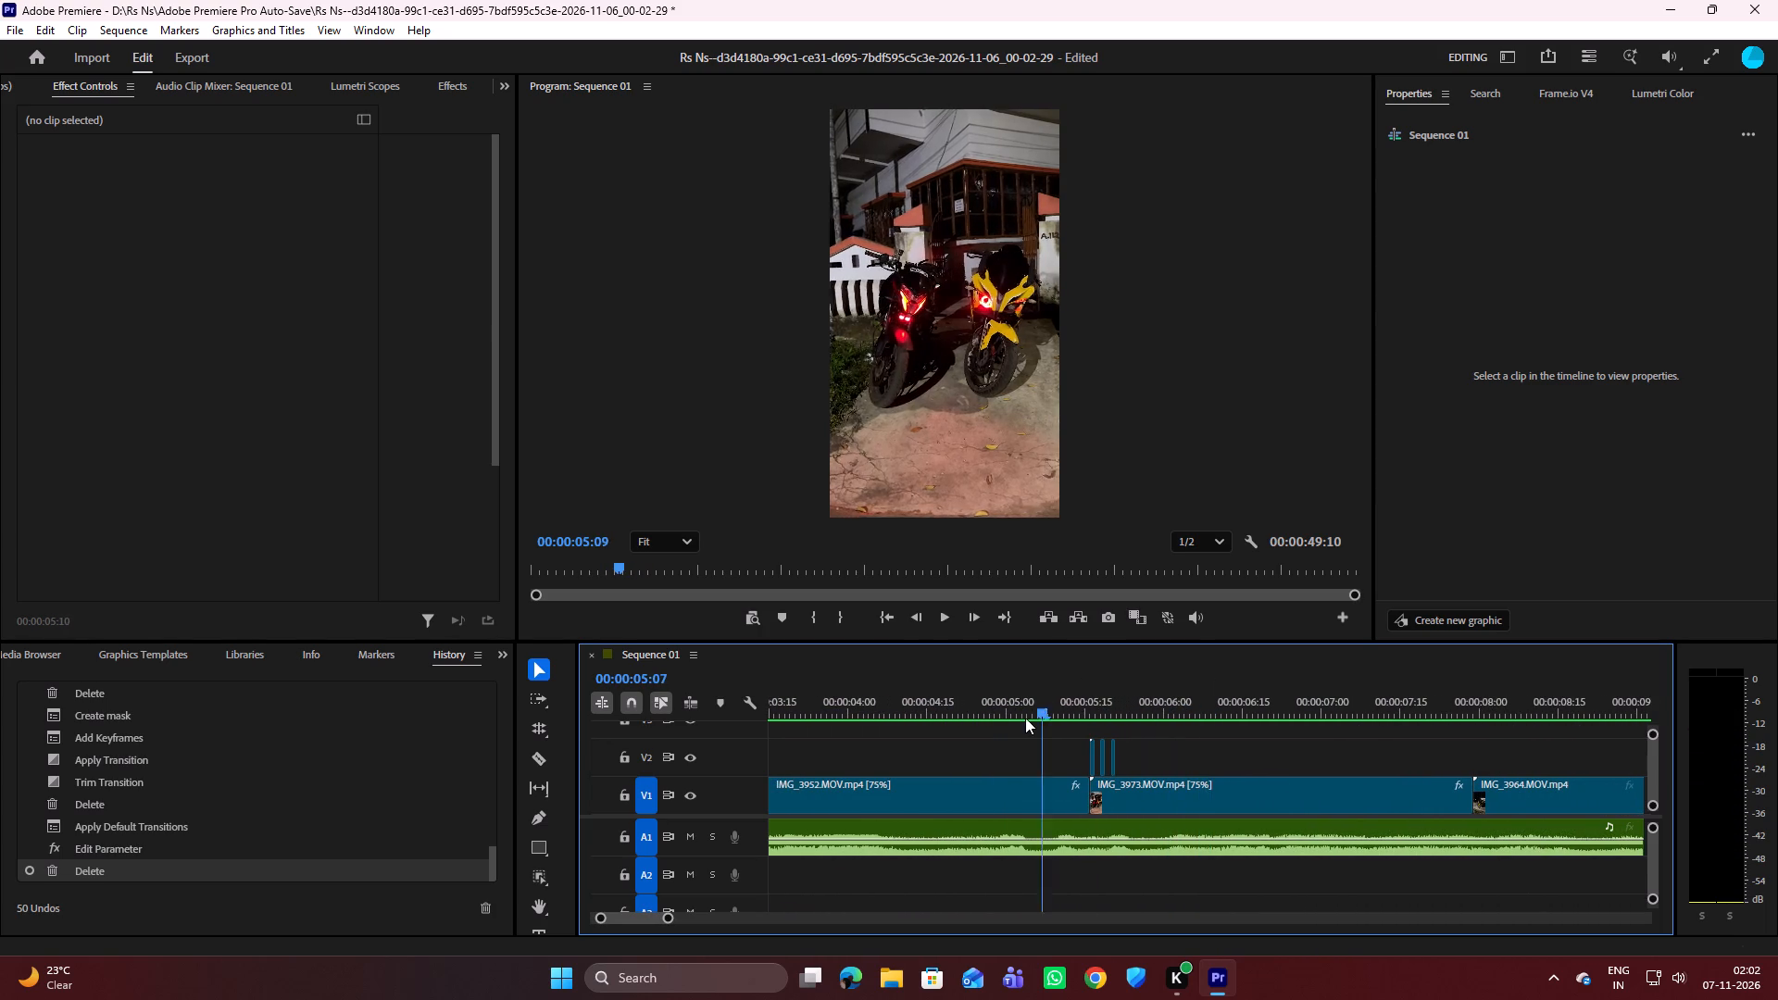
left_click_drag(1025, 718, 1020, 718)
key("space")
key("space")
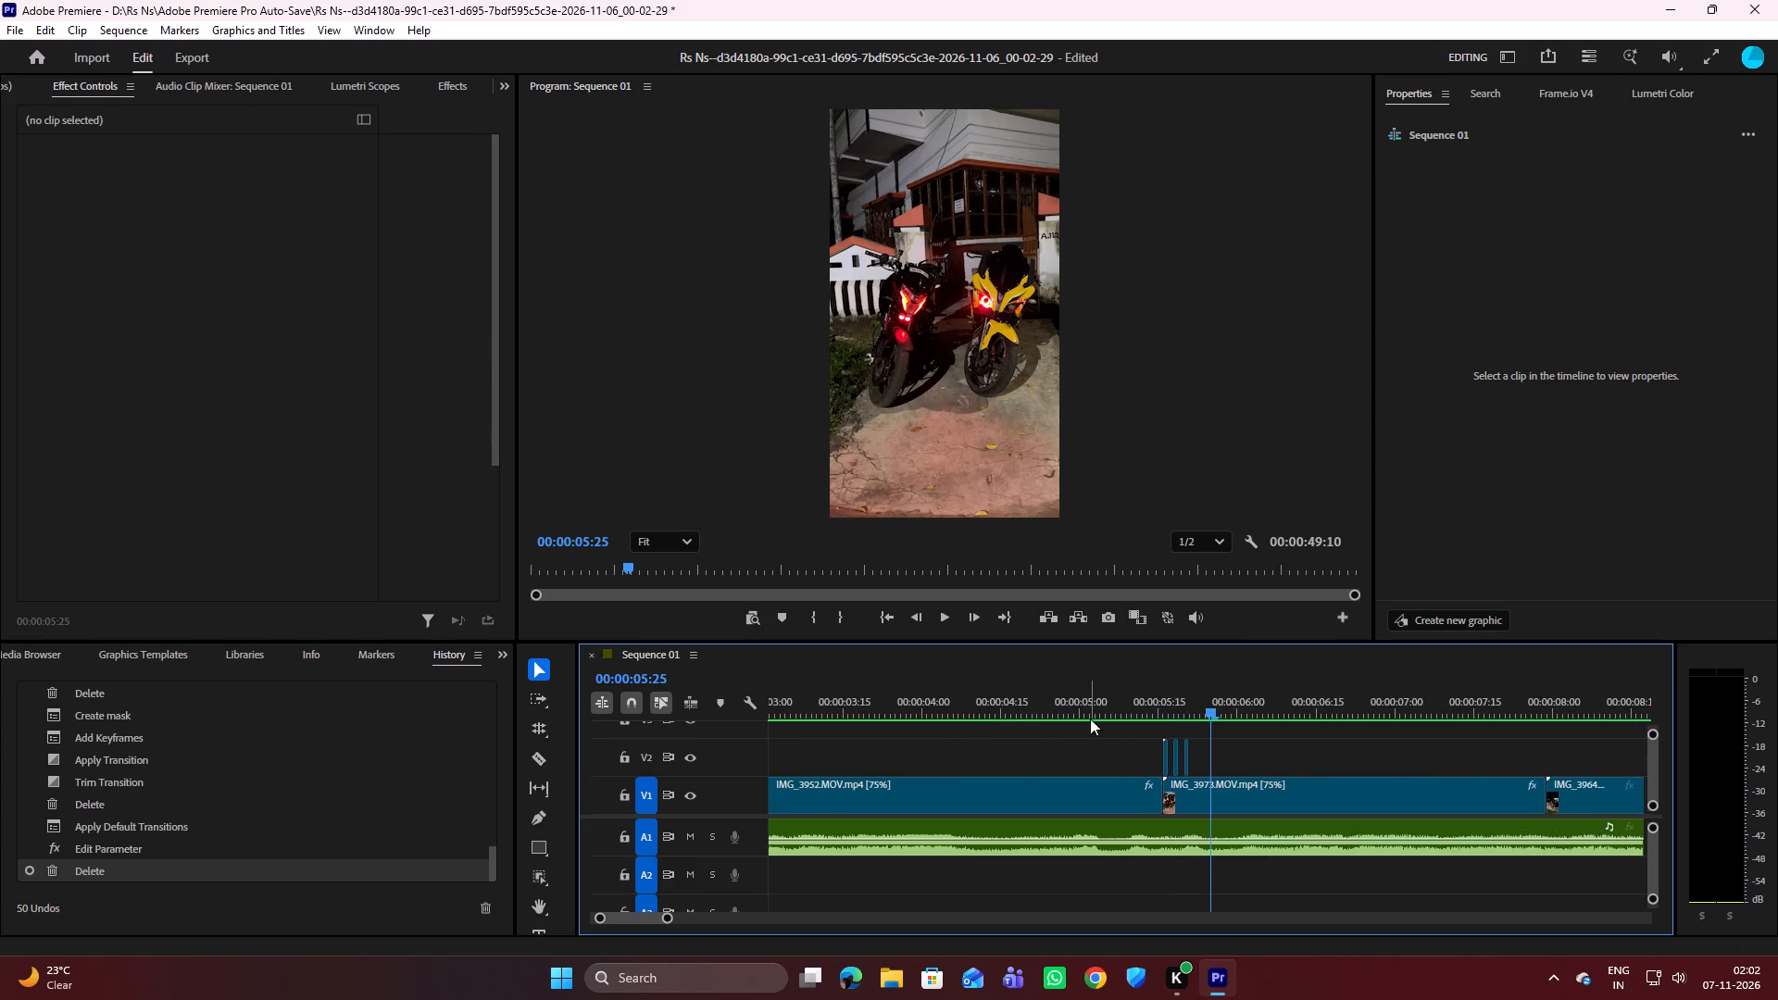
Replay the white flash transition repeatedly, with more lead-in from IMG_3952, to judge its timing against the music.
left_click_drag(1215, 709, 970, 729)
key("space")
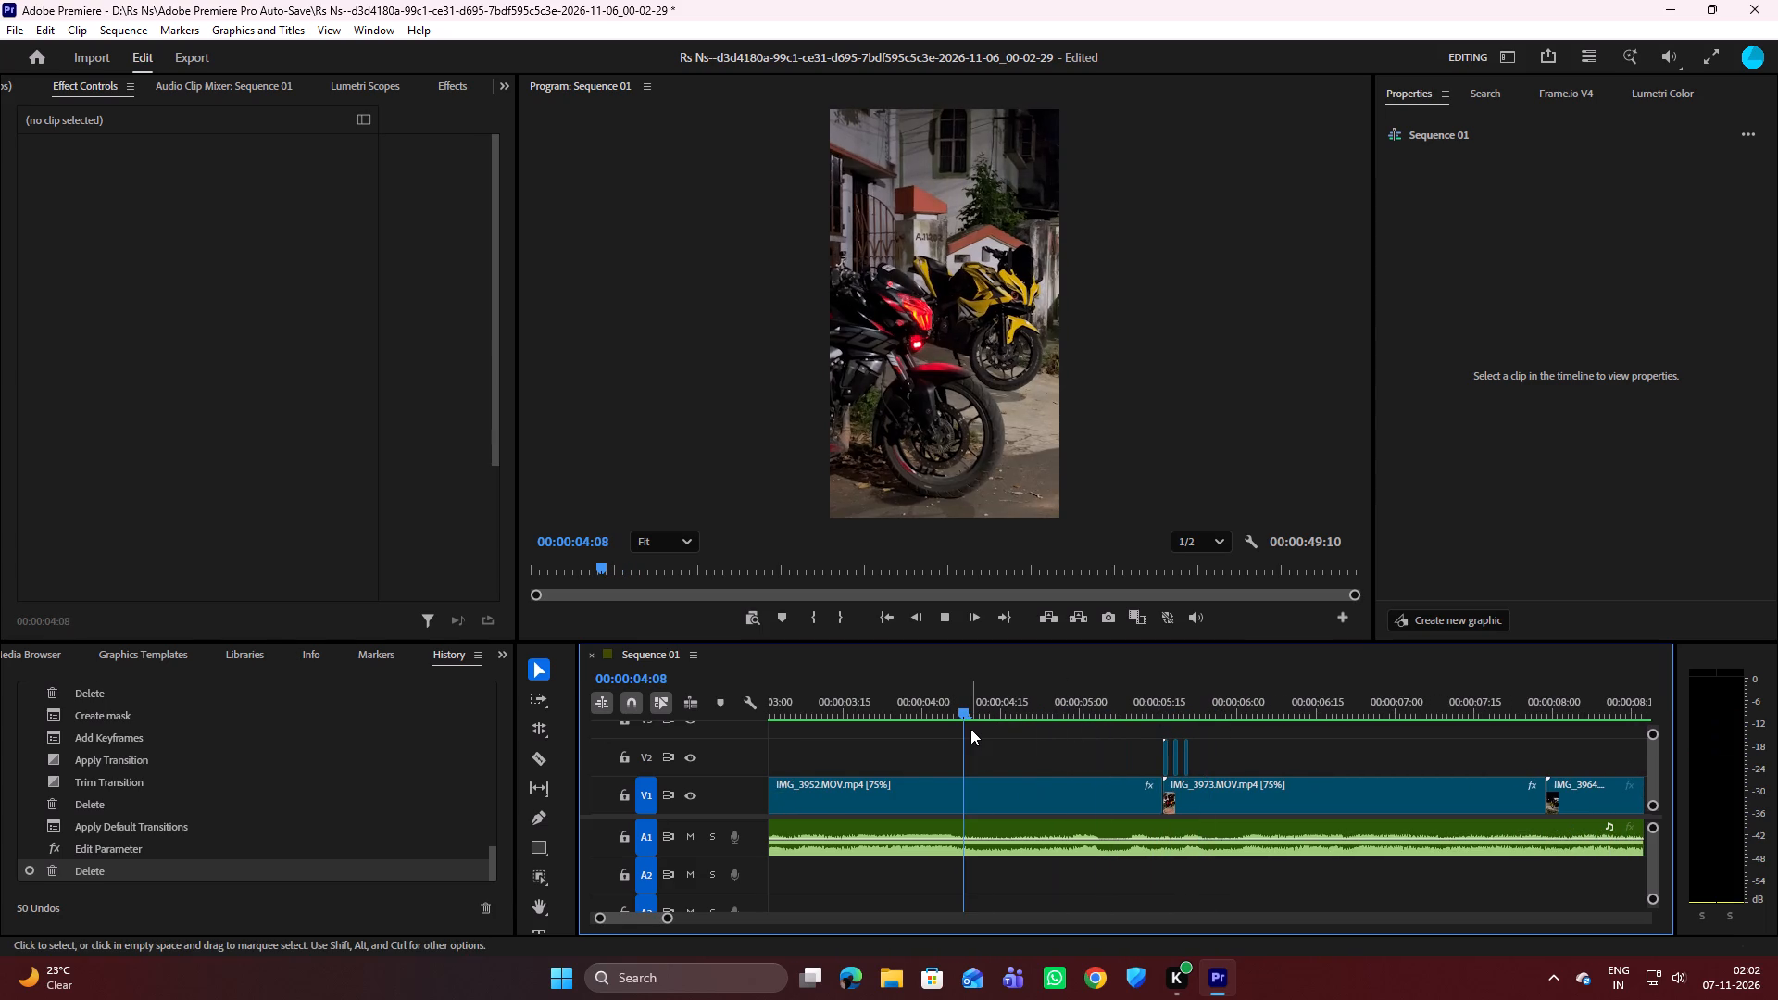
key("space")
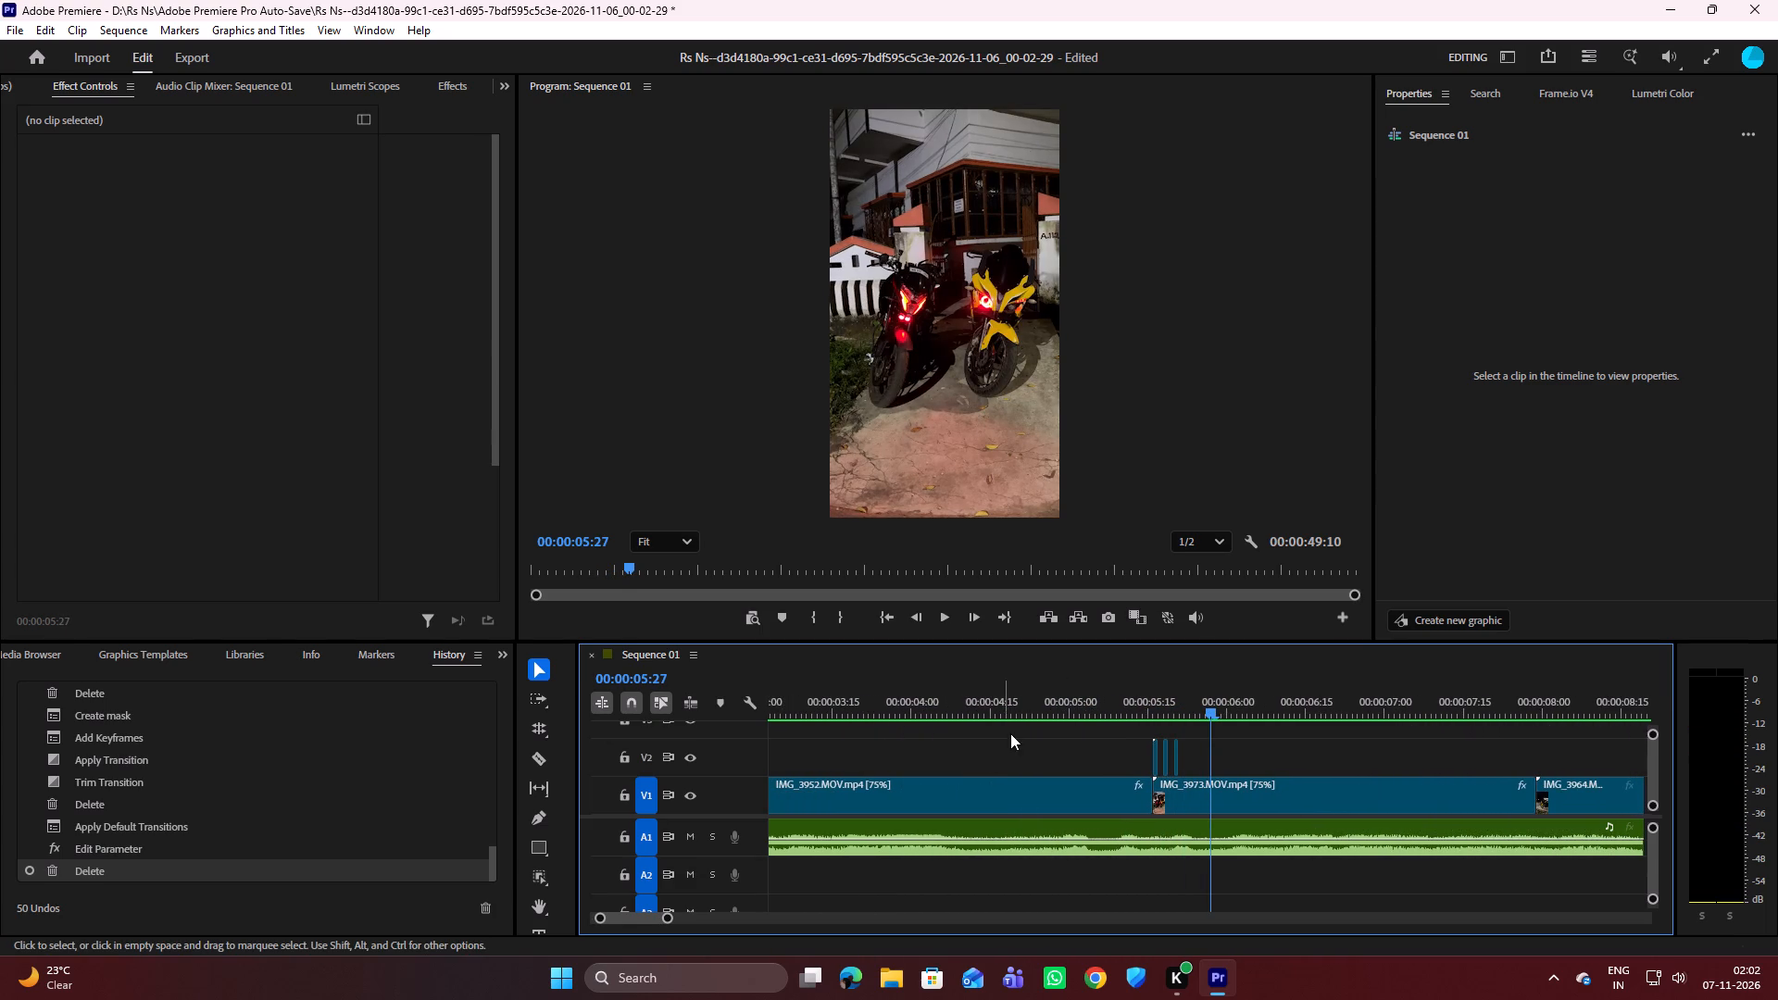
left_click_drag(1209, 707, 976, 726)
key("space")
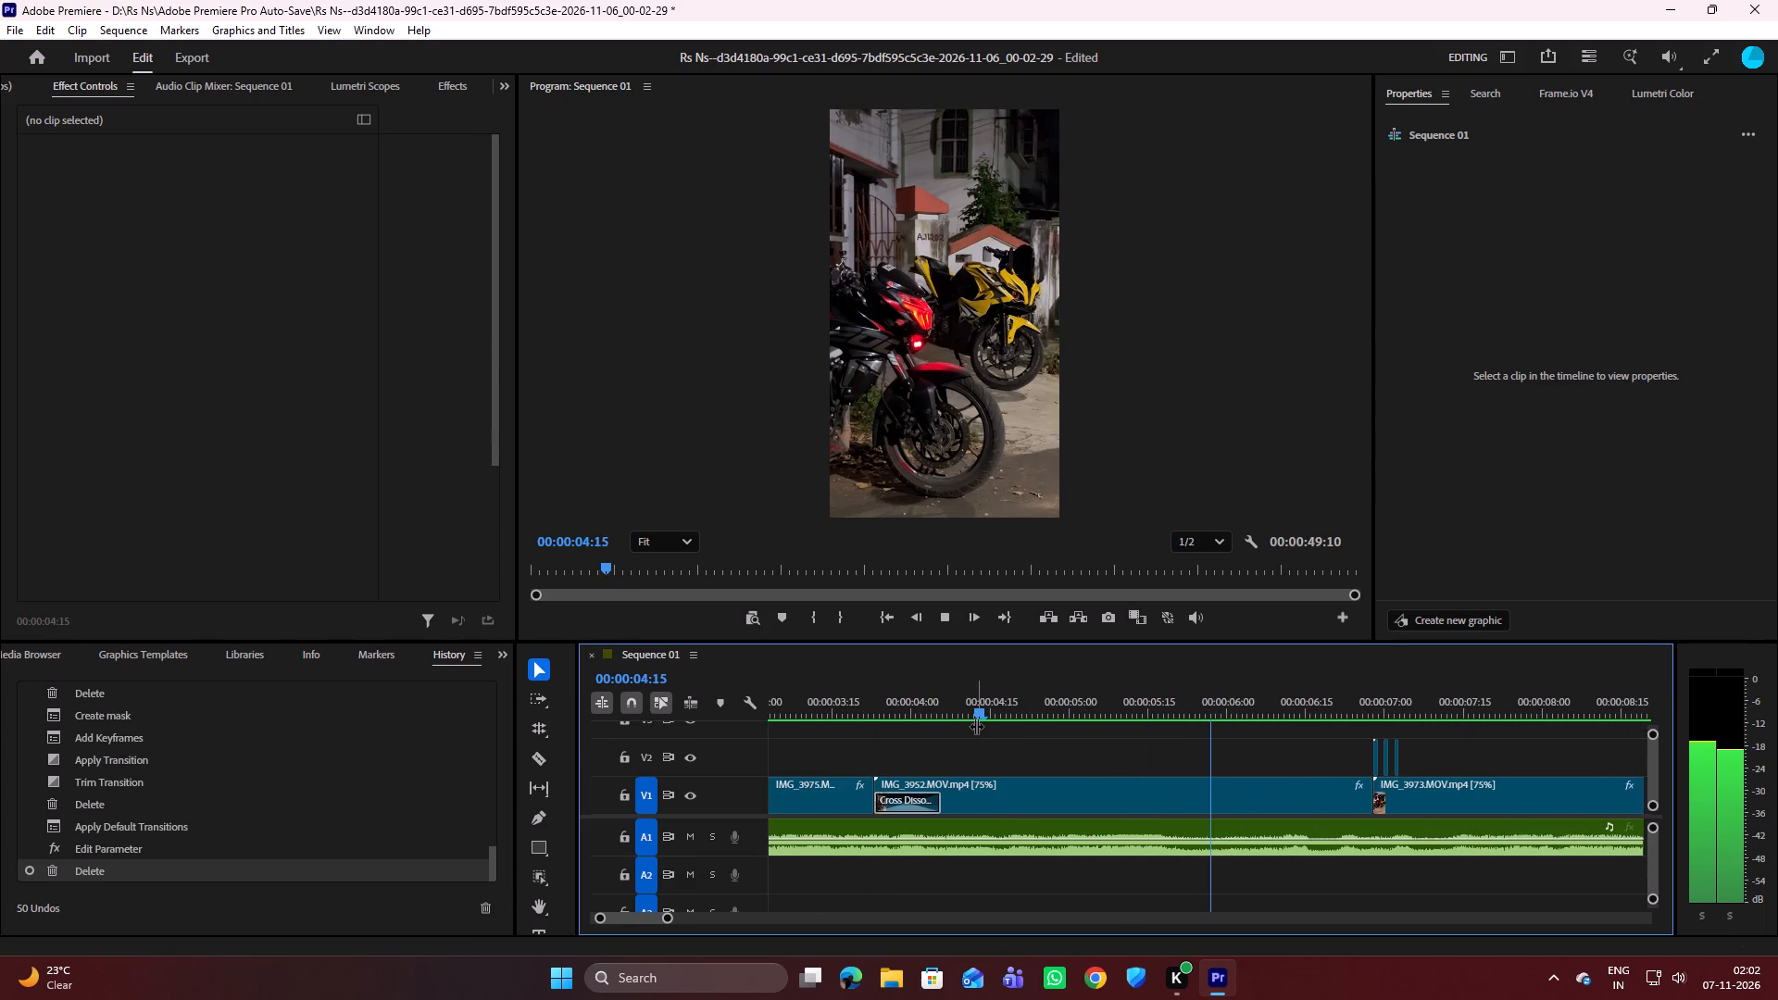
key("space")
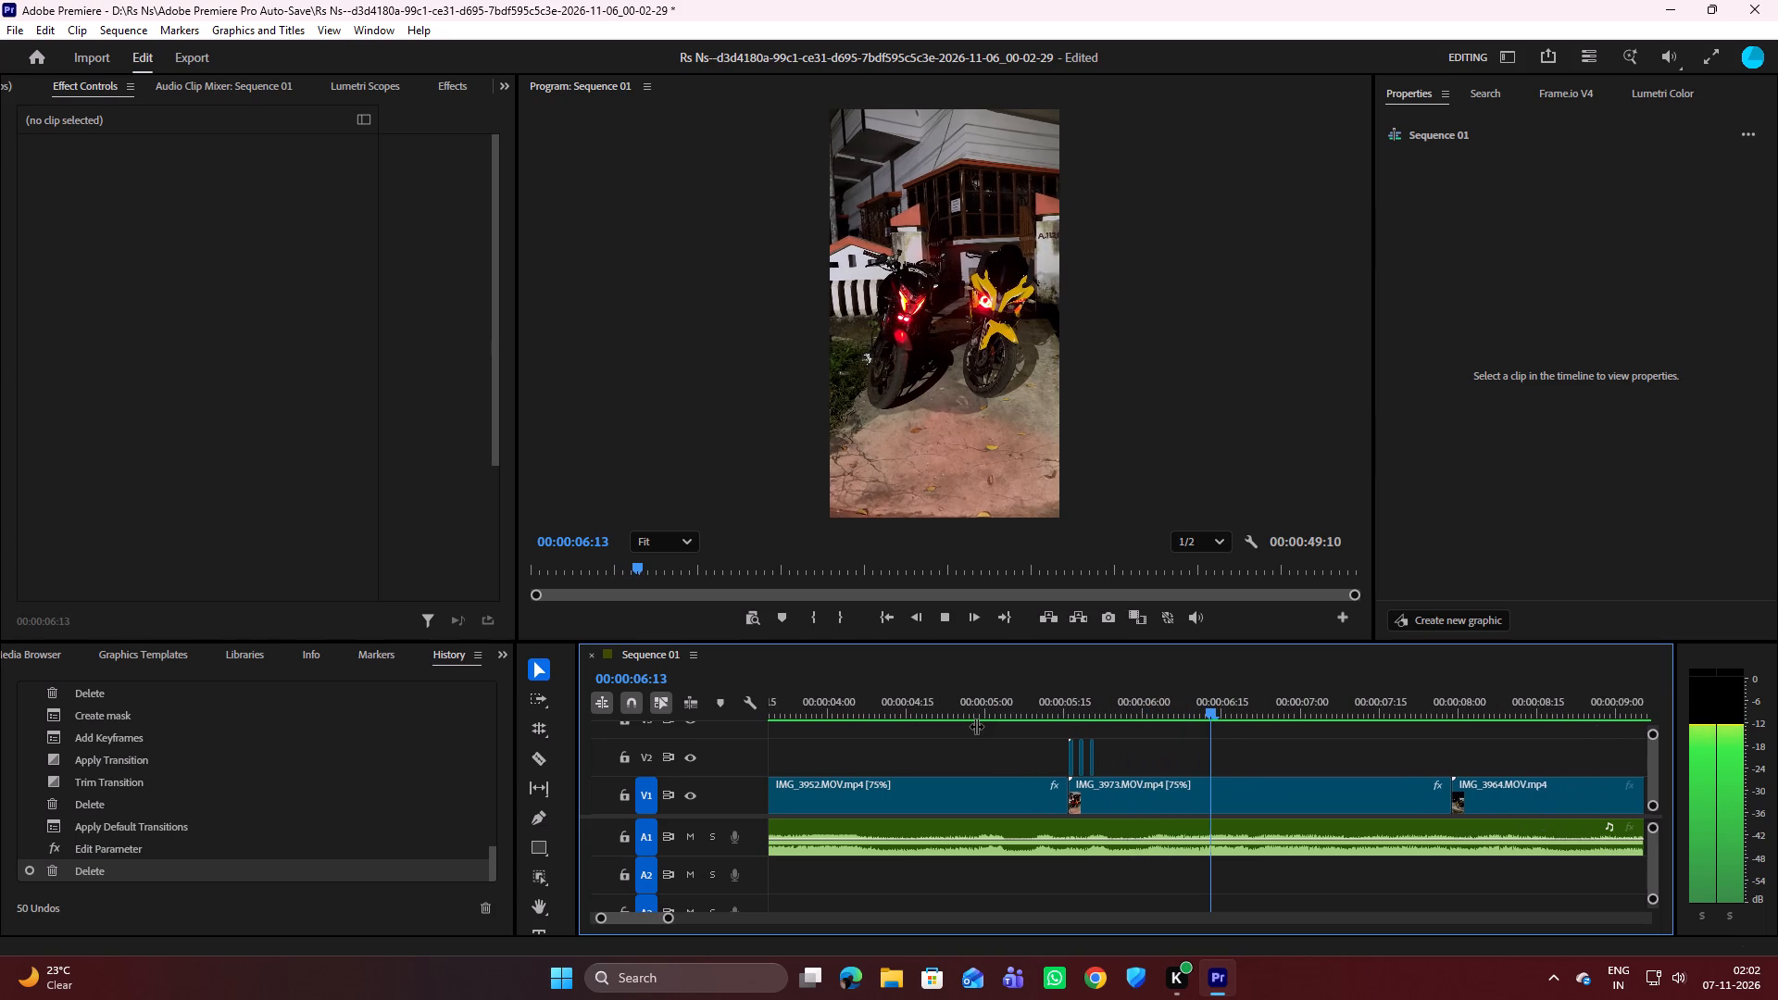
left_click_drag(1206, 708, 916, 750)
key("space")
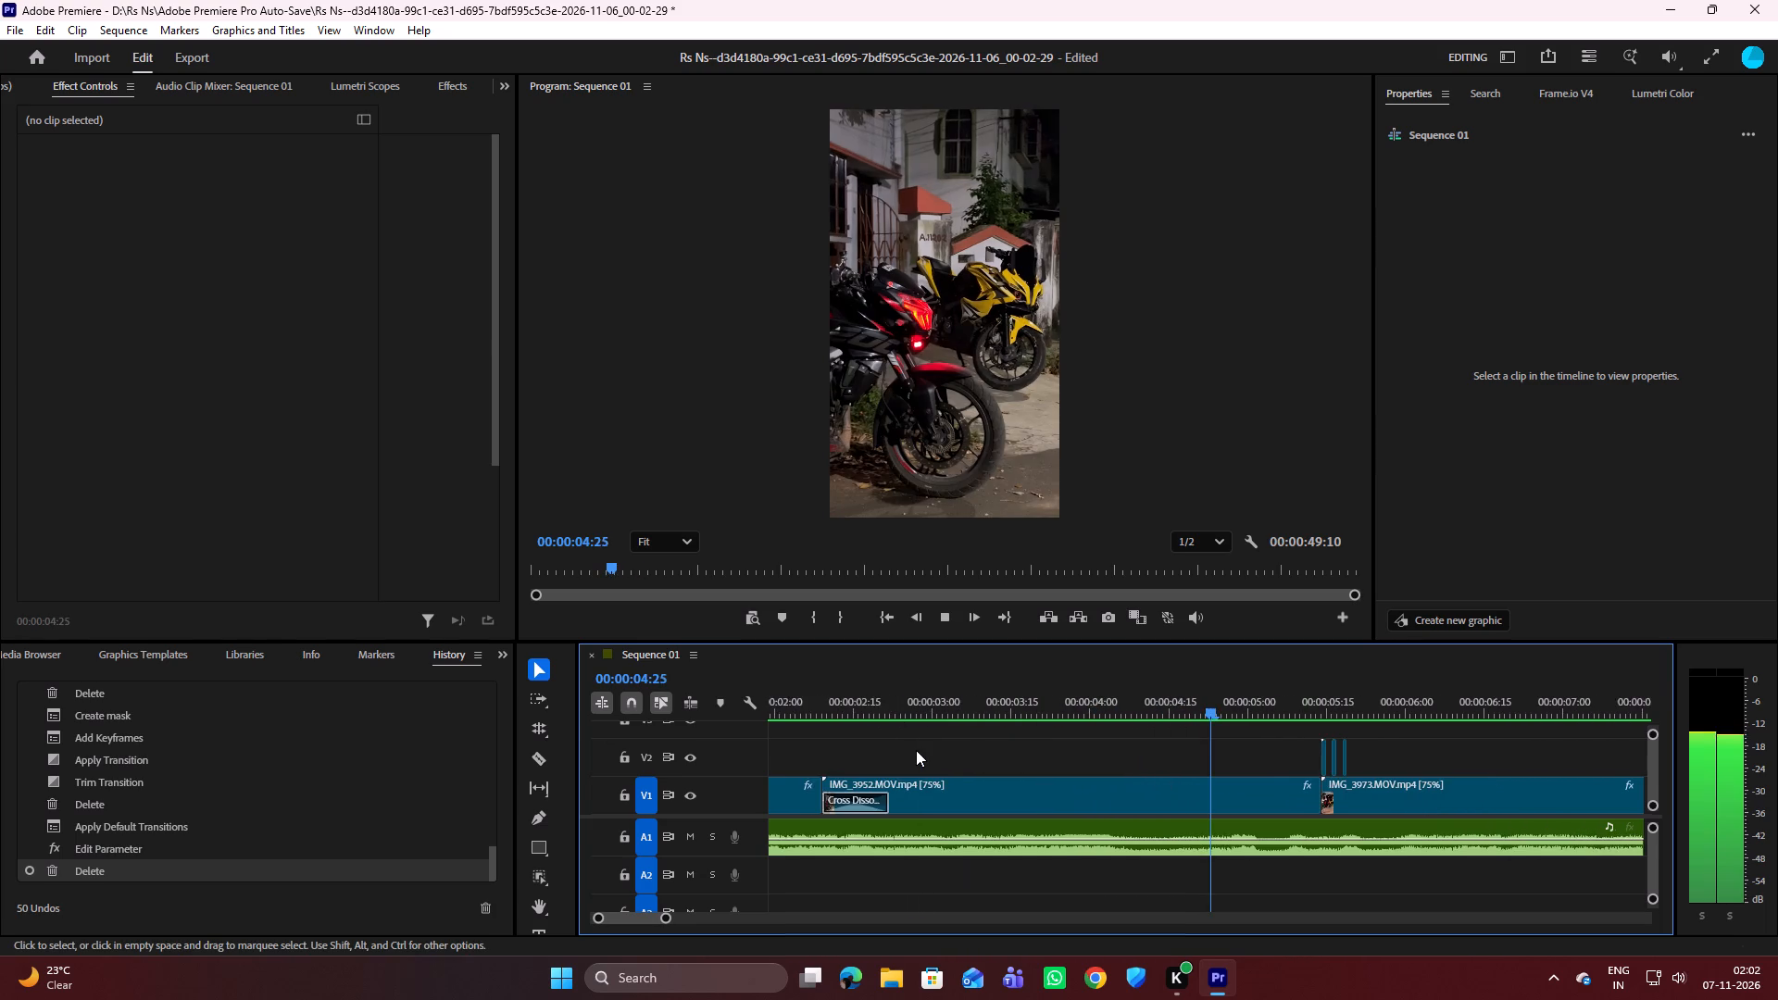
key("space")
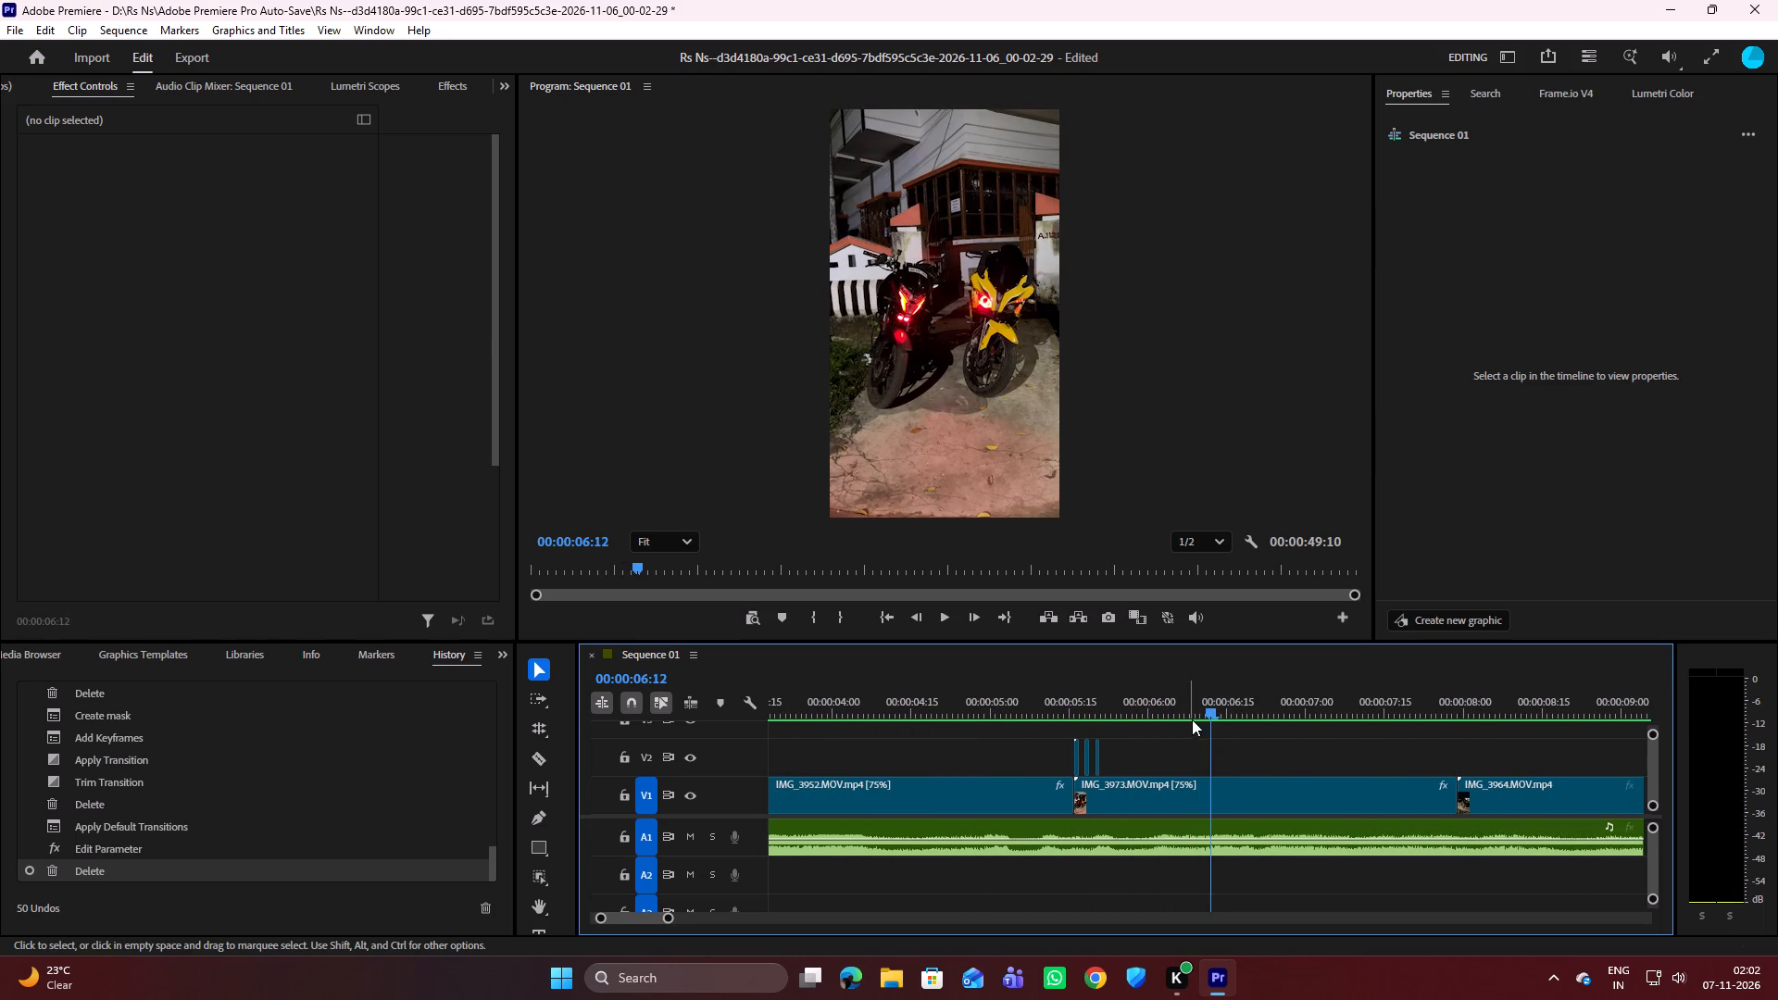
left_click_drag(1211, 705, 1060, 729)
key("space")
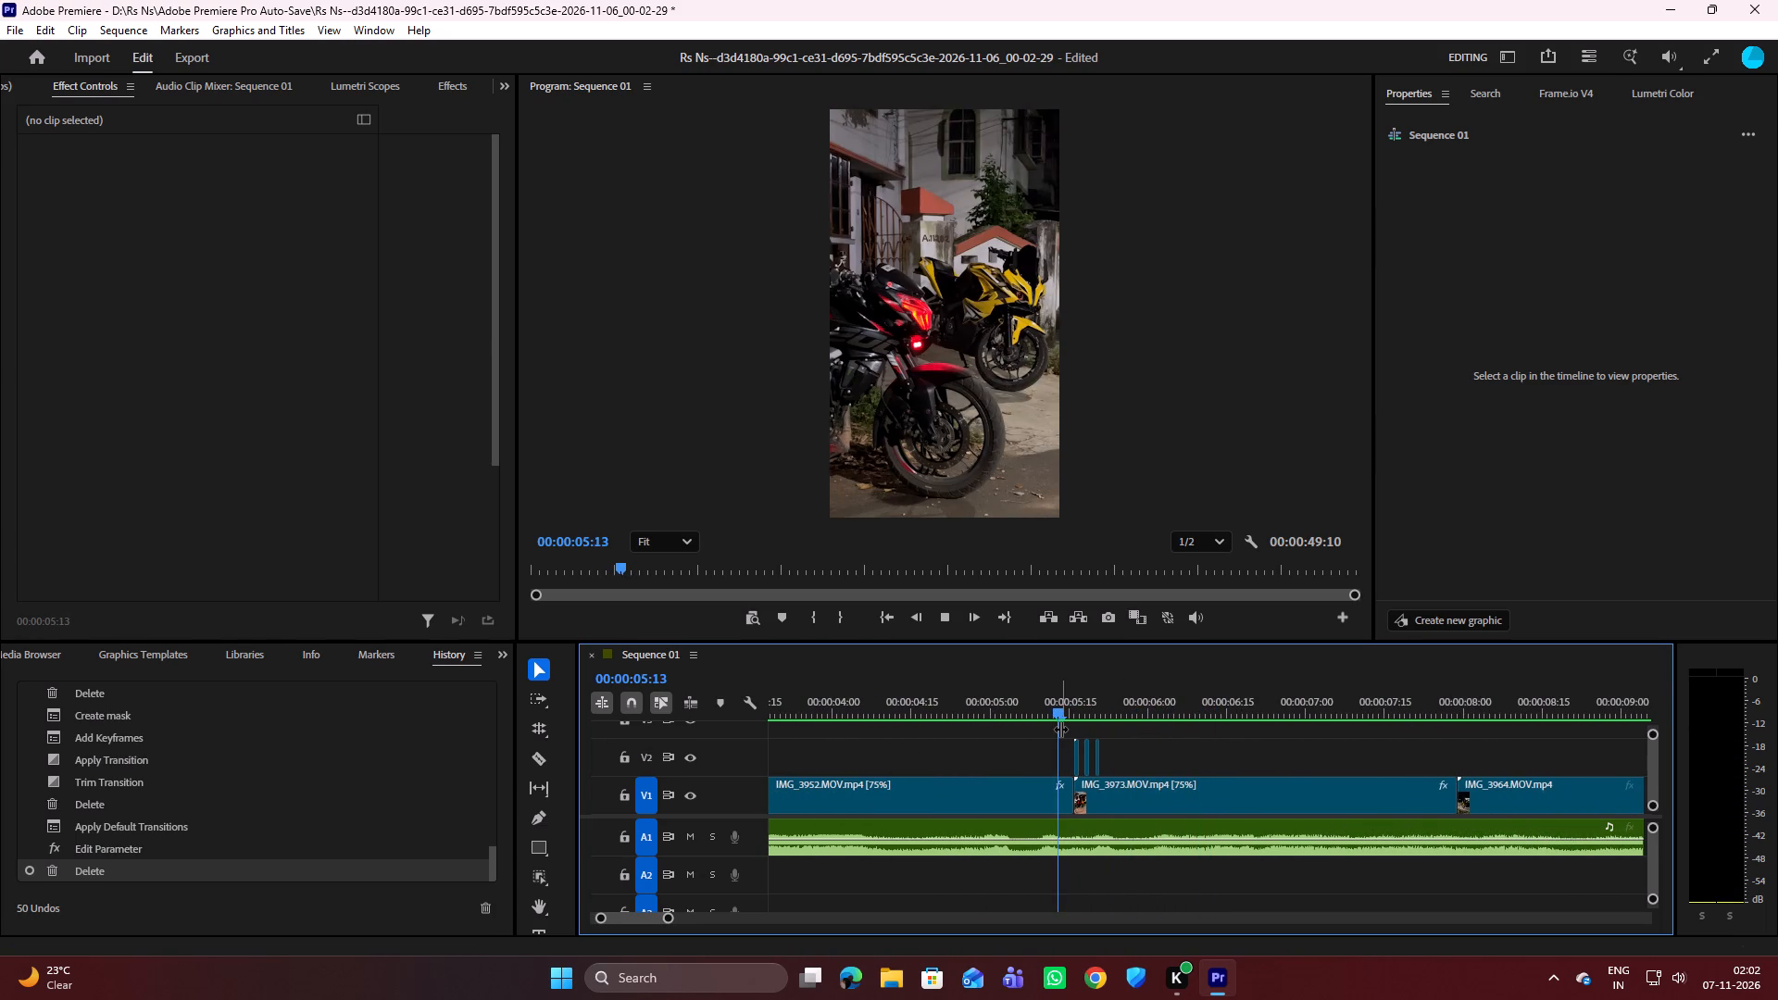
key("space")
left_click_drag(1212, 713, 1191, 713)
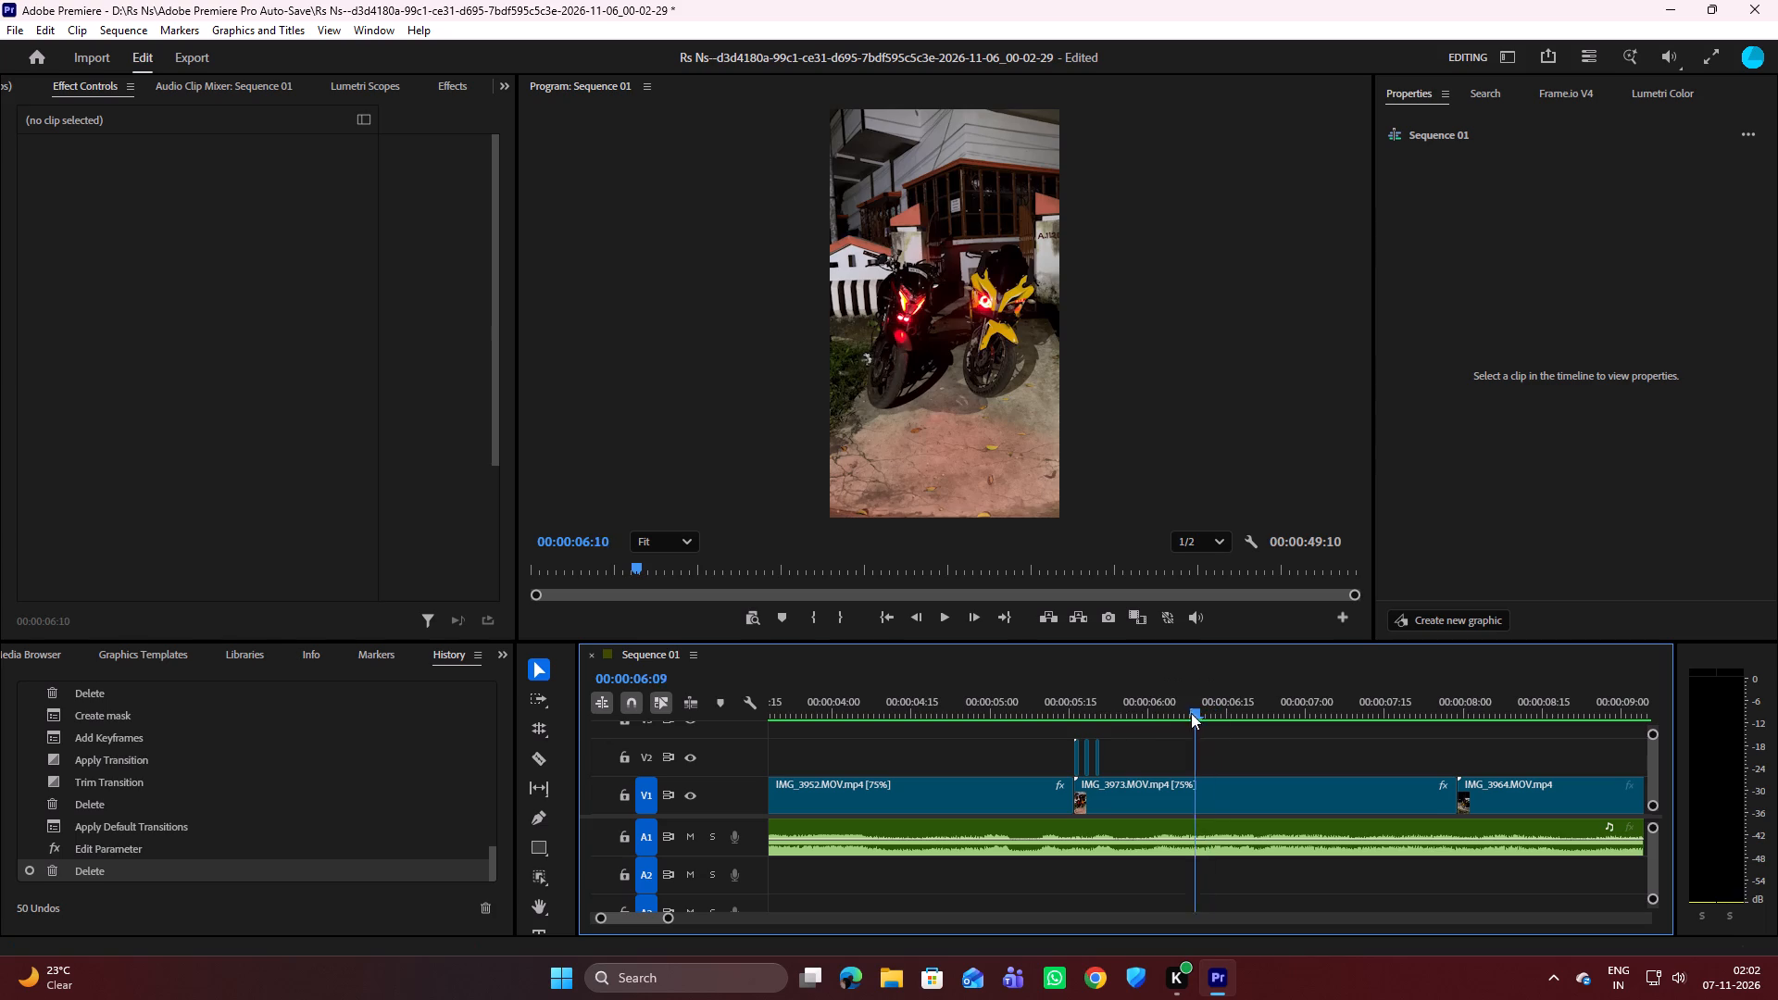
left_click_drag(1191, 713, 1098, 720)
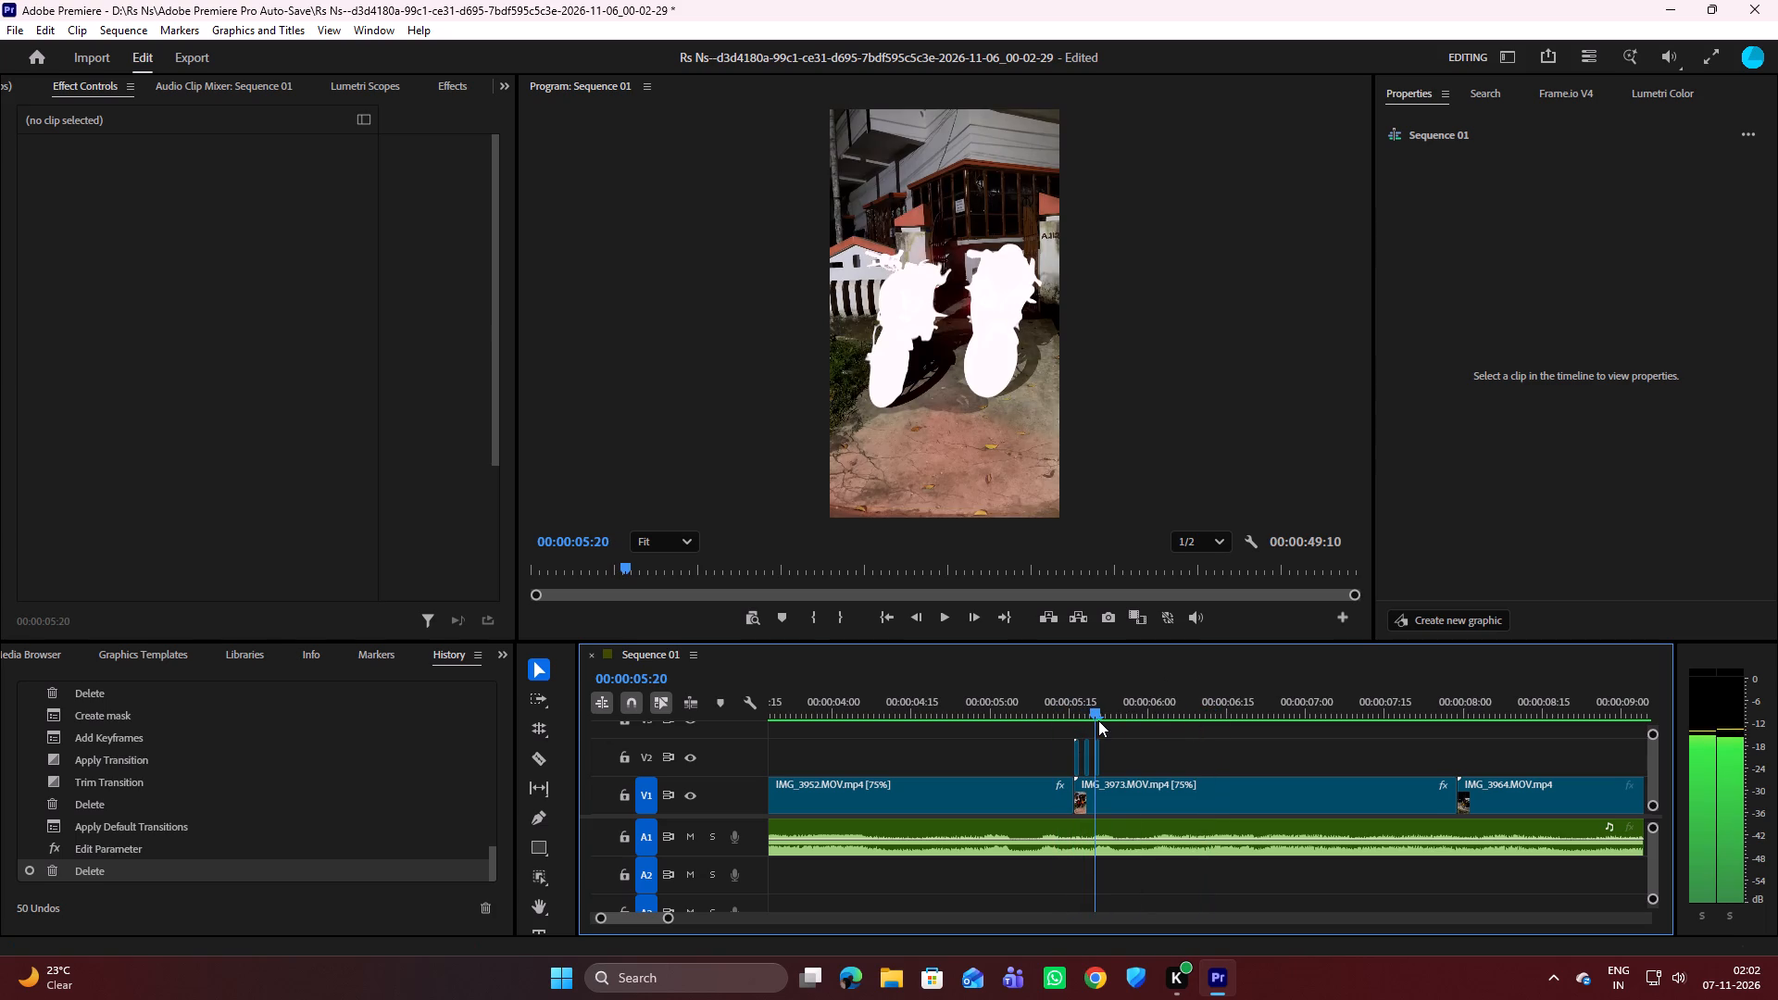
left_click_drag(1098, 720, 818, 753)
key("space")
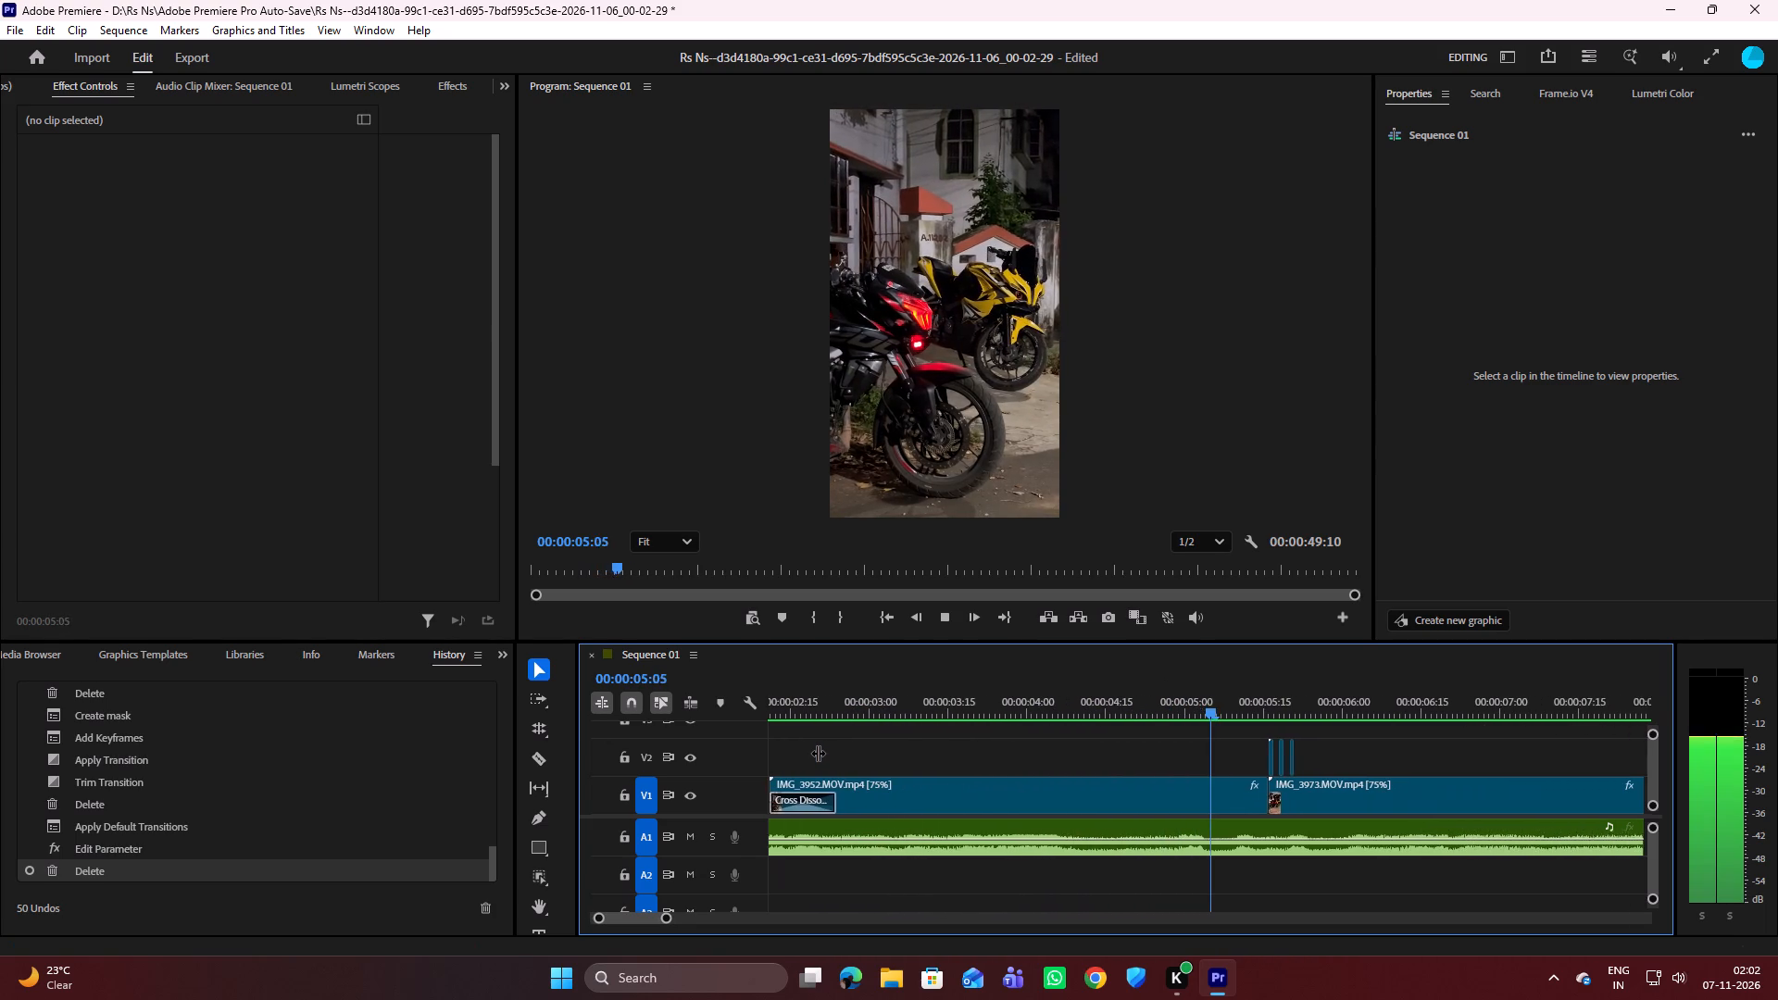
key("space")
Play on through the Neon Wipe between IMG_3951 and IMG_3974, and examine the V2 IMG_3951 clip's mask and opacity settings.
key("space")
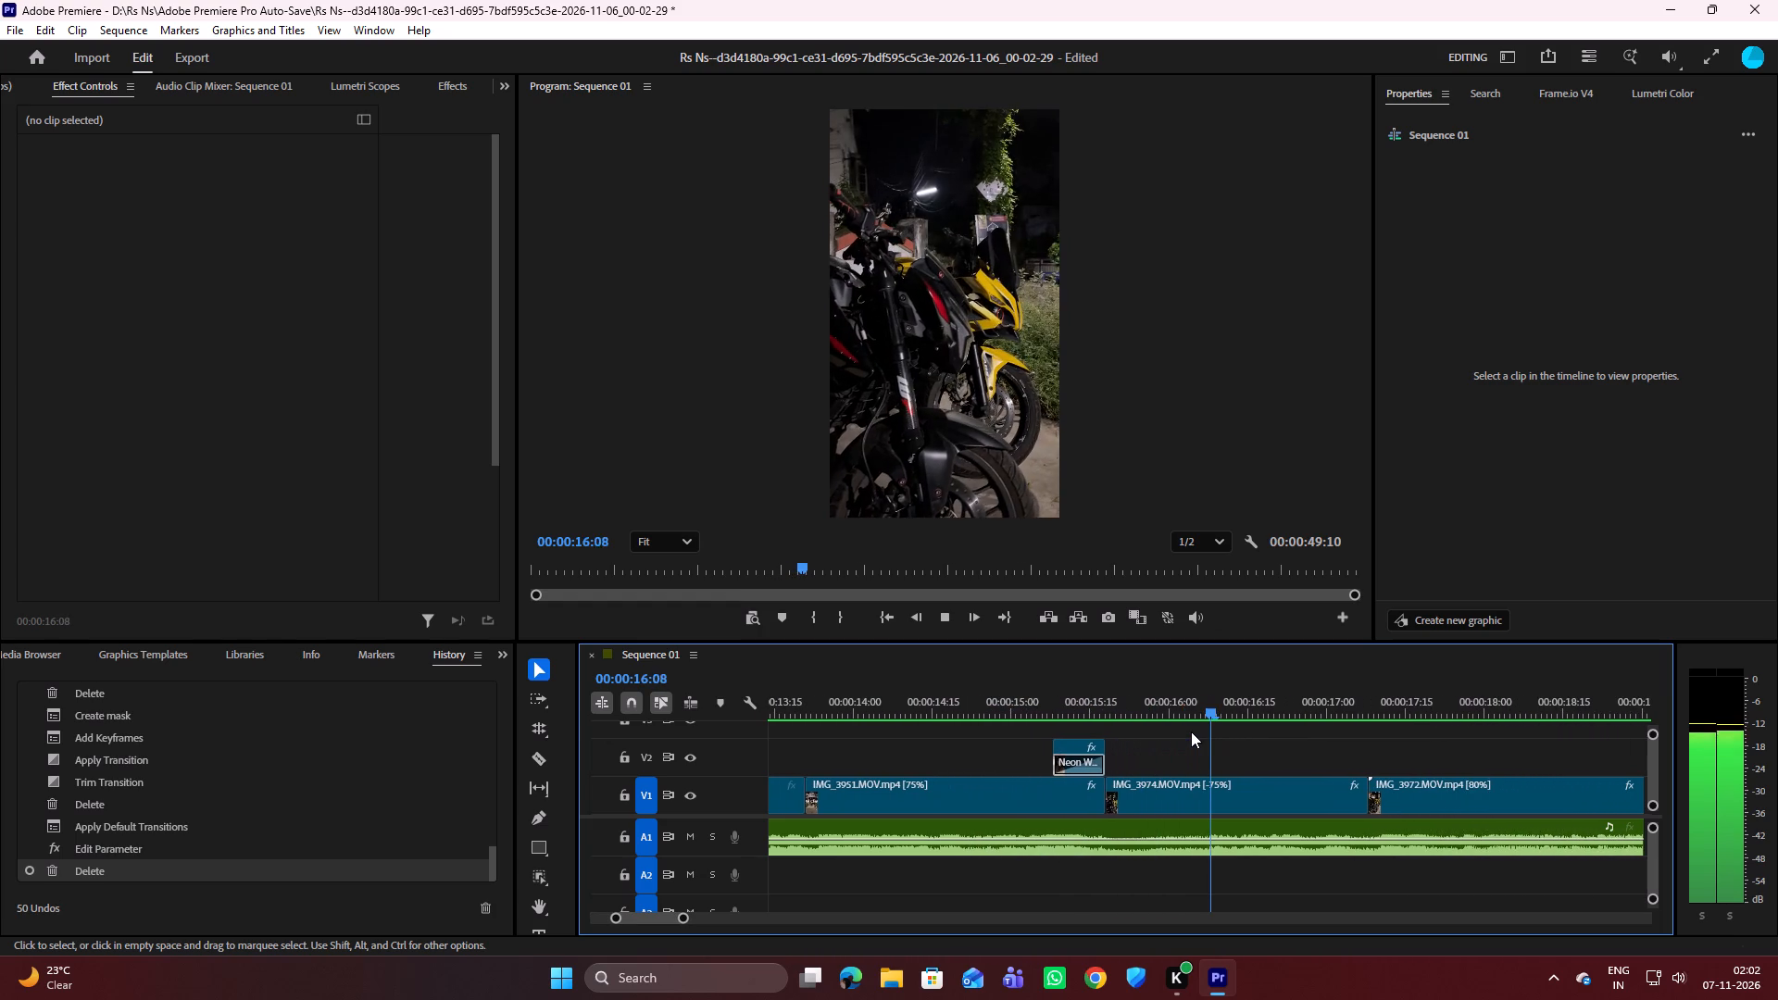
key("space")
left_click_drag(1215, 715, 873, 740)
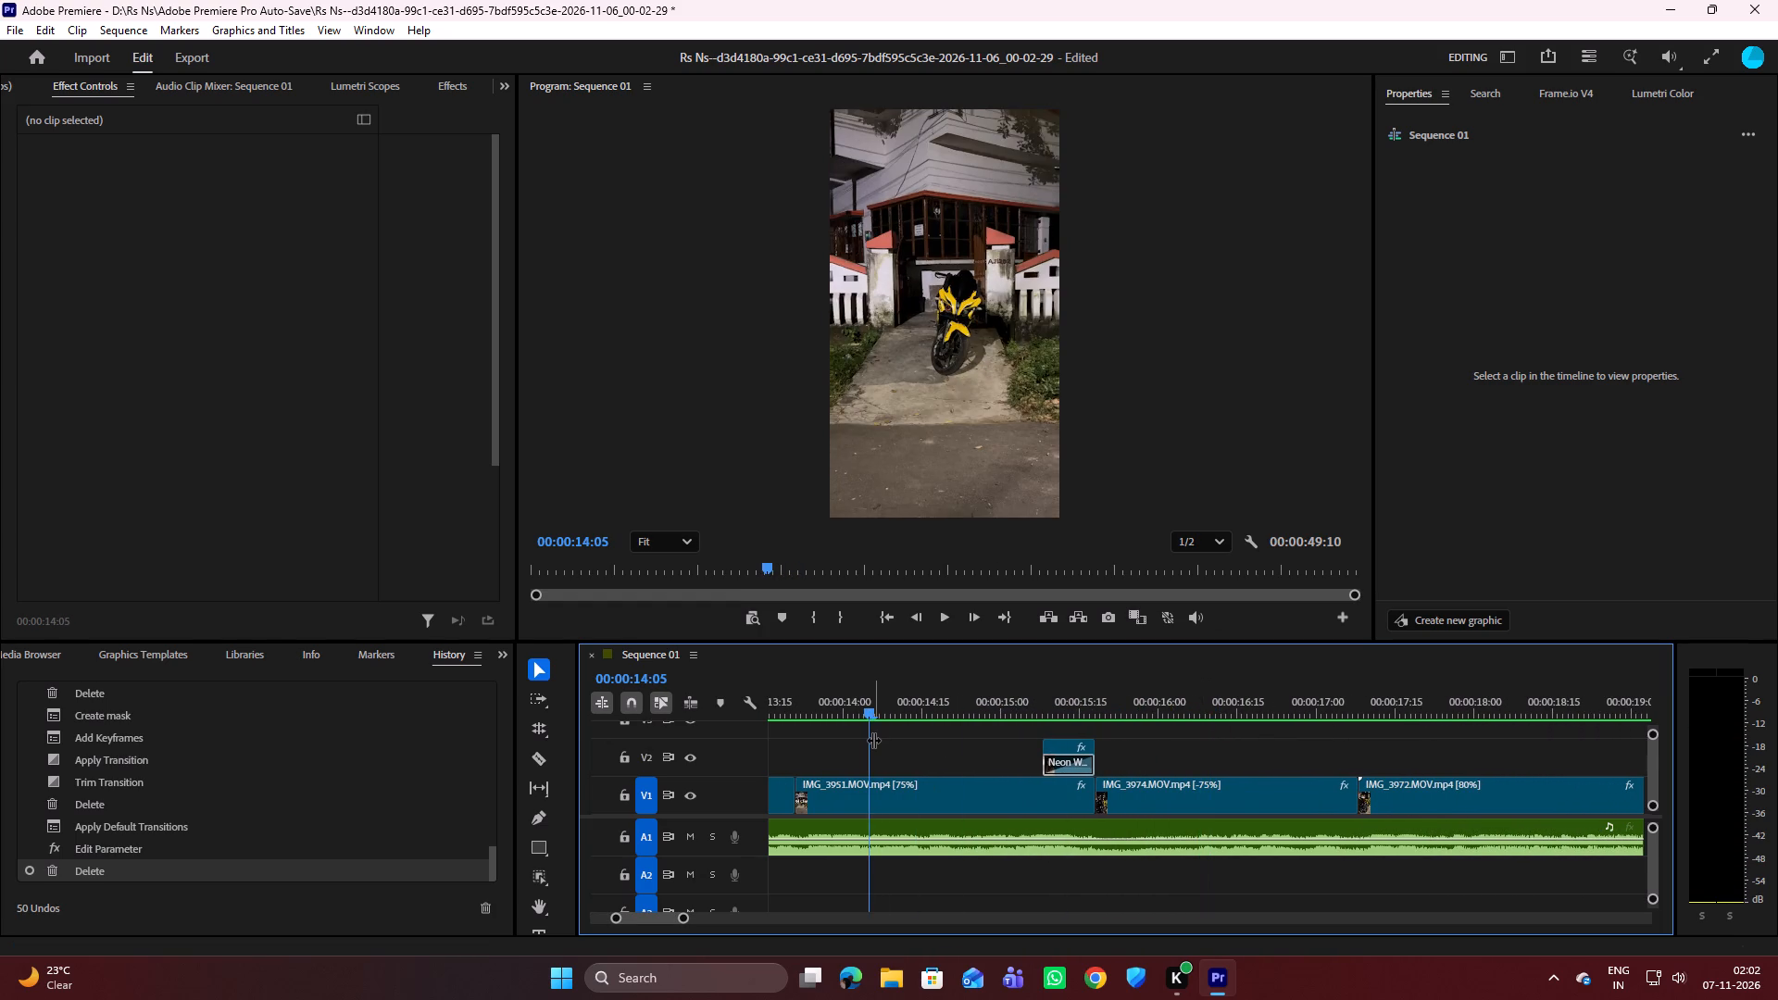
key("space")
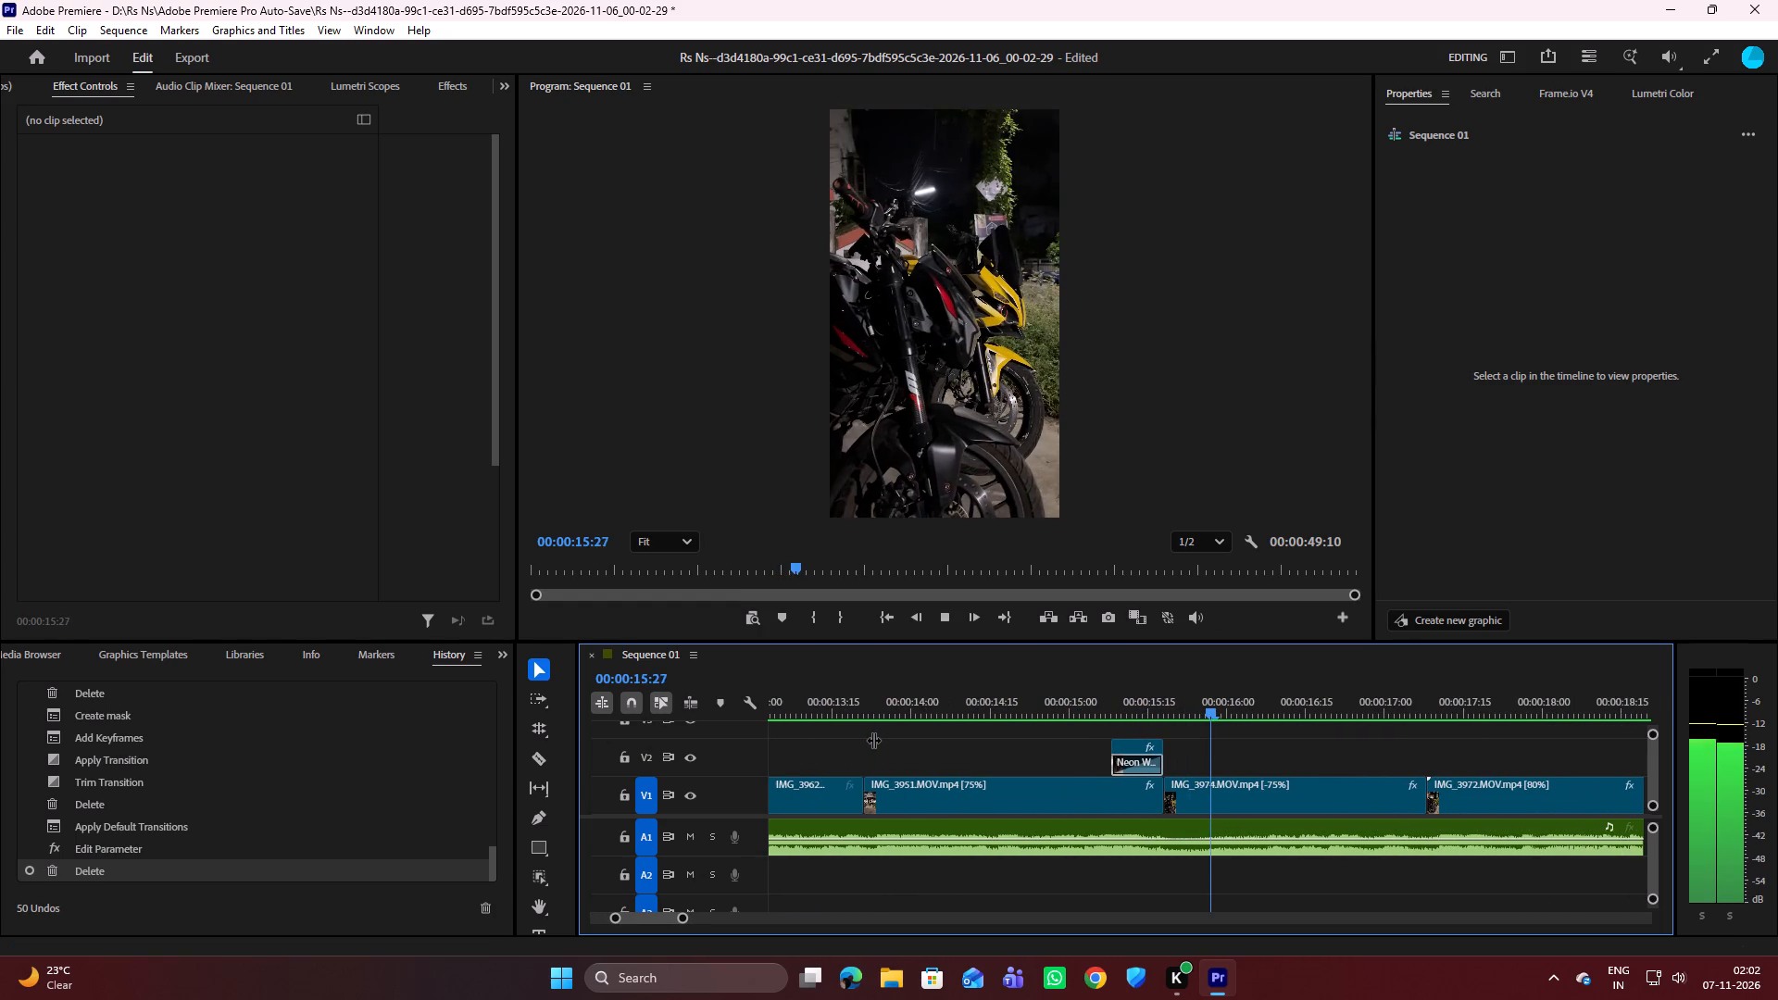
key("space")
left_click(1119, 745)
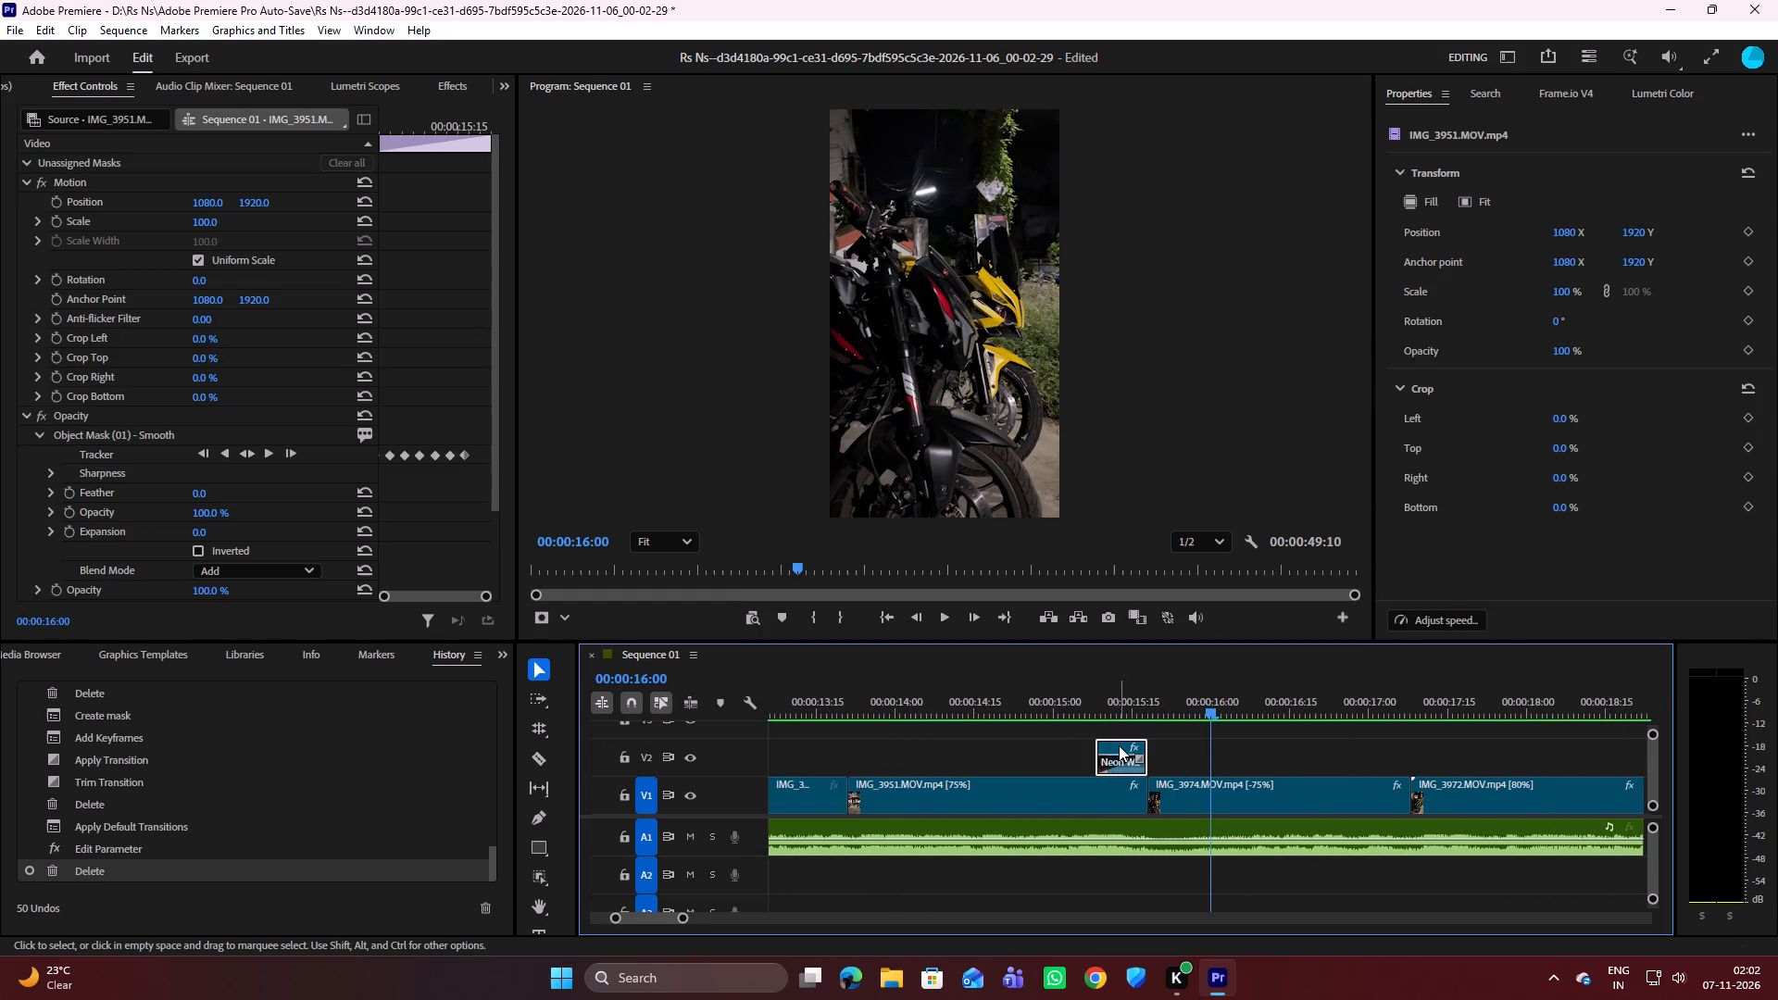
scroll(123, 489, "down", 7)
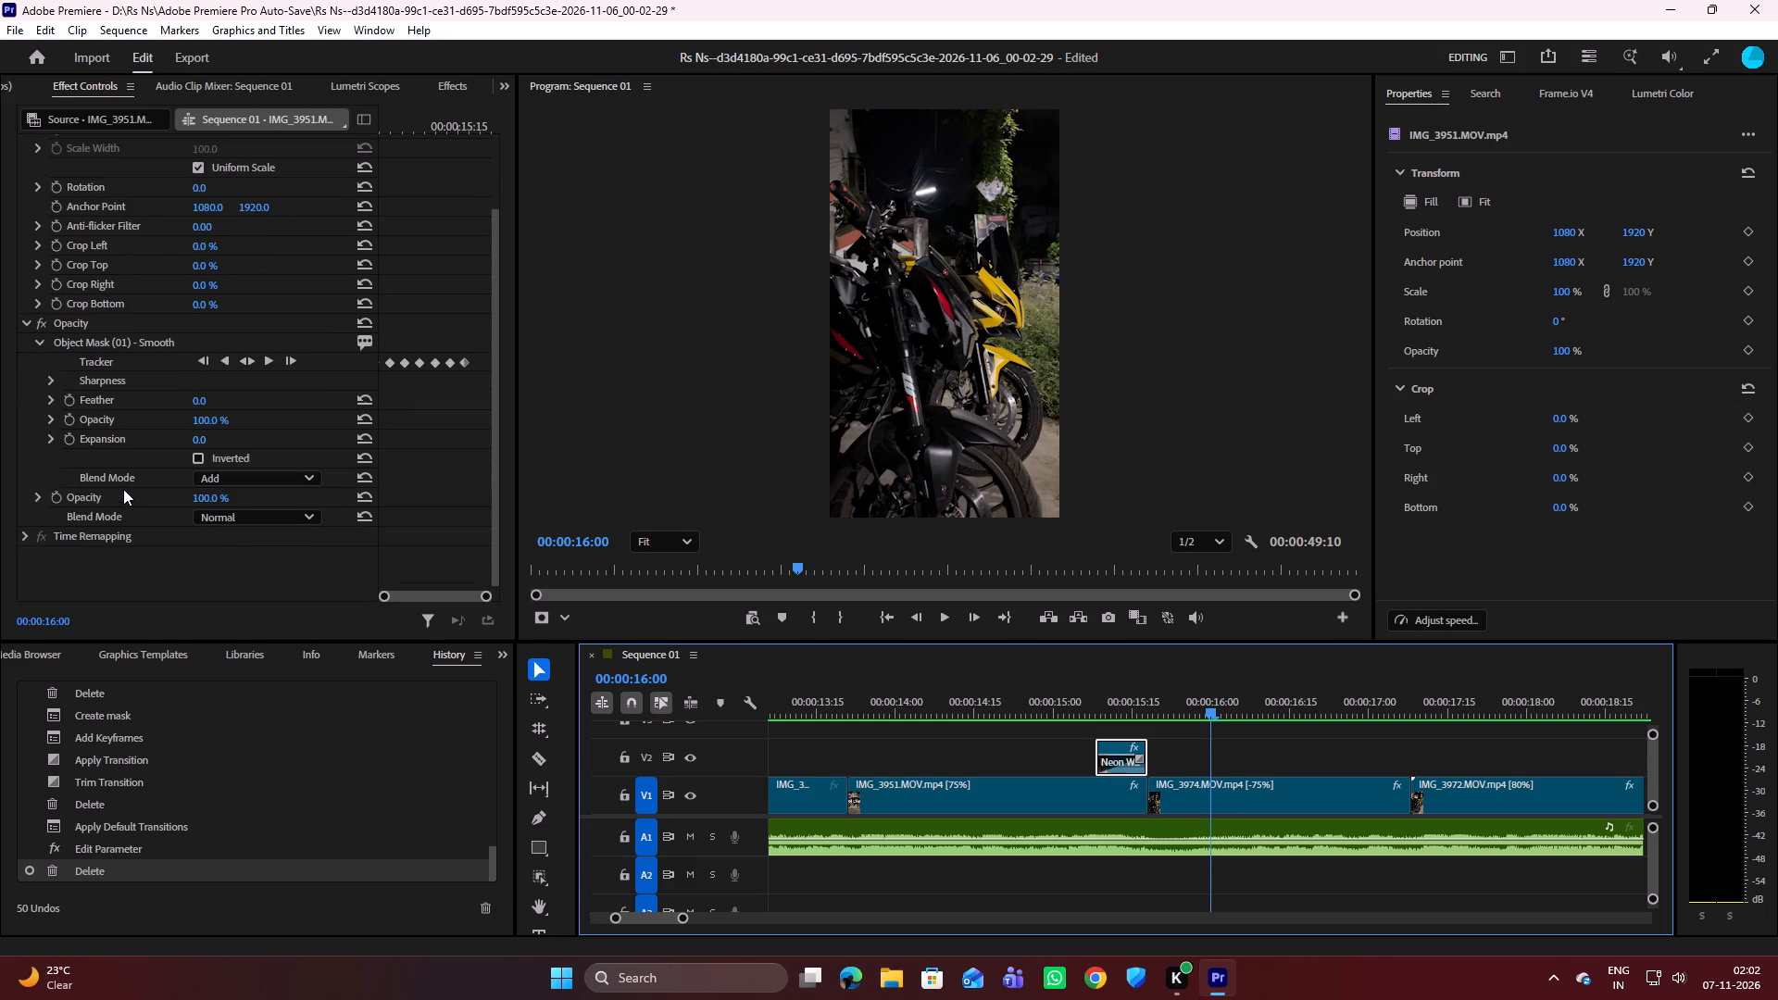
scroll(123, 489, "up", 5)
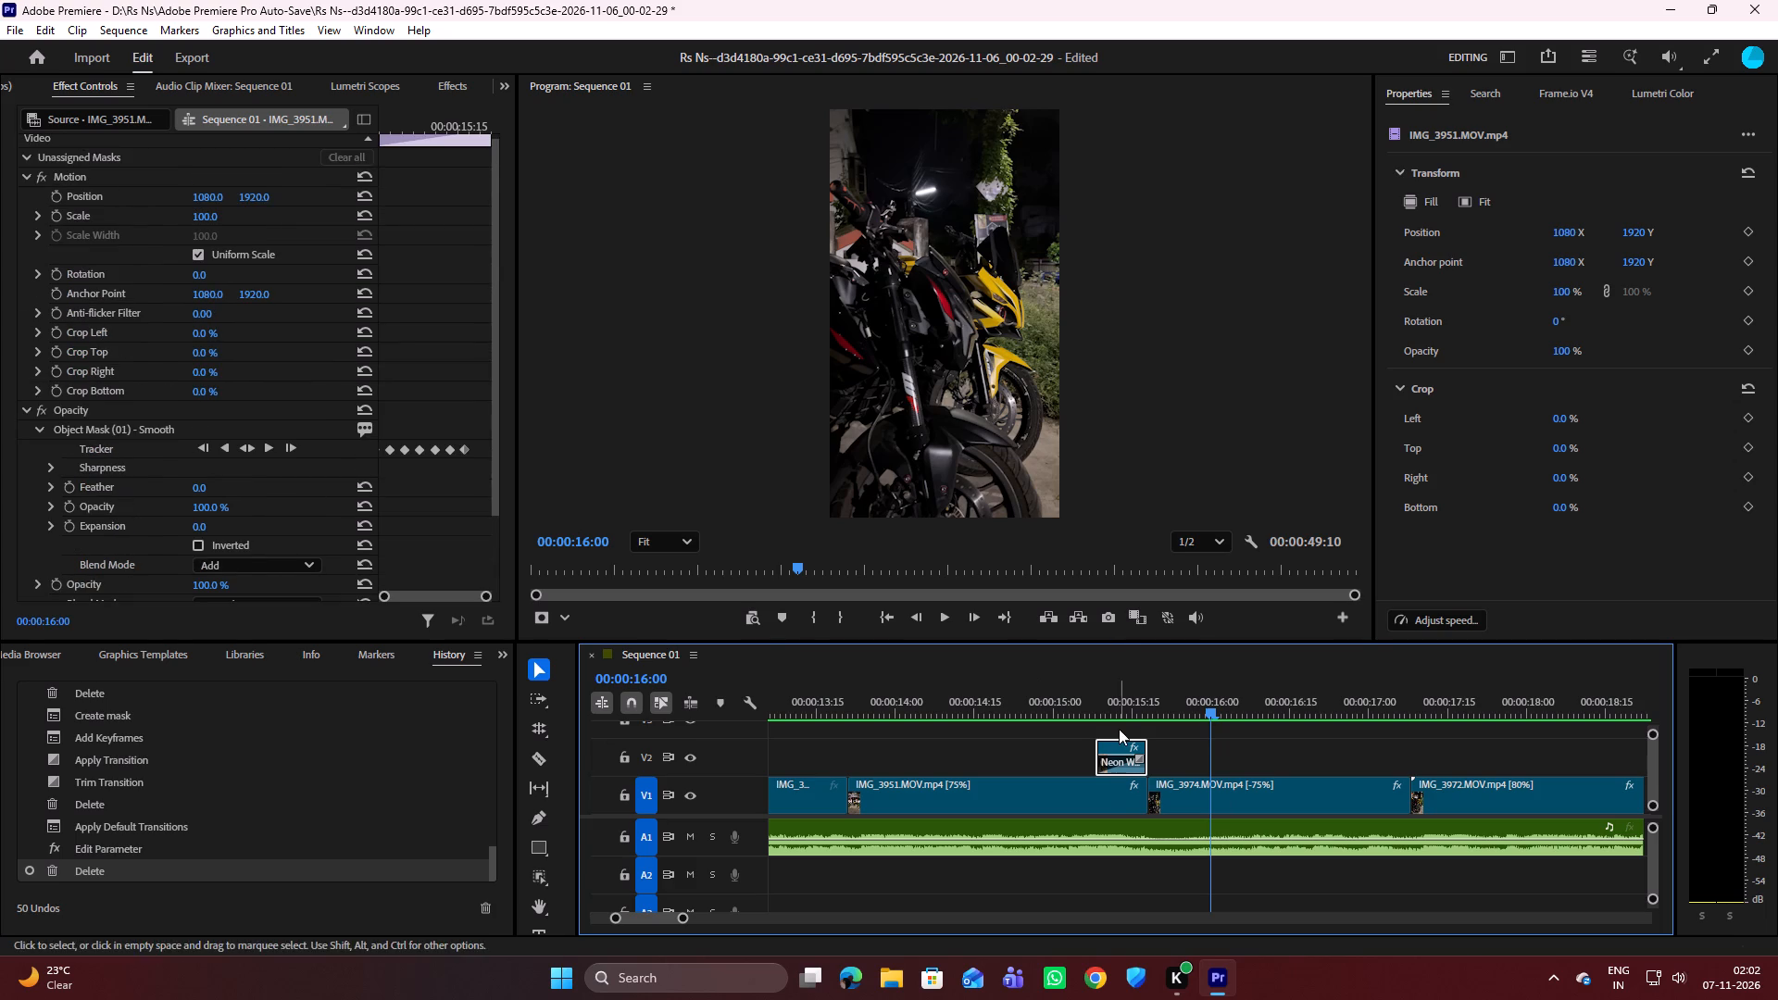
Play the sequence from 00:00:11:14 past the end of IMG_3972, and review the cut from IMG_3974 to IMG_3972.
left_click_drag(1208, 706, 746, 703)
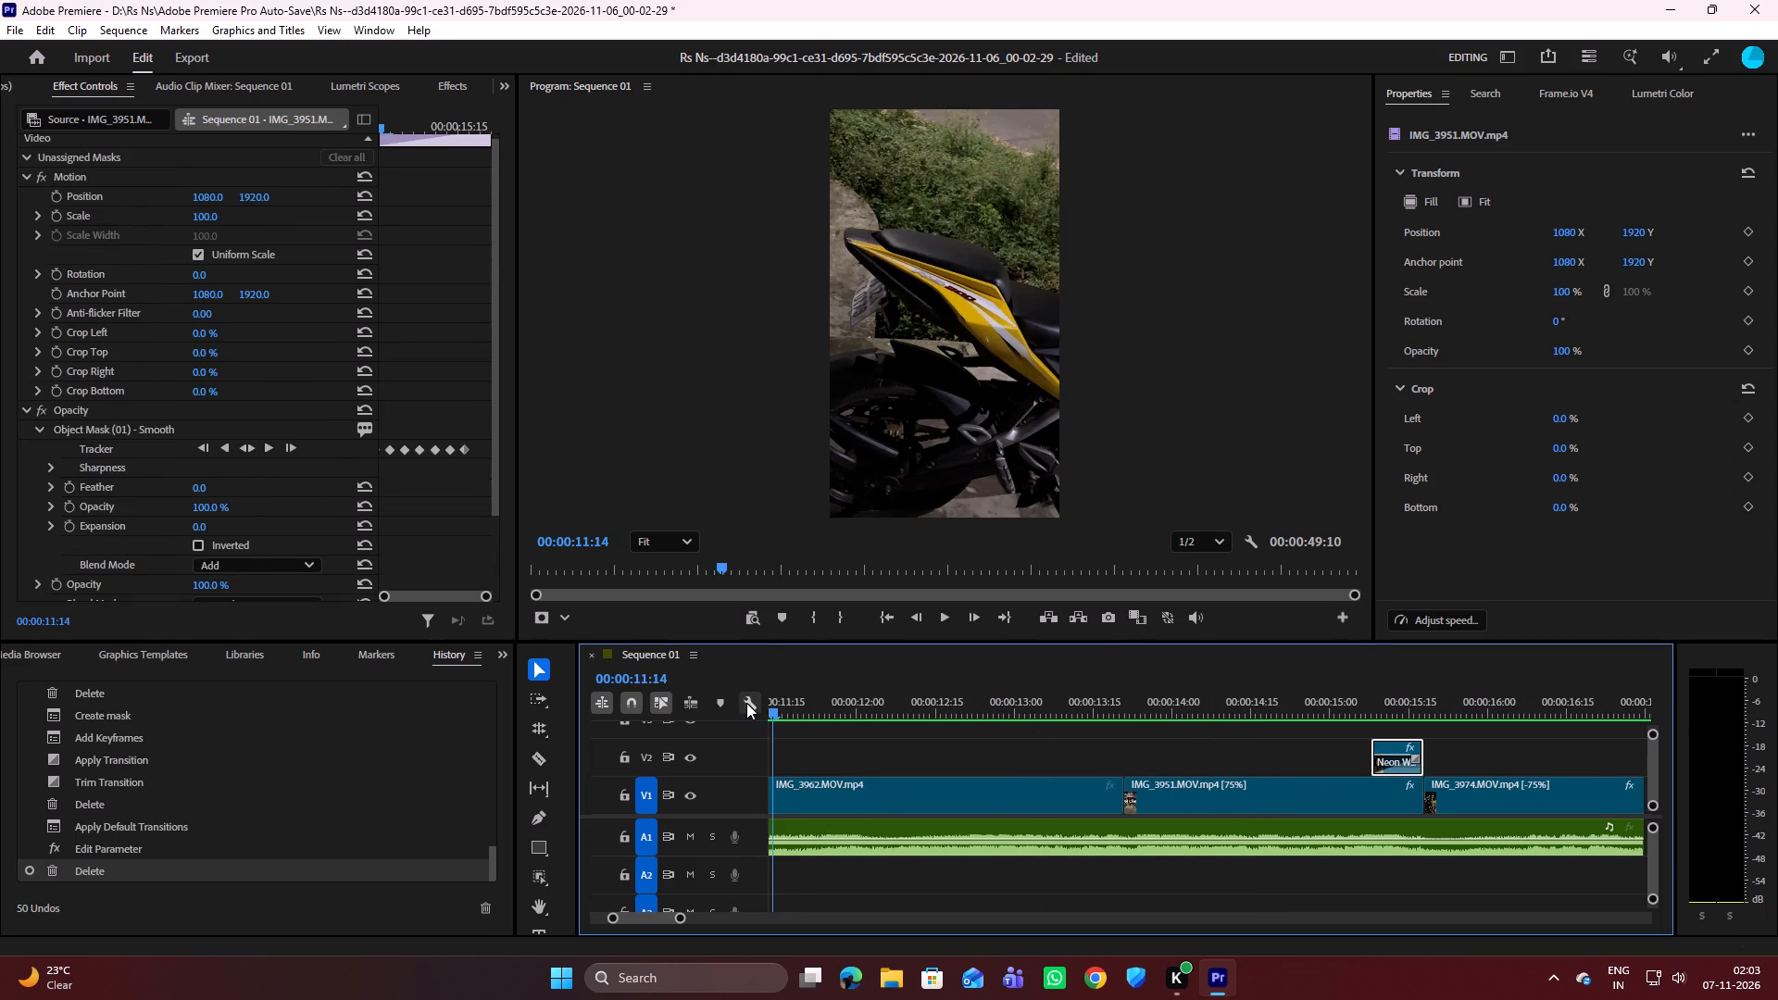
key("space")
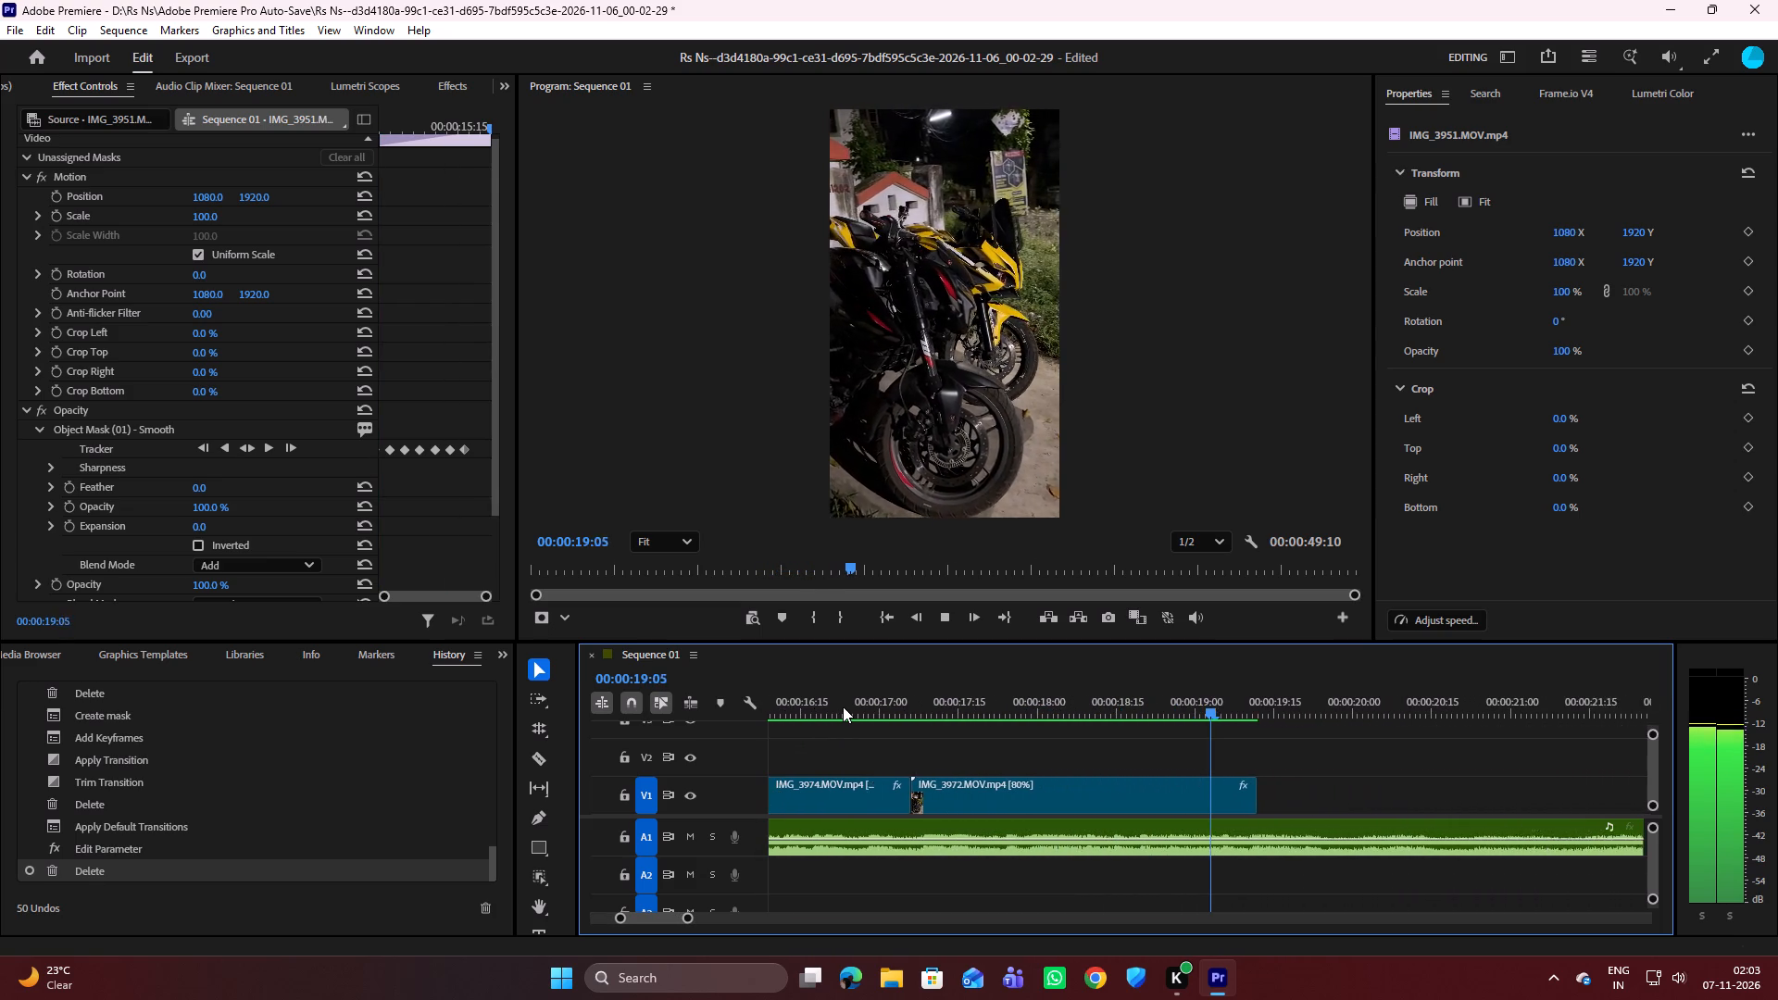
key("space")
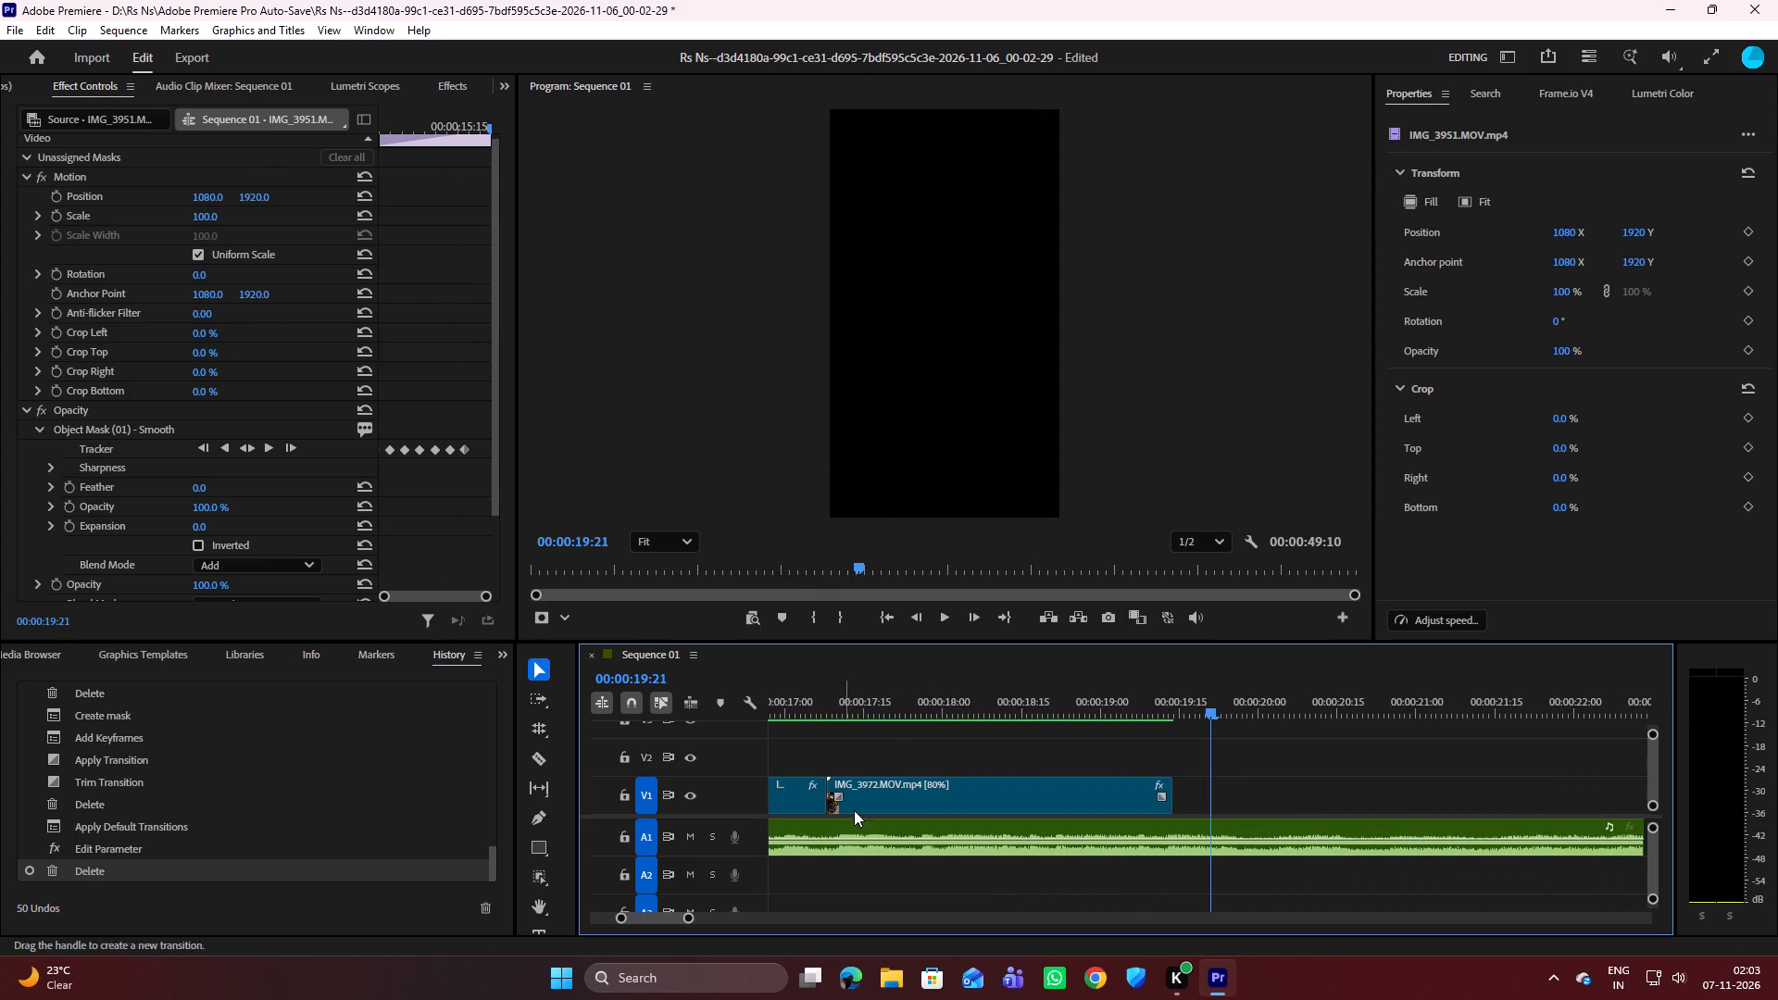
scroll(1056, 793, "up", 7)
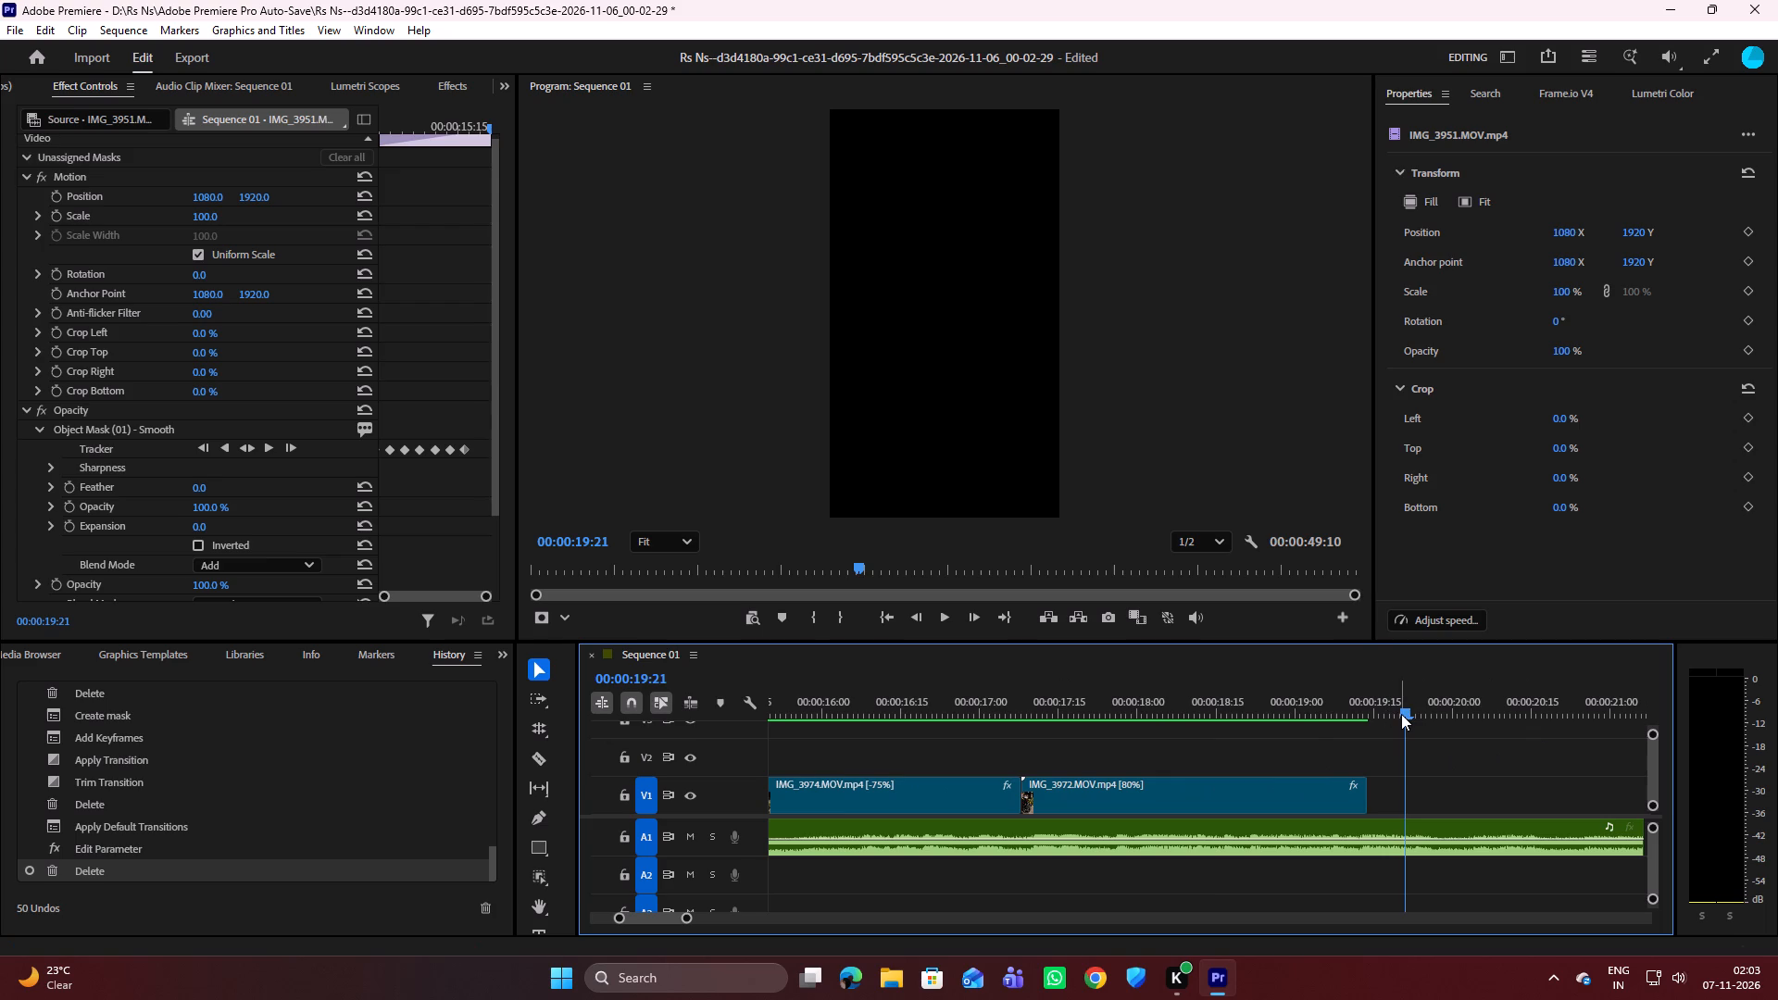
left_click_drag(1401, 714, 1032, 735)
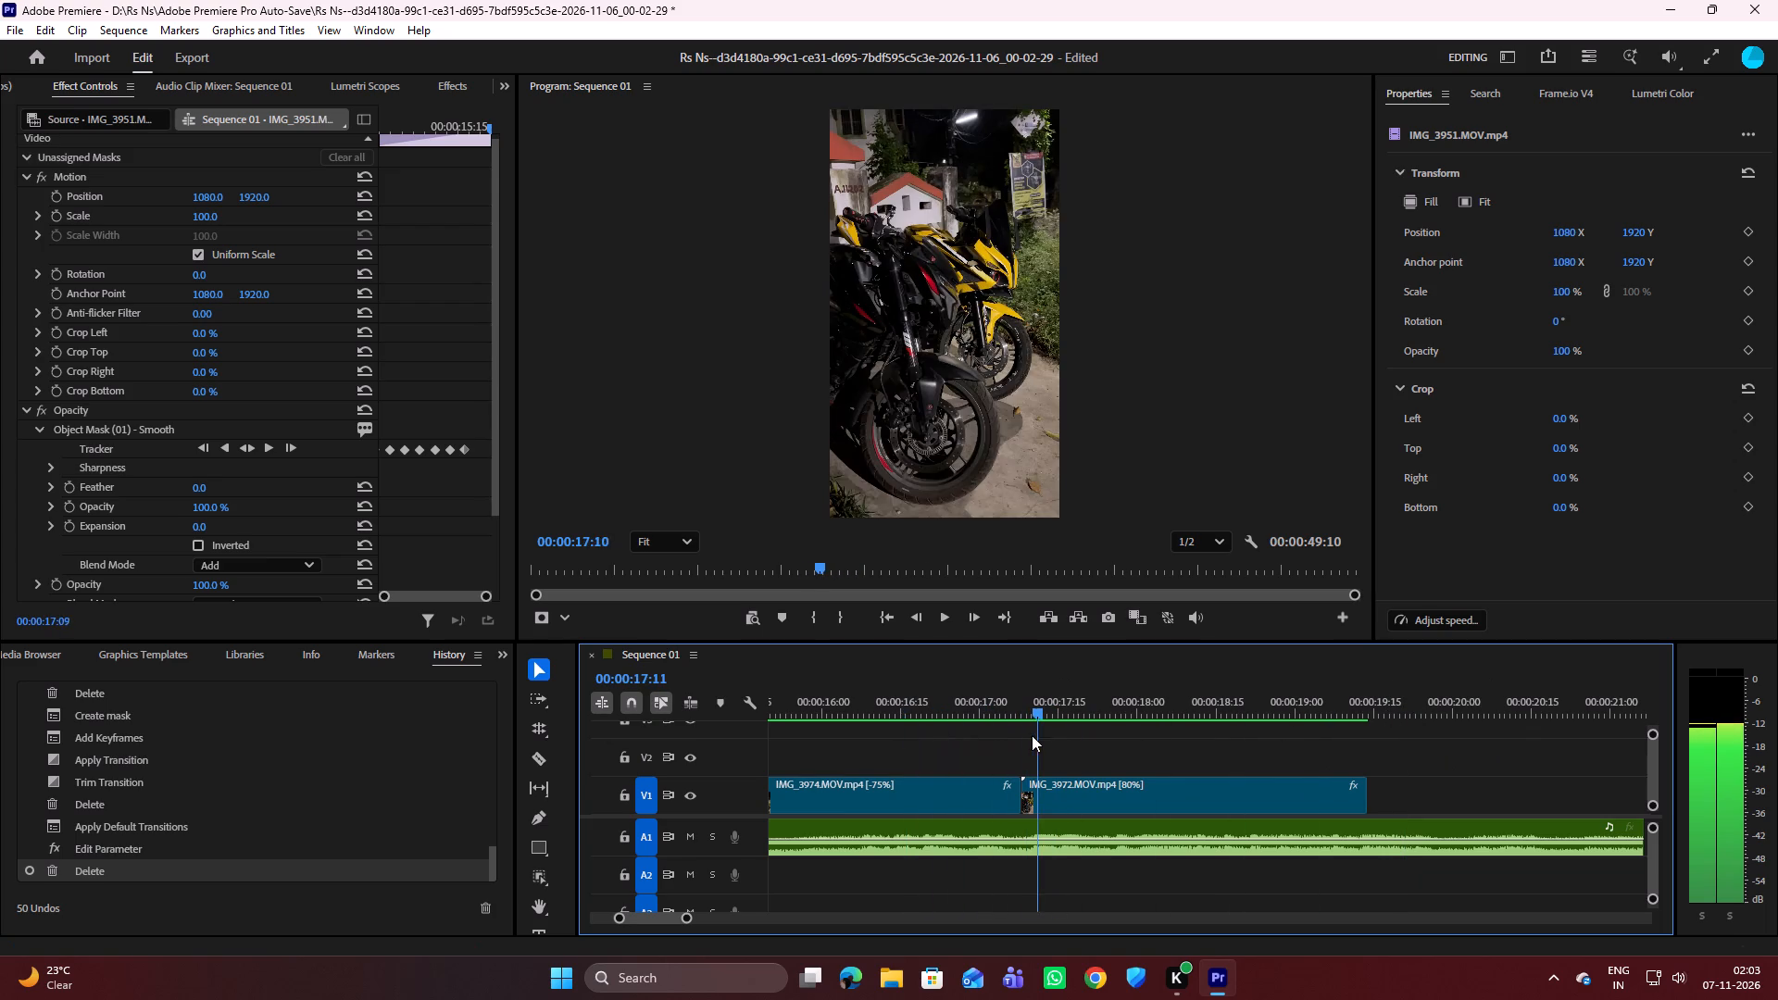
left_click_drag(1032, 735, 987, 729)
key("space")
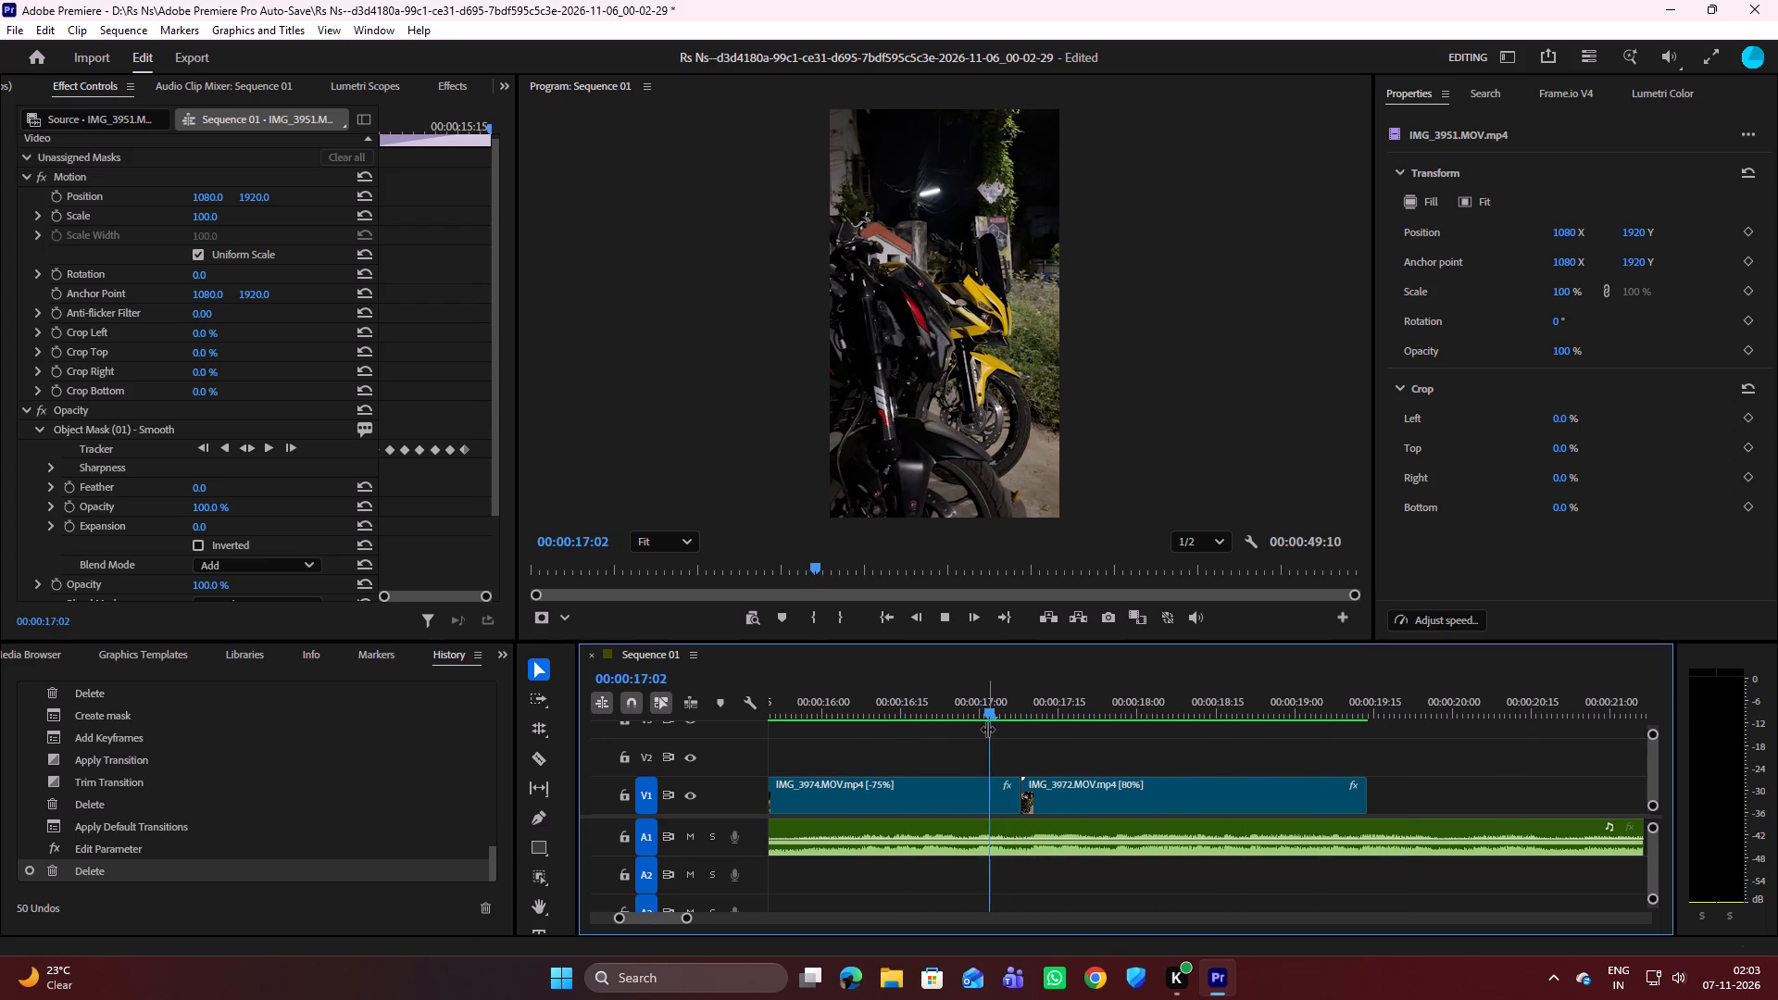
key("space")
key("space")
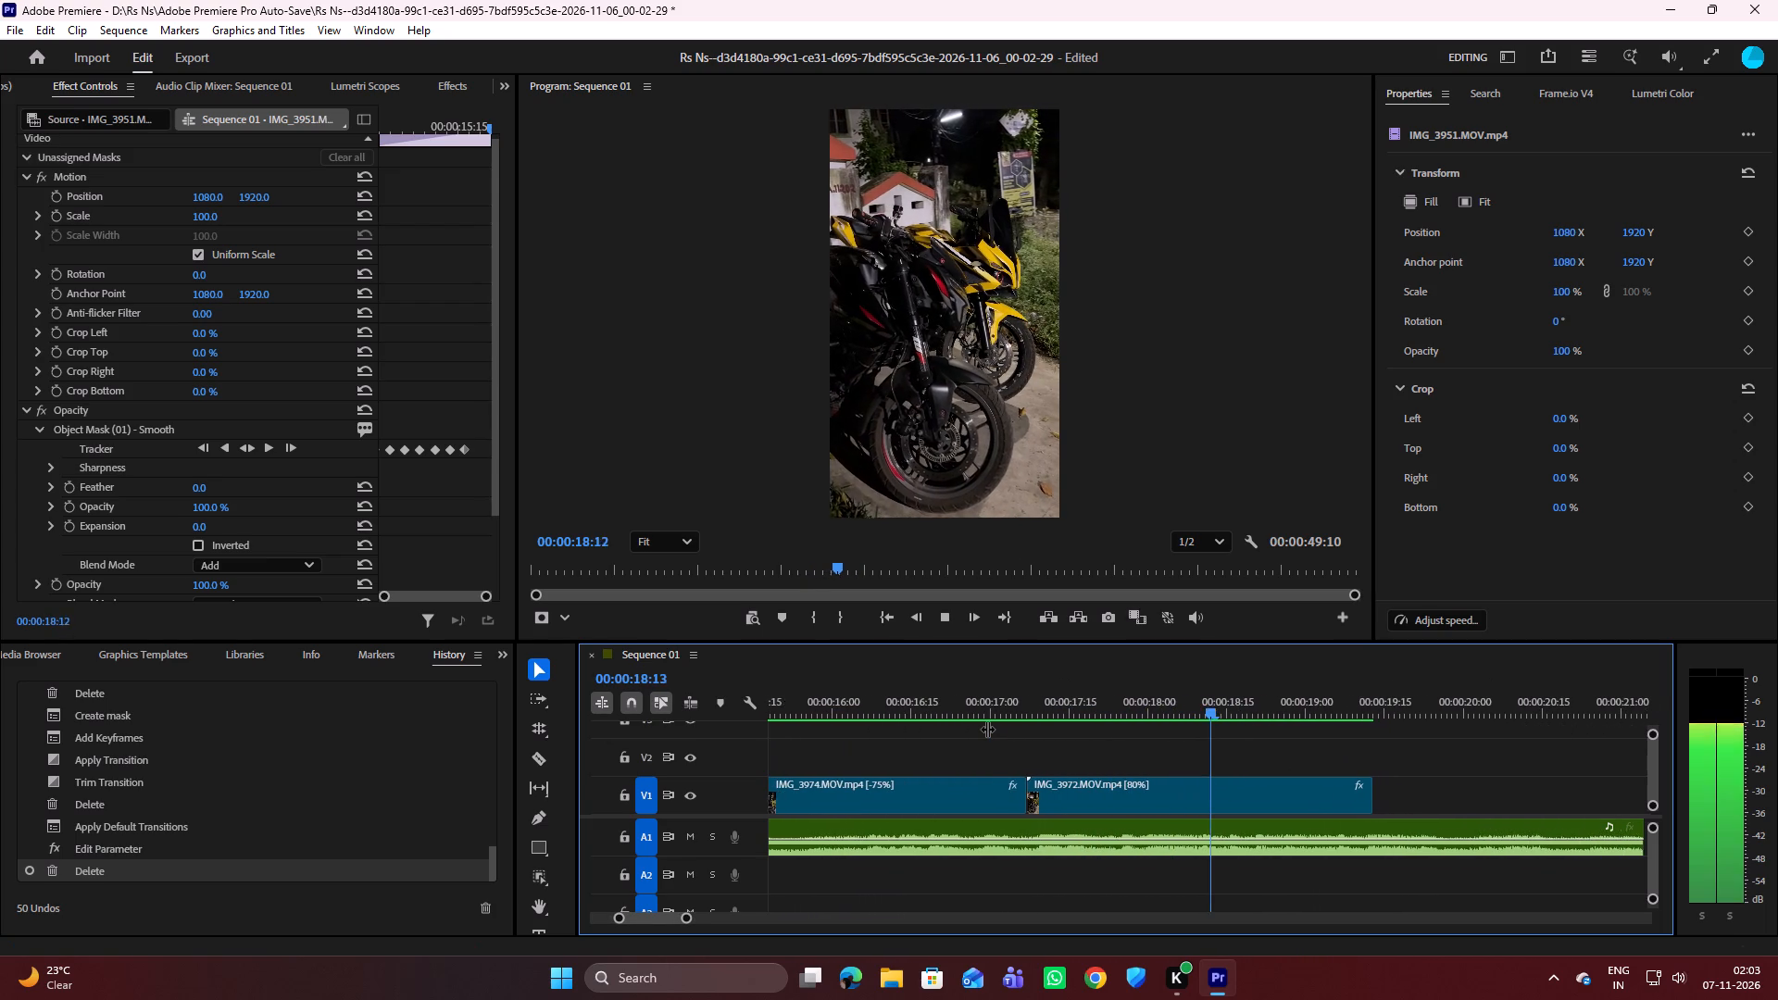
key("space")
Scrub and replay the cut from IMG_3951 to IMG_3974, checking the Neon Wipe clip on V2 above it.
left_click_drag(1213, 708, 837, 710)
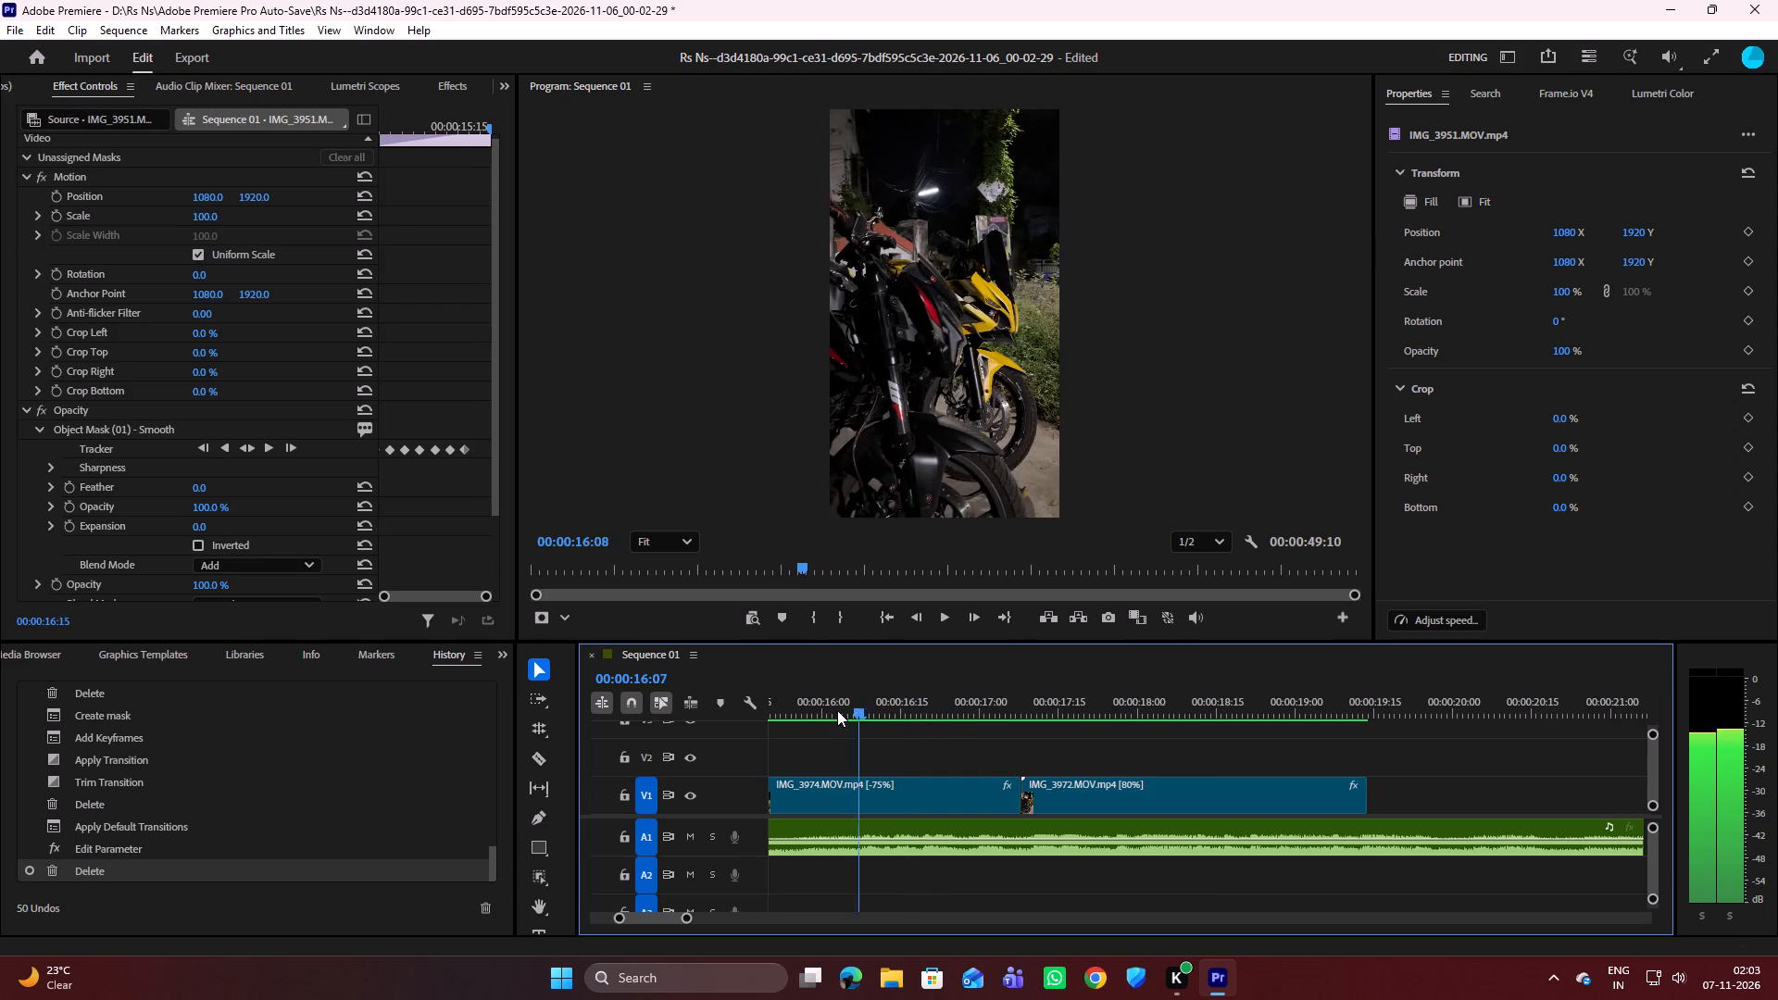
left_click_drag(837, 710, 831, 713)
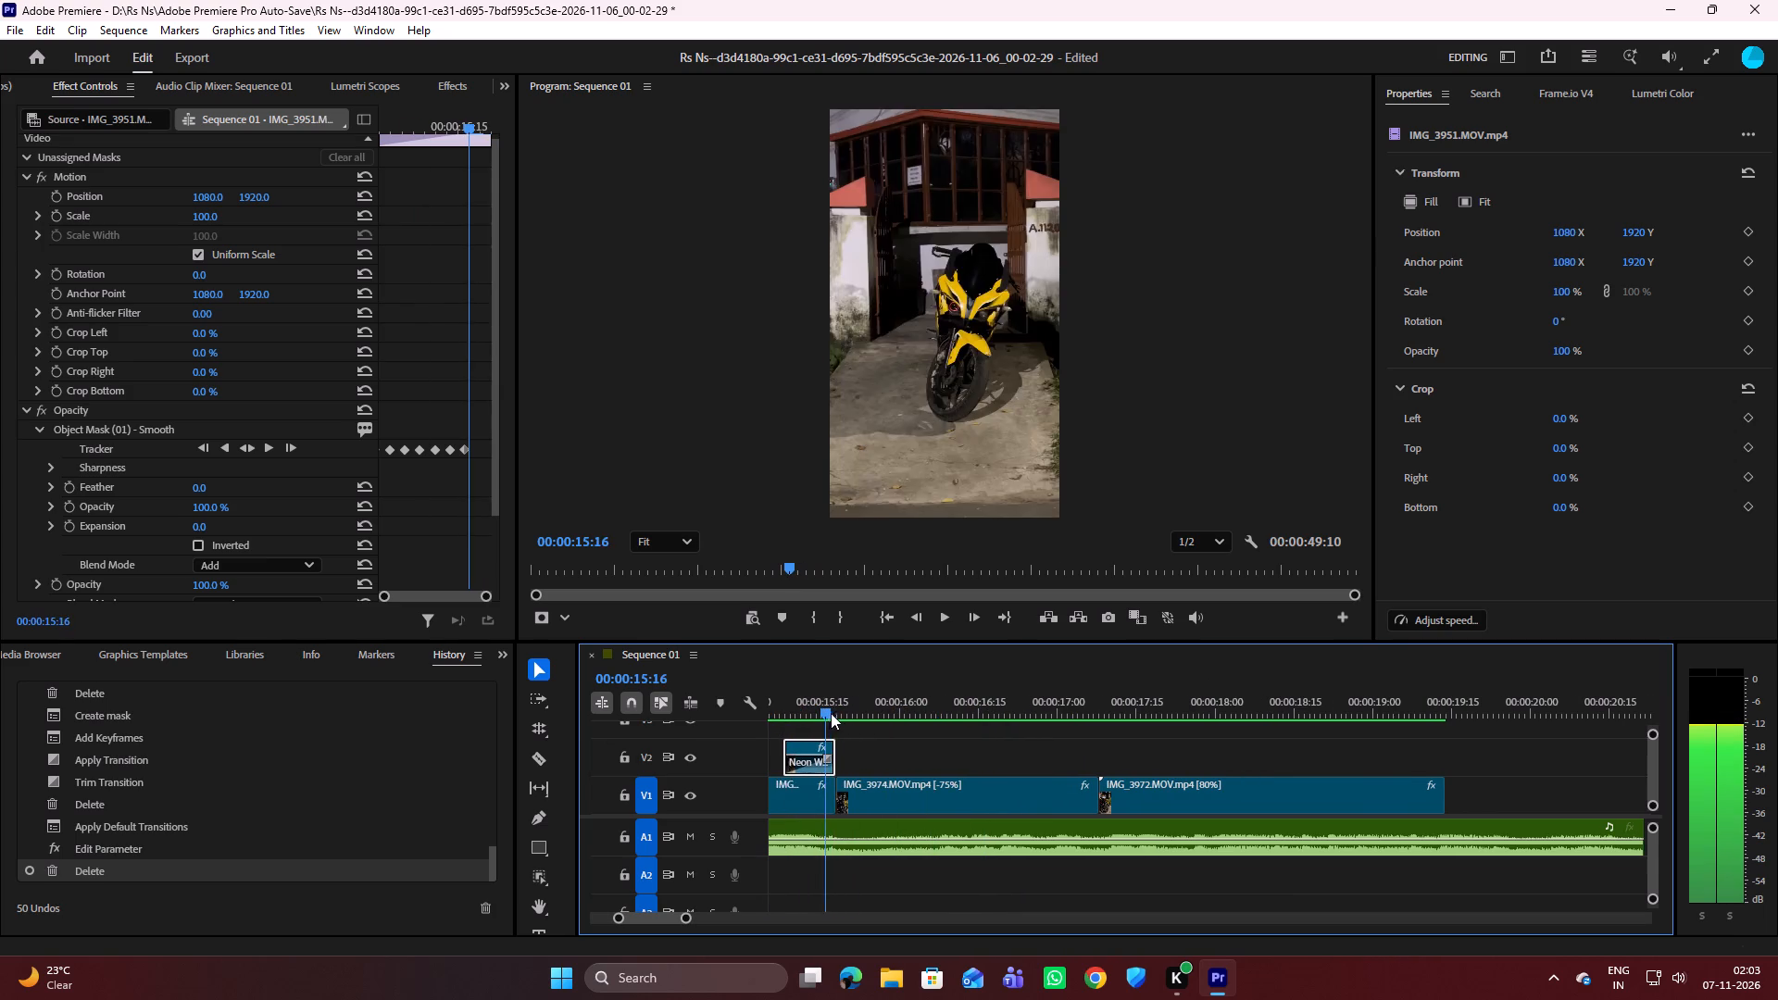
left_click_drag(831, 713, 838, 694)
key("space")
key("space")
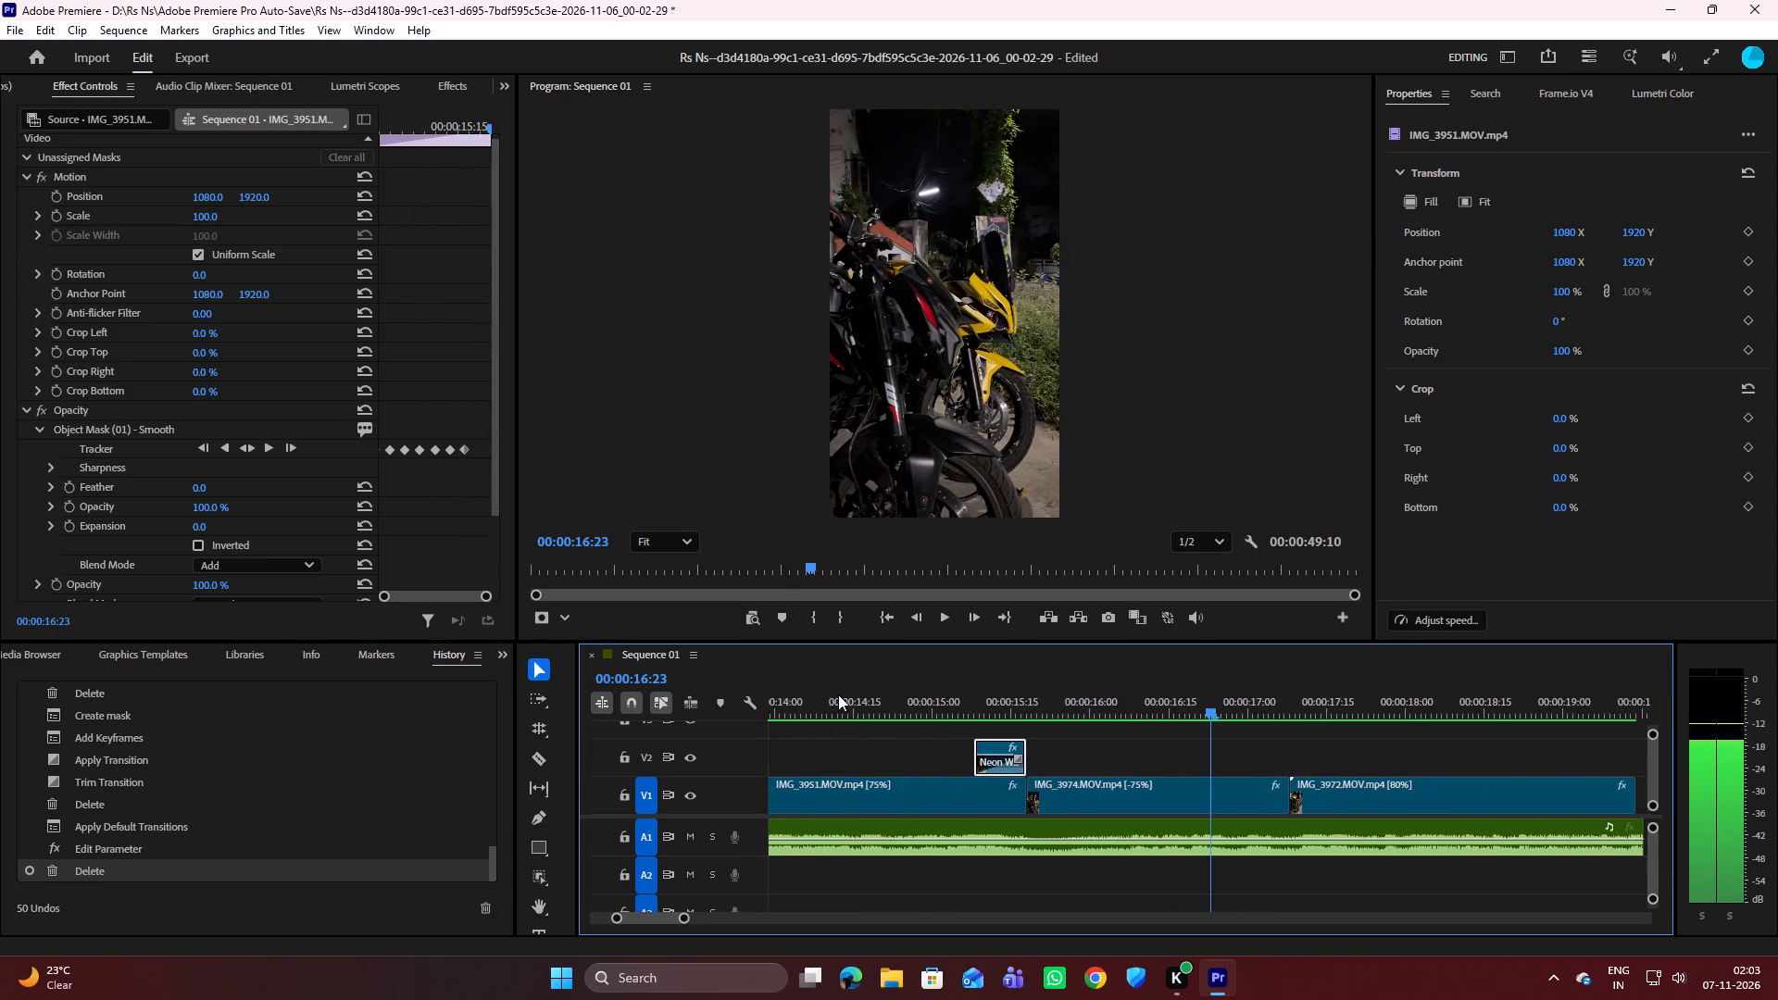
left_click_drag(1211, 710, 1147, 713)
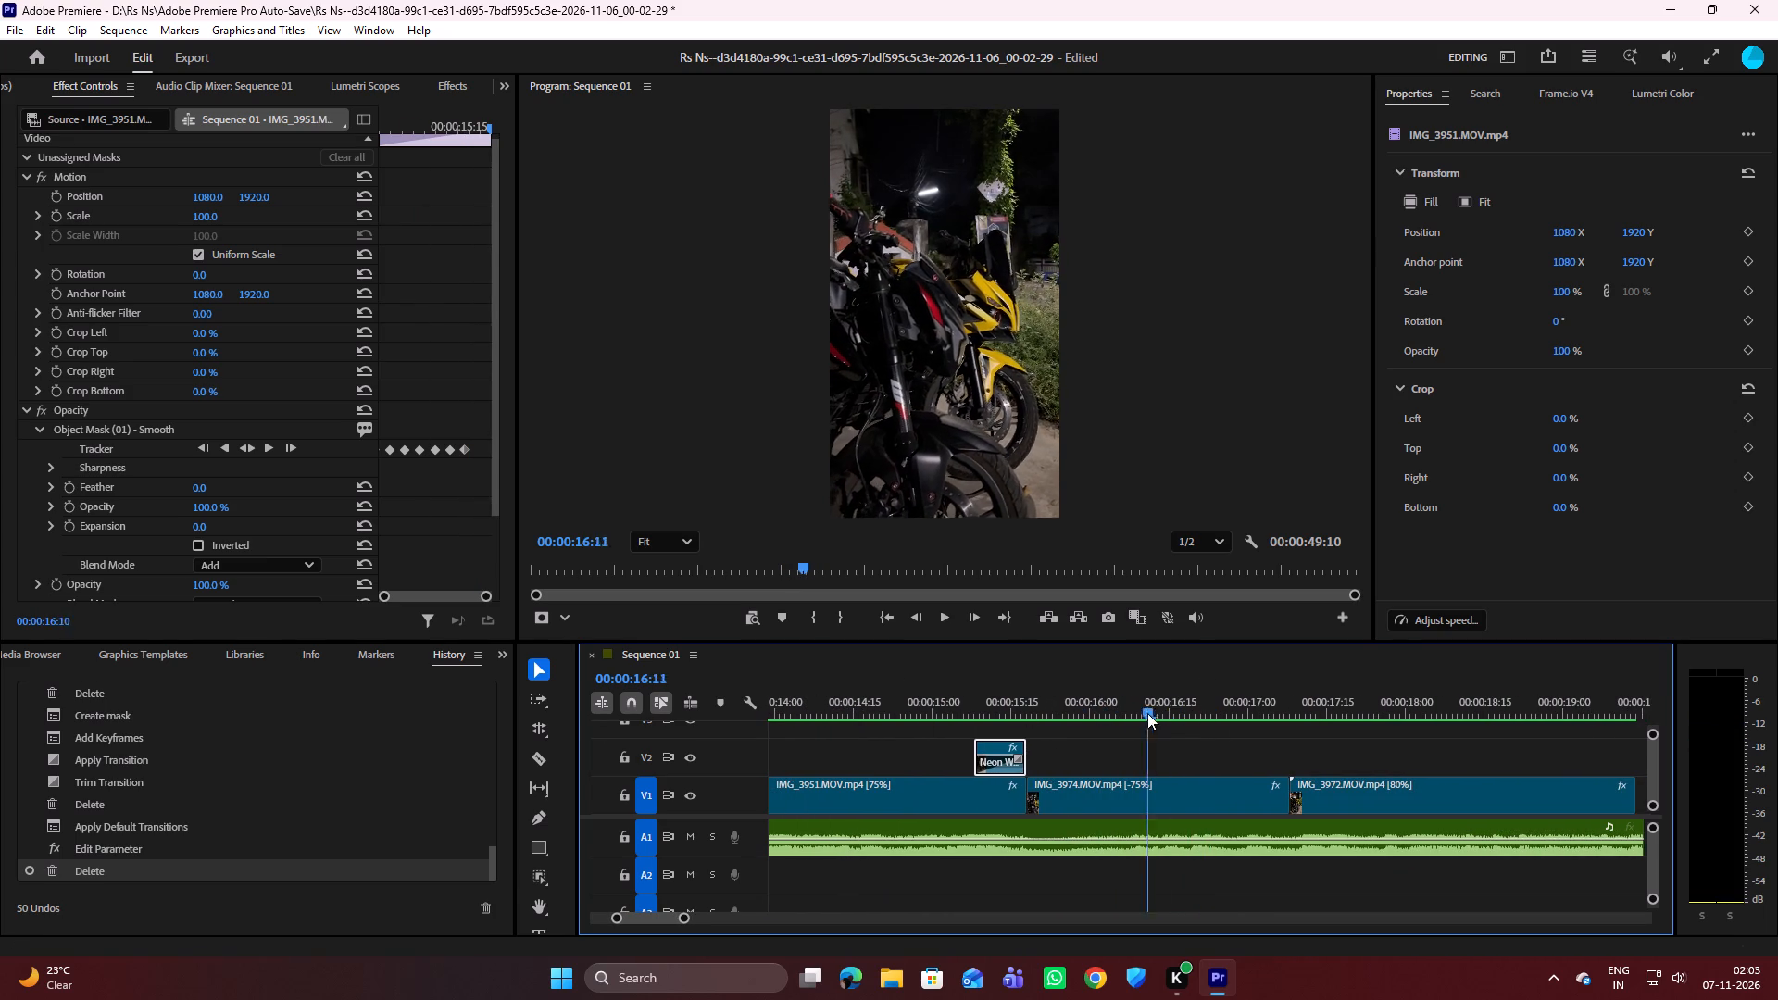
left_click_drag(1147, 713, 1029, 727)
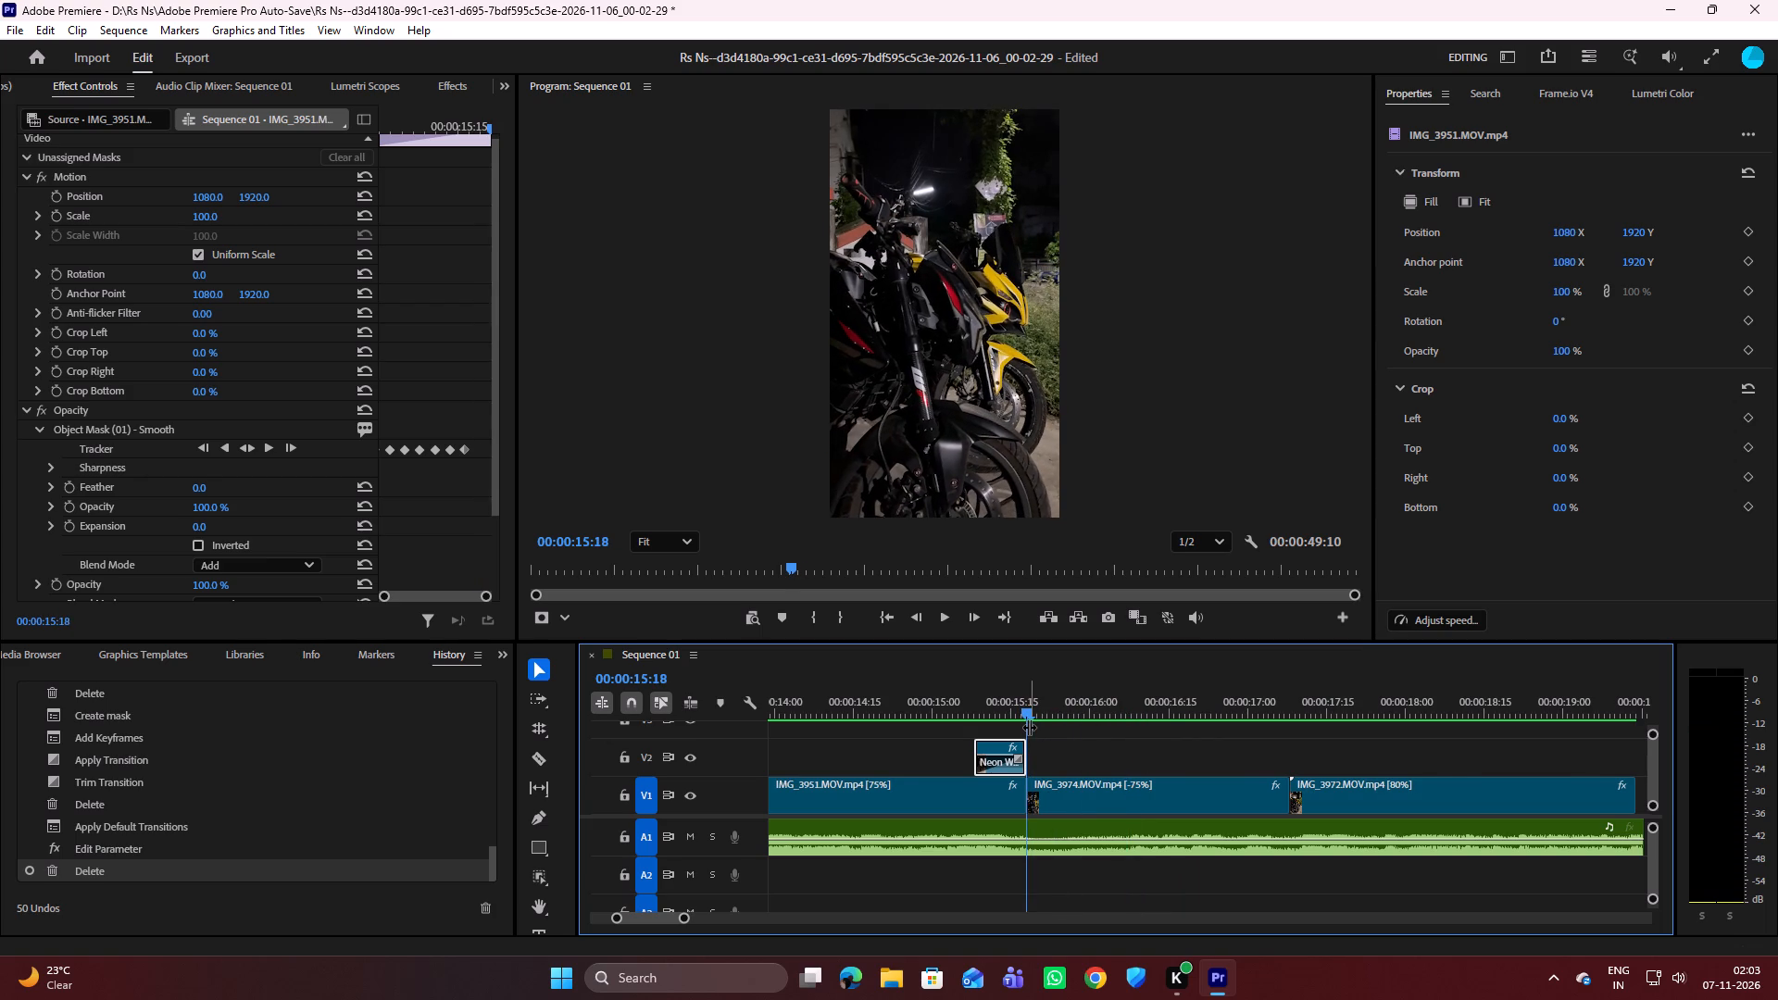
key("space")
key("space")
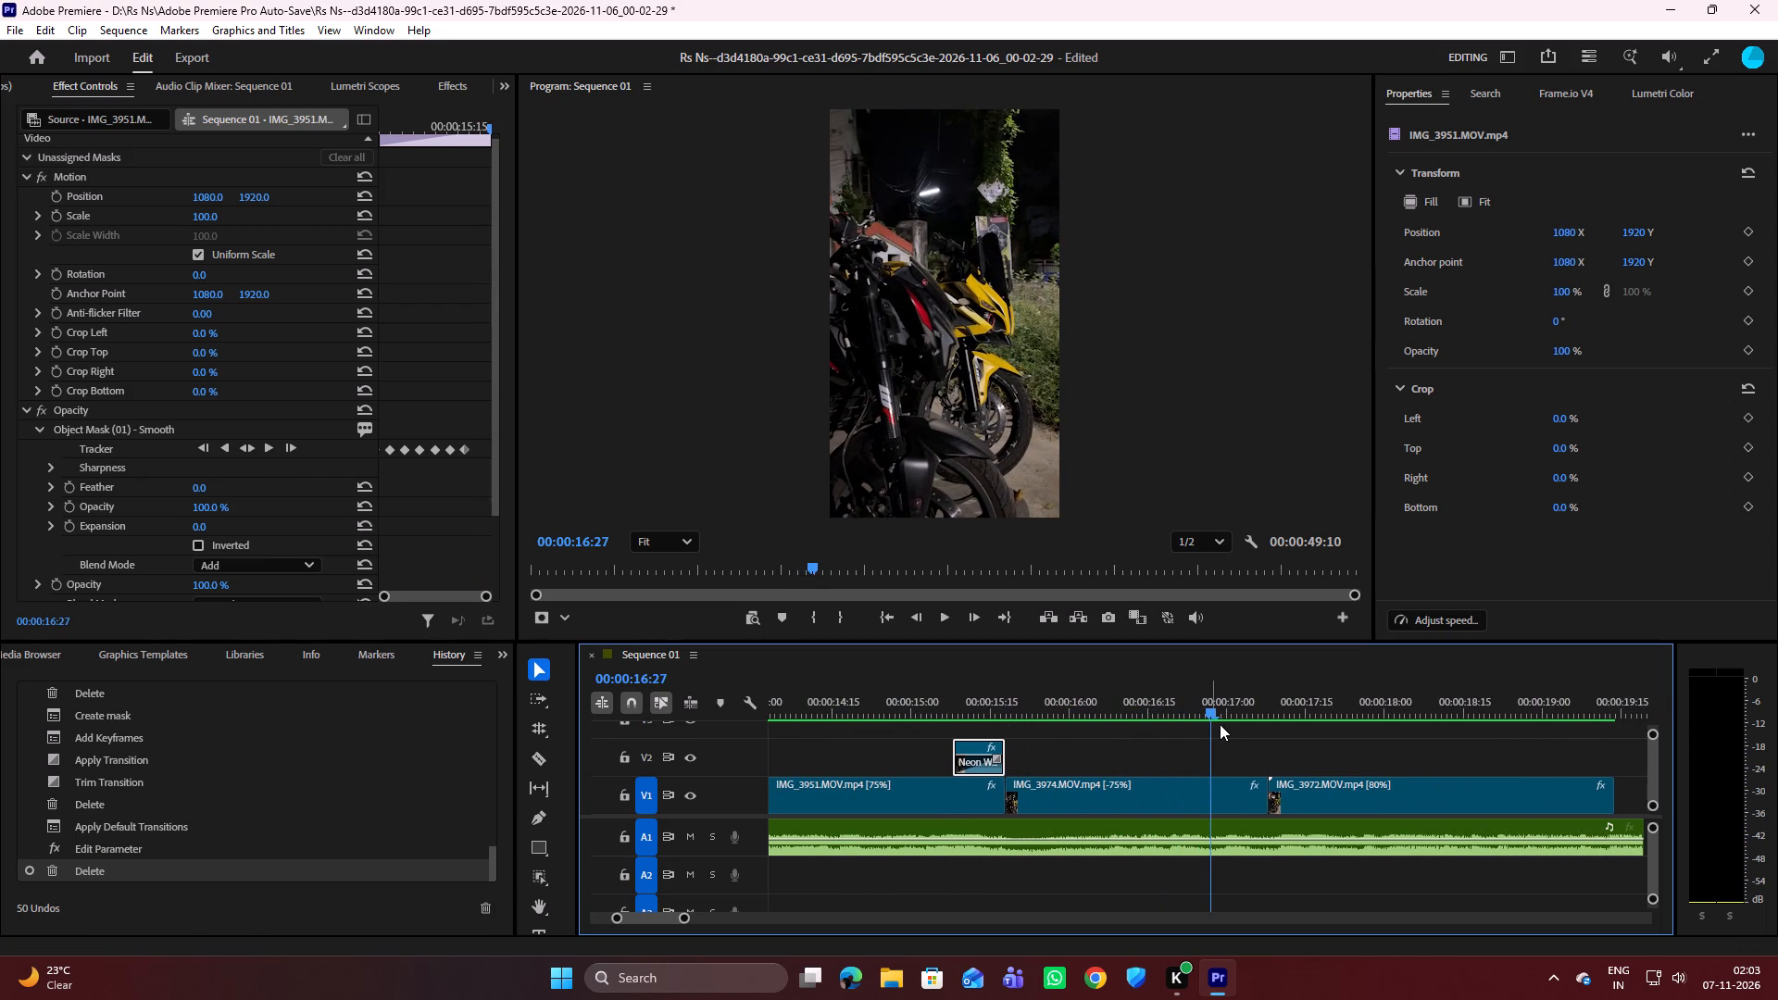
Delete the three short white flash clips on V2 over the start of IMG_3973.
left_click_drag(1215, 712, 836, 723)
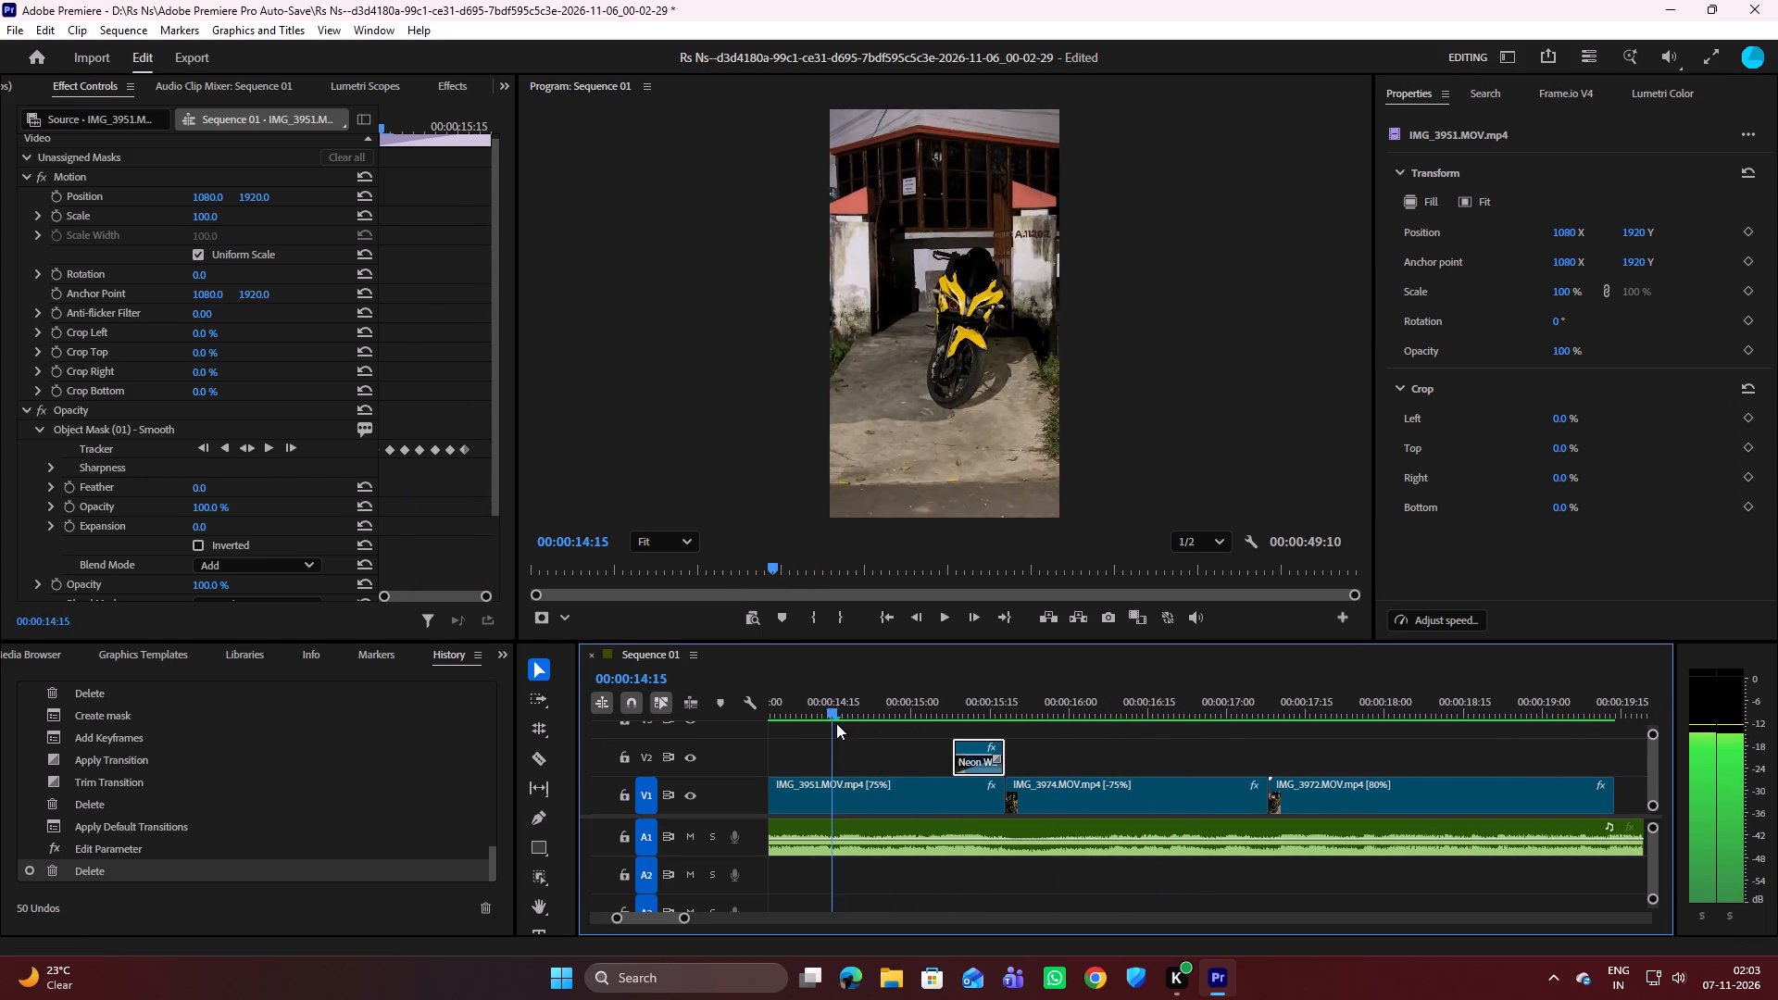
left_click_drag(836, 723, 1117, 729)
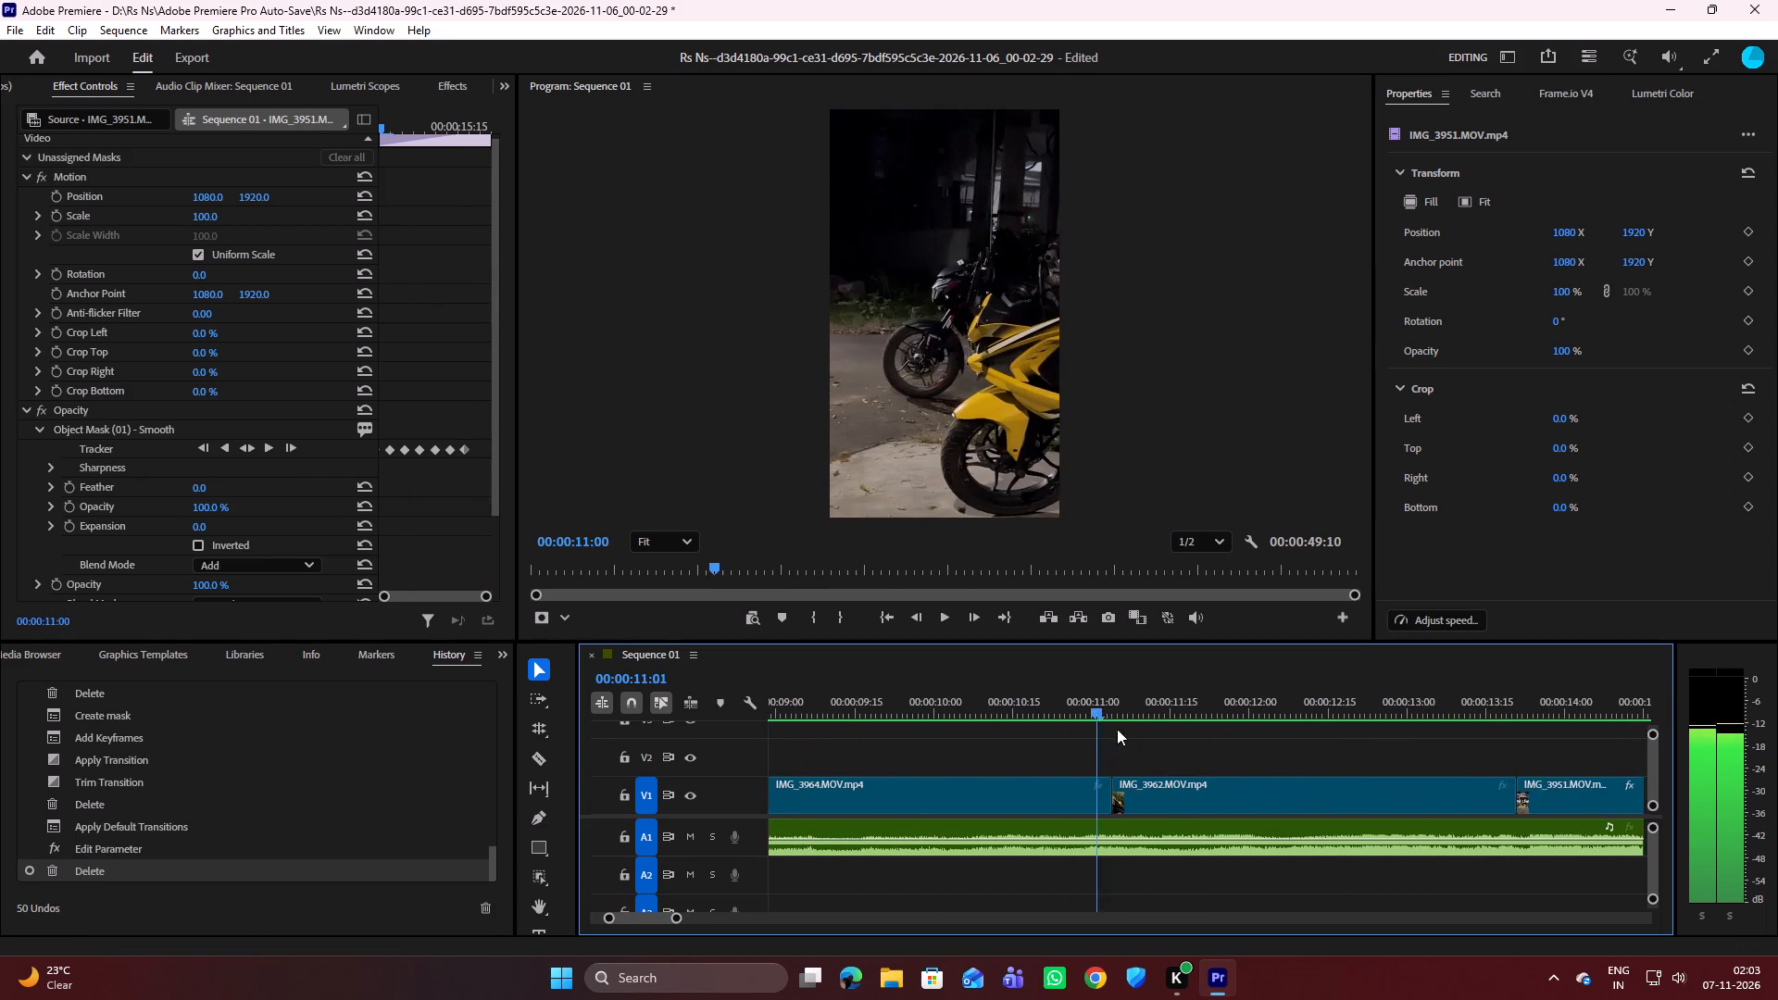
left_click_drag(1117, 729, 1086, 741)
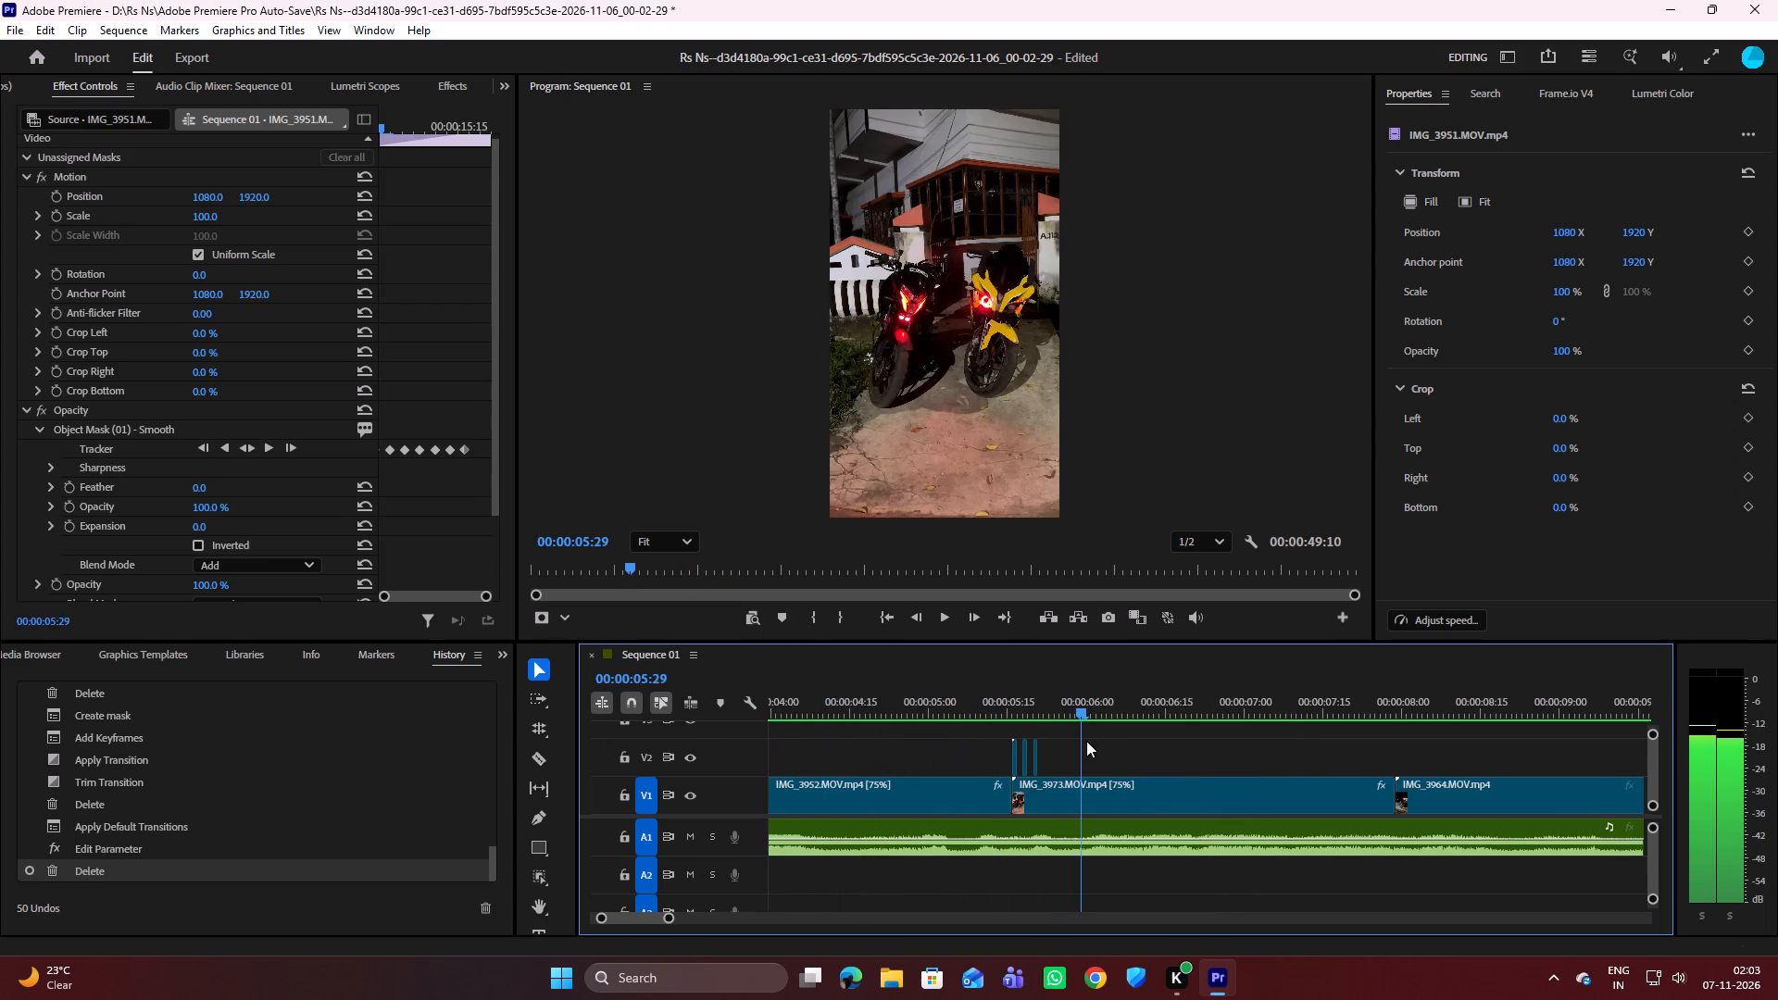
left_click_drag(1086, 741, 1034, 742)
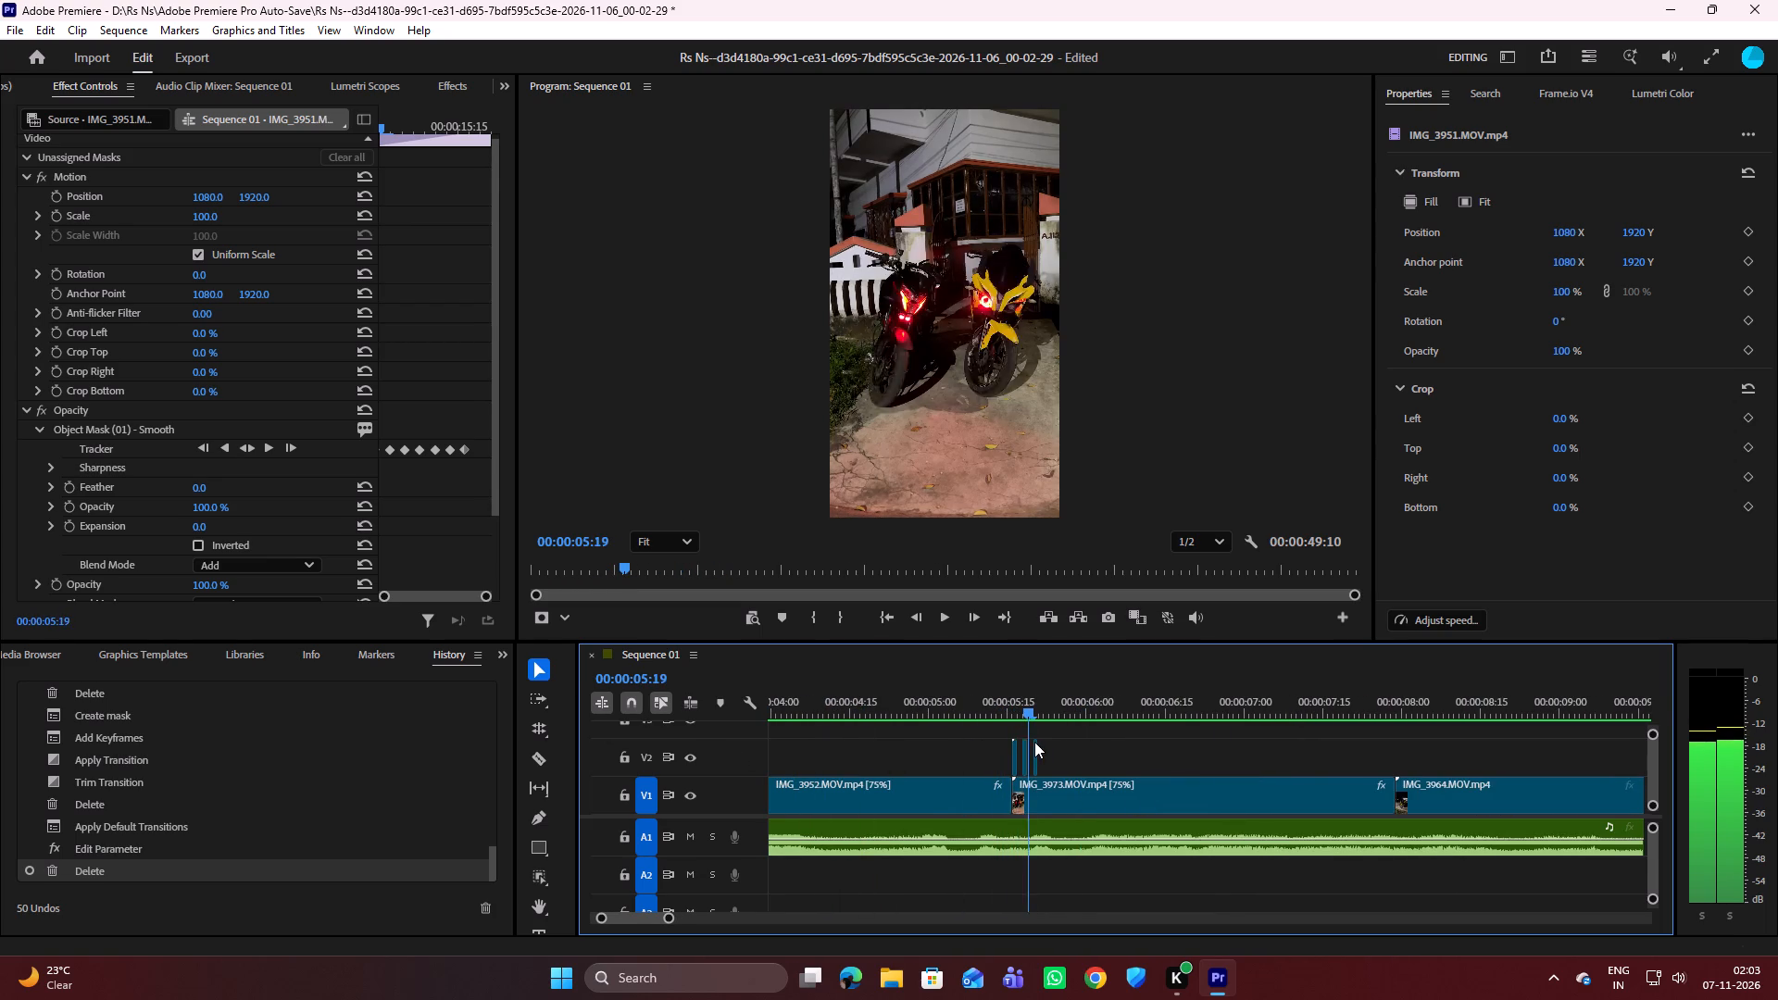
left_click_drag(1034, 742, 1020, 741)
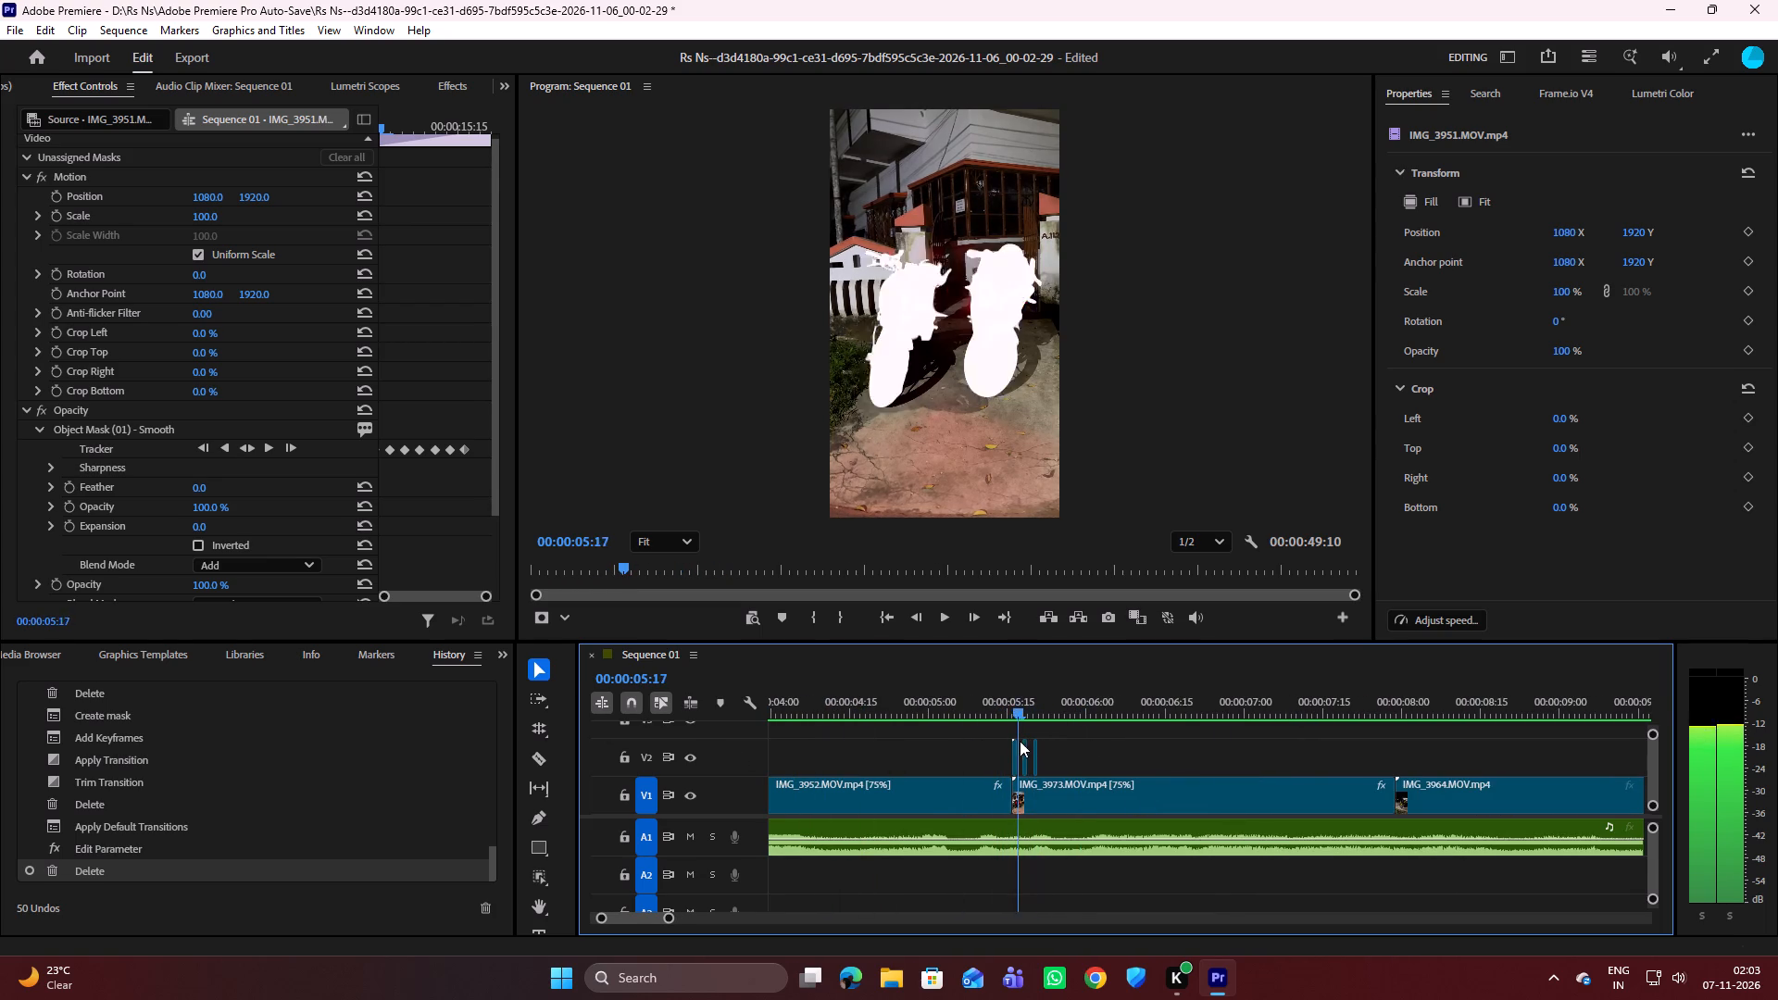
left_click_drag(1020, 741, 1036, 745)
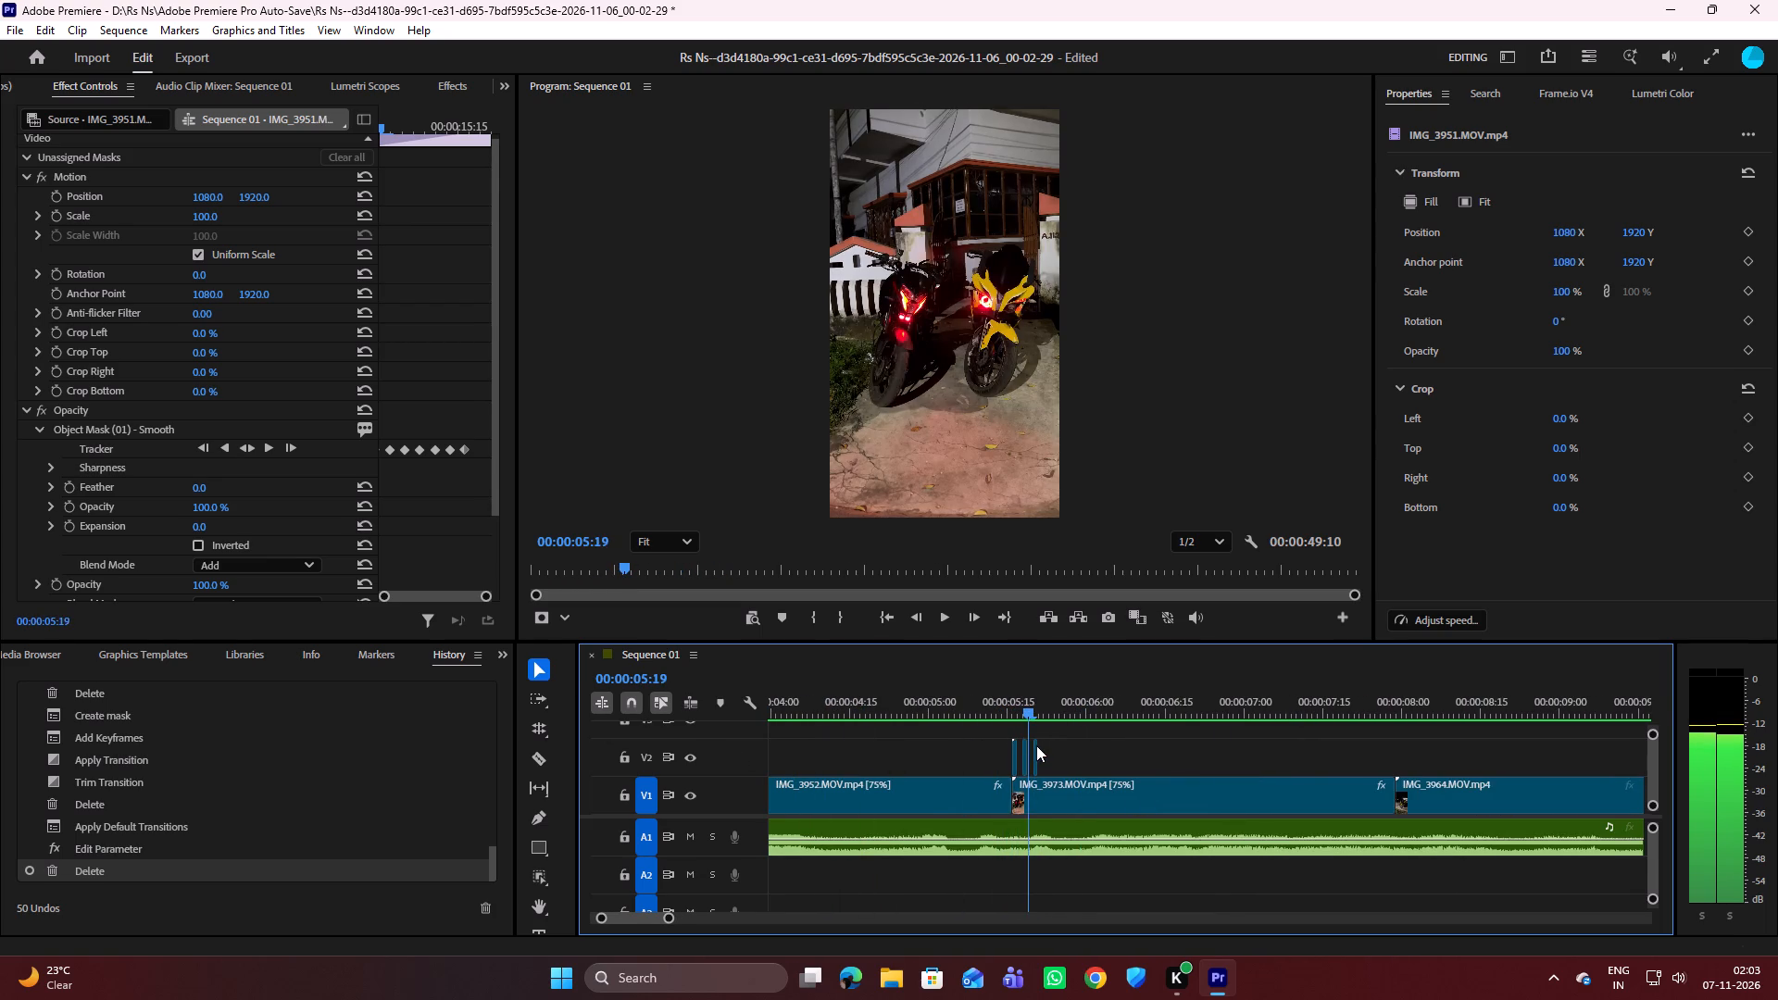
left_click_drag(1036, 745, 1046, 745)
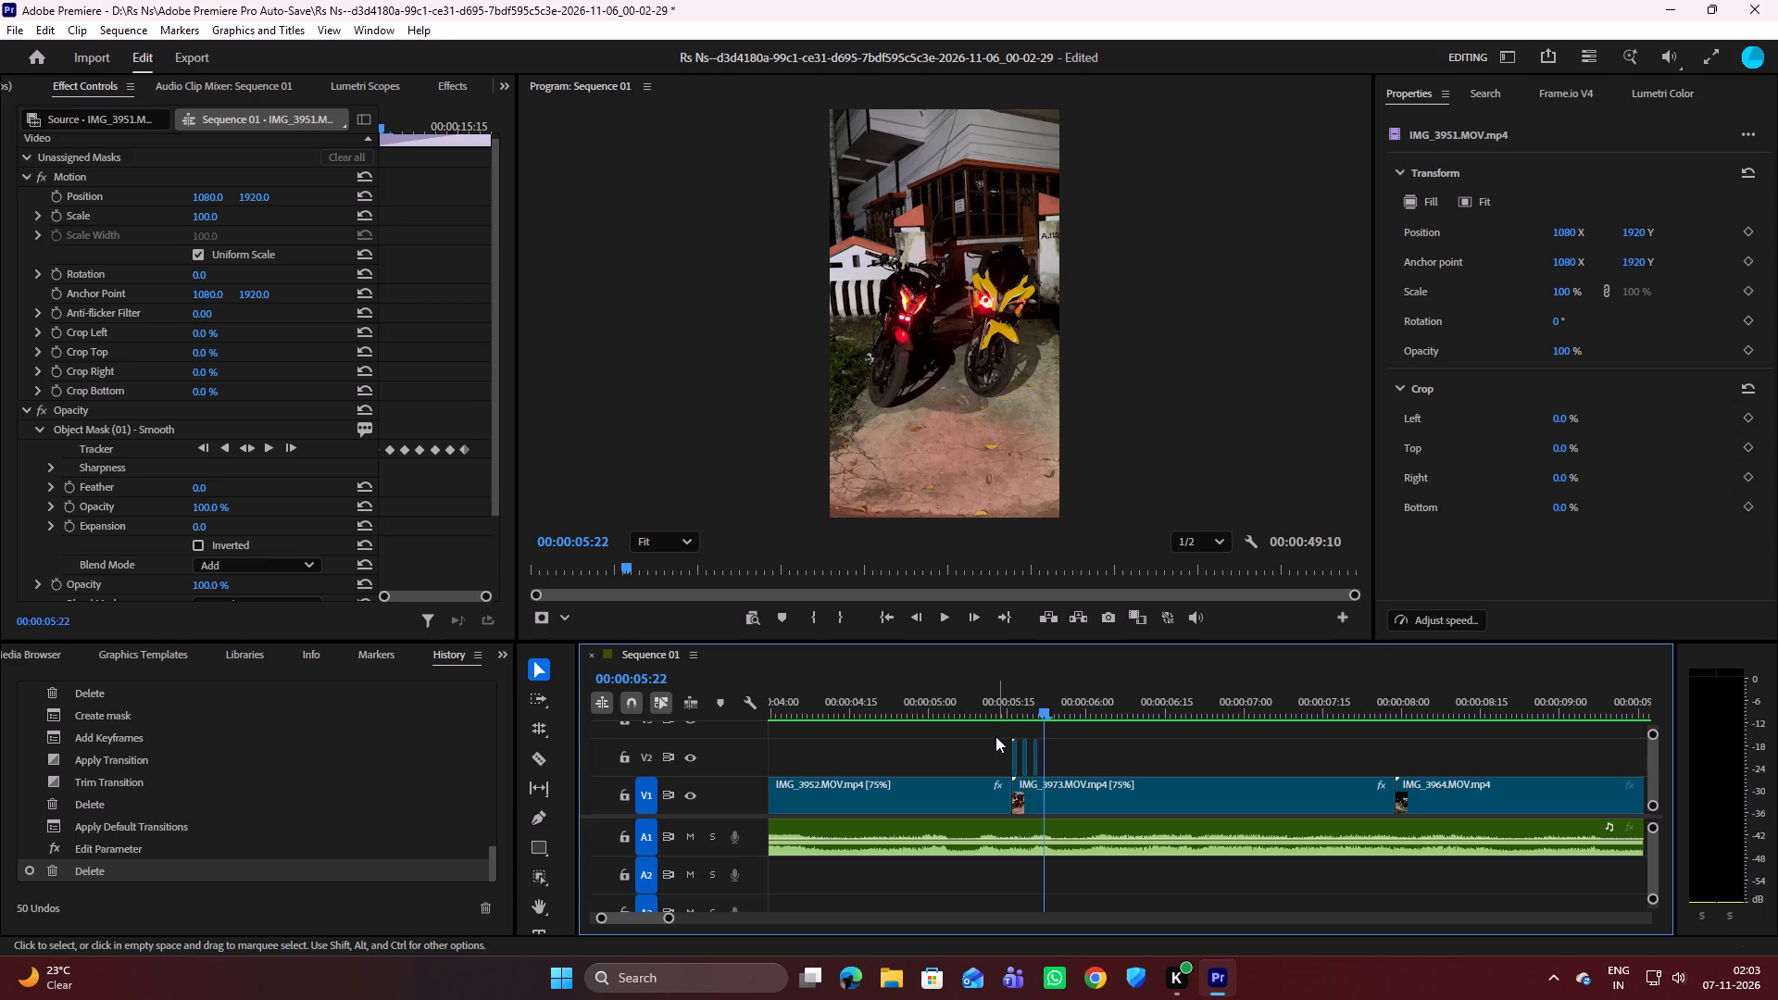
left_click_drag(1000, 725, 1058, 751)
key("Delete")
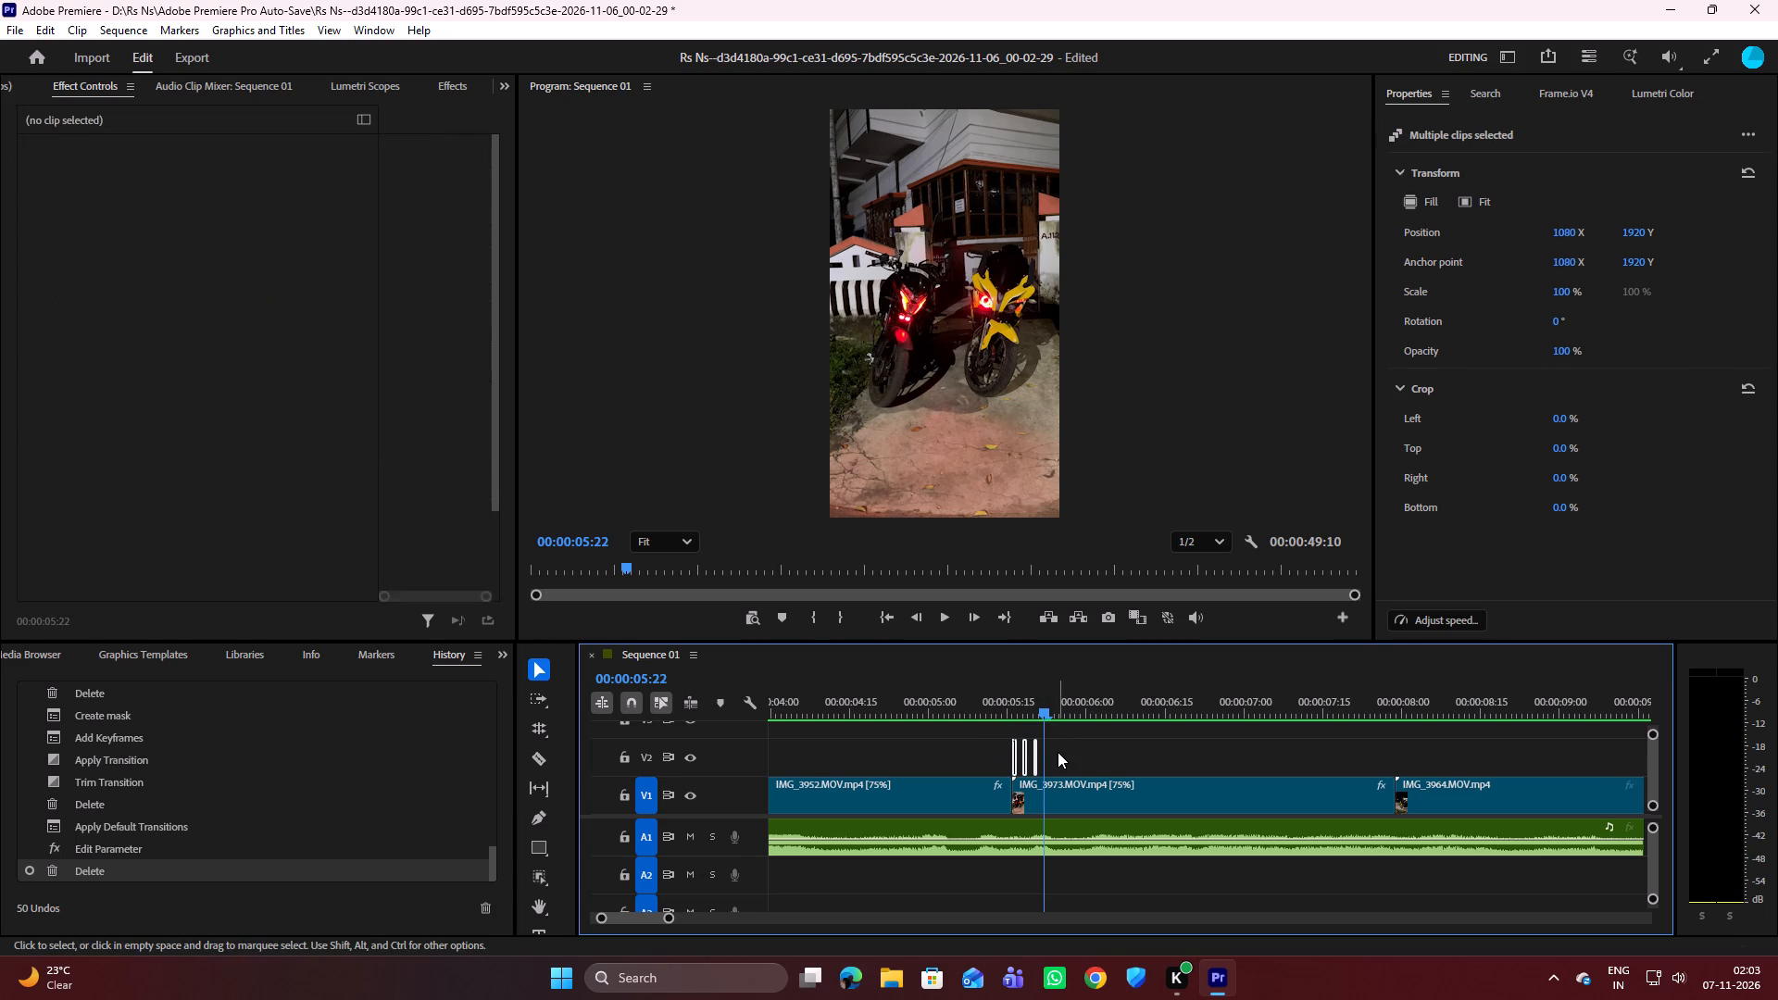
Scrub through IMG_3964 to examine its cut into IMG_3962.
scroll(1048, 749, "up", 6)
scroll(1048, 749, "down", 14)
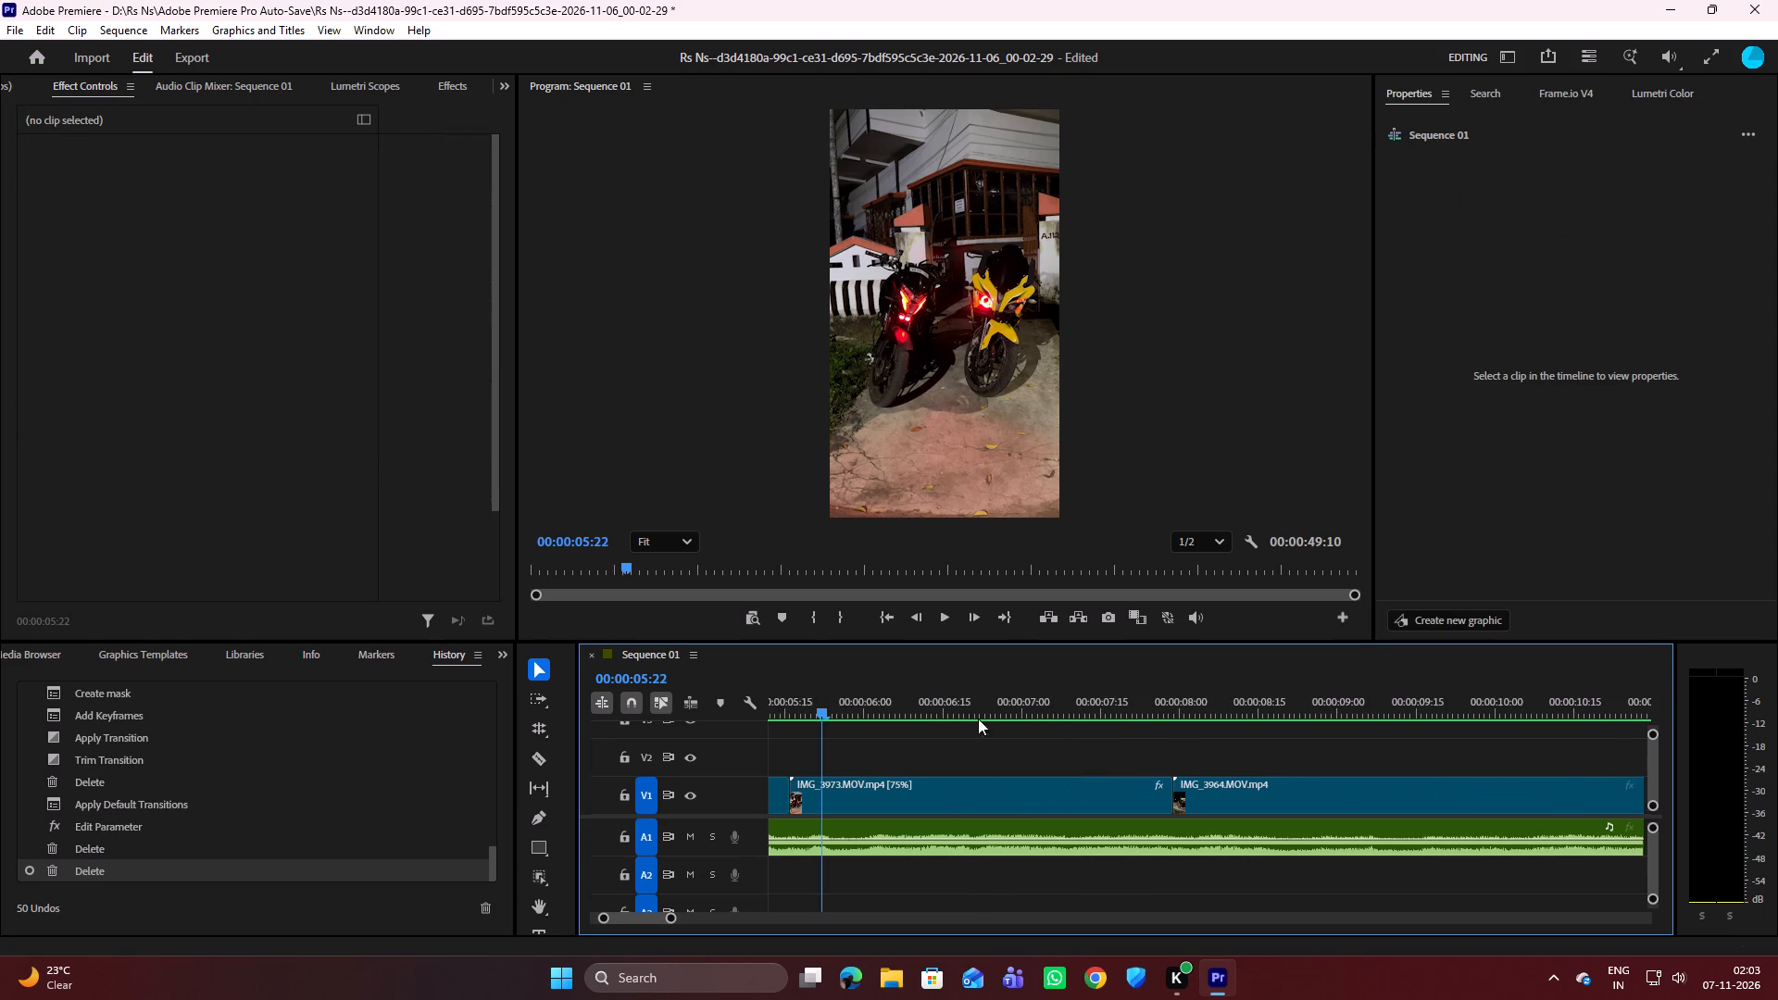
left_click_drag(822, 715, 1489, 711)
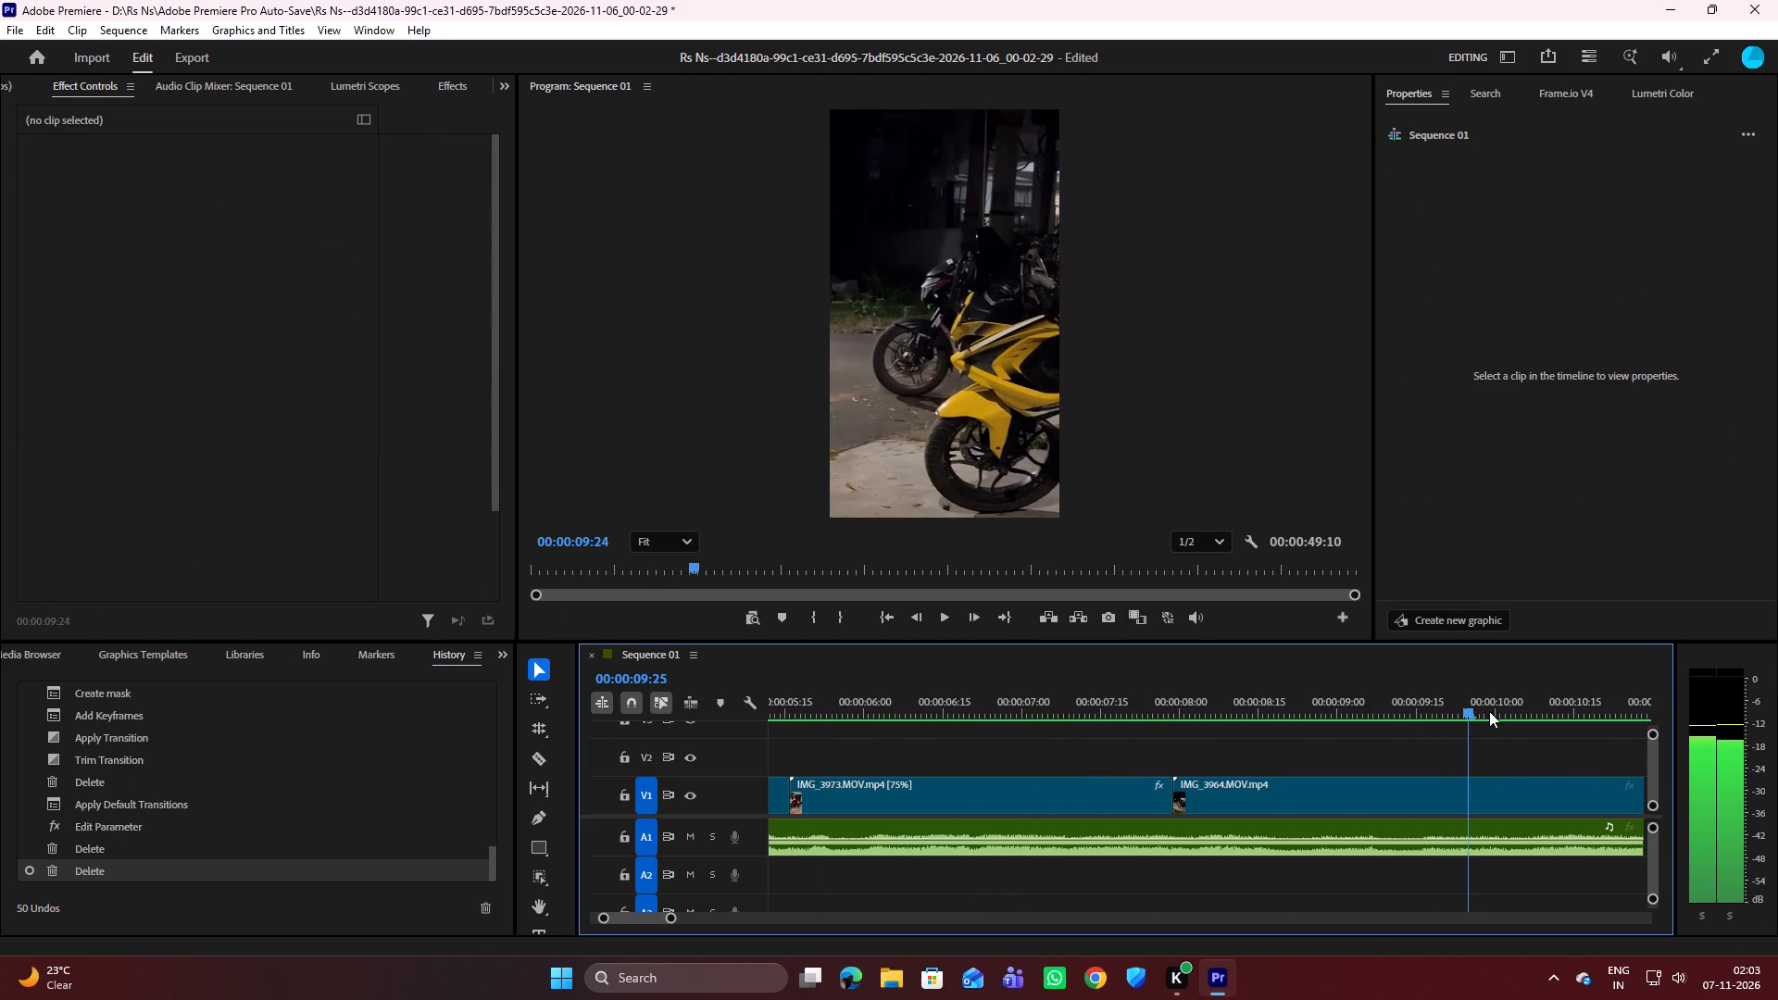
left_click_drag(1489, 711, 1632, 717)
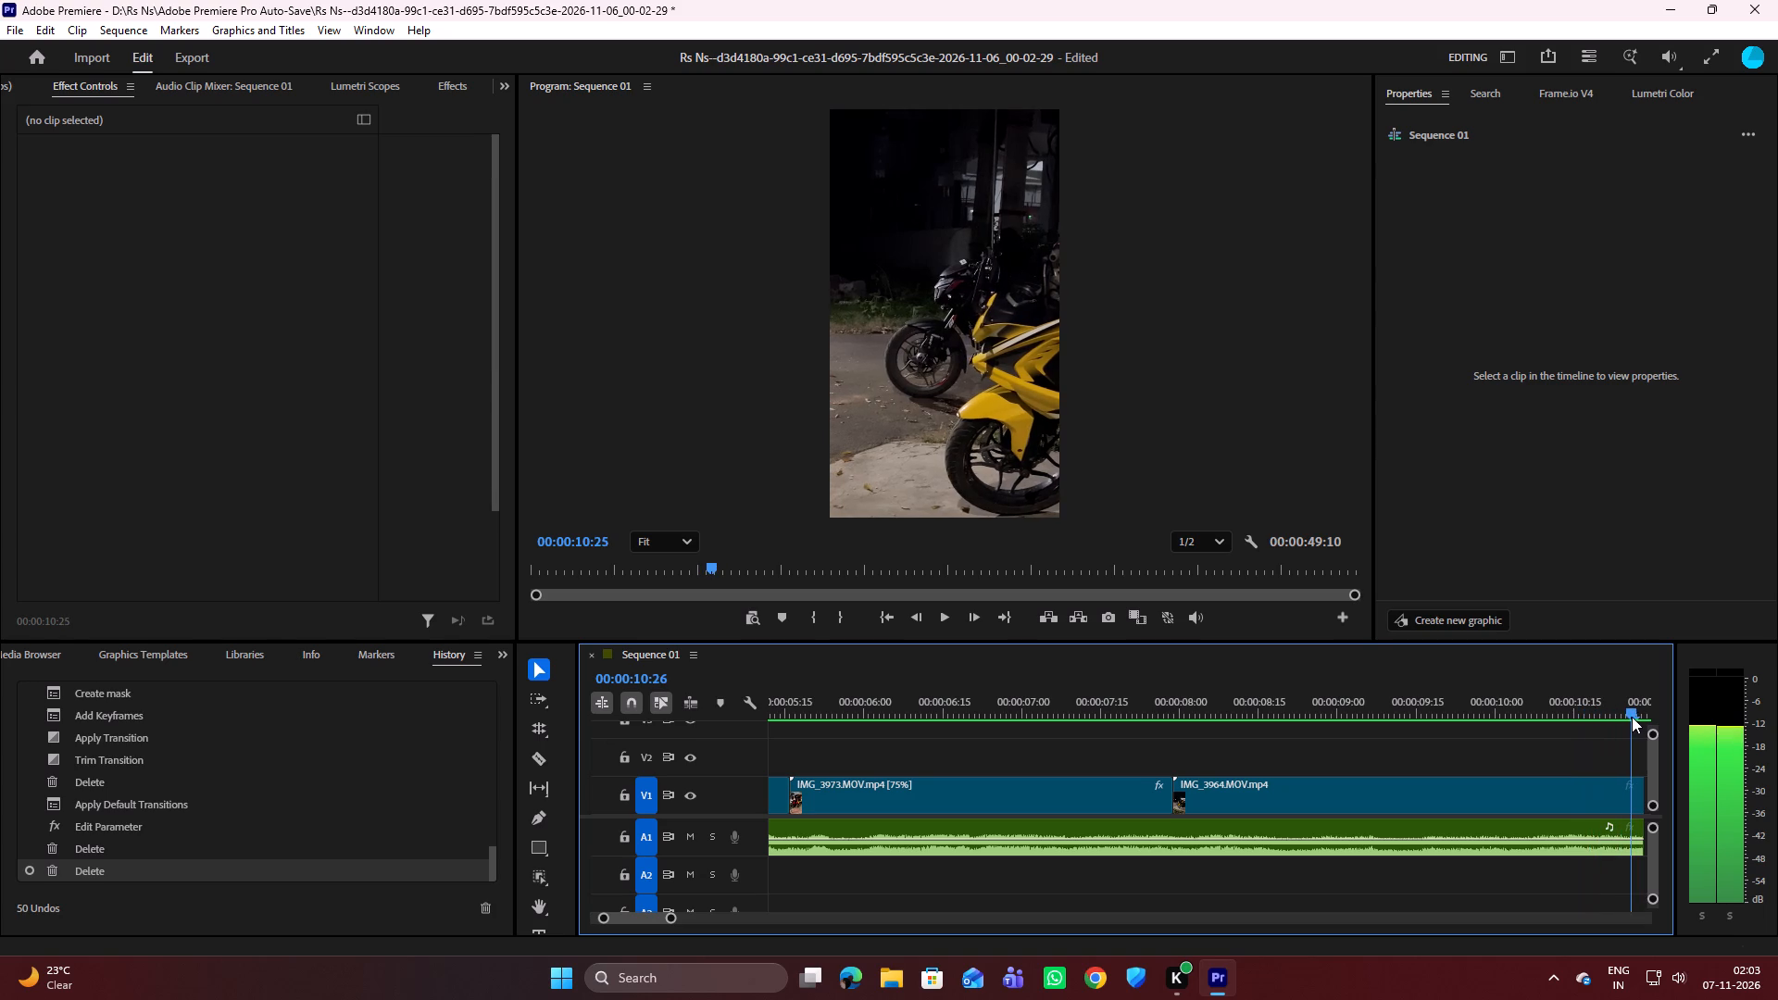
left_click_drag(1632, 717, 1604, 716)
scroll(1422, 759, "down", 4)
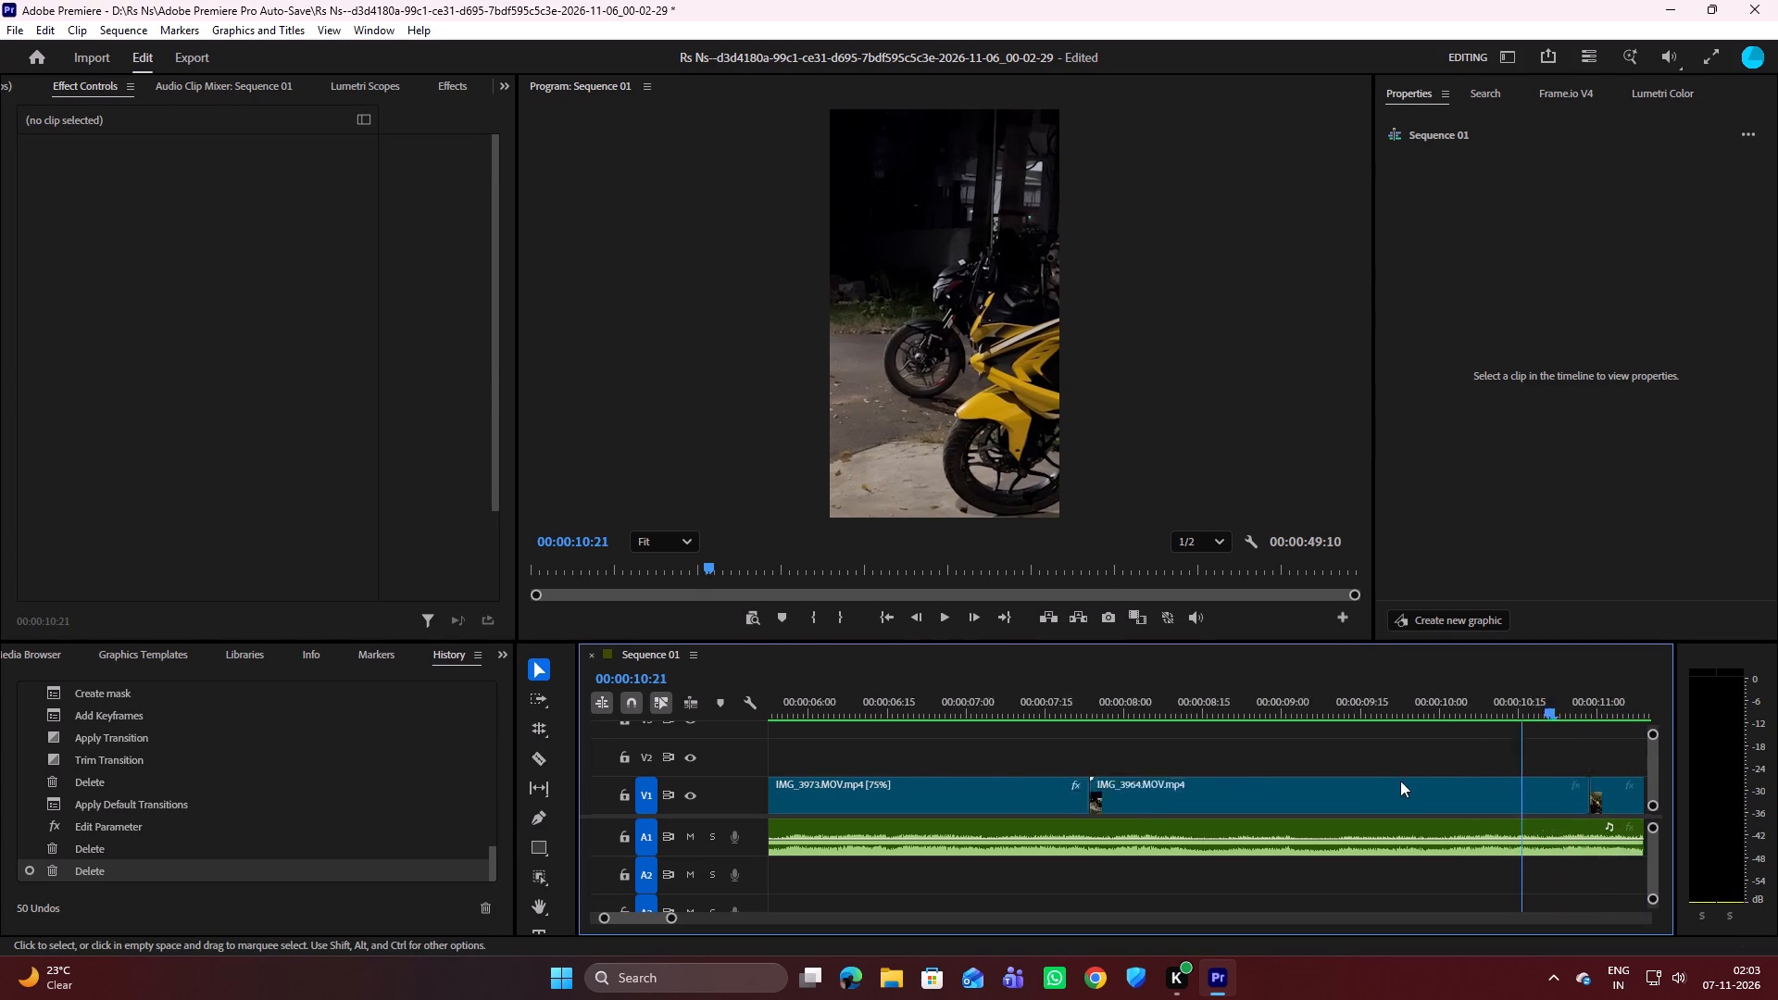
scroll(1400, 781, "down", 1)
scroll(1178, 767, "down", 5)
scroll(1030, 730, "down", 1)
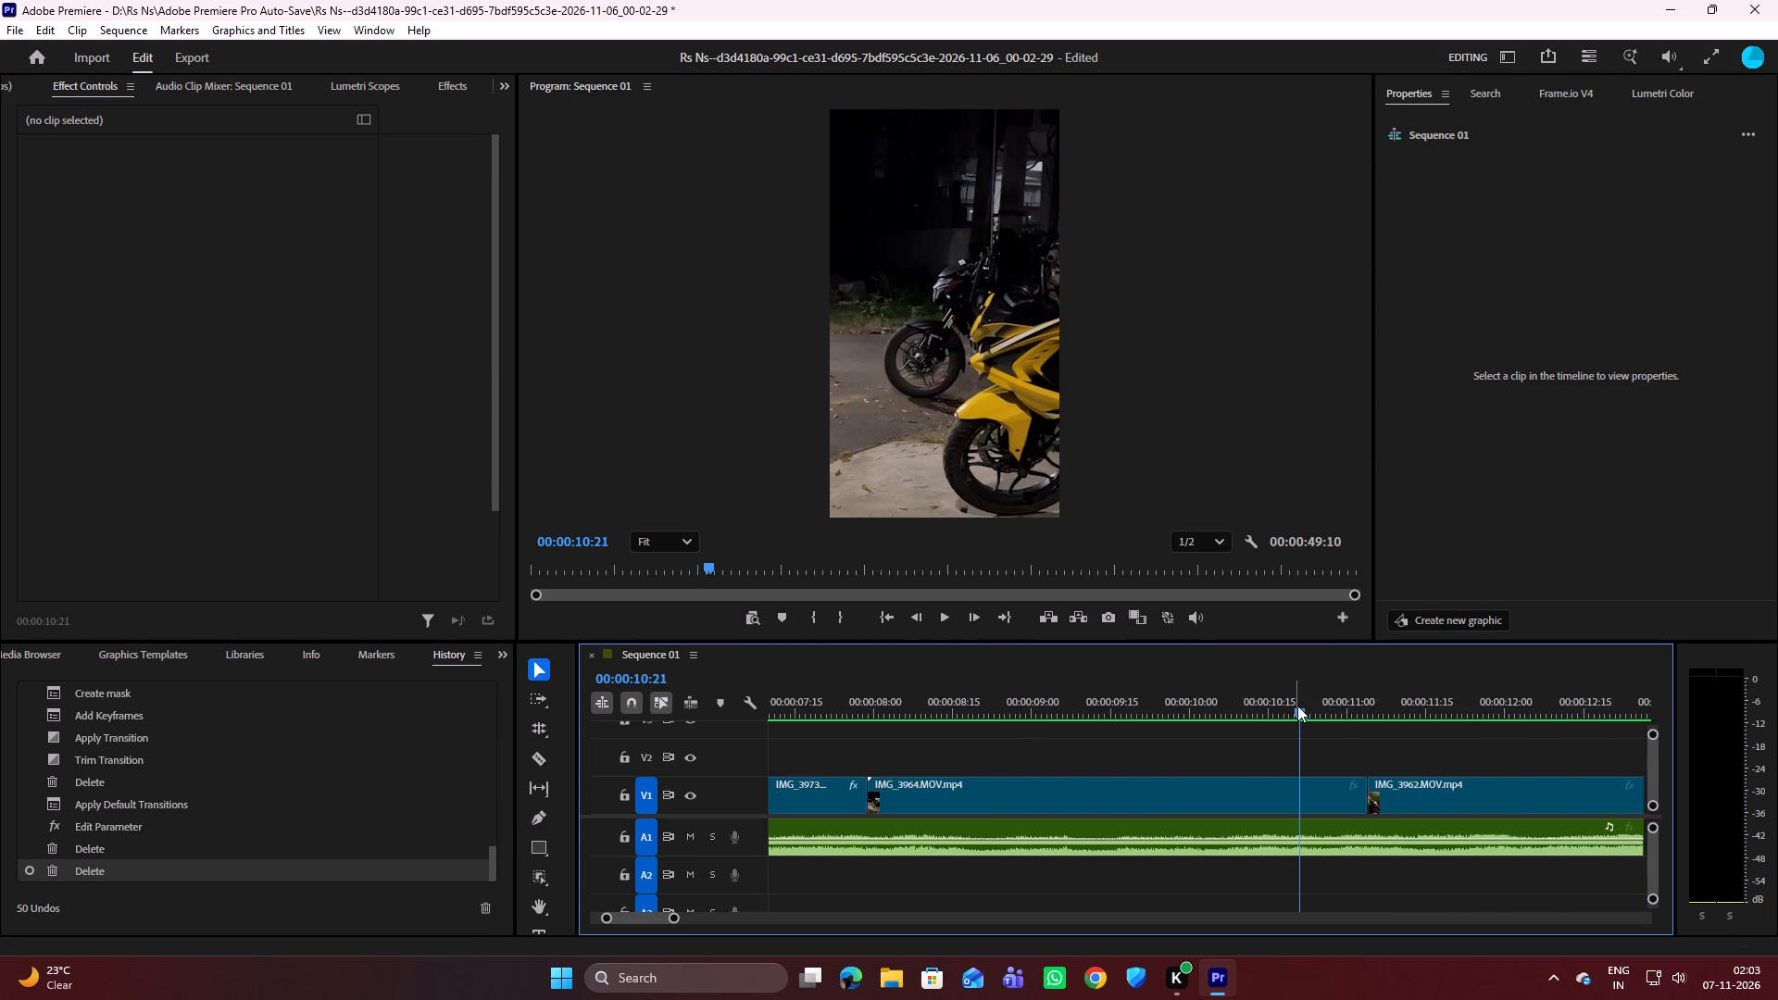
left_click_drag(1297, 706, 1373, 705)
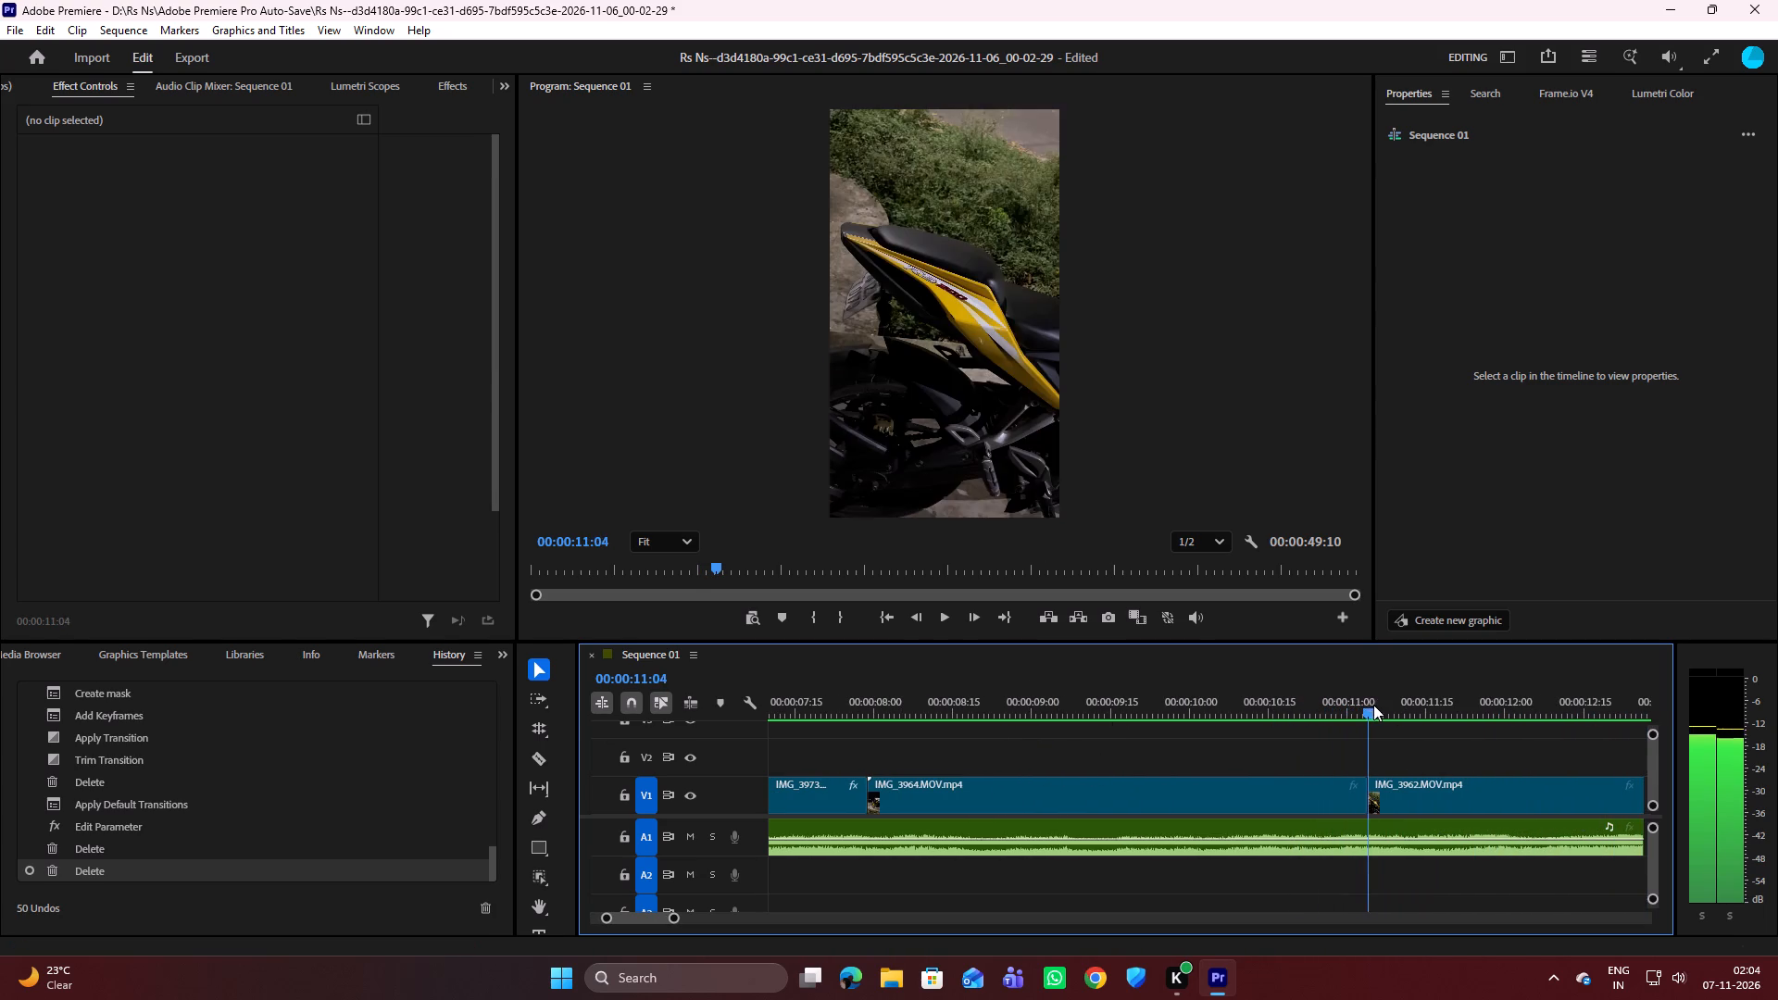
left_click_drag(1373, 705, 1391, 704)
scroll(1282, 769, "down", 14)
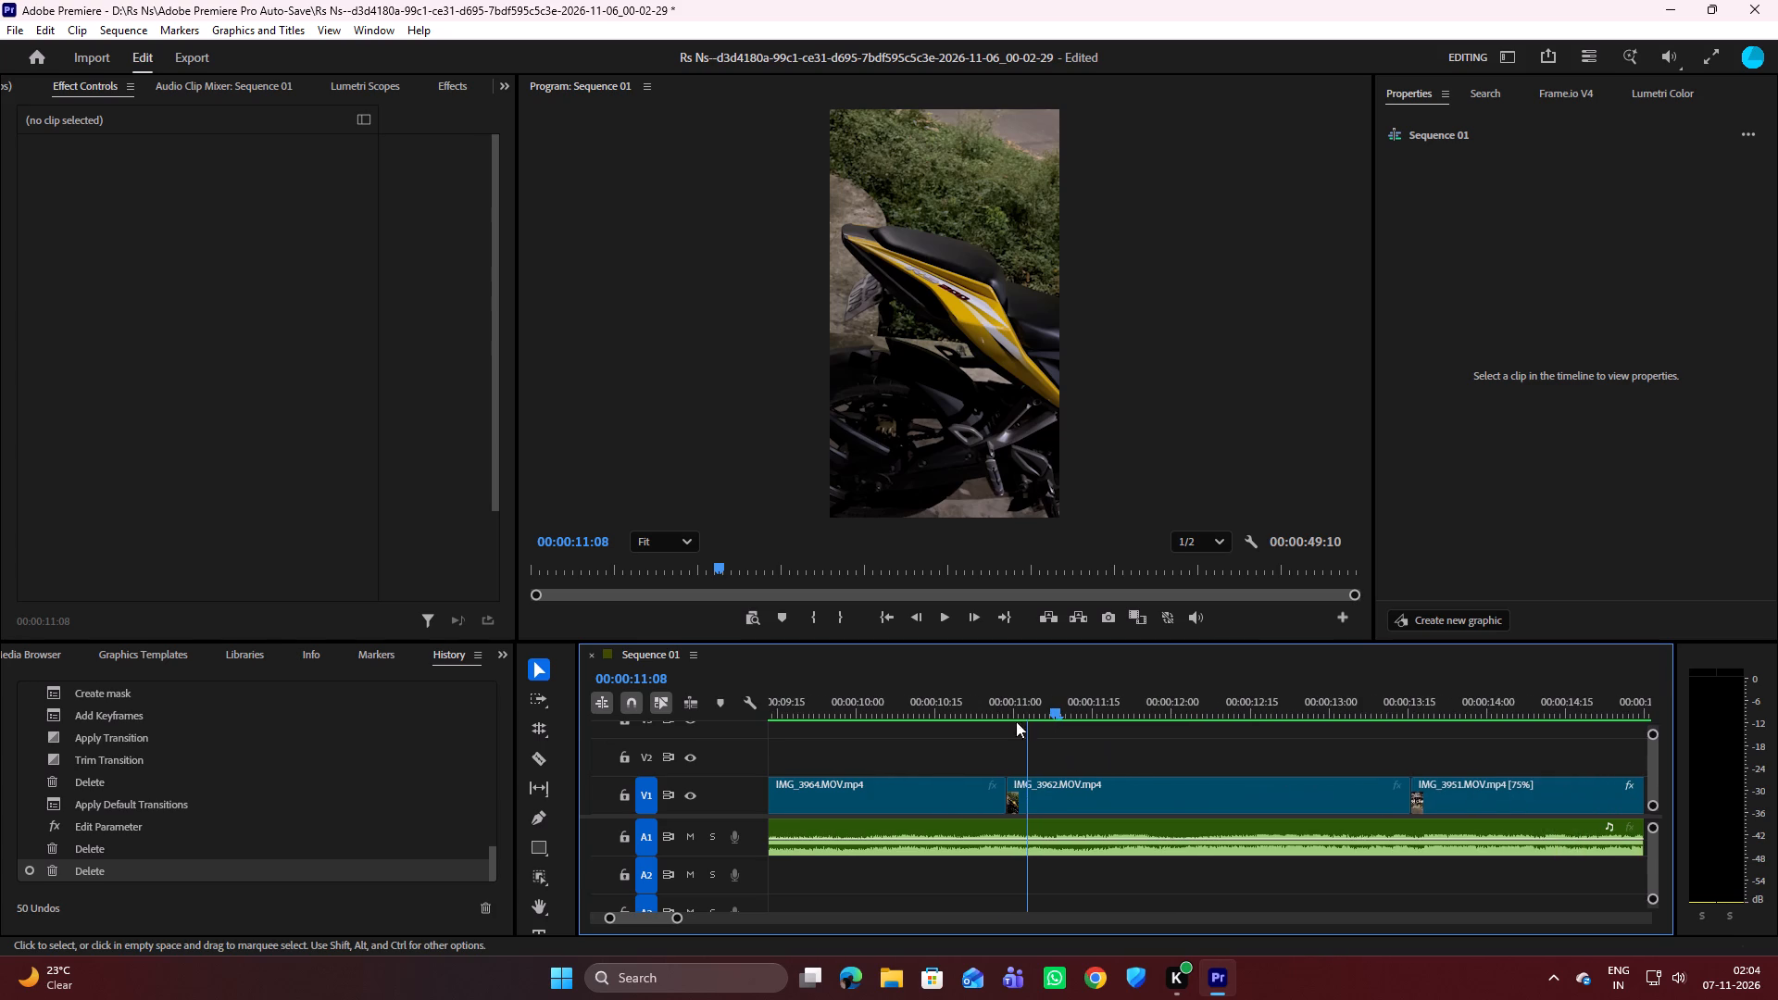
Delete the Neon Wipe transition and the masked IMG_3951 clip on V2 before the cut to IMG_3974.
left_click_drag(995, 707, 1383, 741)
scroll(1333, 766, "down", 9)
key("space")
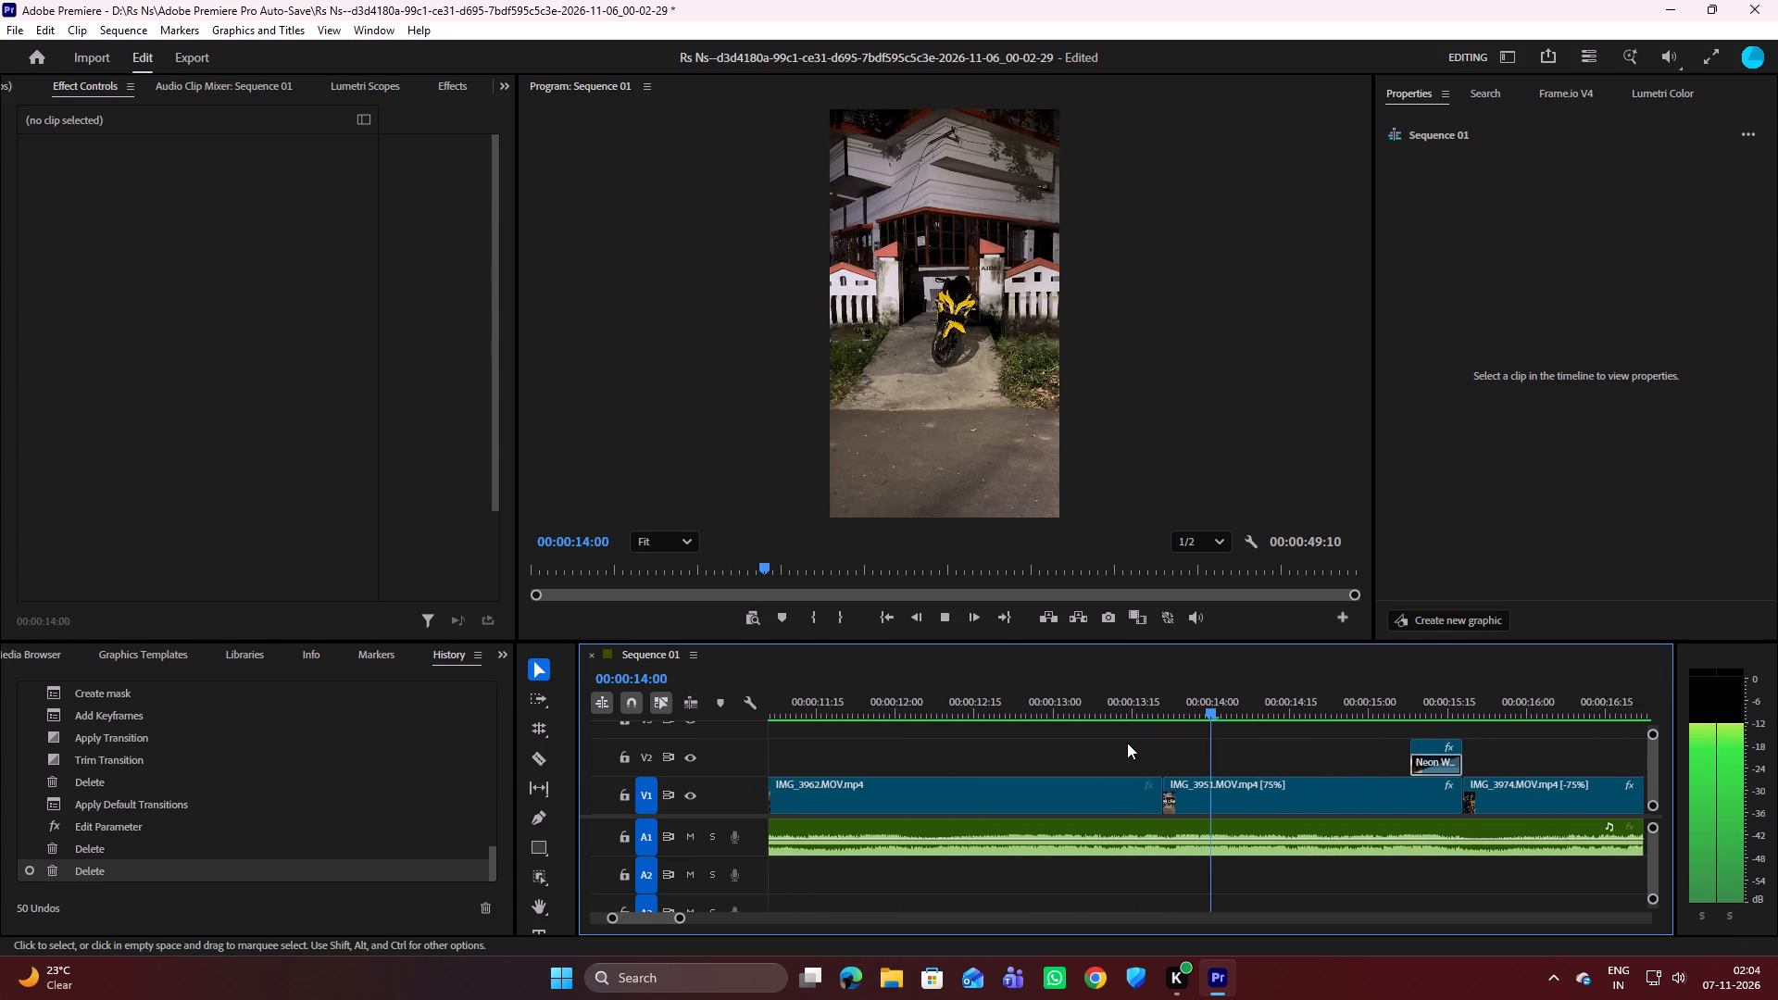
key("space")
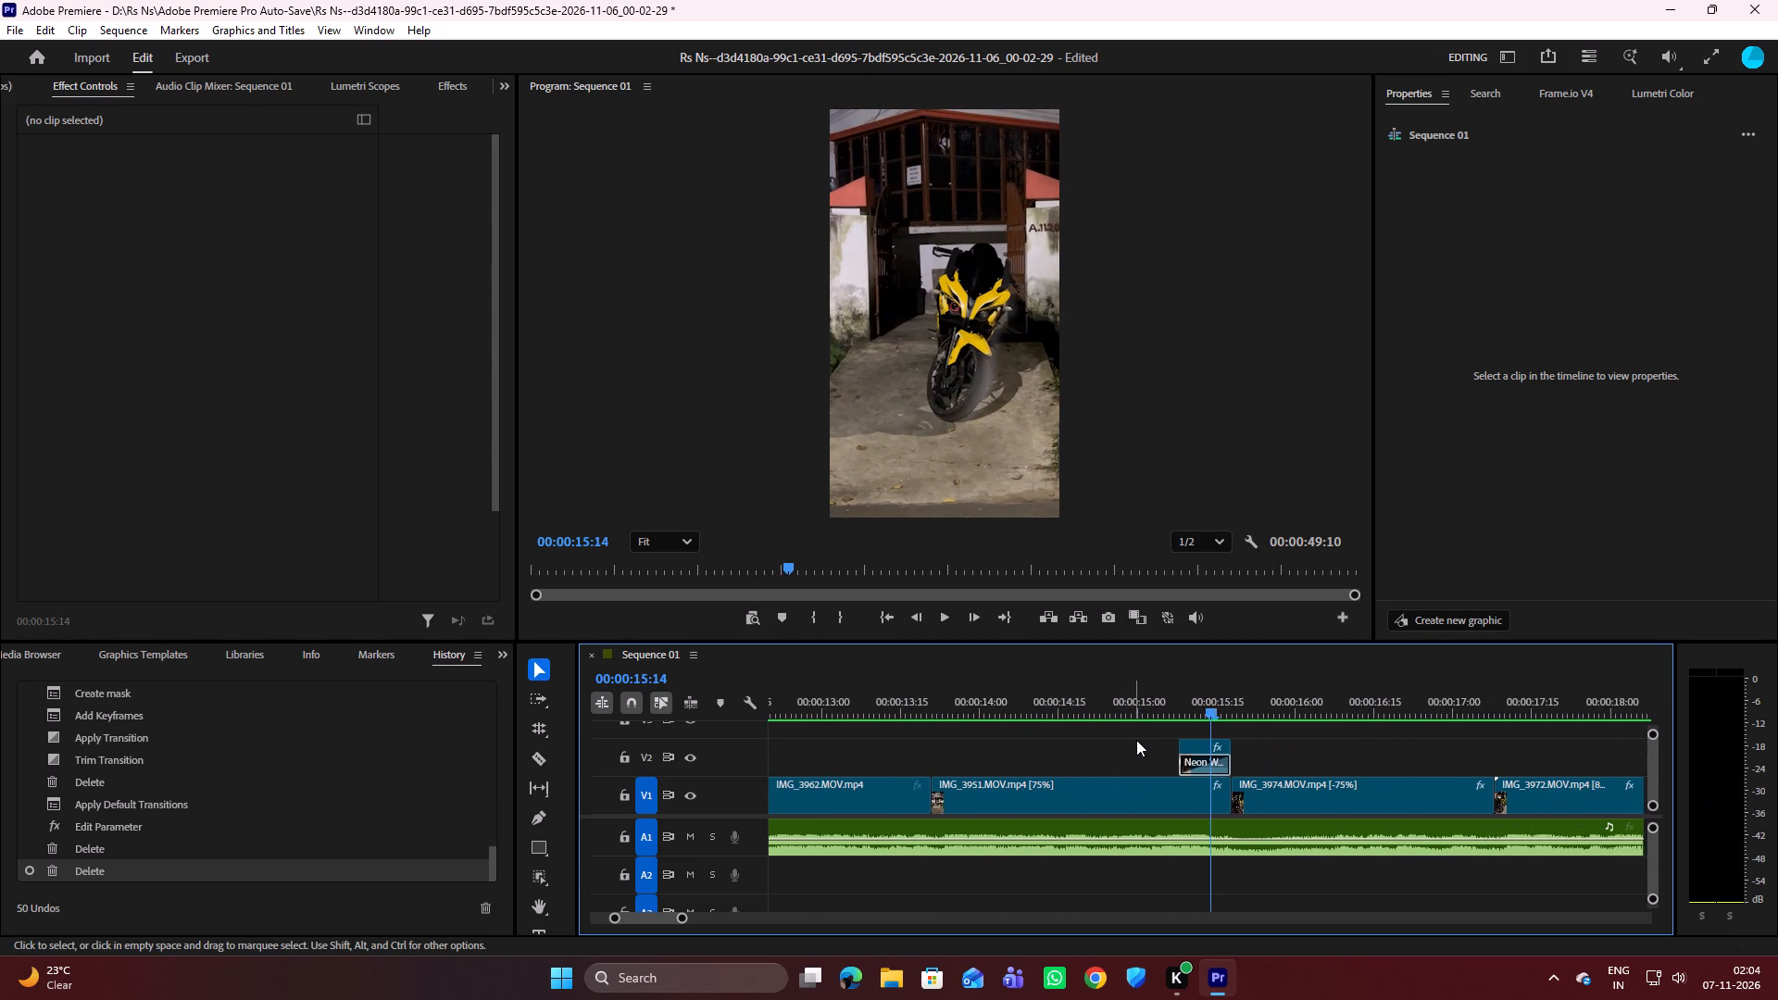
key("space")
key("space")
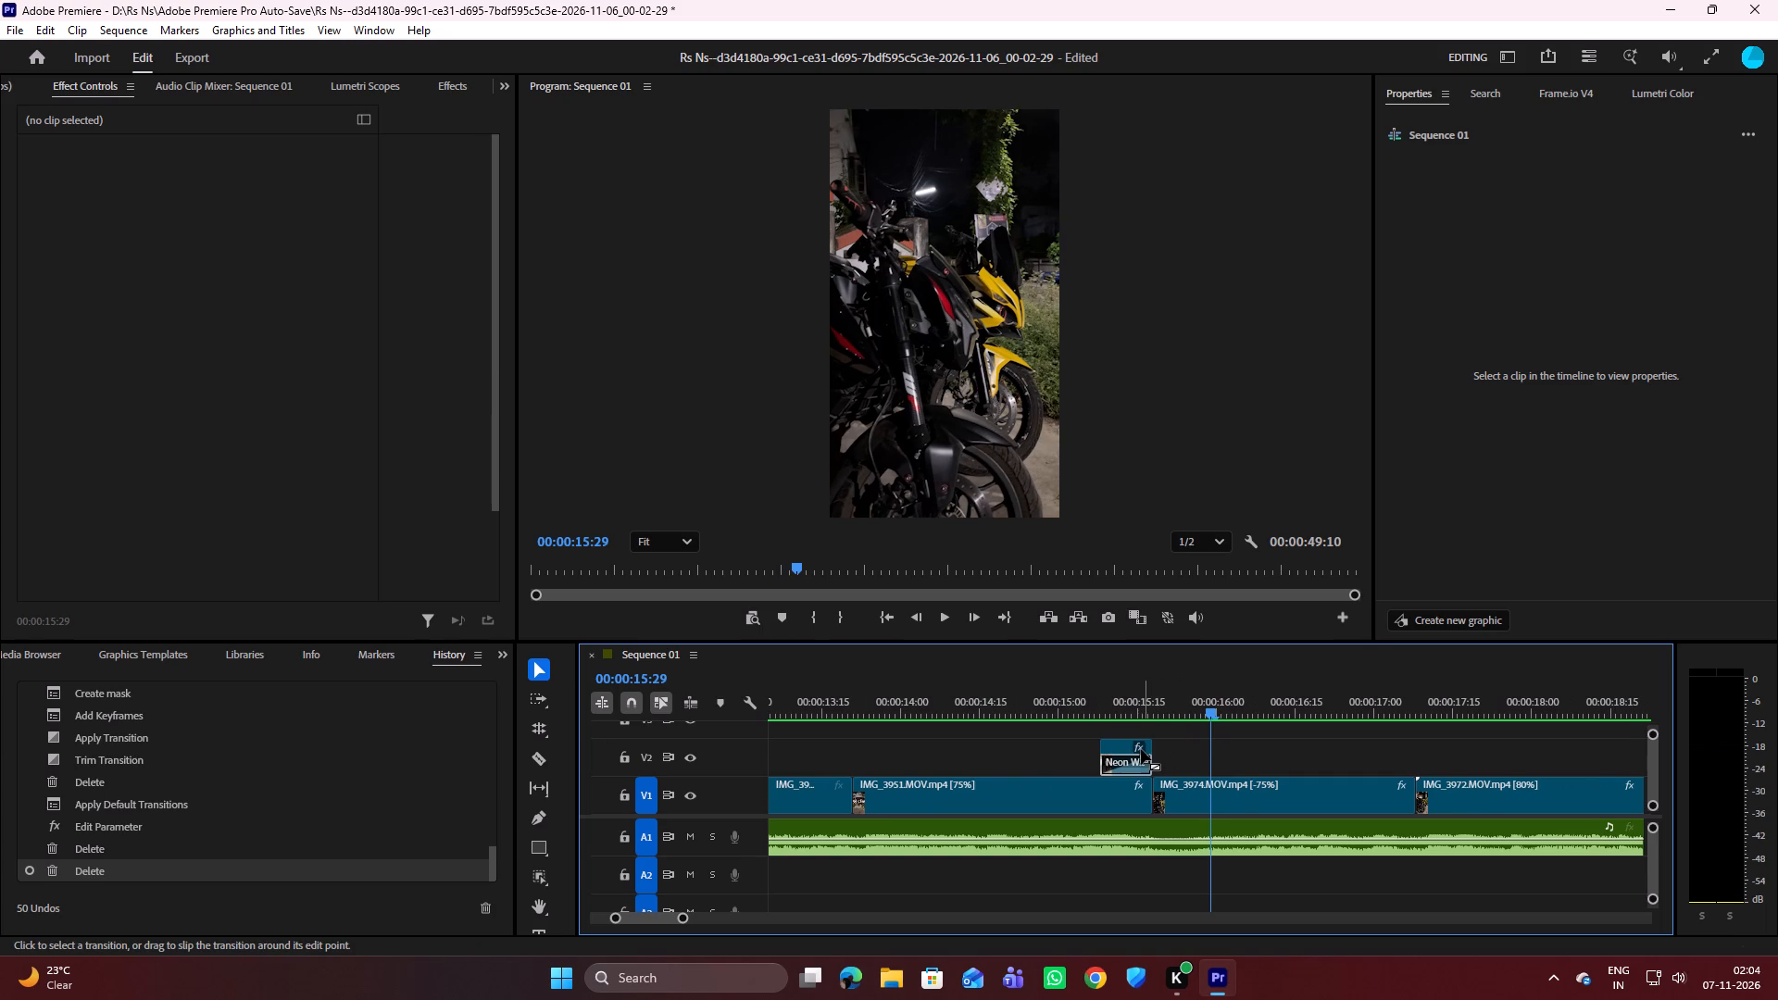
left_click(1115, 748)
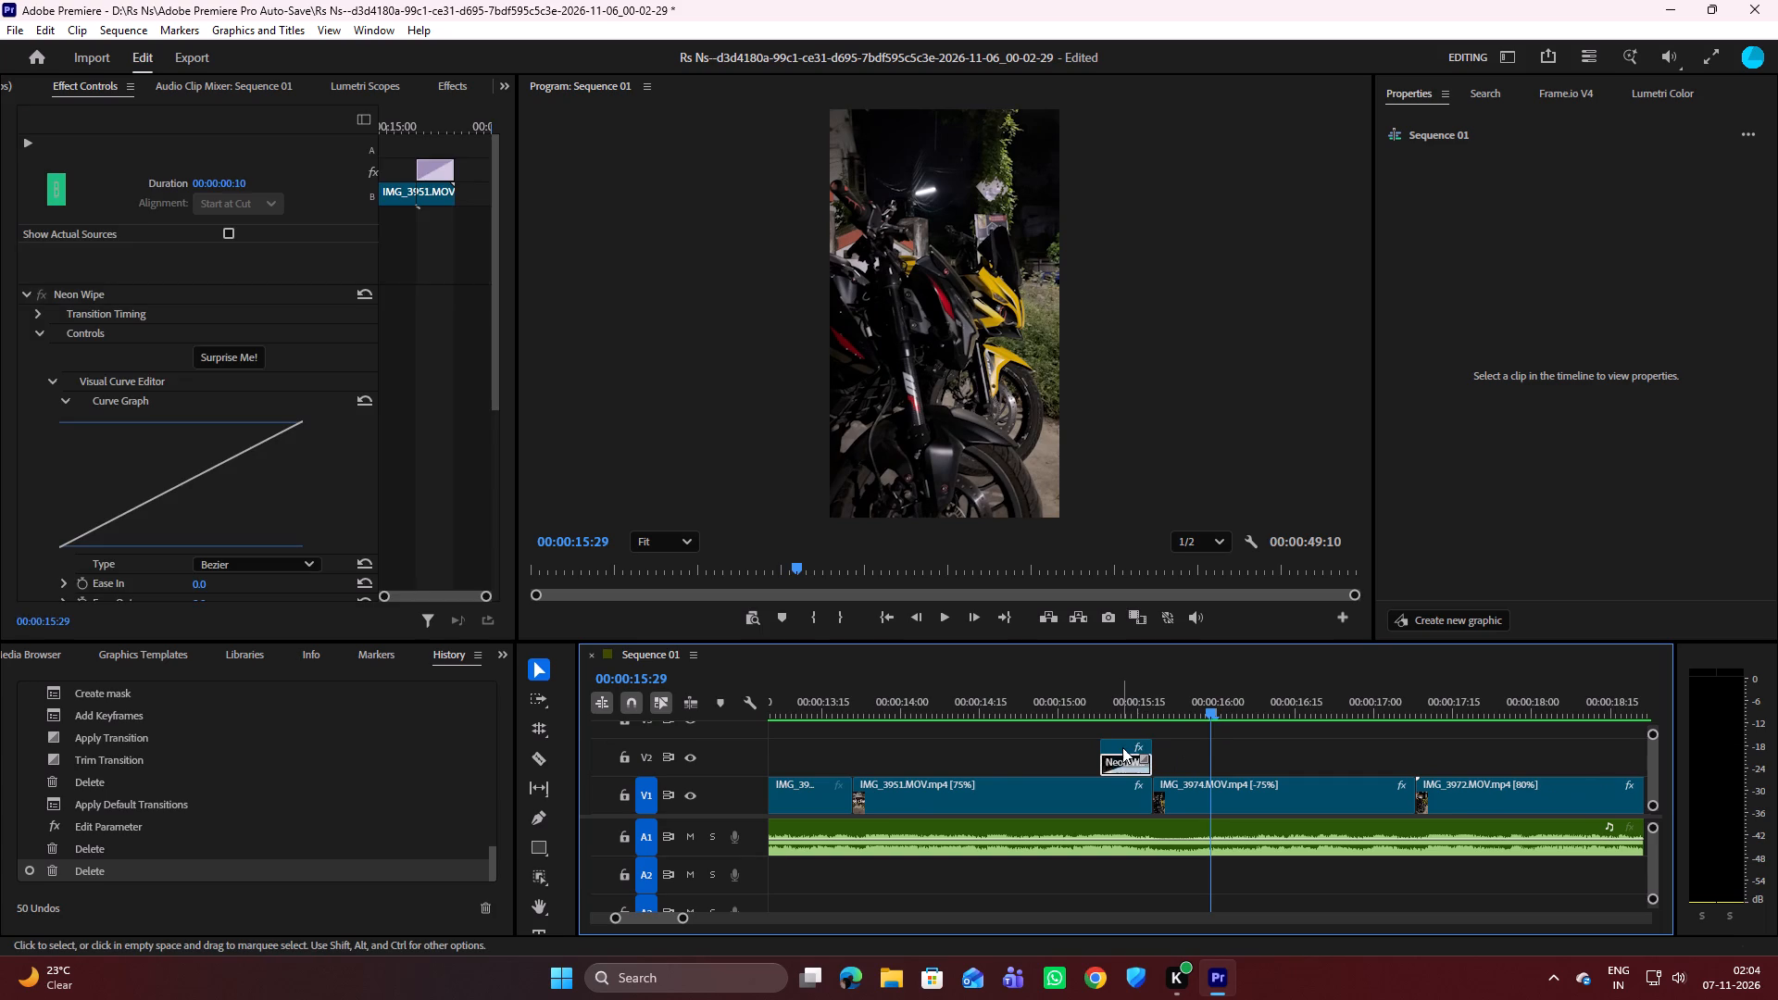
key("Delete")
left_click(1122, 747)
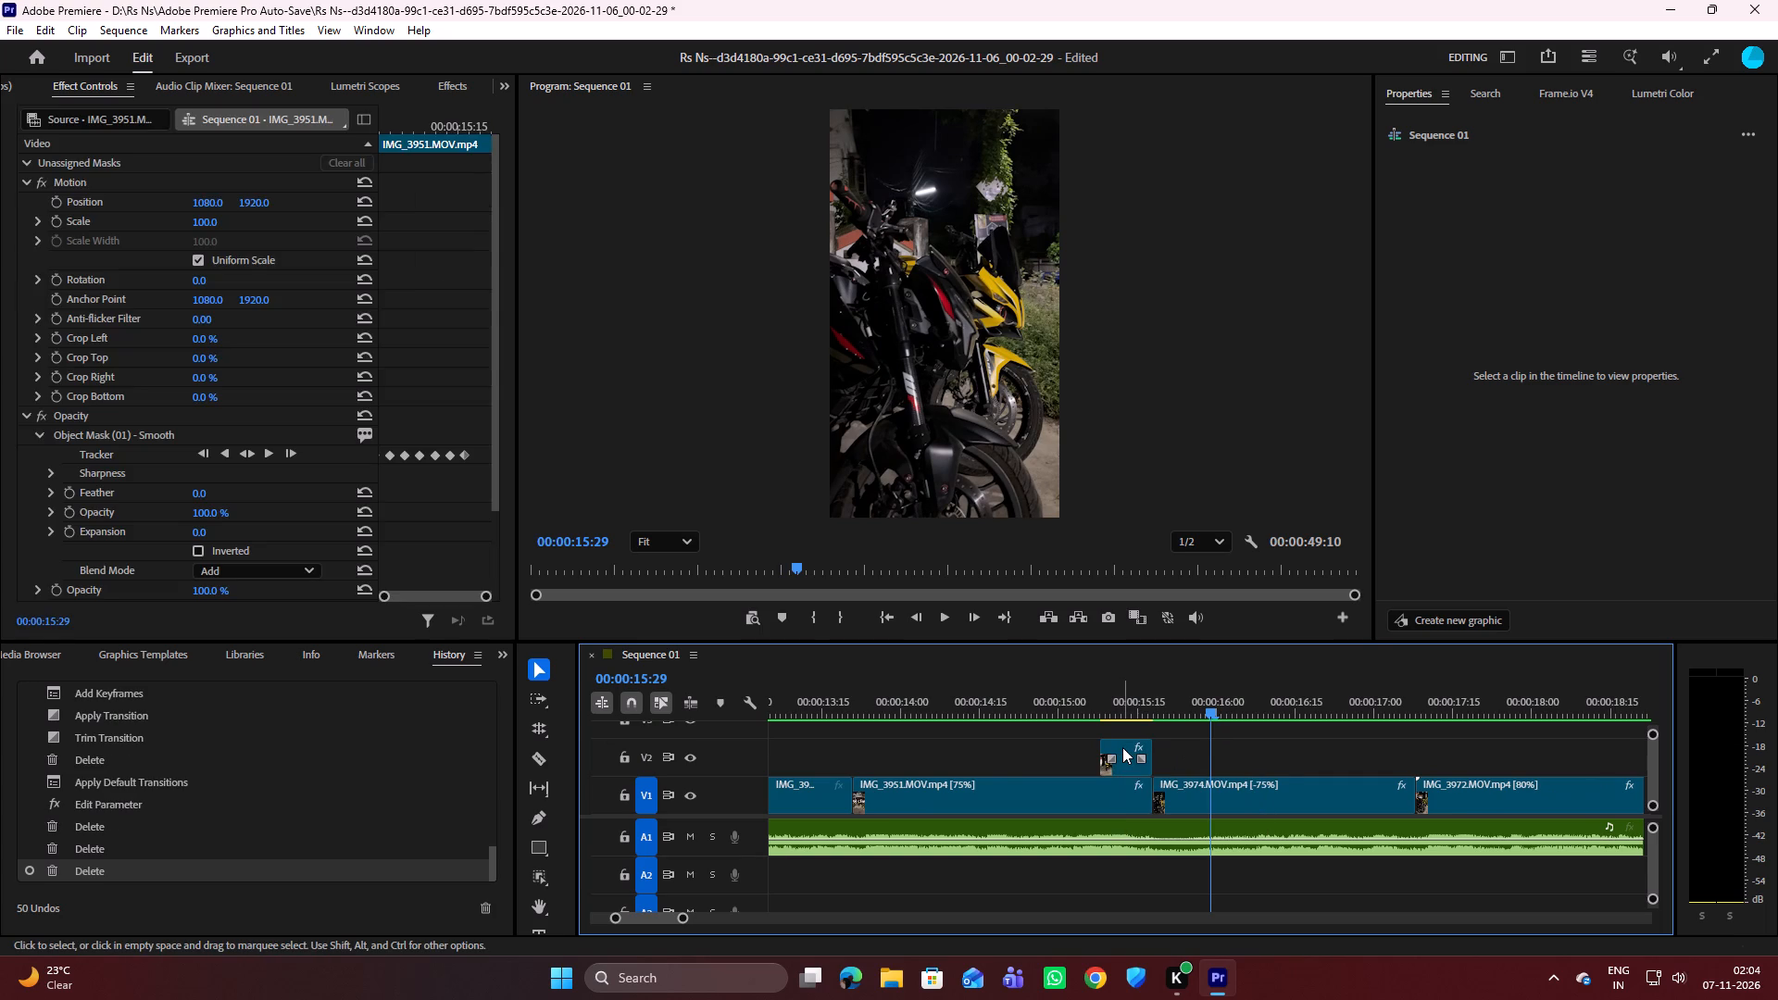
key("Delete")
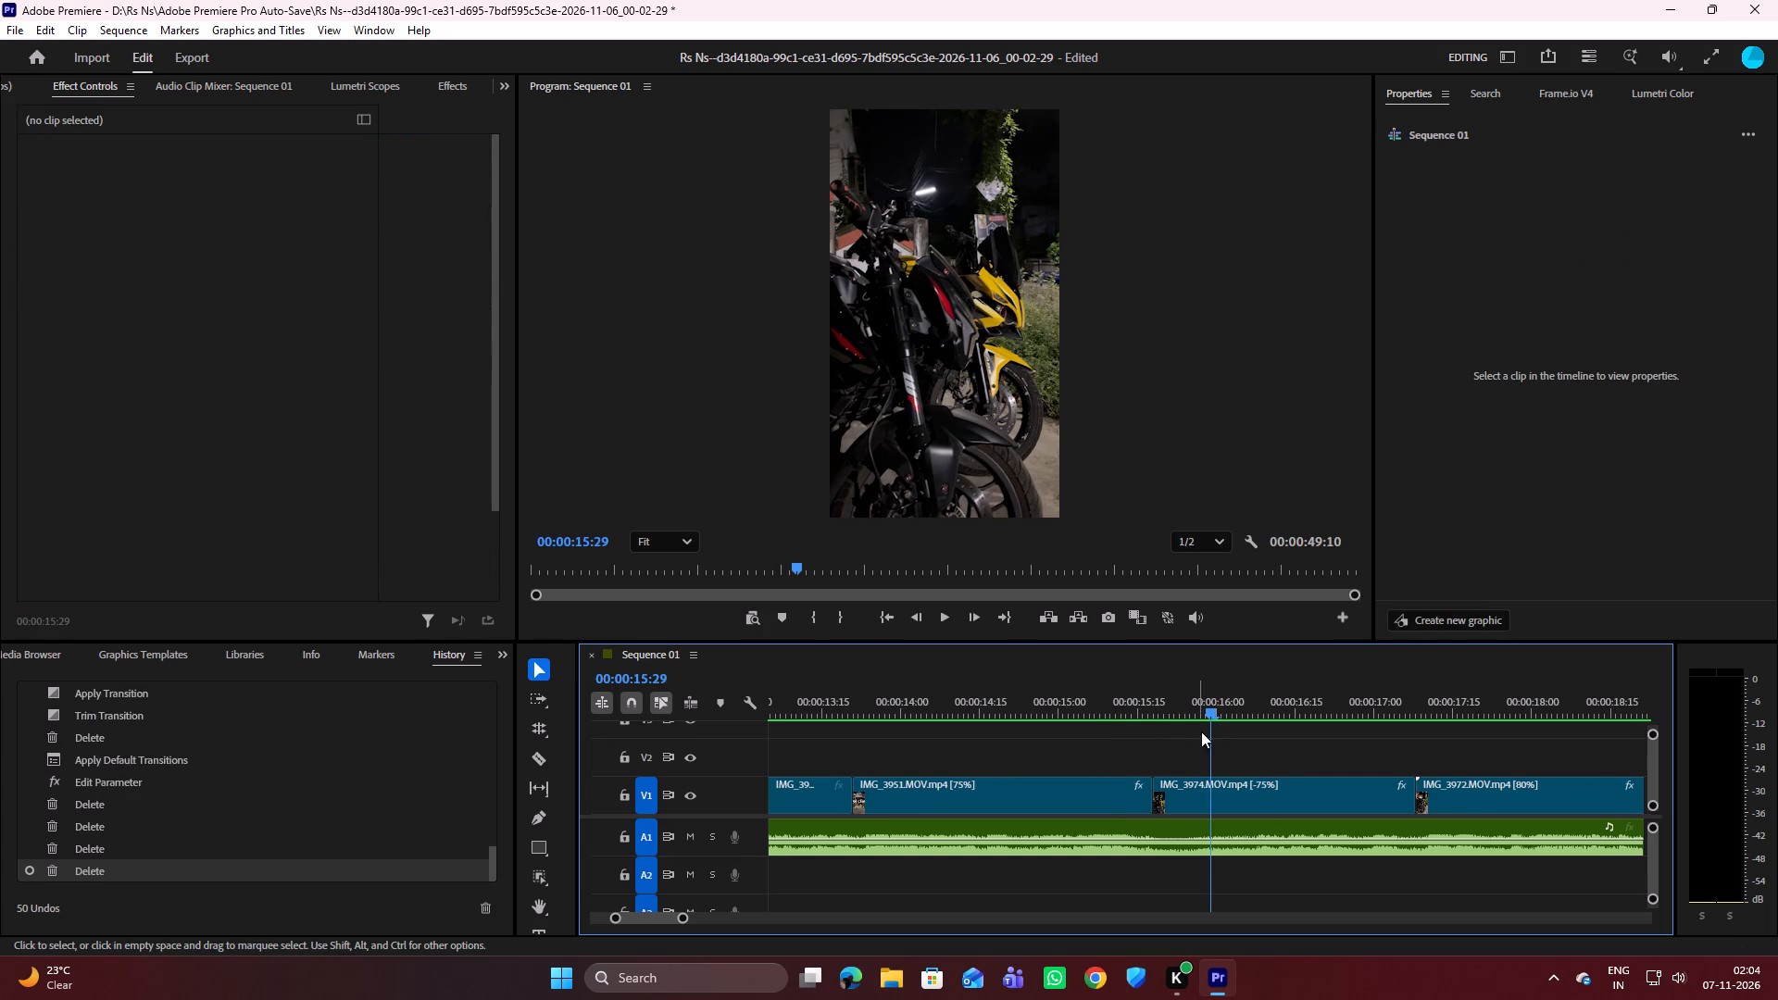
Play from the cut between IMG_3951 and IMG_3974 through IMG_3972 to review the sequence without the overlay.
left_click_drag(1211, 713, 1148, 716)
key("space")
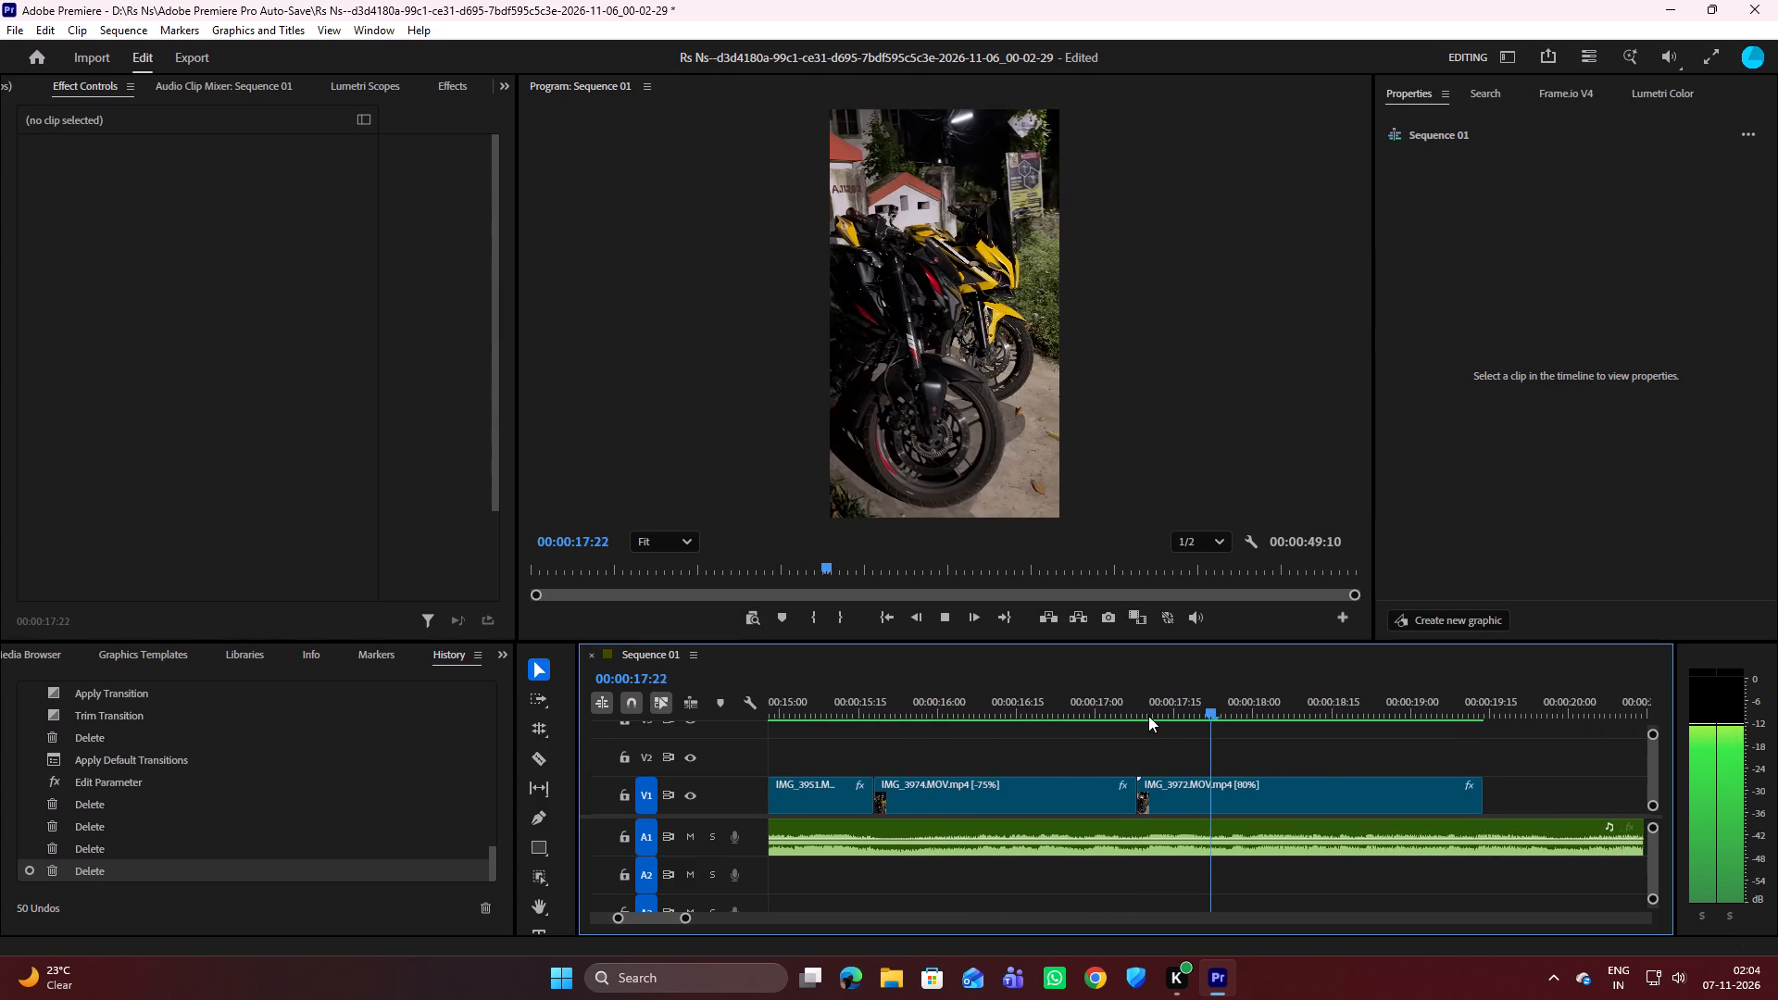
key("space")
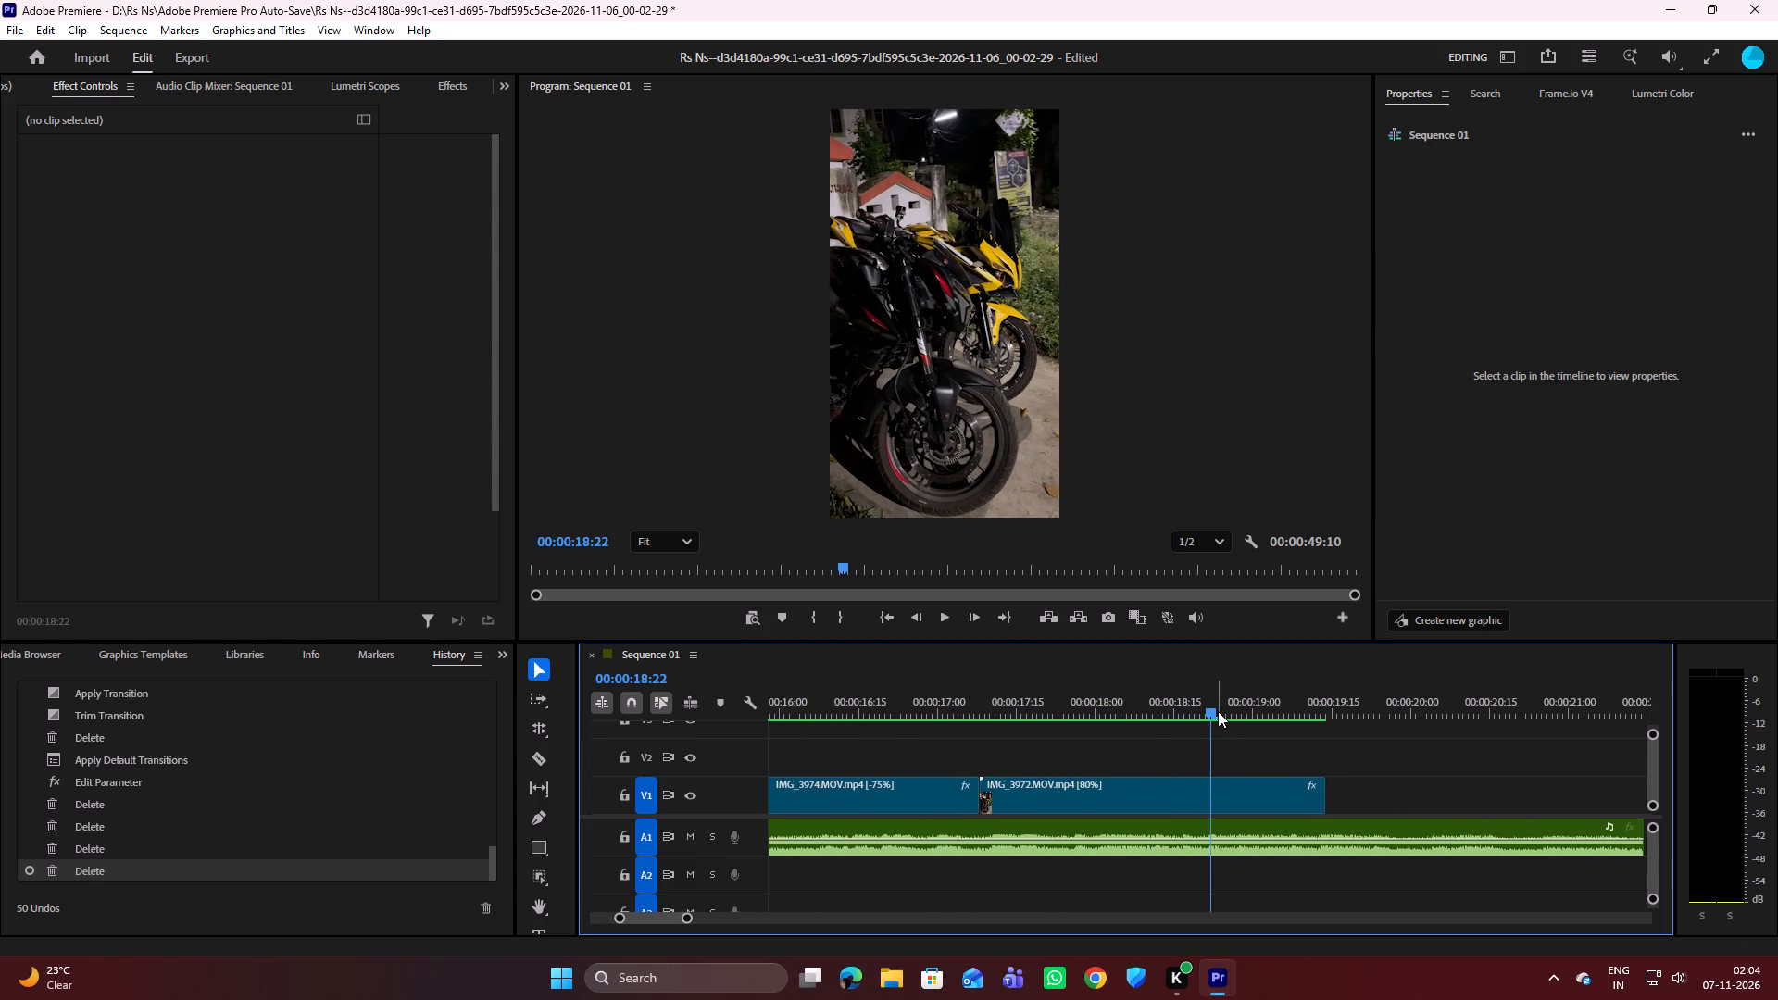
key("space")
key("space")
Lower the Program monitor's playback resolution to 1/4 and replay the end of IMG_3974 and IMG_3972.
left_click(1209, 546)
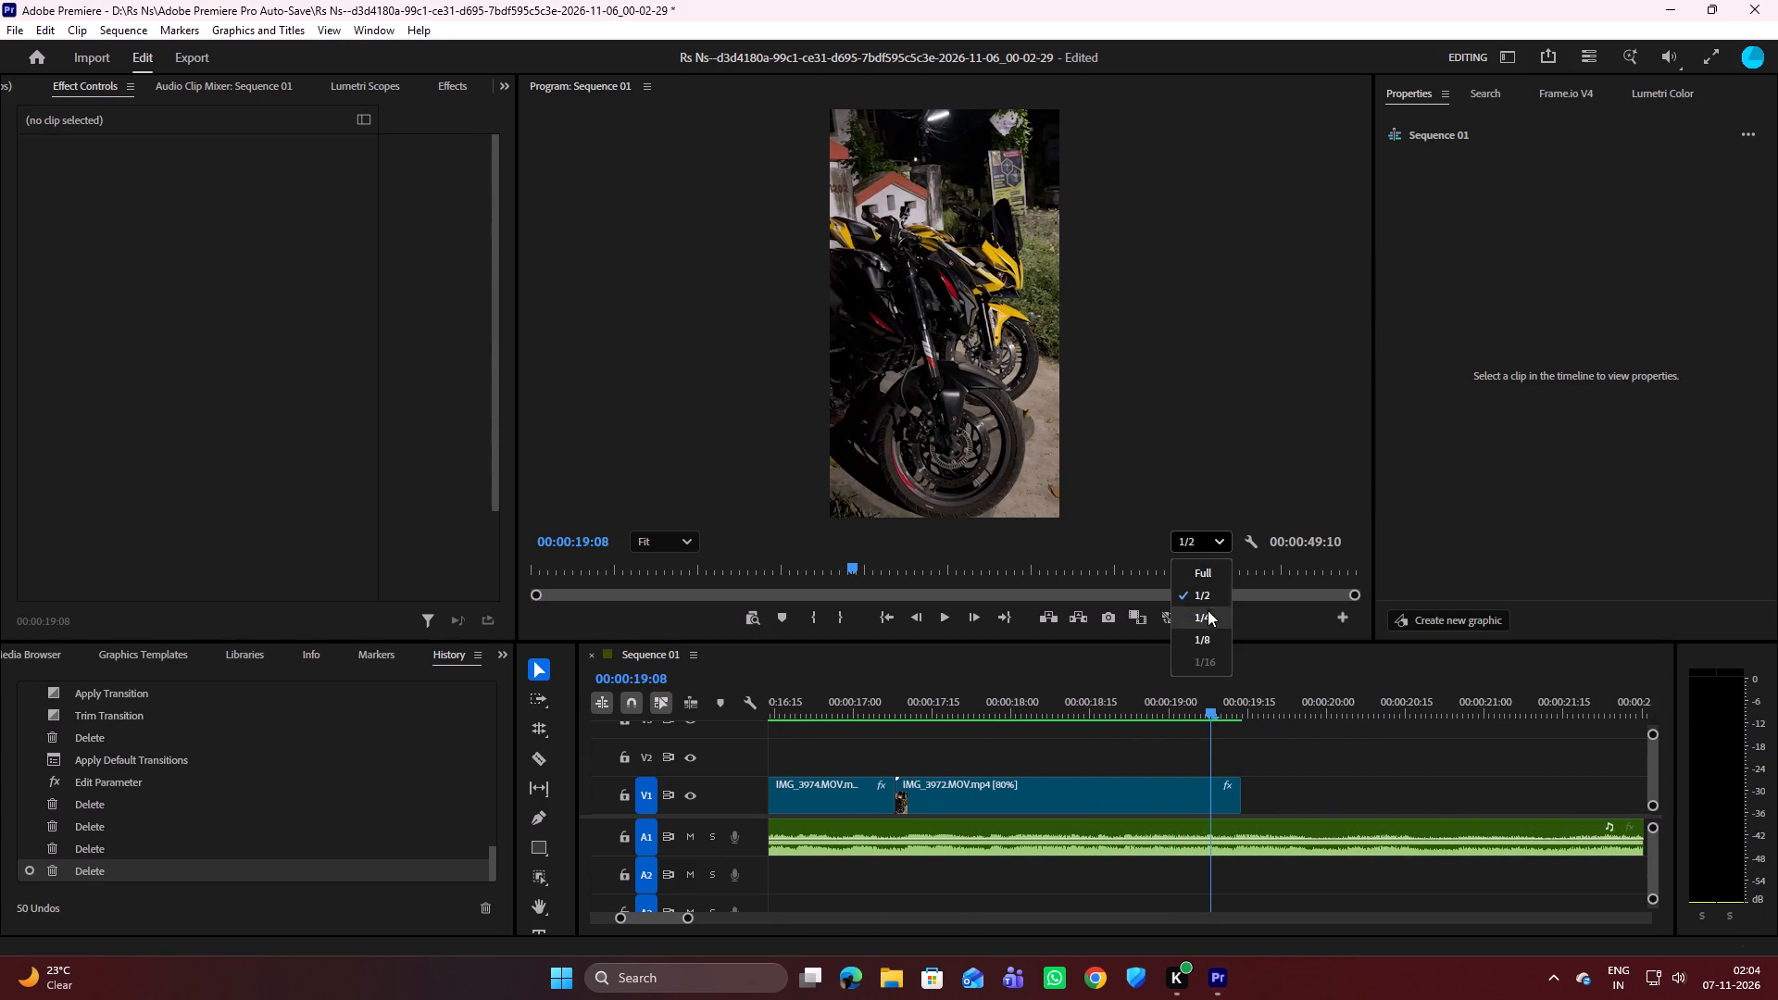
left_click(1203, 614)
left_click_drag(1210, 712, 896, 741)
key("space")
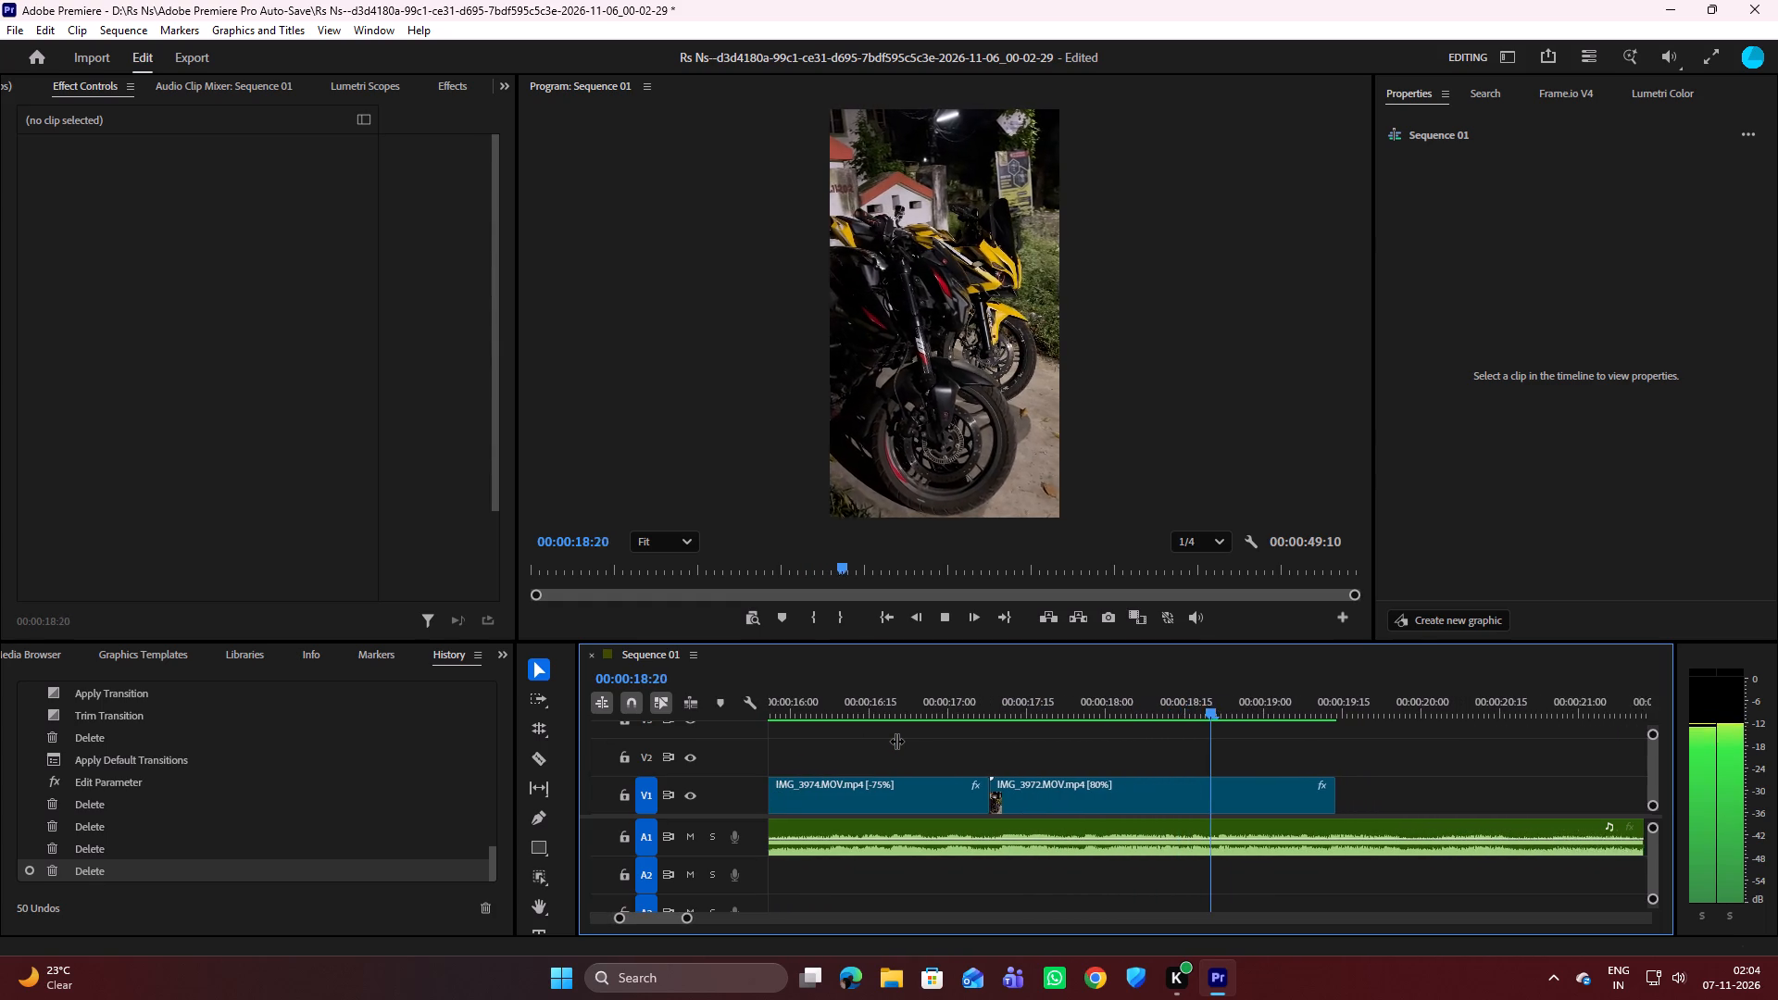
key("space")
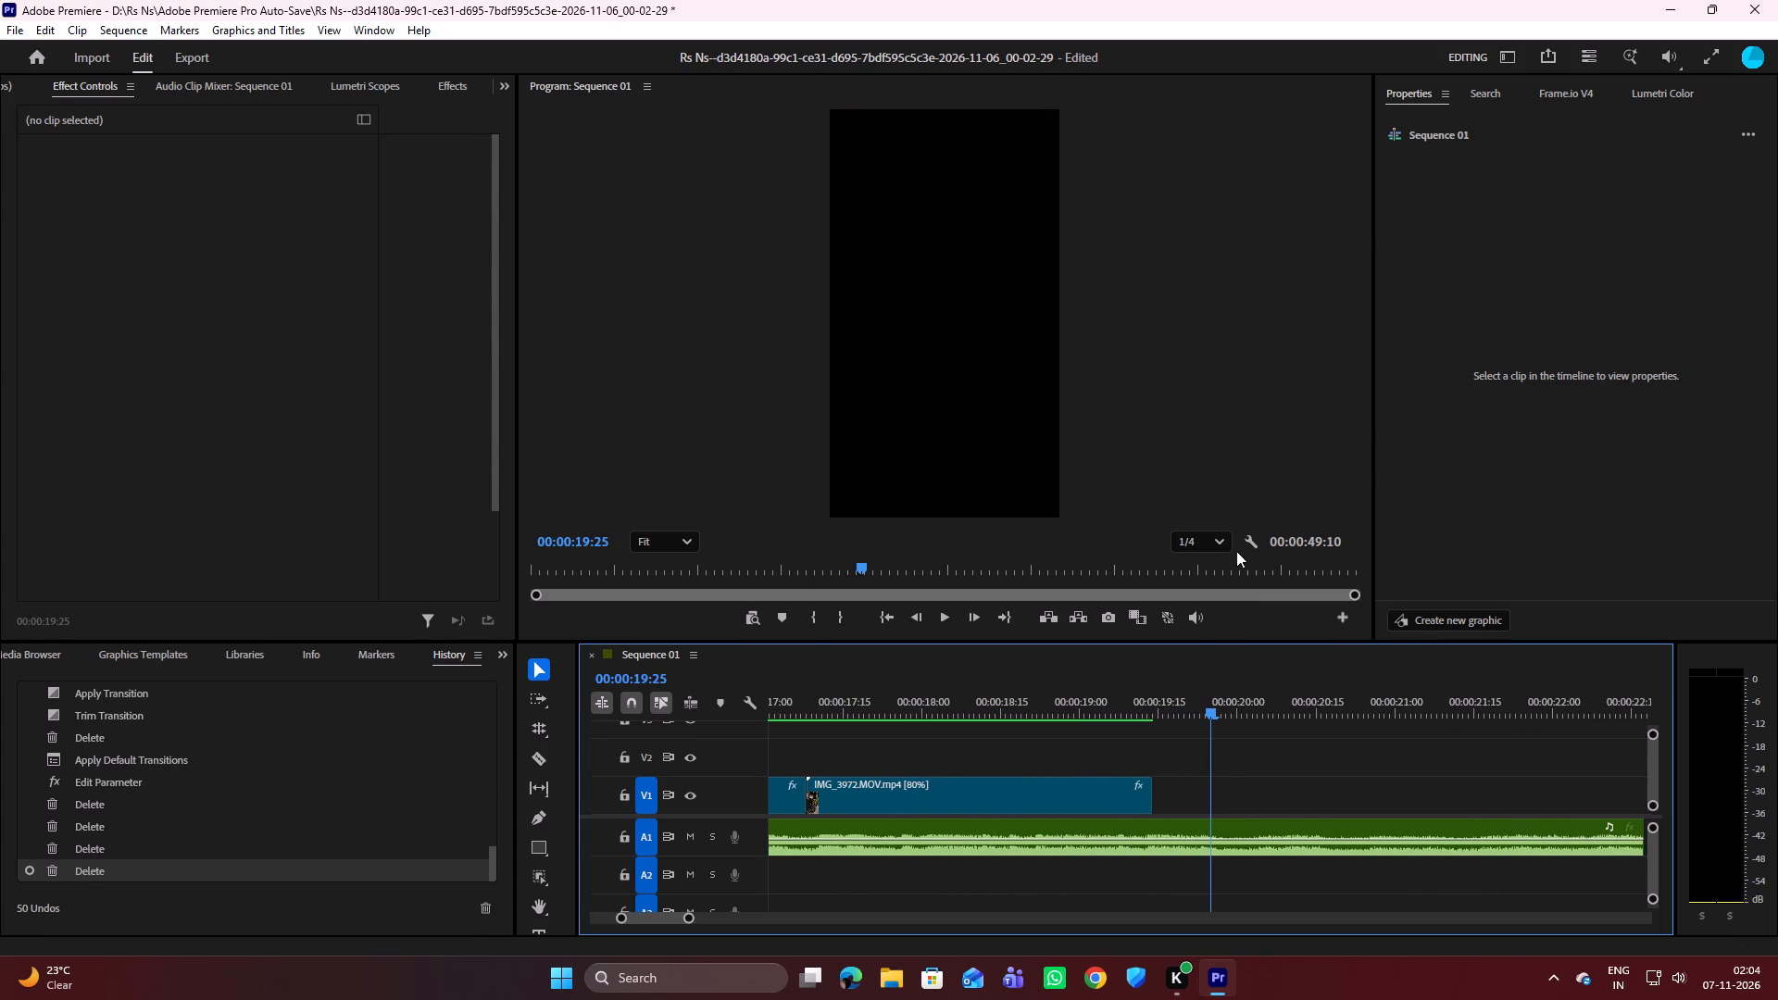
Set the Program monitor's playback resolution to 1/8 and replay from the end of IMG_3951 through IMG_3974 and IMG_3972.
left_click(1224, 543)
left_click(1204, 631)
left_click_drag(1214, 707, 905, 726)
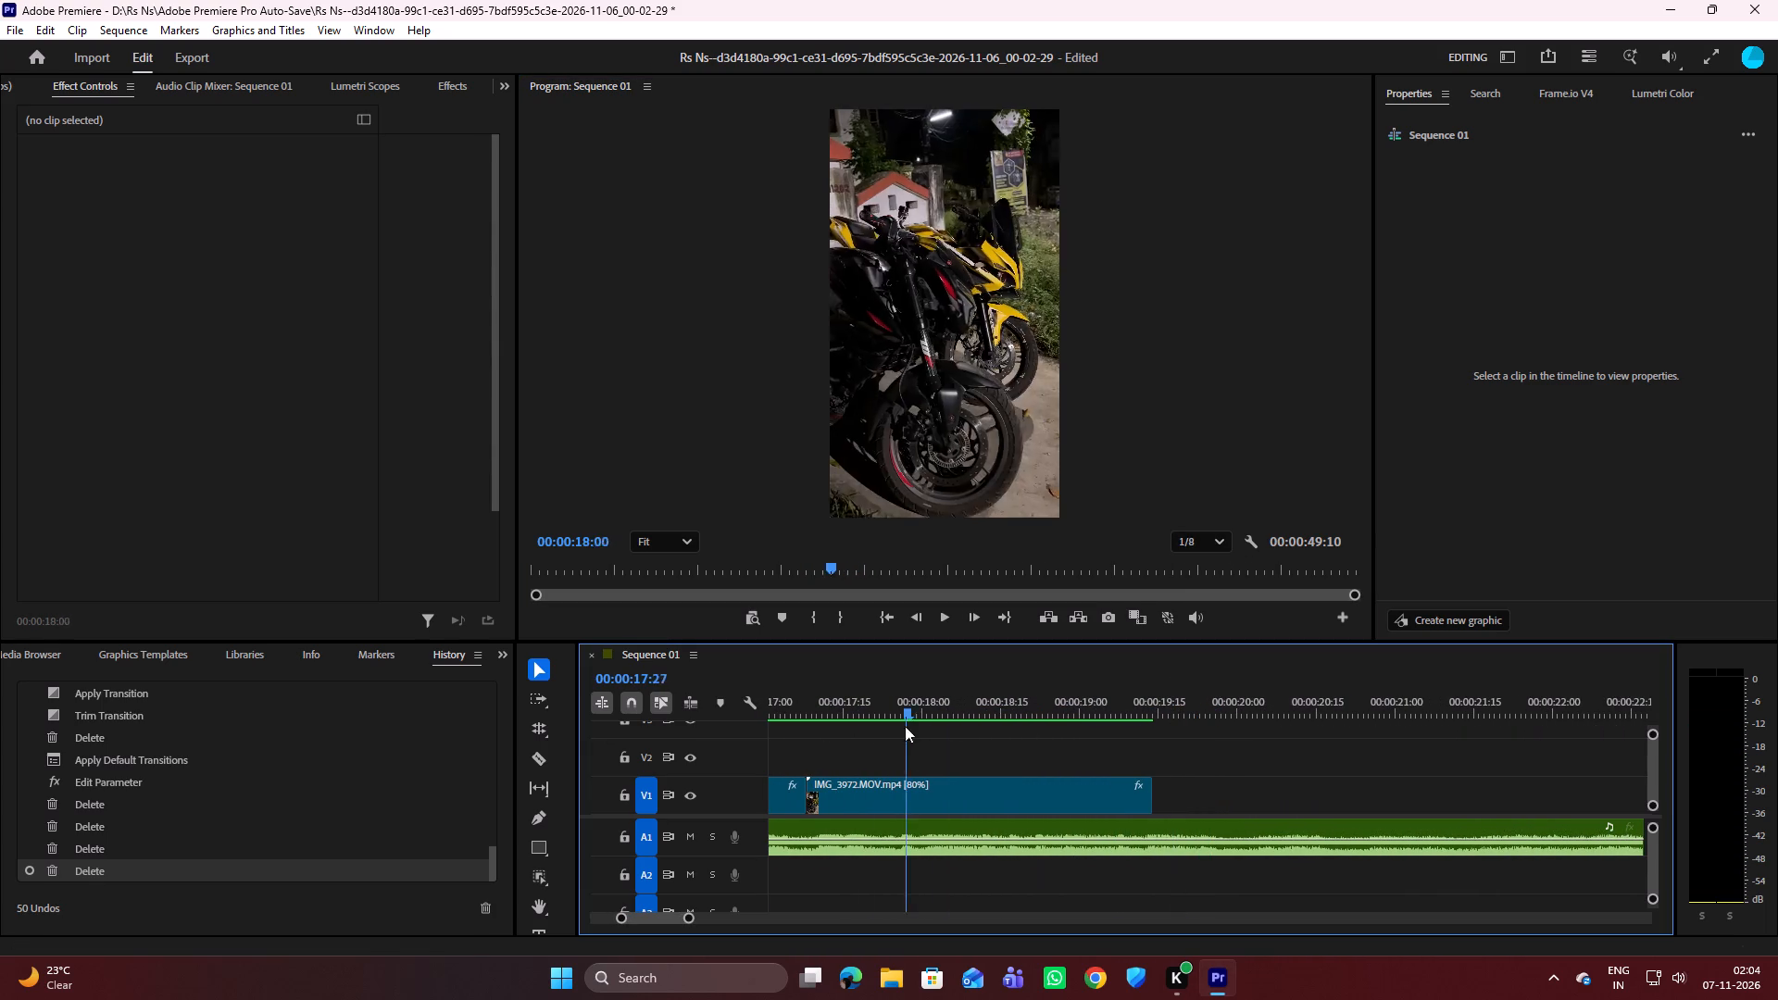
left_click_drag(905, 726, 718, 737)
key("space")
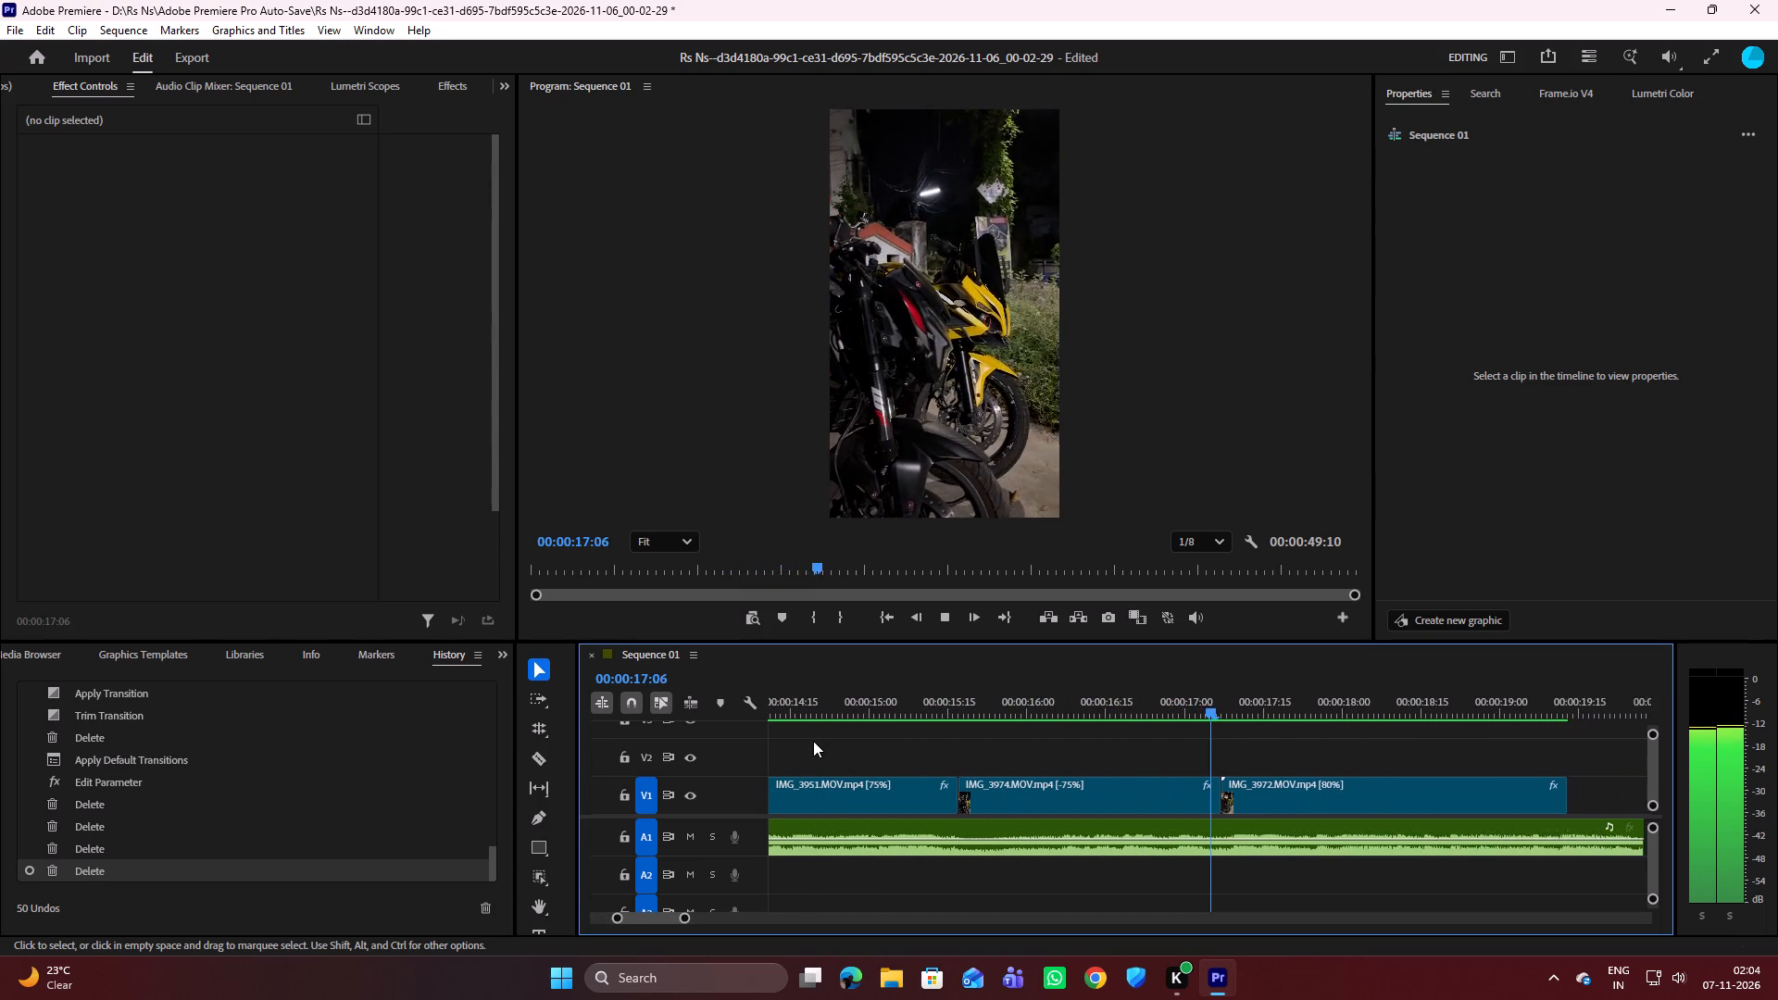
key("space")
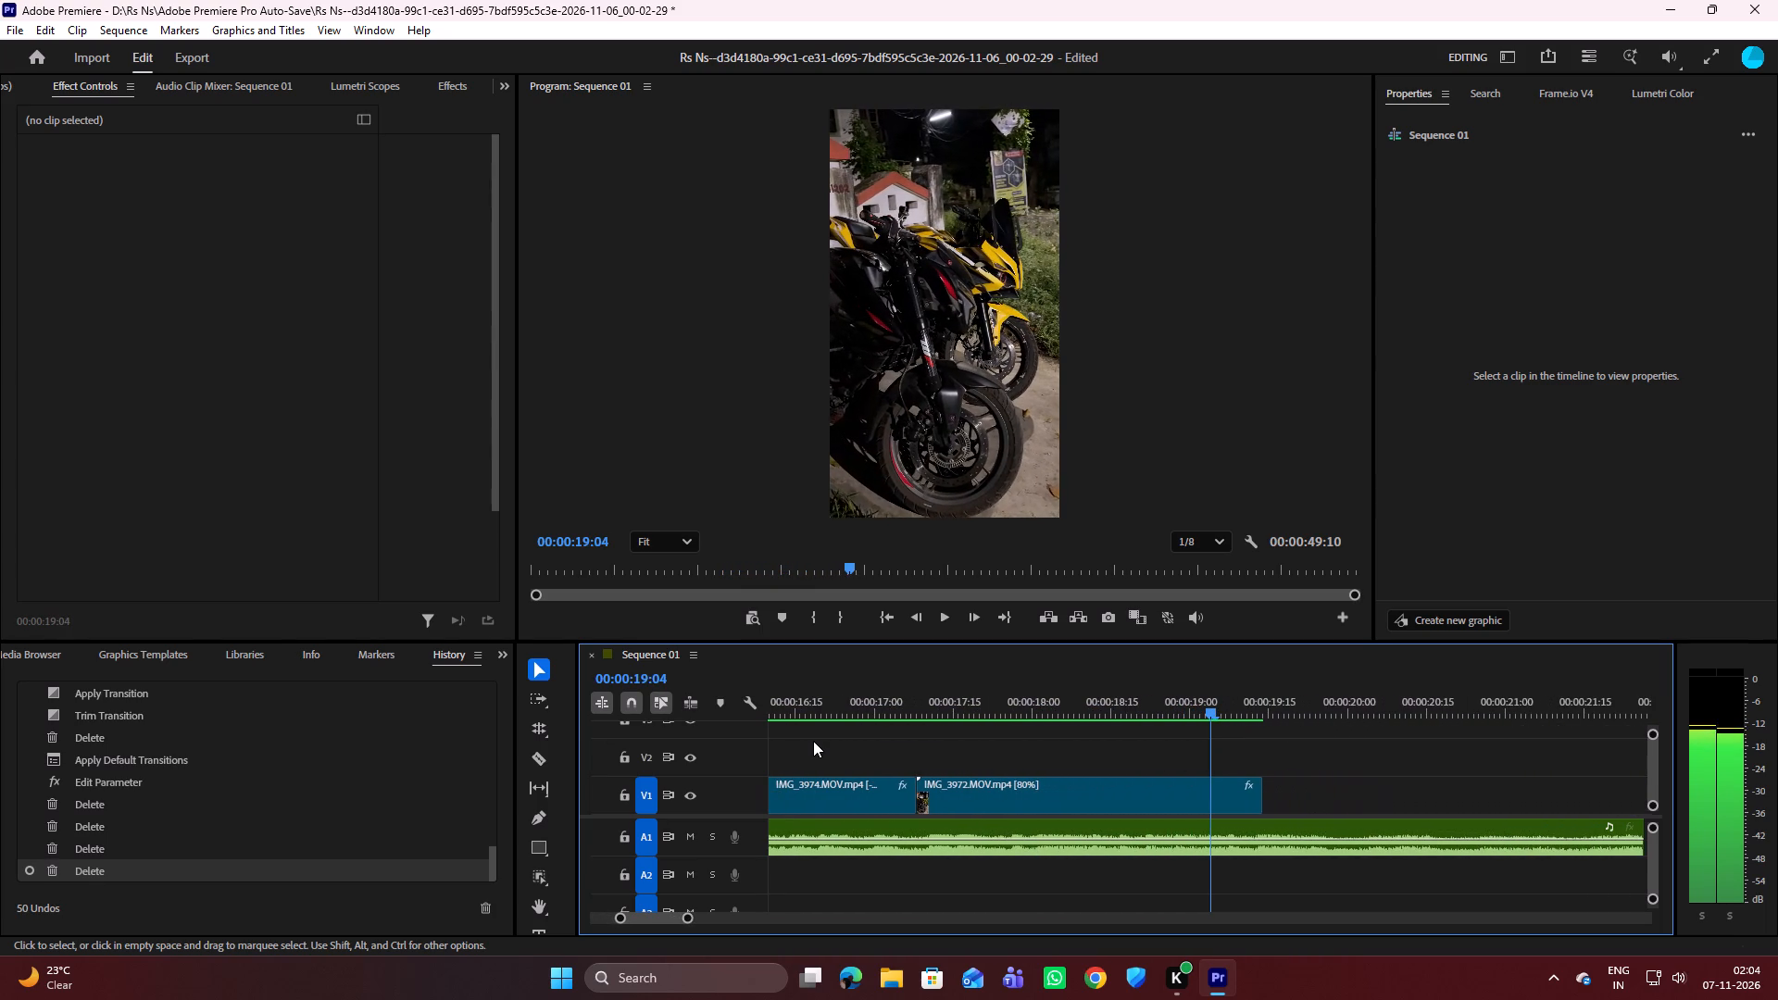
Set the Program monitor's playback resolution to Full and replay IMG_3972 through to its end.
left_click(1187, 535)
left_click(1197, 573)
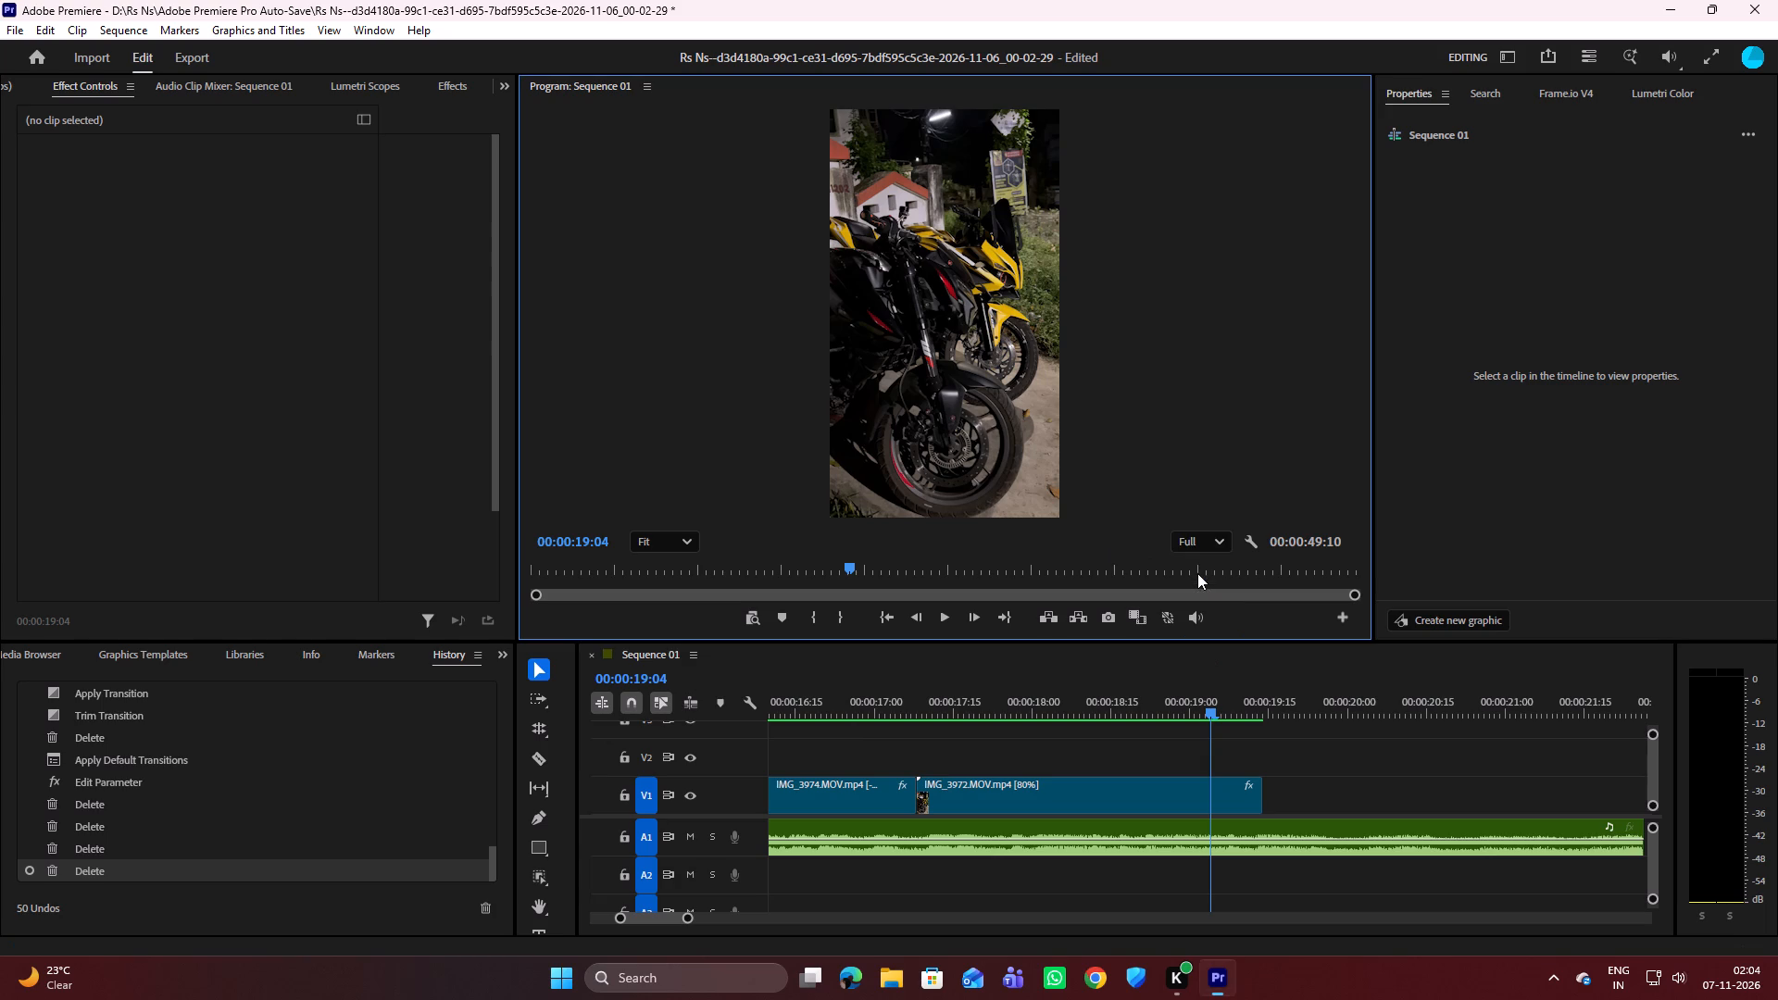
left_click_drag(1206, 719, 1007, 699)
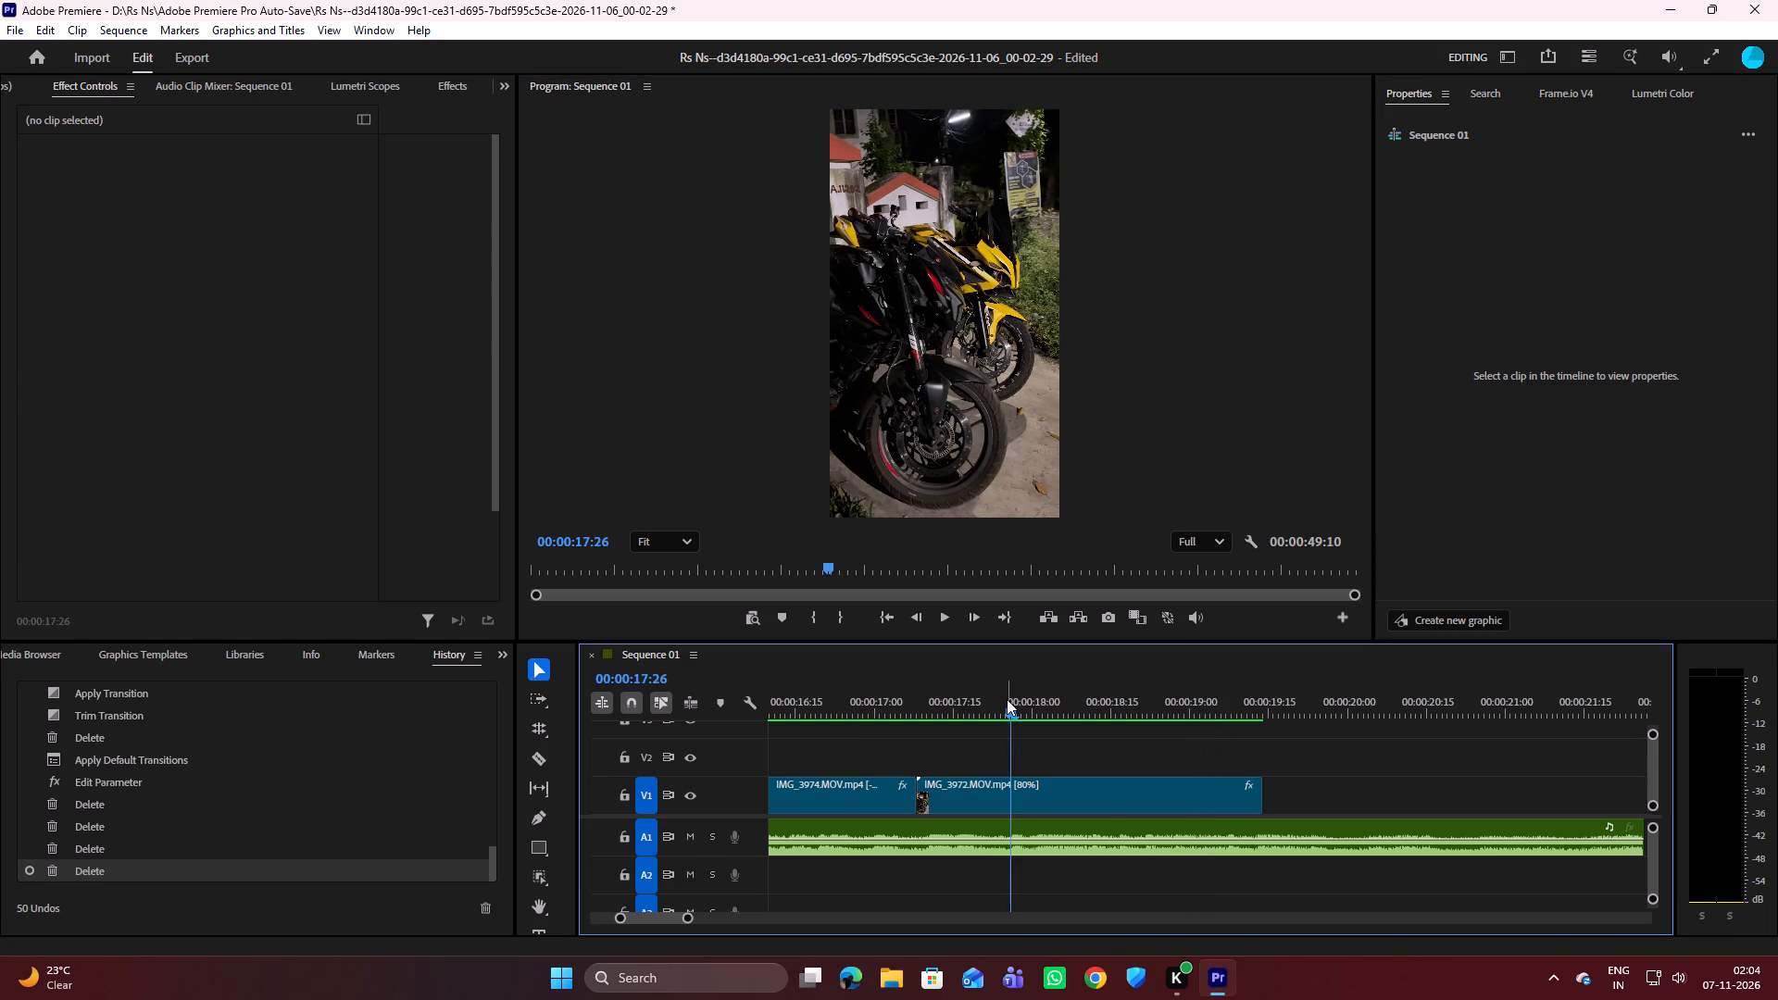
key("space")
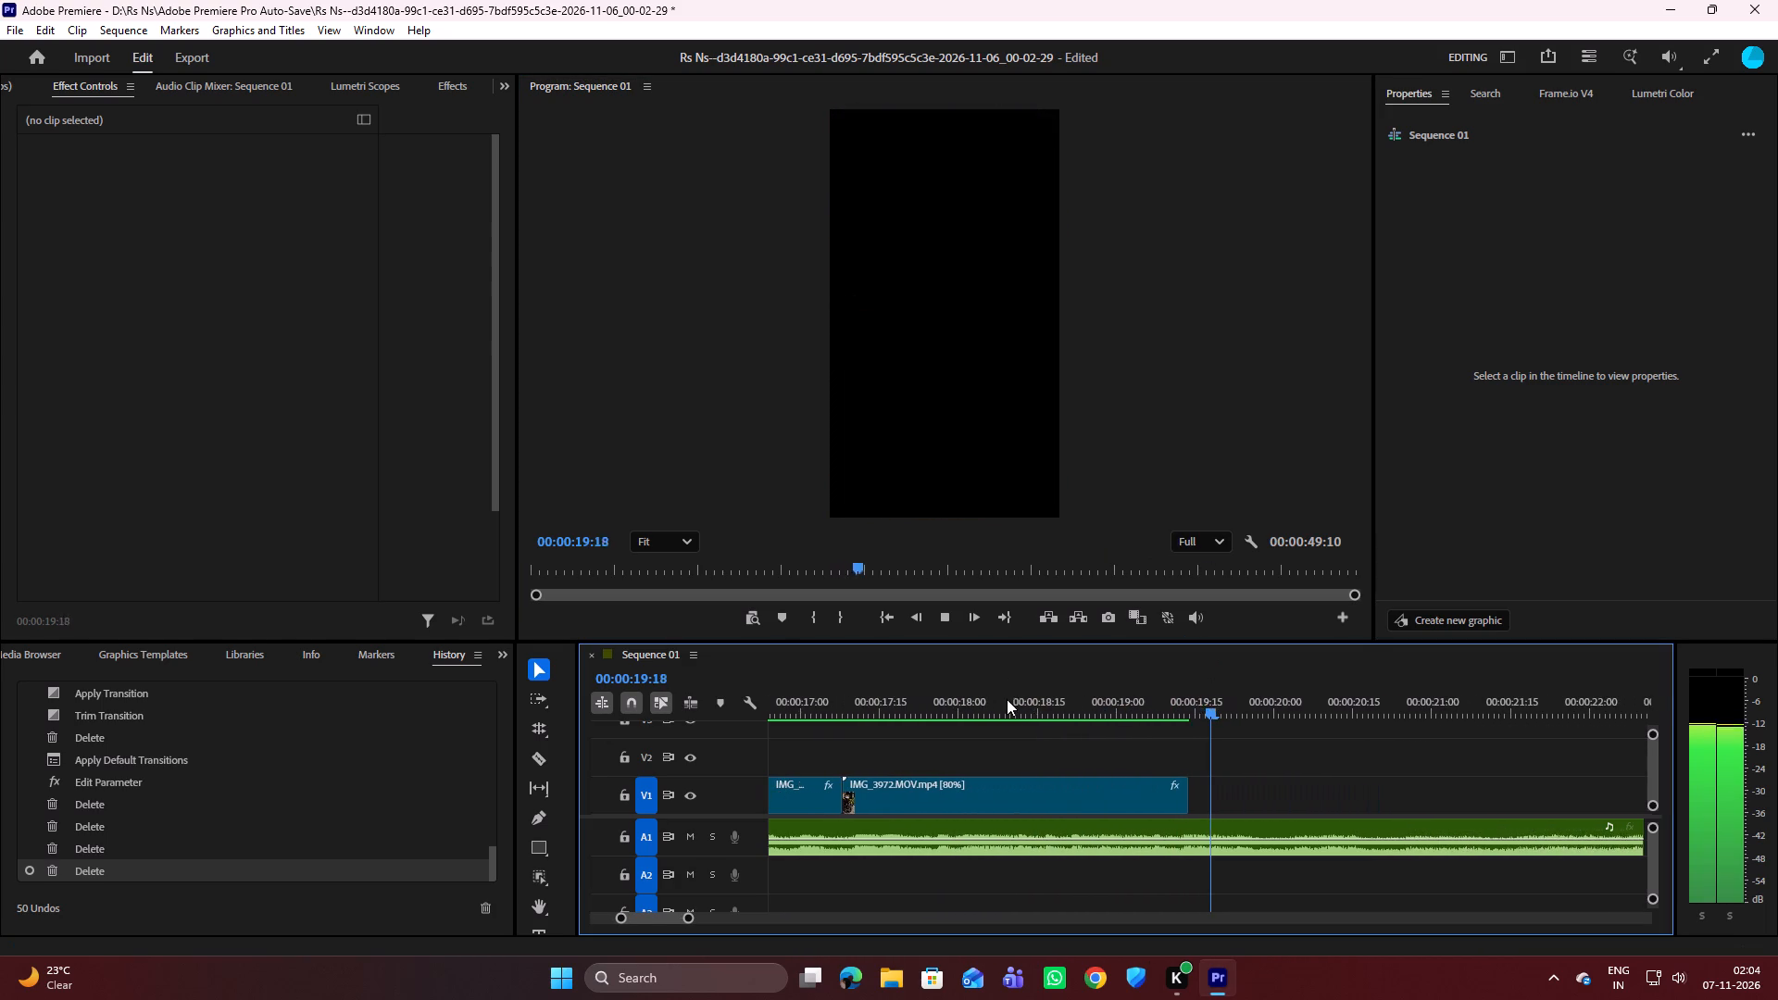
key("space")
Set the Program monitor's playback resolution to 1/2 and replay from the end of IMG_3974 into IMG_3972.
left_click(1229, 541)
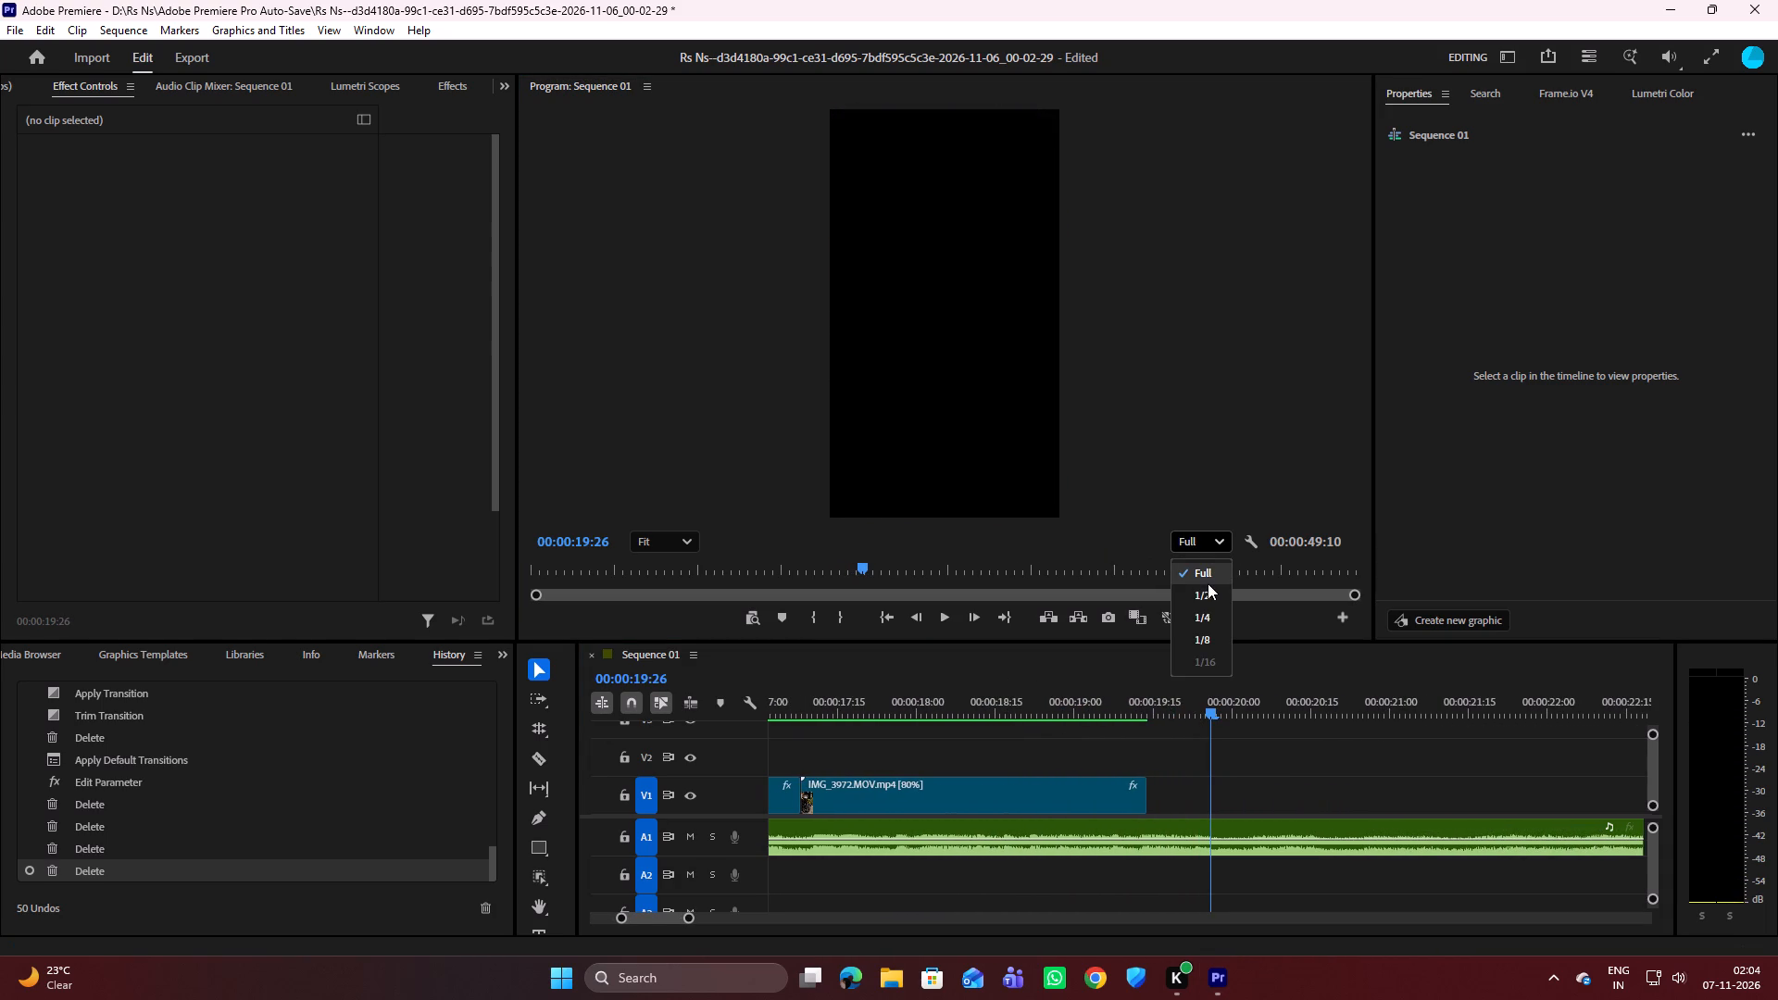
left_click(1208, 583)
left_click(1214, 527)
left_click(1220, 543)
left_click(1202, 590)
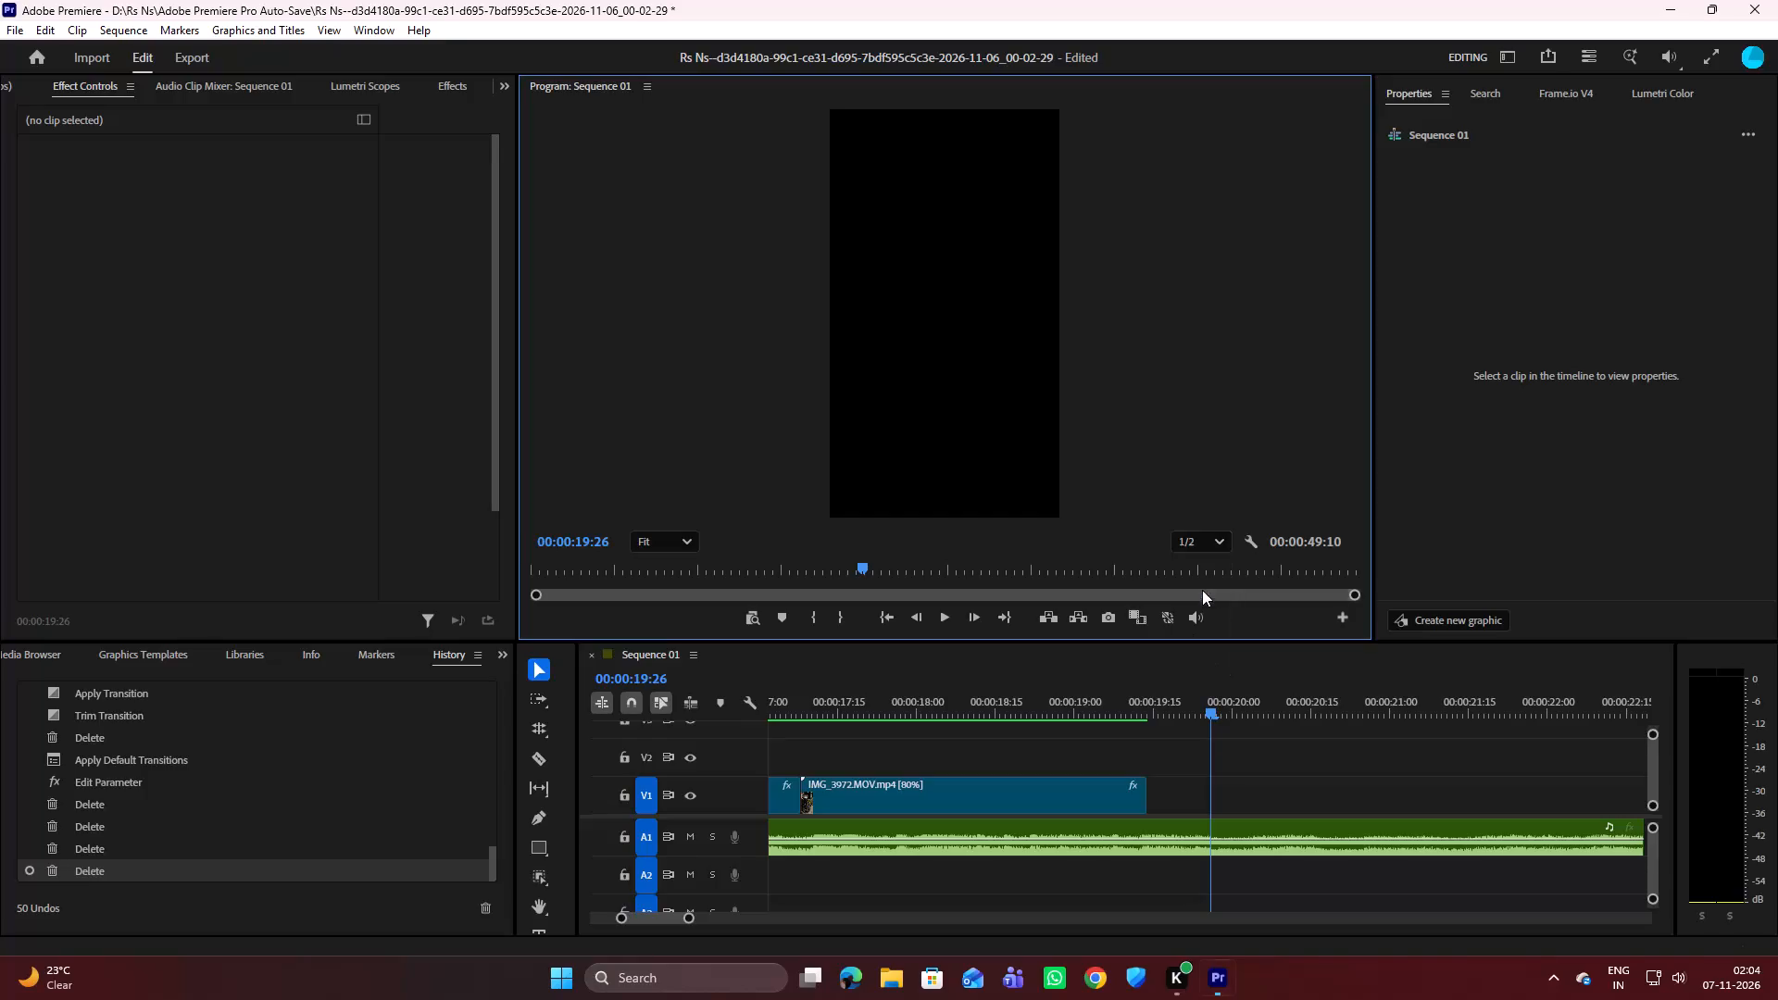
left_click_drag(1211, 710, 777, 755)
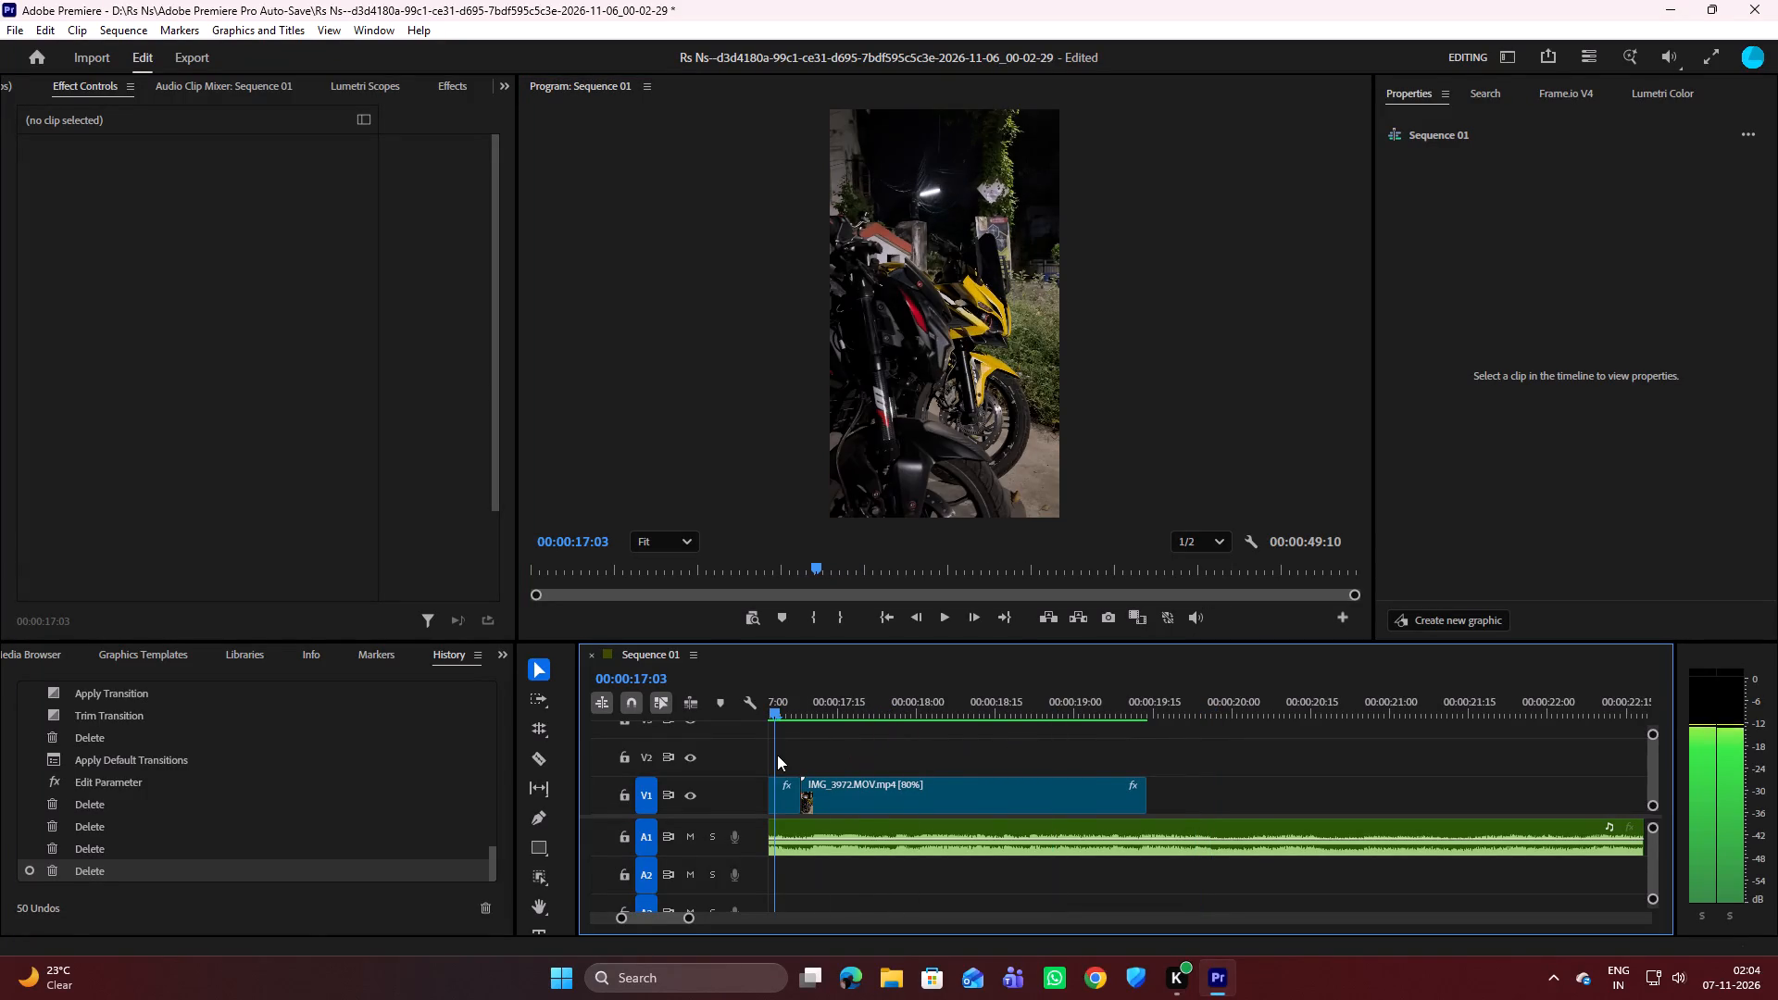
key("space")
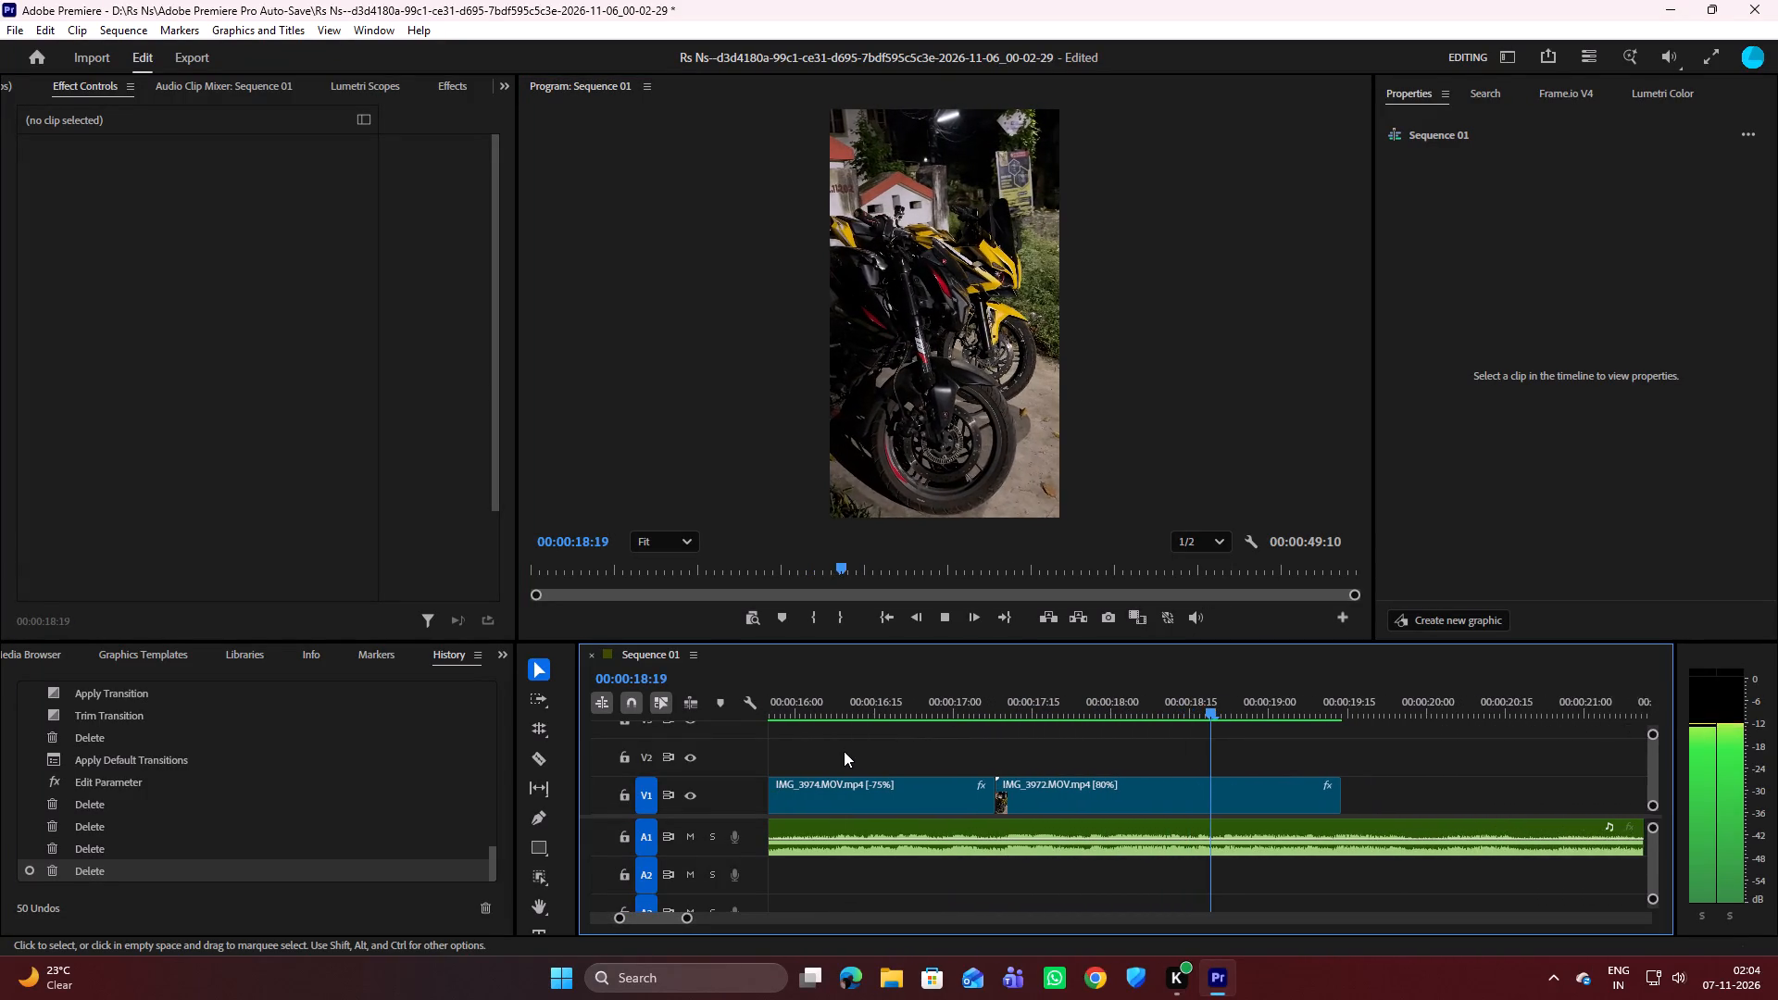
key("space")
Step frame by frame through IMG_3951 from its first frame towards the cut to IMG_3974.
left_click_drag(1207, 711, 718, 749)
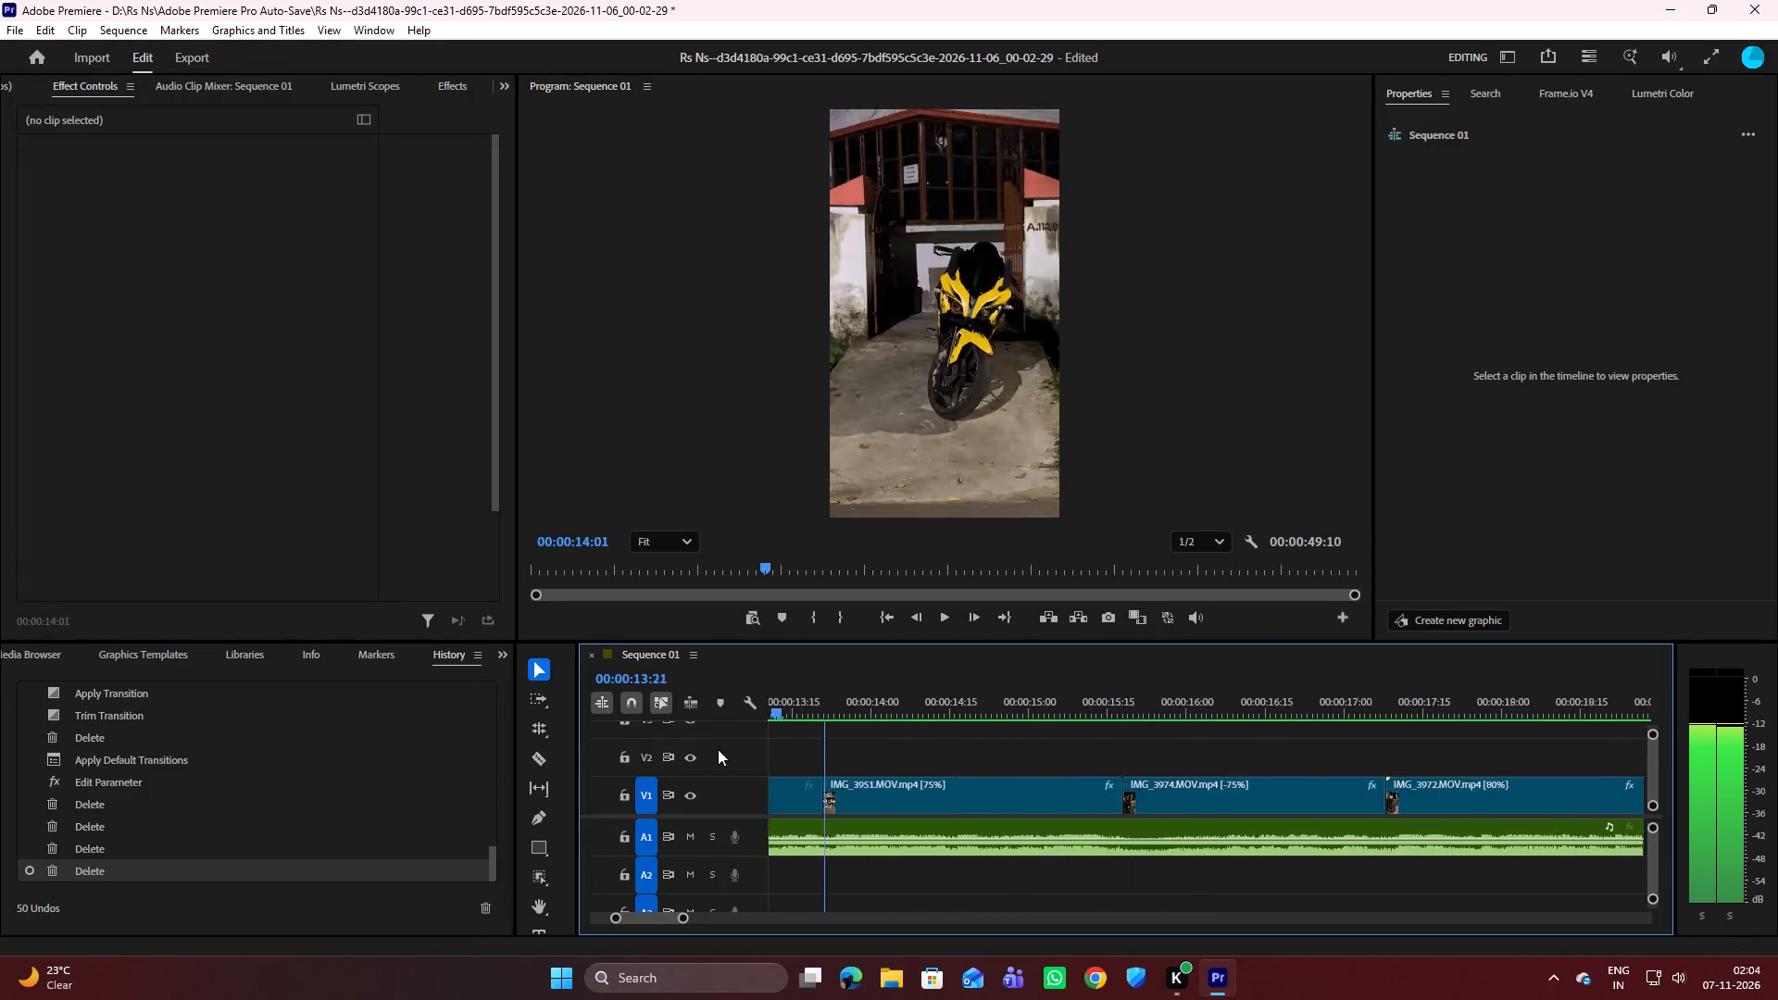
left_click_drag(718, 749, 1208, 732)
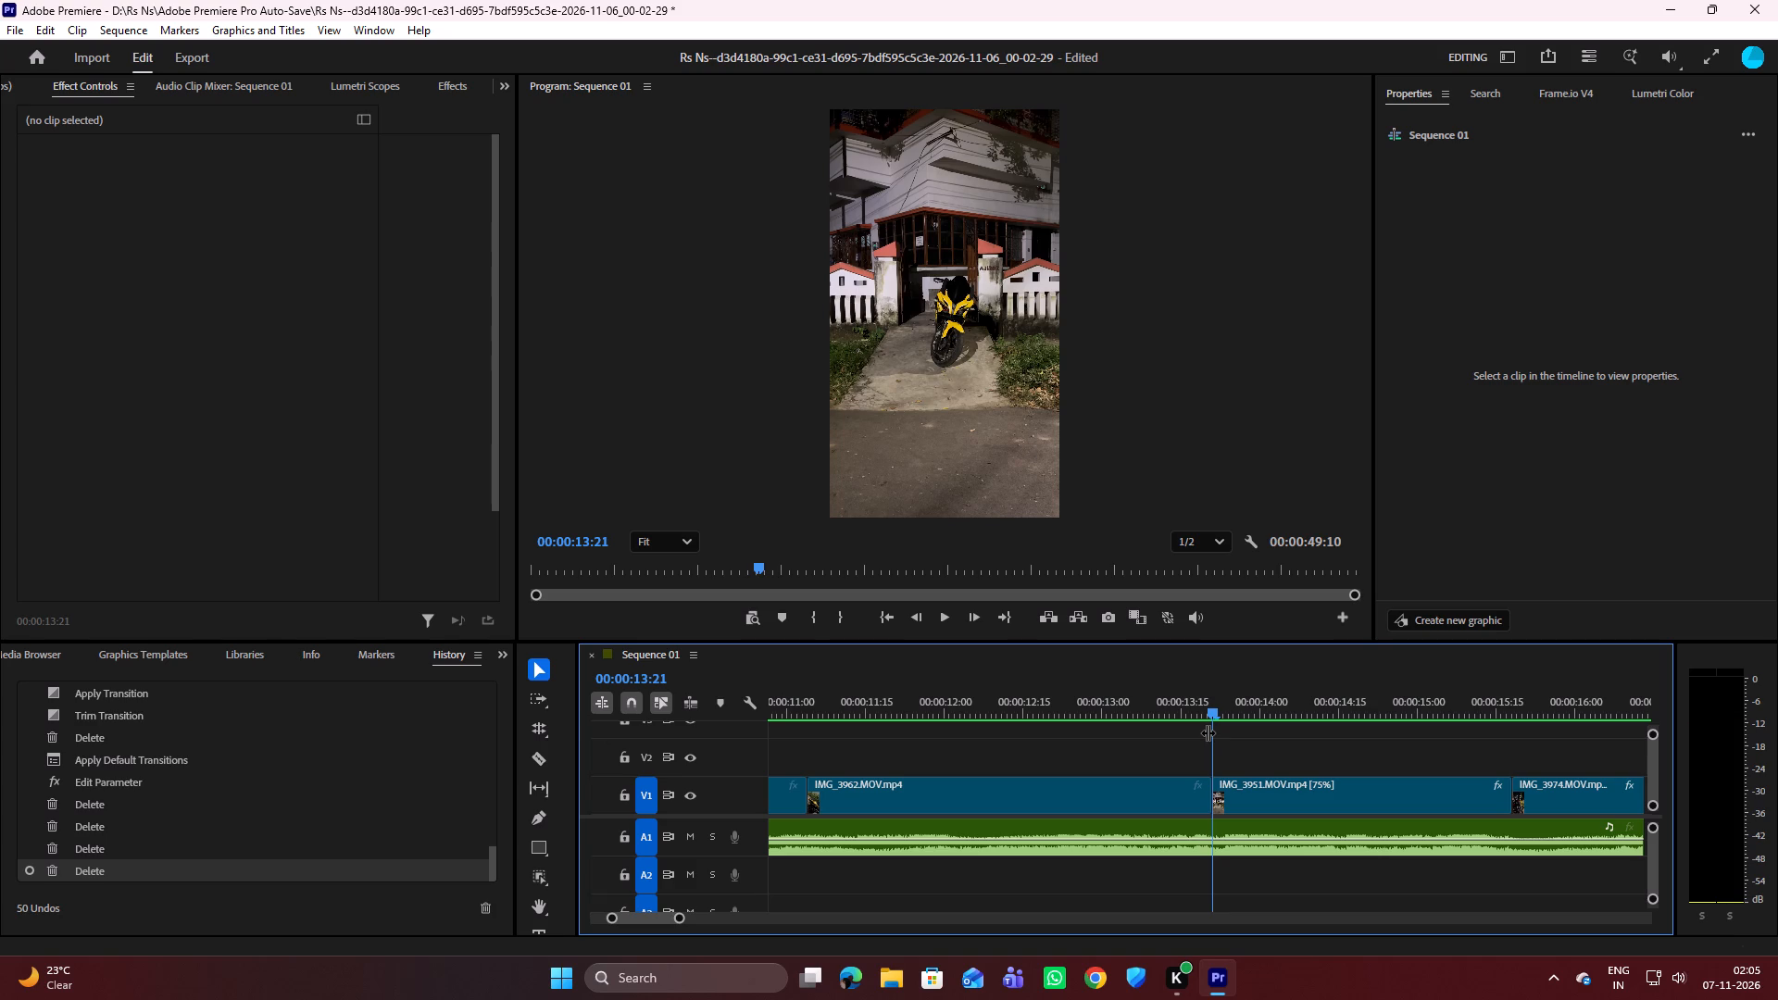
key("Right")
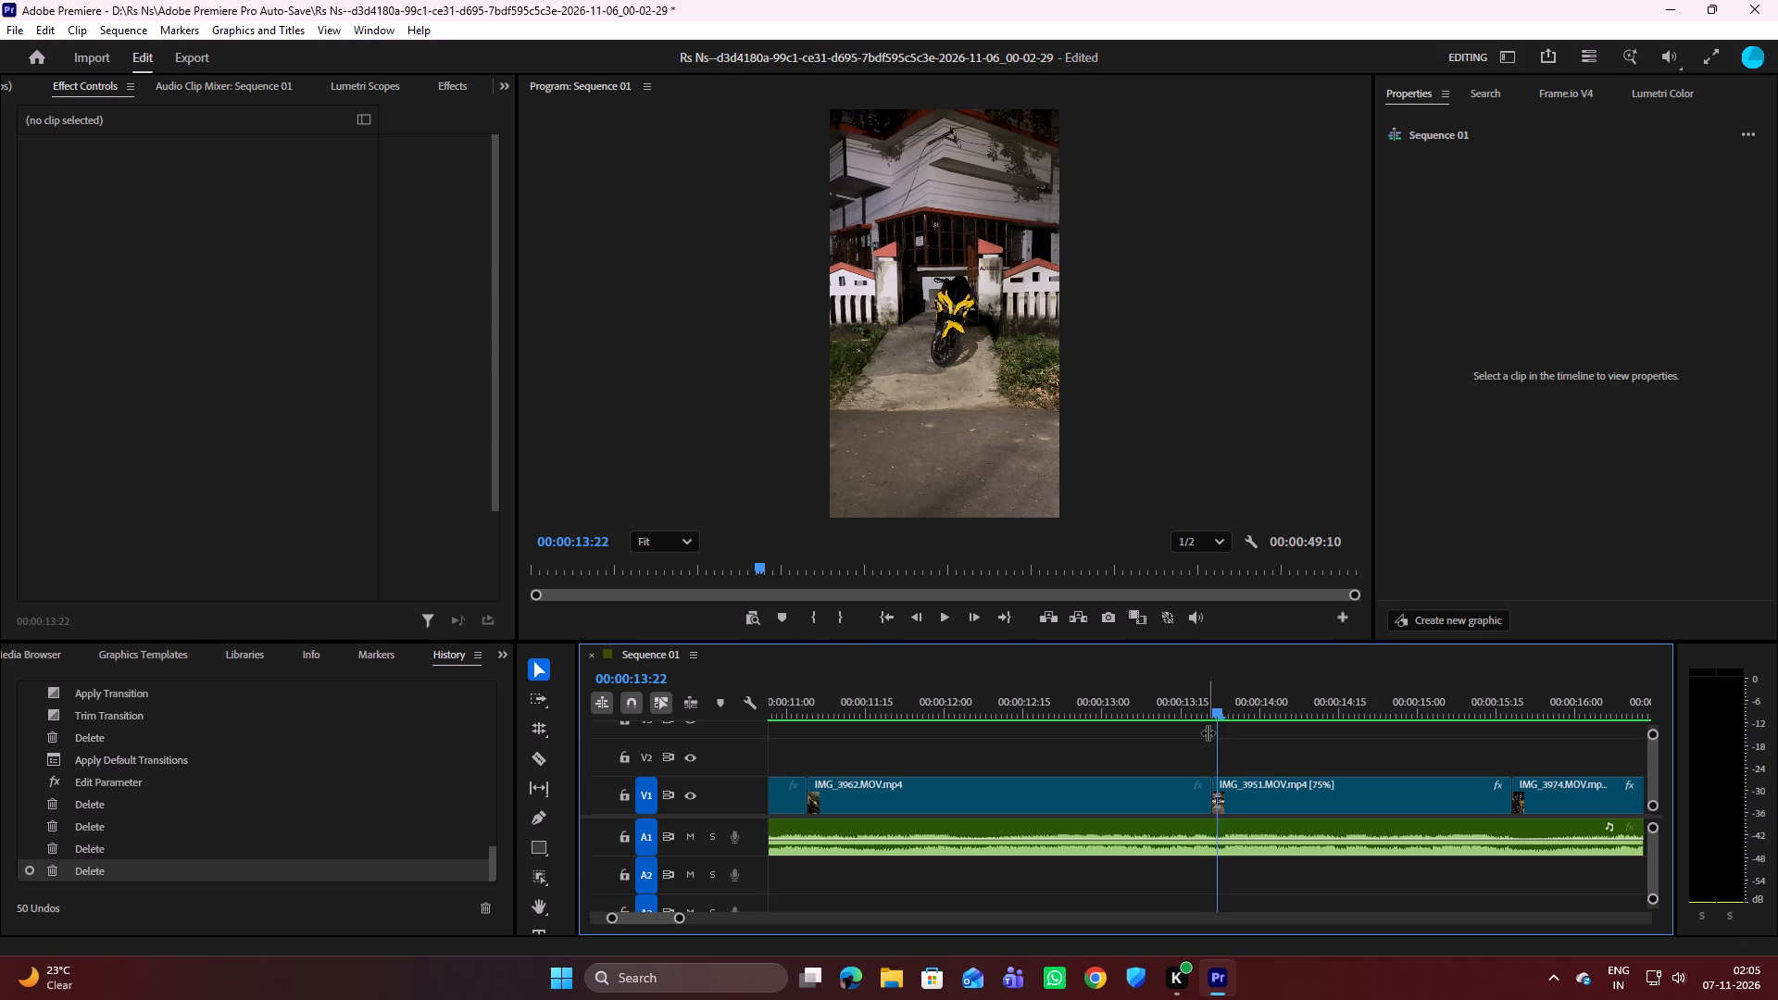
key("Right")
key("Right")
key("Right")
key("Right")
key("Right")
key("Right")
key("Right")
key("Right")
key("Right")
key("Right")
key("Right")
key("Right")
key("Right")
key("Right")
key("Right")
key("Right")
key("Right")
key("Right")
key("Right")
key("Right")
key("Right")
key("Right")
key("Right")
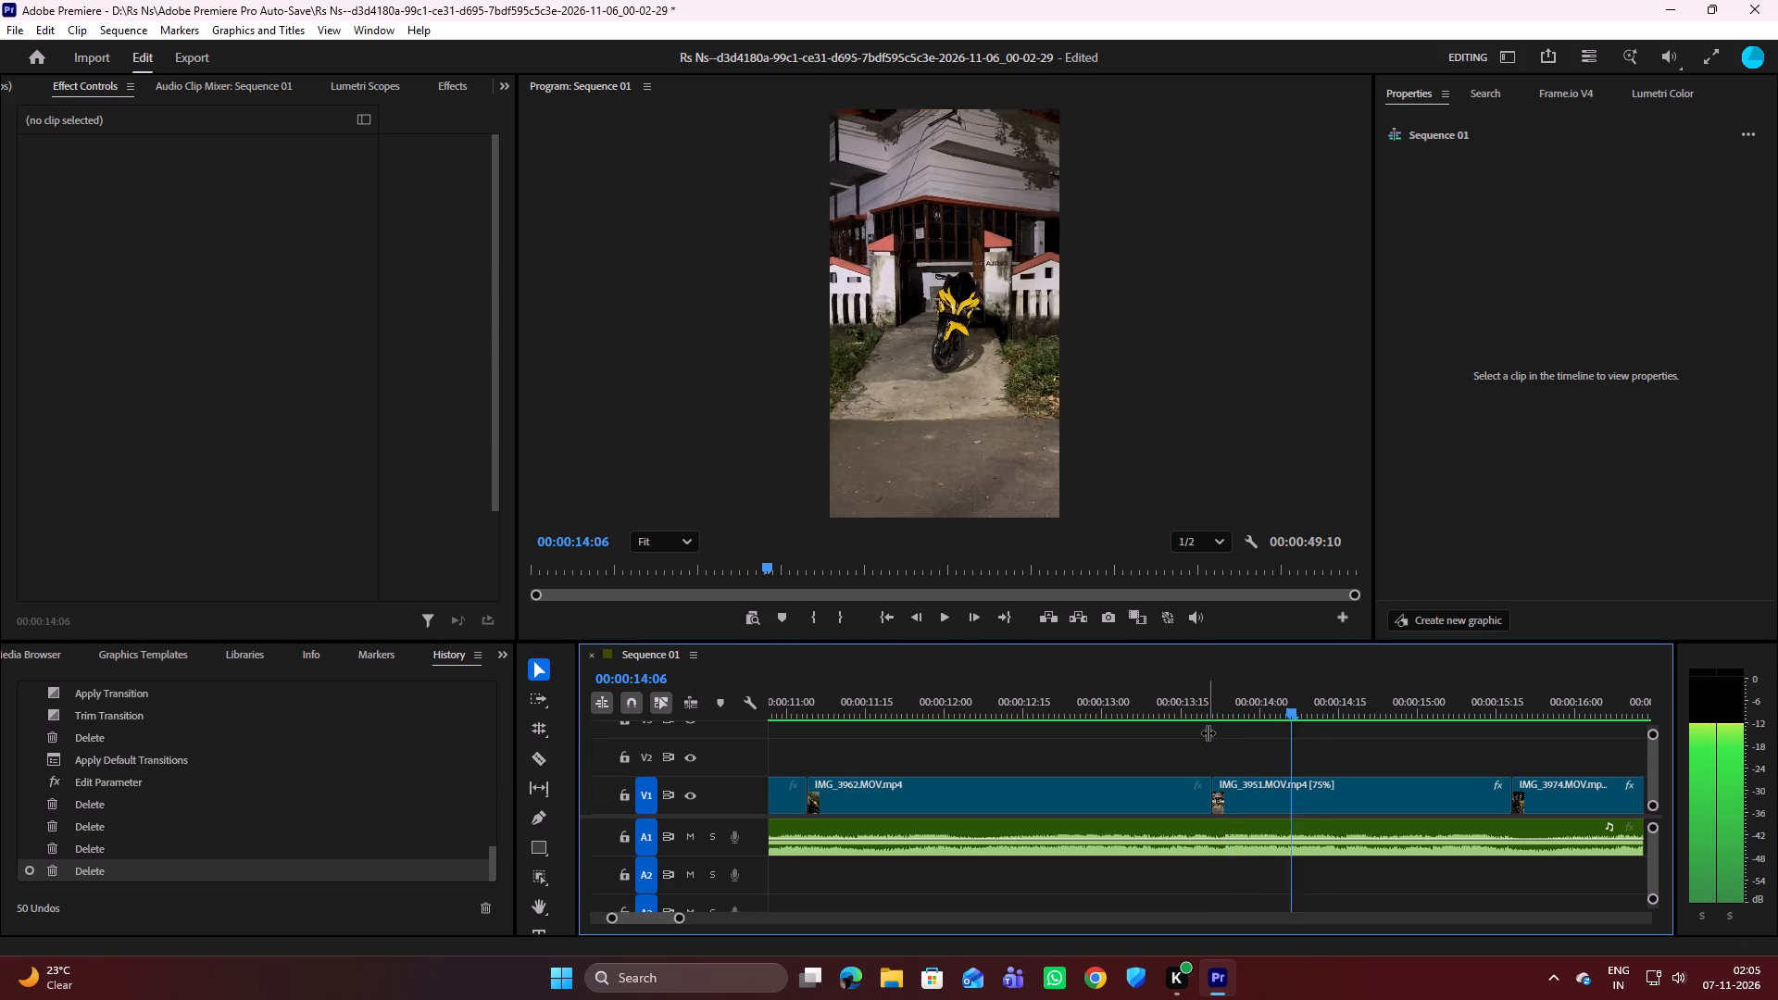
key("Right")
key("Right")
key("Right")
key("Right")
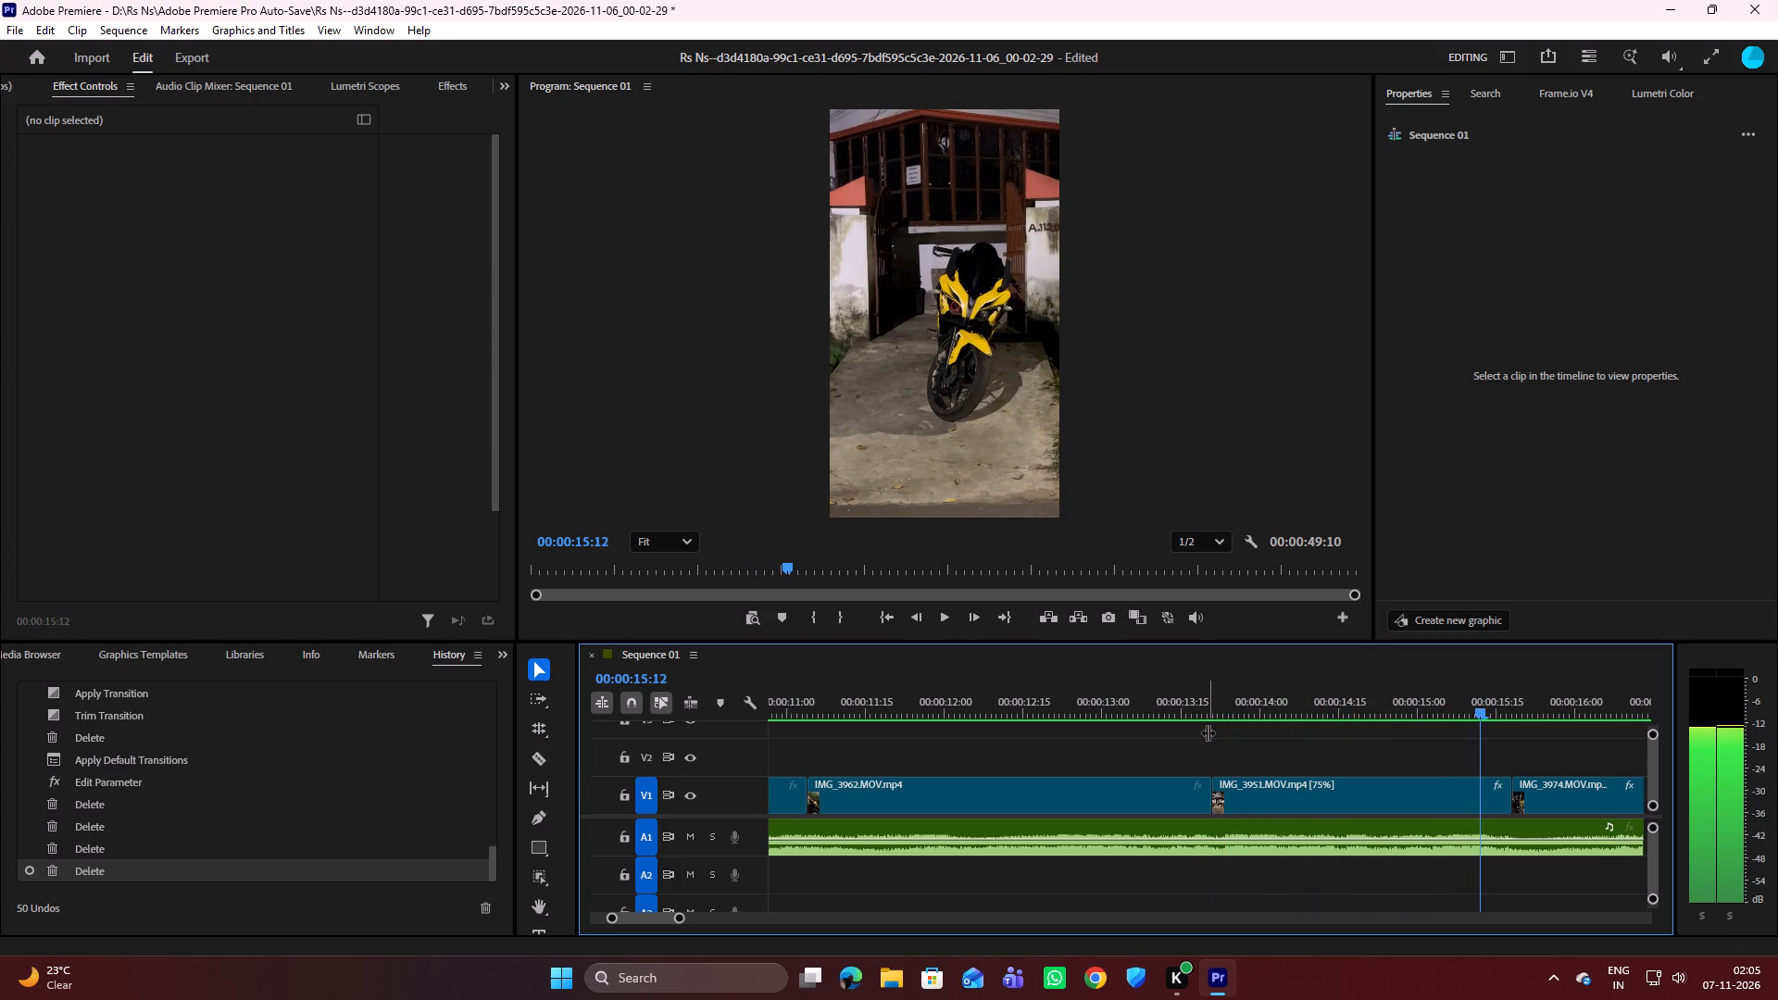
Examine the opening frames of IMG_3974 one at a time, starting from its cut with IMG_3951.
scroll(1208, 732, "down", 14)
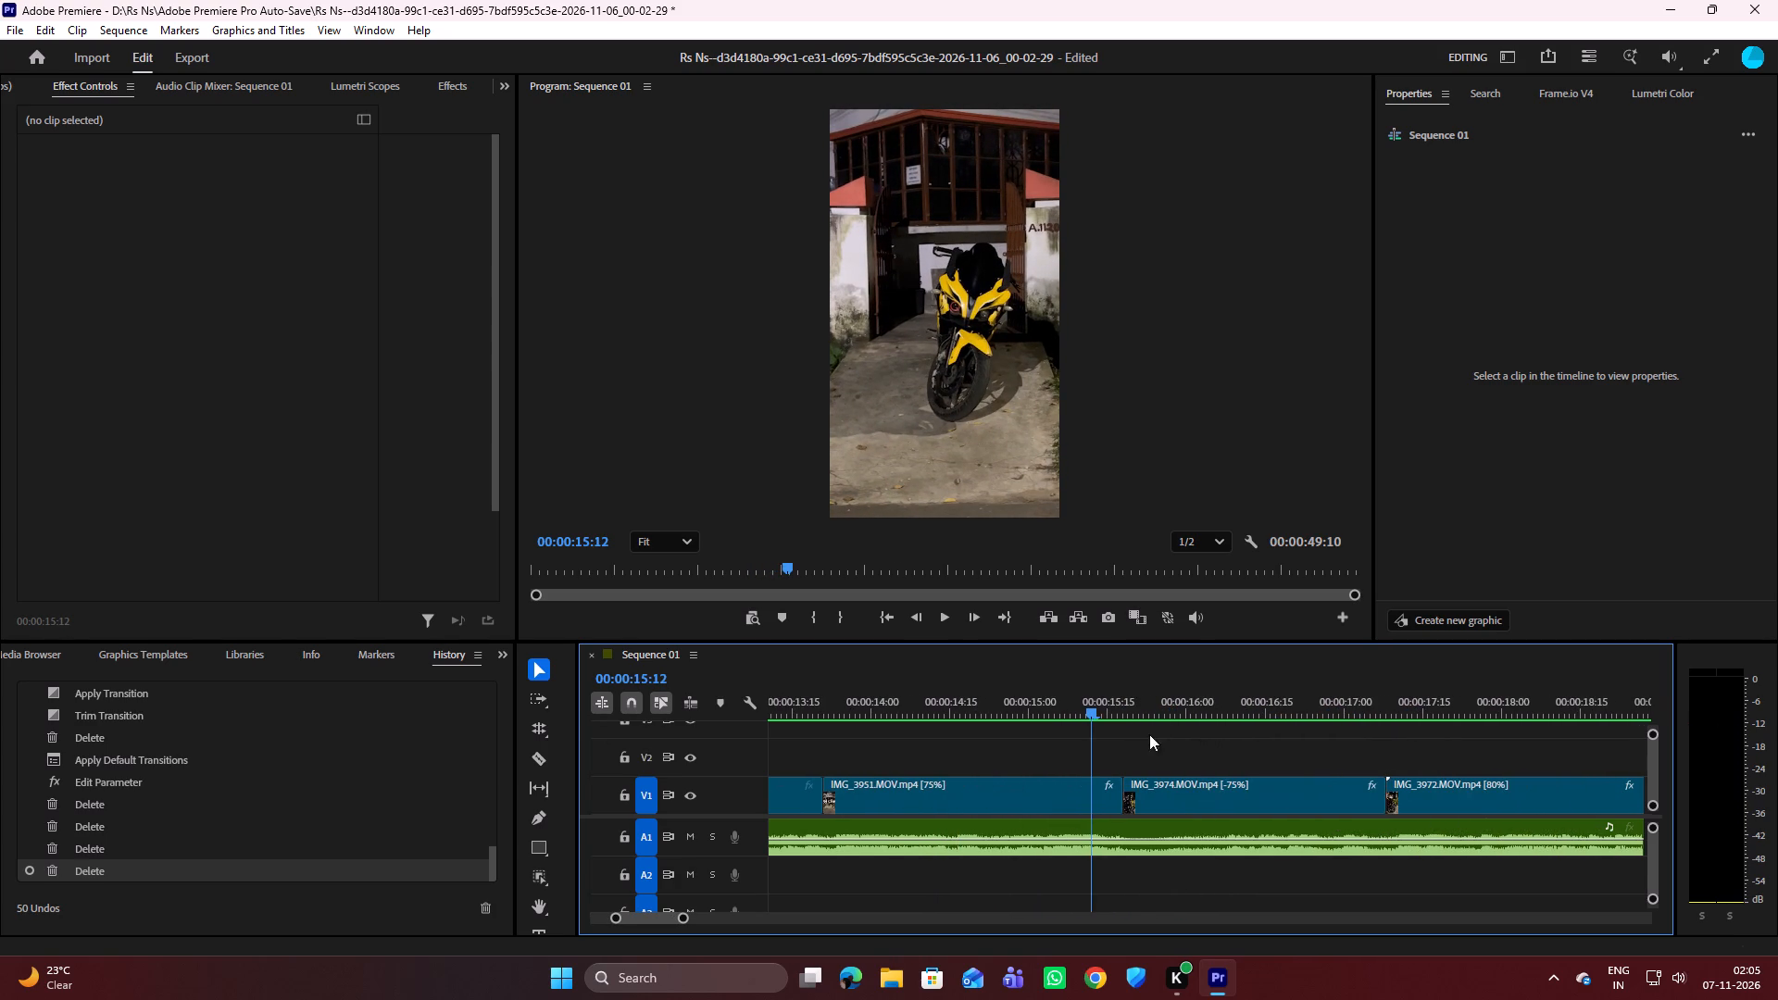
left_click_drag(1093, 705, 1126, 711)
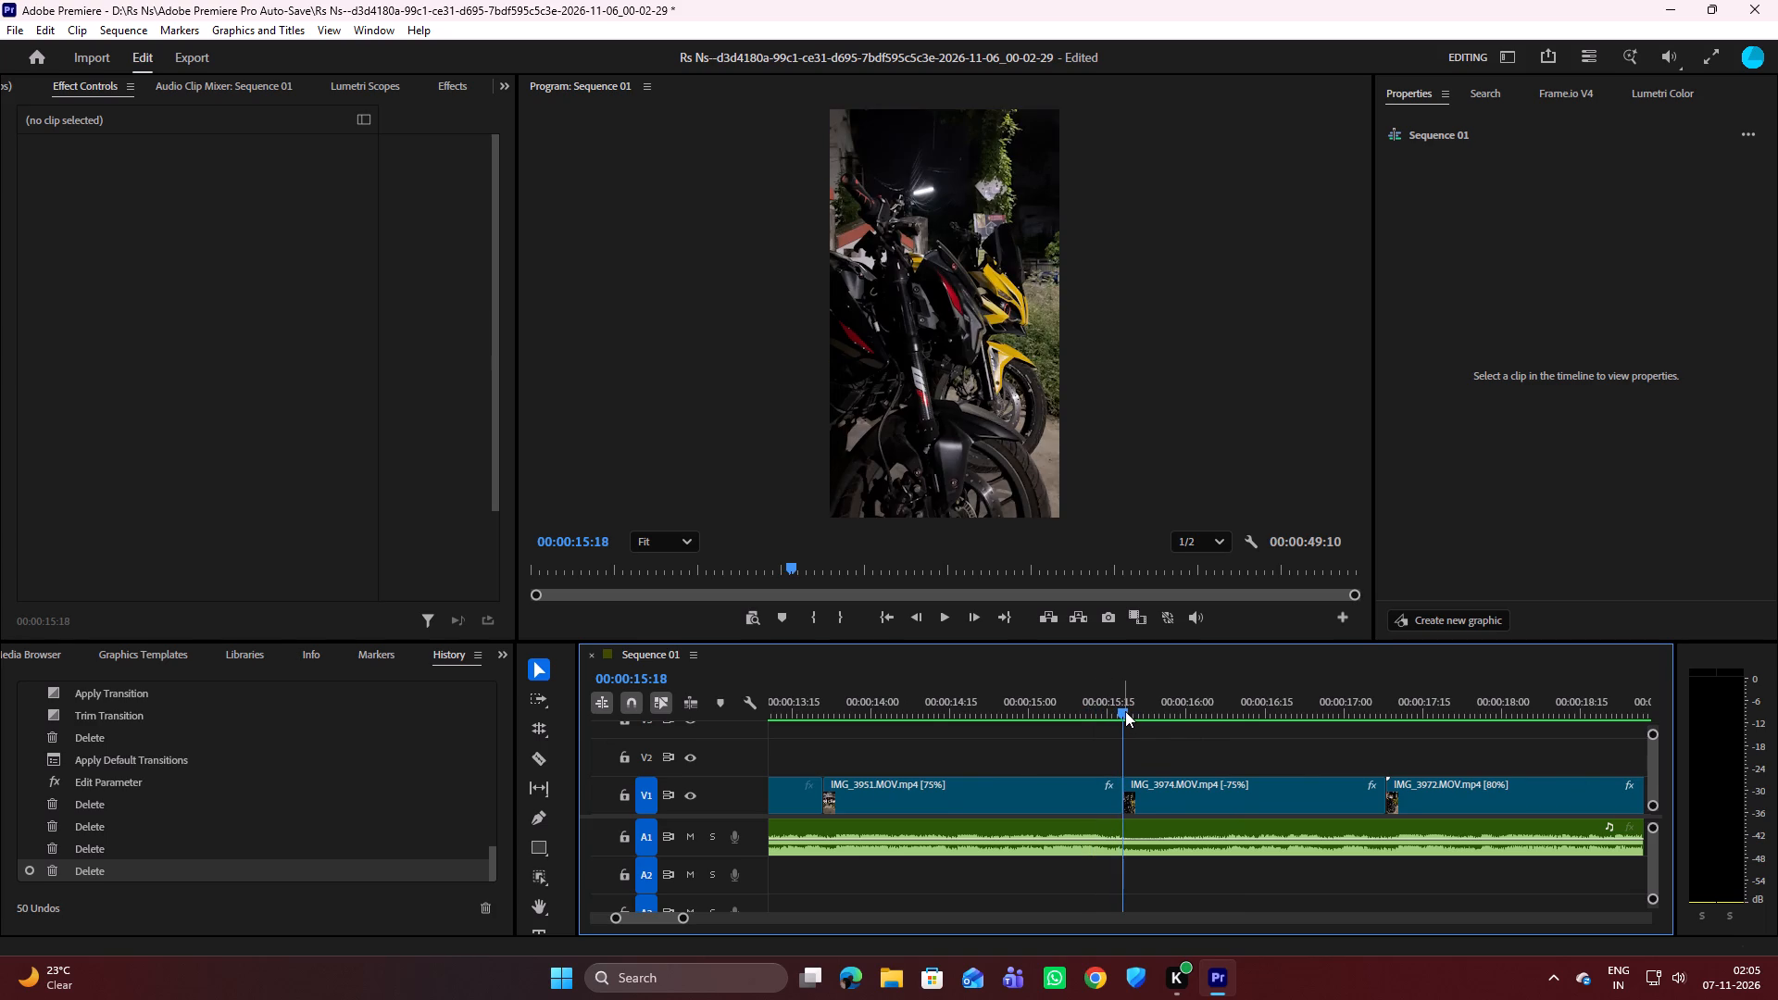
key("Right")
key("Right")
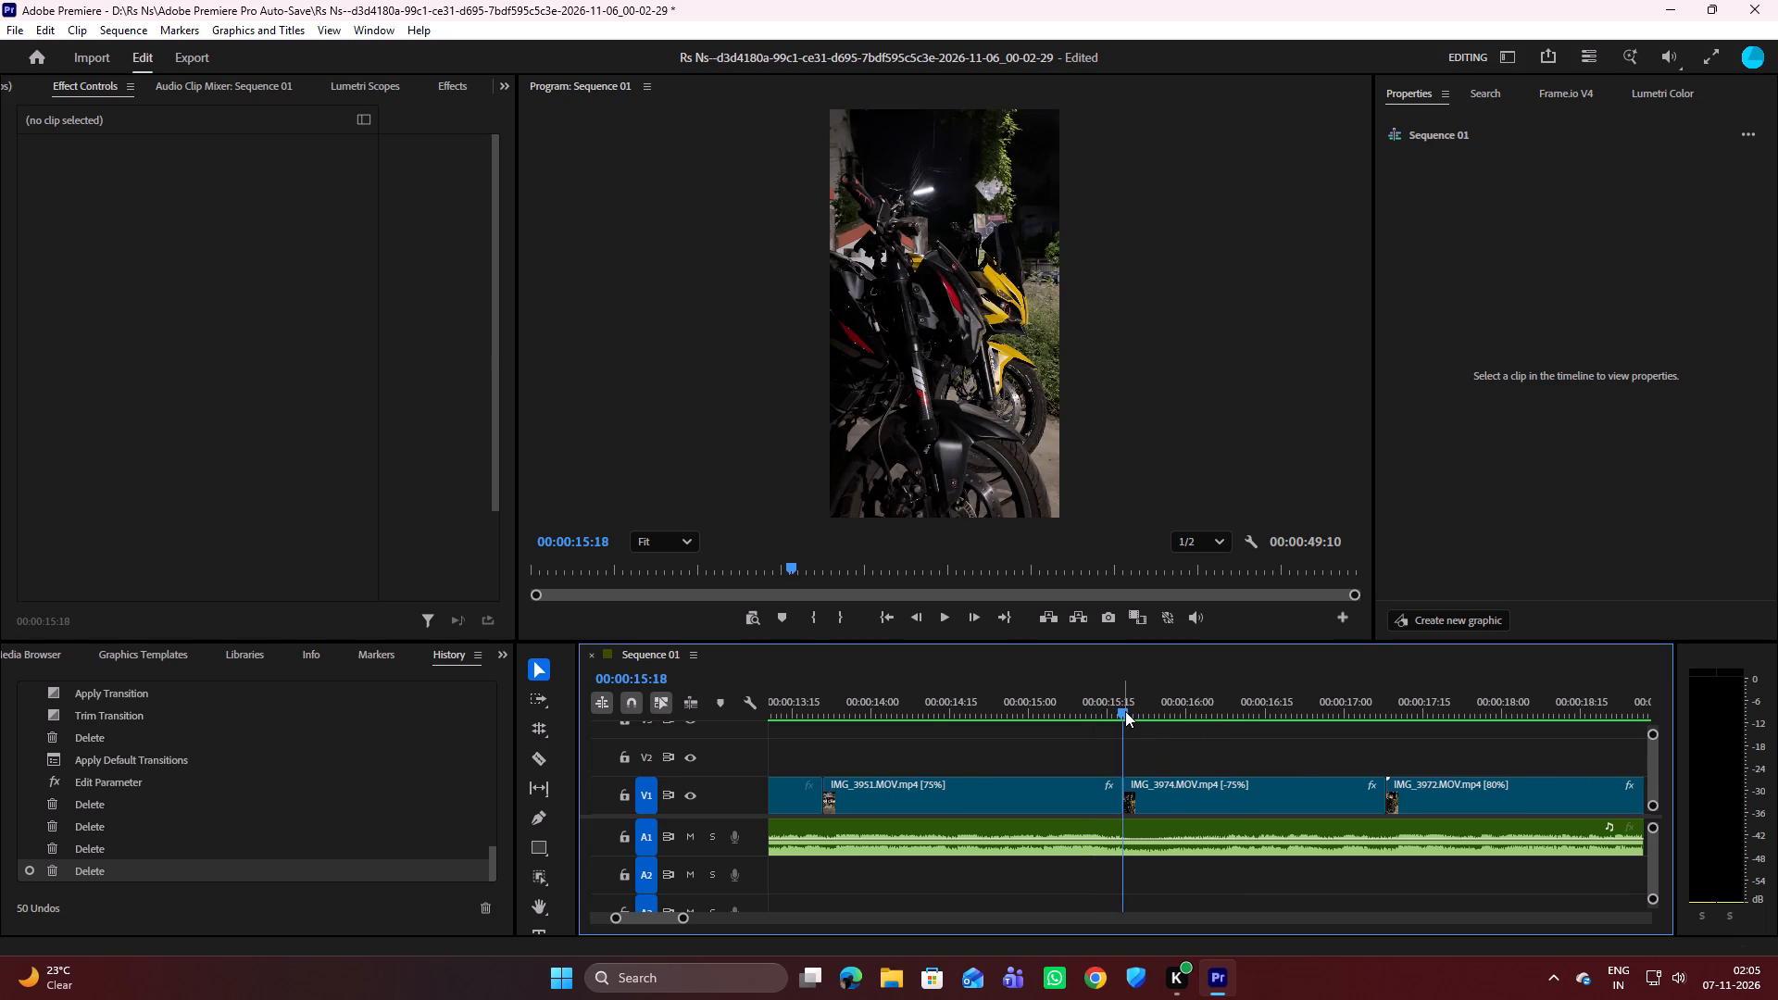
key("Right")
key("Right")
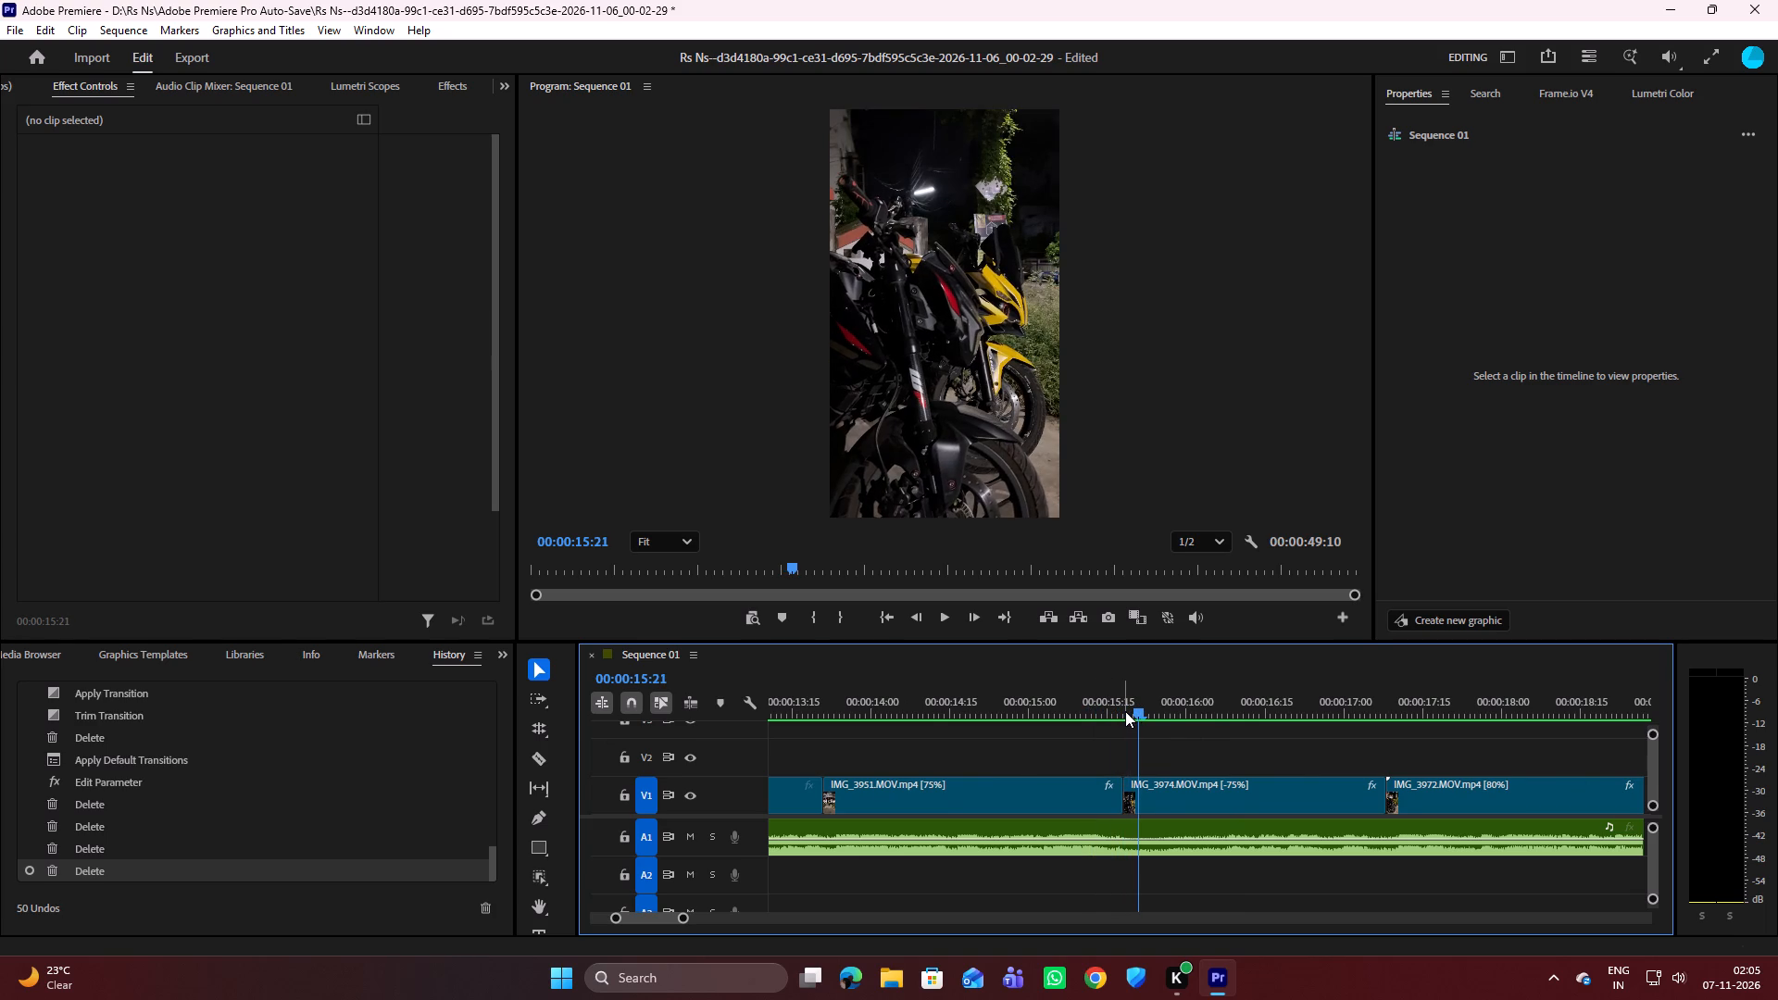
key("Right")
key("Right")
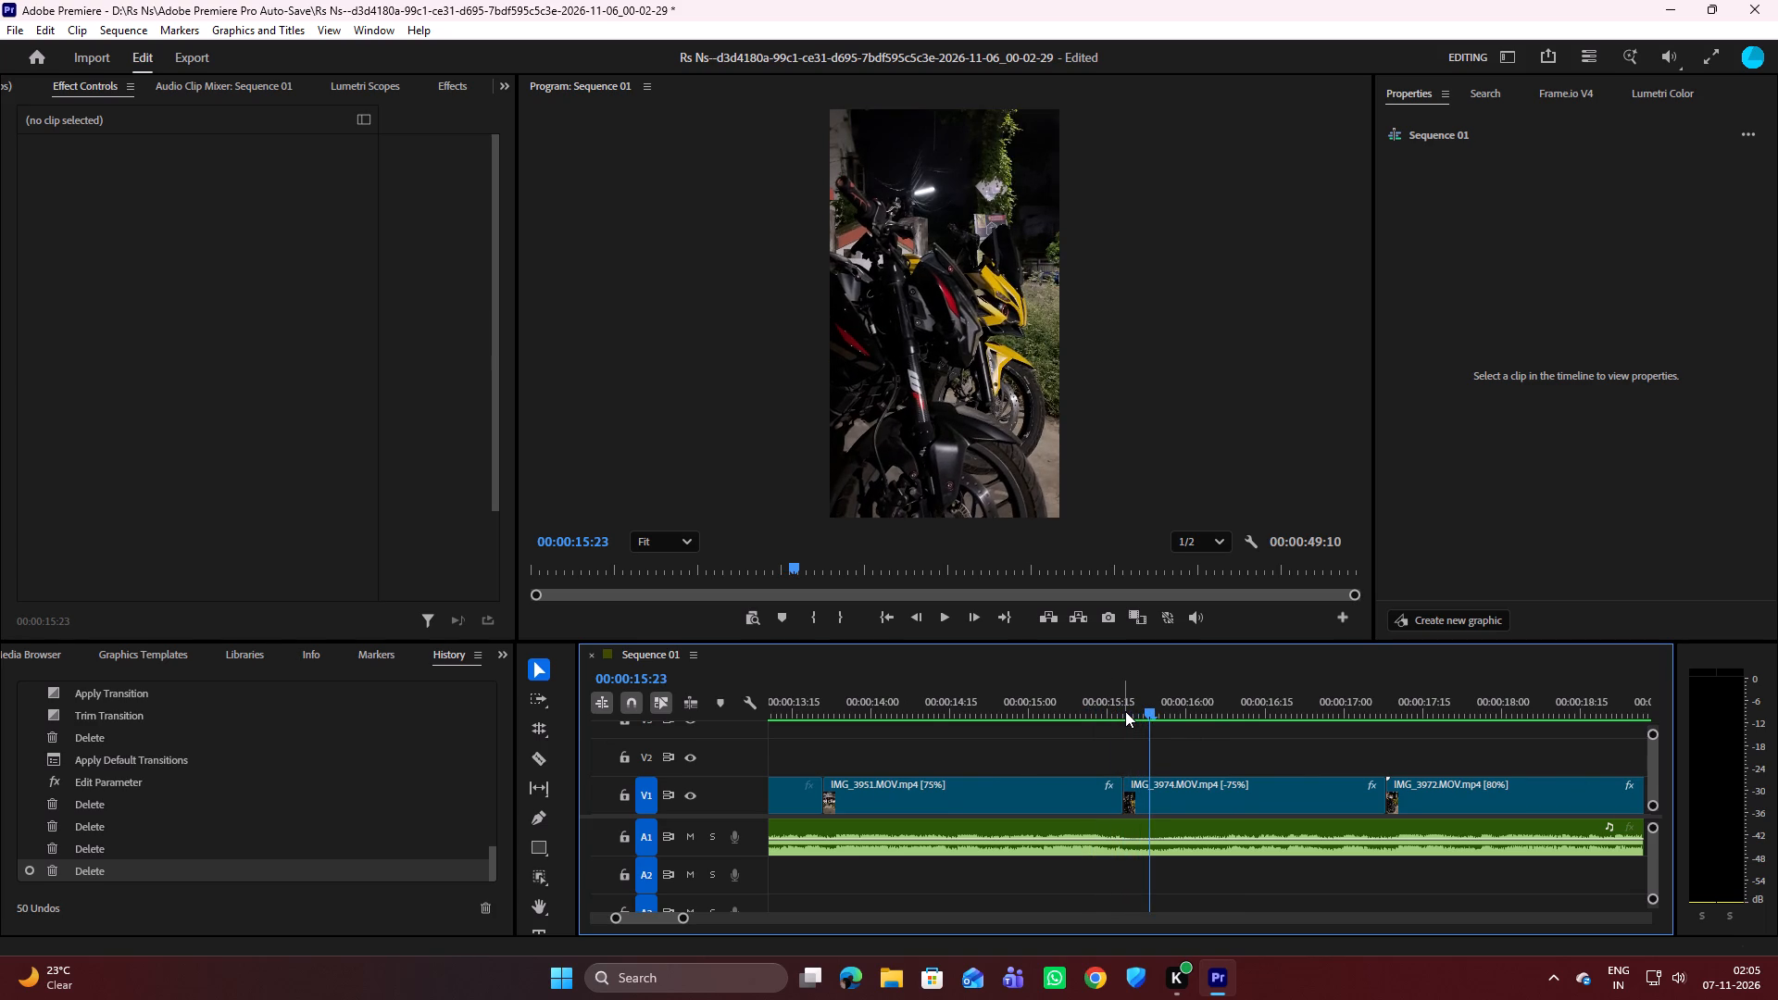
key("Right")
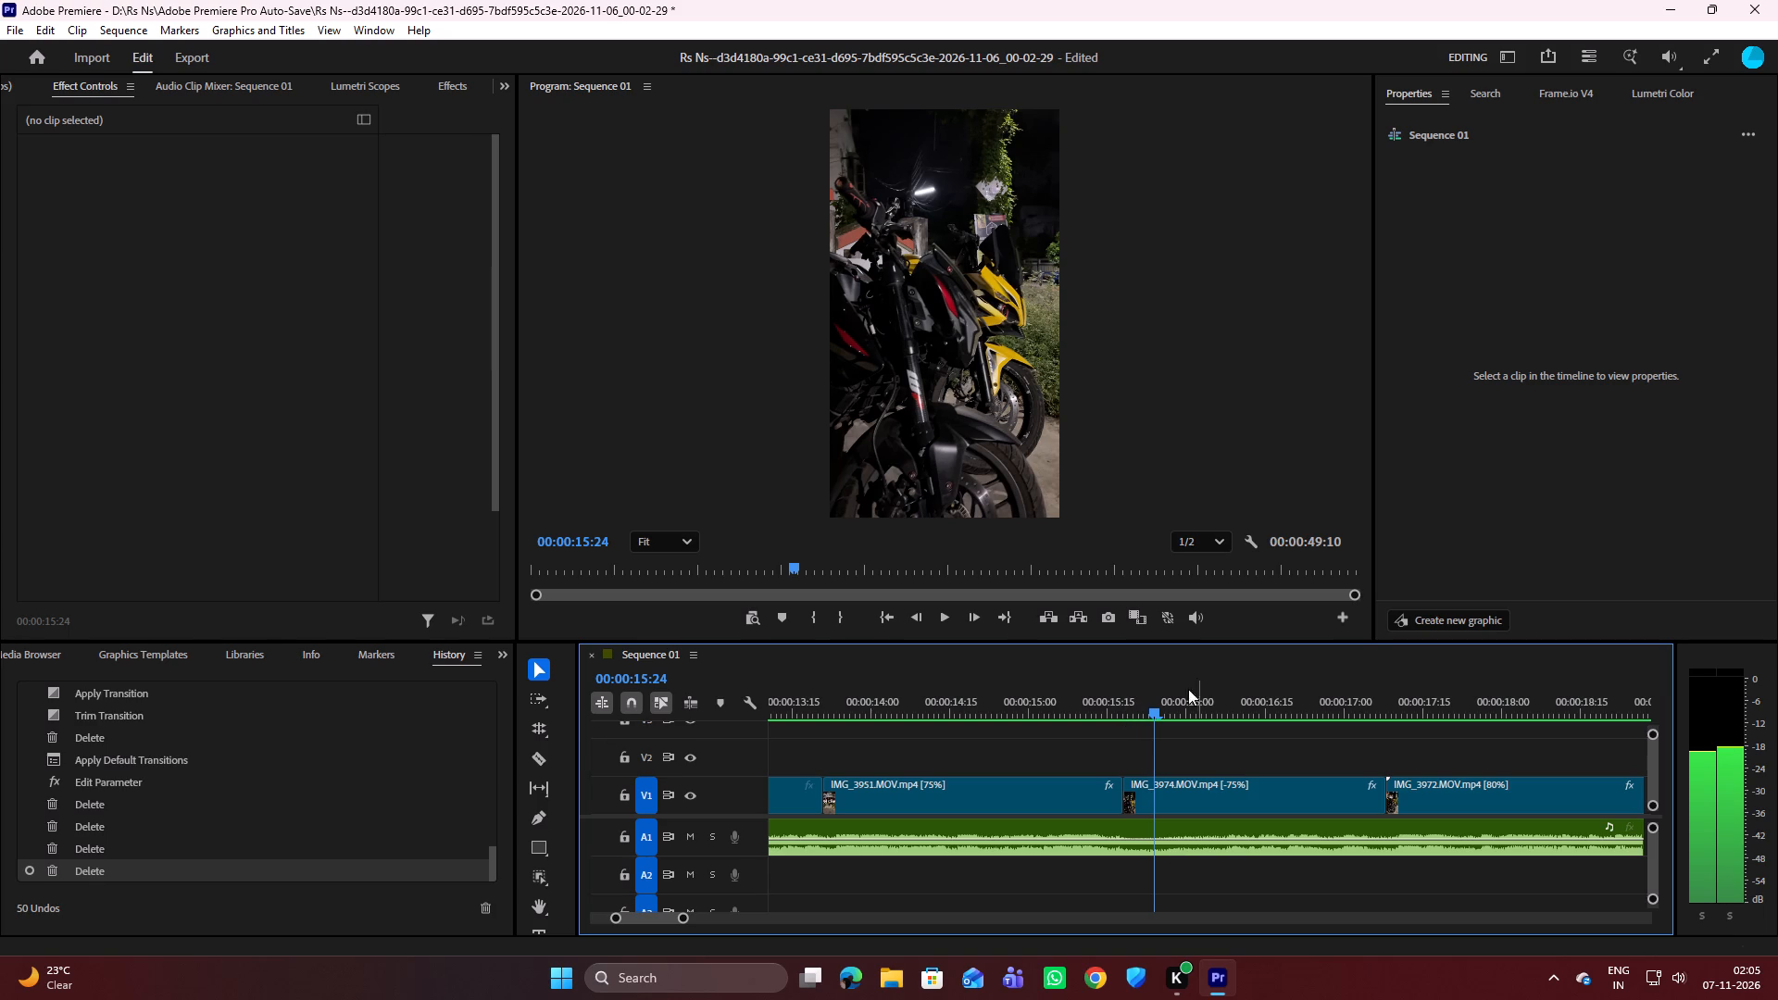
Duplicate the IMG_3974 clip from V1 onto V2, directly above the original and starting at 00:00:15:18.
left_click_drag(1152, 713, 1121, 716)
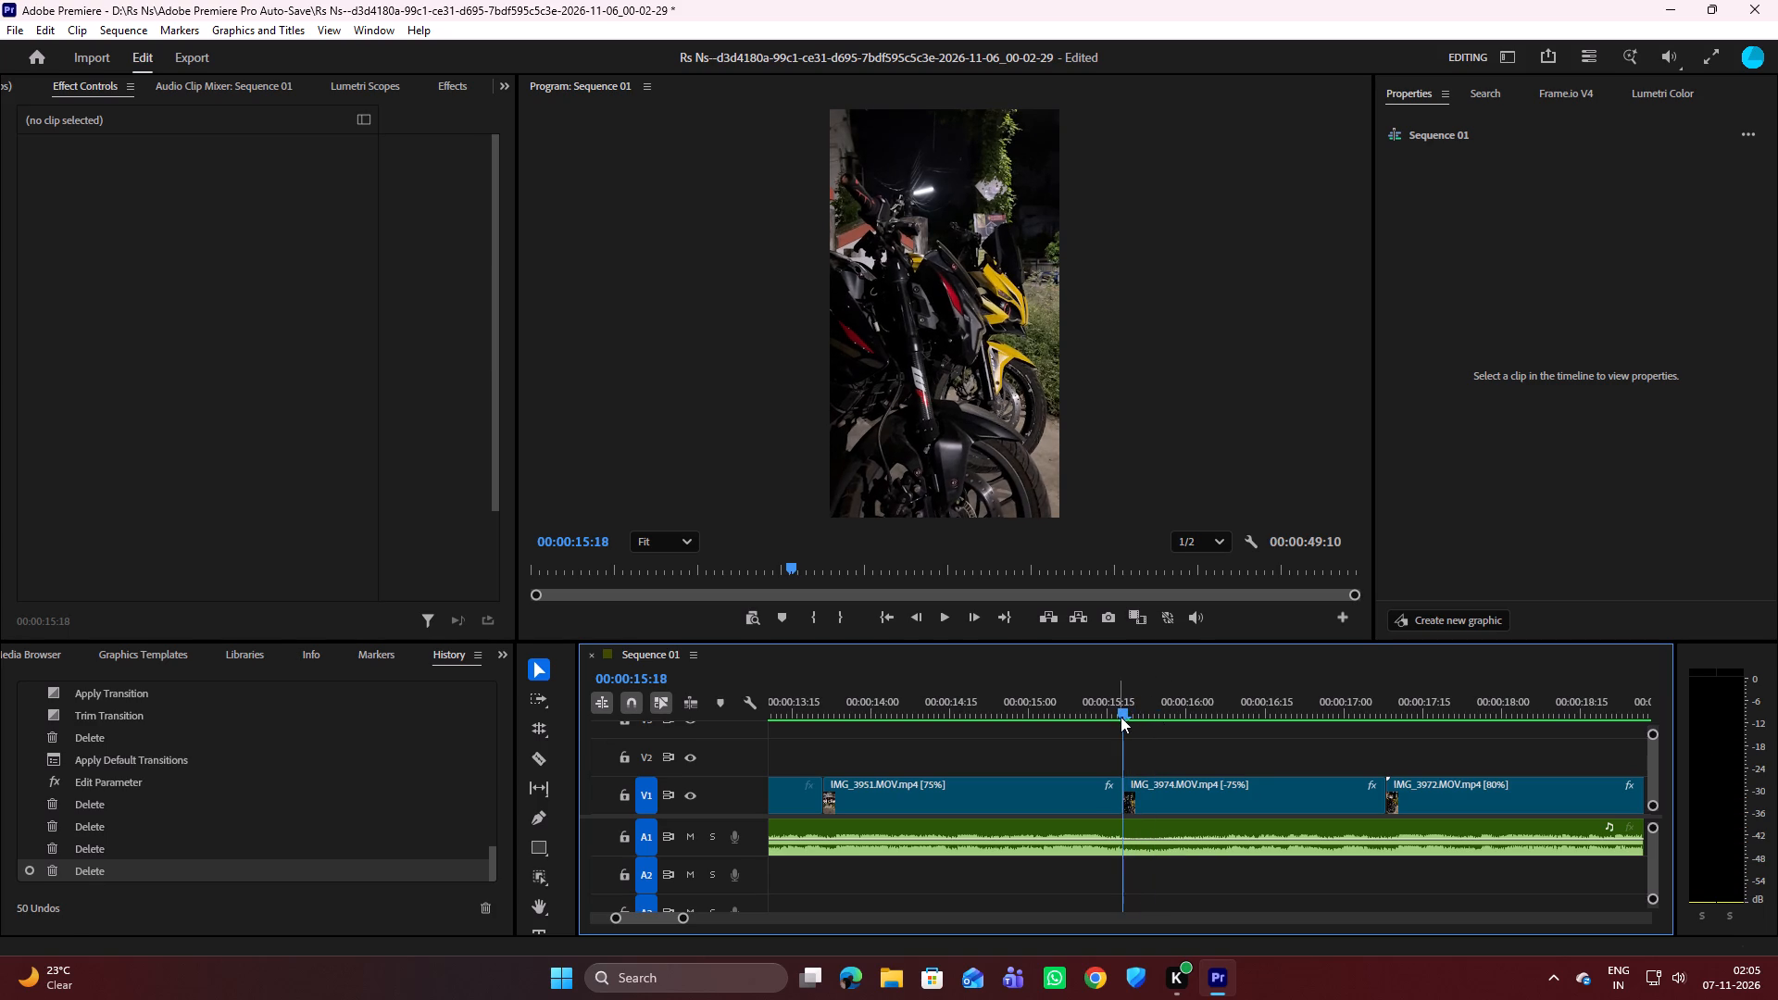
left_click(1174, 793)
left_click_drag(1174, 793, 1176, 769, "alt")
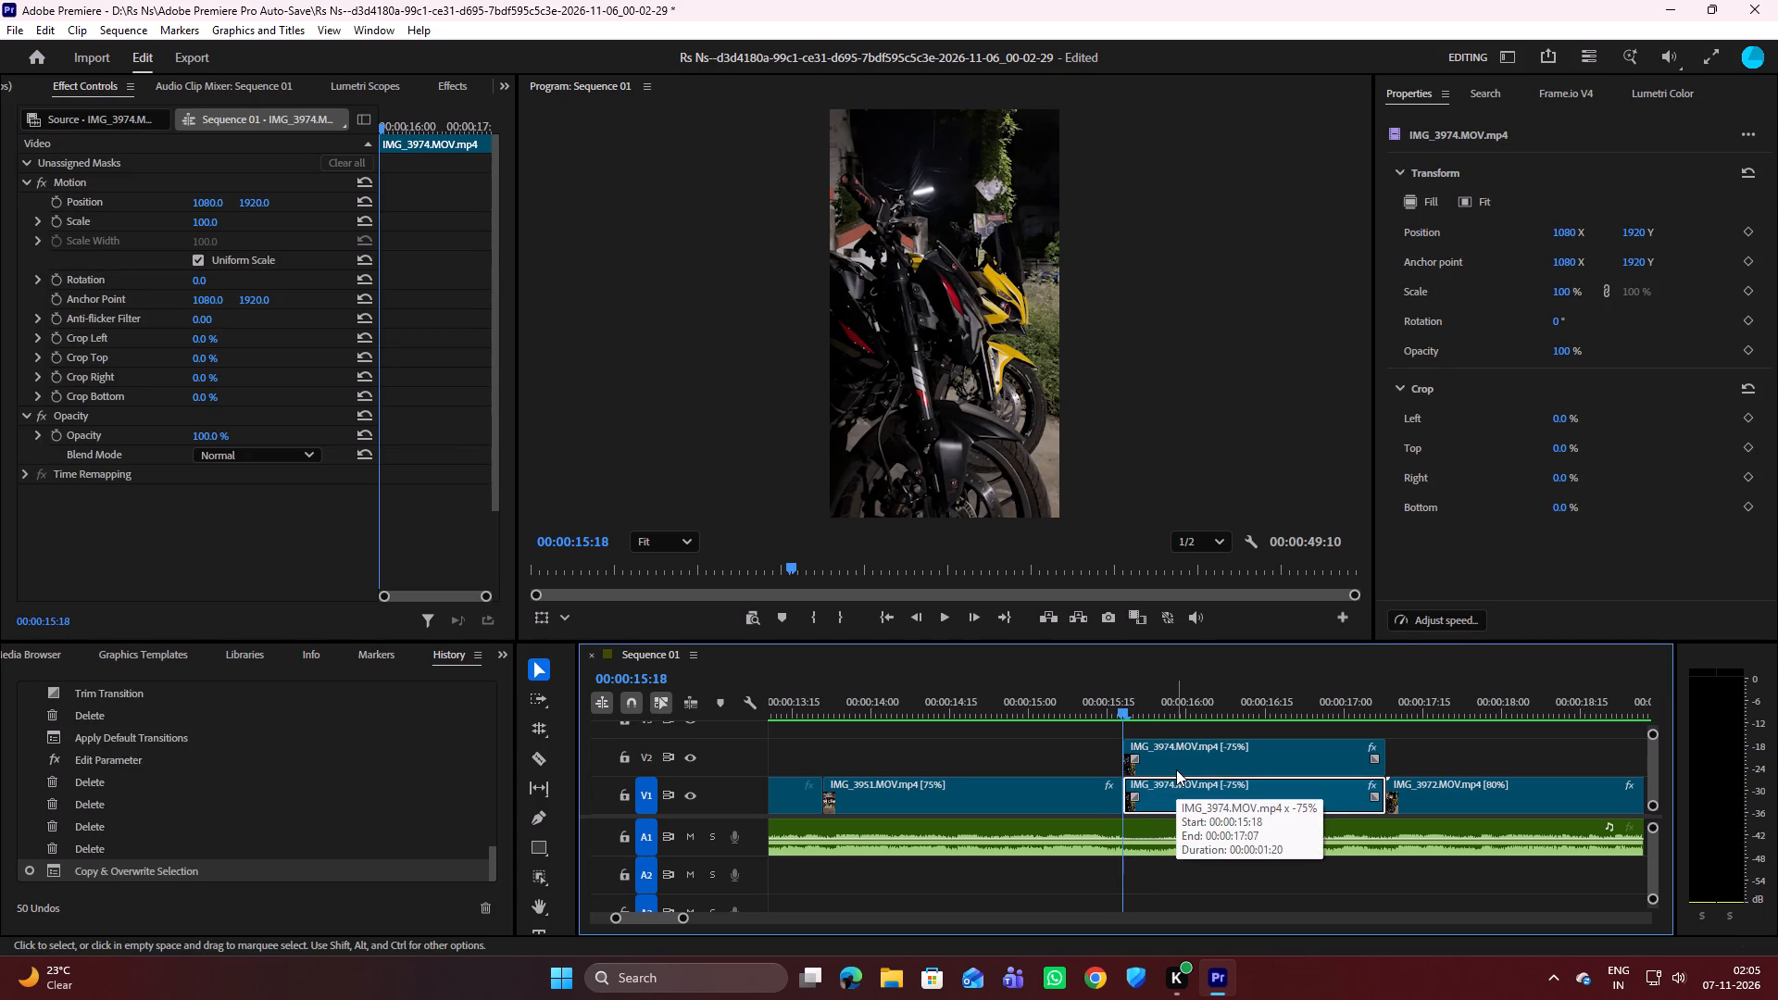
Split the V2 copy of IMG_3974 at 00:00:15:28 and delete the part after the split.
key("shift+Right")
key("shift+Right")
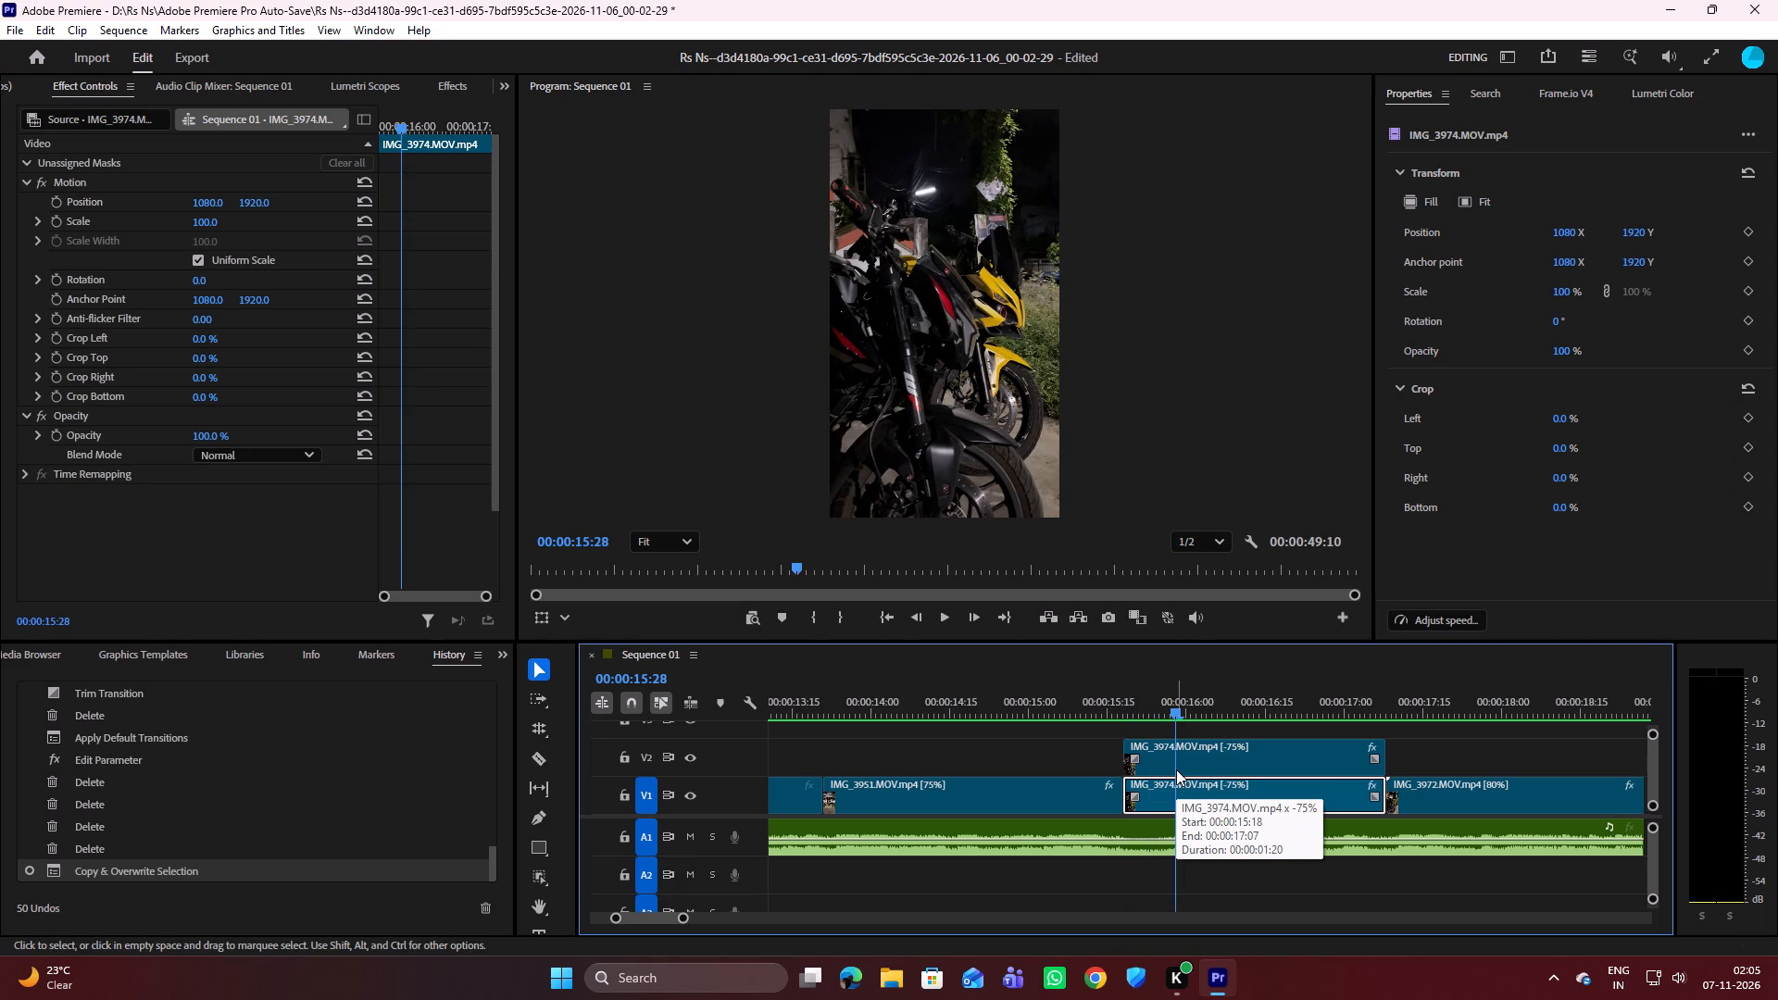
key("c")
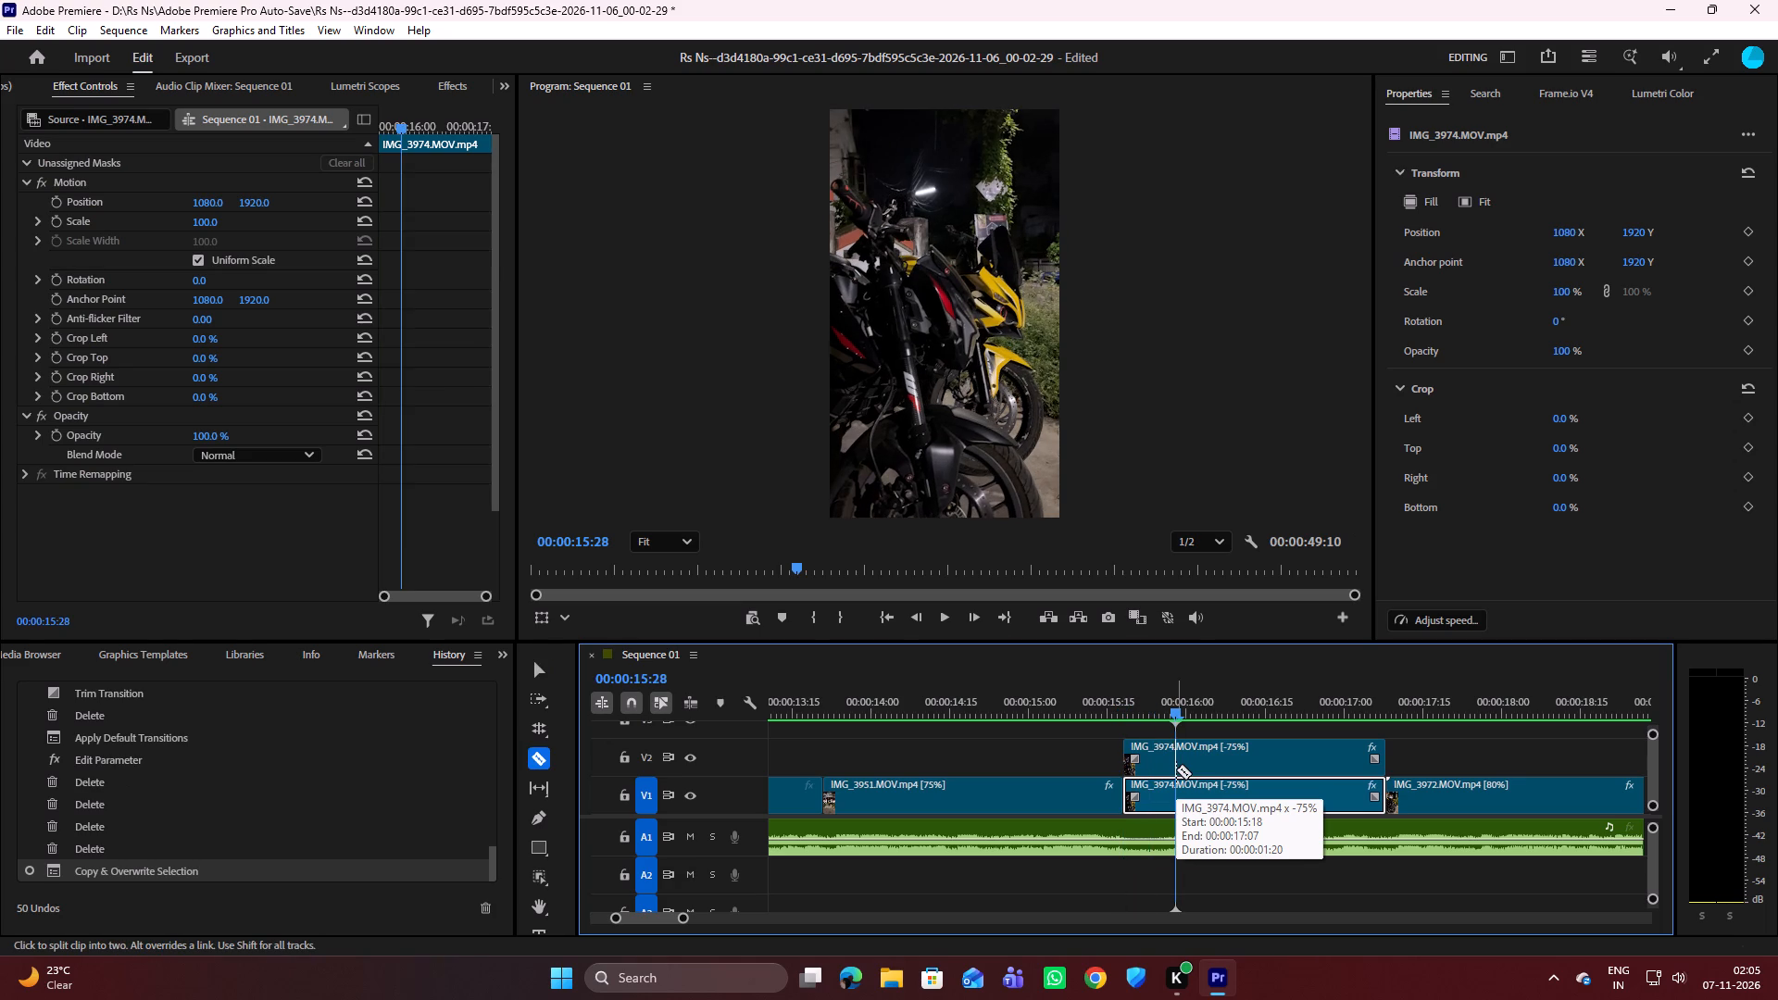
left_click(1175, 752)
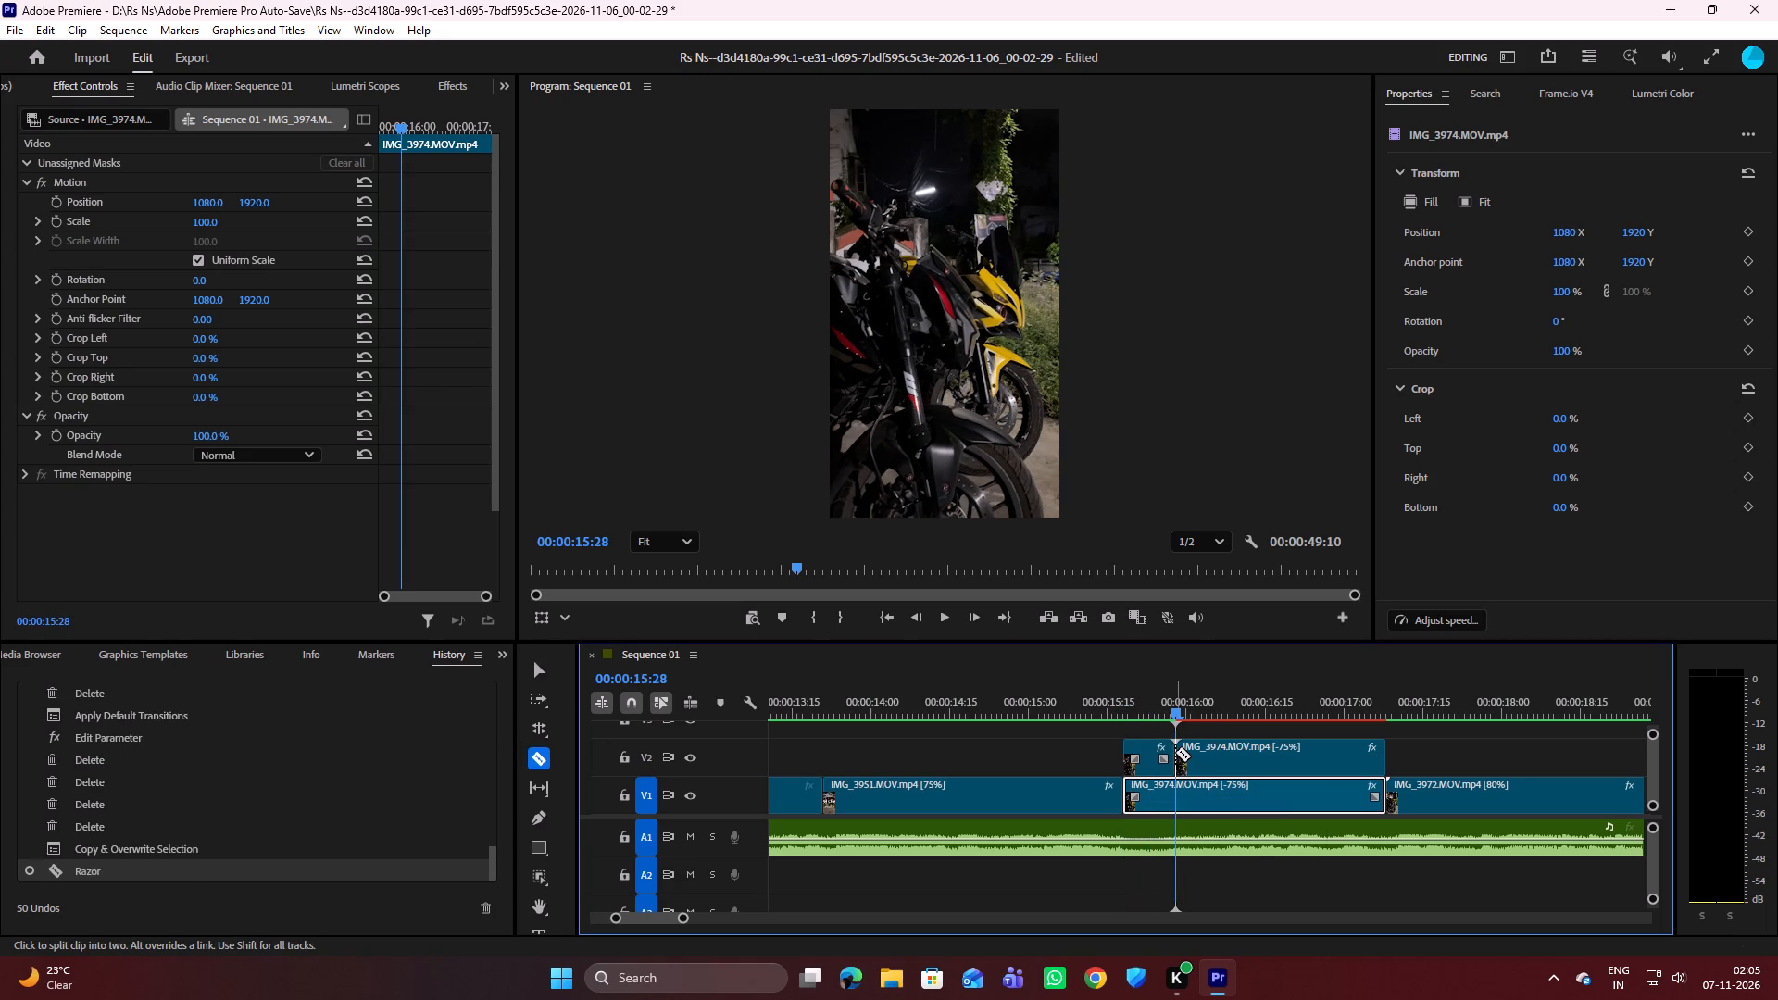
key("v")
left_click(1217, 756)
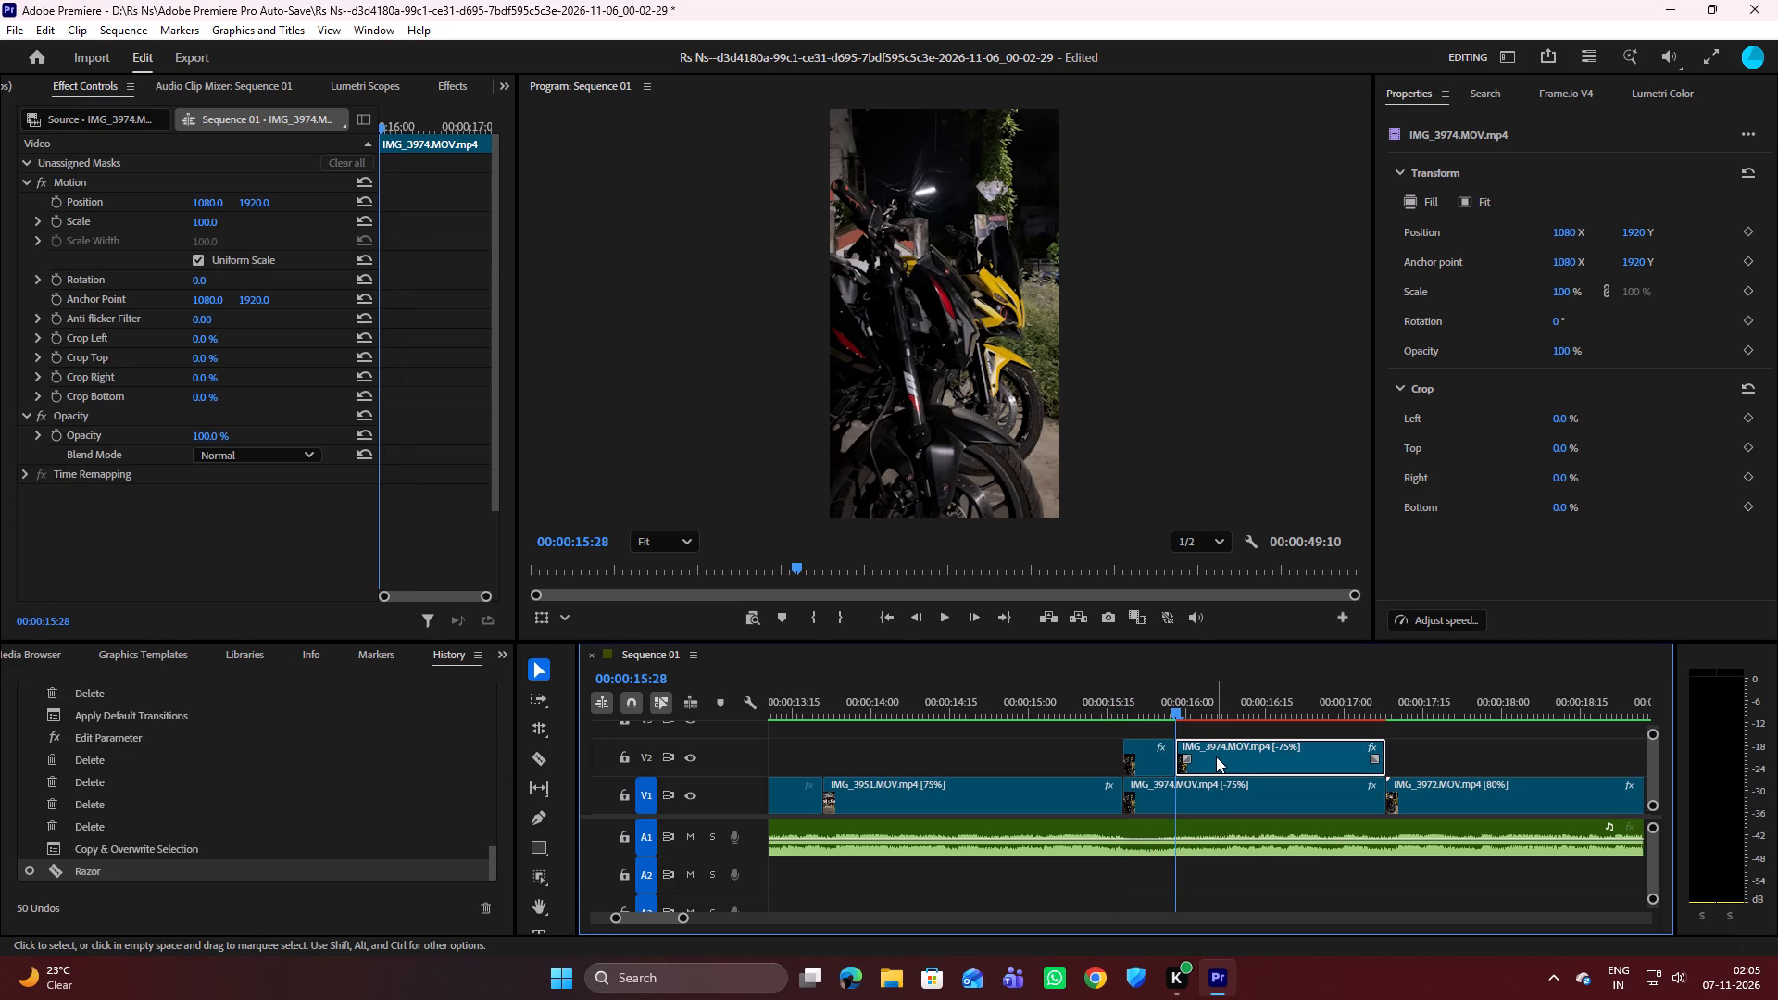
key("Delete")
Play the start of IMG_3974 with the short V2 copy above it, then inspect the copy's first frames.
left_click_drag(1174, 707, 1122, 705)
key("space")
key("space")
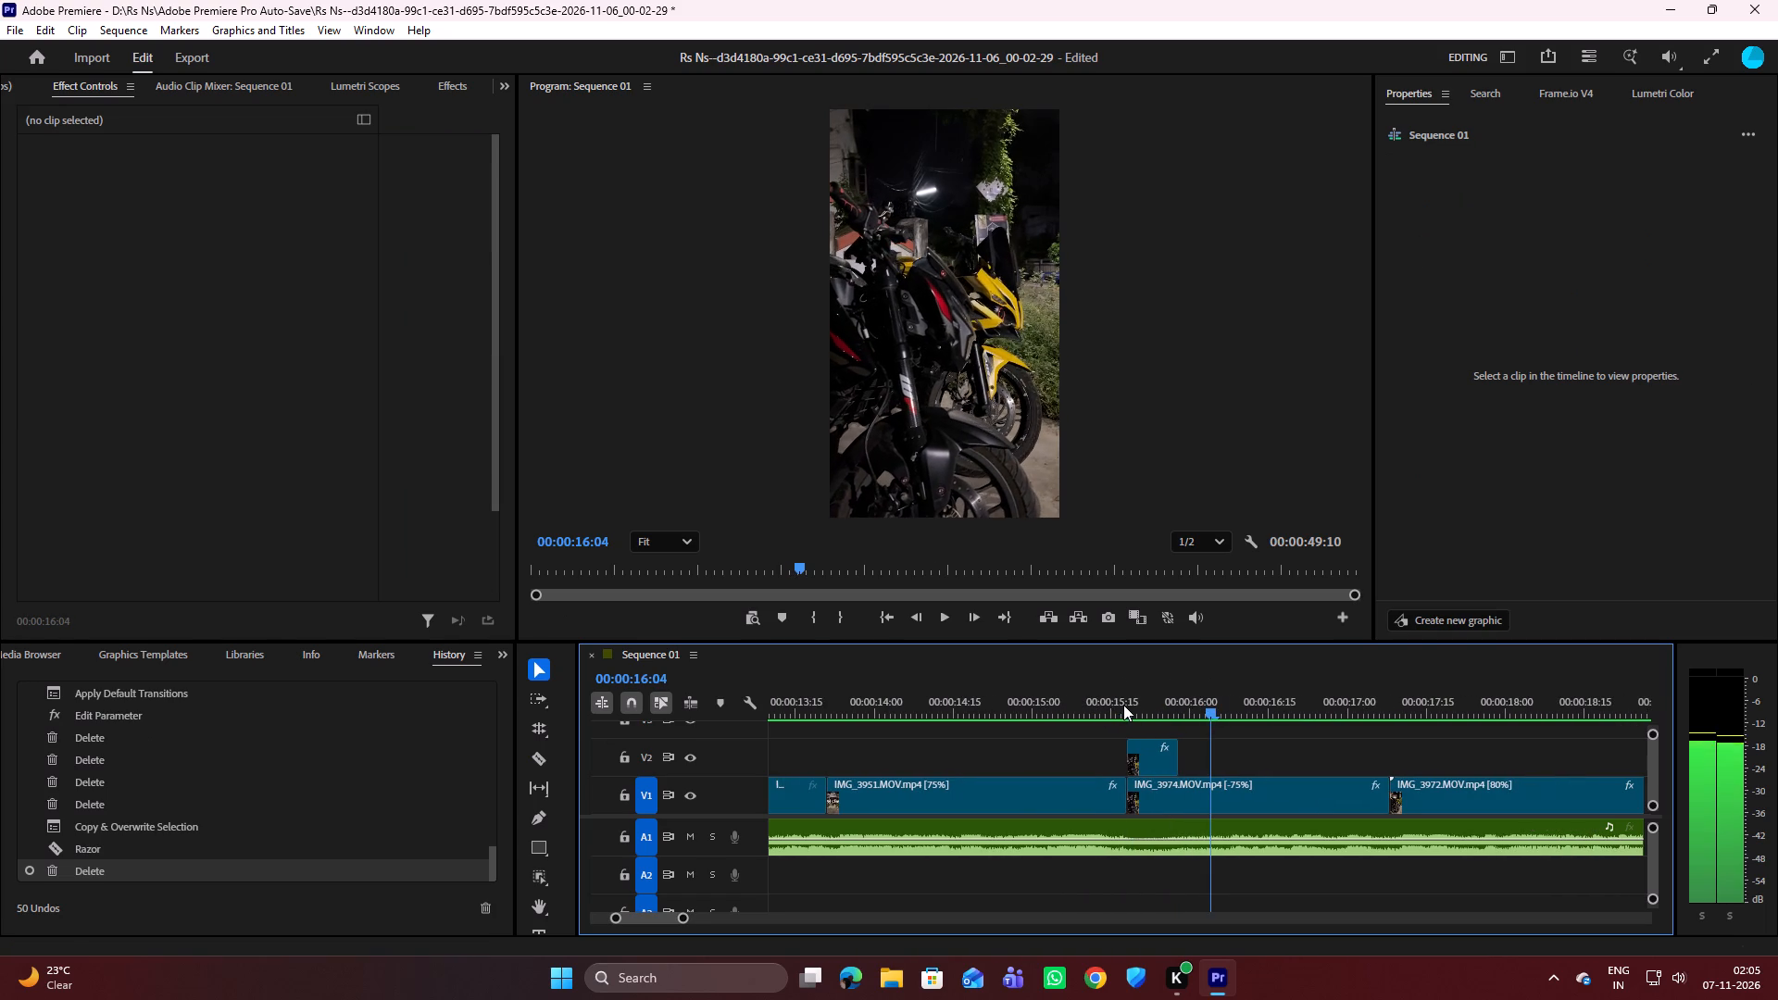
left_click_drag(1212, 713, 1128, 706)
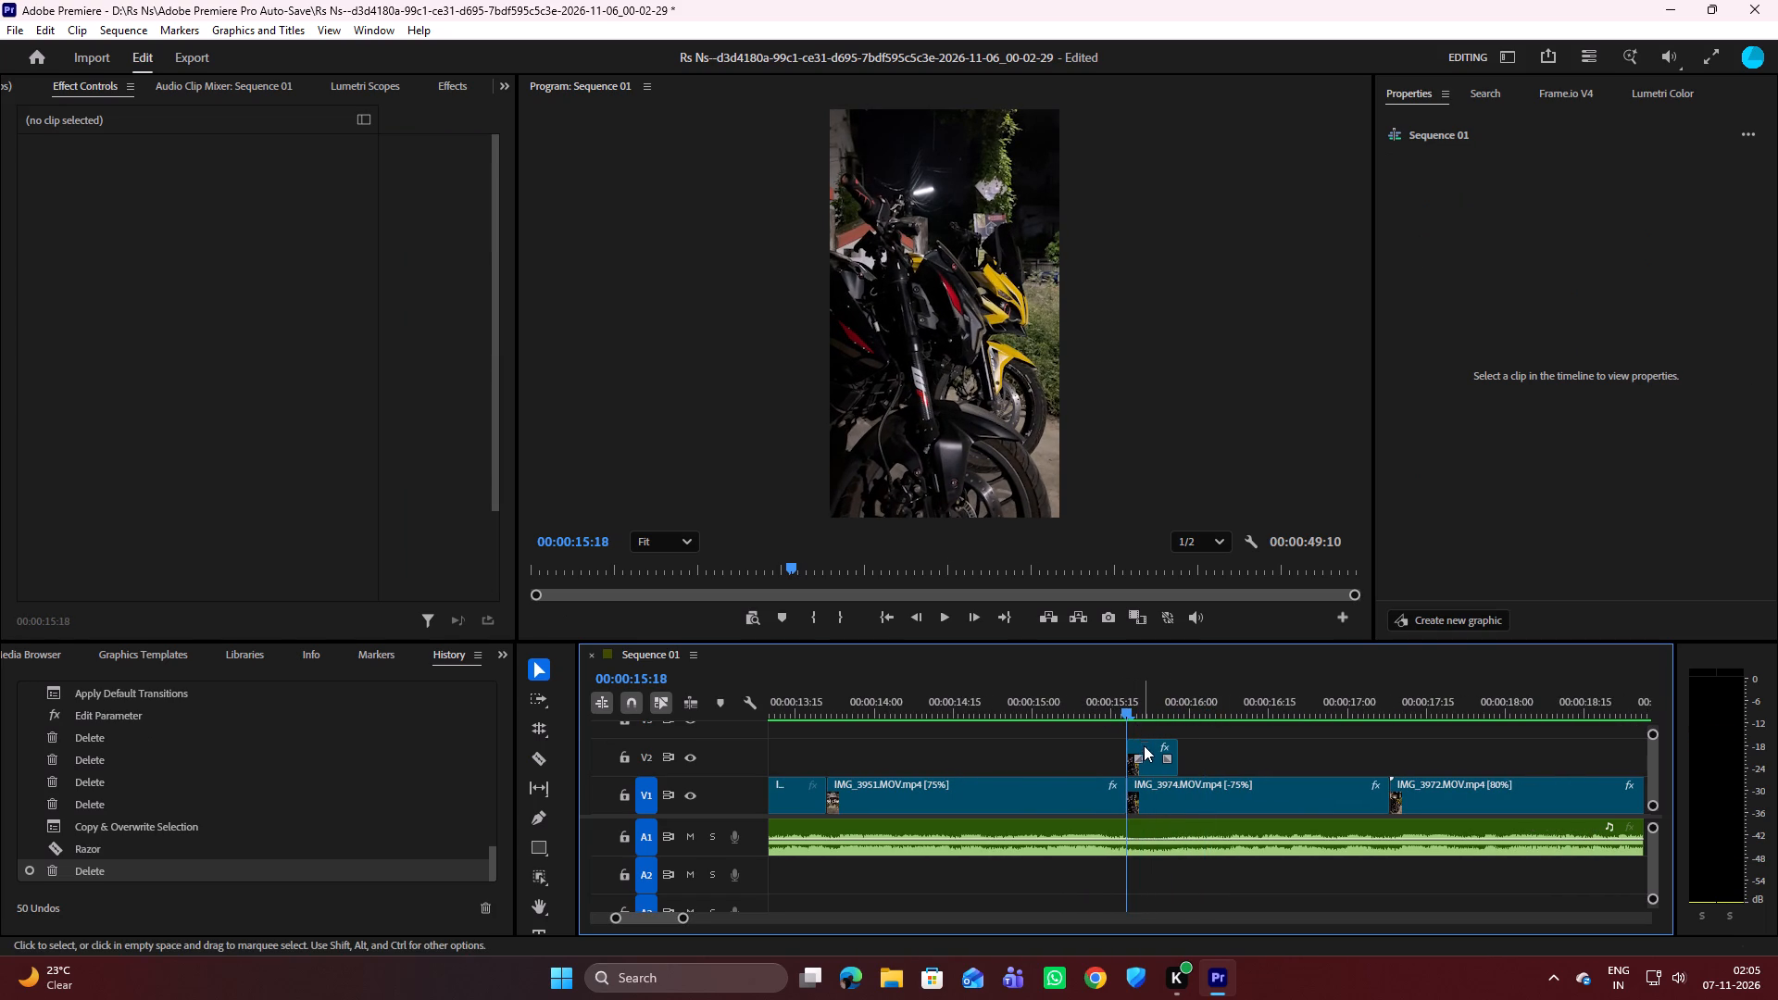
left_click(1148, 742)
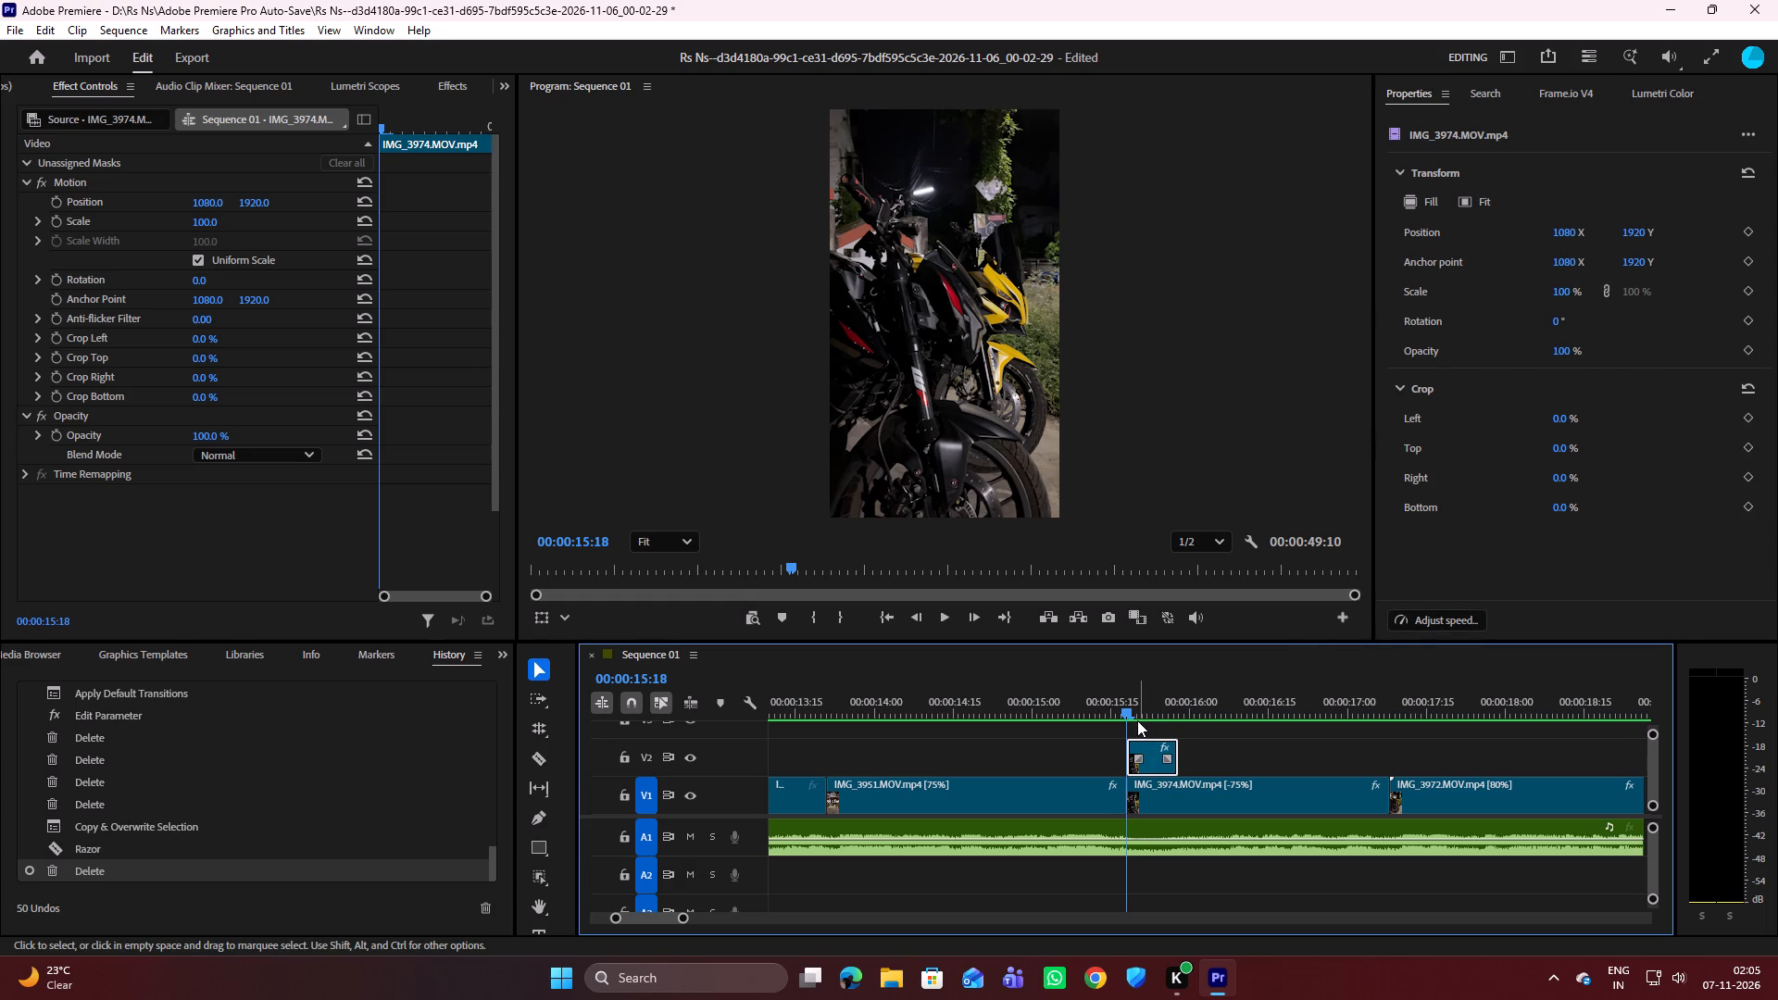
key("Right")
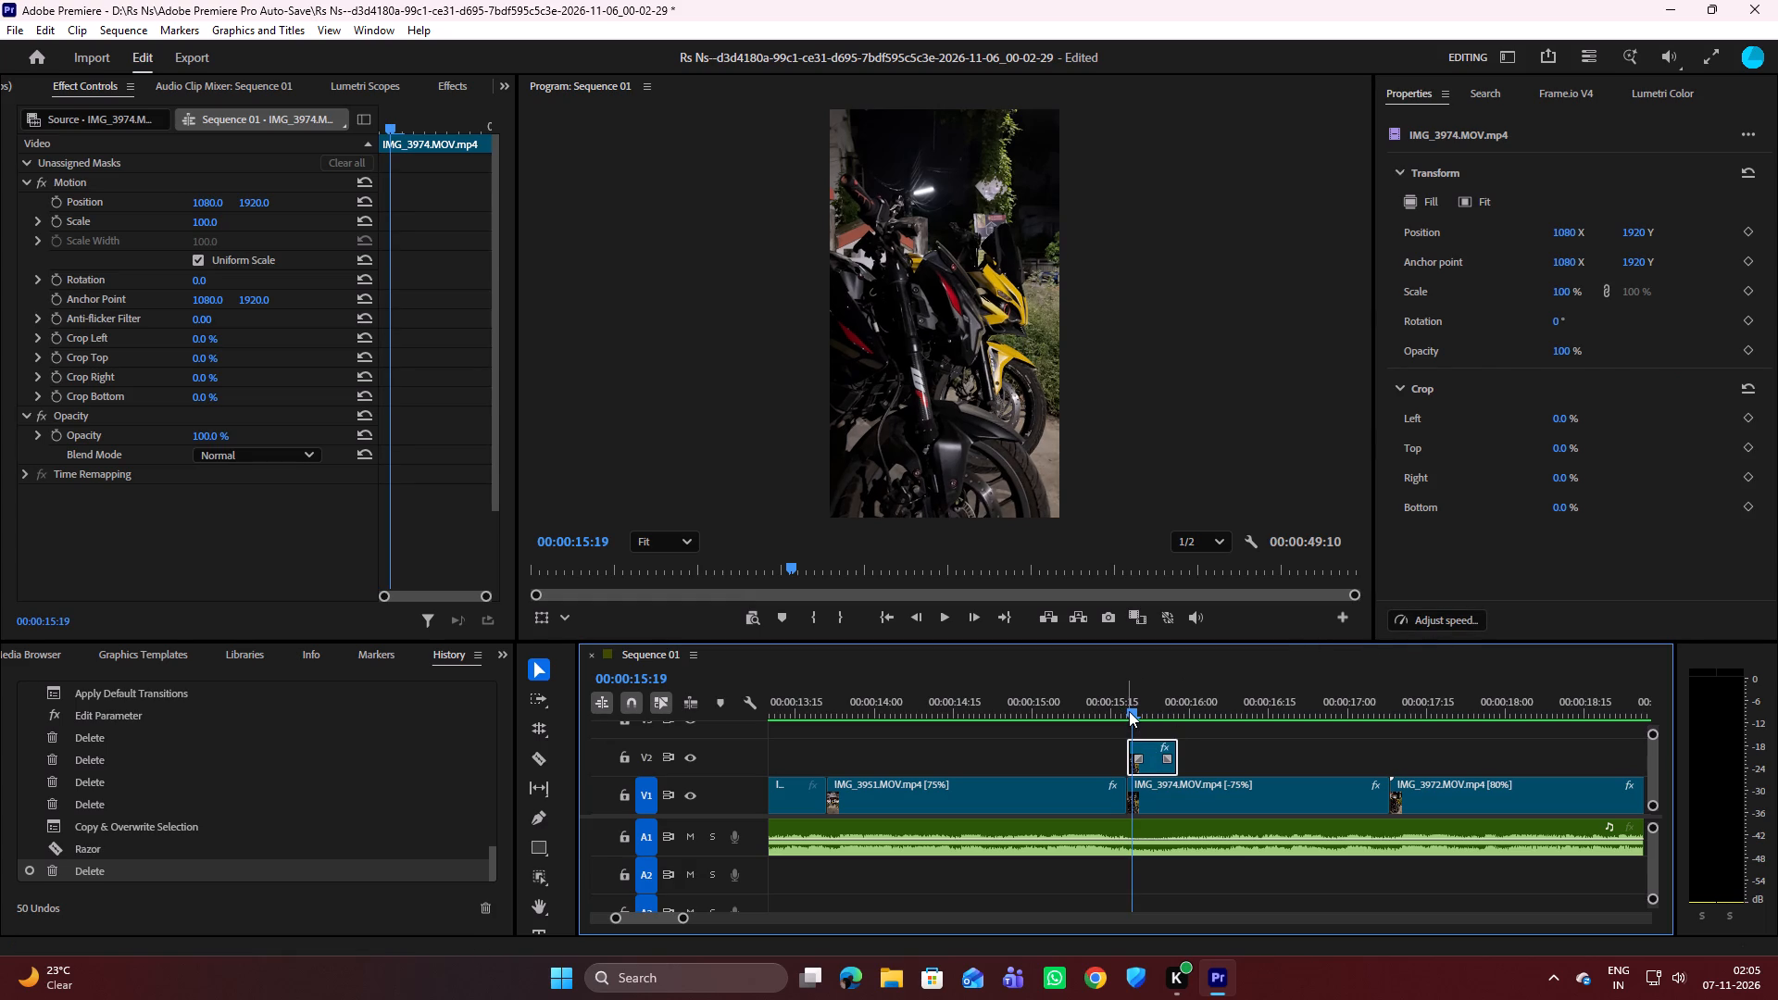
Split the V2 copy of IMG_3974 at 00:00:15:27 and delete the one-frame remainder at its end.
left_click_drag(1129, 711, 1174, 700)
left_click(1053, 744)
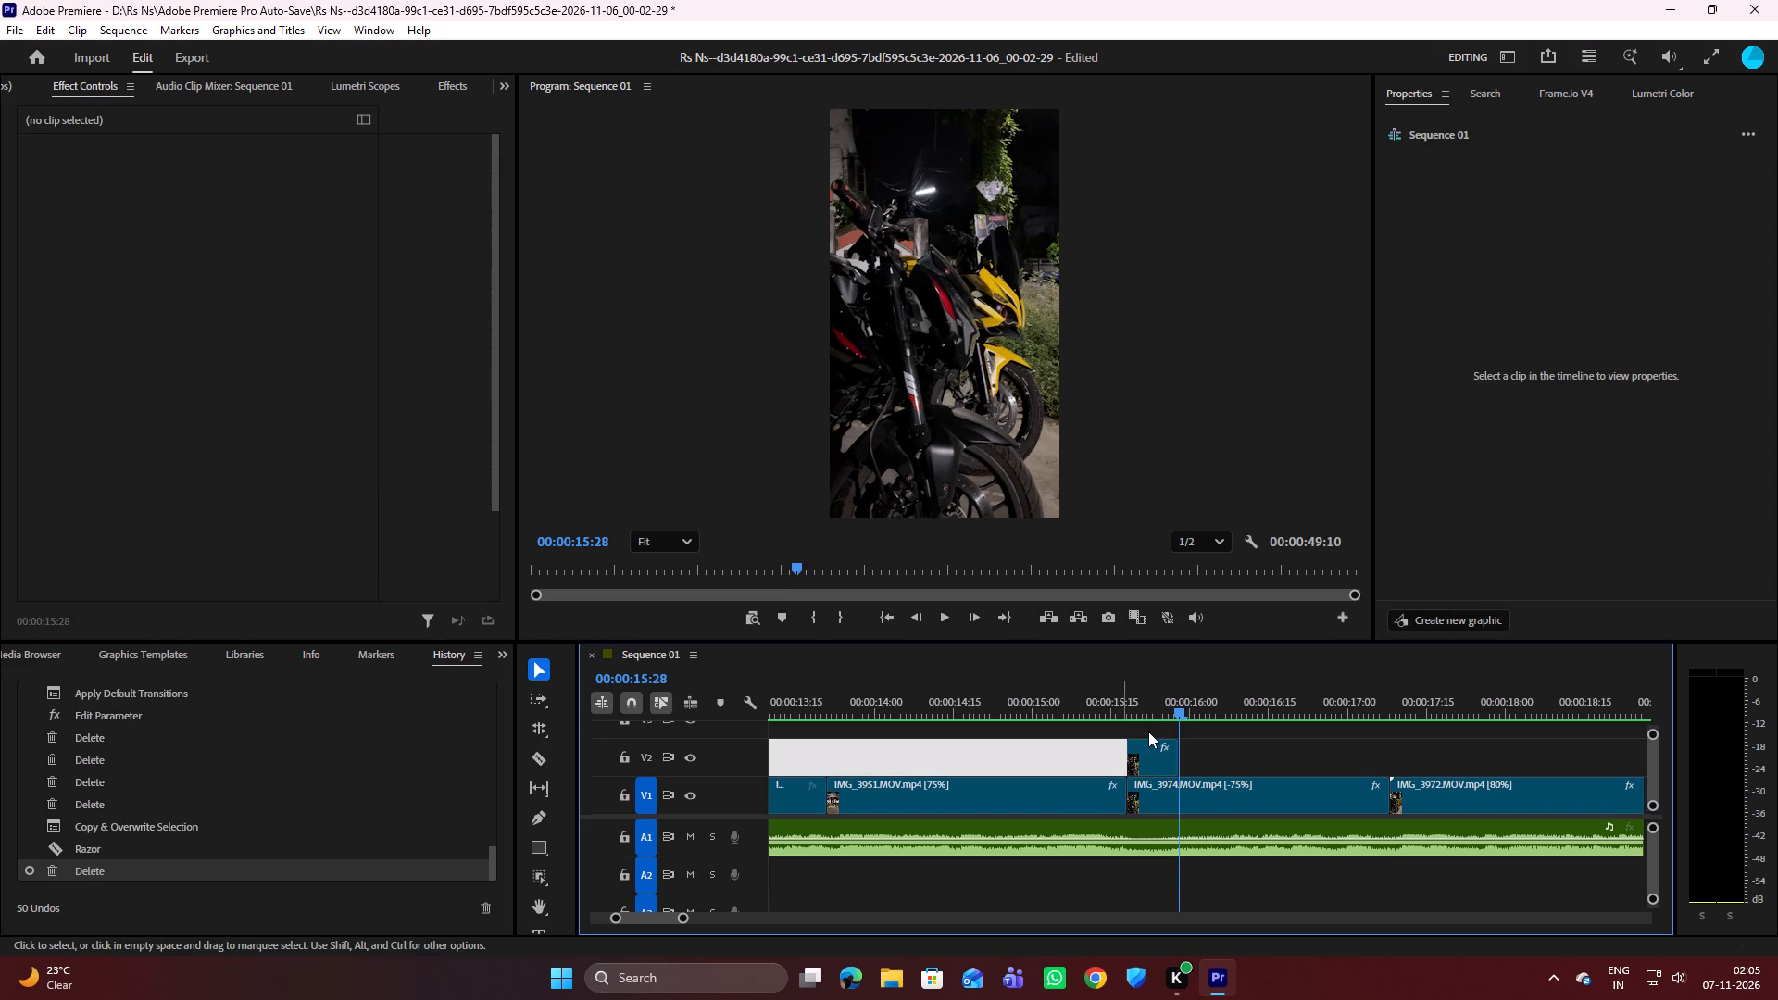
left_click(1043, 756)
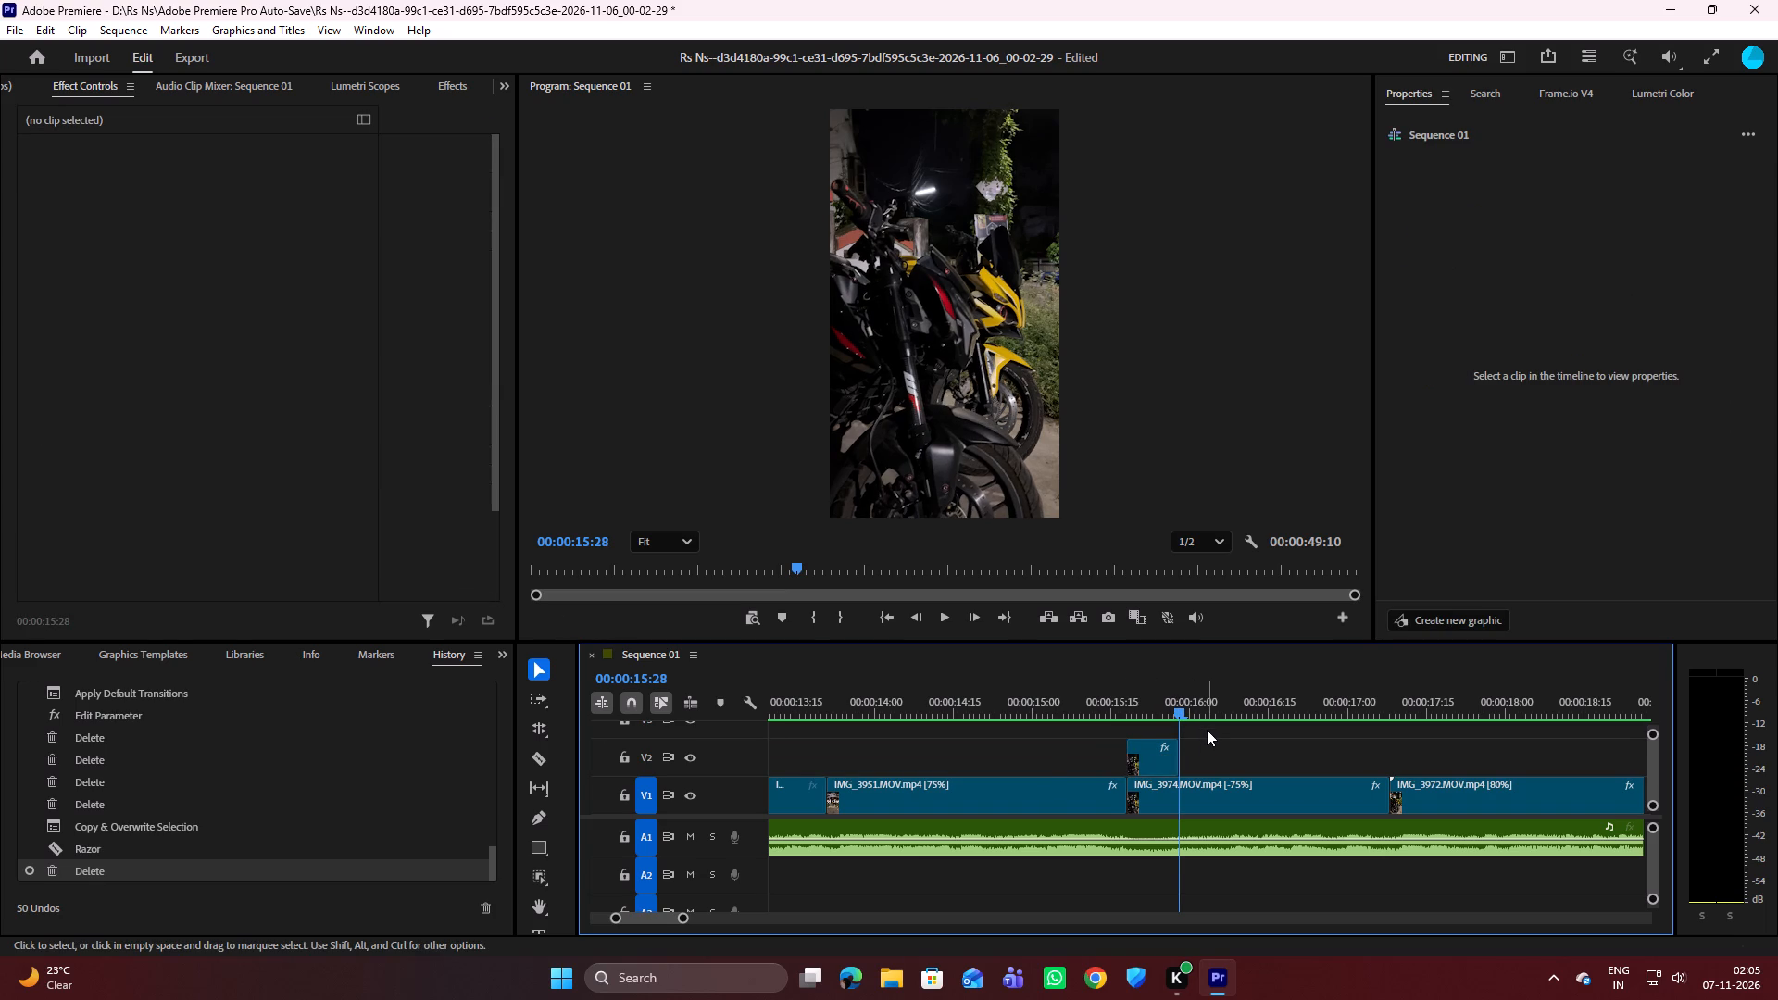
key("Right")
key("Left")
key("c")
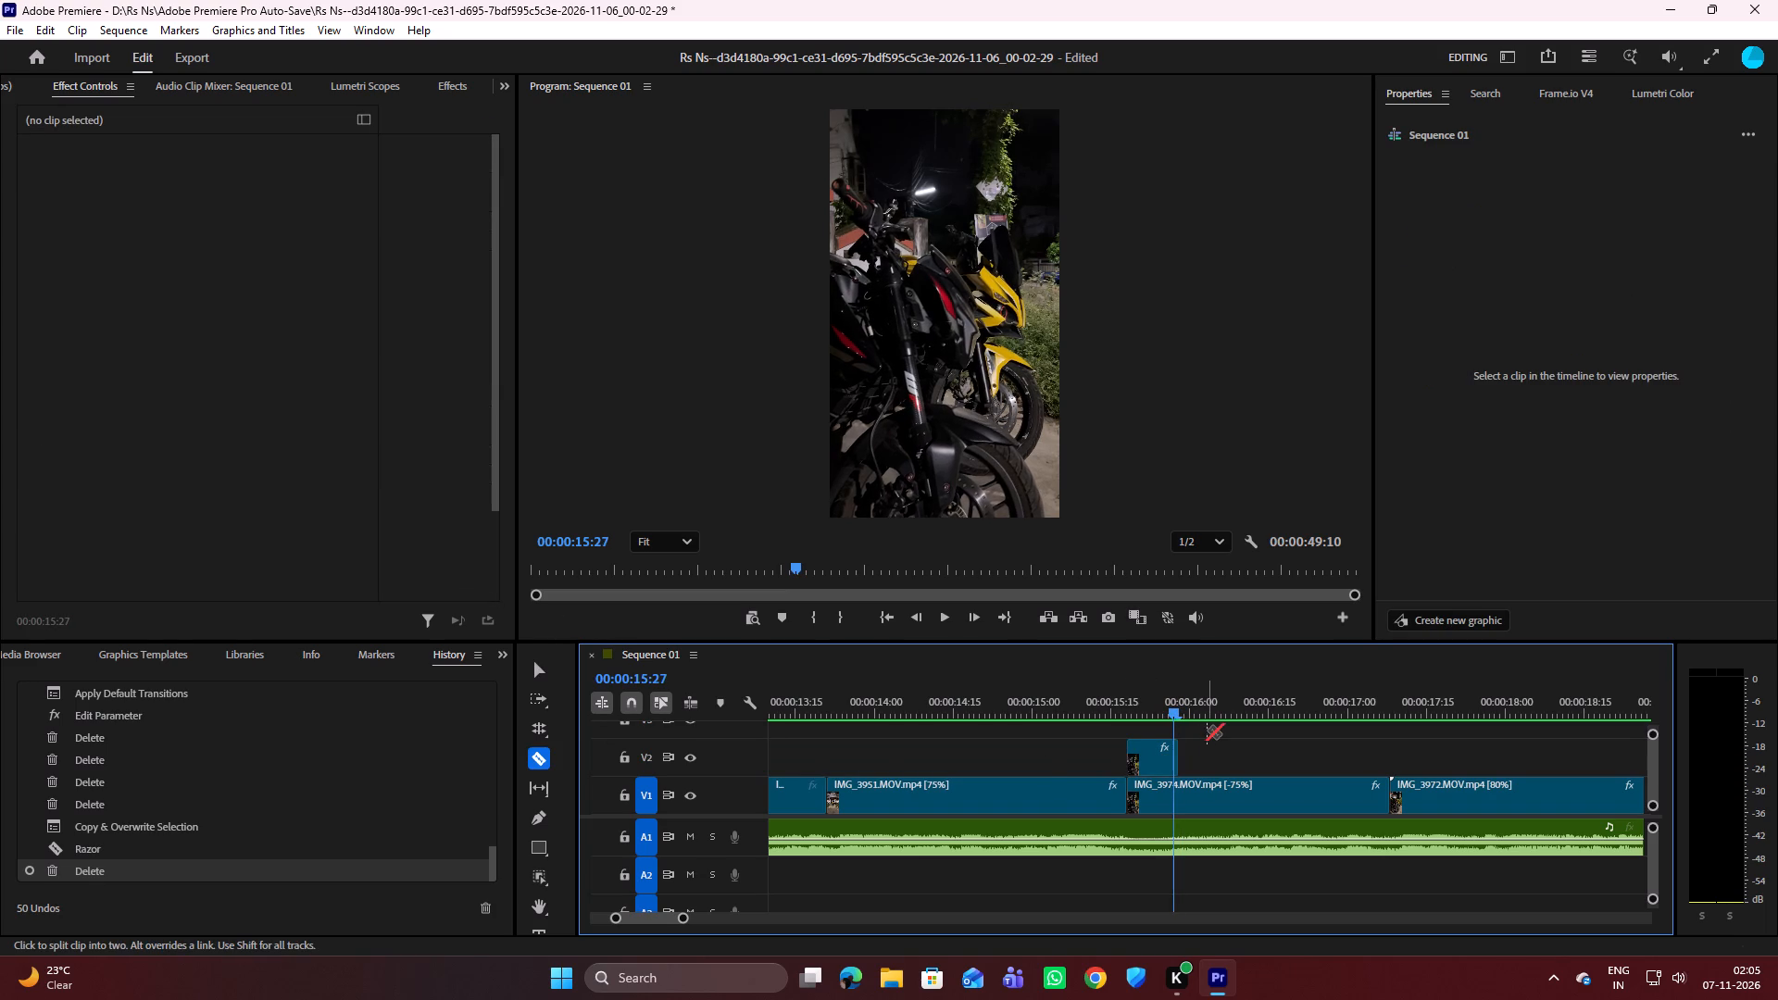
left_click(1175, 747)
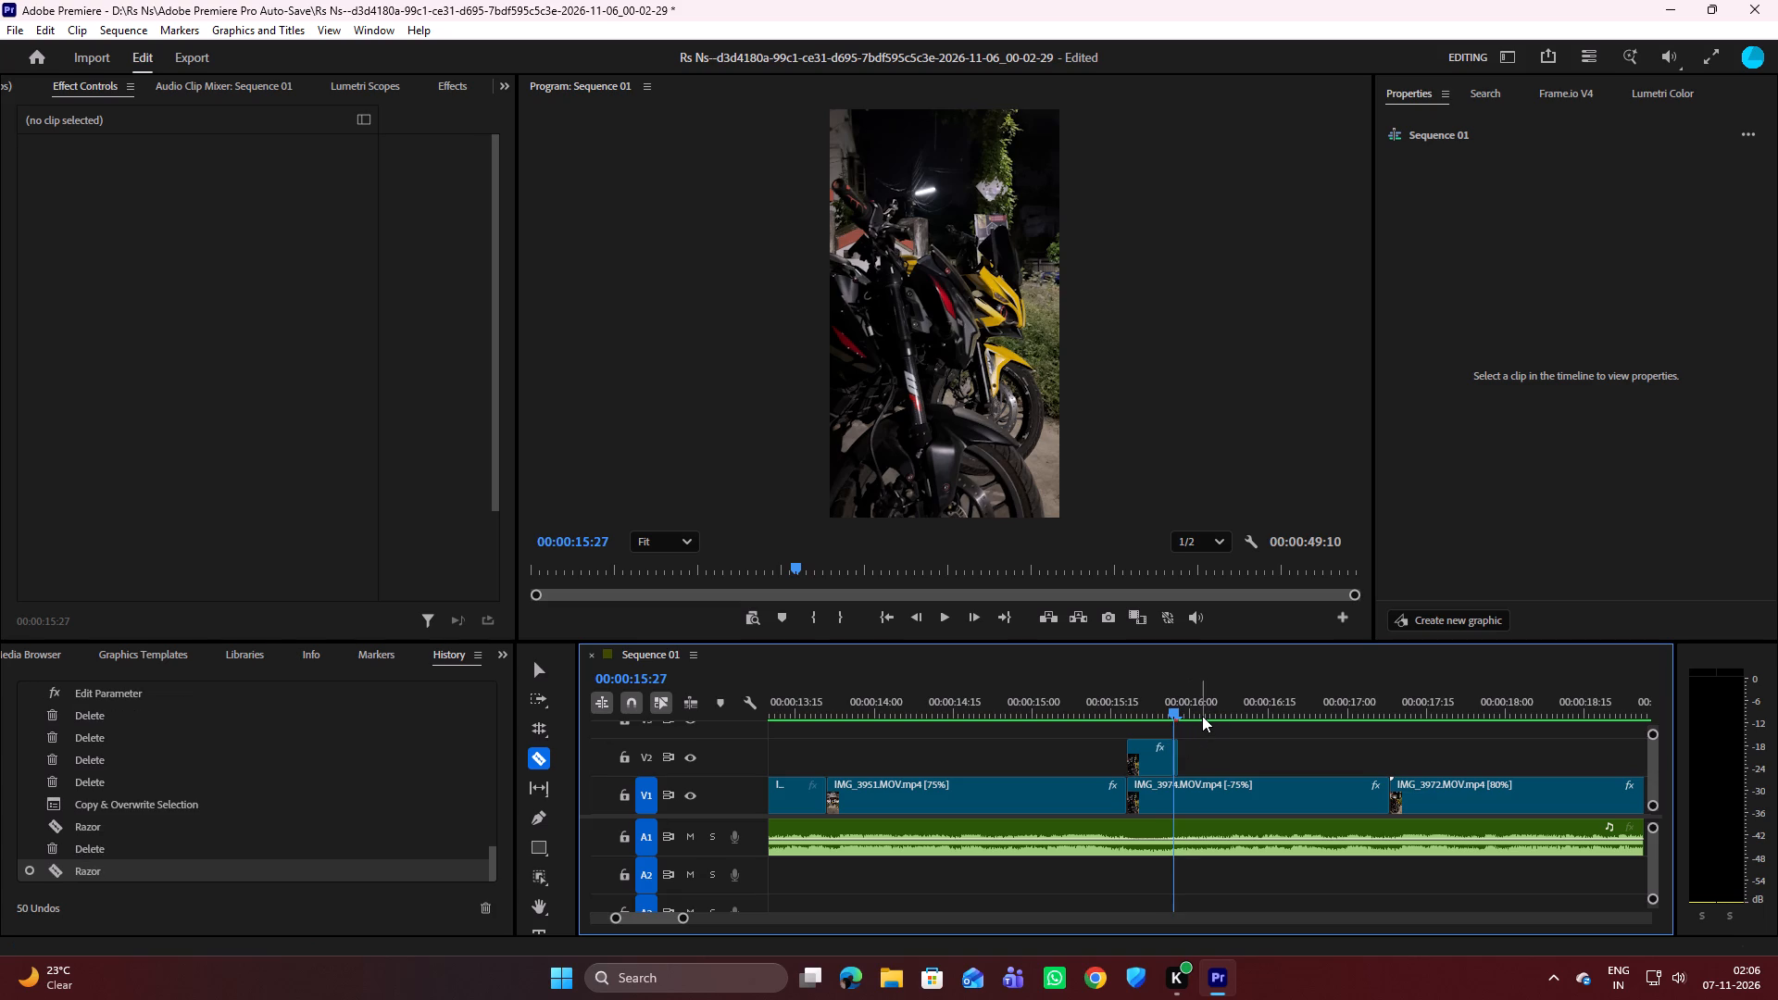
key("v")
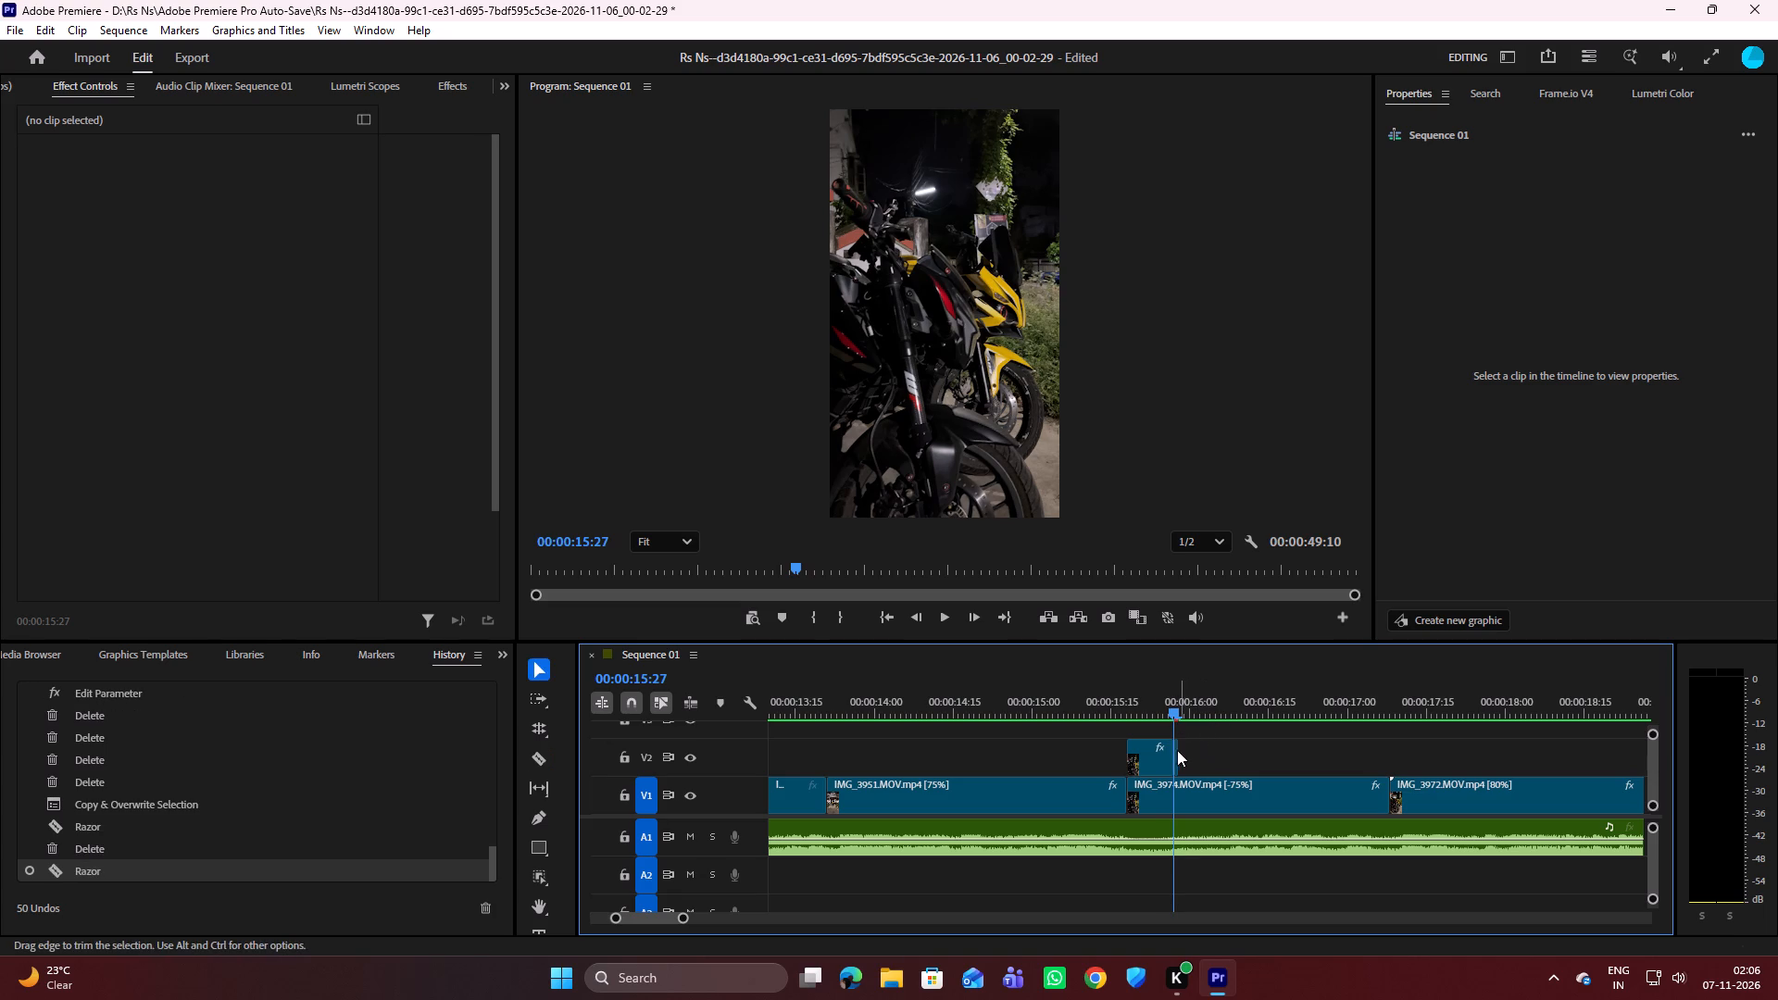
left_click(1175, 754)
key("Delete")
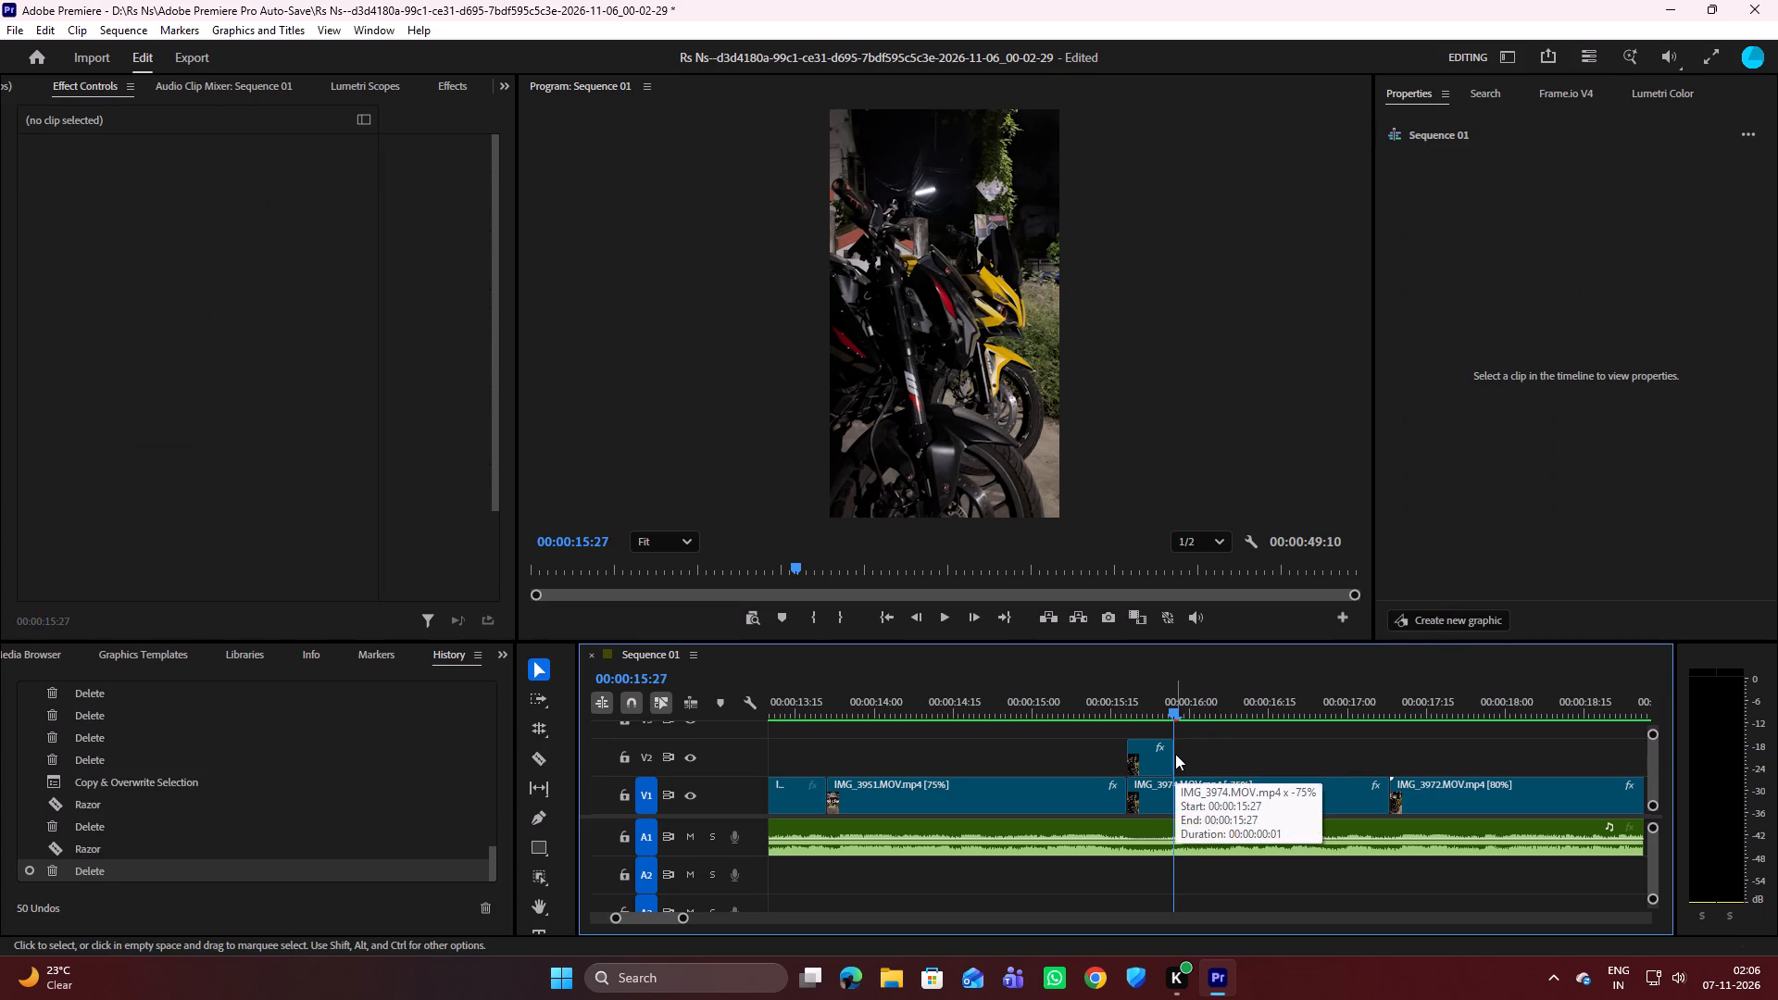
Create an object mask covering both the black and the yellow motorcycles on the V2 copy of IMG_3974 at 00:00:15:18.
left_click_drag(1172, 711, 1165, 708)
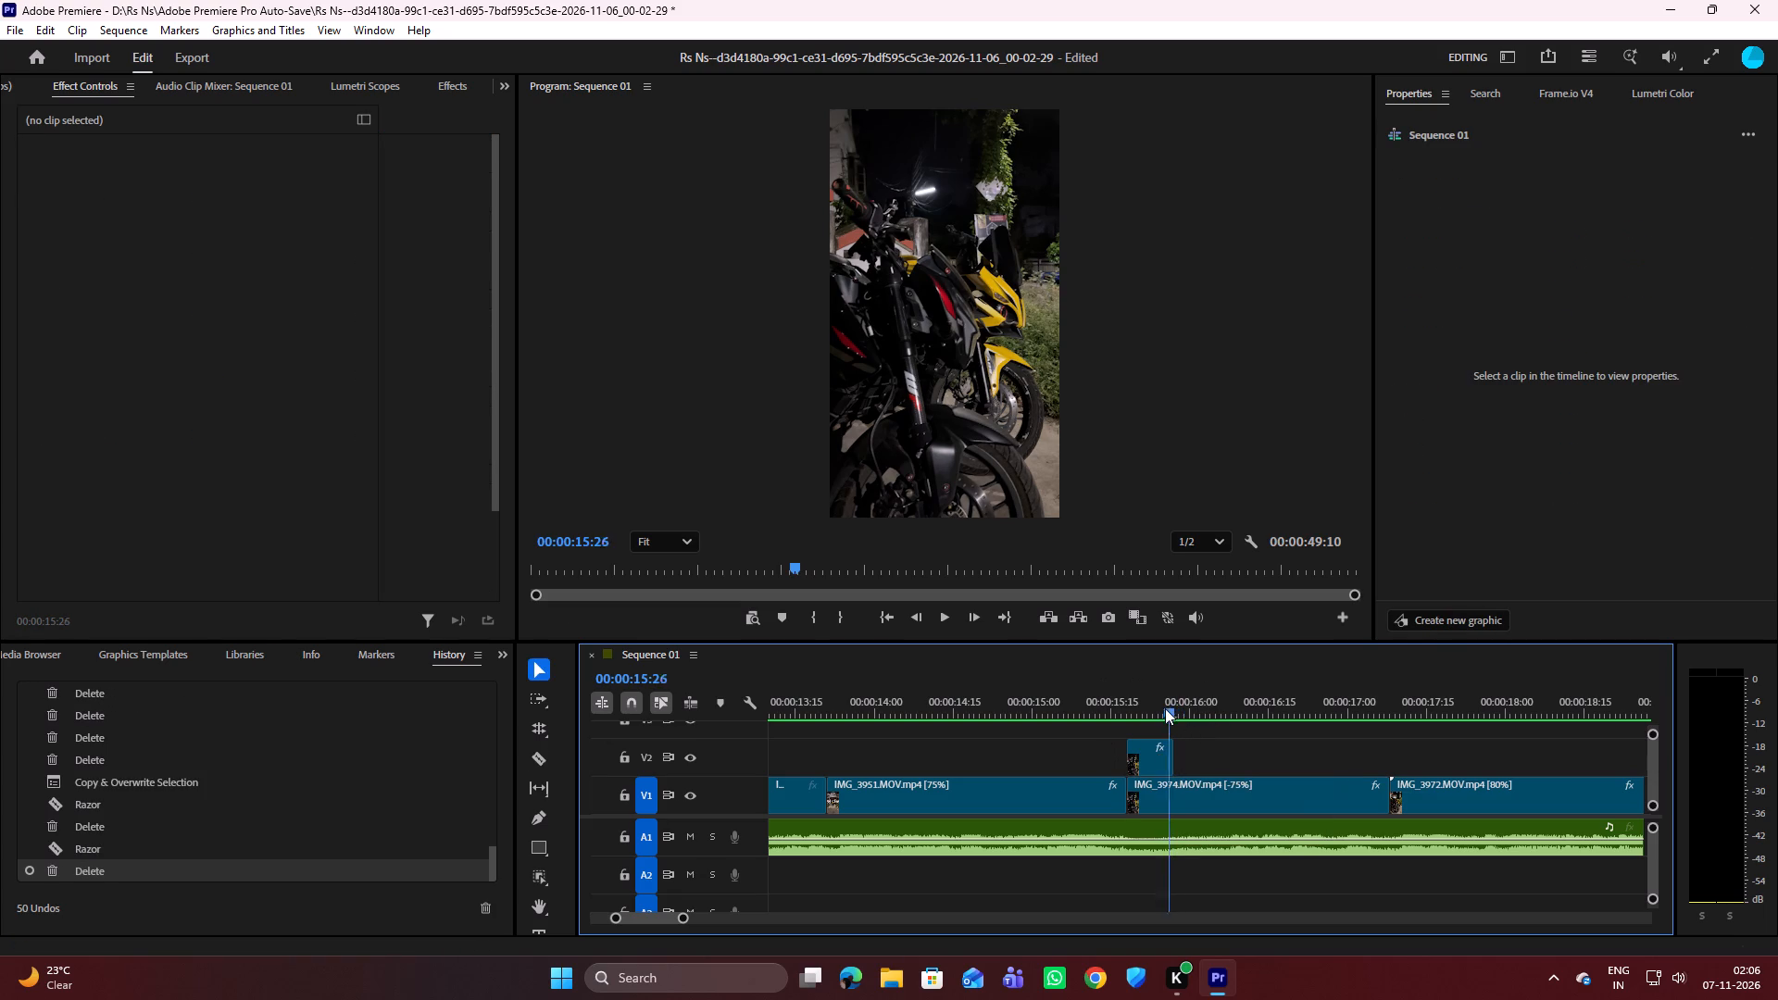
left_click_drag(1165, 708, 1129, 705)
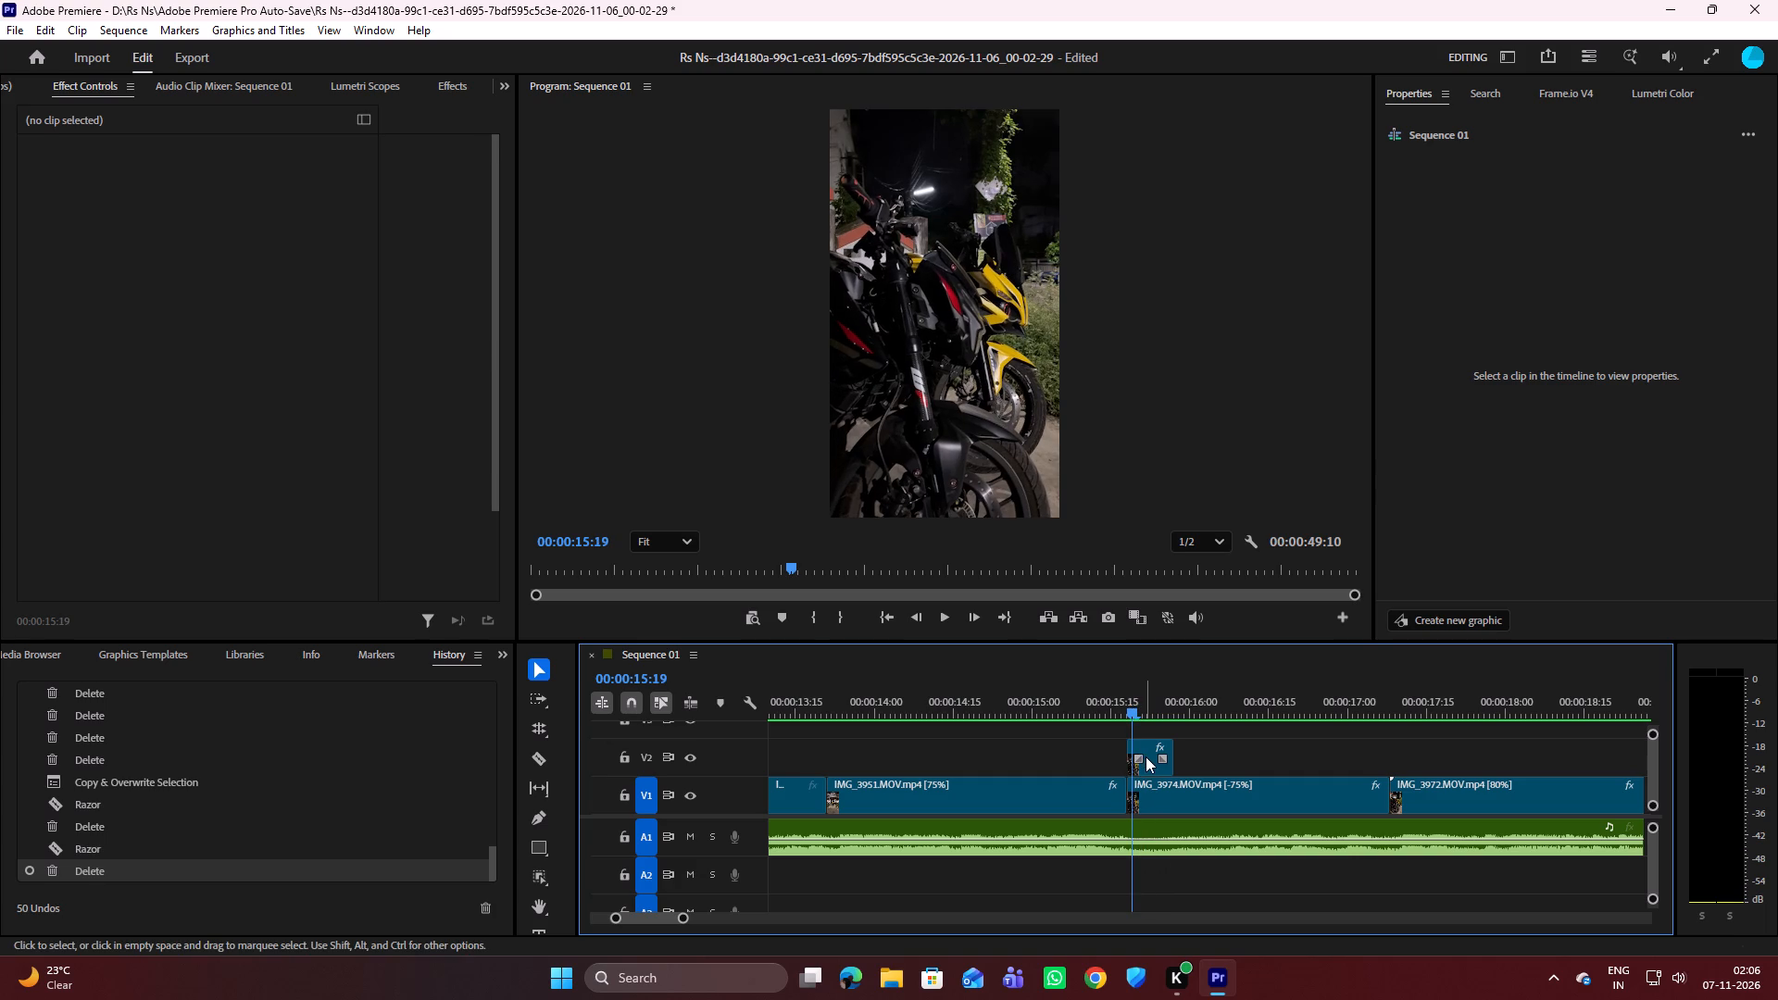
left_click(1146, 756)
left_click(1131, 710)
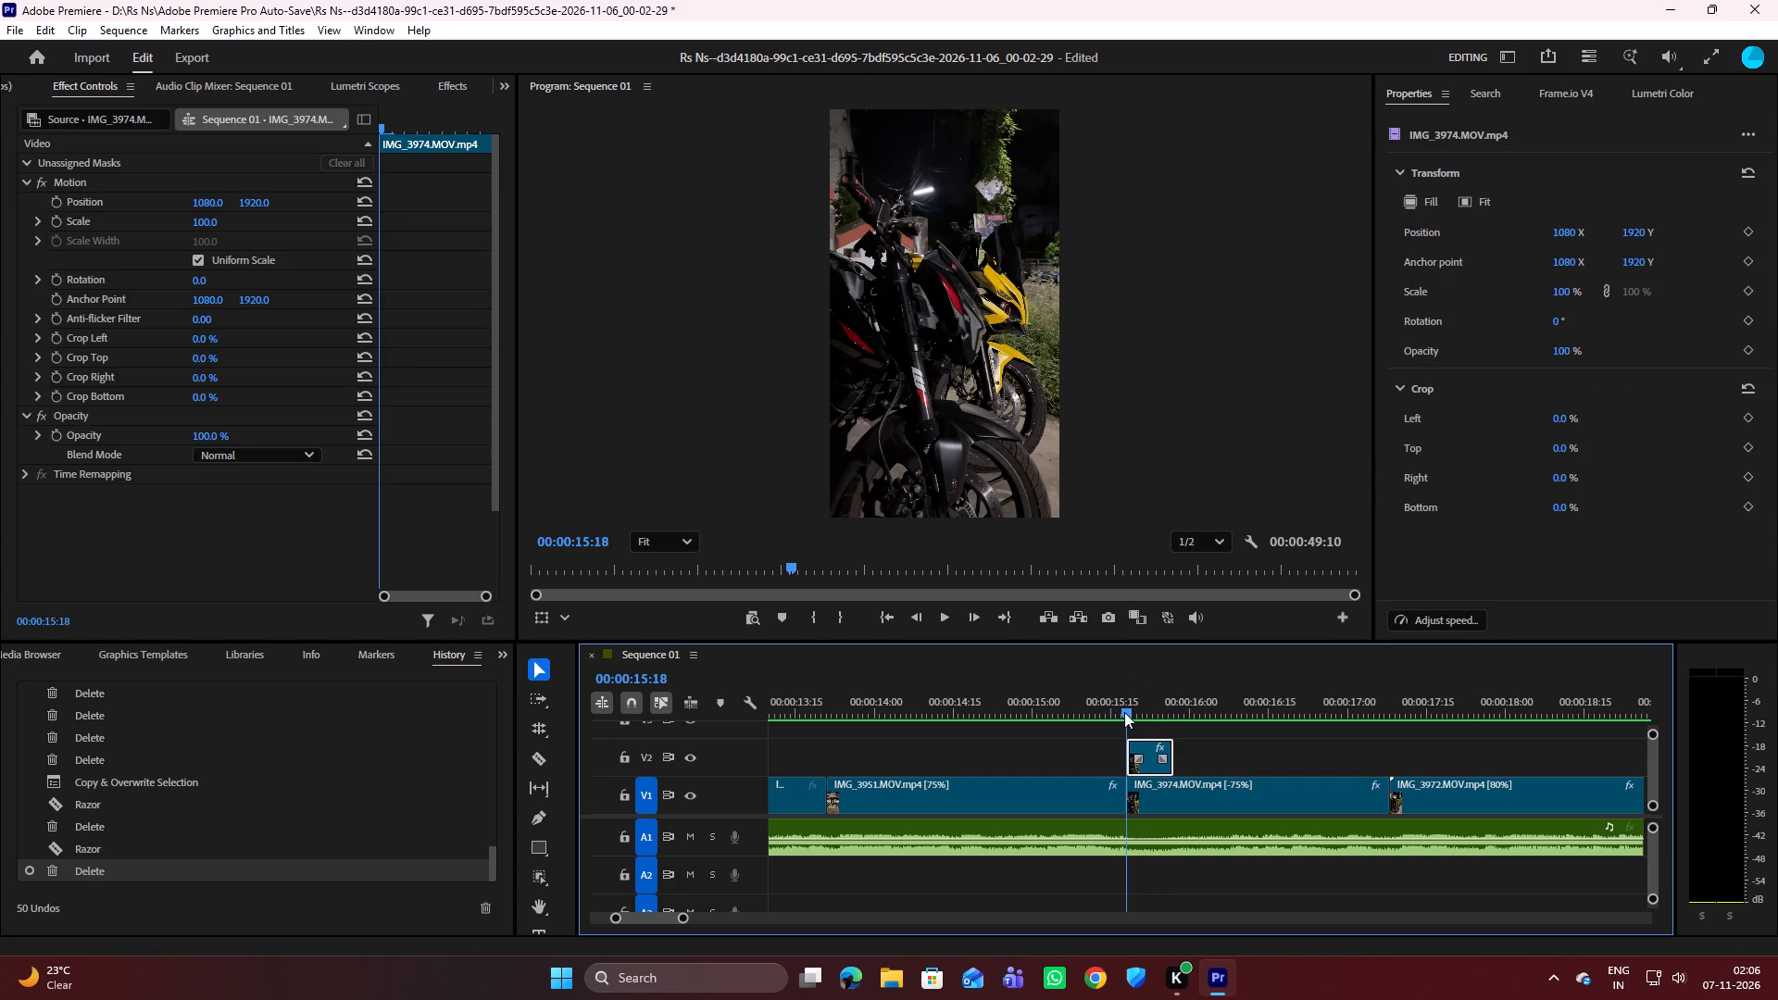
left_click(1222, 755)
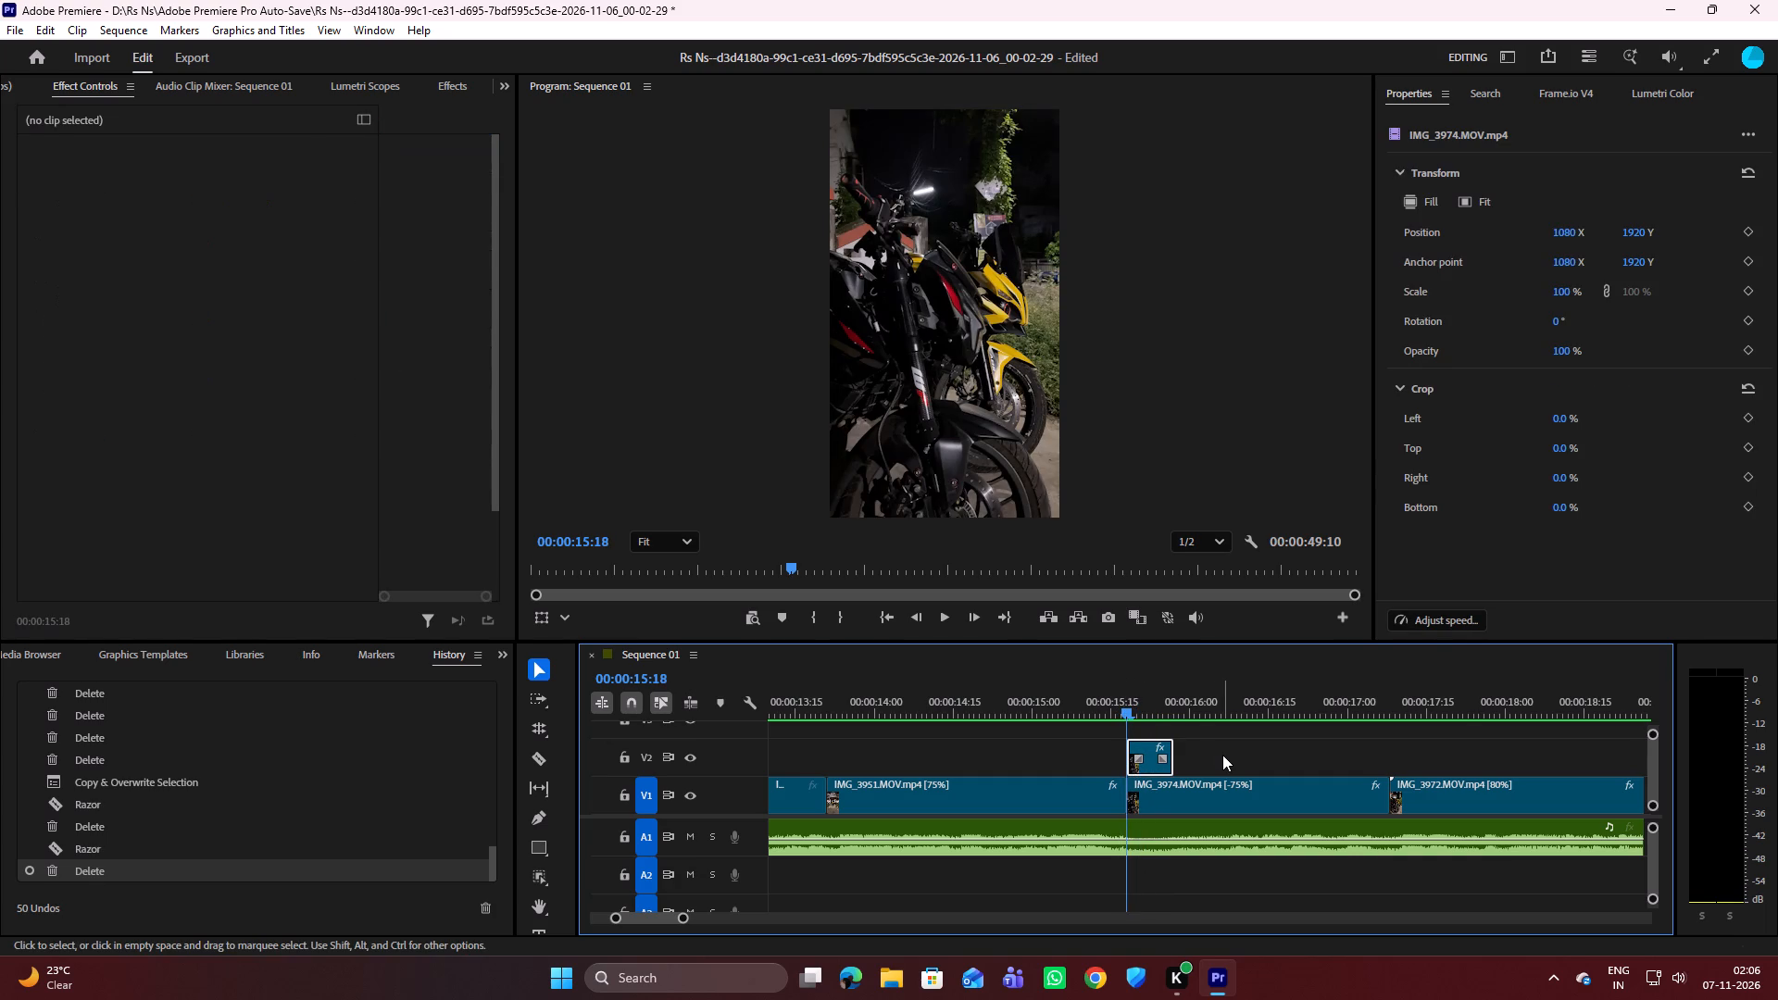
key("Right")
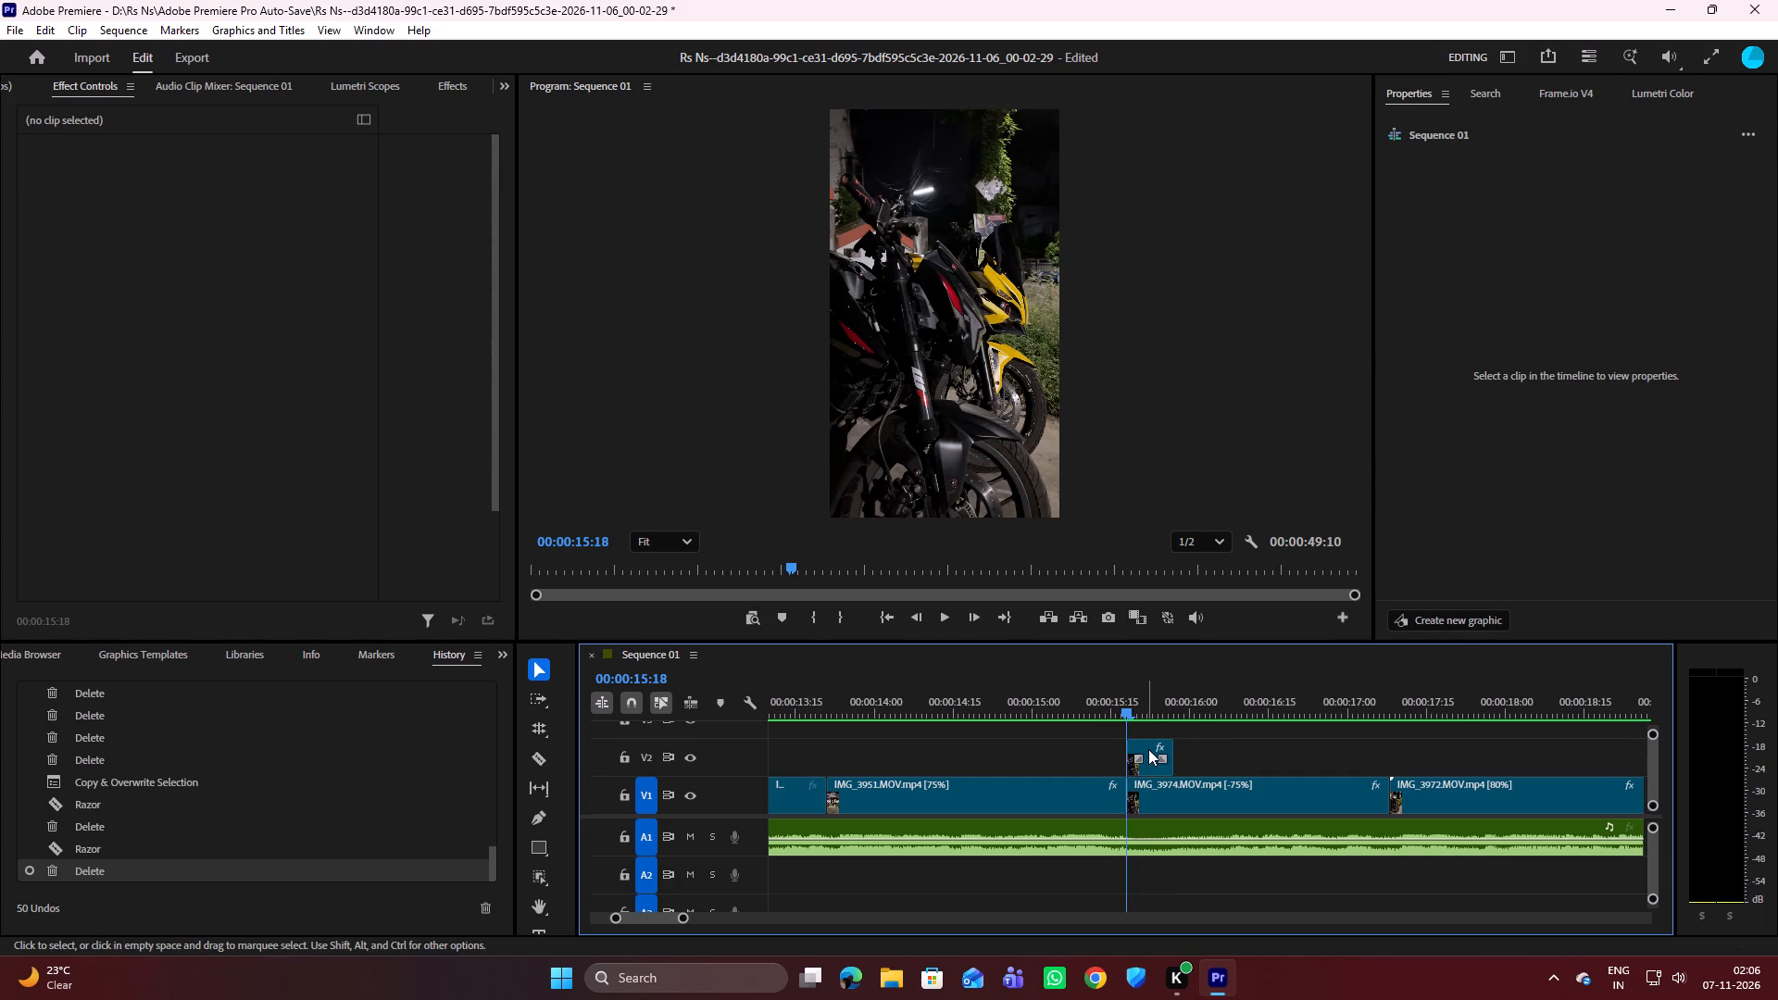
left_click(1151, 751)
scroll(99, 795, "up", 4)
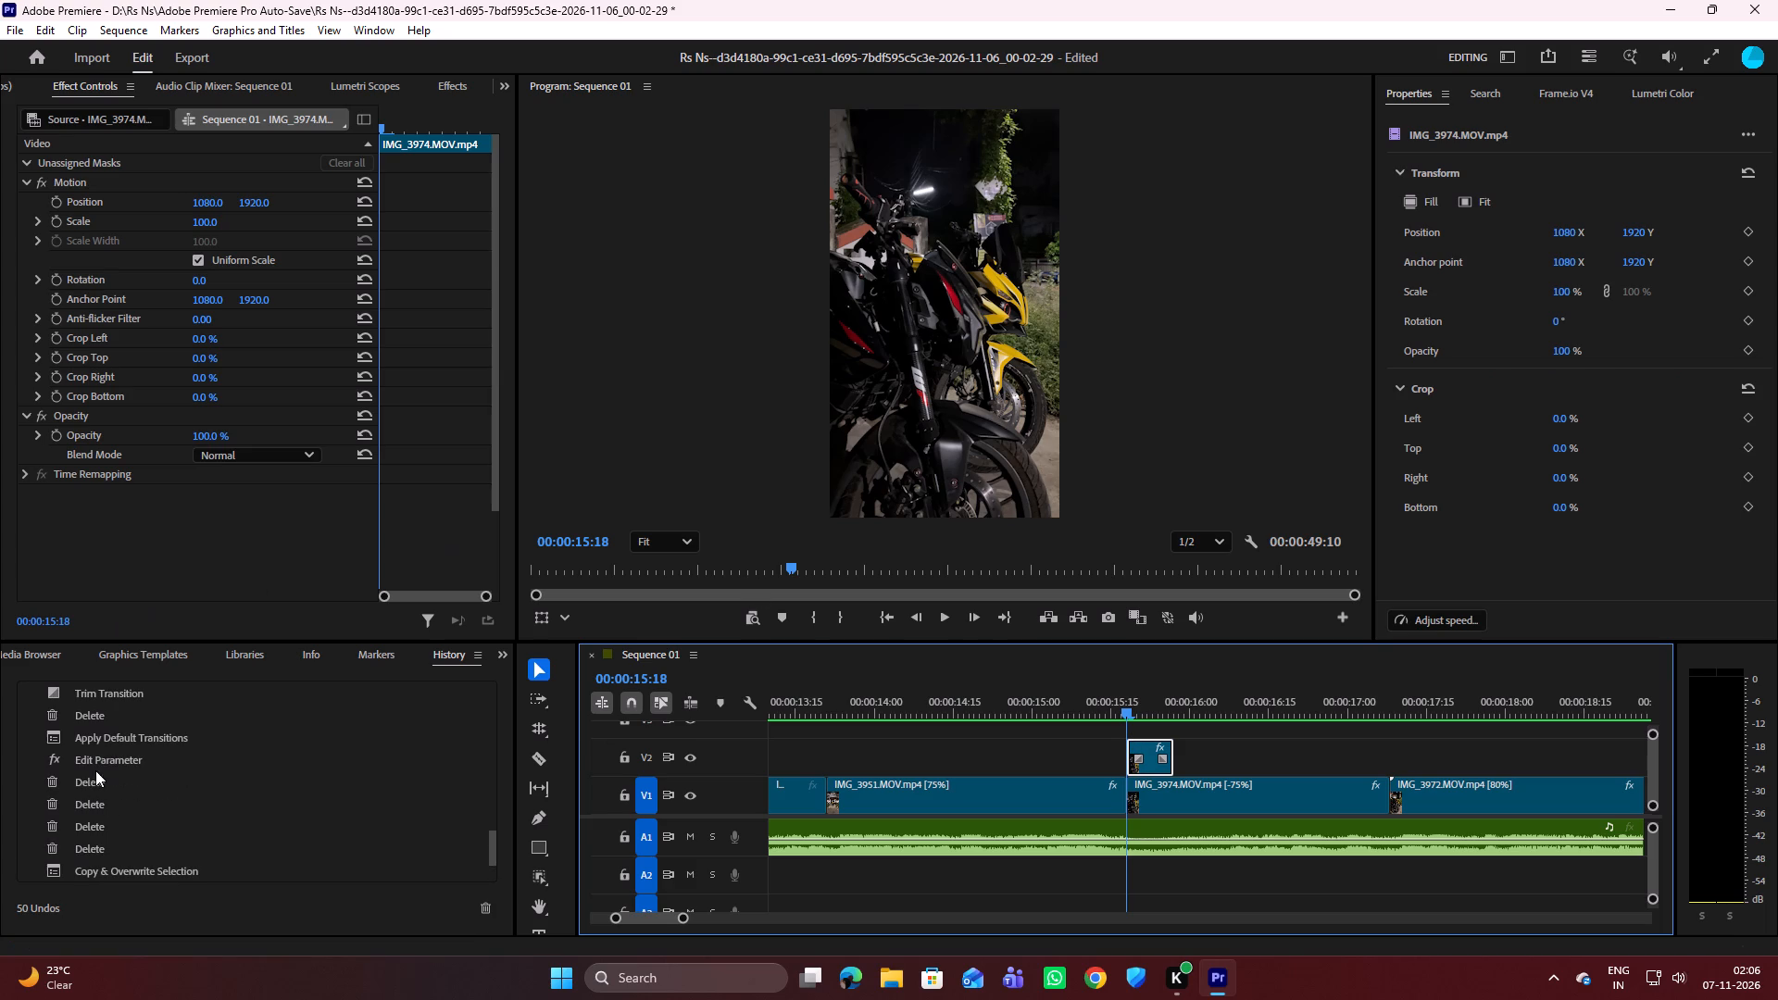
scroll(169, 747, "up", 3)
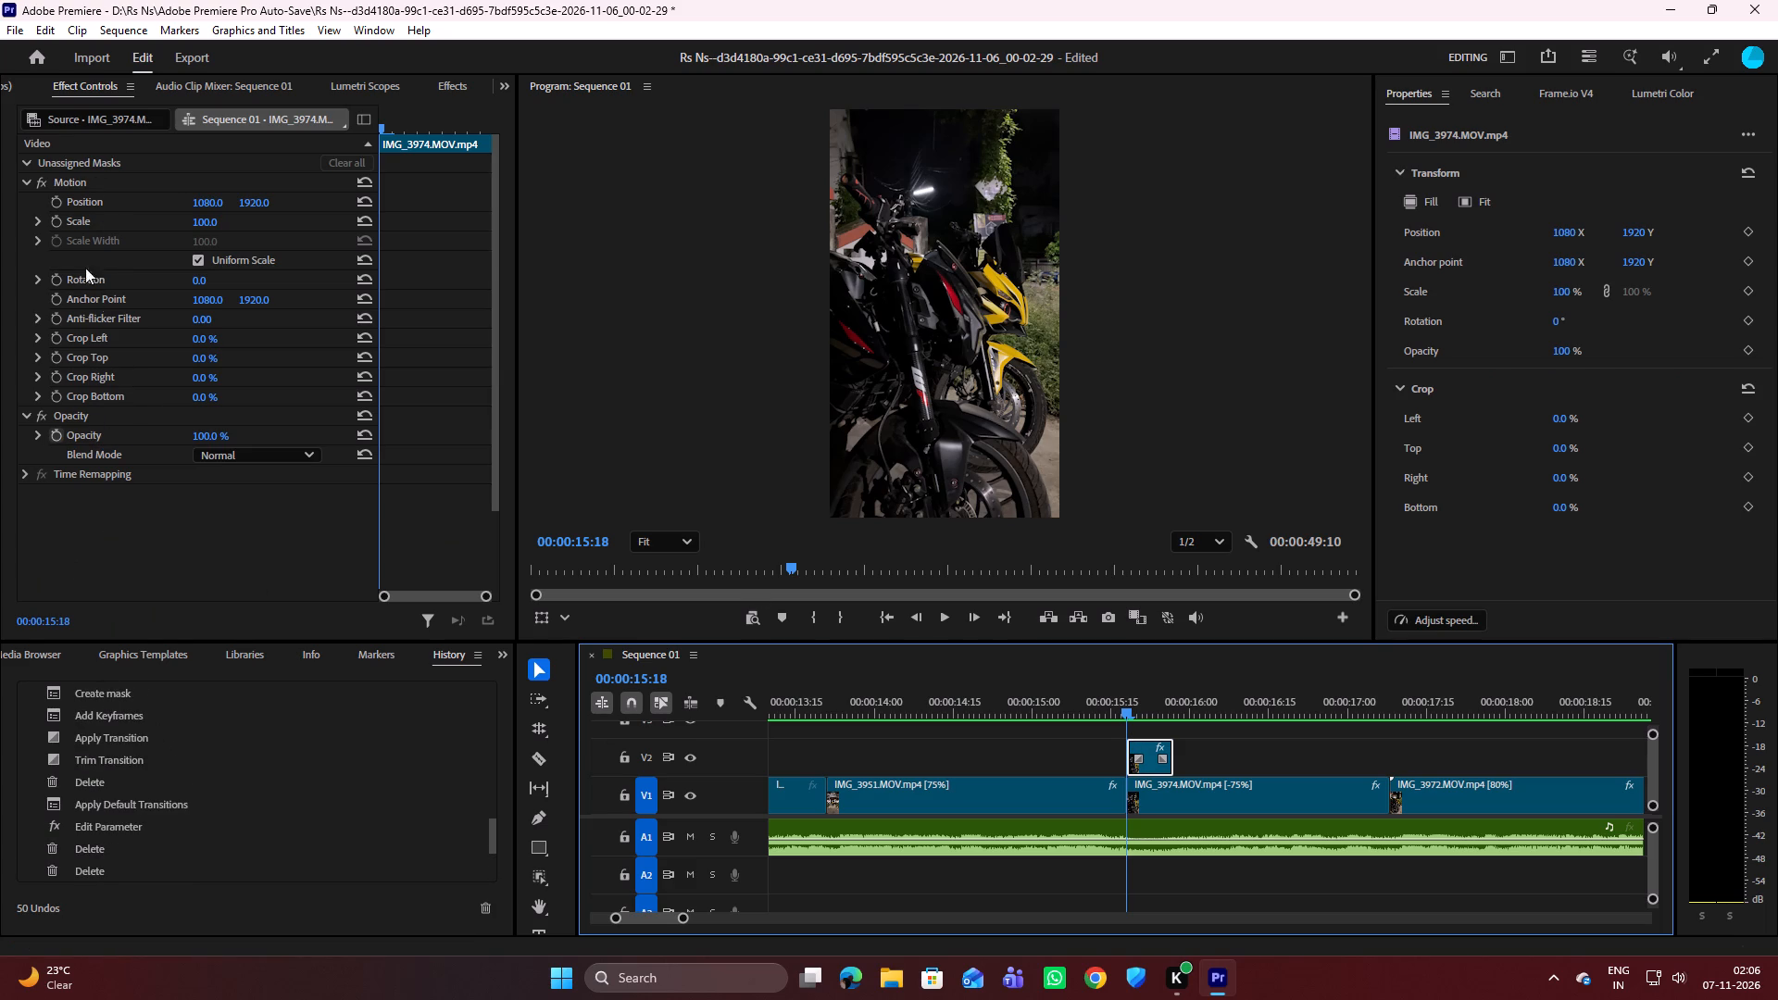
left_click(94, 164)
left_click(94, 164)
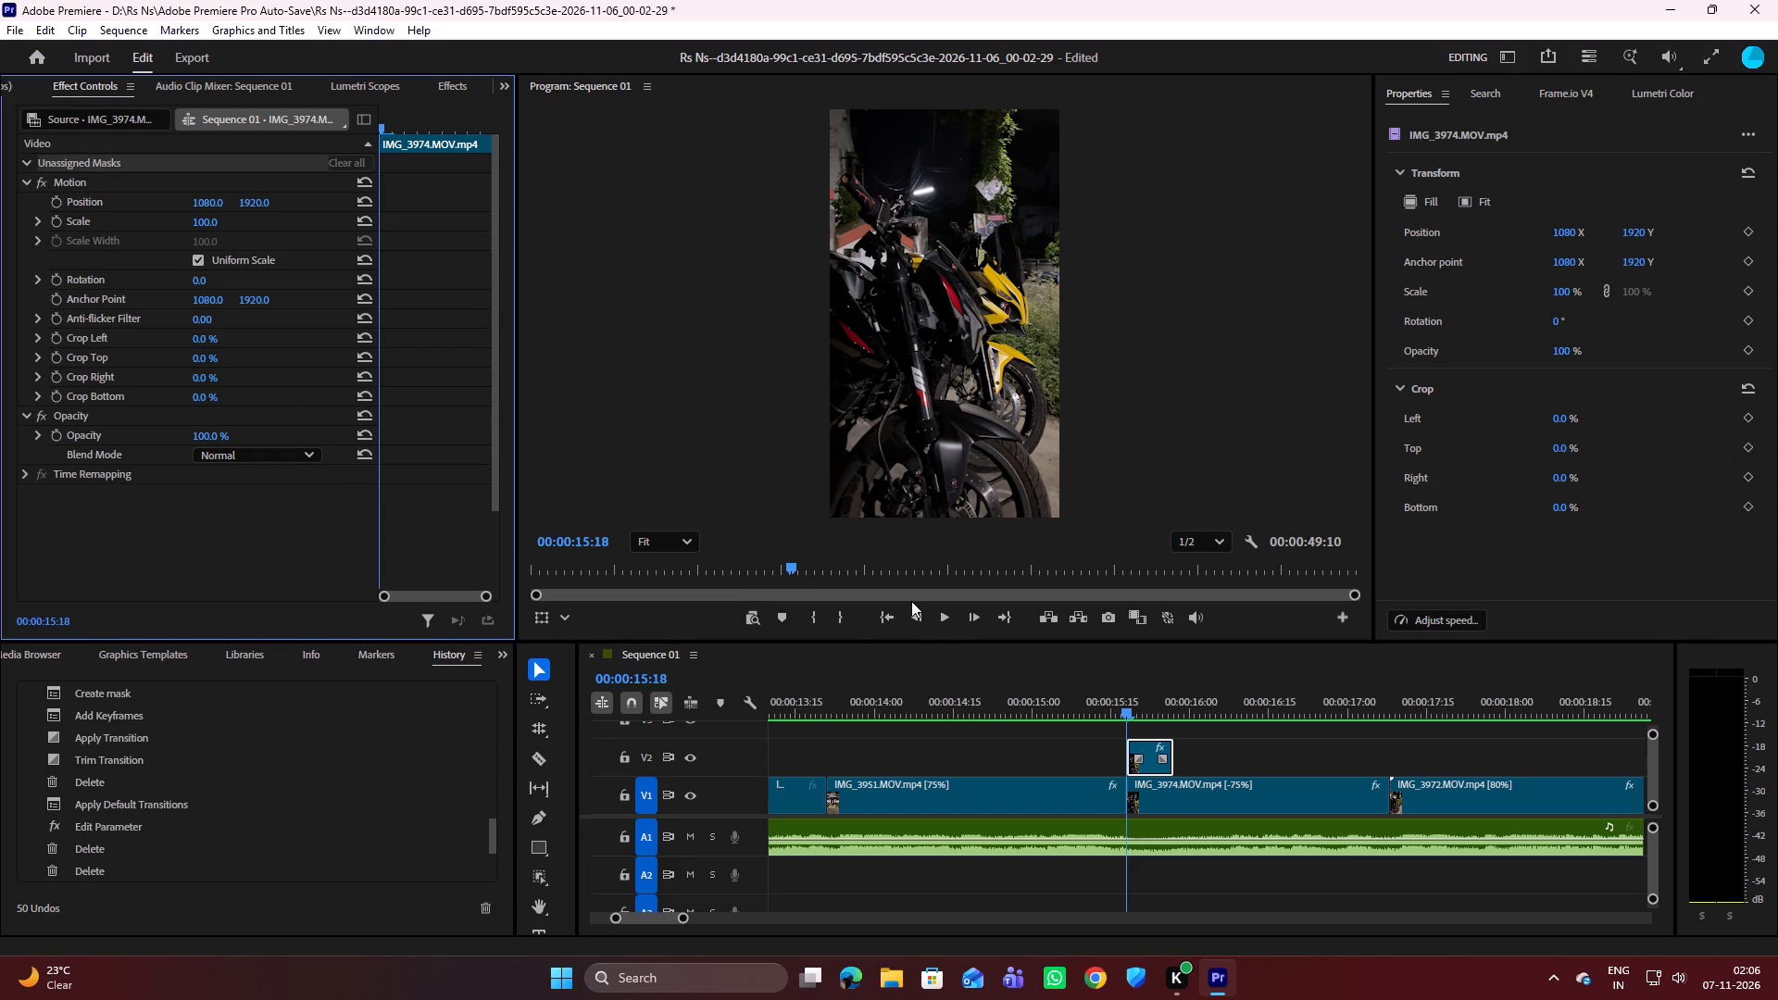
left_click(540, 879)
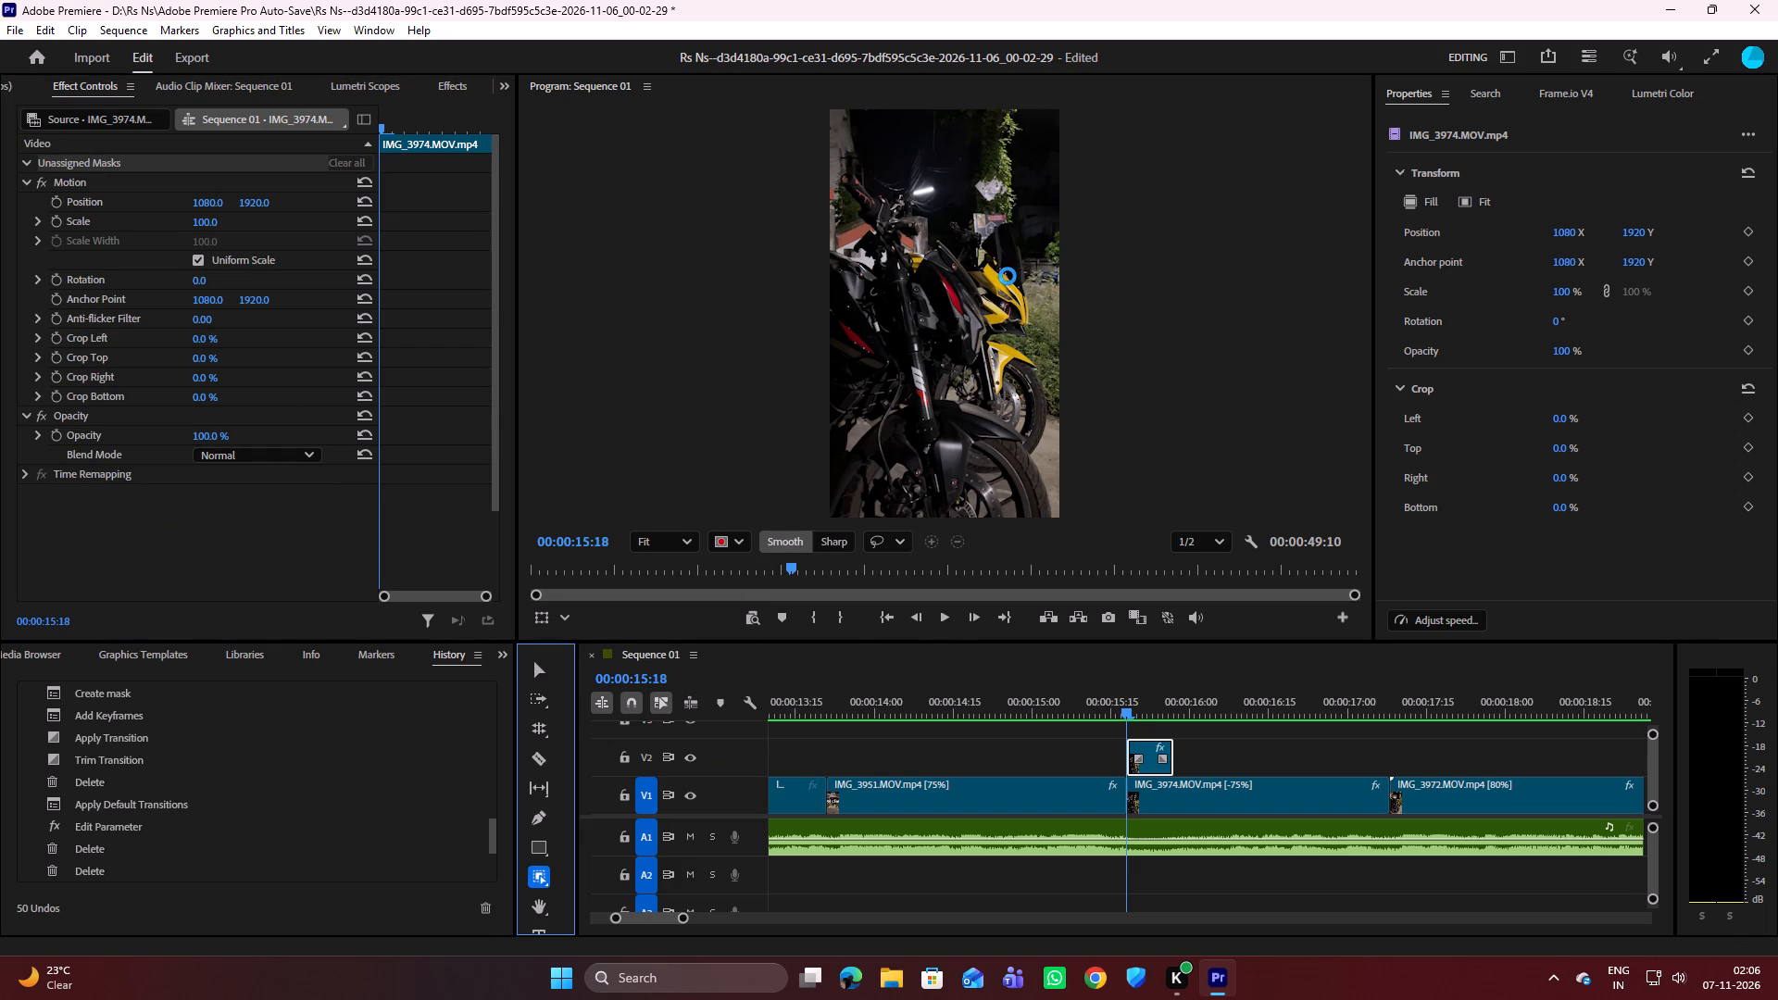
left_click(958, 305)
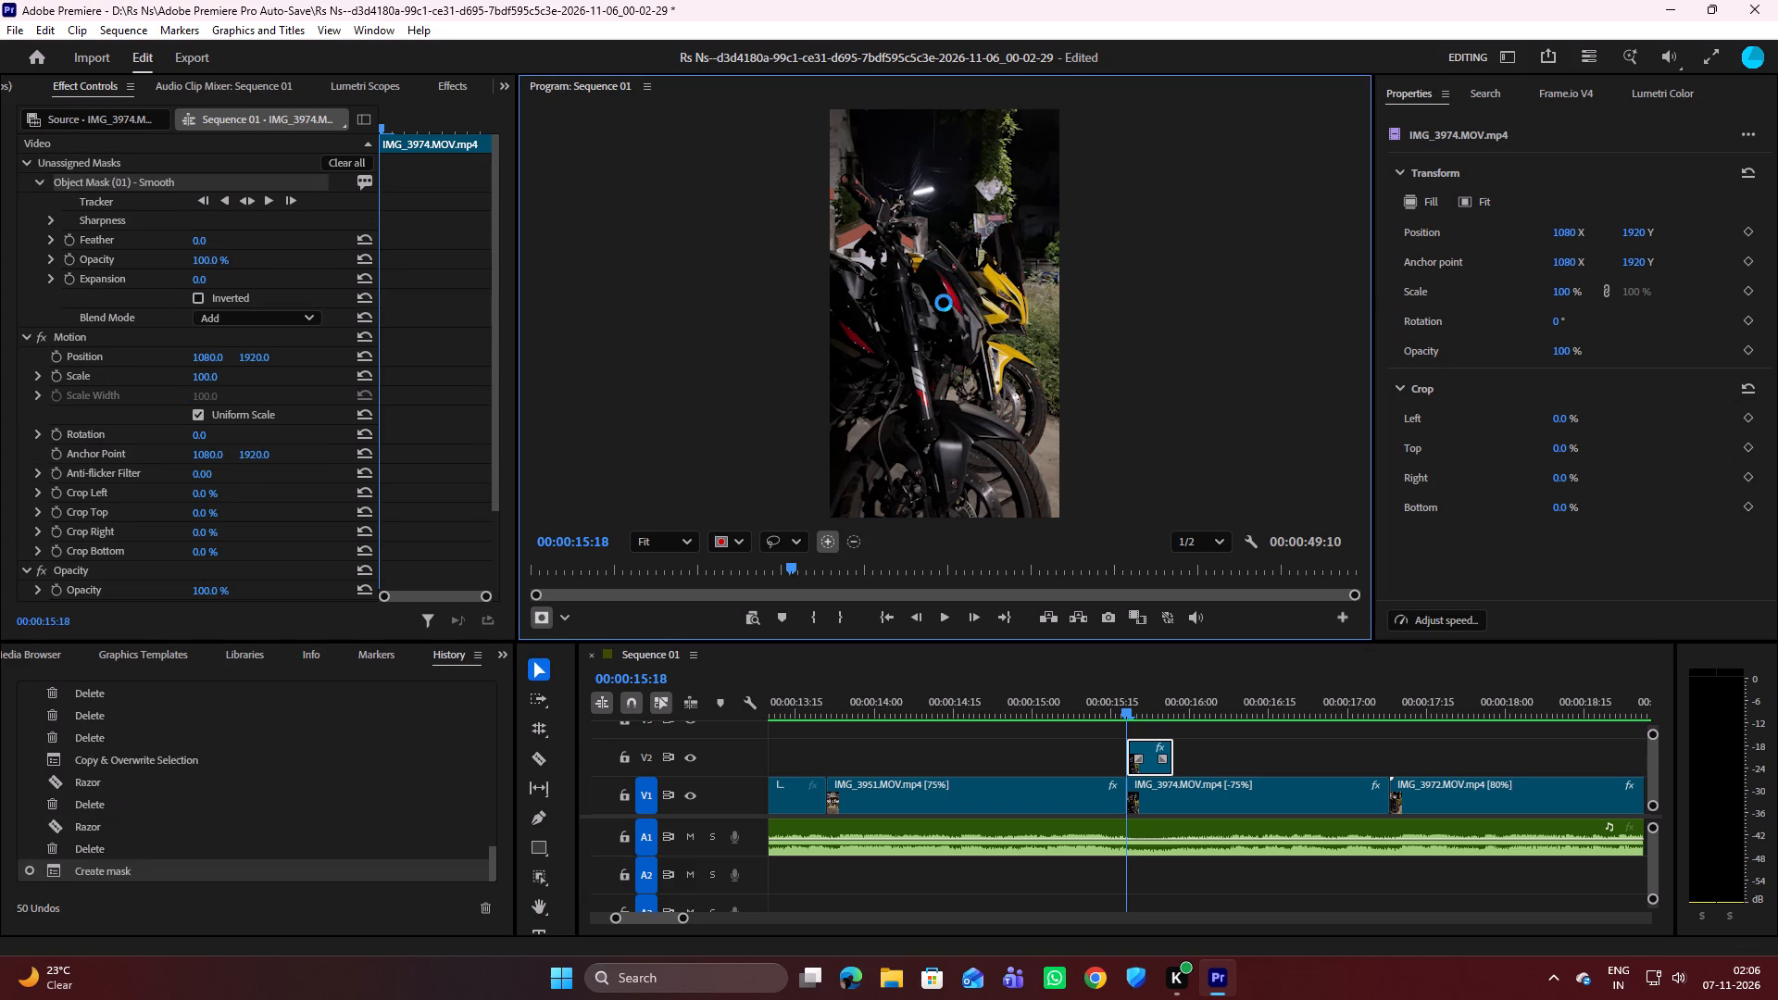
left_click(1008, 284)
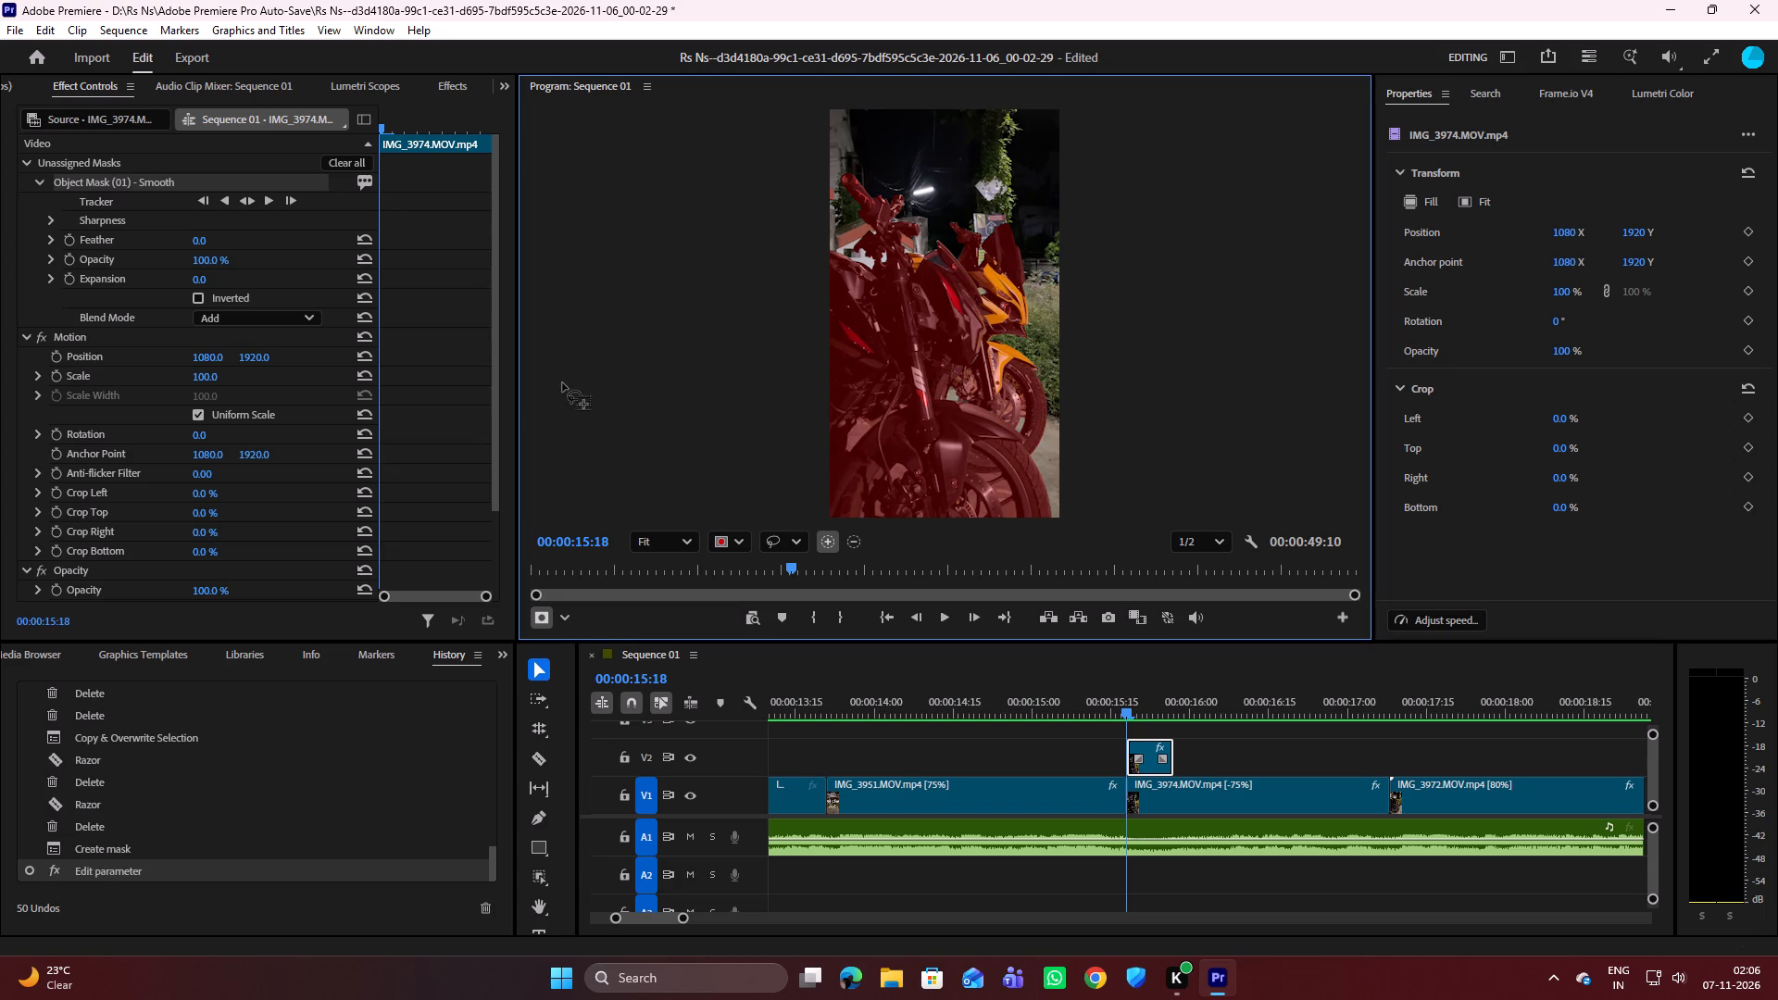
Track the object mask forward through the V2 copy of IMG_3974, and return to its first frame at 00:00:15:18.
scroll(114, 494, "down", 7)
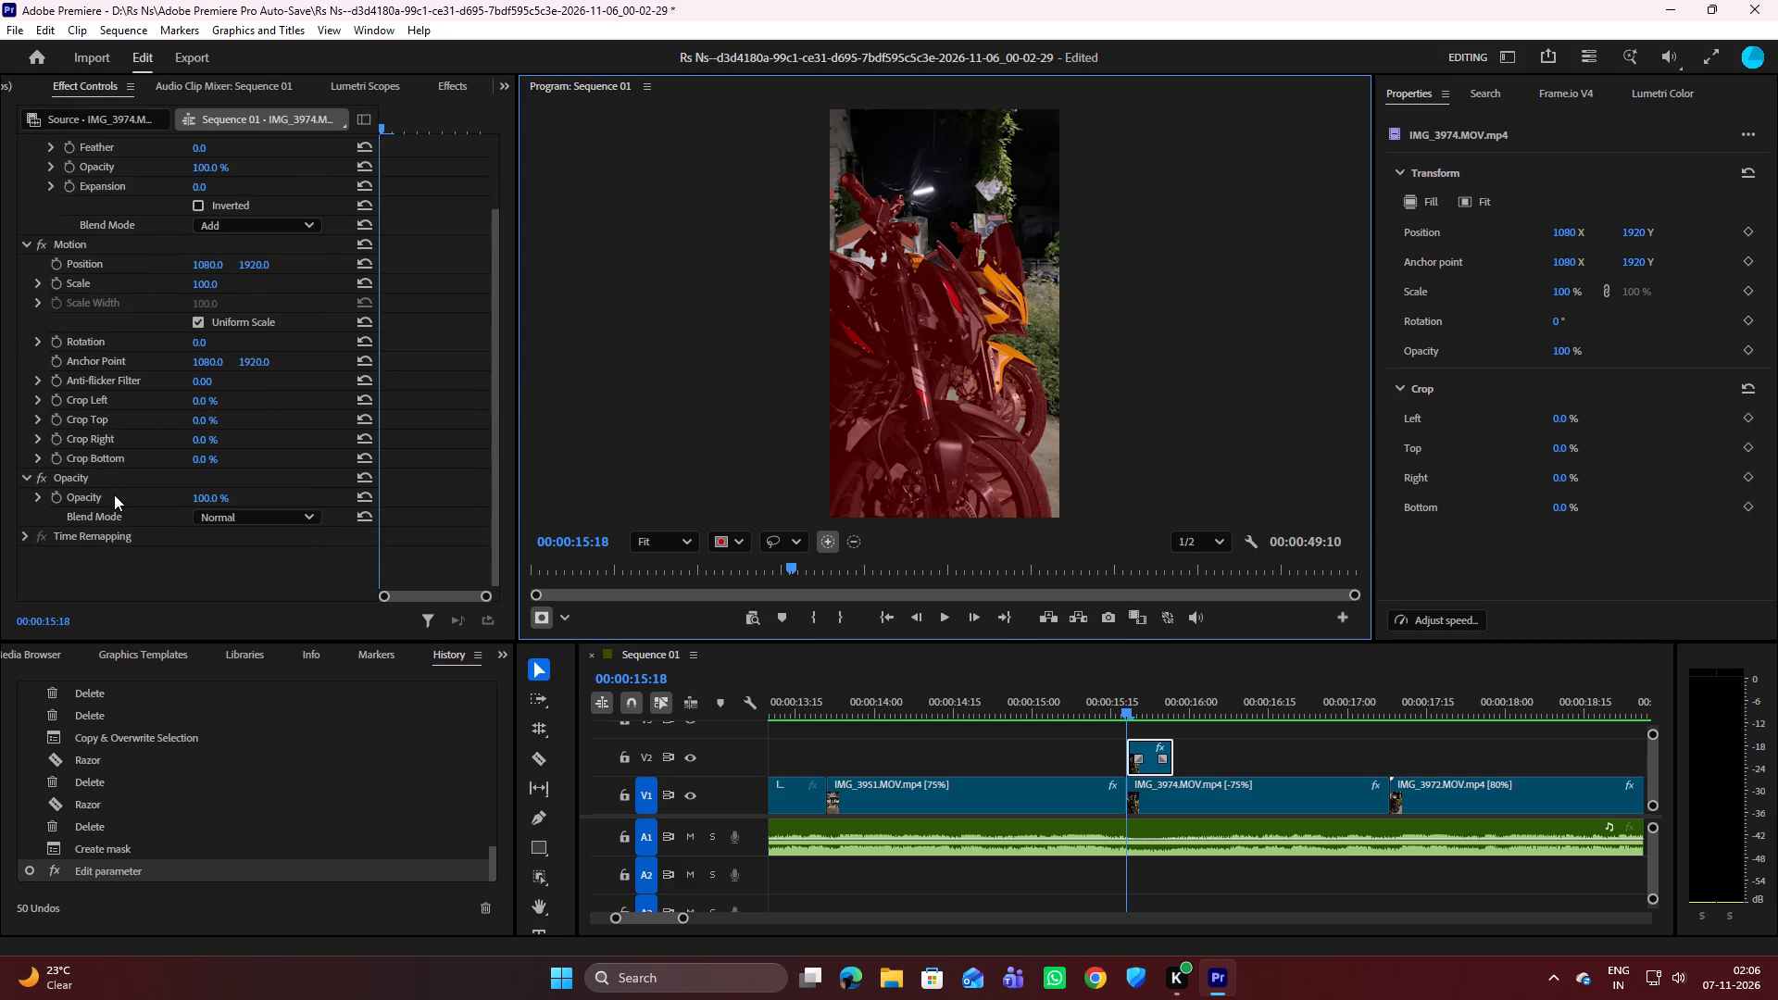
scroll(114, 494, "up", 9)
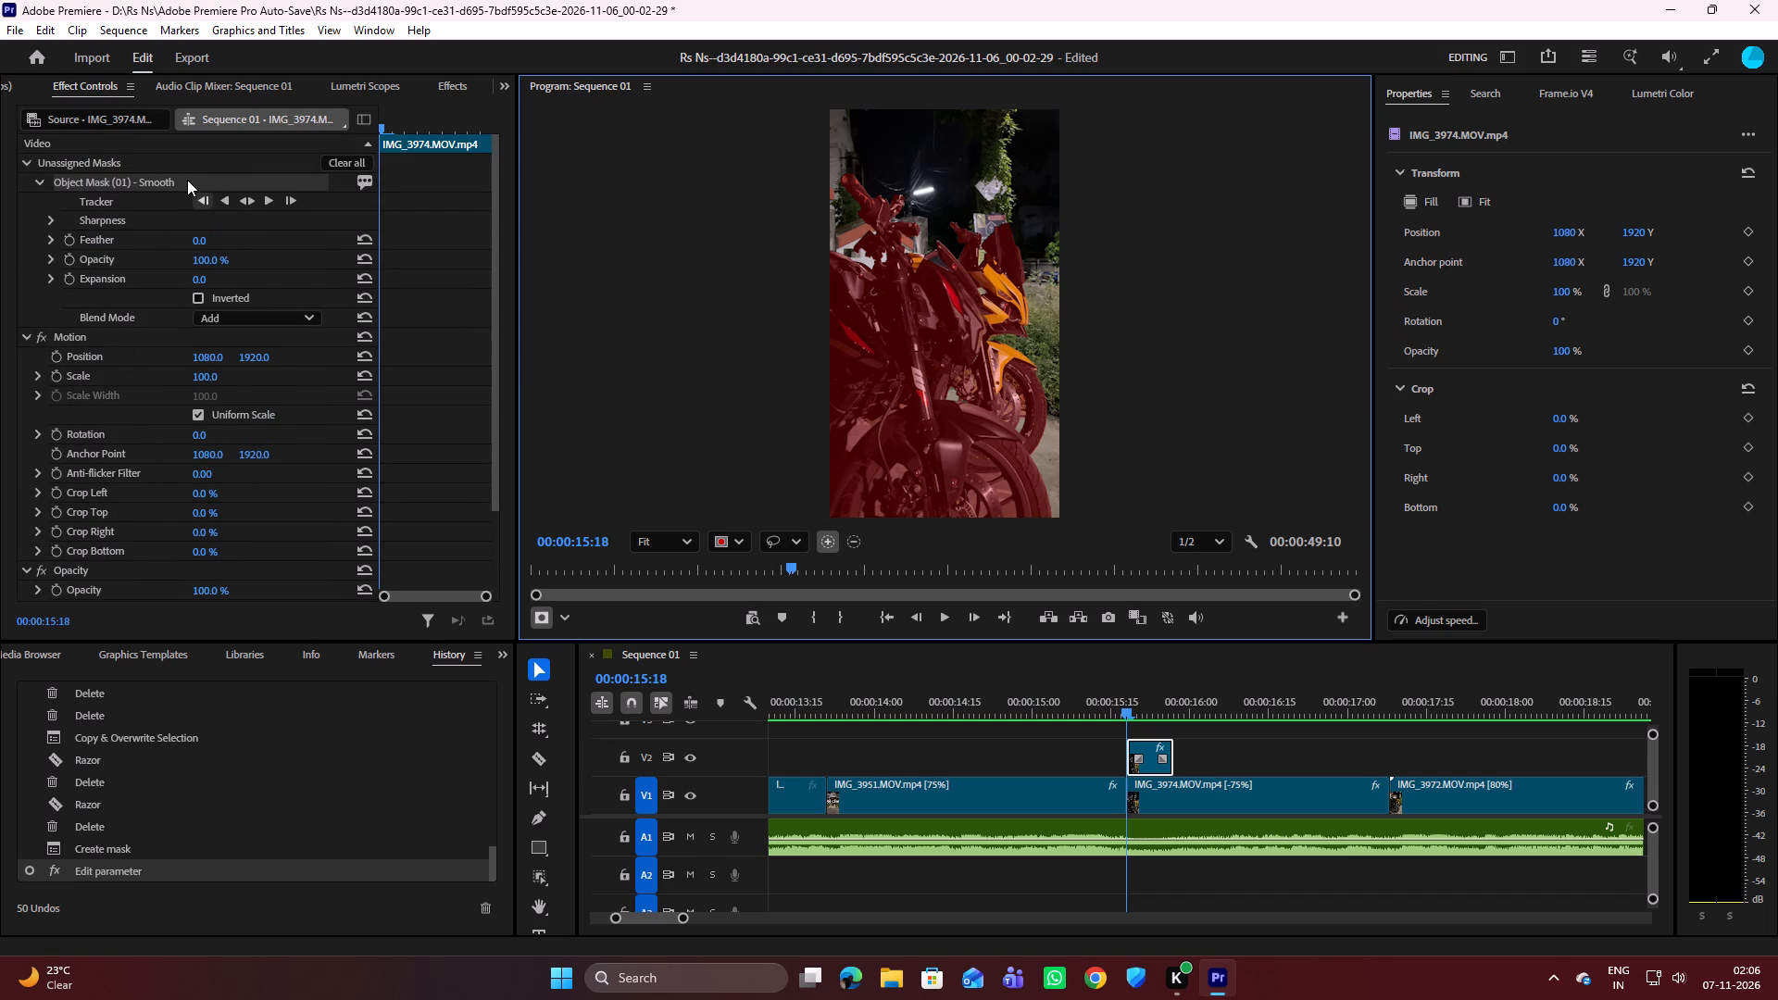
left_click(270, 196)
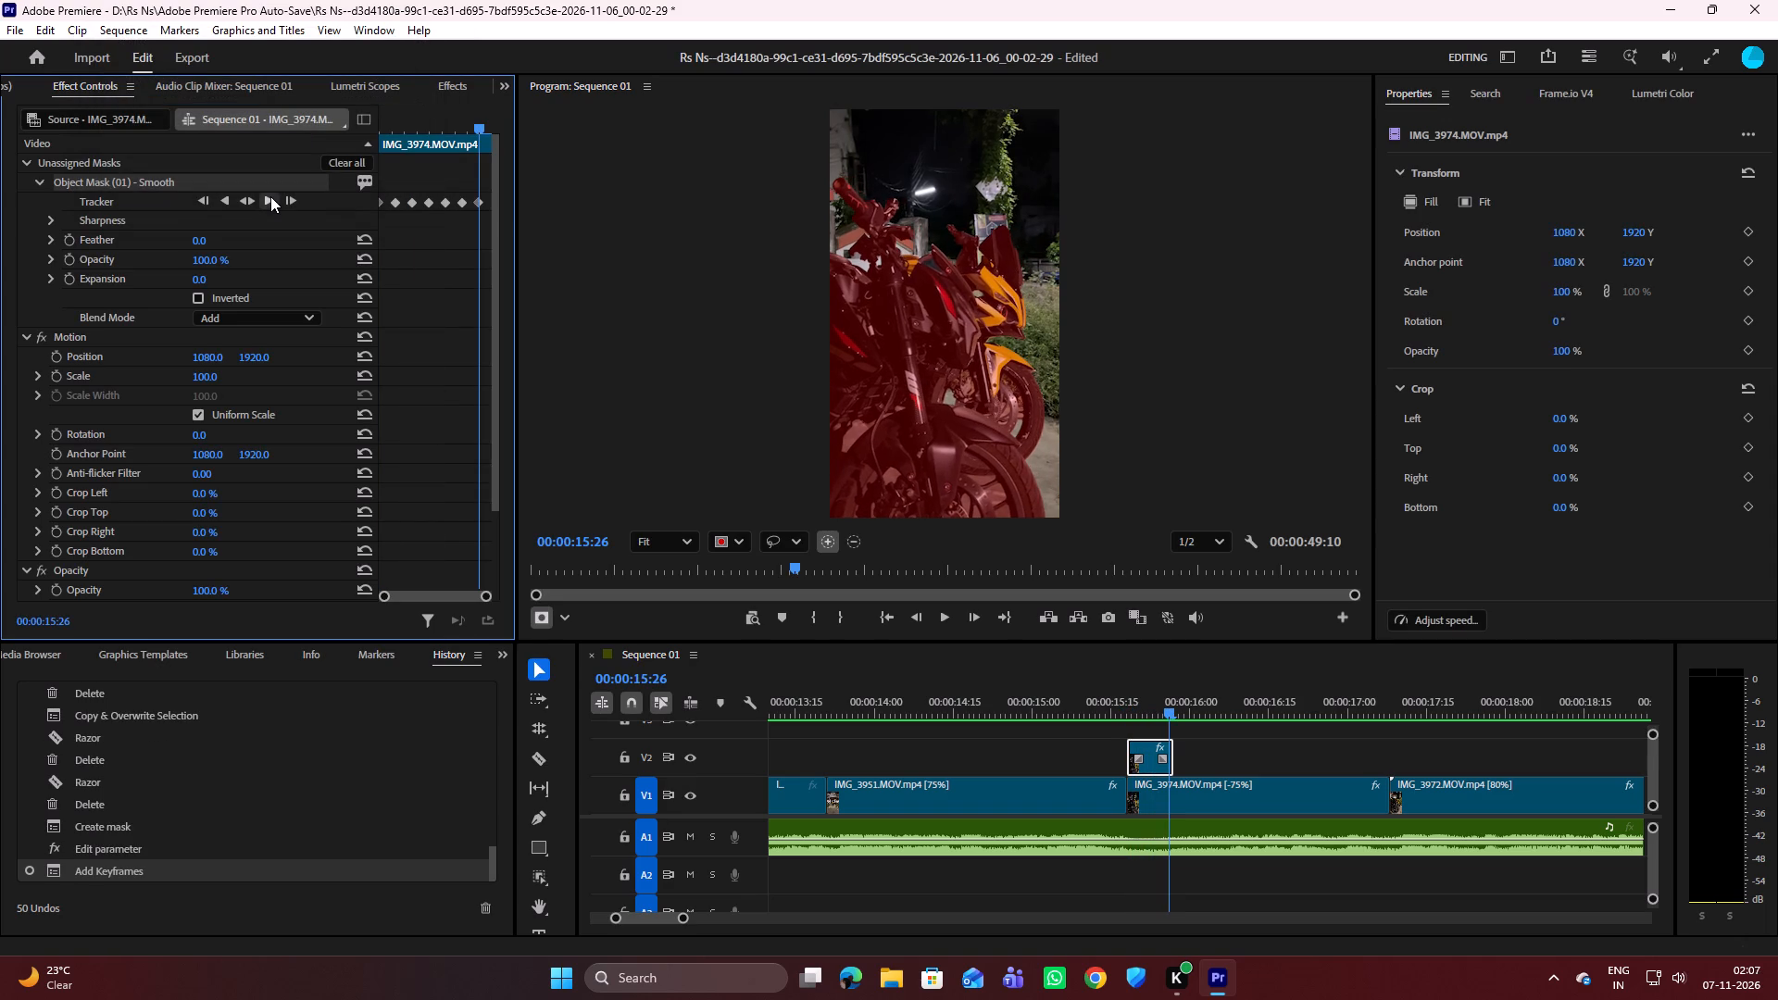
key("Left")
key("Left")
key("Left")
key("Left")
key("Left")
key("Left")
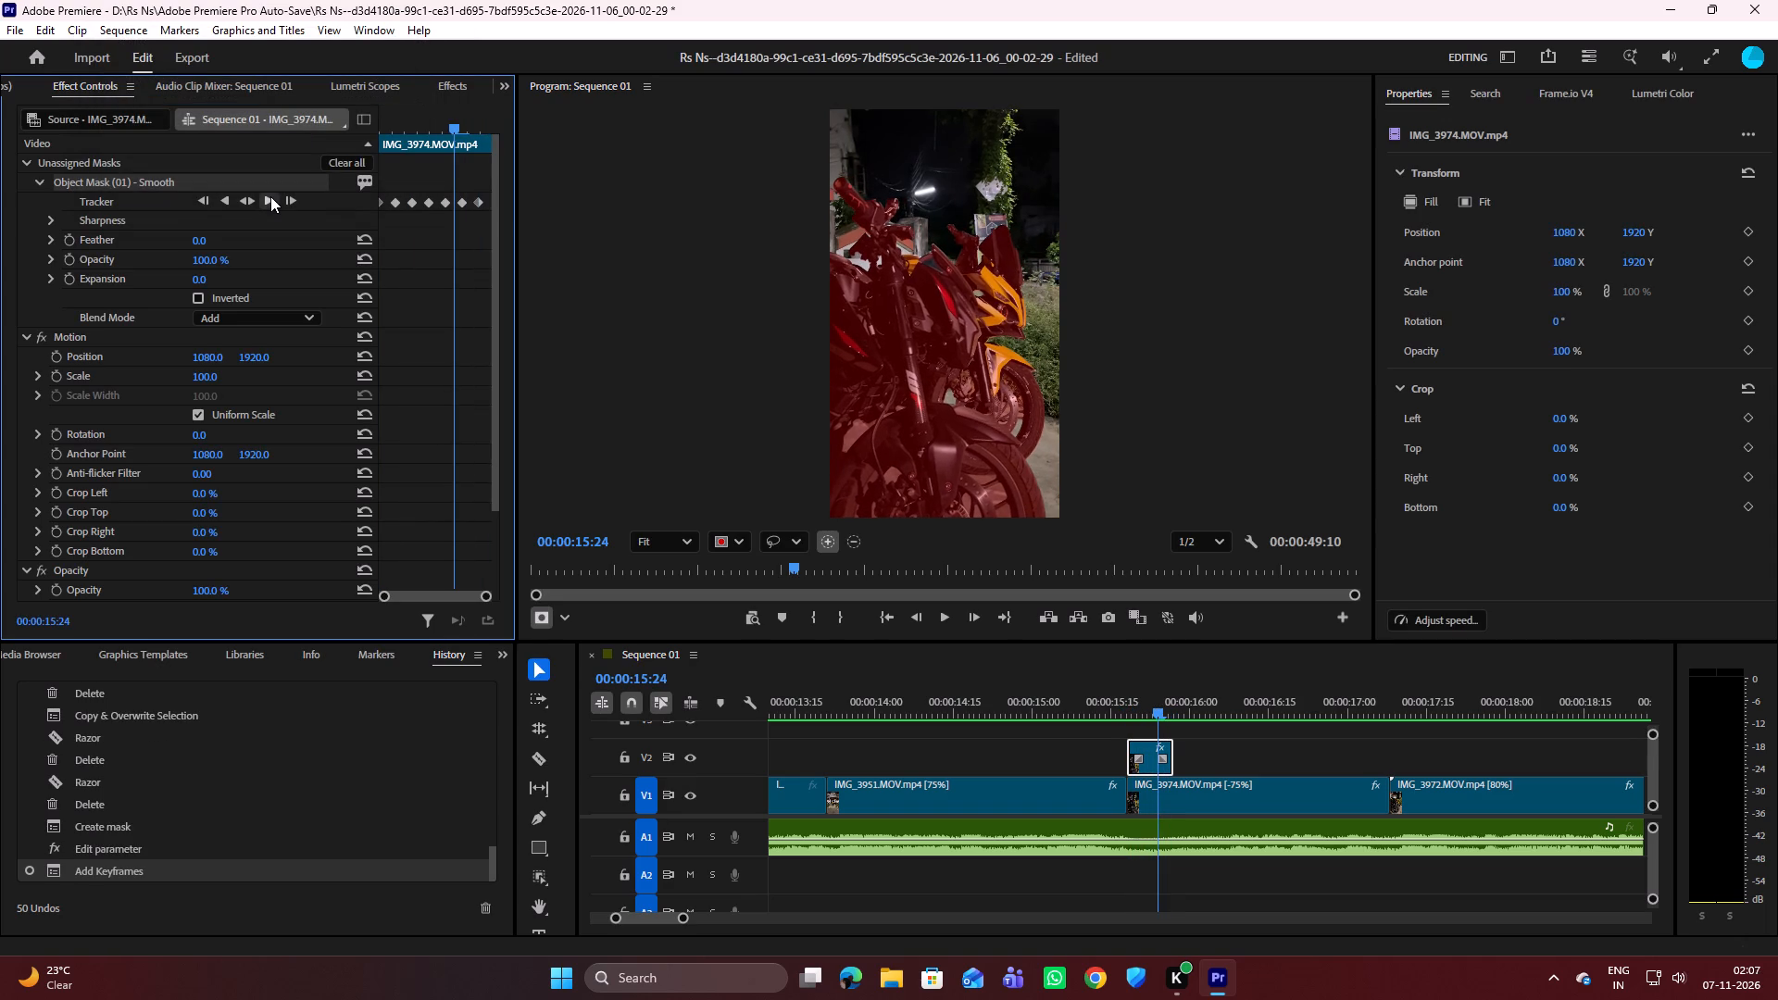
key("Left")
key("Left")
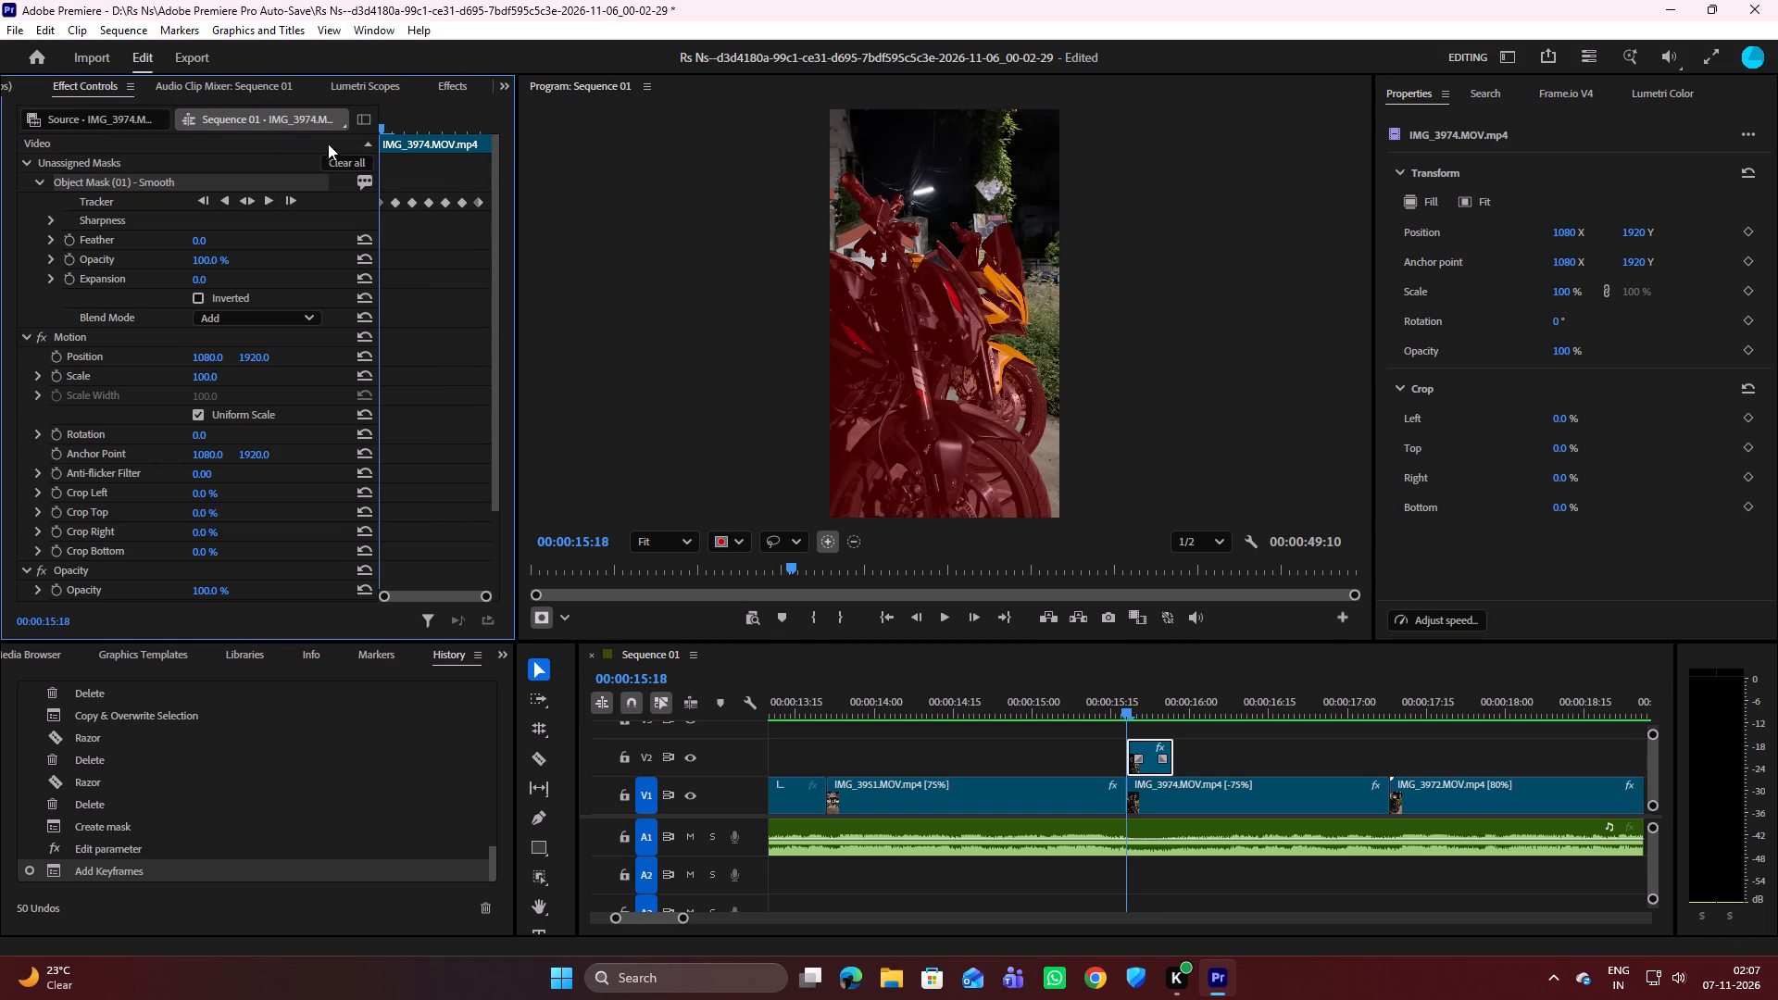
Change the V2 copy's unassigned object mask to an opacity mask.
left_click(157, 180)
right_click(157, 180)
right_click(157, 180)
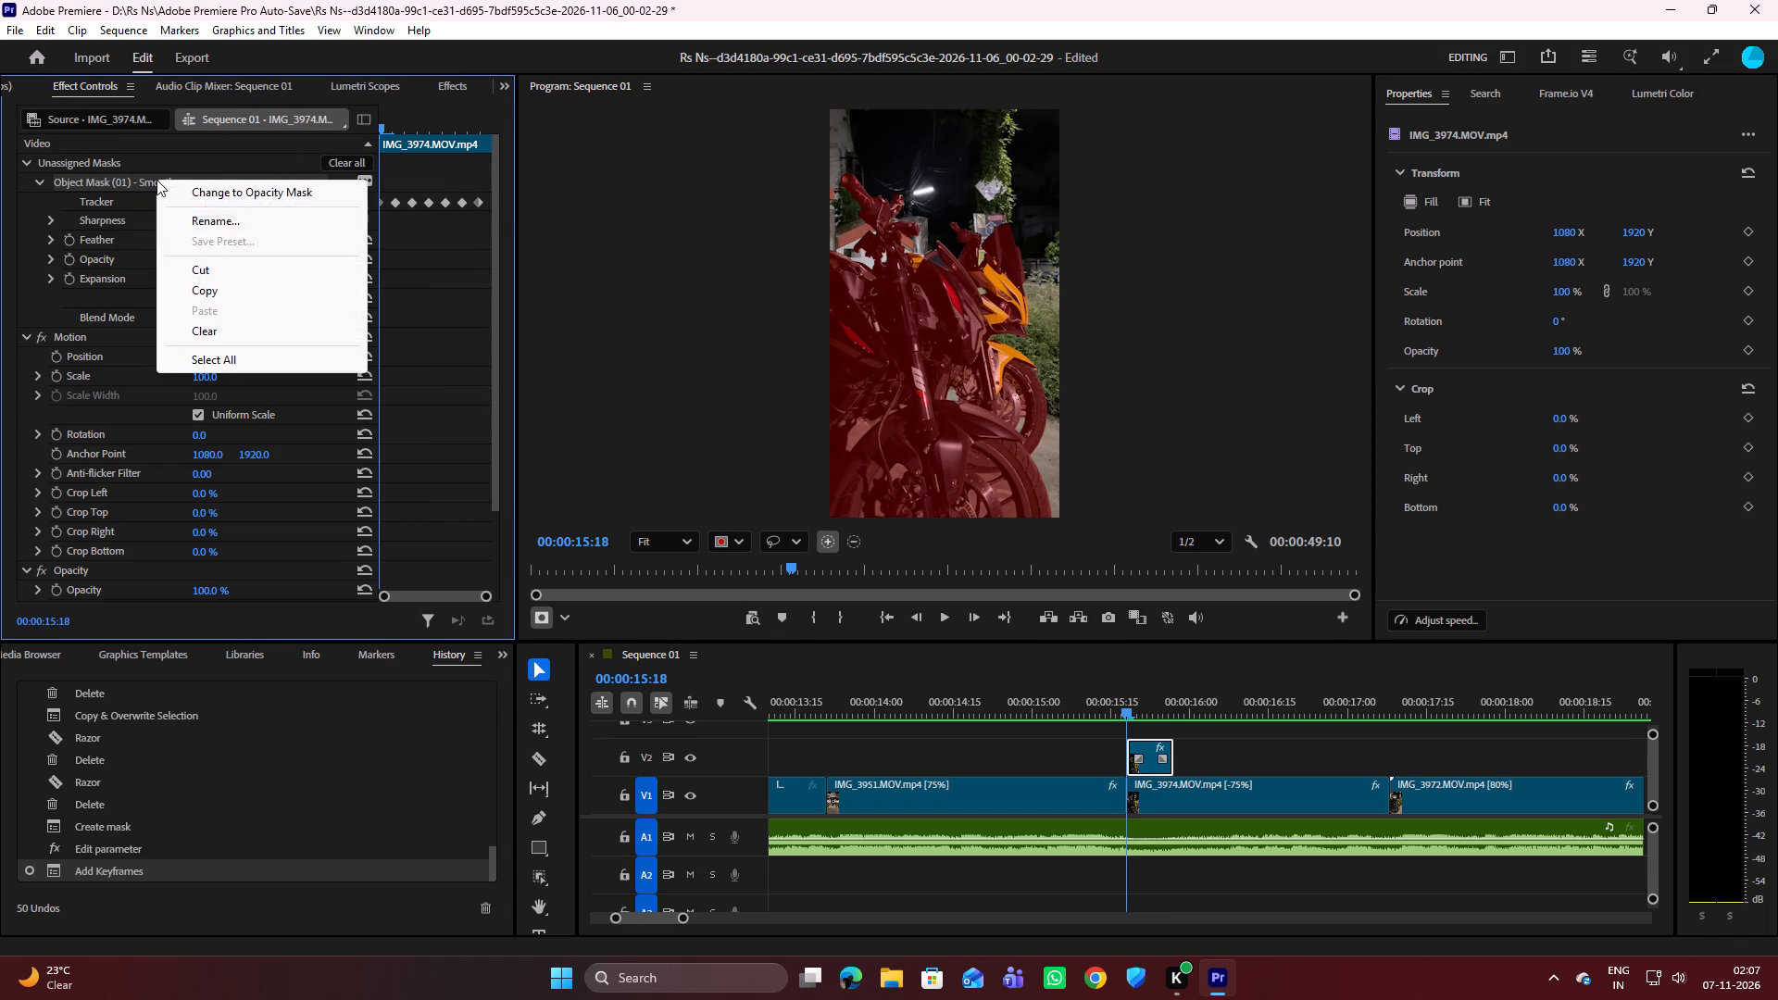
left_click(255, 193)
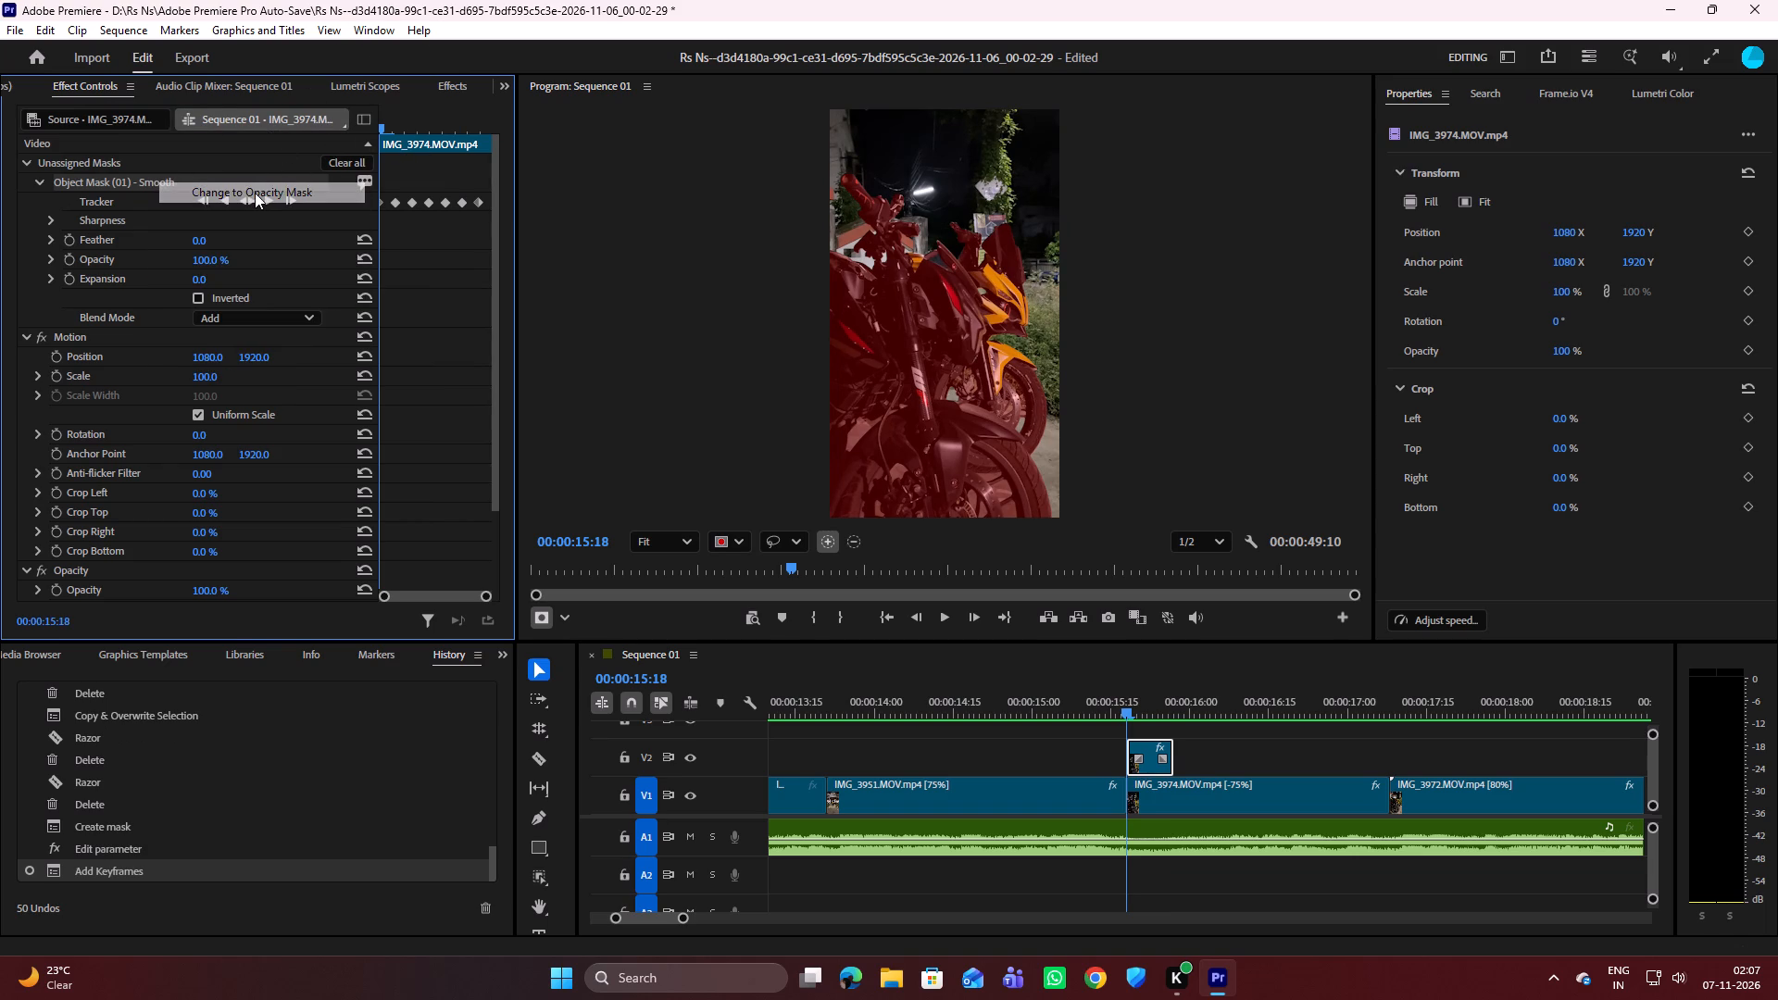
scroll(111, 440, "down", 1)
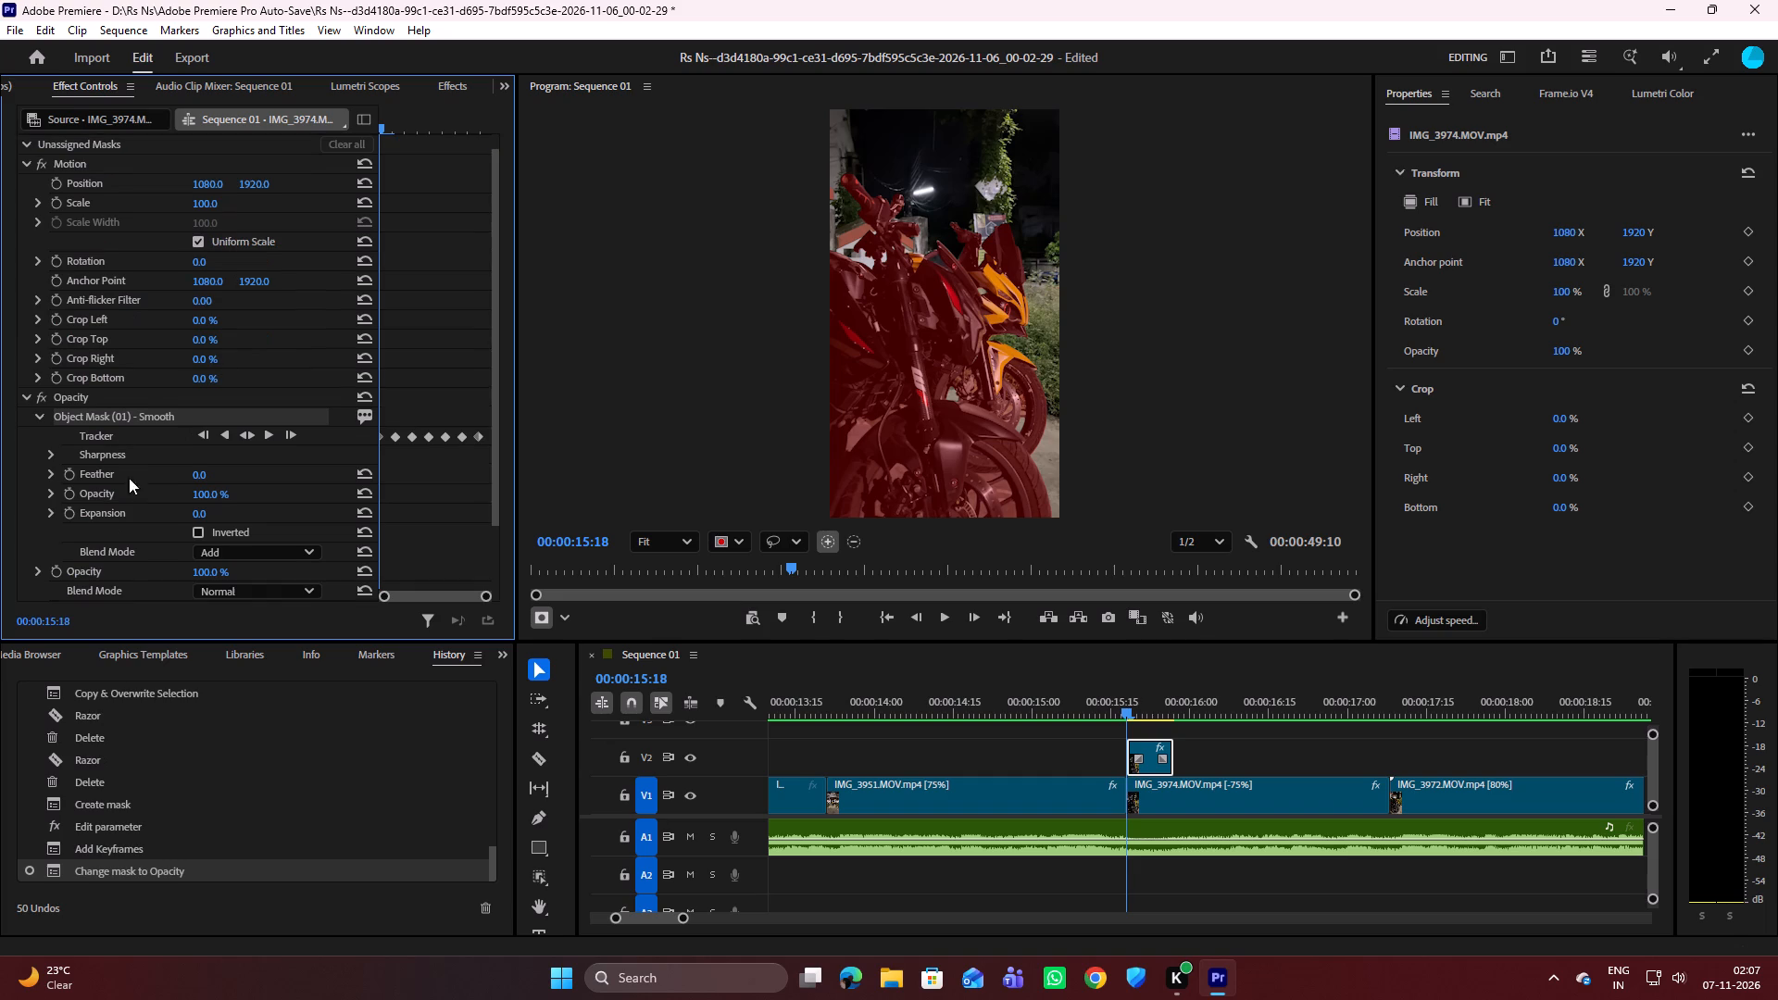
scroll(144, 562, "down", 2)
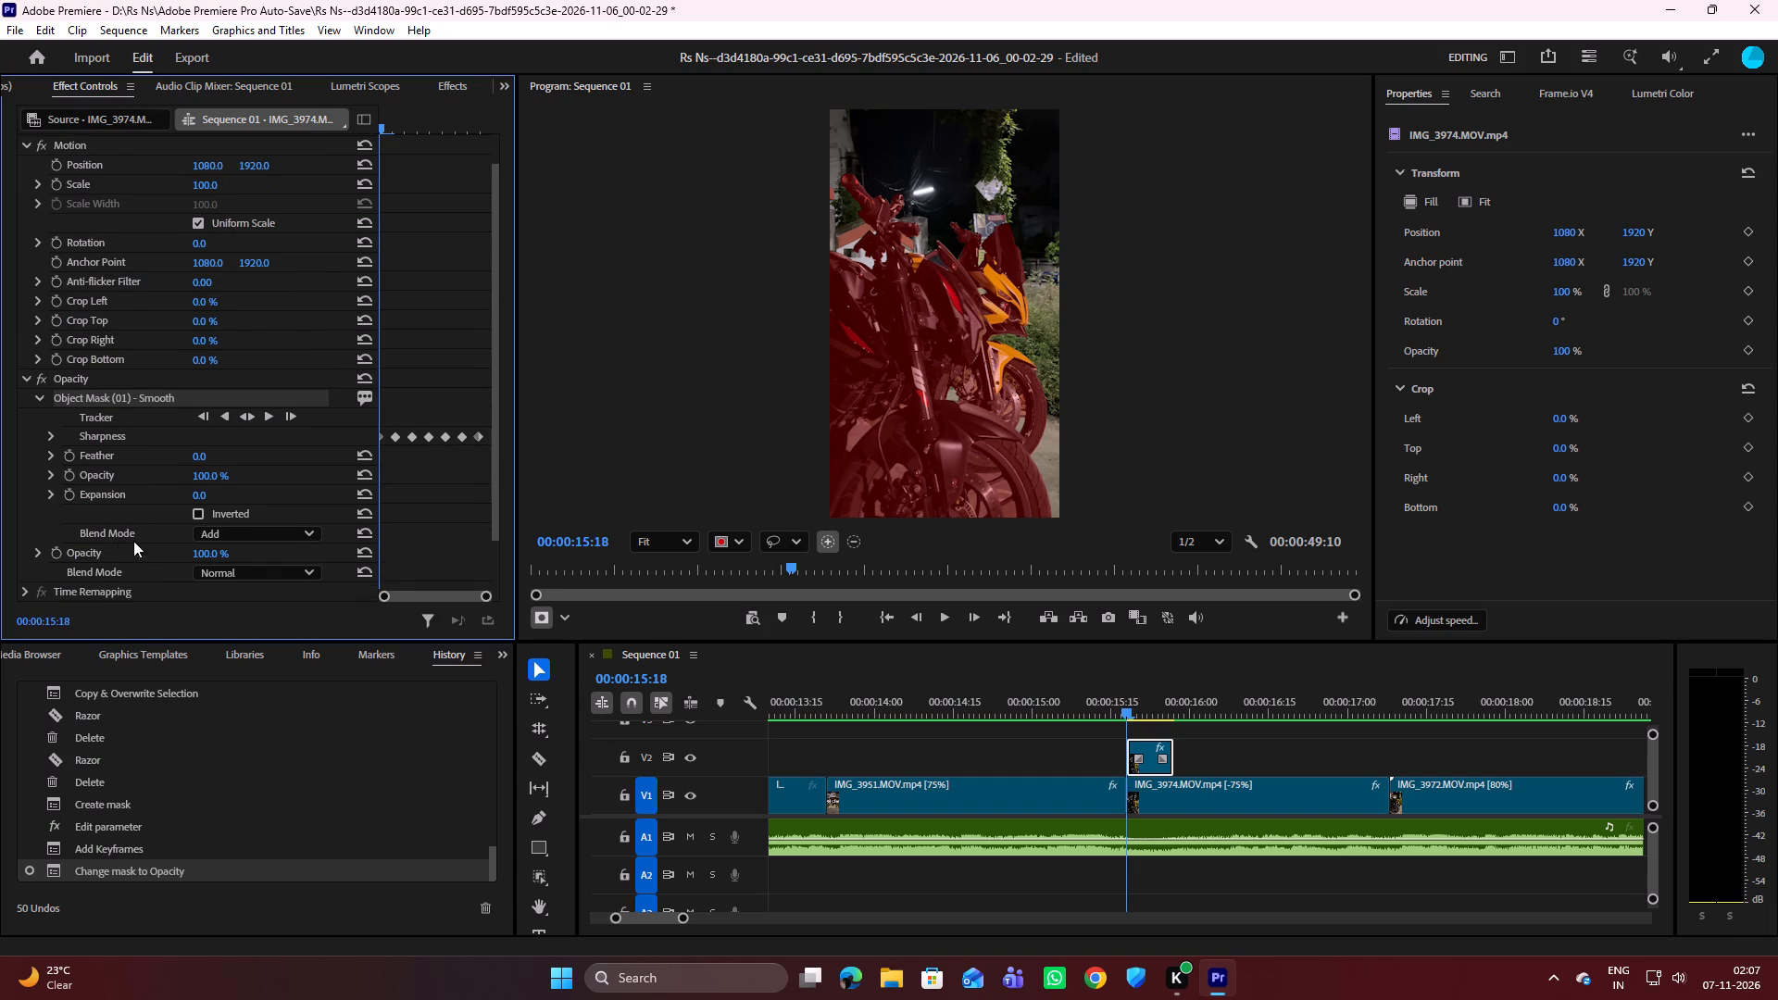
Search the effects for "tint" and apply the Tint effect to the V2 copy of IMG_3974.
left_click(445, 86)
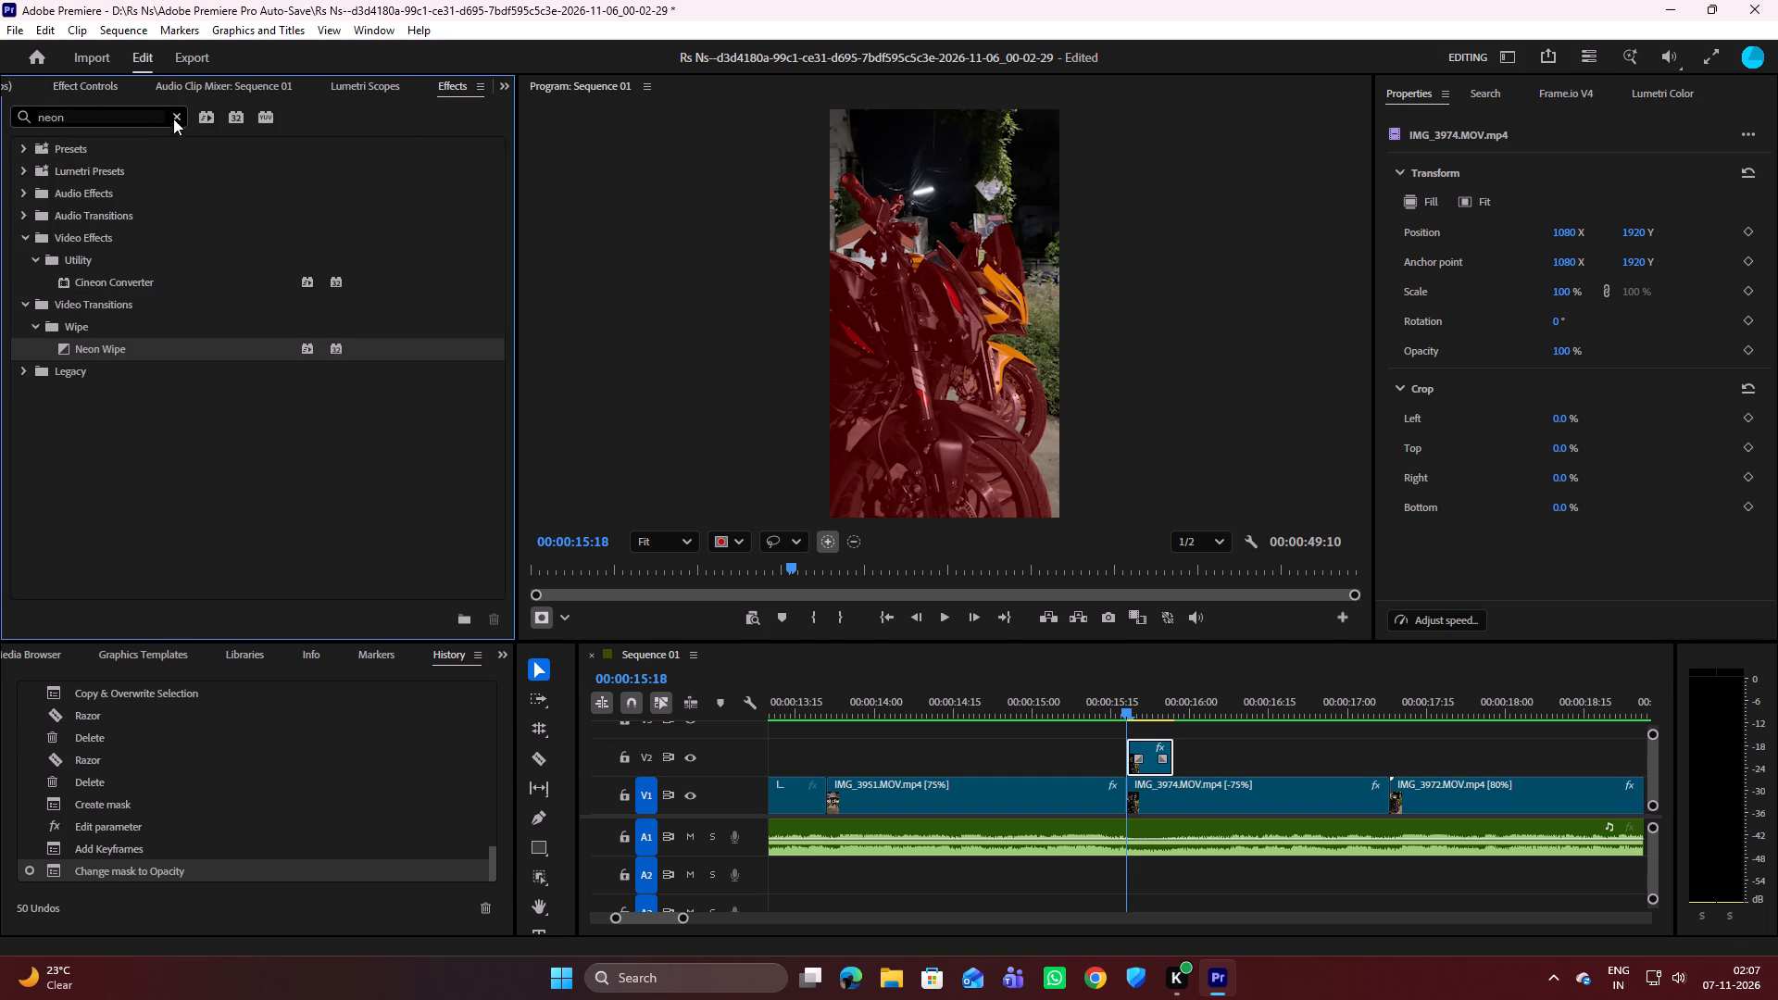
left_click(175, 117)
left_click(147, 108)
left_click(123, 115)
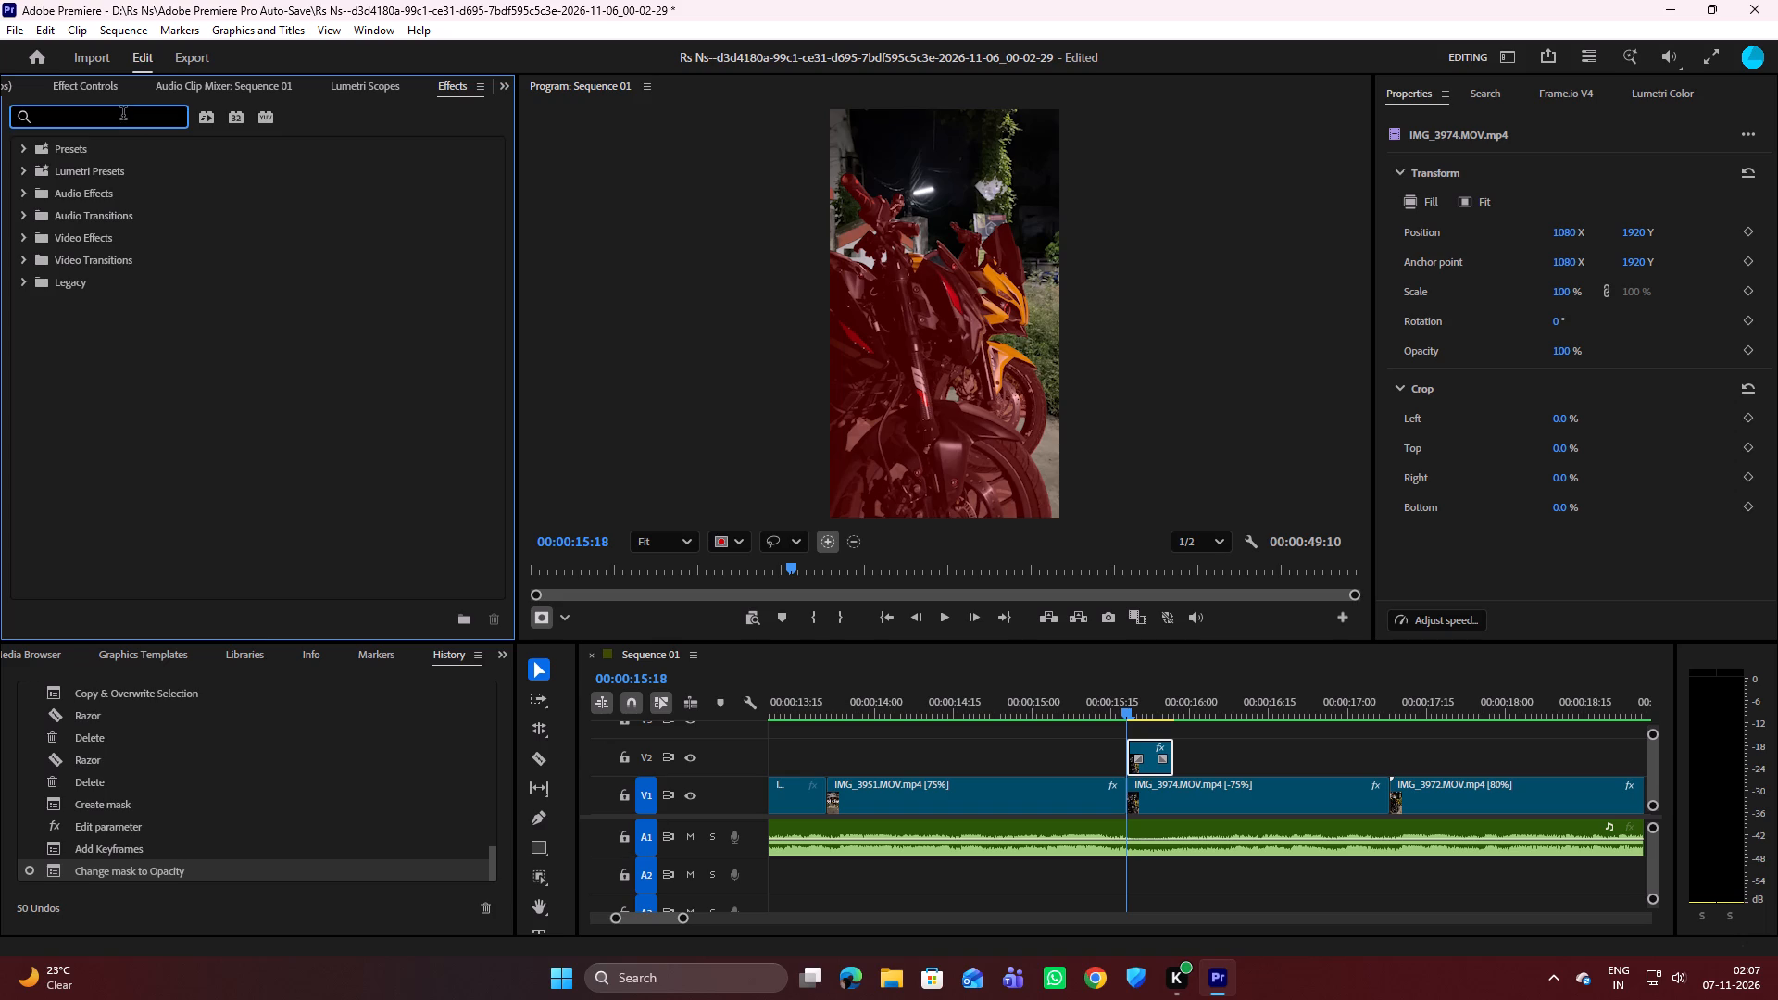
type("tint")
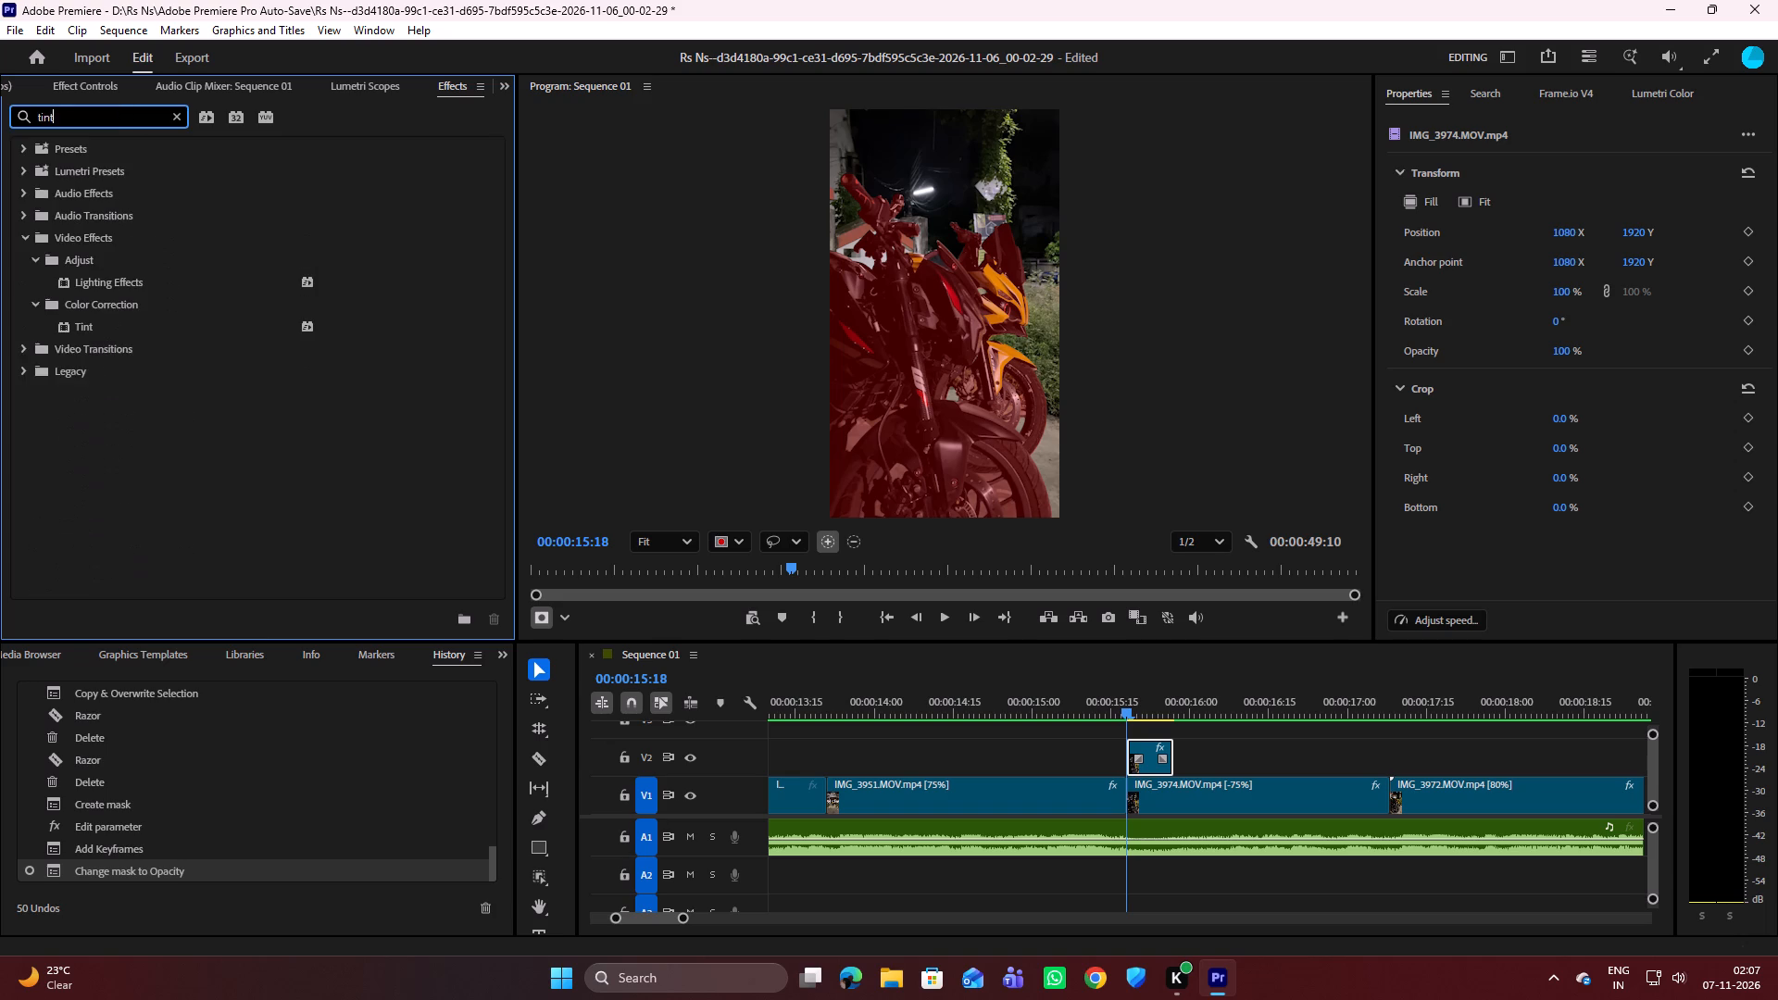
left_click(83, 284)
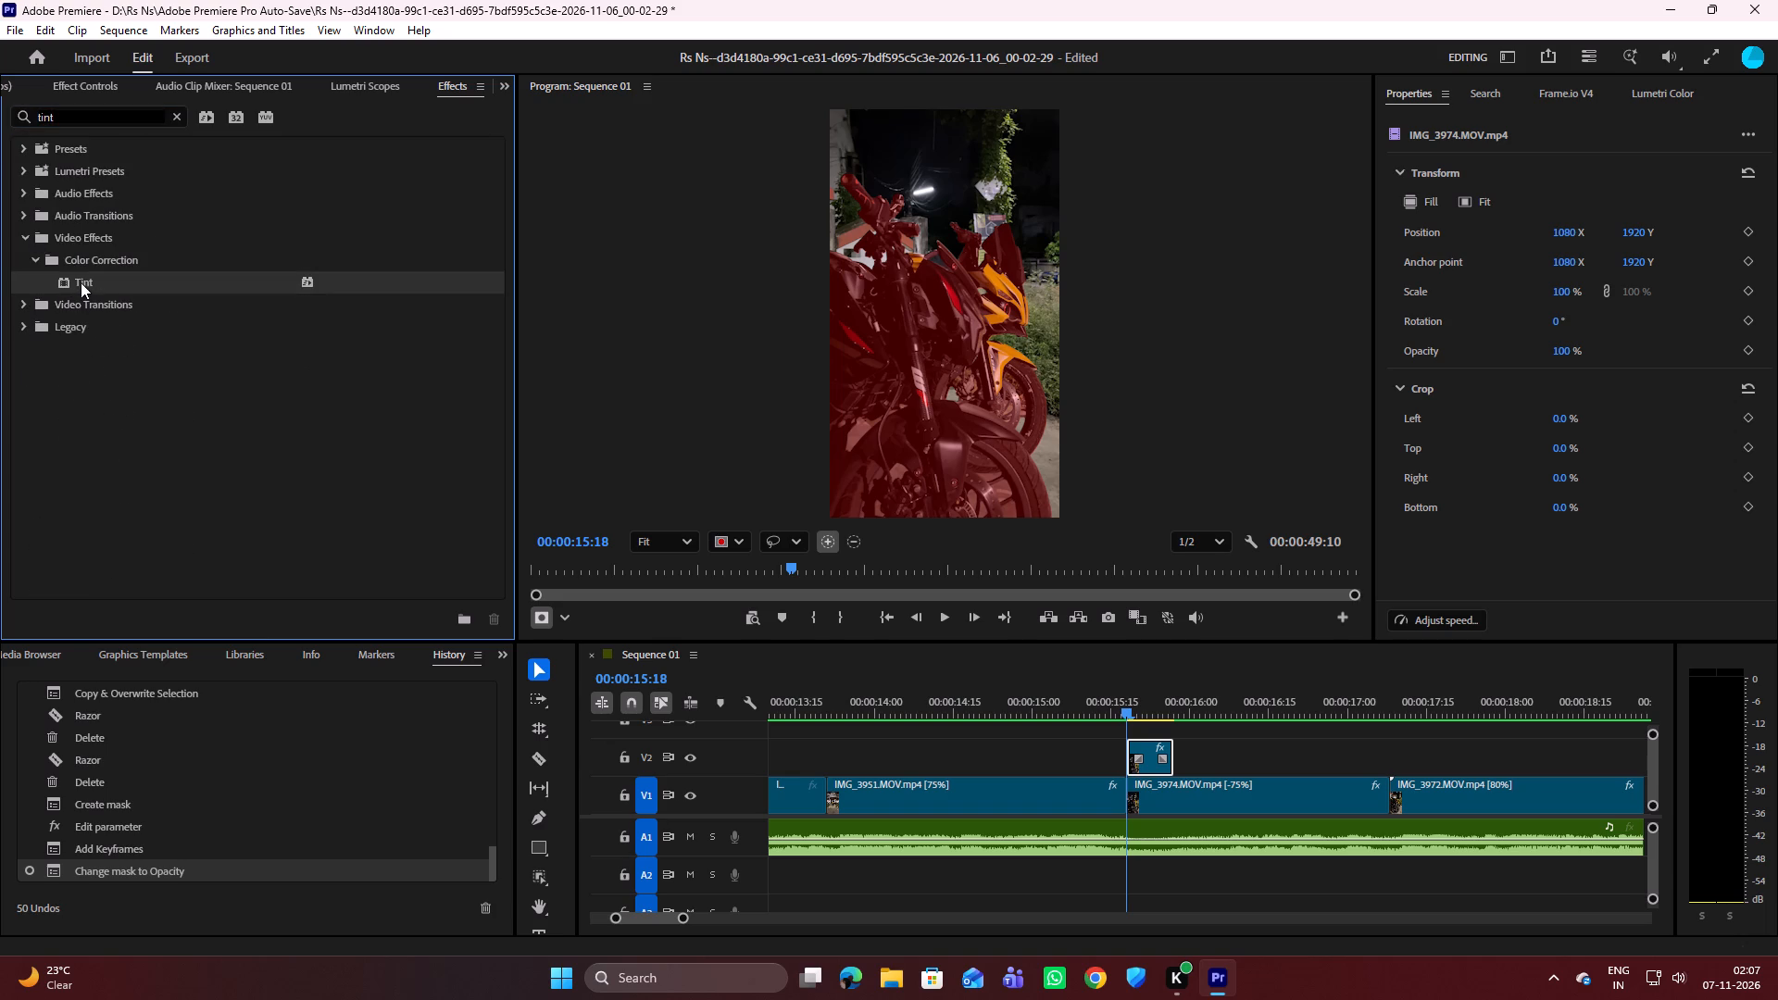
left_click_drag(67, 278, 1138, 755)
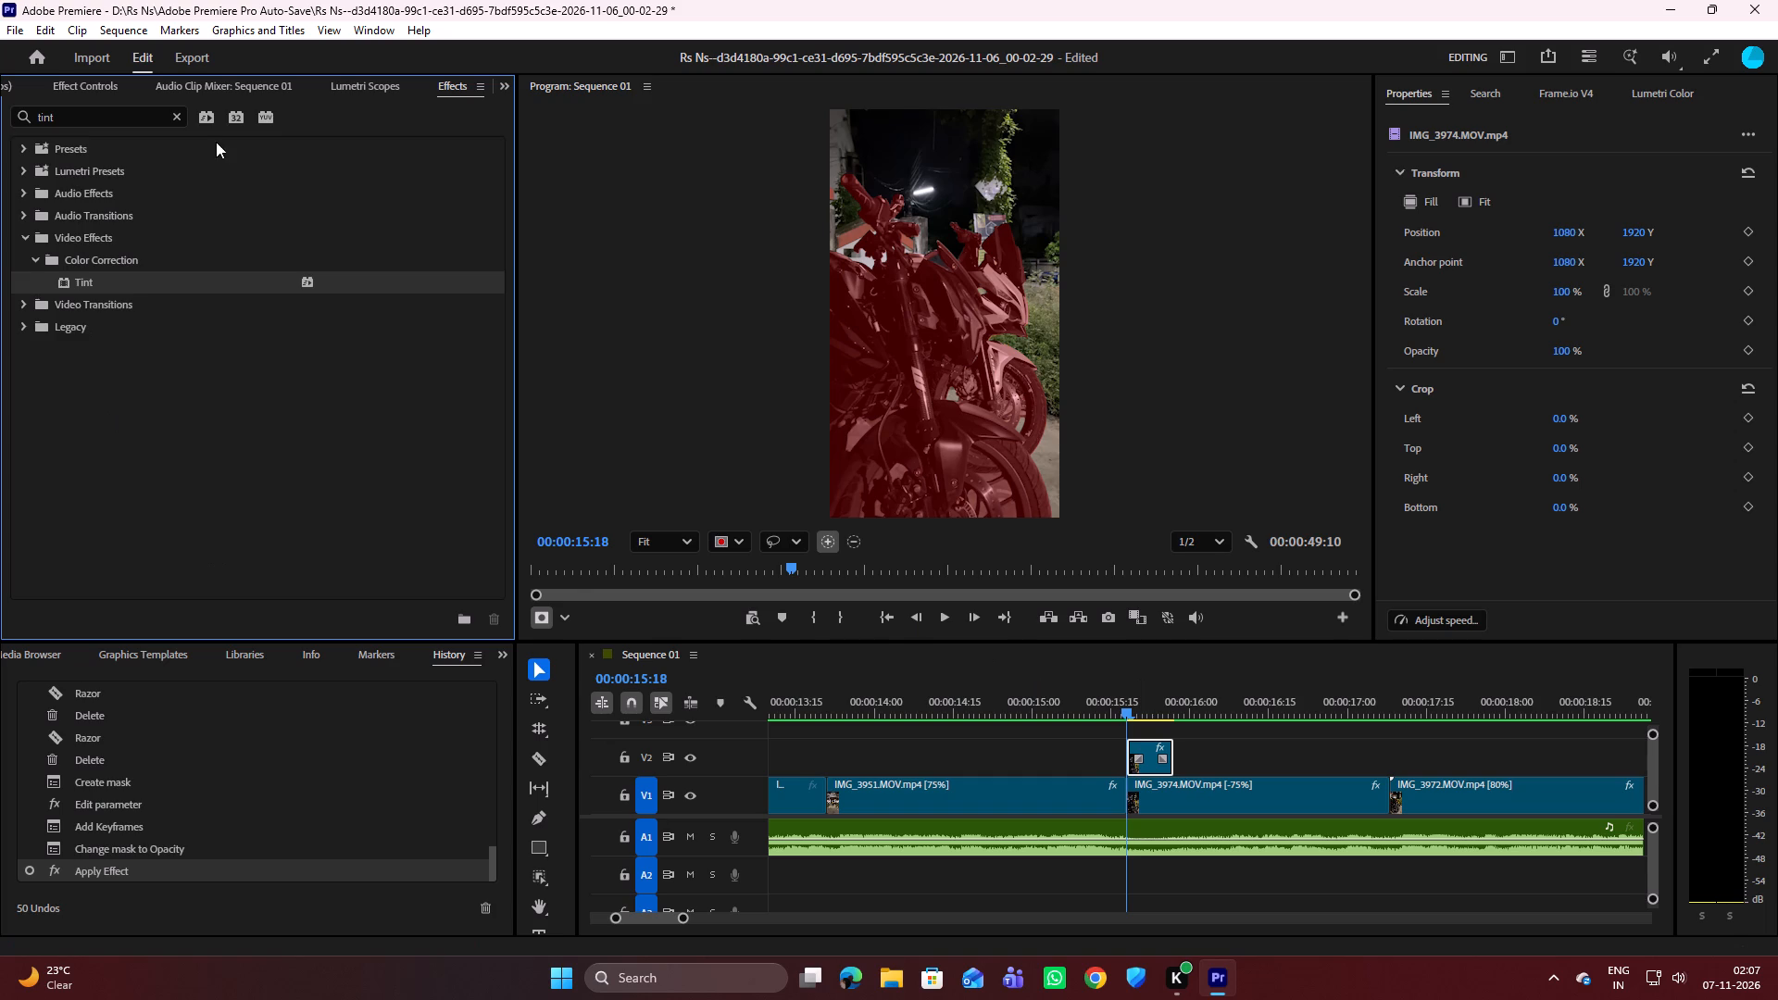
Set the Tint effect's Map Black To colour to a near-white, RGB 245, 236, 236.
left_click(81, 78)
scroll(106, 509, "down", 3)
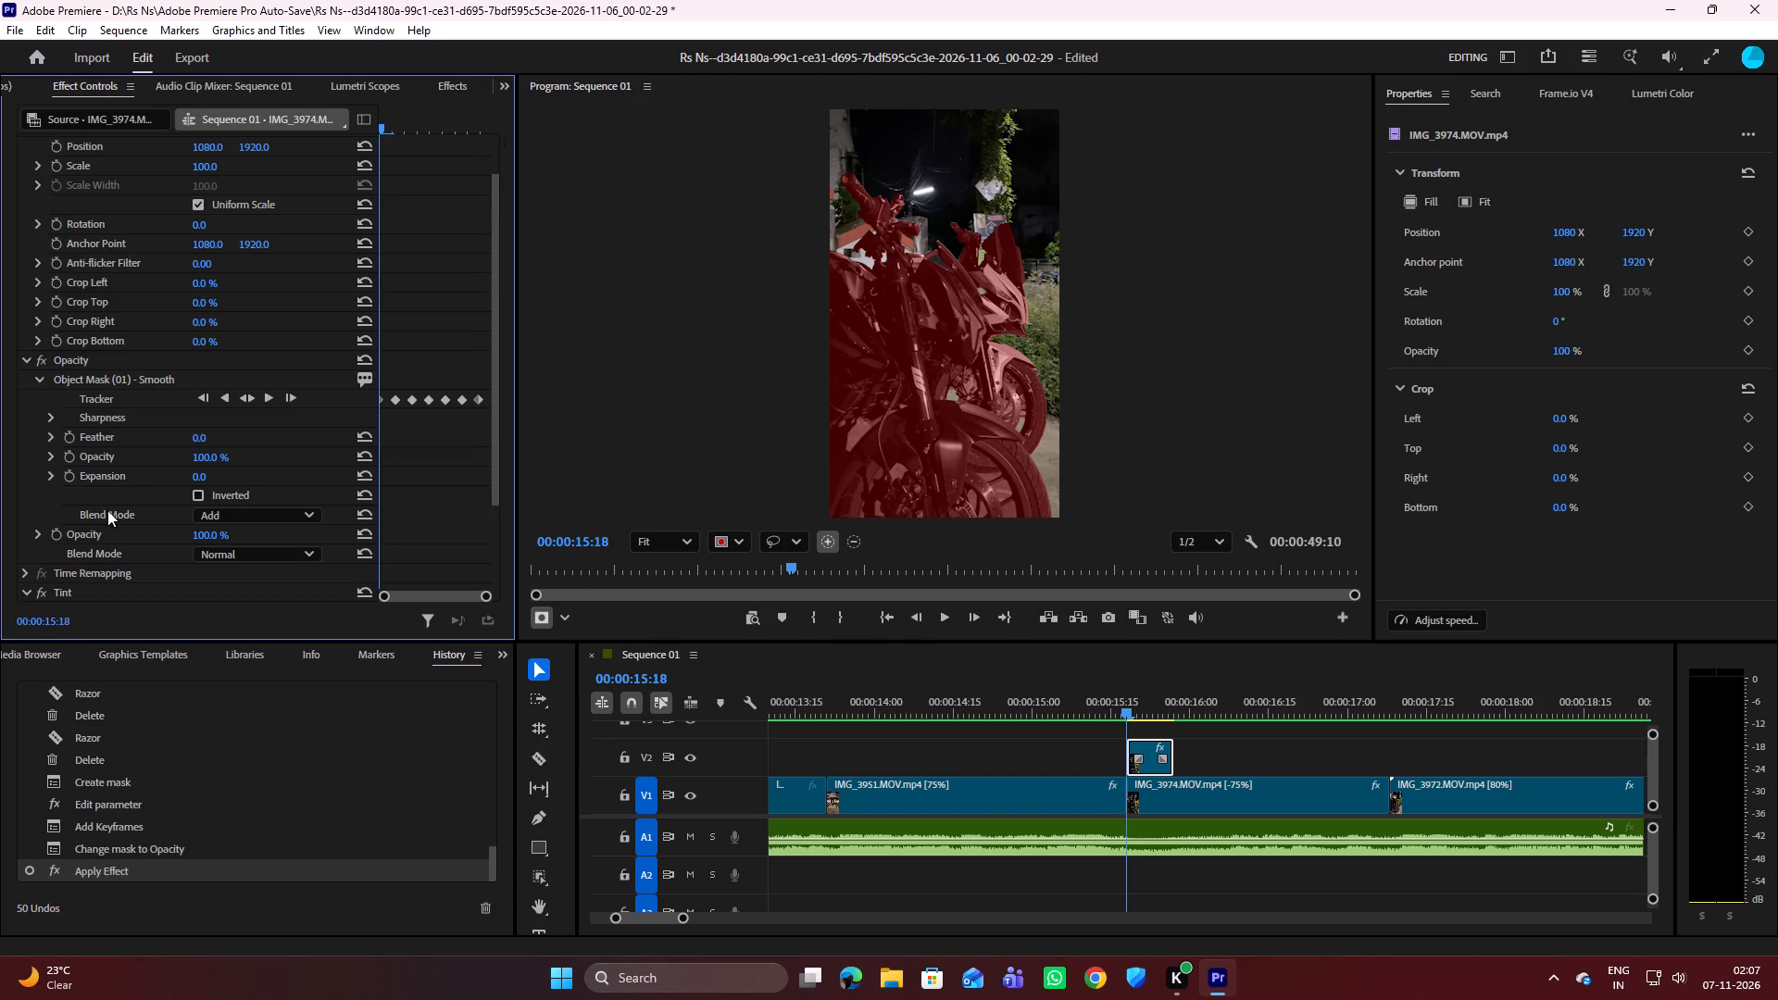
scroll(107, 510, "down", 3)
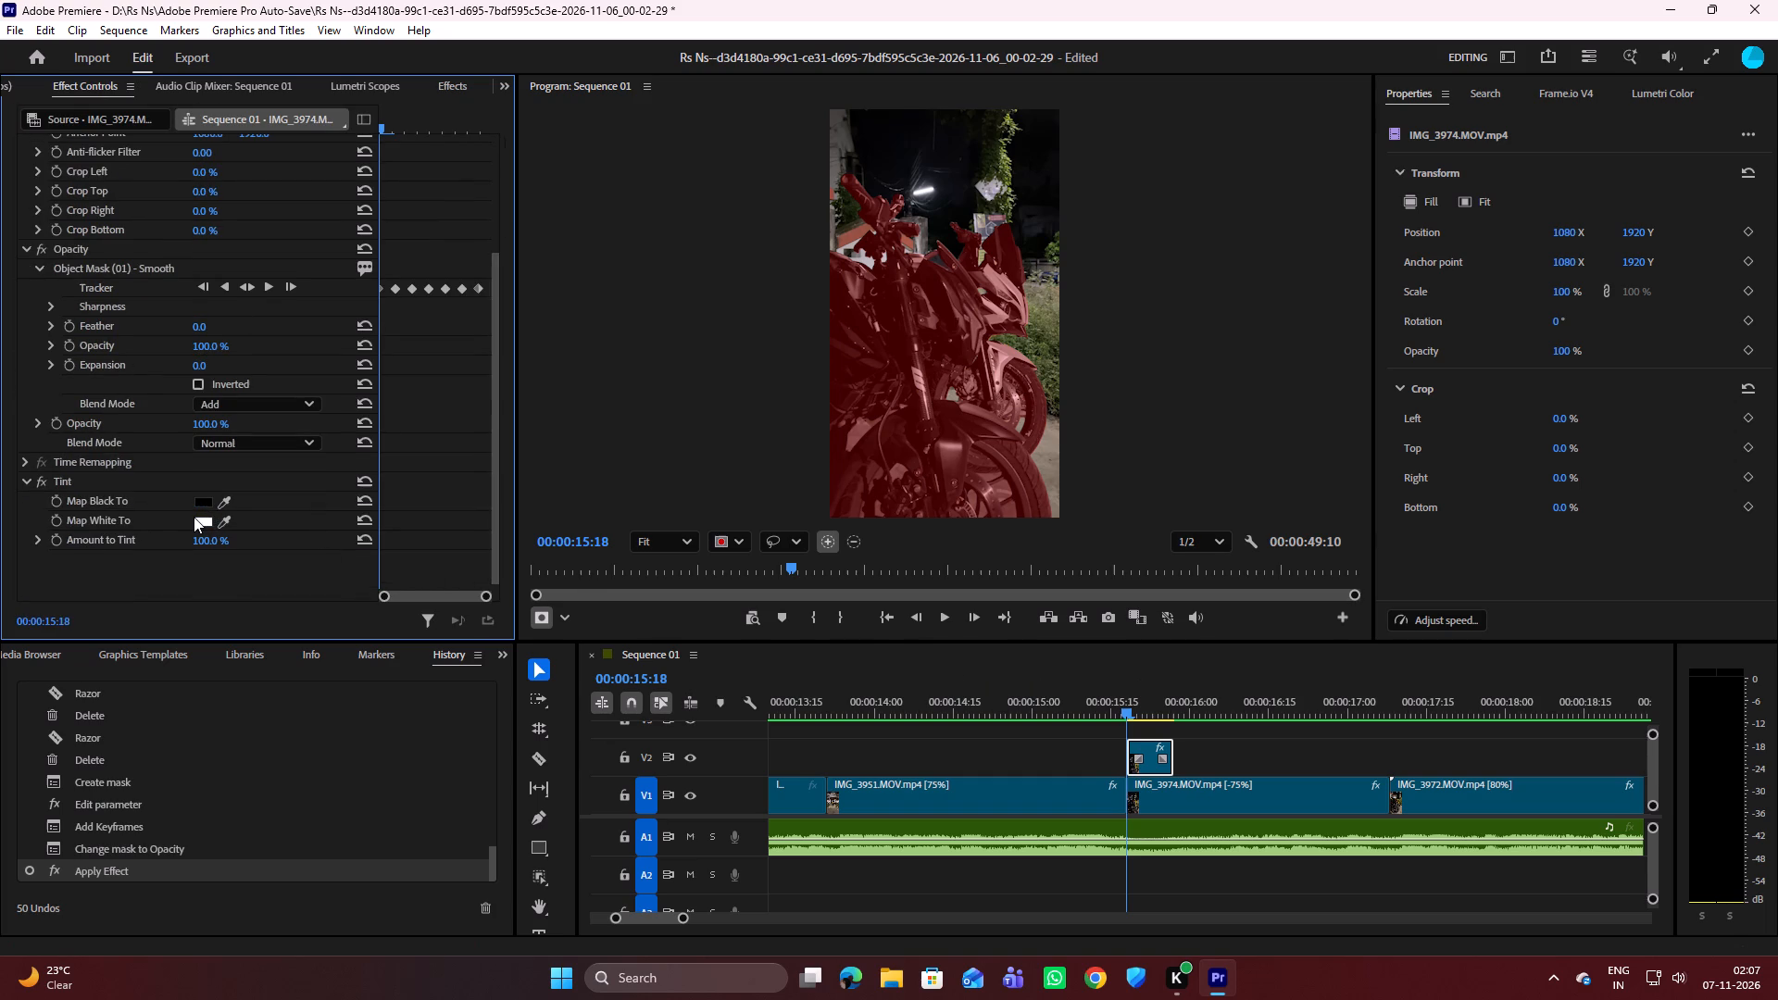
left_click(199, 498)
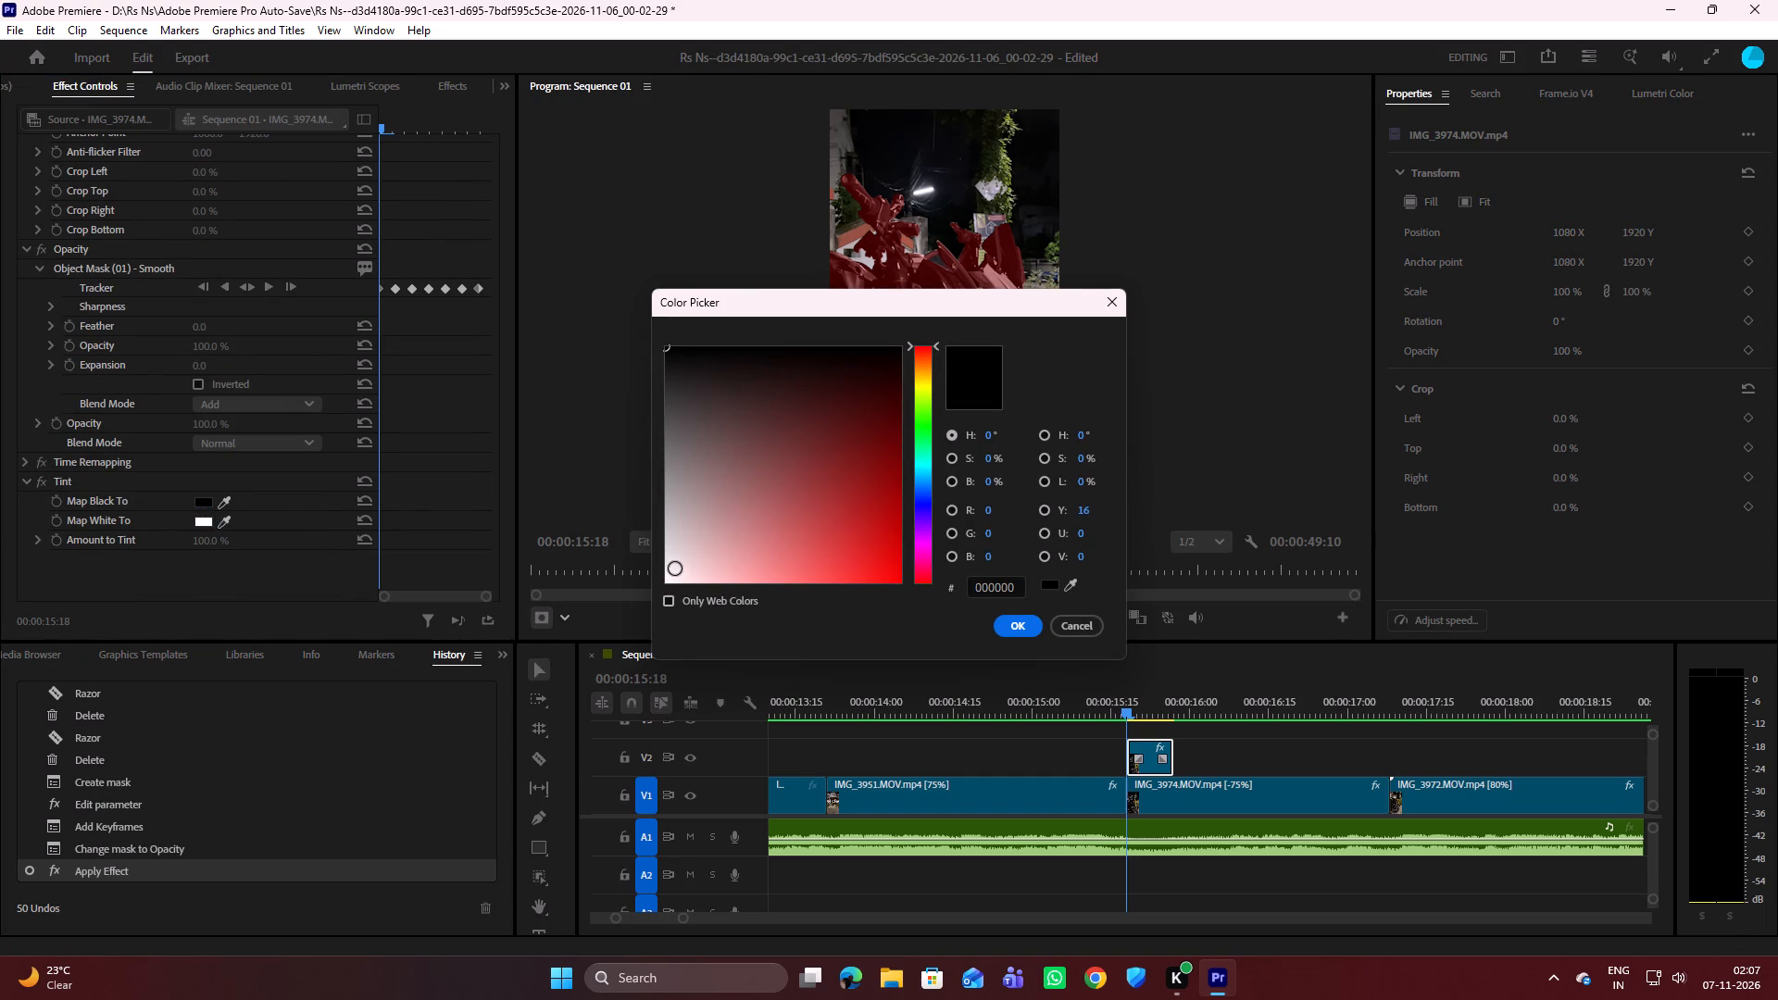
left_click(673, 573)
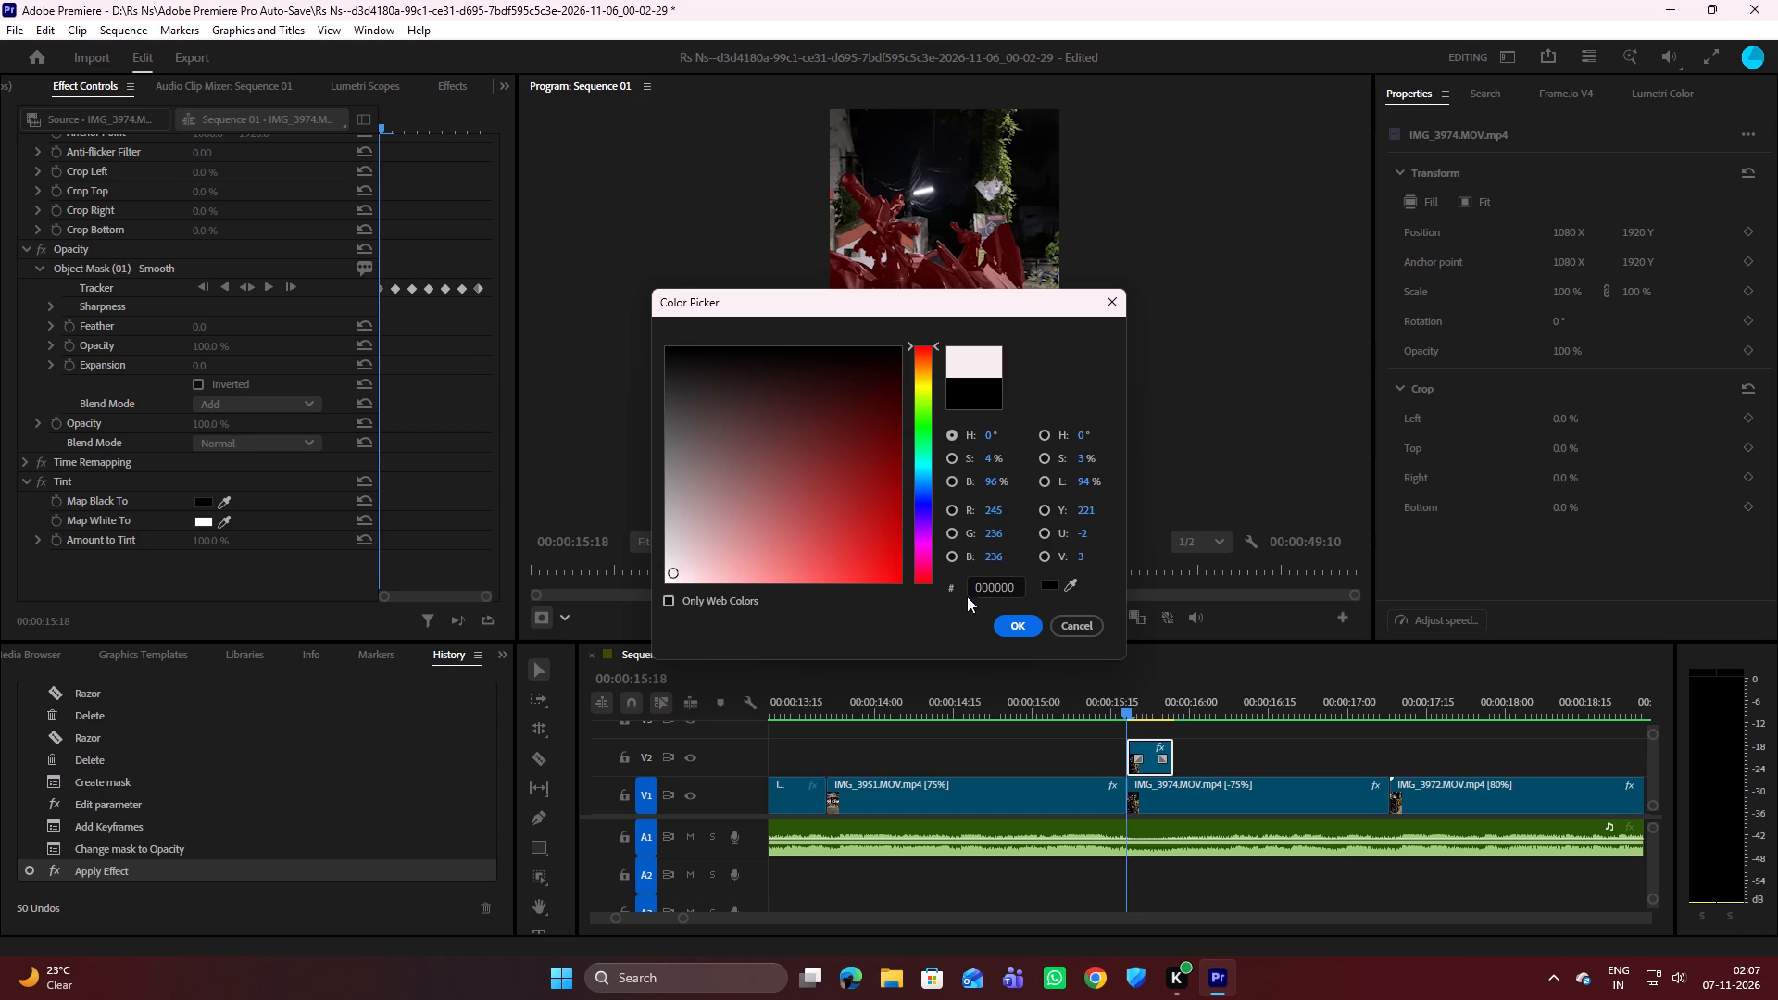
left_click(1021, 627)
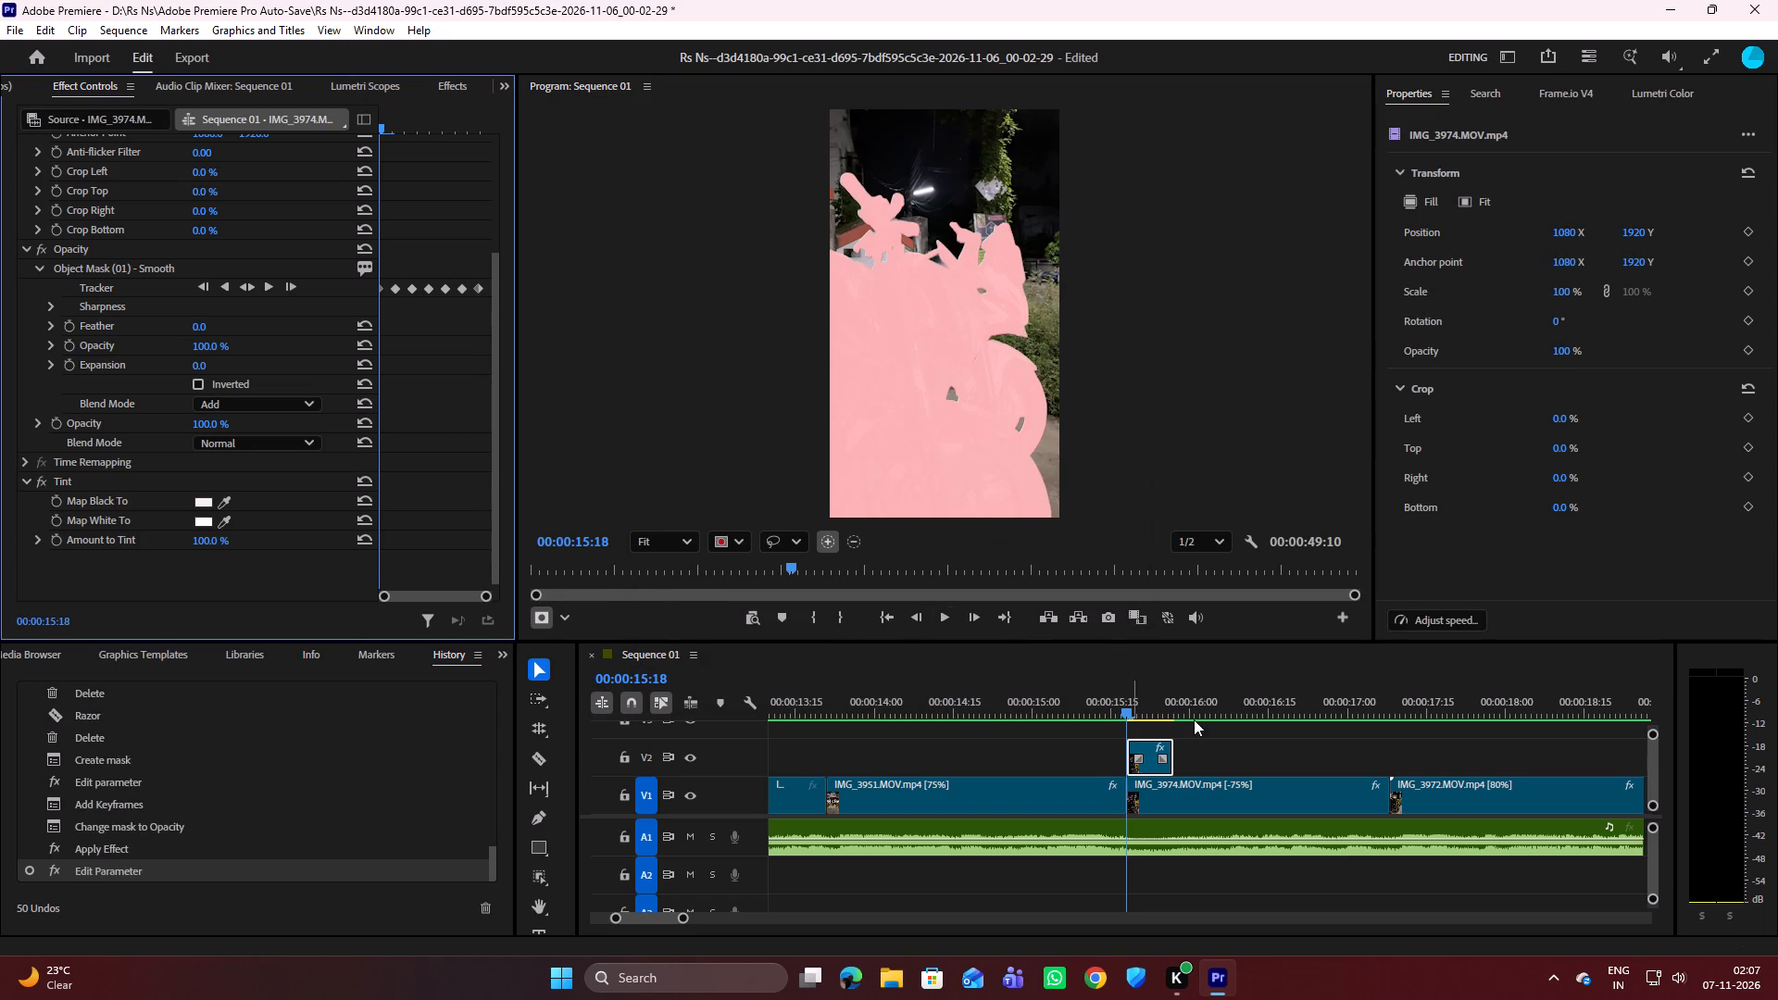
Set the feather of the V2 copy's opacity object mask to 144.
left_click(1122, 707)
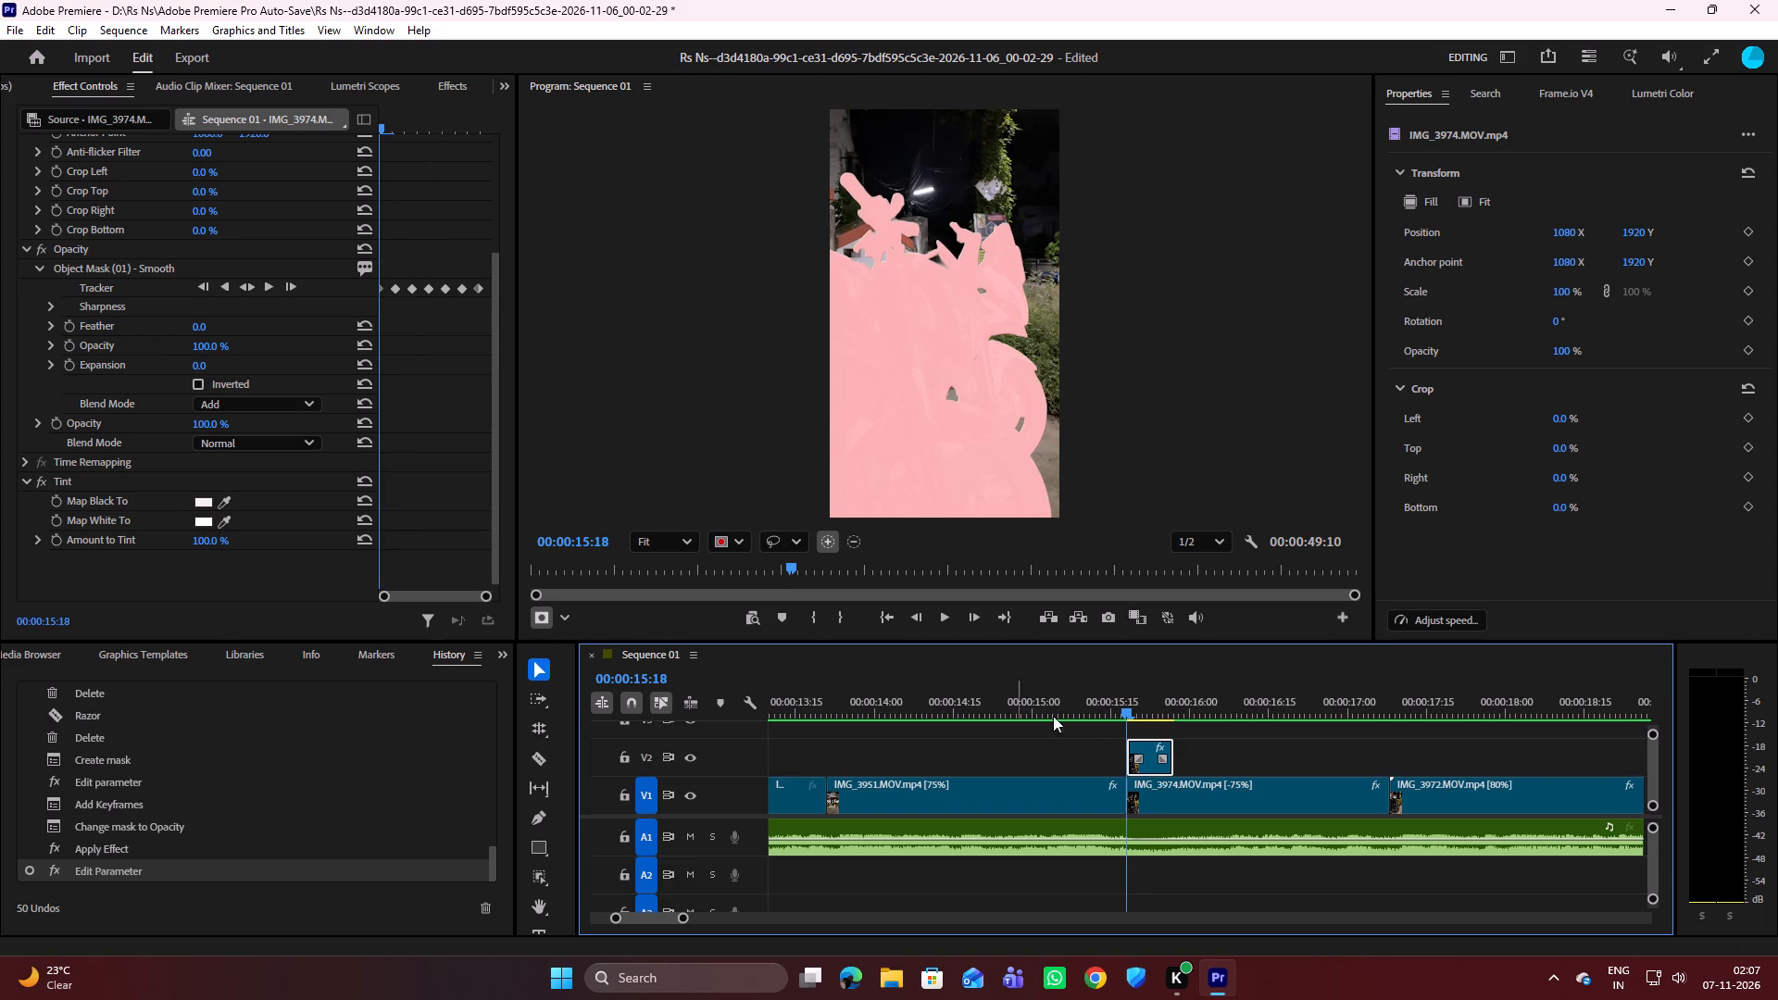
left_click(1126, 714)
left_click_drag(200, 329, 234, 327)
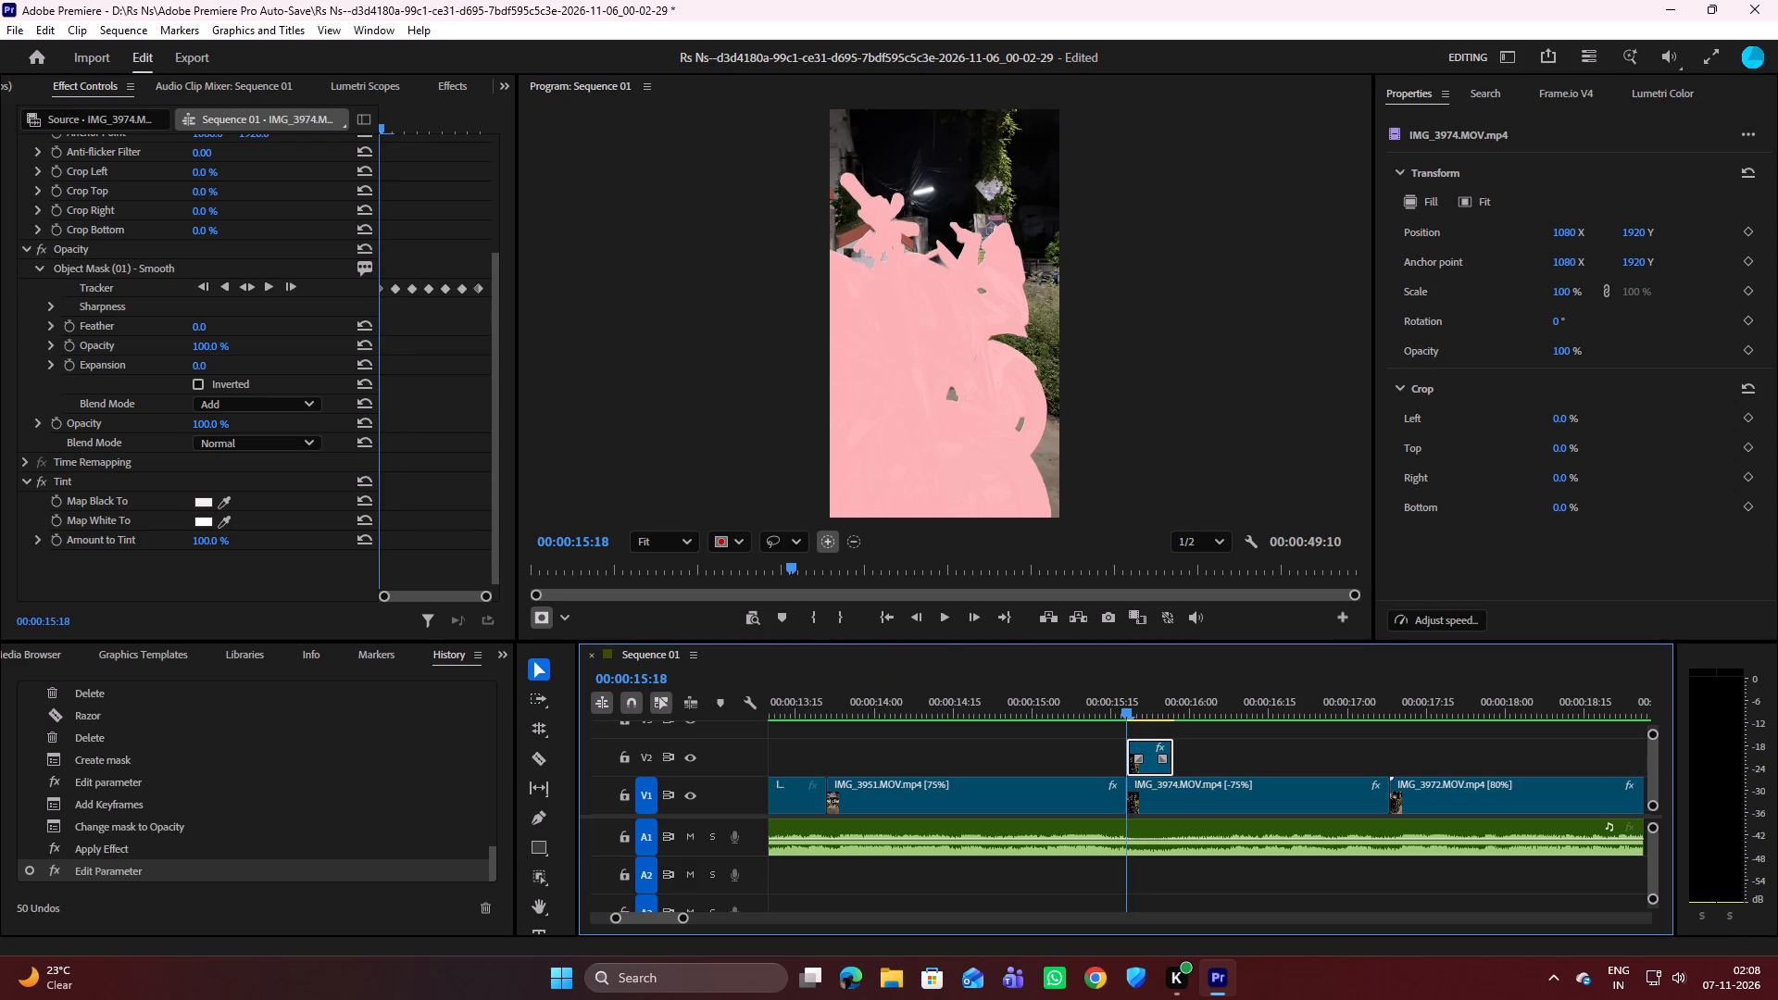
left_click_drag(234, 327, 204, 327)
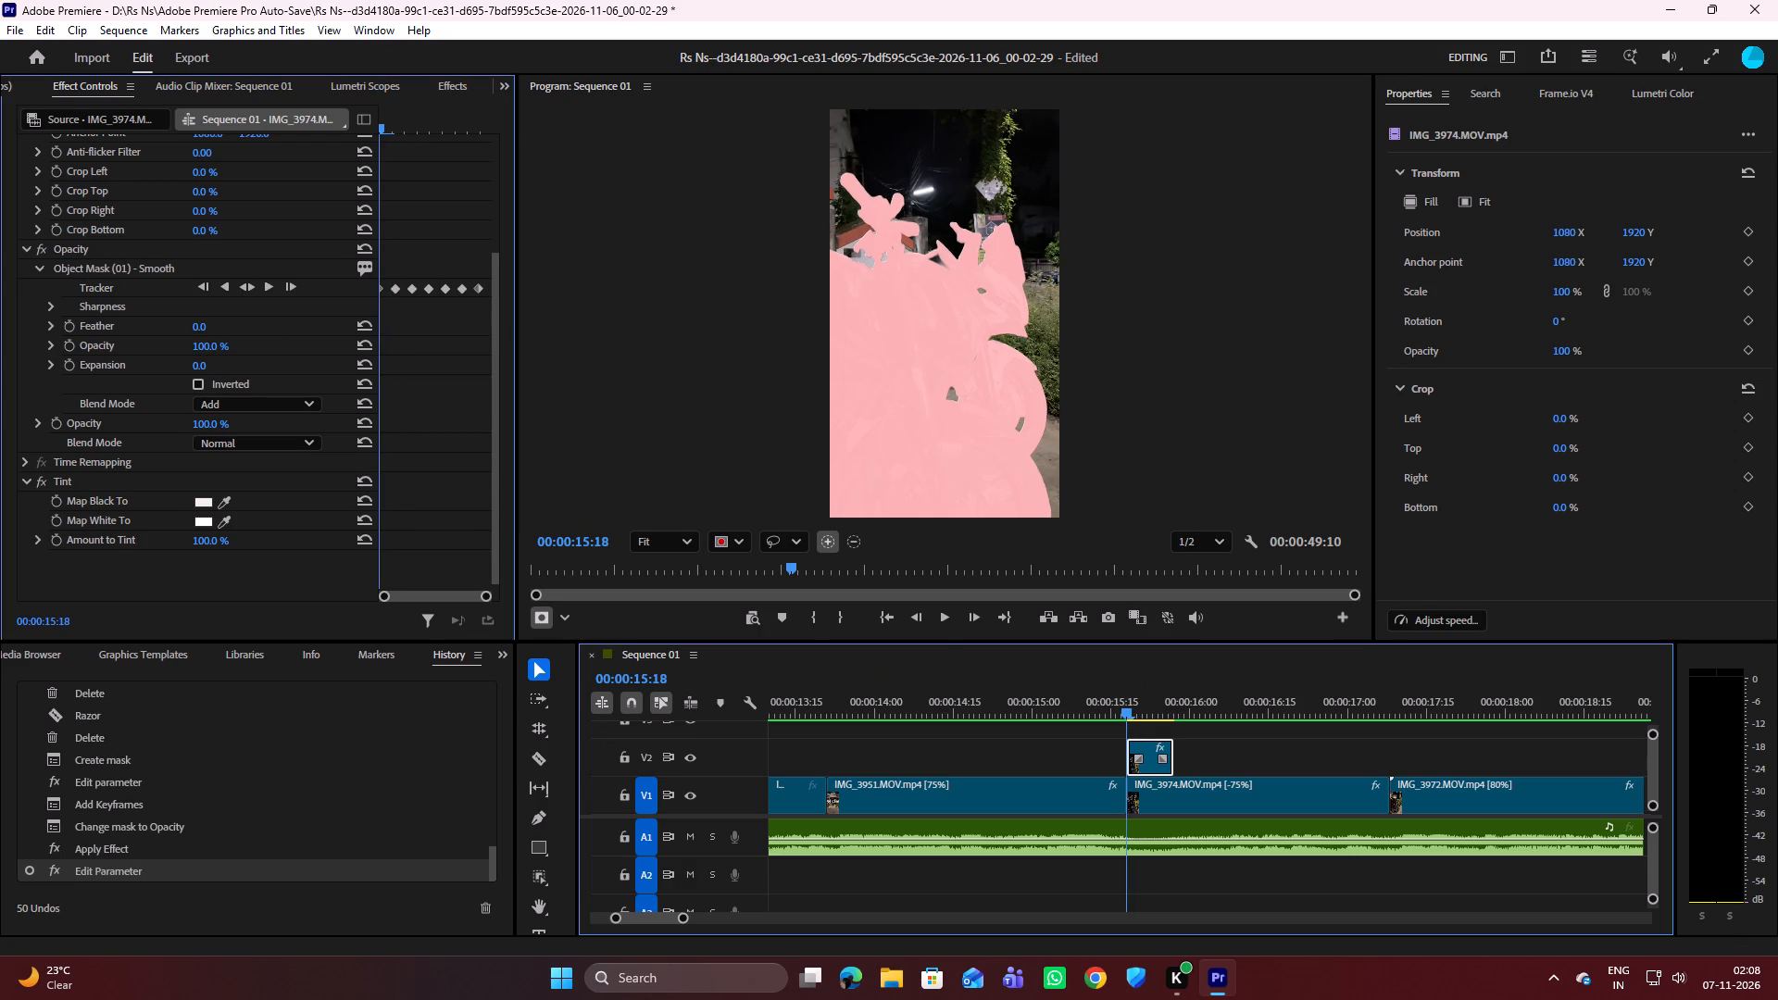
left_click_drag(204, 327, 316, 317)
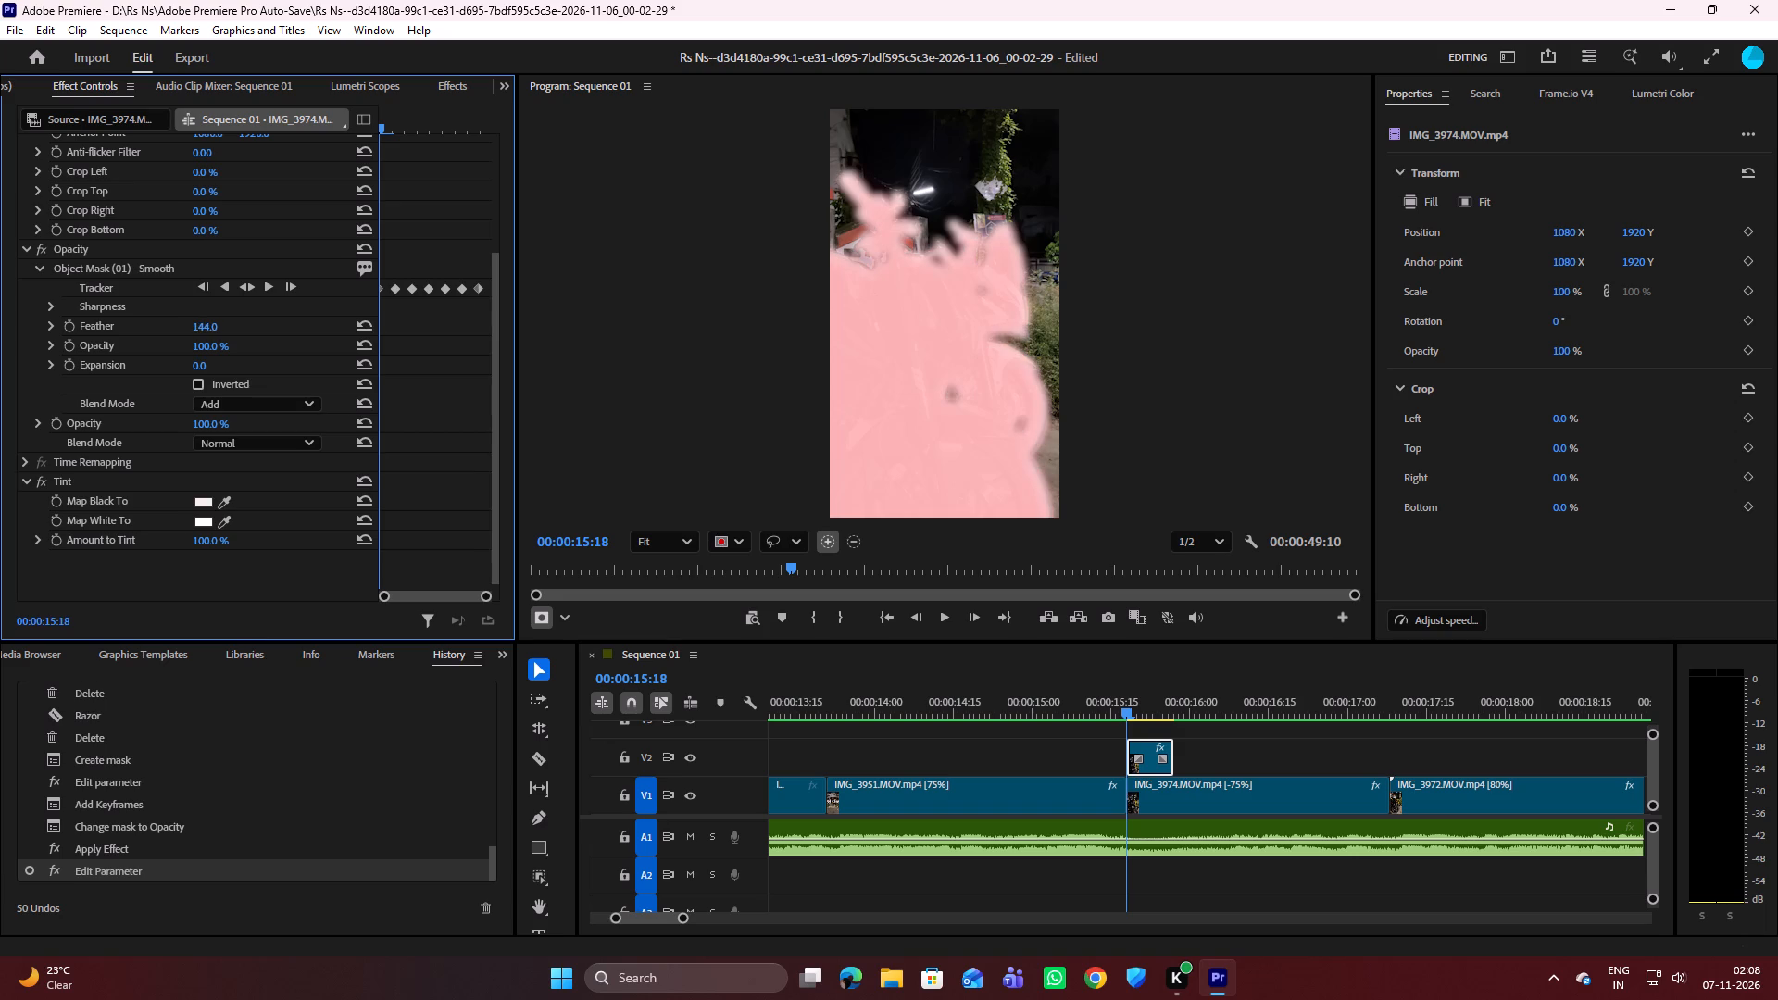
Set the feather of the V2 copy's opacity object mask to 92 and play back the flash.
left_click_drag(316, 317, 287, 315)
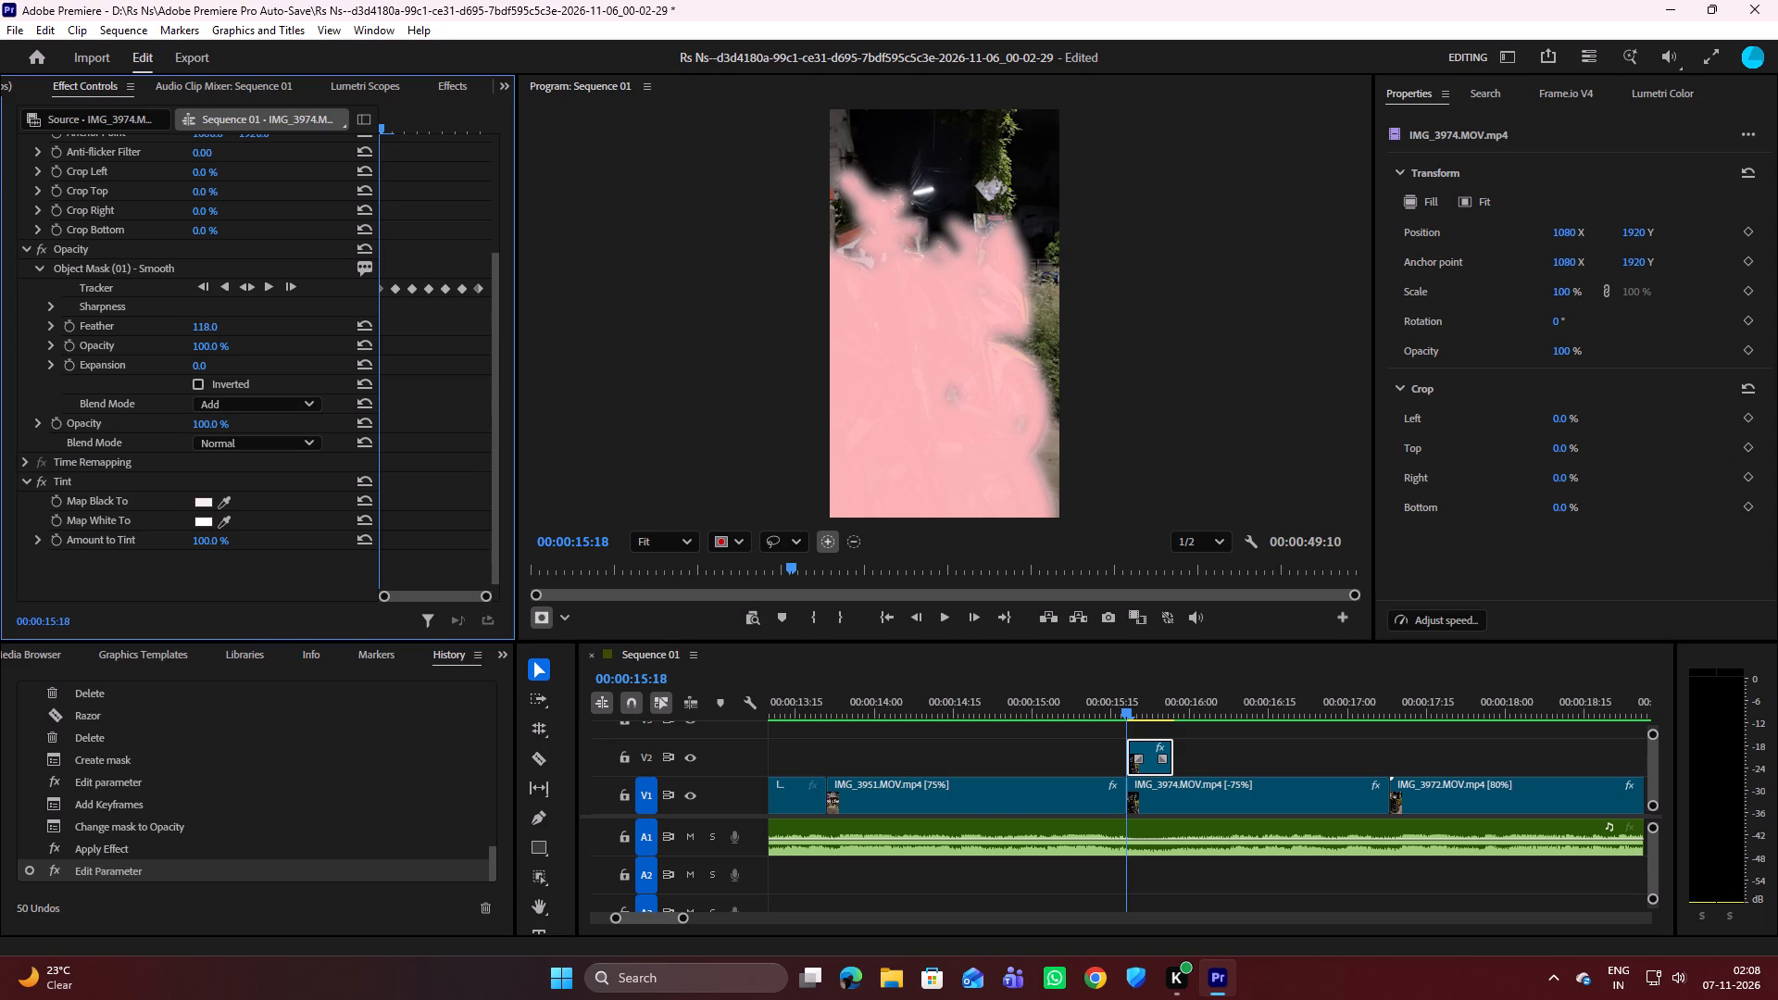
left_click_drag(287, 315, 273, 311)
left_click_drag(273, 311, 271, 312)
left_click_drag(271, 312, 263, 311)
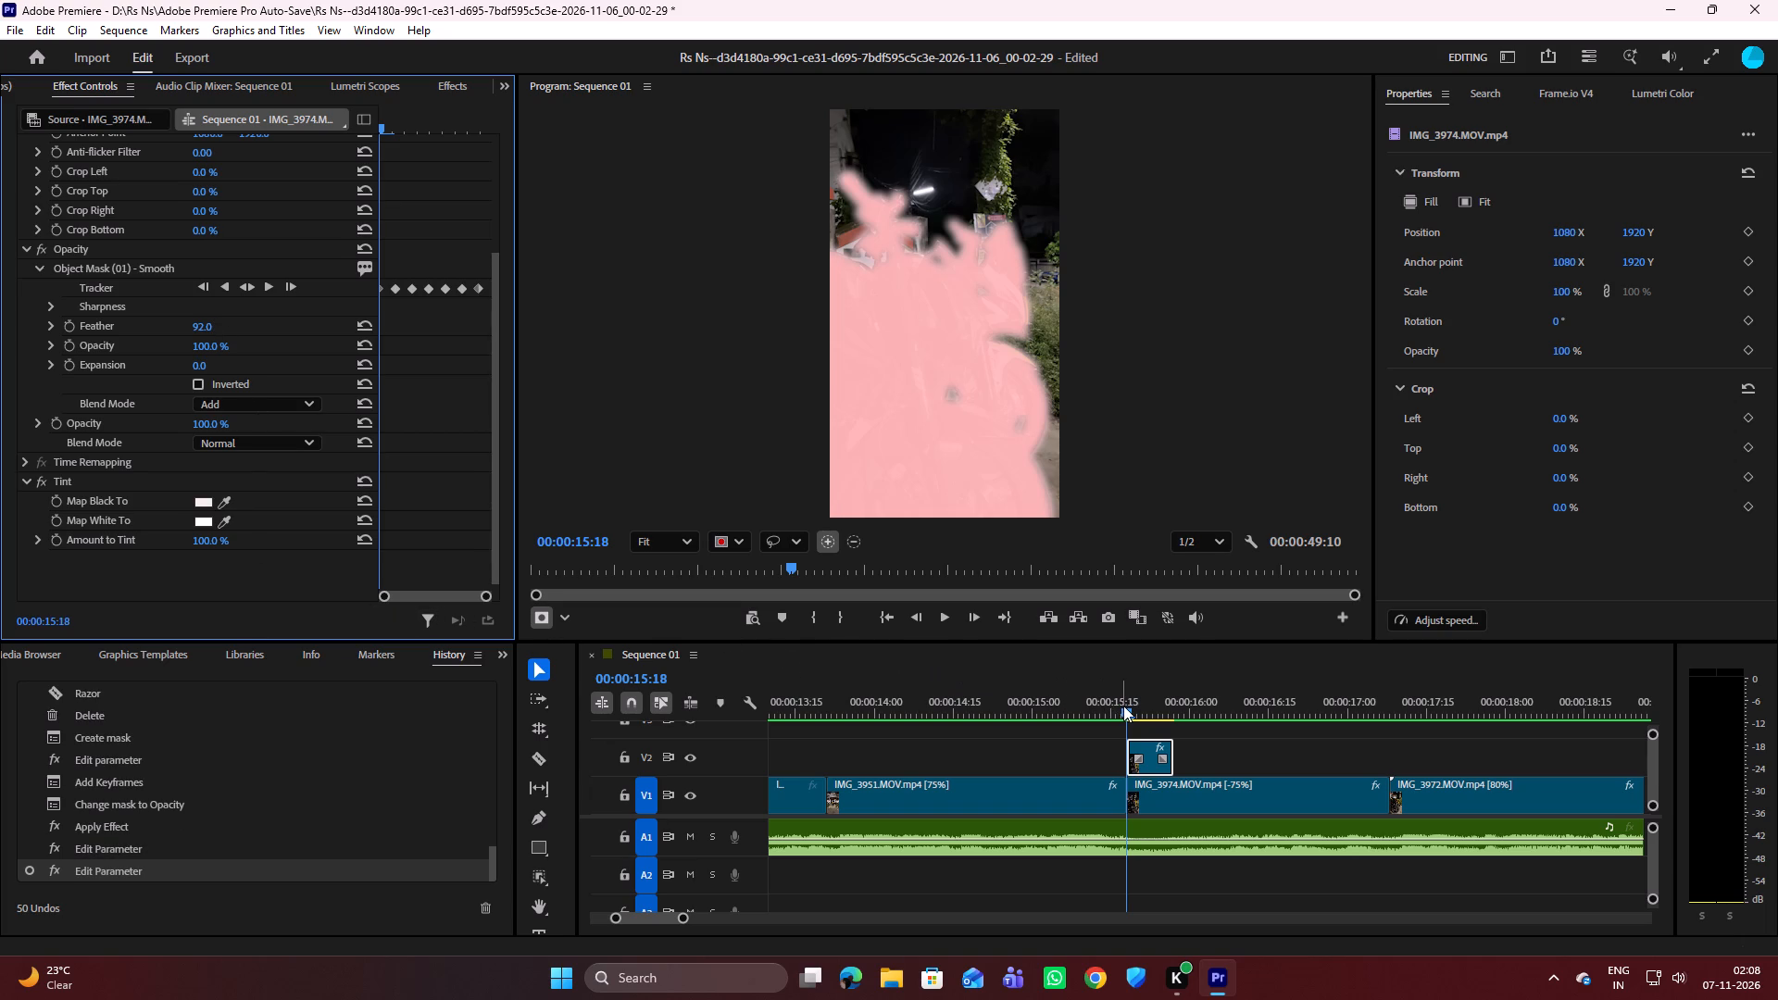
left_click_drag(1123, 706, 1079, 705)
key("space")
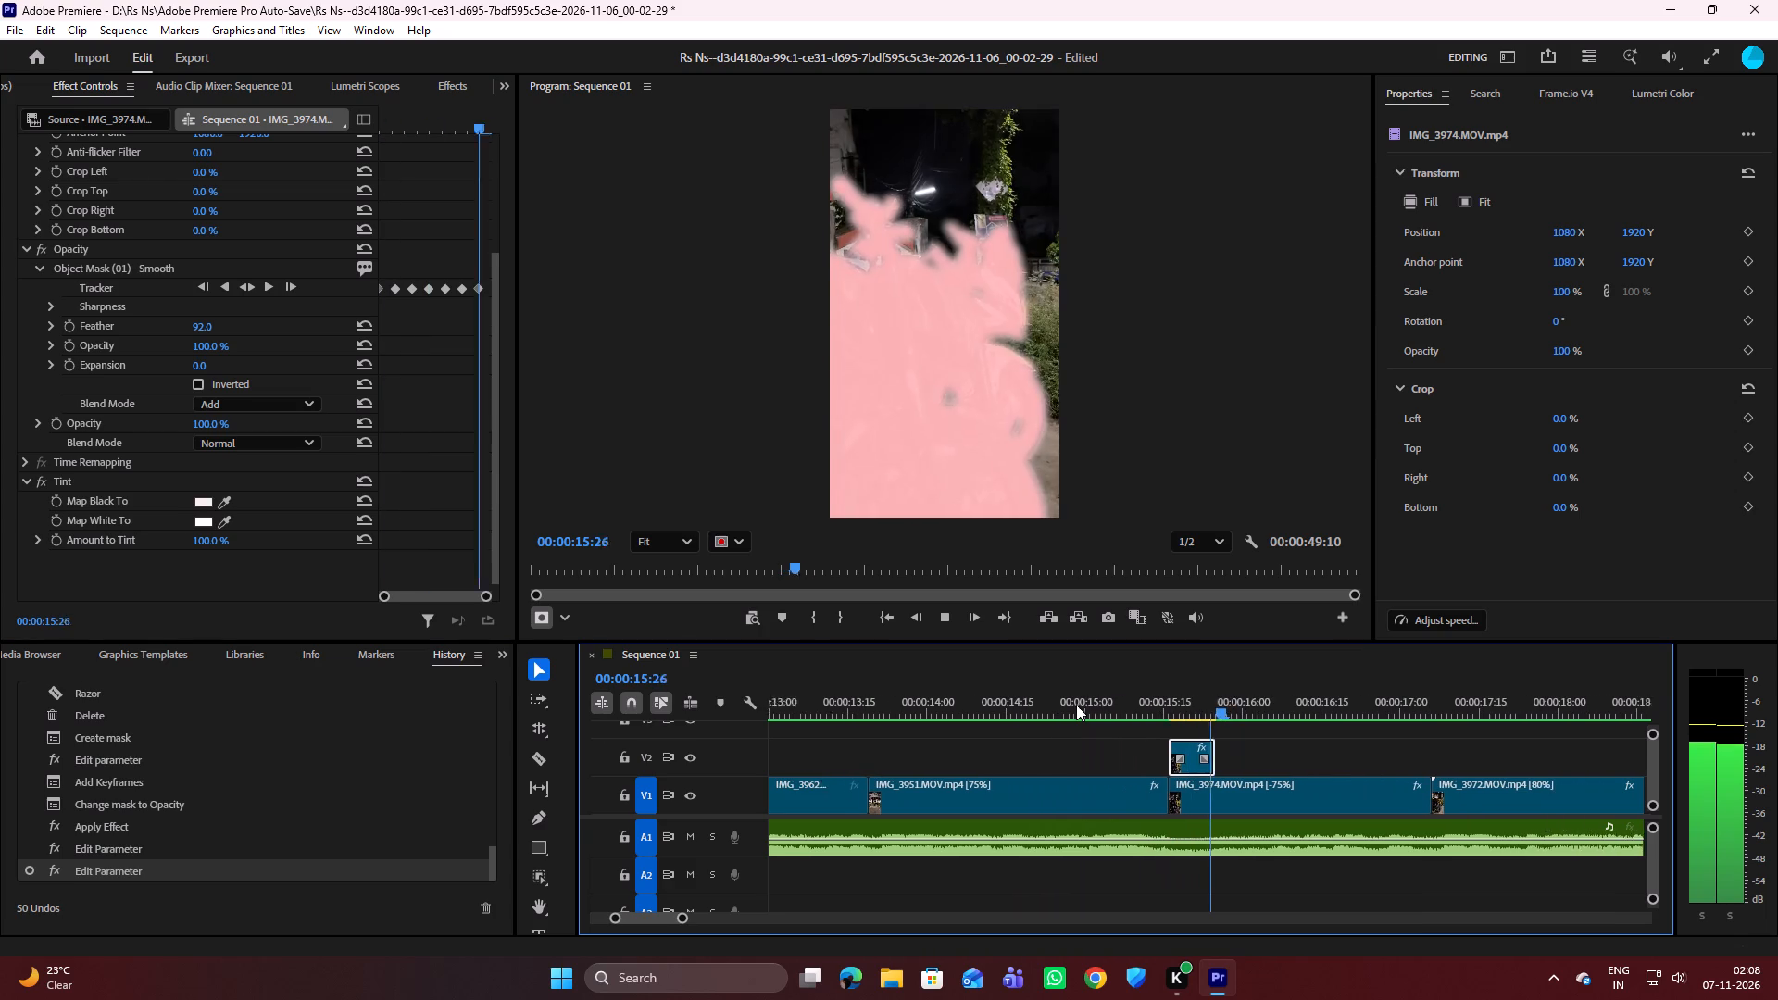
key("space")
Split the V2 copy of IMG_3974 with the Razor tool at 00:00:15:21 and 00:00:15:24.
left_click_drag(1211, 710, 1166, 706)
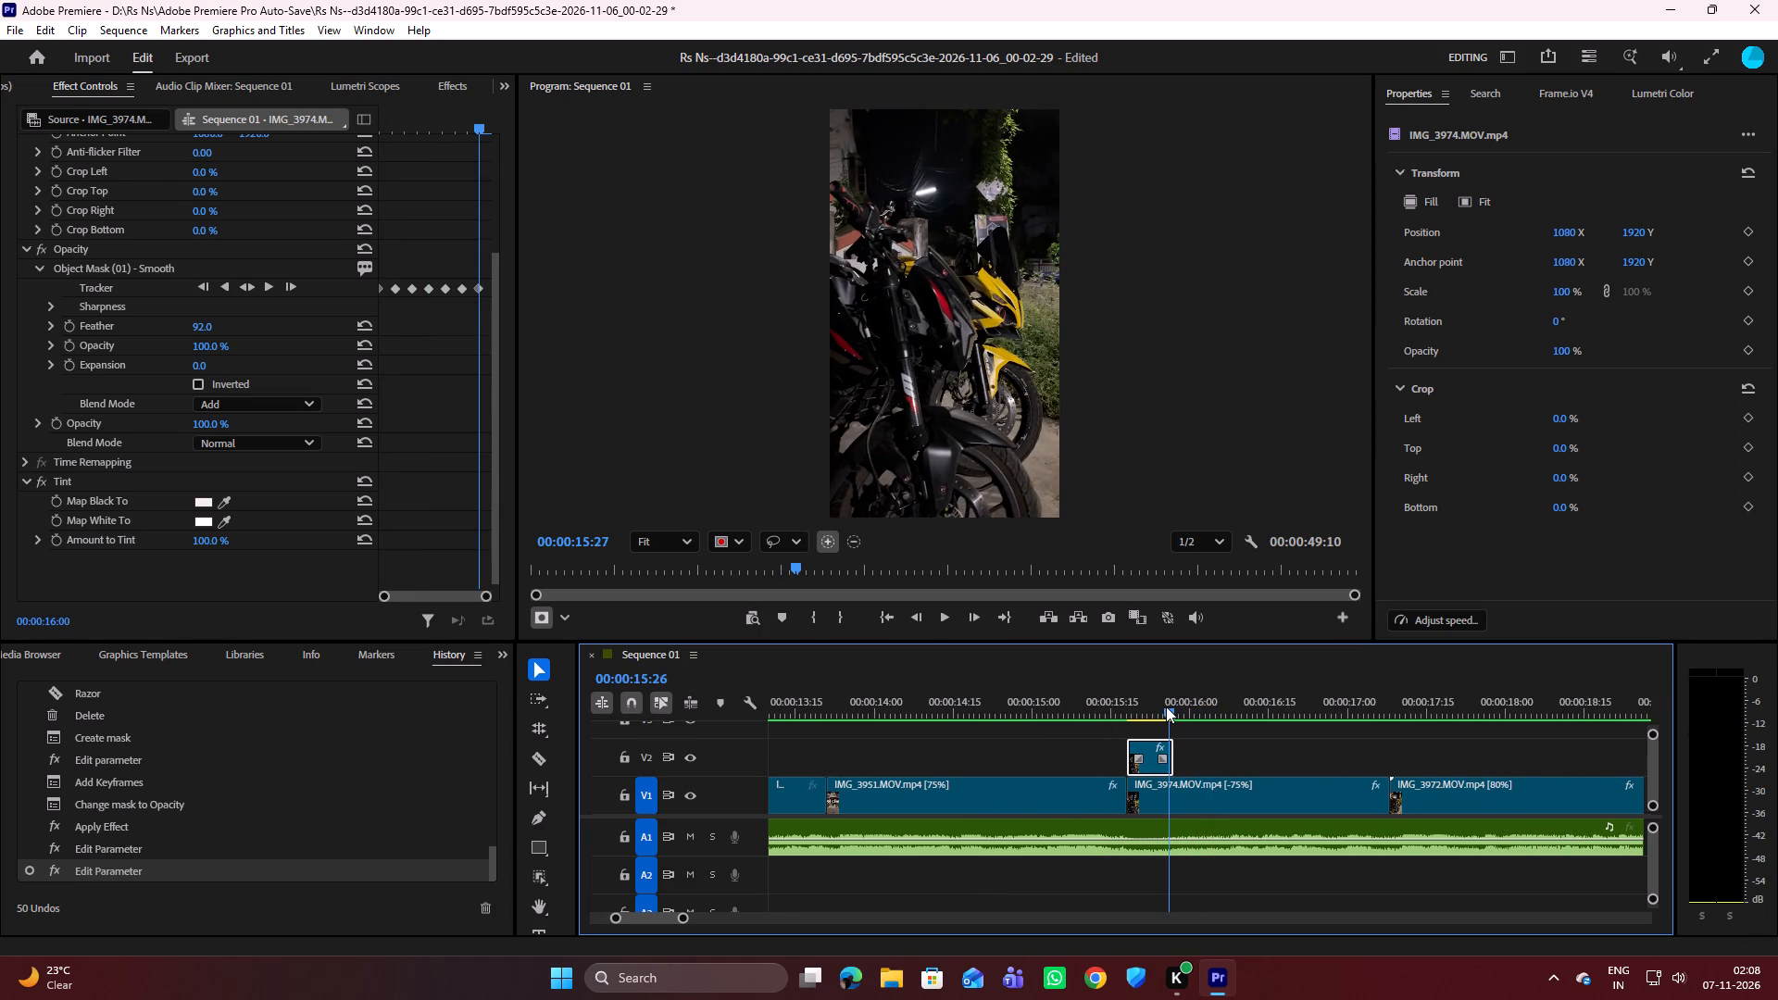
left_click_drag(1166, 706, 1129, 701)
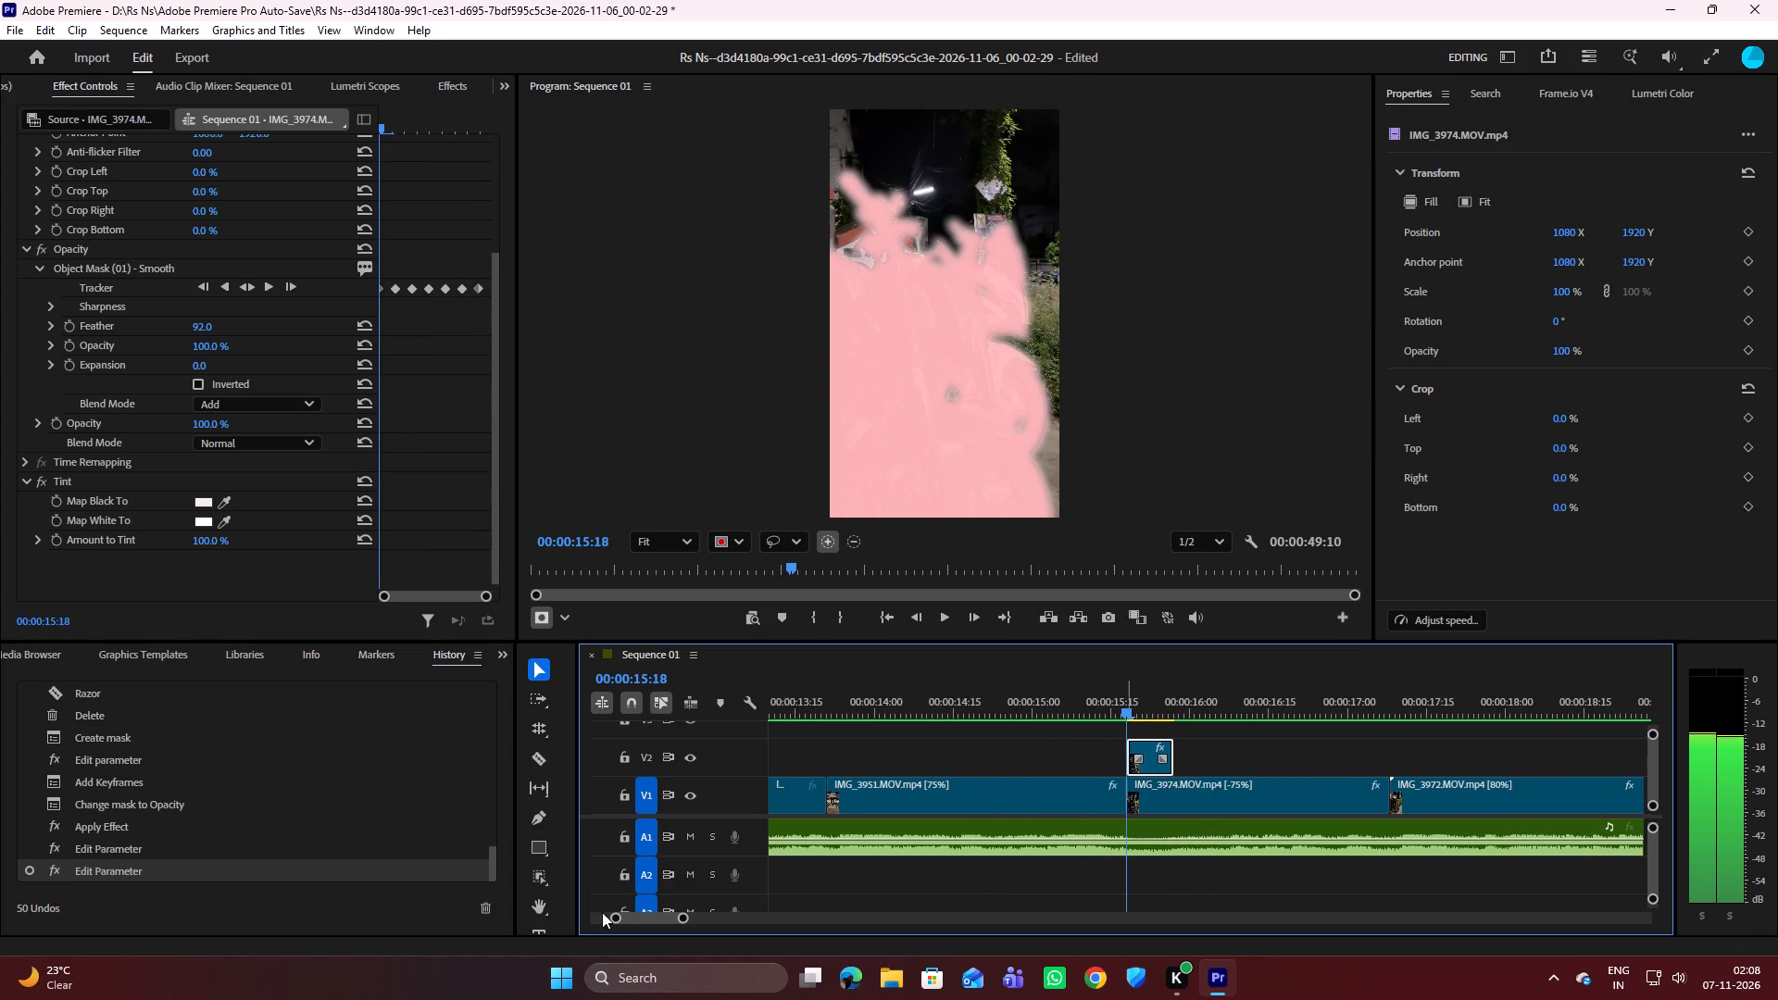
left_click_drag(678, 918, 653, 917)
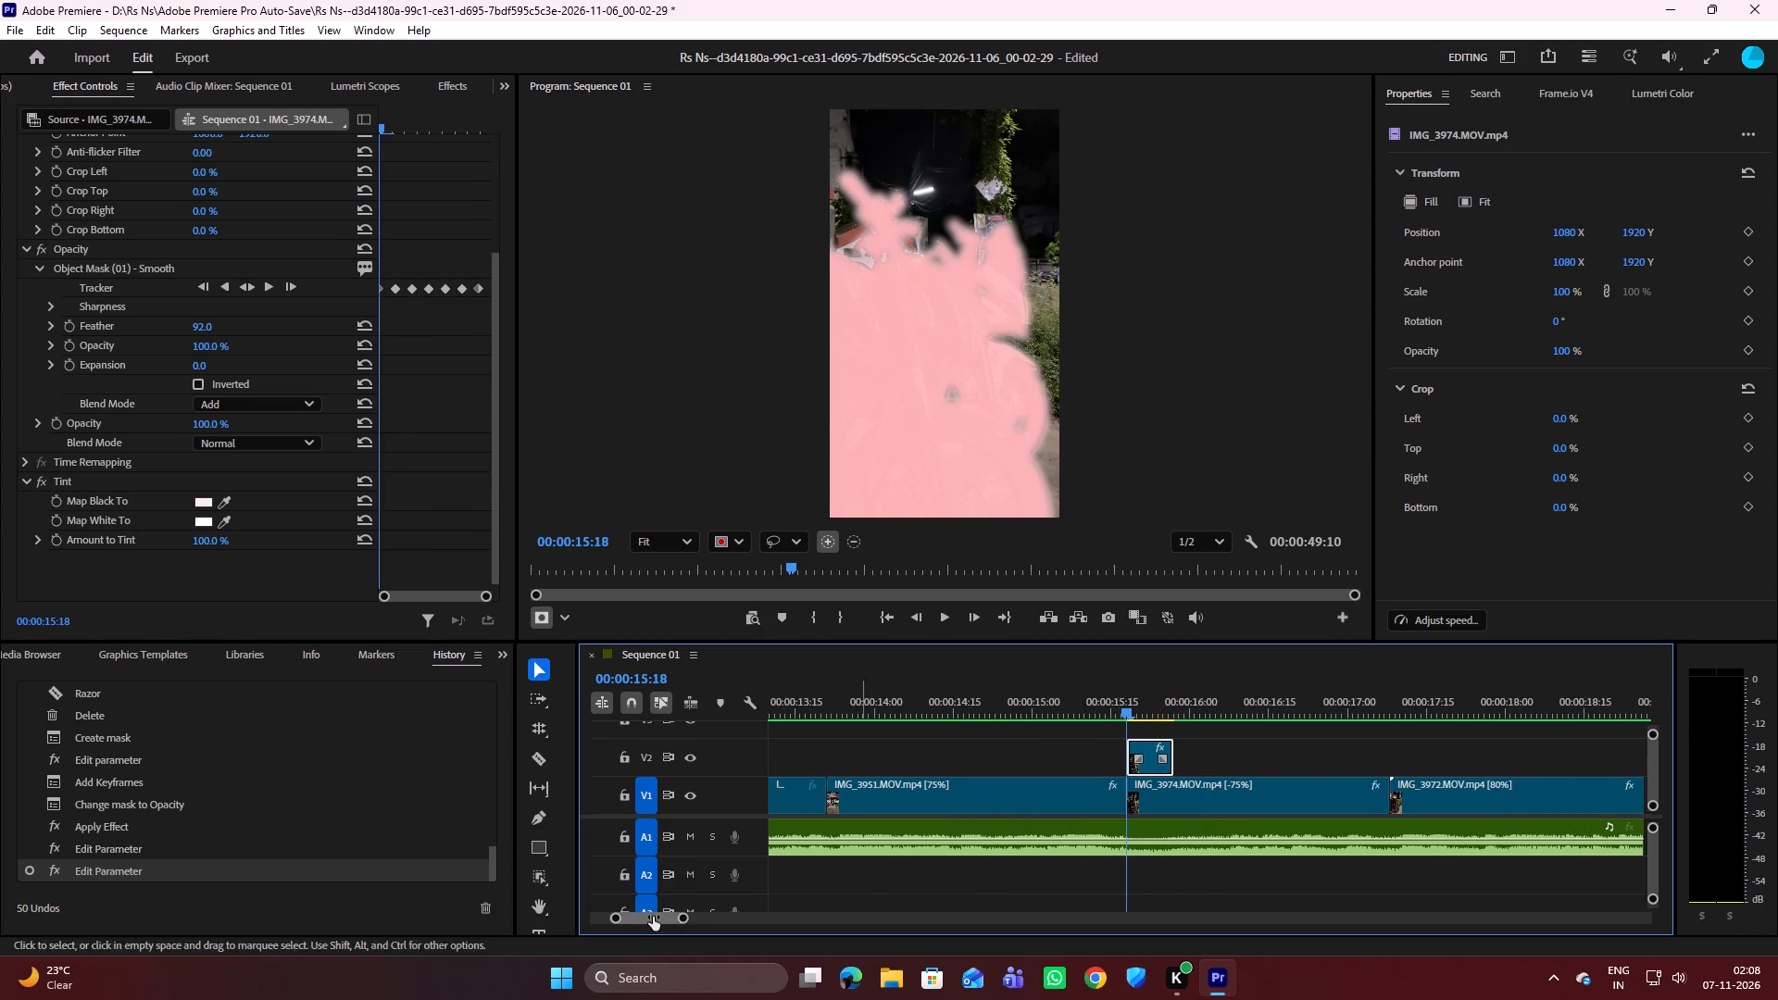
left_click_drag(653, 917, 646, 919)
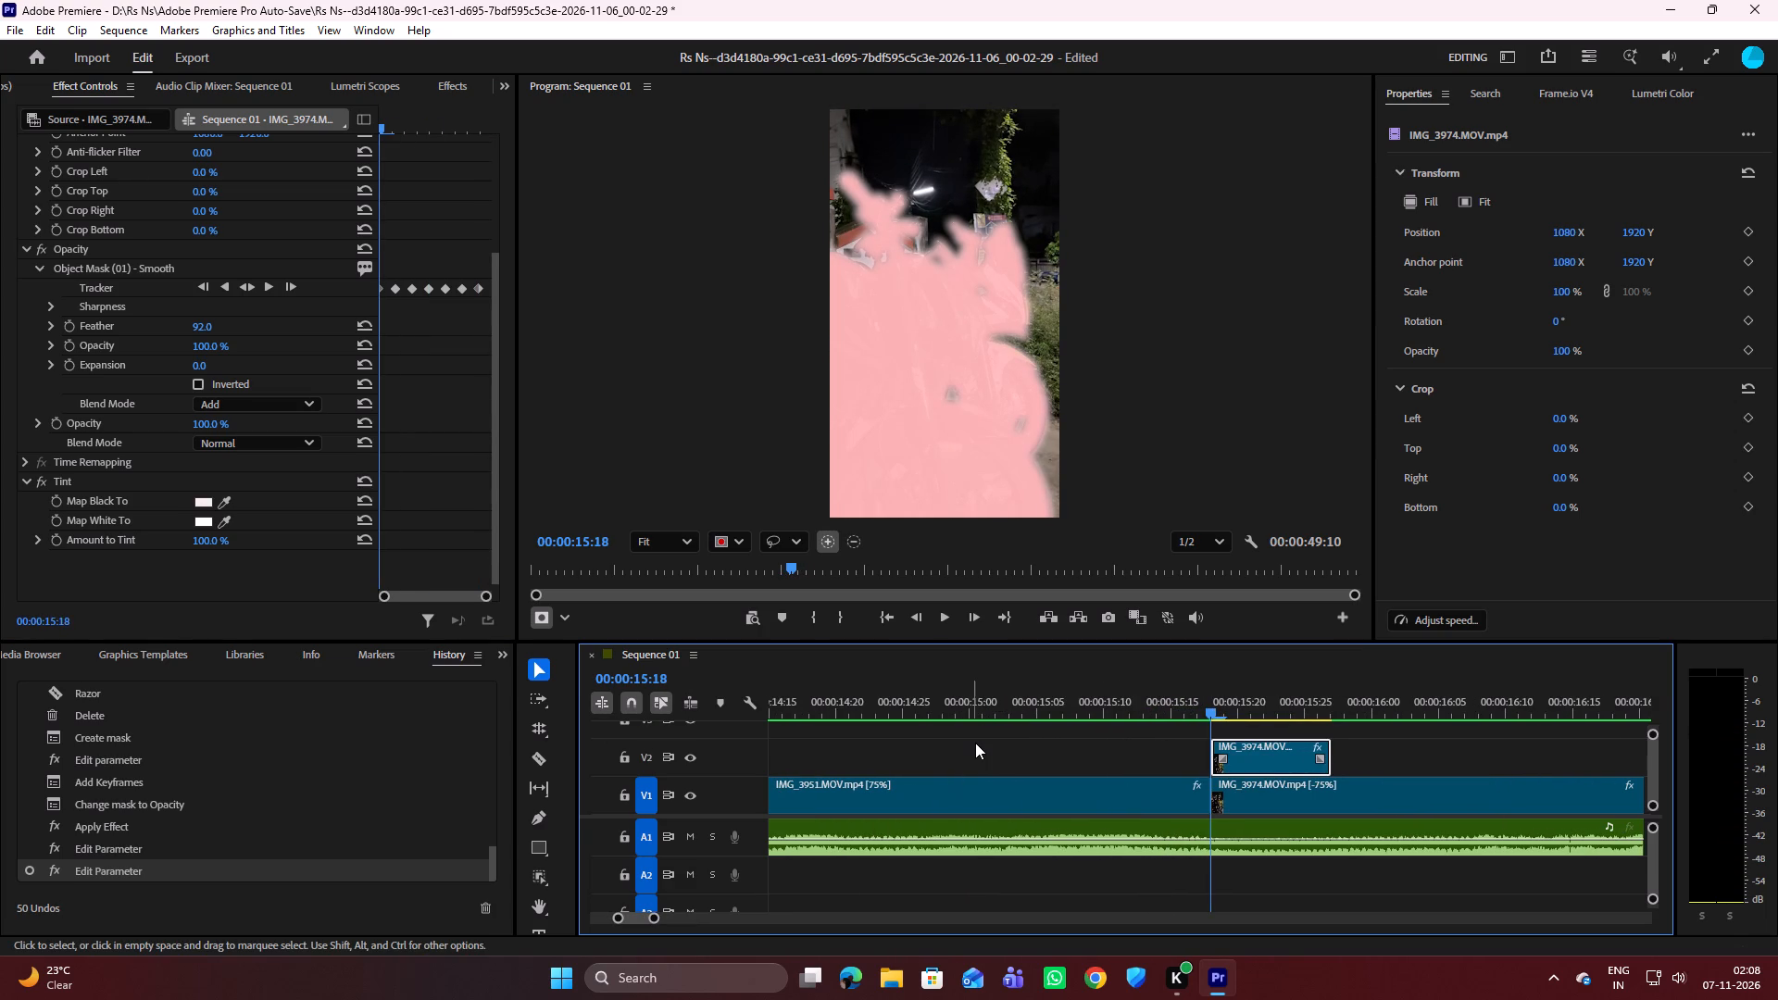
key("Right")
key("Right")
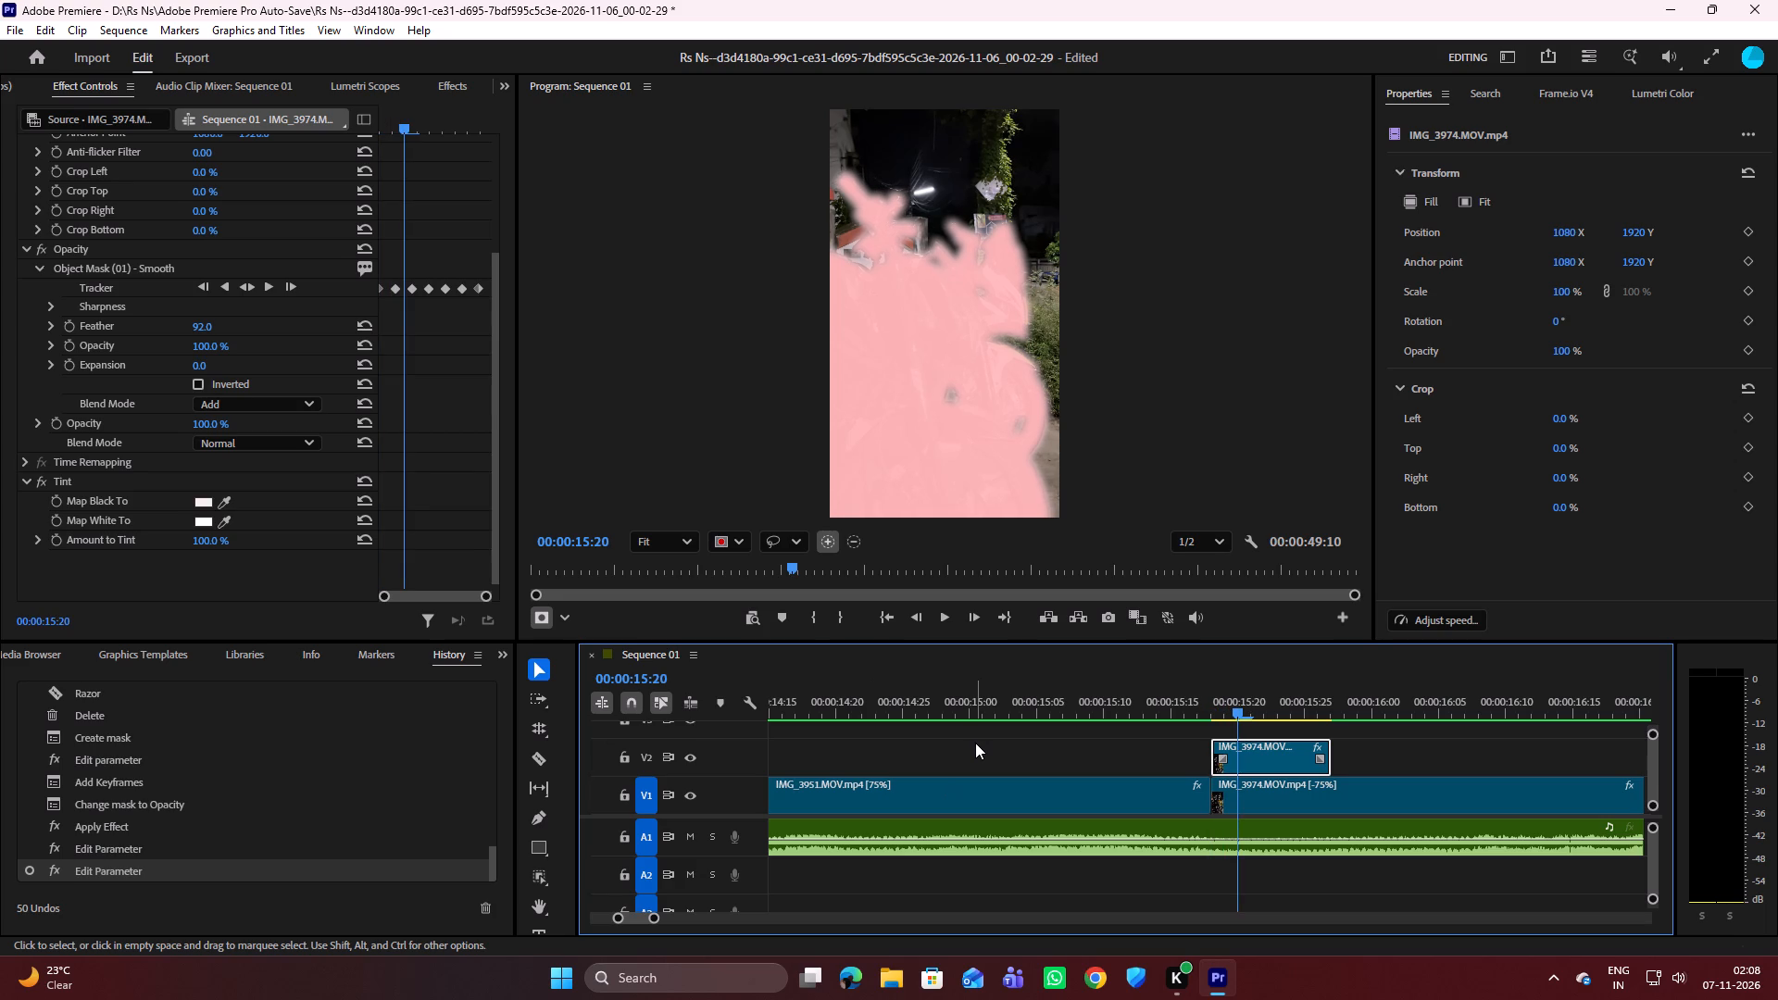
key("Right")
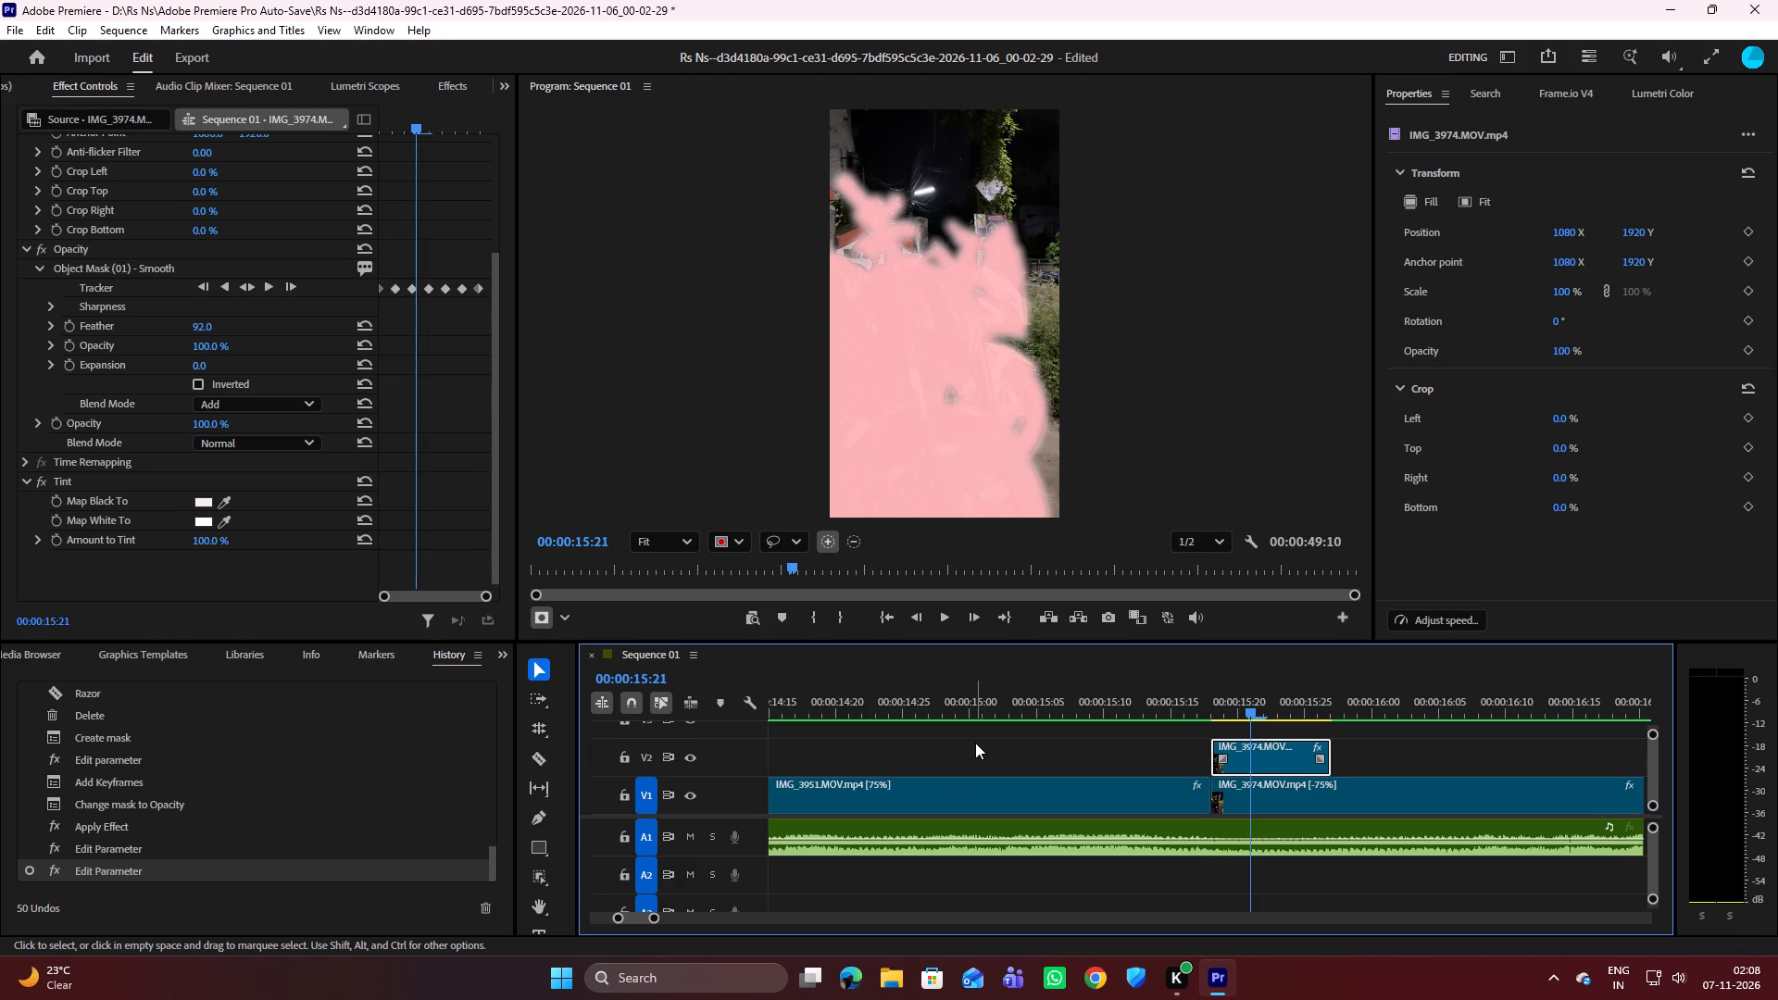
key("c")
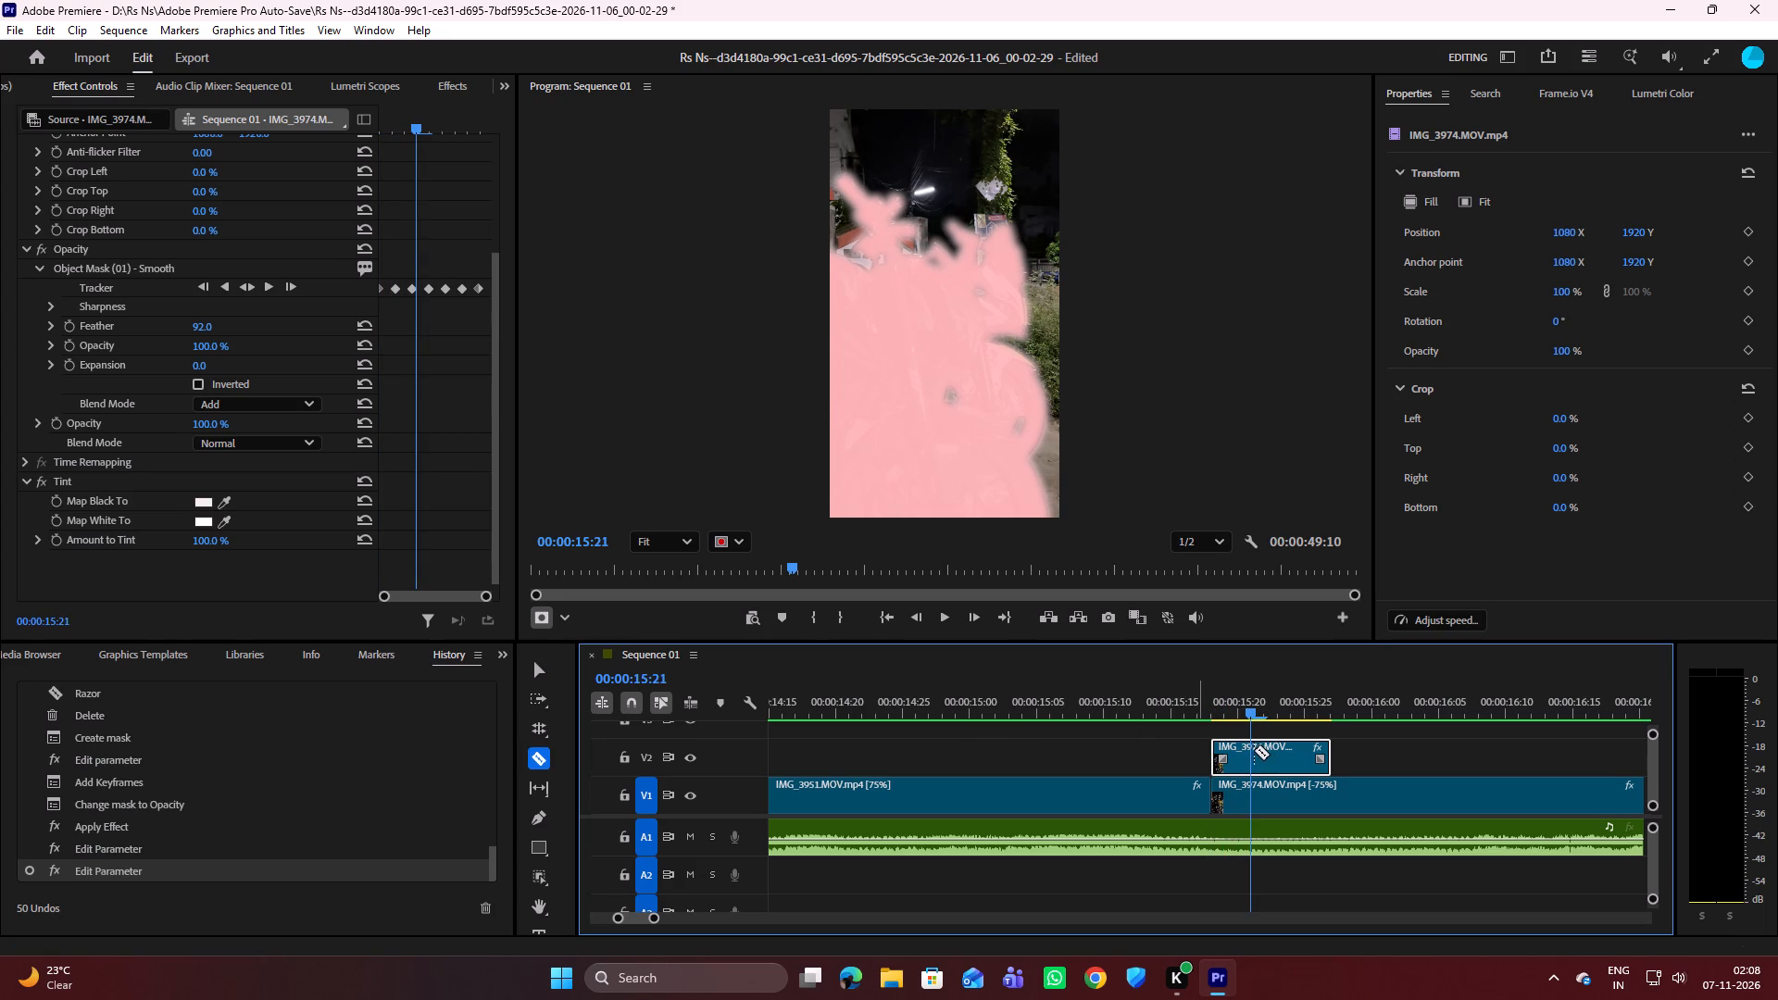
left_click(1251, 749)
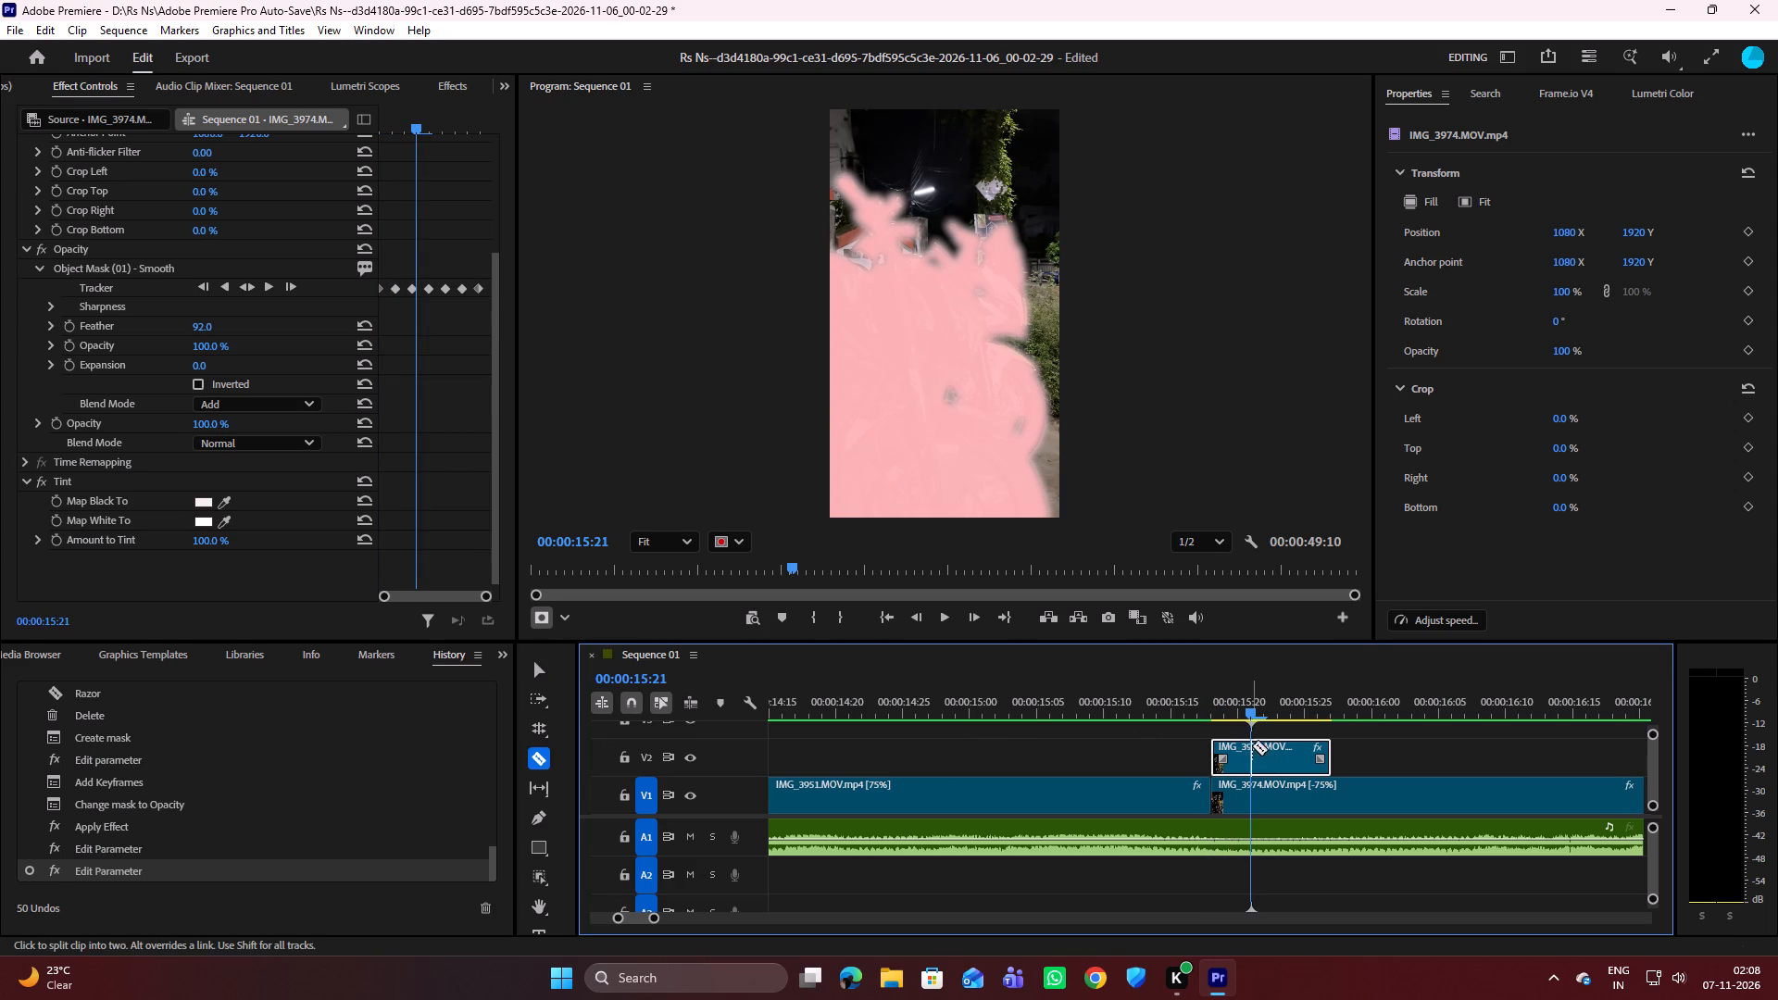
key("Right")
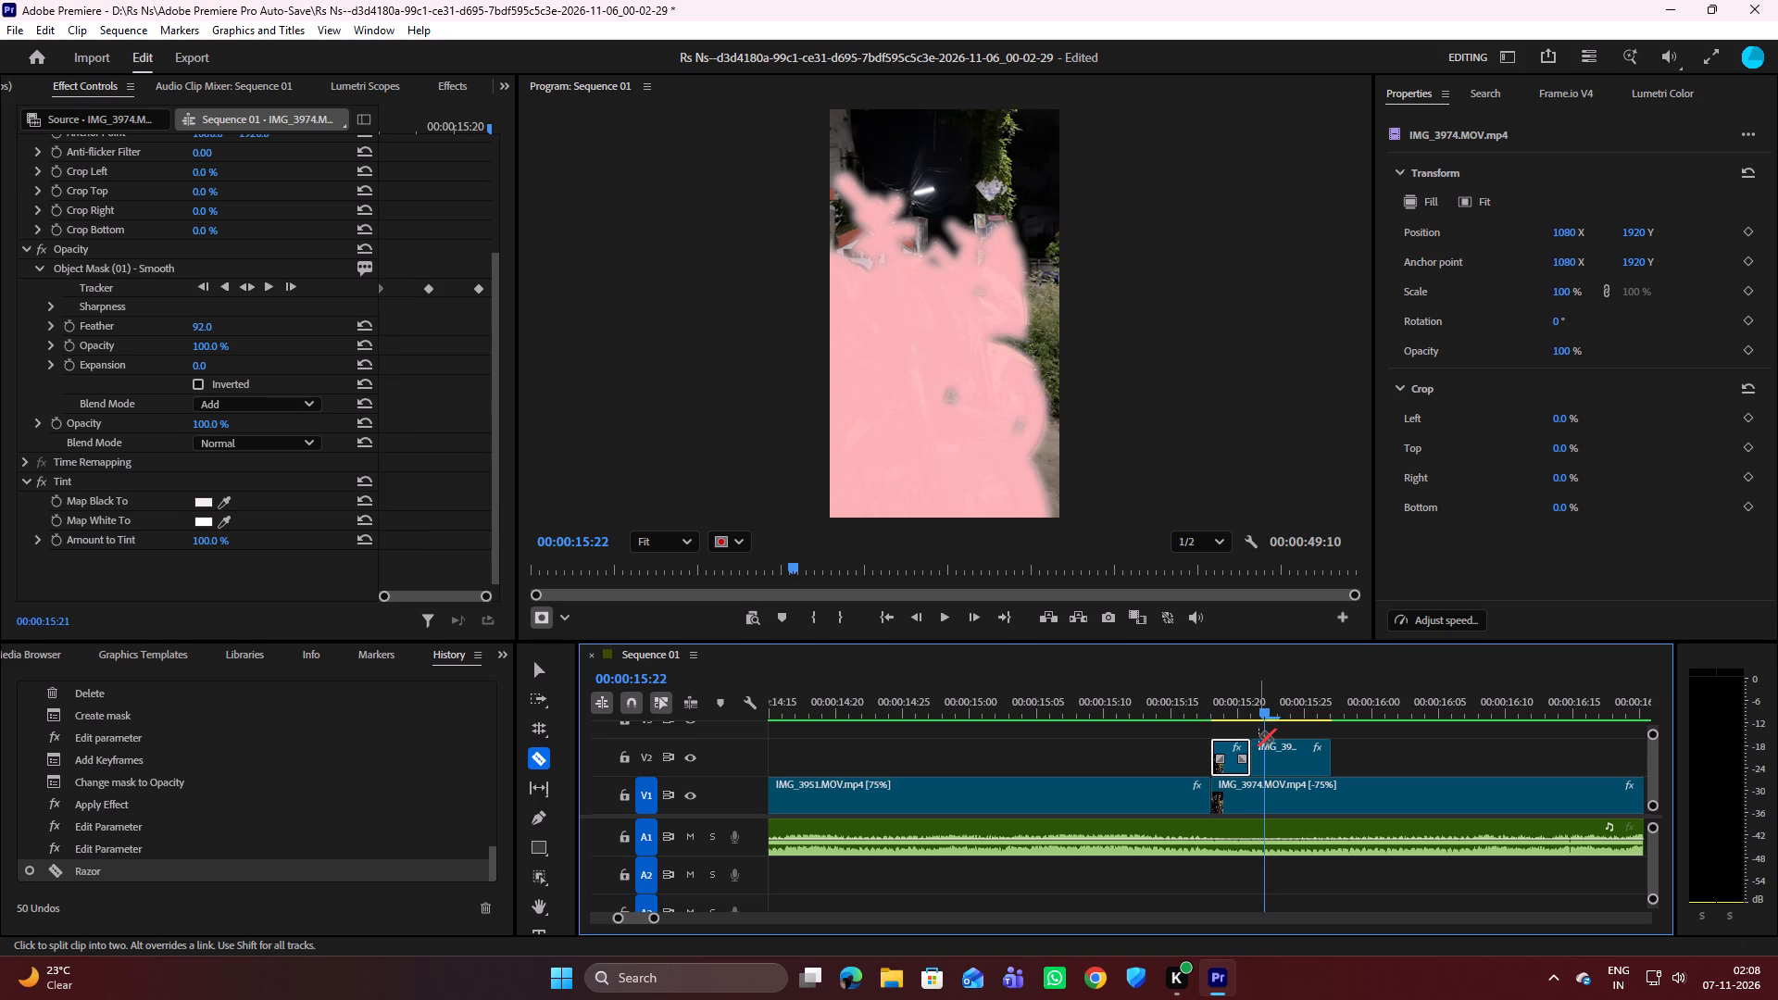
key("Right")
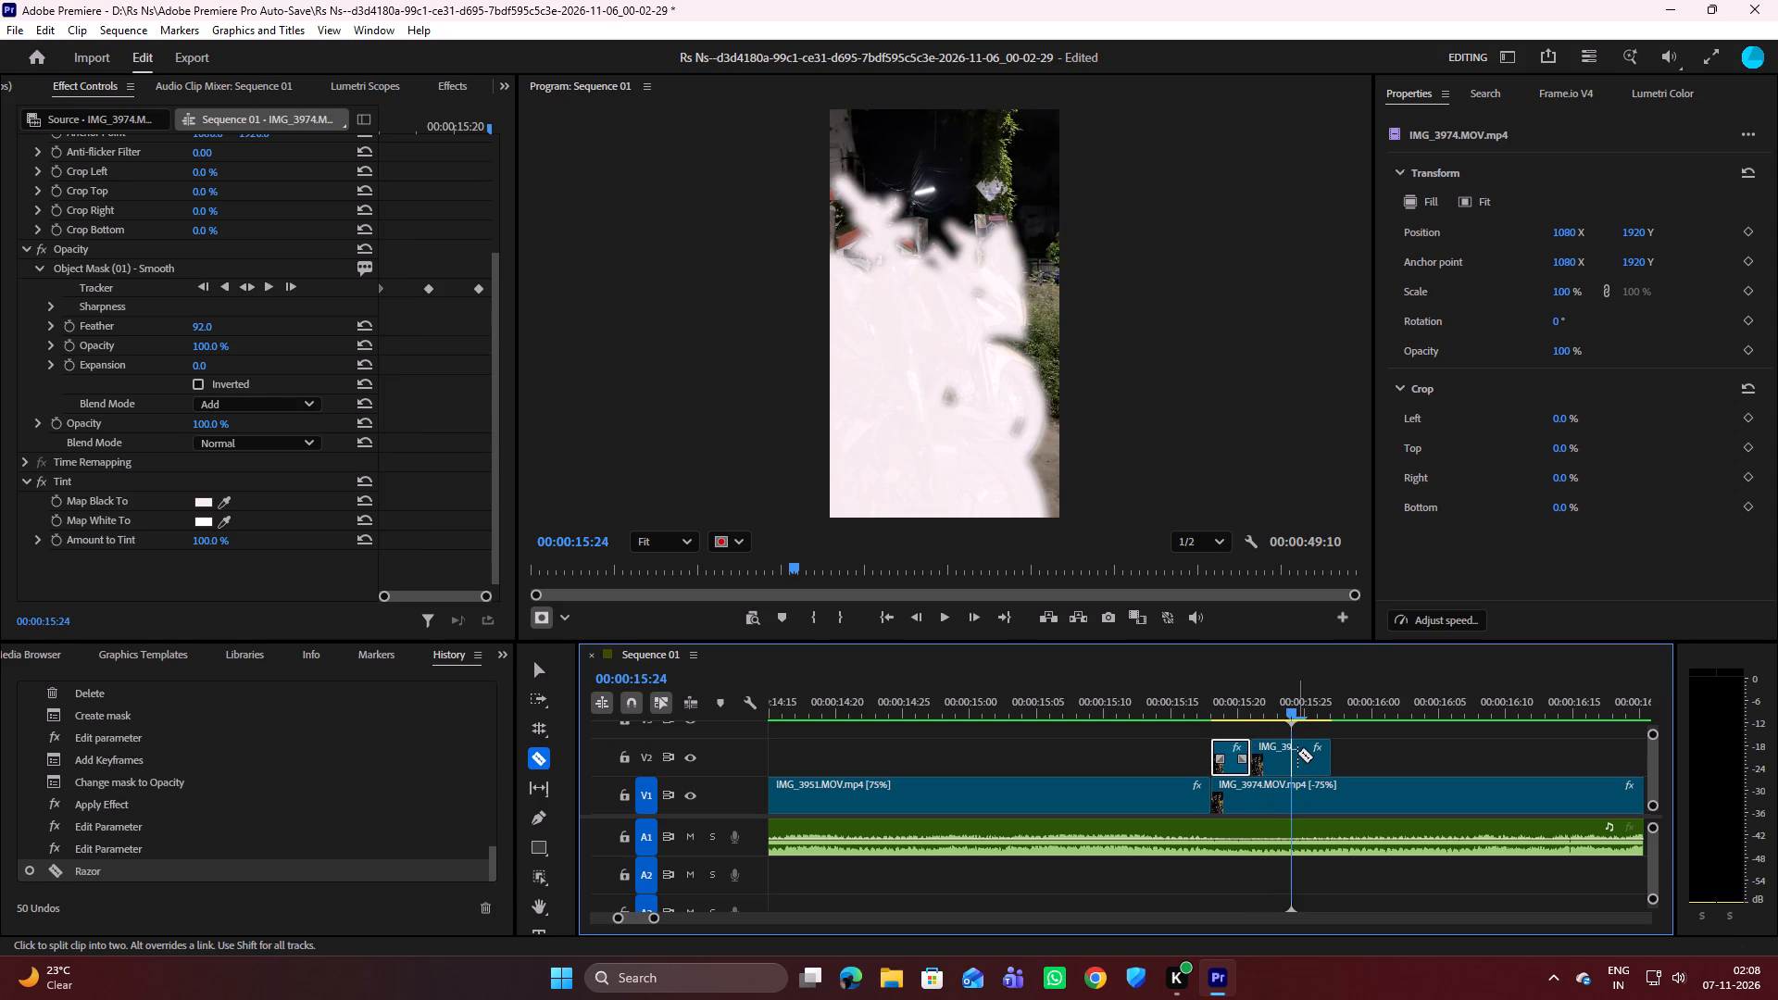
left_click(1291, 749)
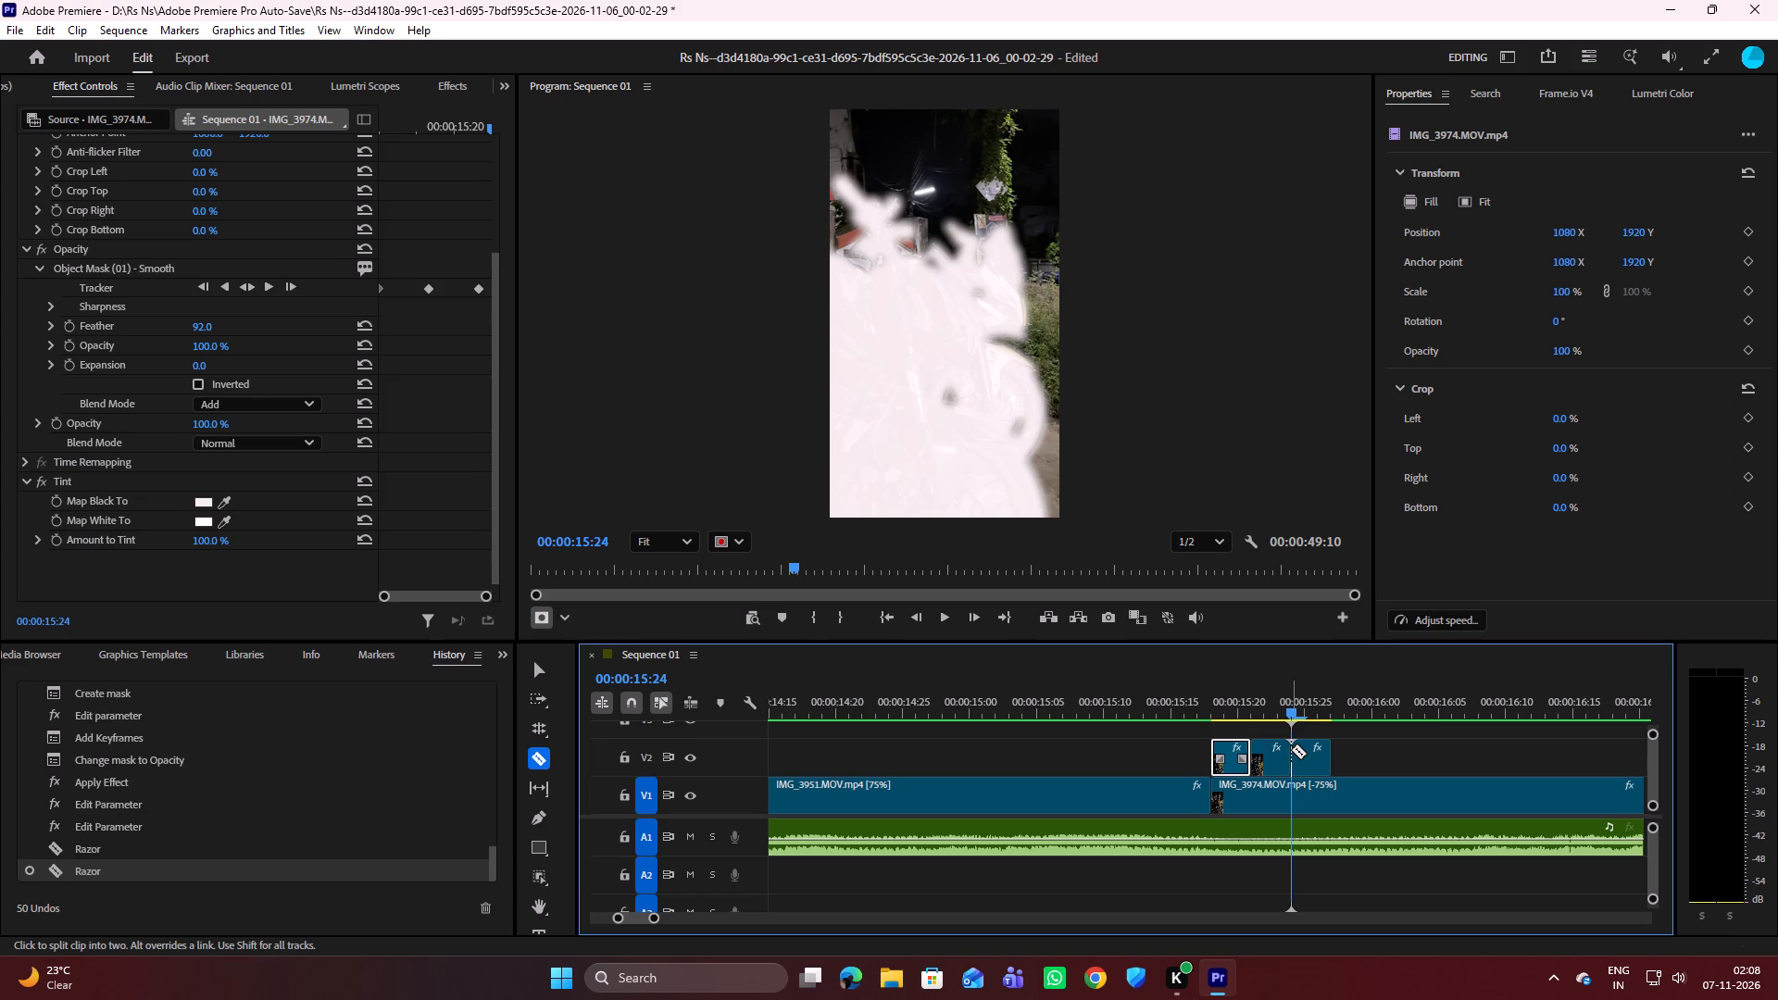
Step frame by frame through the V2 flash pieces between 00:00:15:18 and 00:00:15:27 to examine the flash timing.
key("Right")
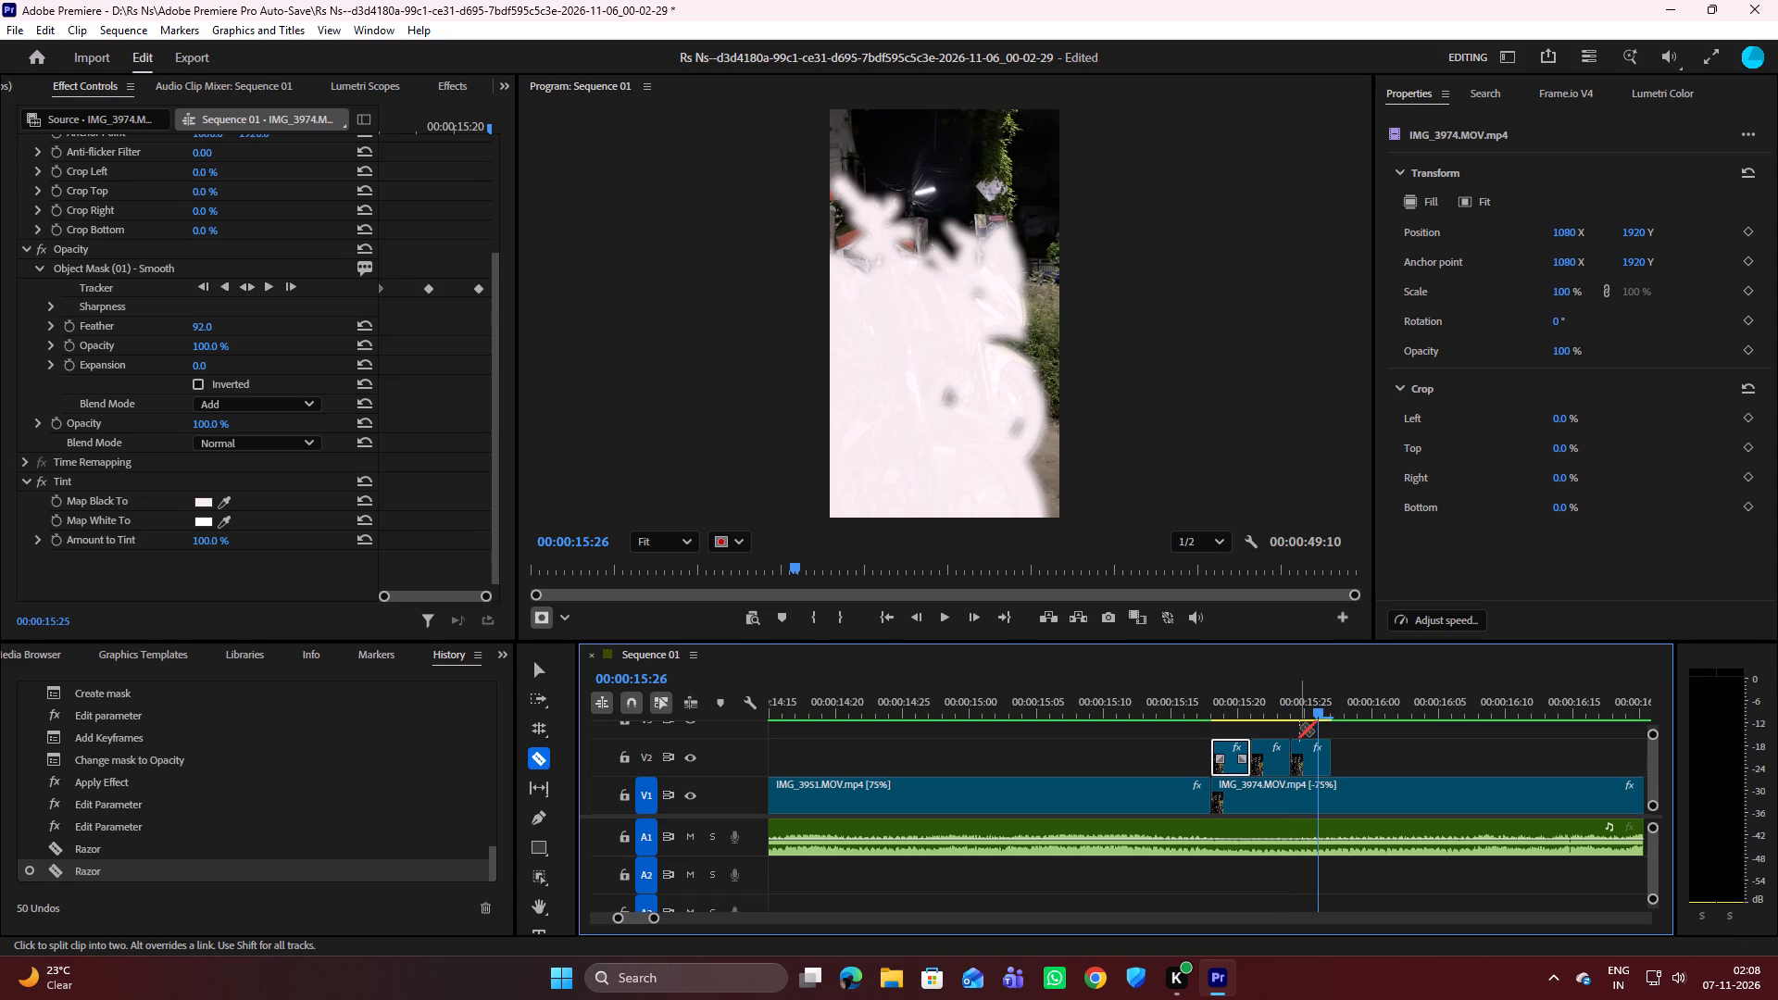
key("Right")
key("Left")
key("Left")
key("Left")
key("Left")
key("Left")
key("Left")
key("Left")
key("Left")
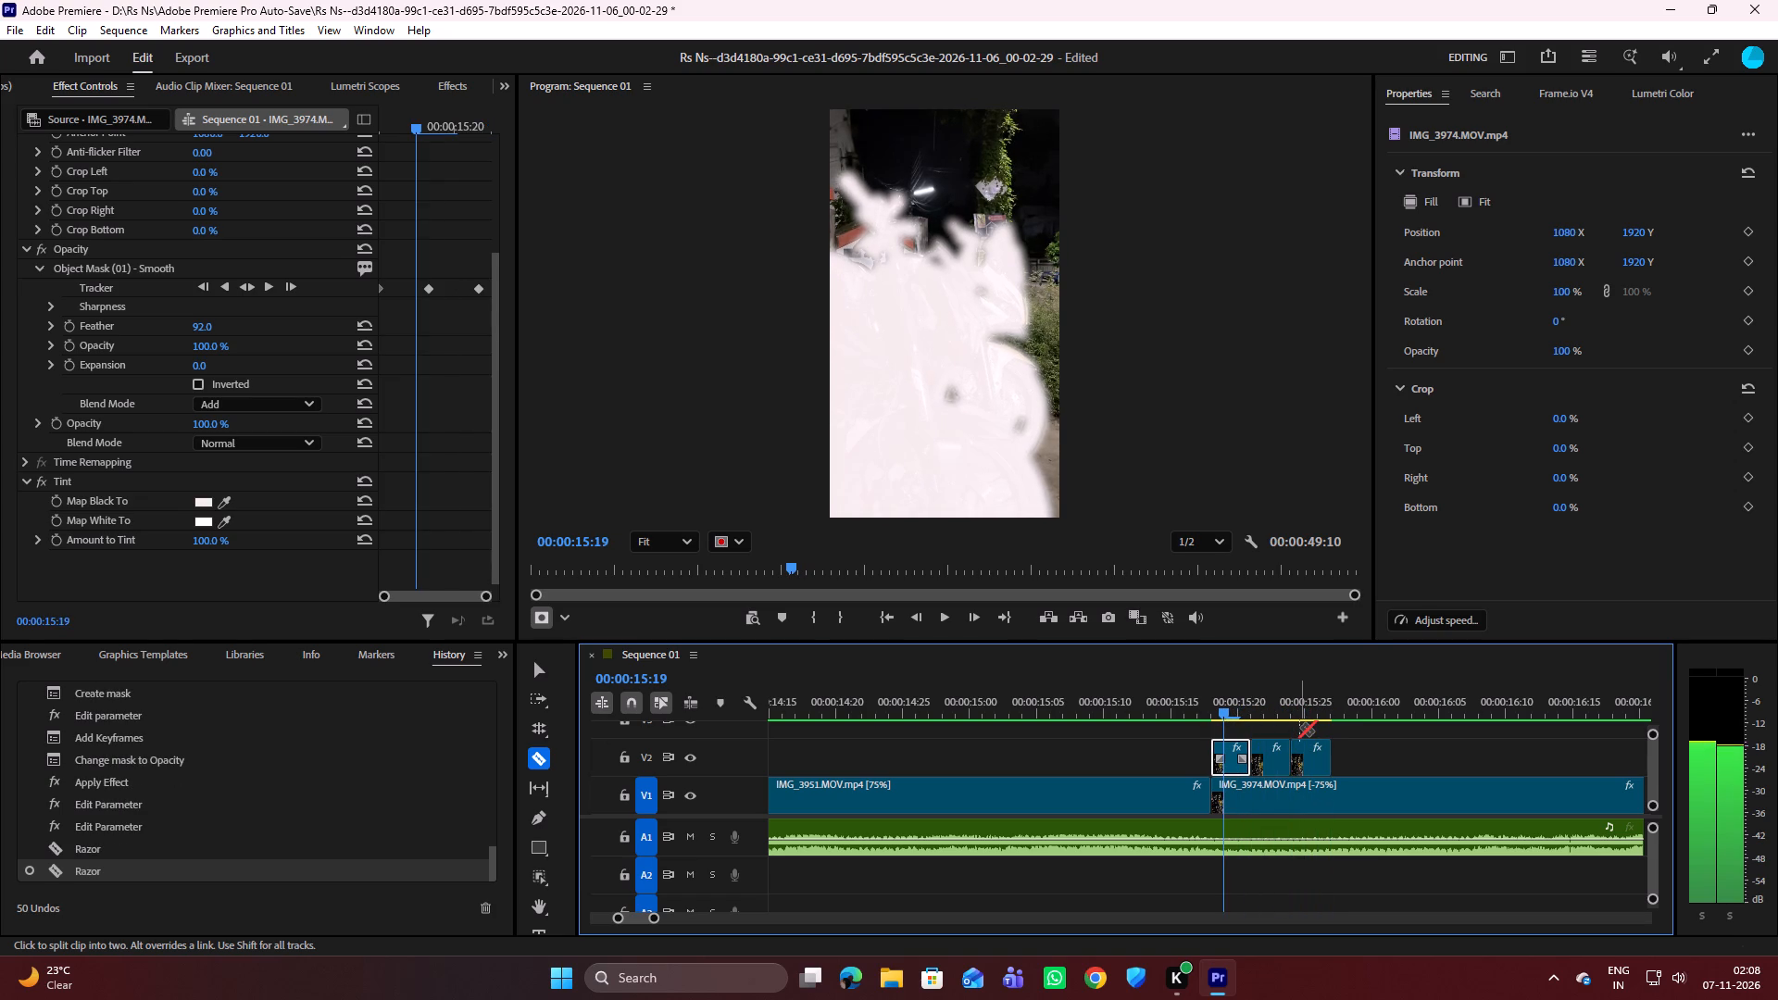
key("Right")
key("Right")
key("Right")
key("Right")
key("Right")
key("Right")
key("Right")
key("Right")
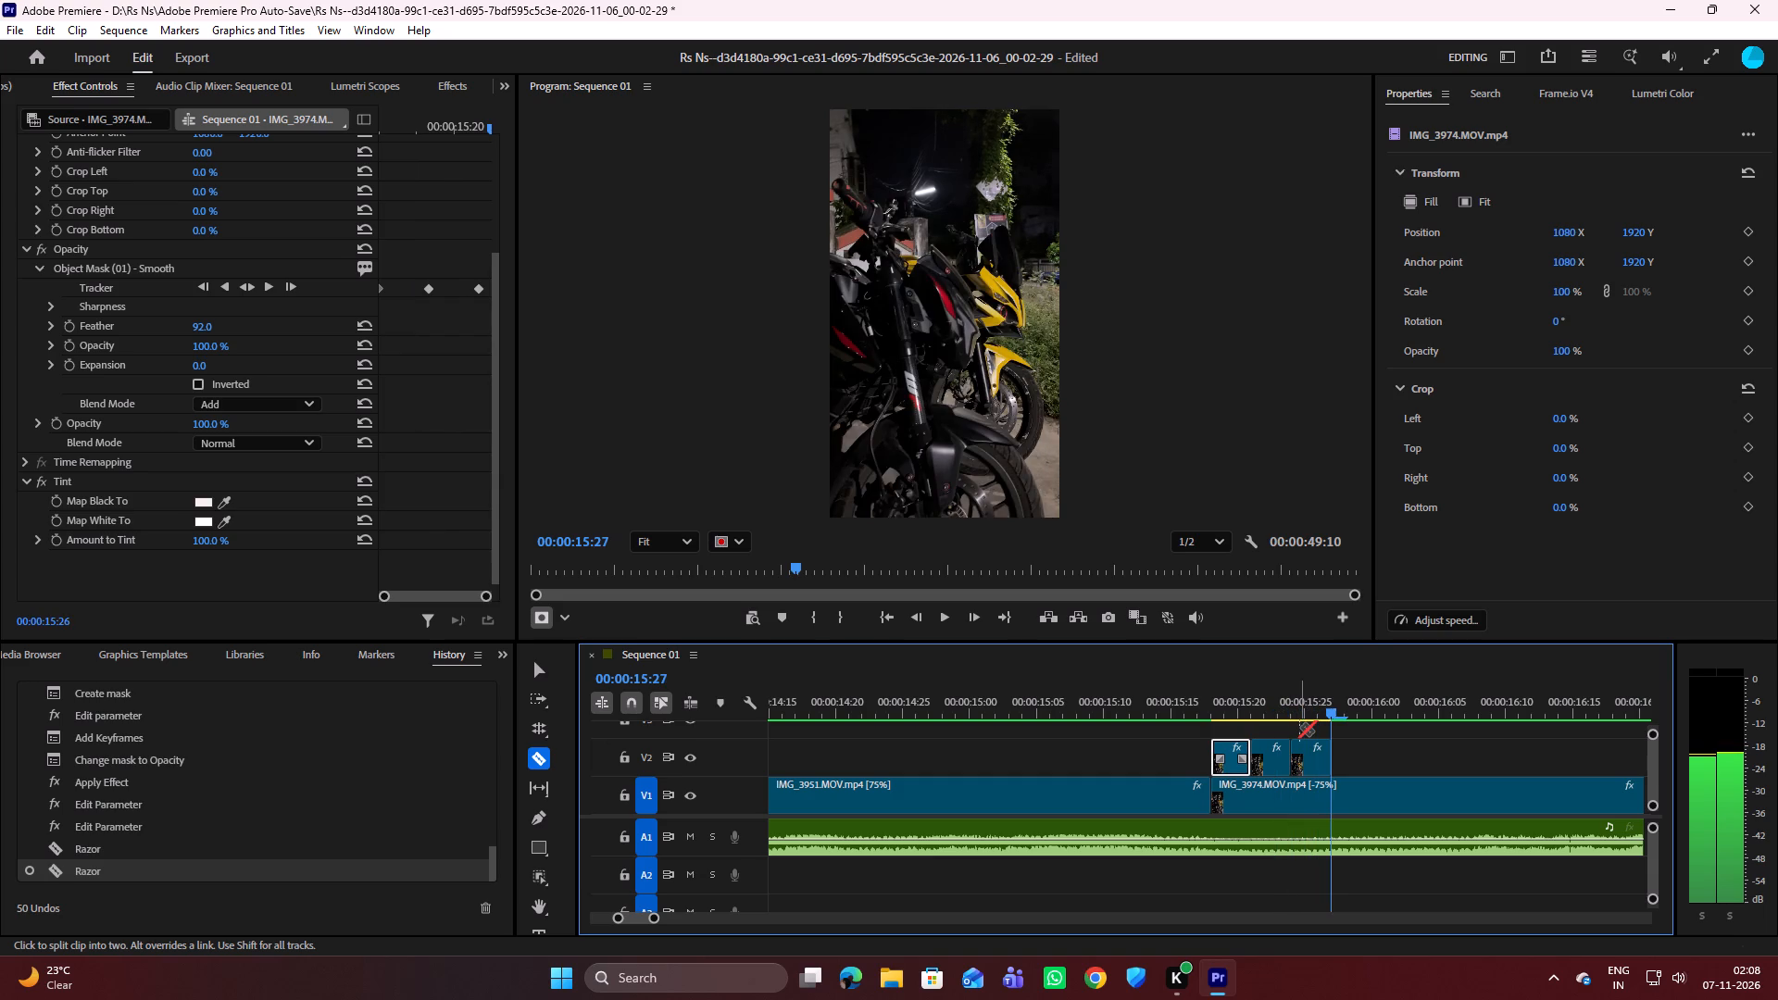
key("Left")
key("Left")
key("Left")
key("Left")
key("Left")
key("Left")
key("Left")
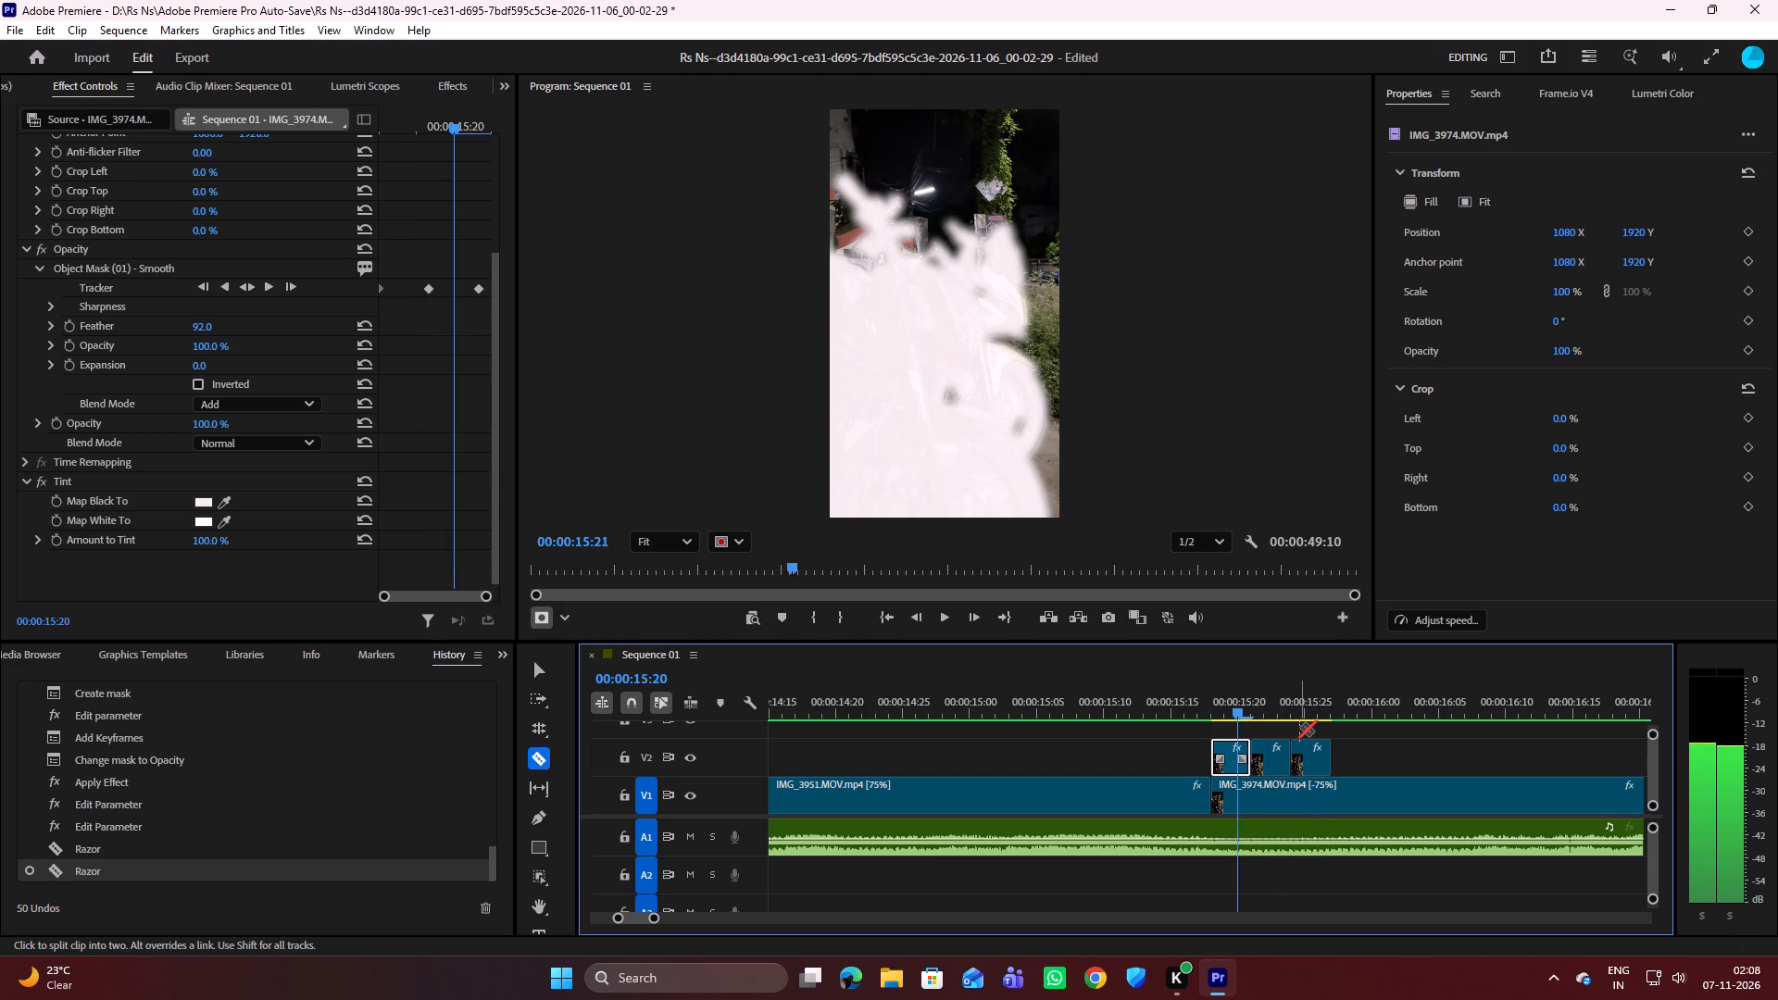
key("Left")
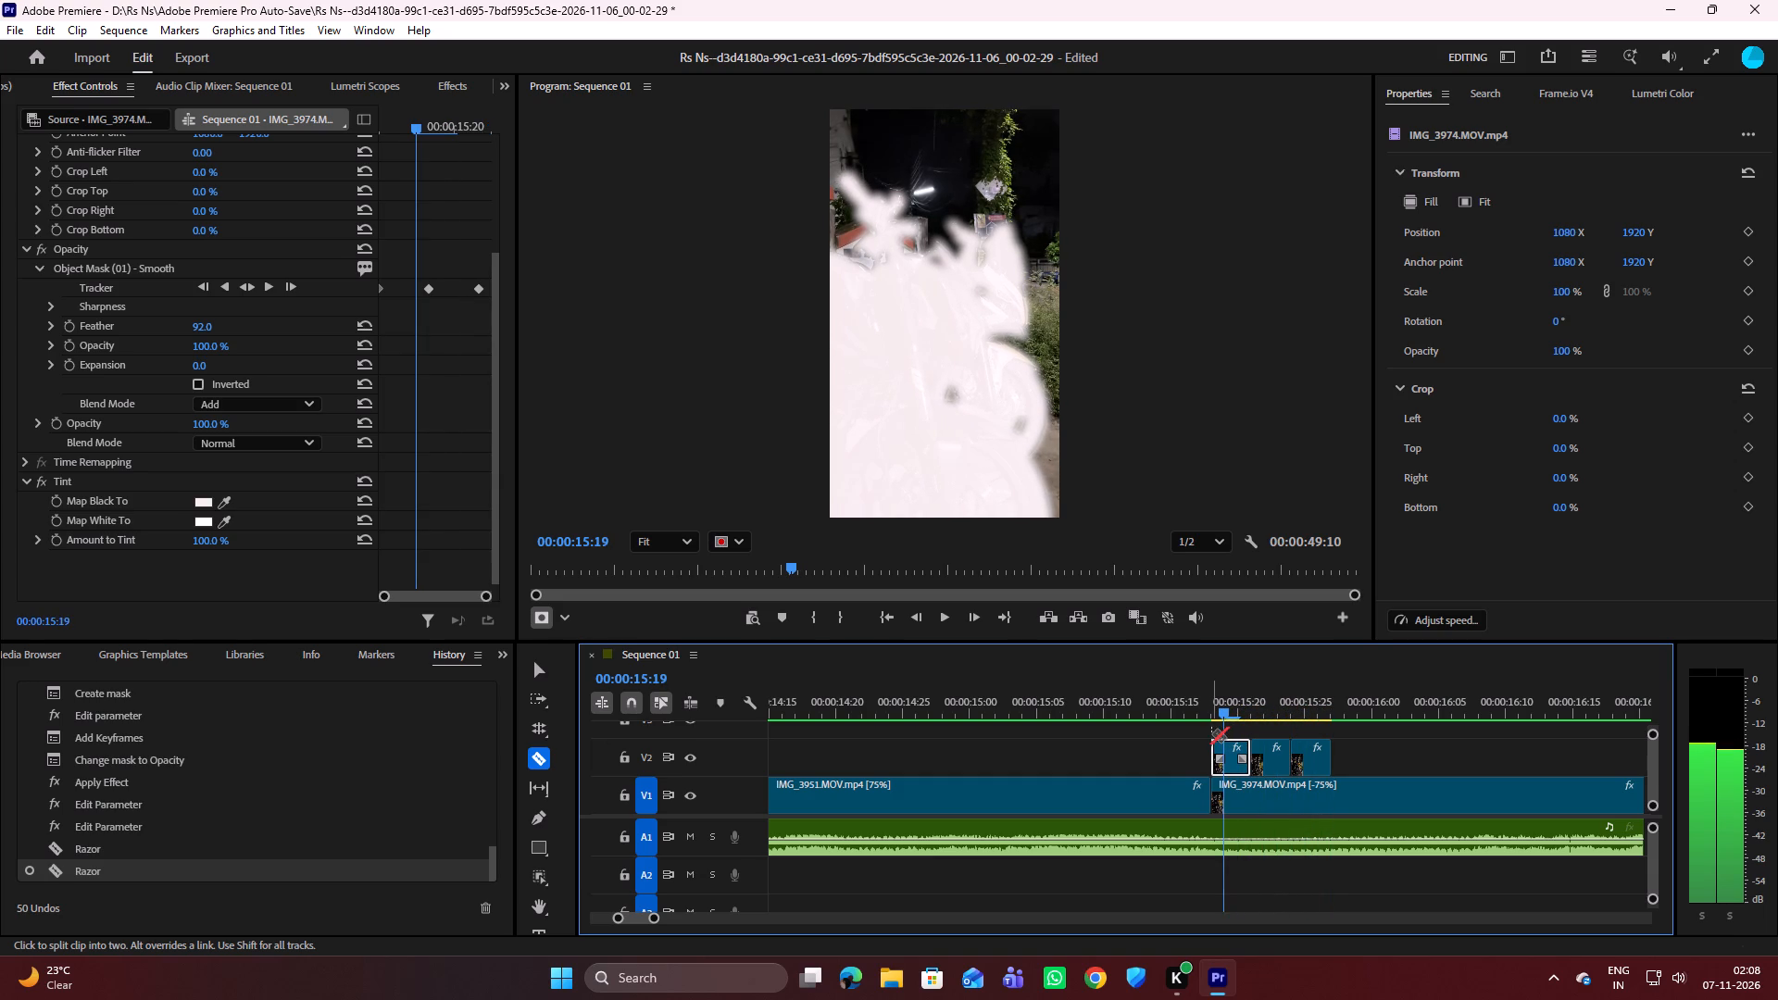
key("v")
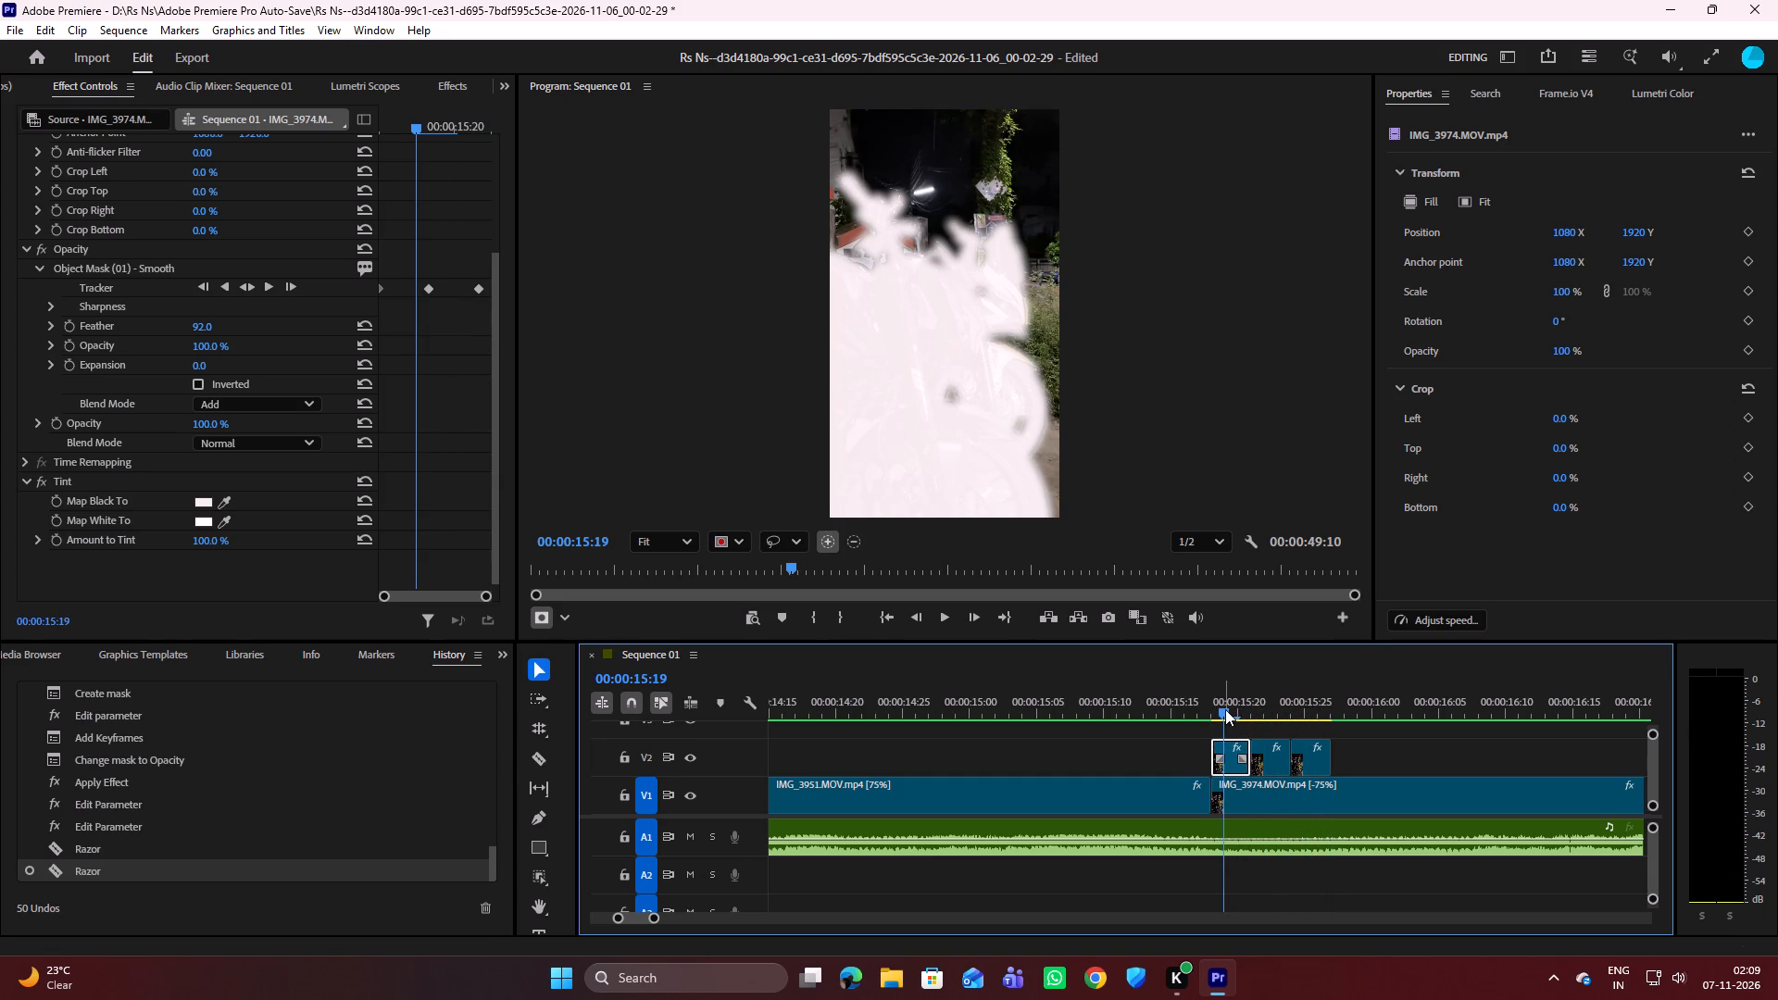
left_click_drag(1225, 709, 1254, 707)
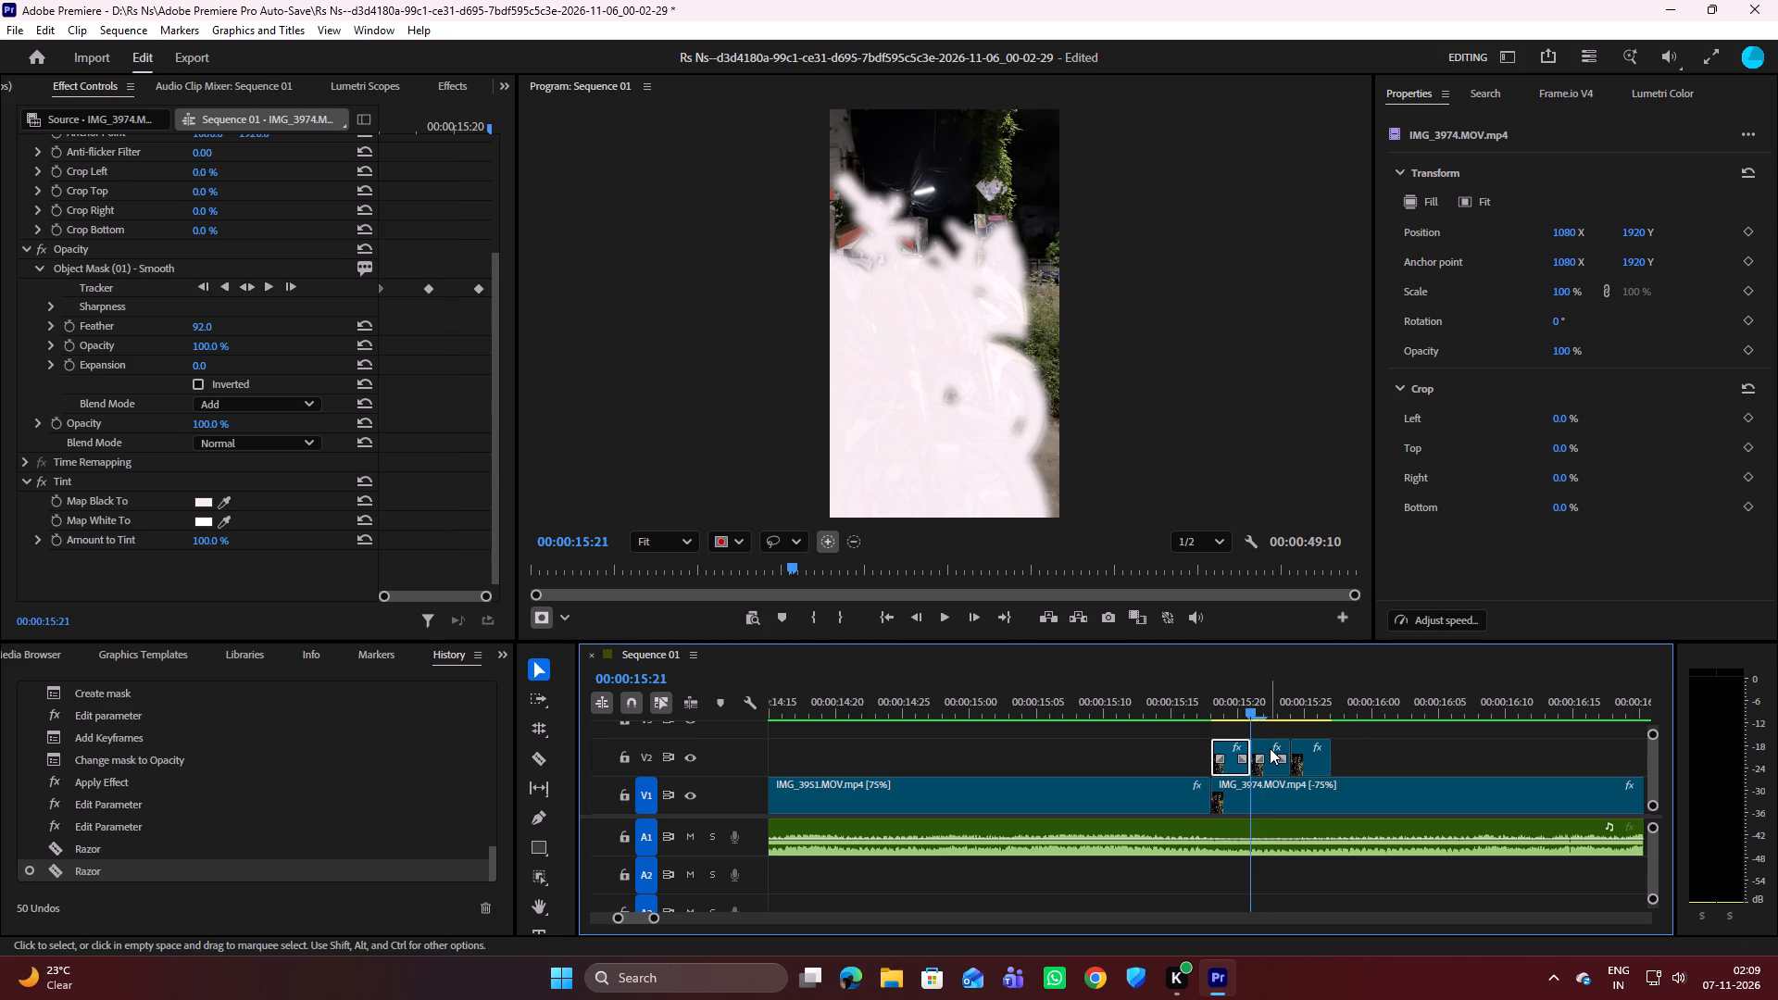
left_click(1271, 745)
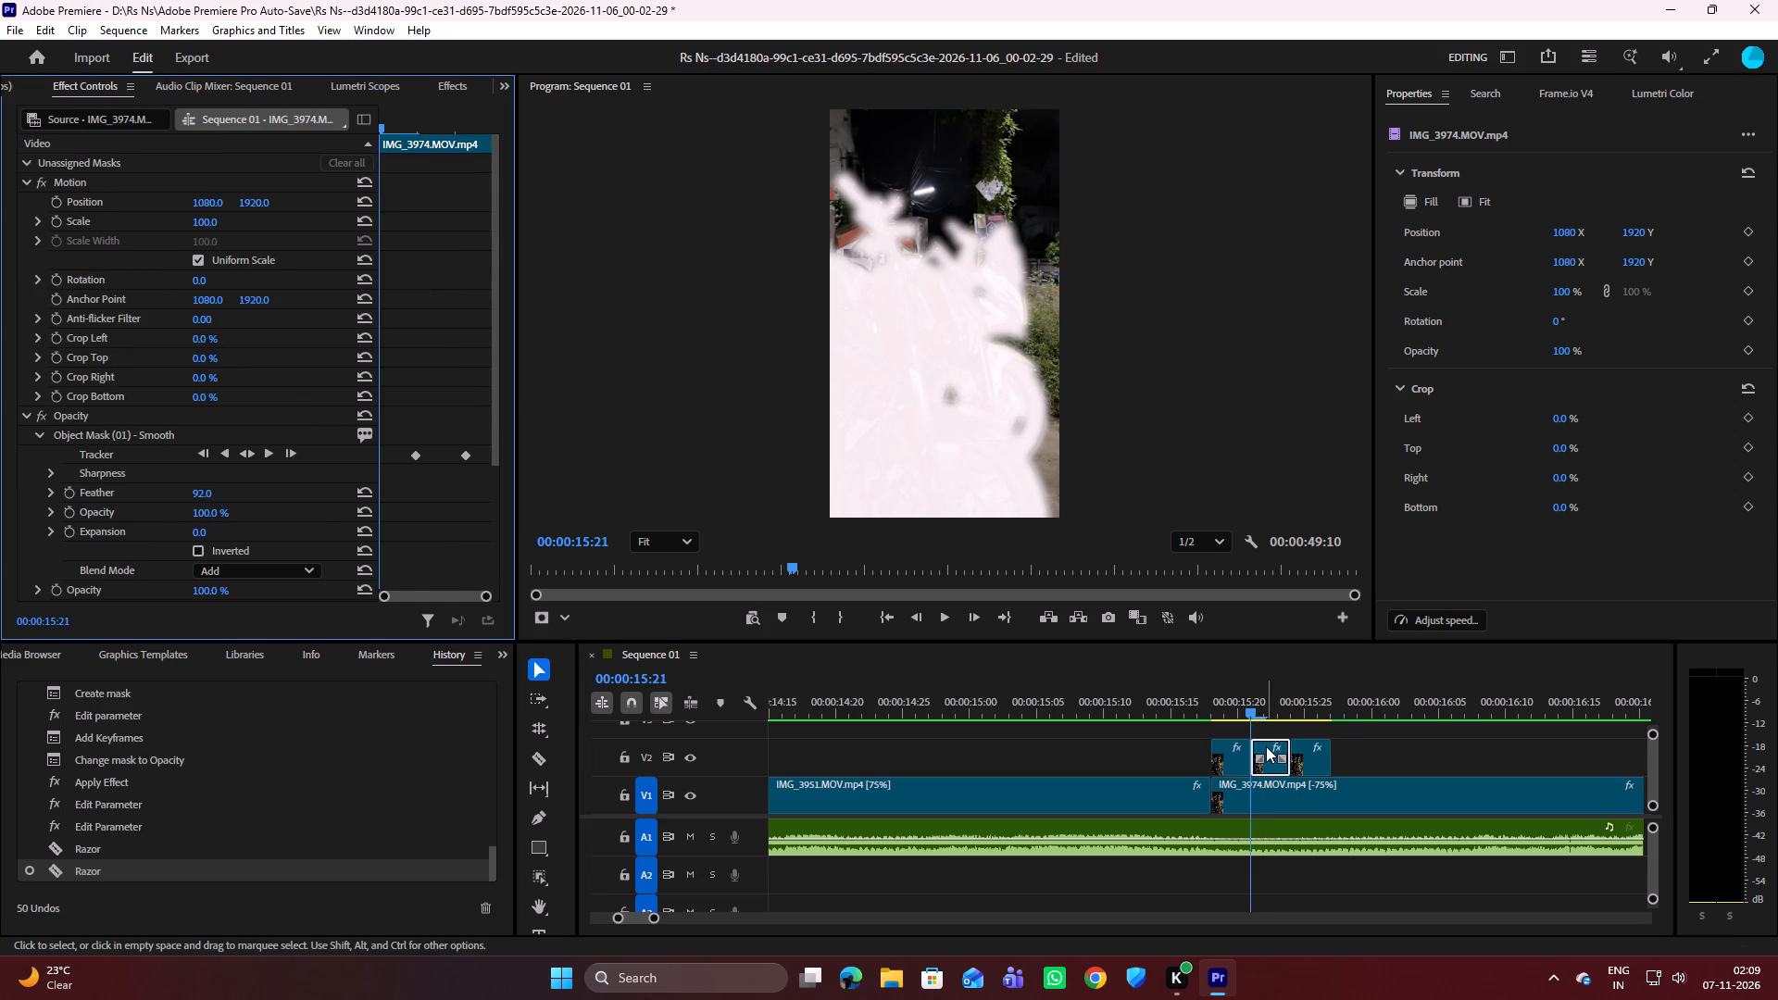
left_click_drag(1252, 715, 1240, 711)
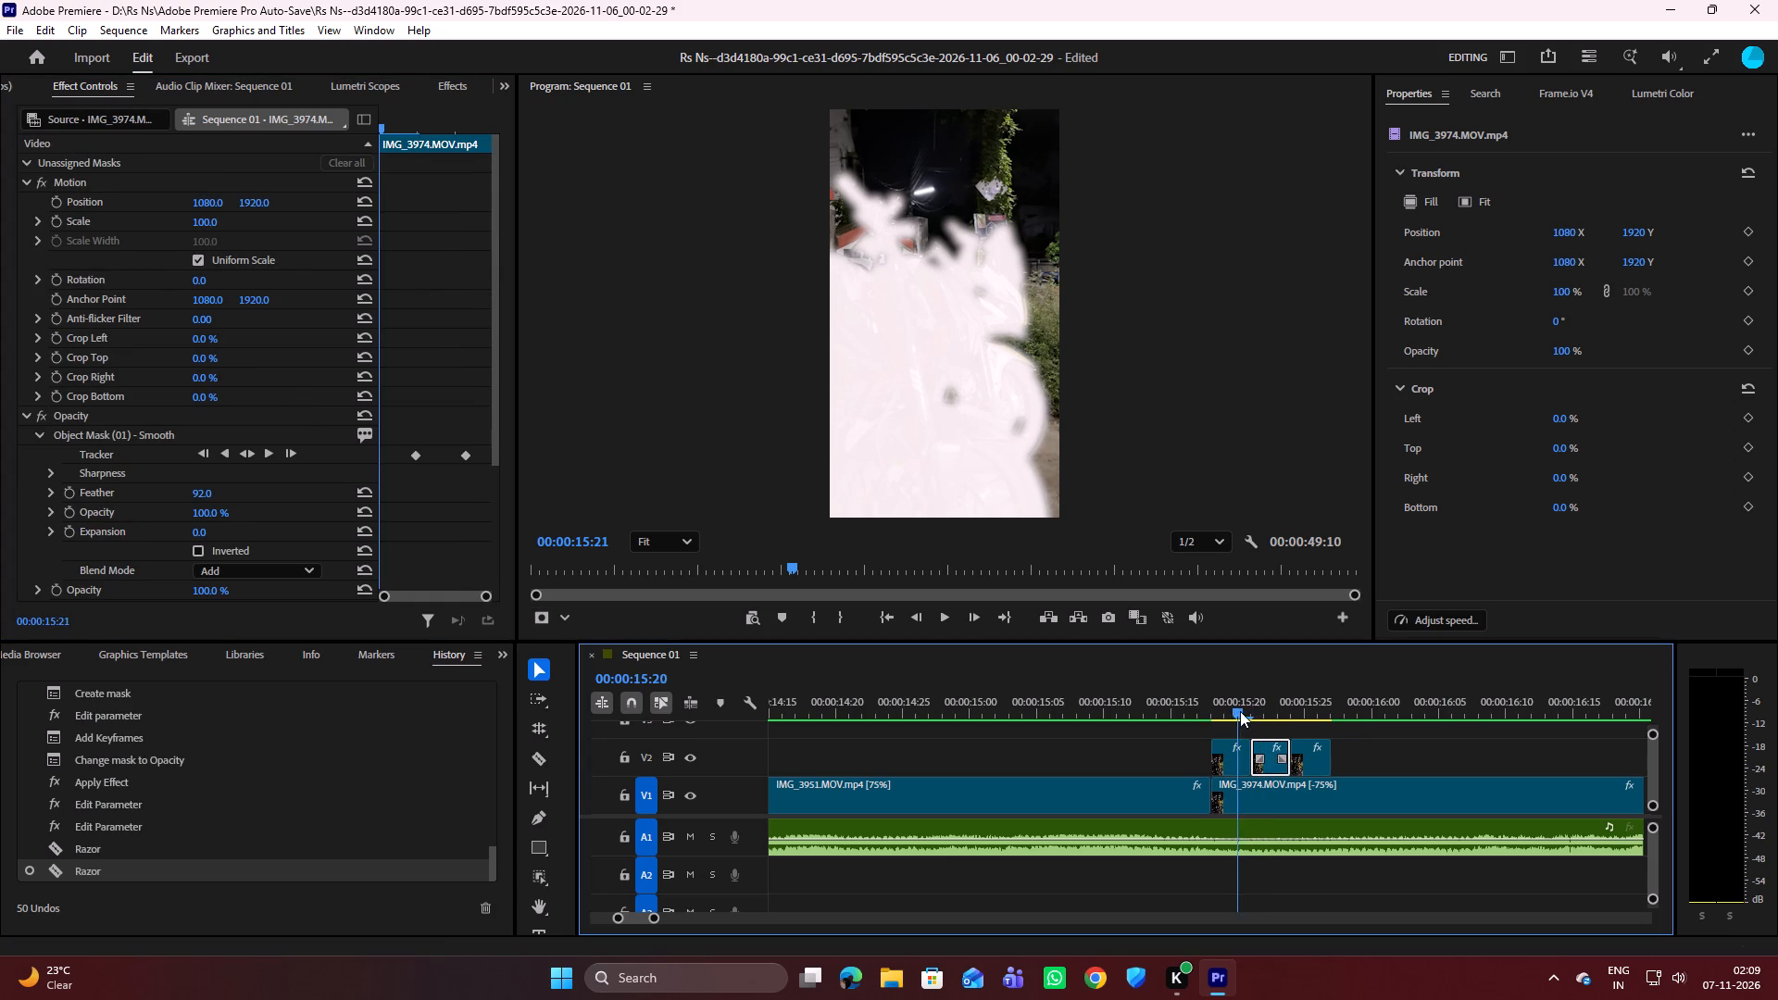
left_click_drag(1240, 711, 1218, 713)
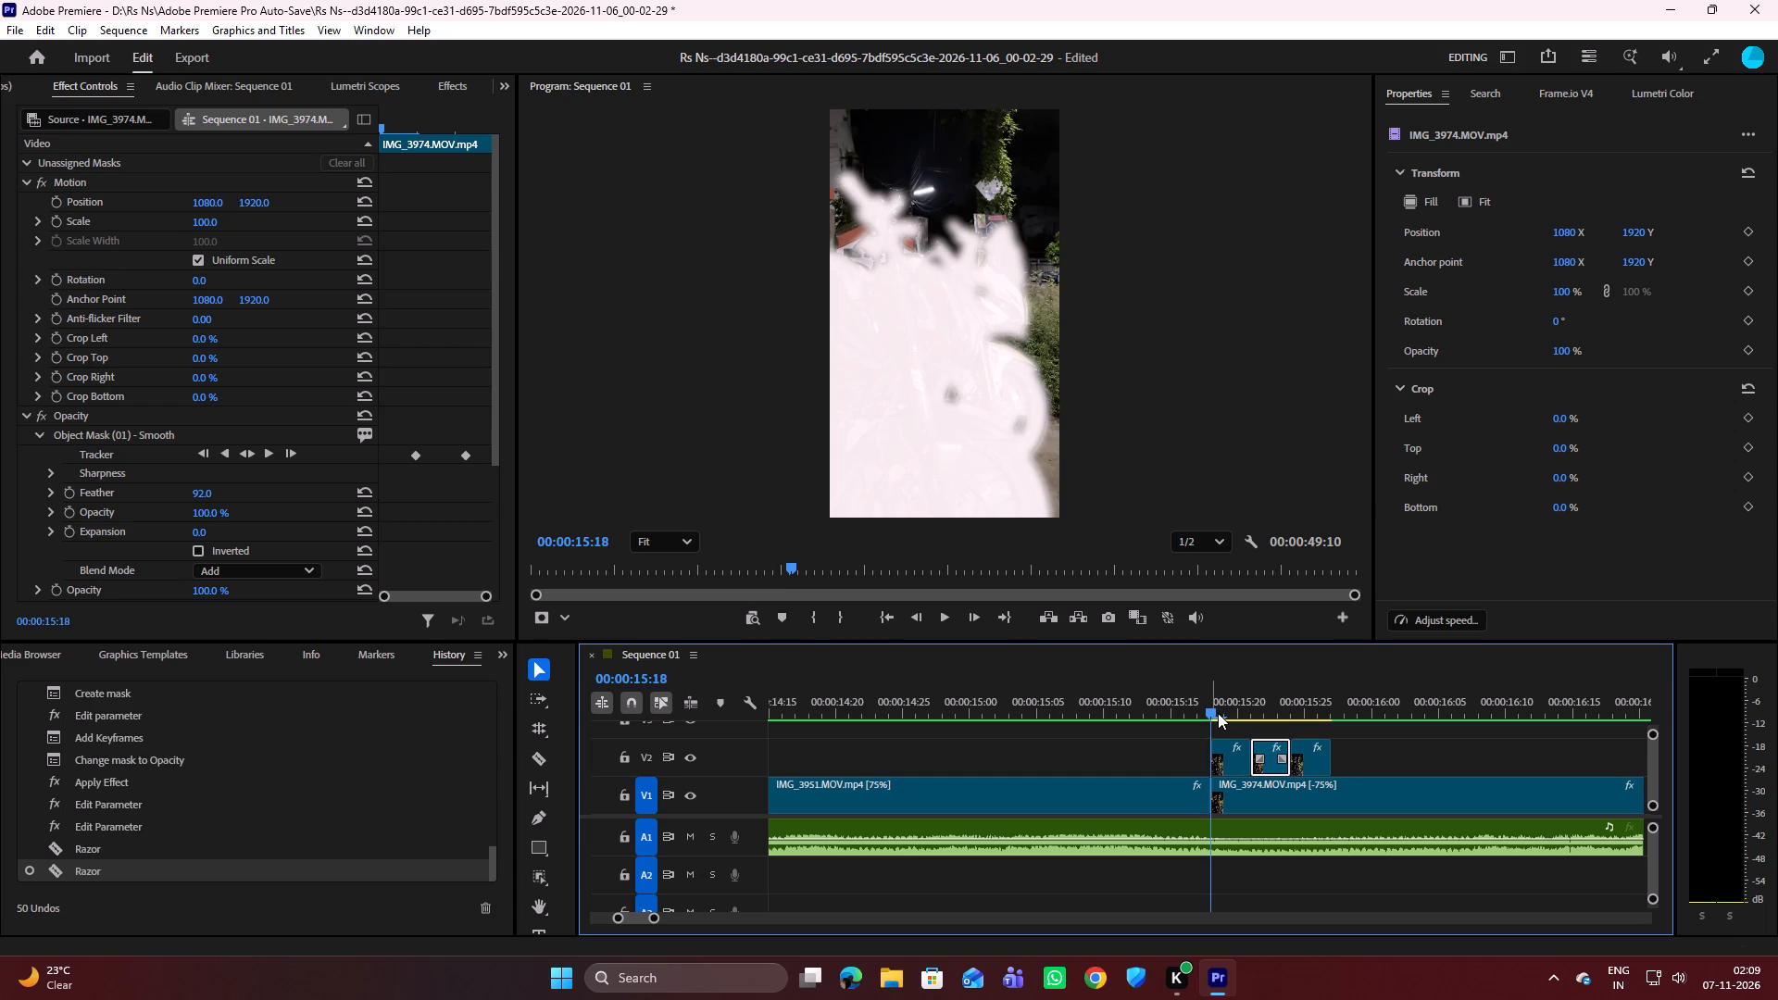
key("Right")
key("Right")
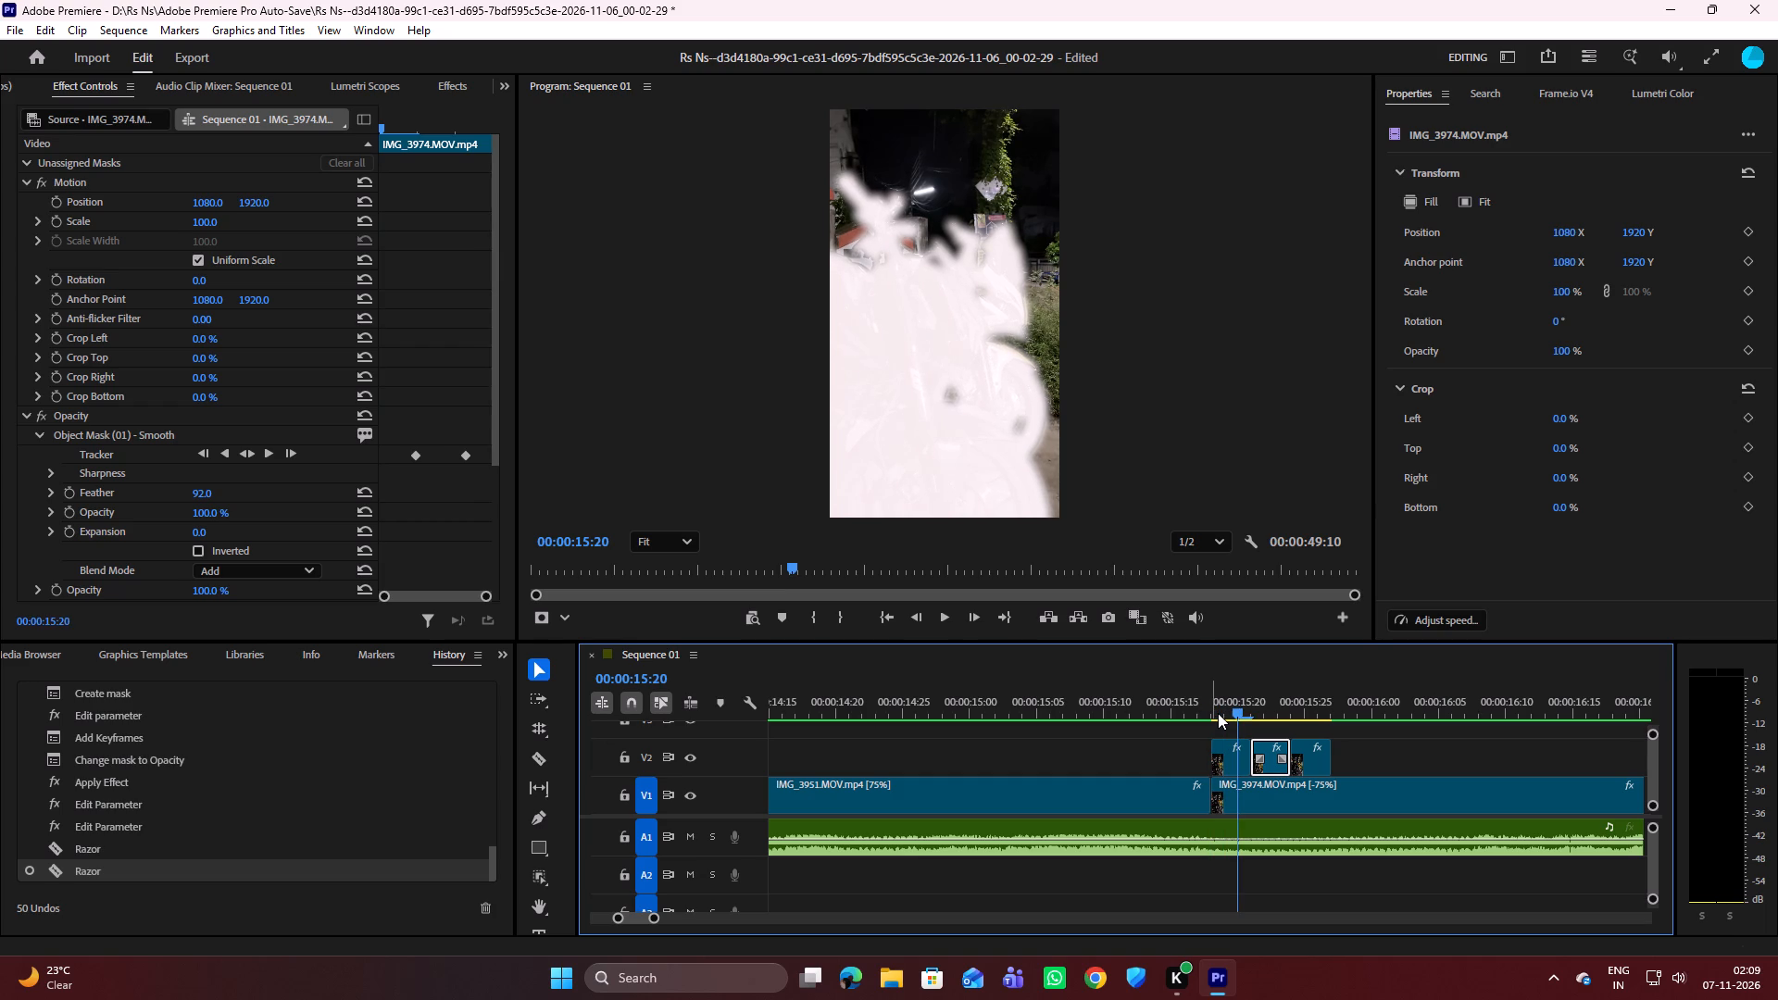
key("Down")
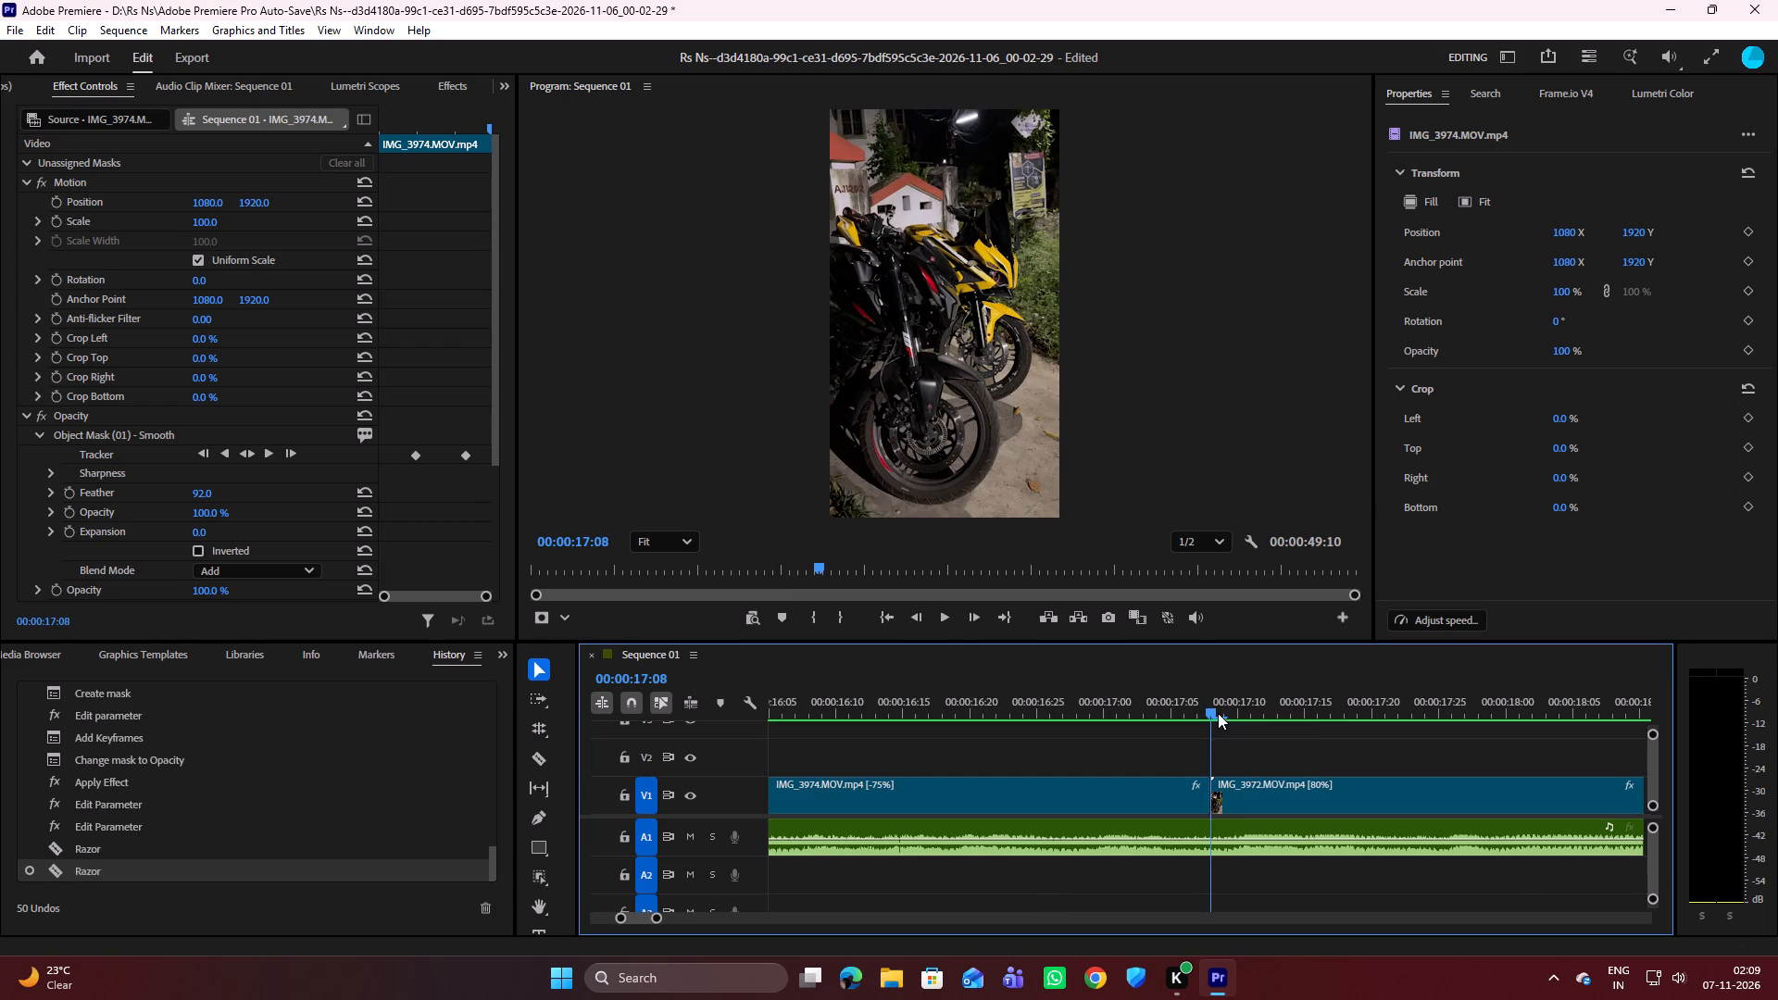
key("Down")
Split the first V2 flash piece with the Razor tool at 00:00:15:19 and 00:00:15:20.
key("Up")
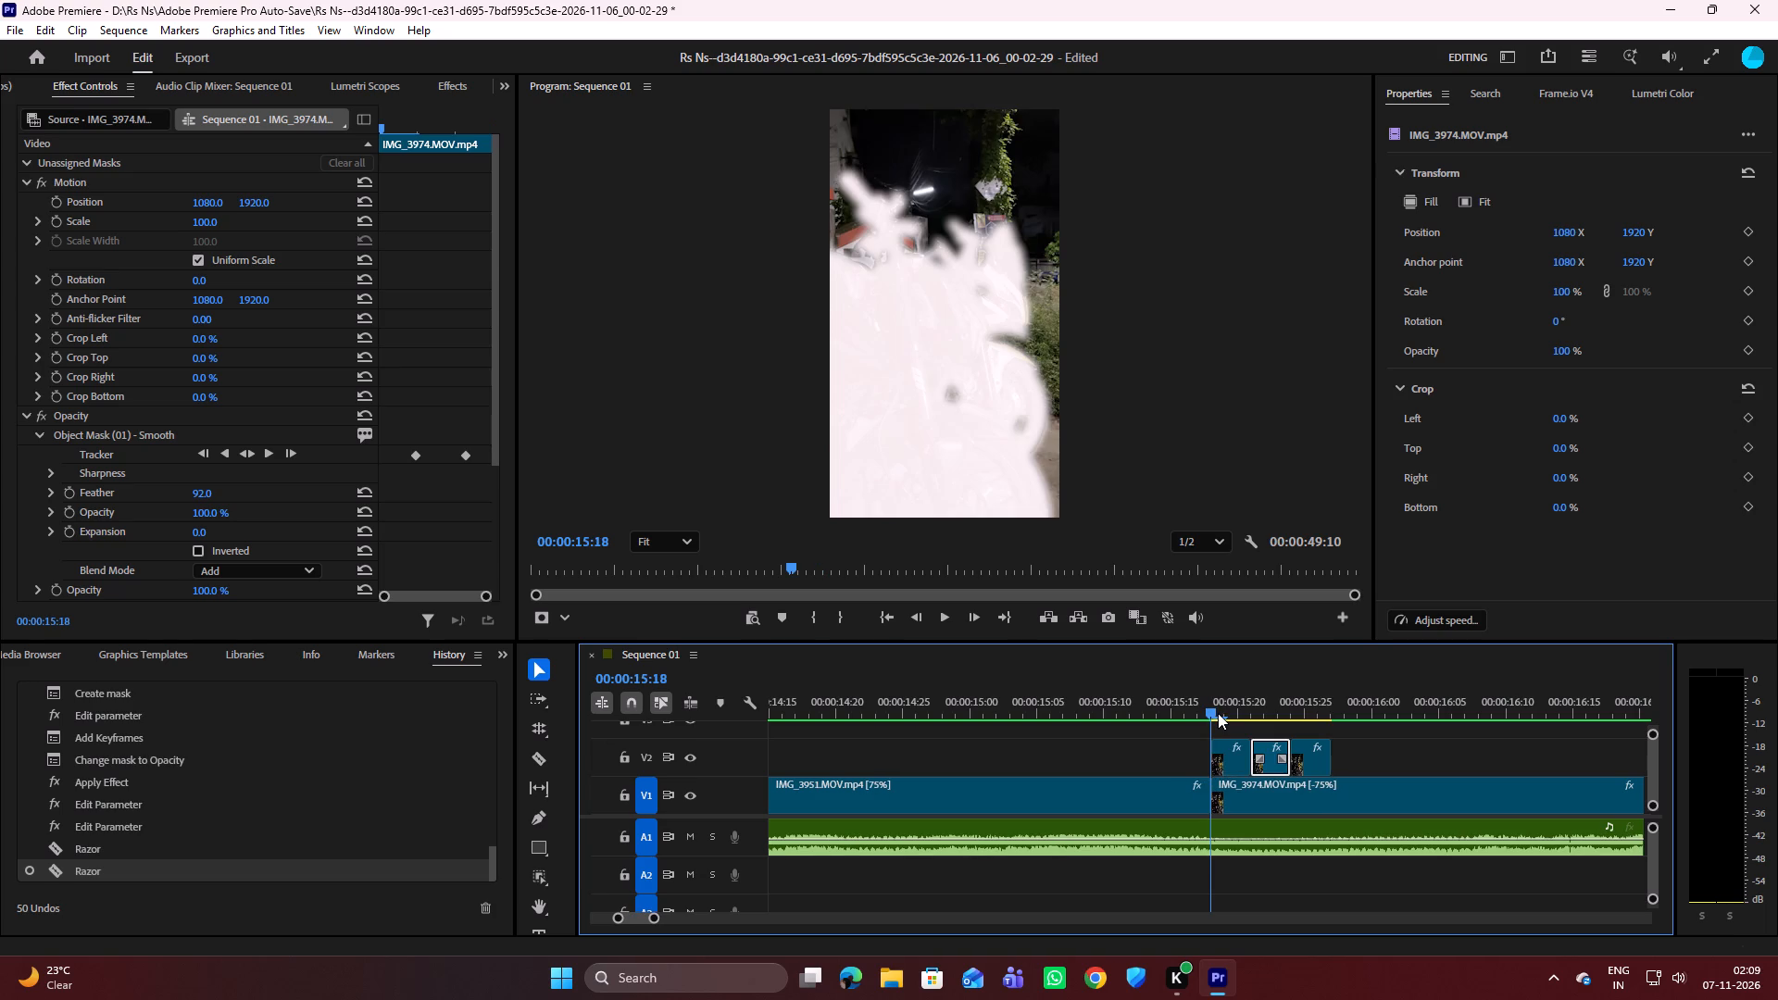
left_click(1100, 734)
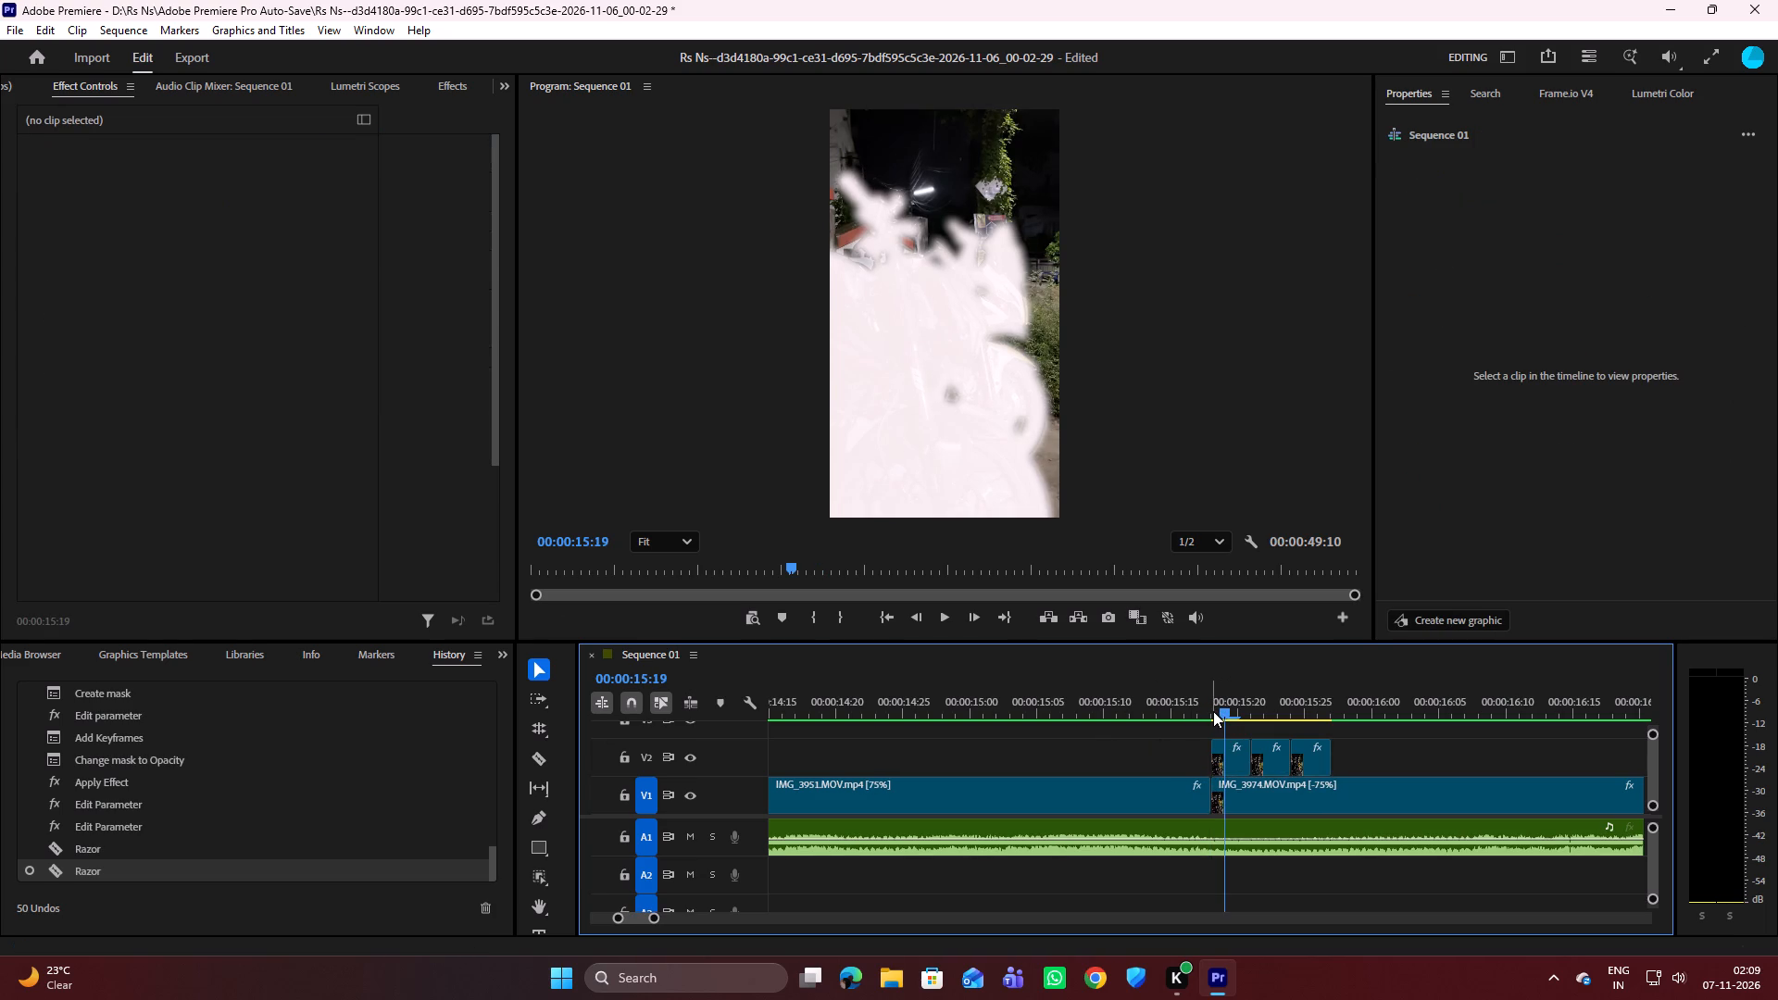
key("c")
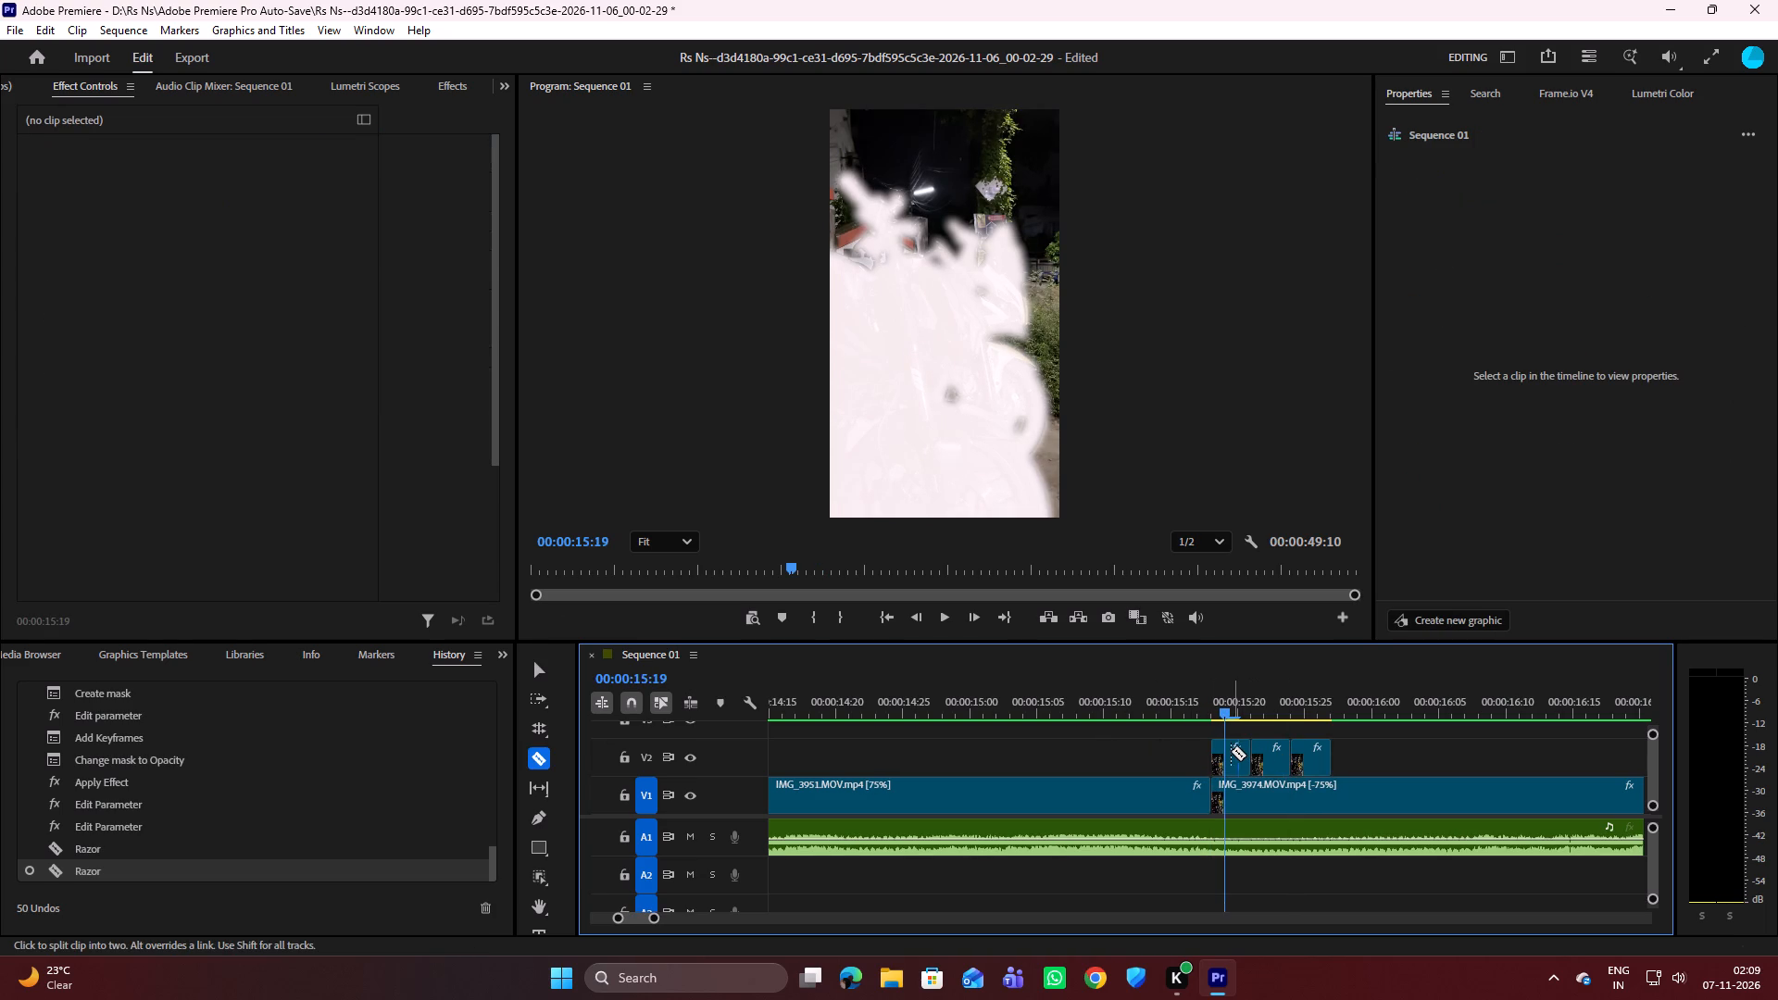
left_click(1225, 750)
key("Right")
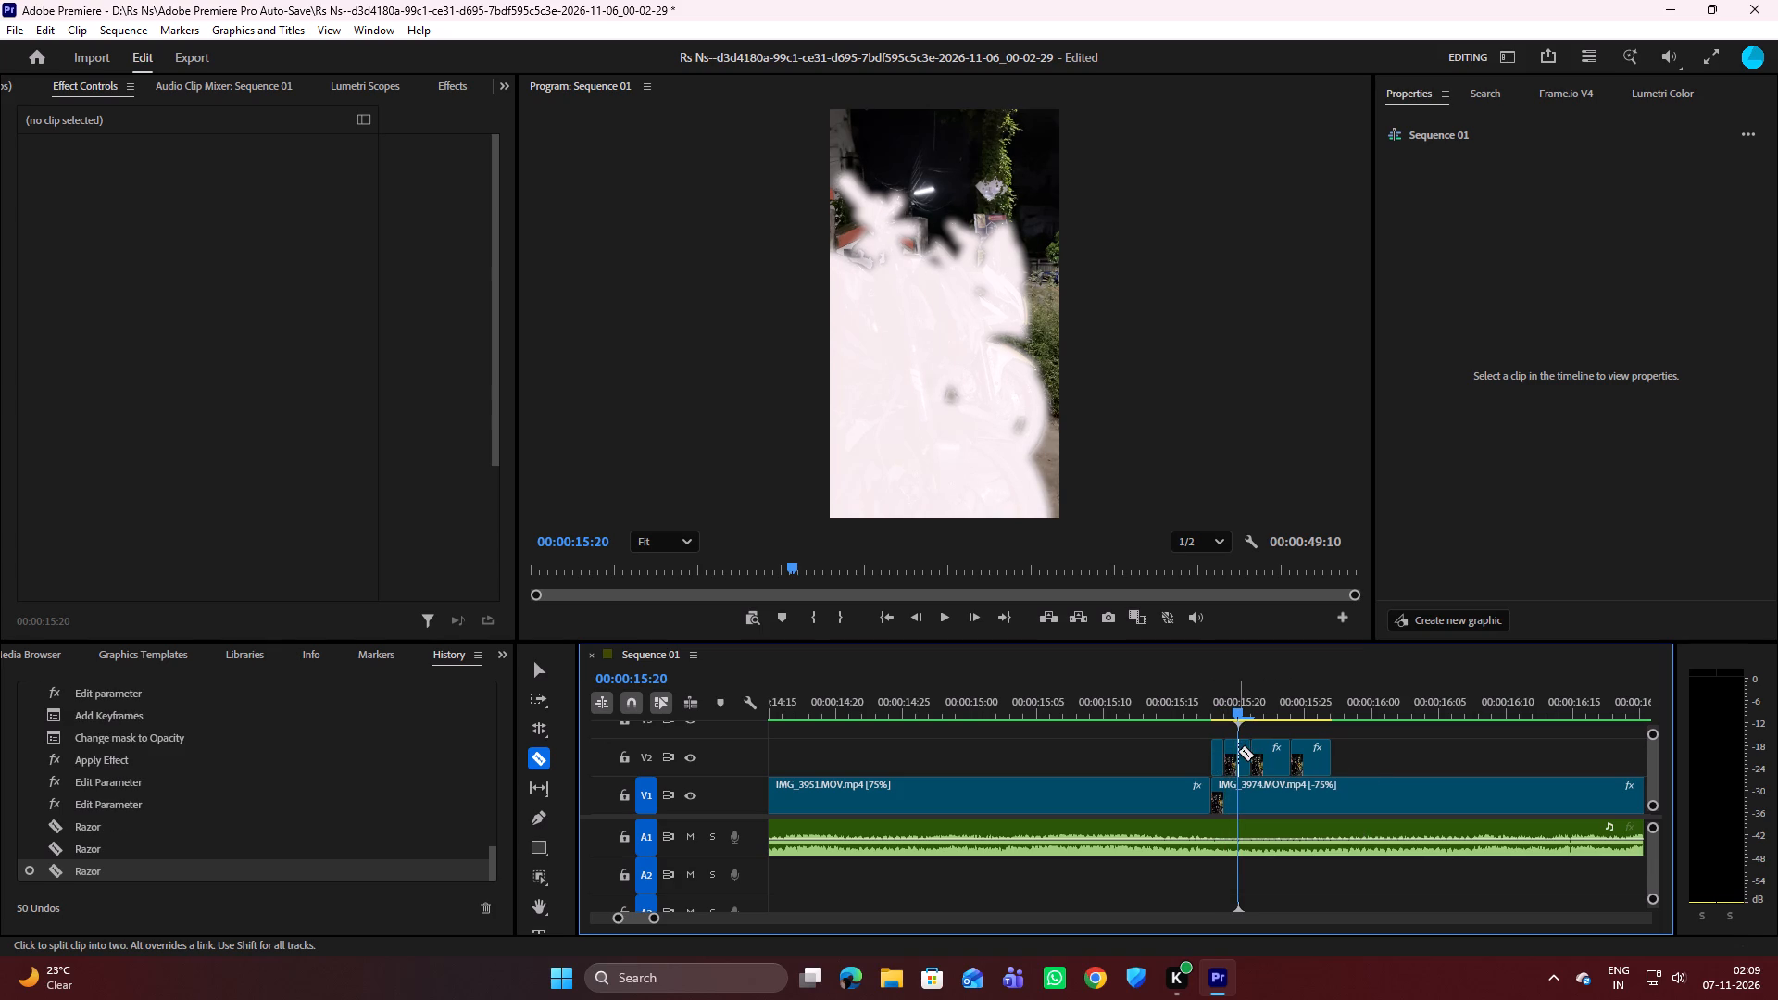
left_click(1238, 751)
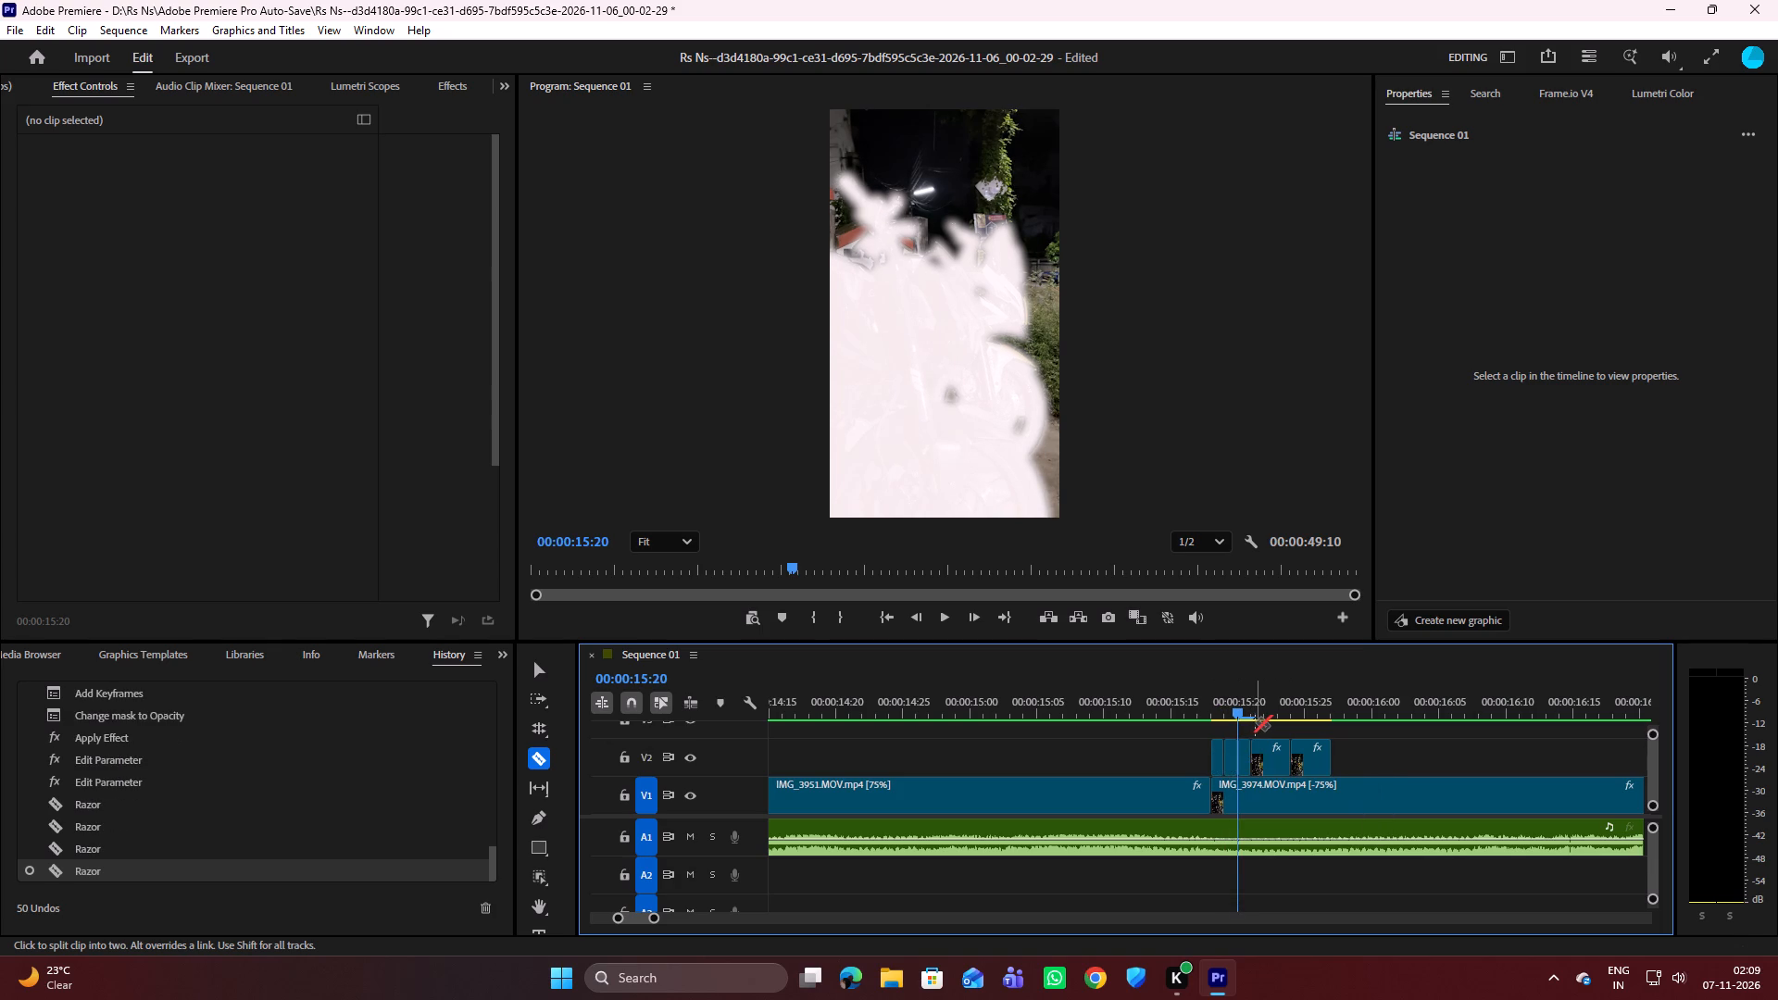
Split the remaining V2 flash pieces with the Razor tool at 00:00:15:22, 00:00:15:23, 00:00:15:25 and 00:00:15:26.
key("Right")
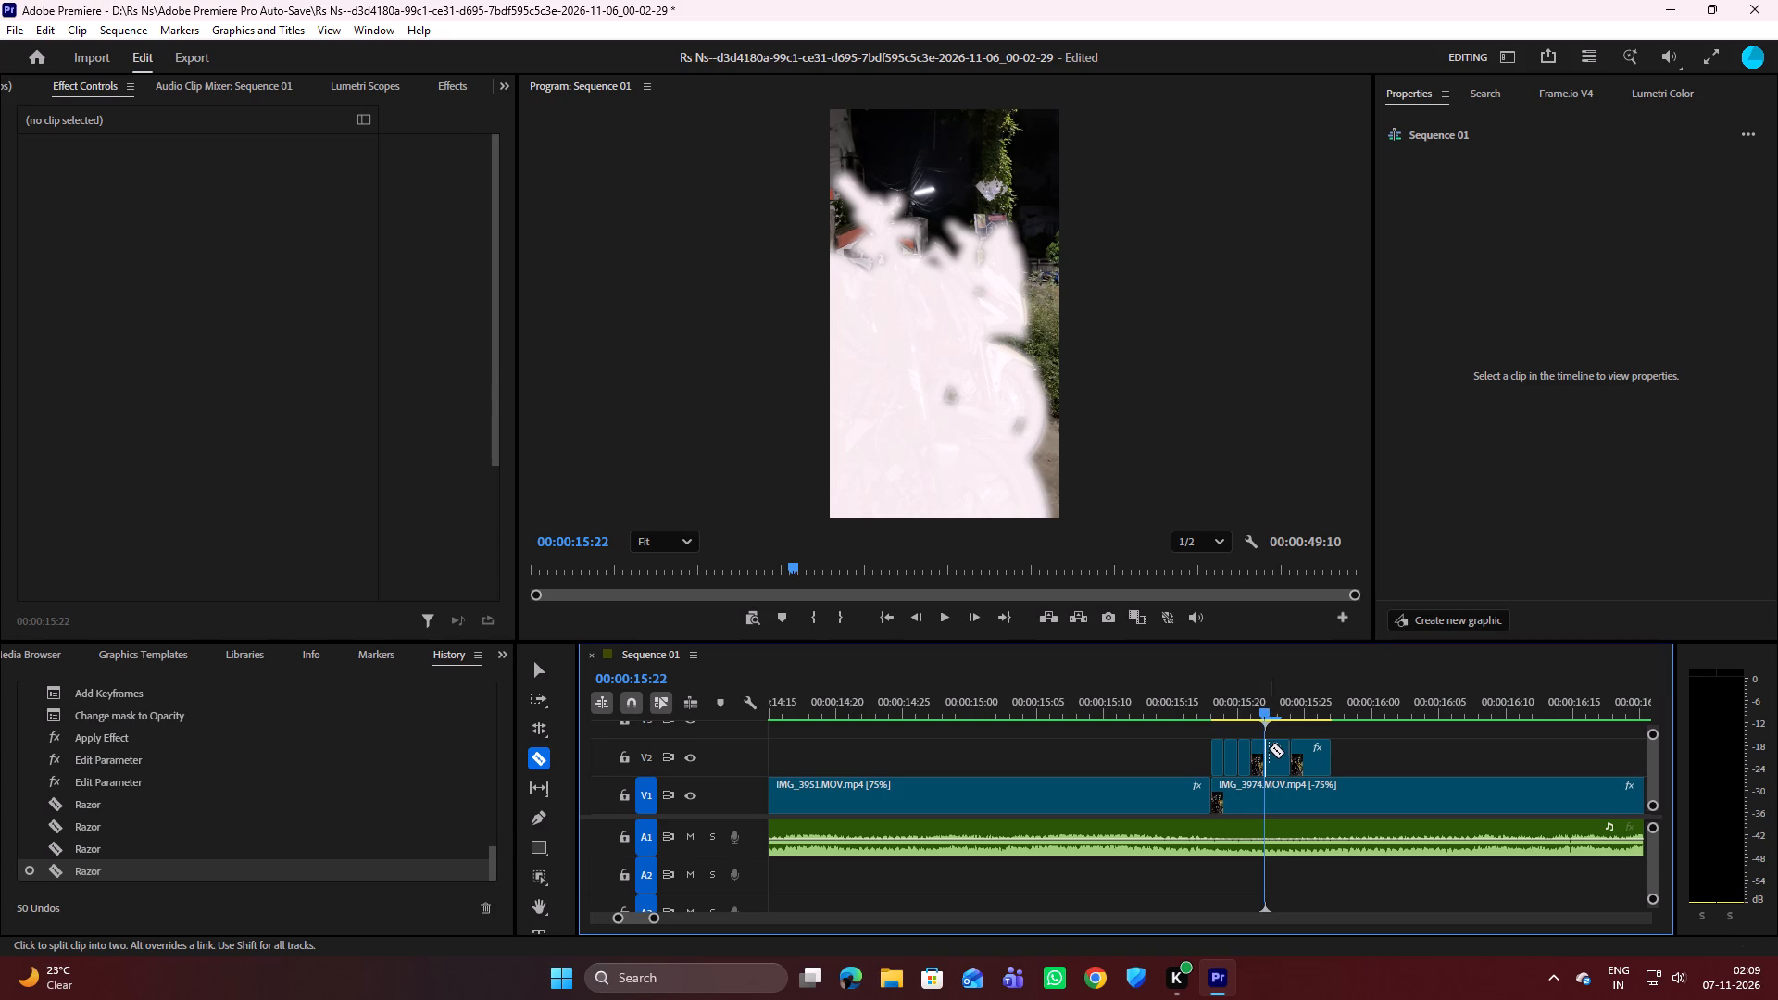
left_click(1266, 751)
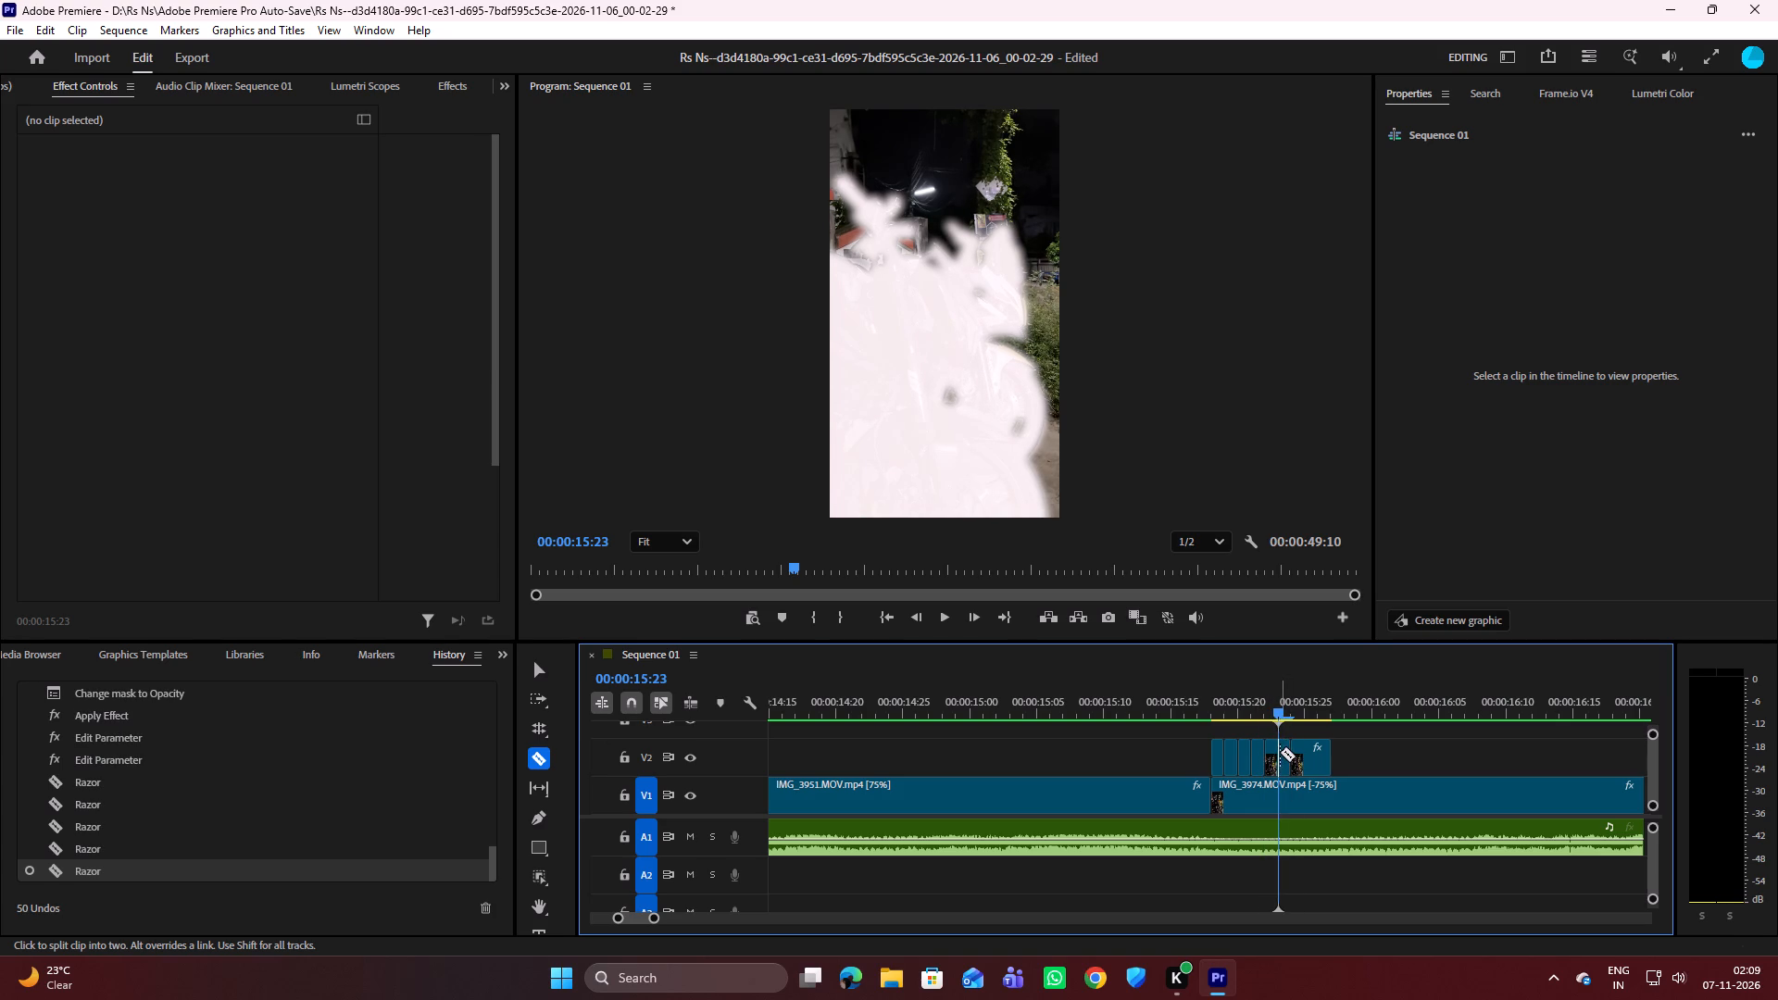
left_click(1280, 752)
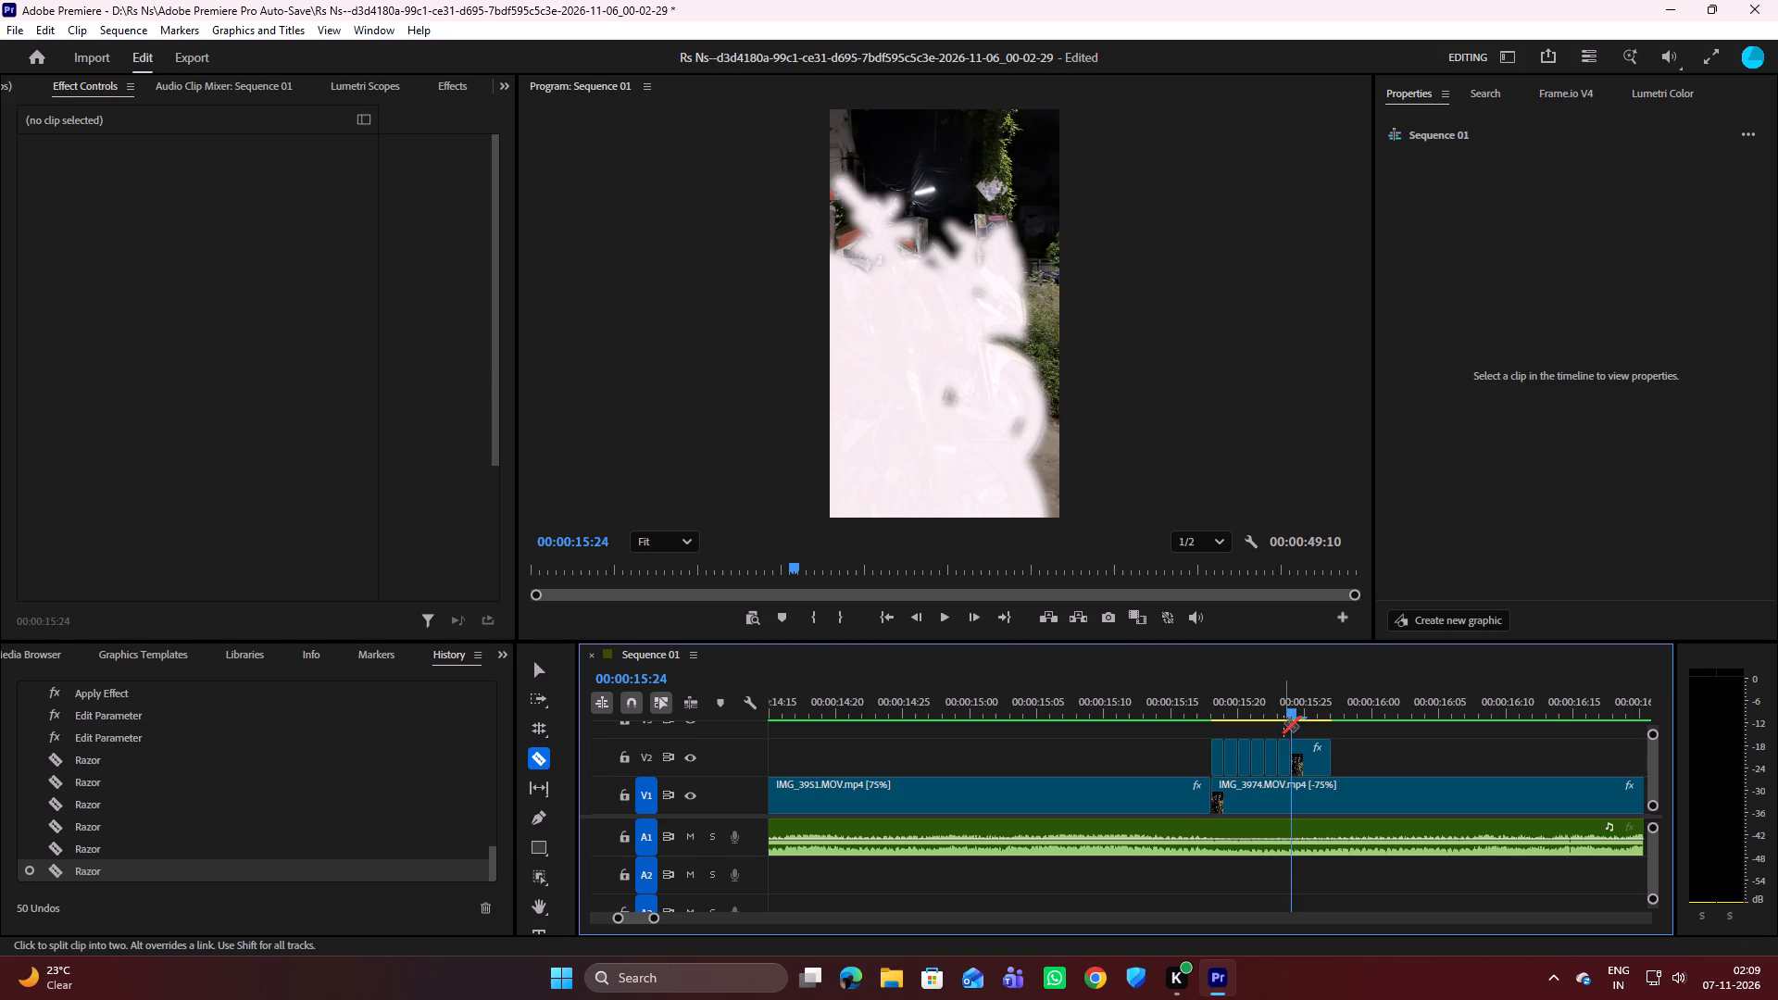
key("Right")
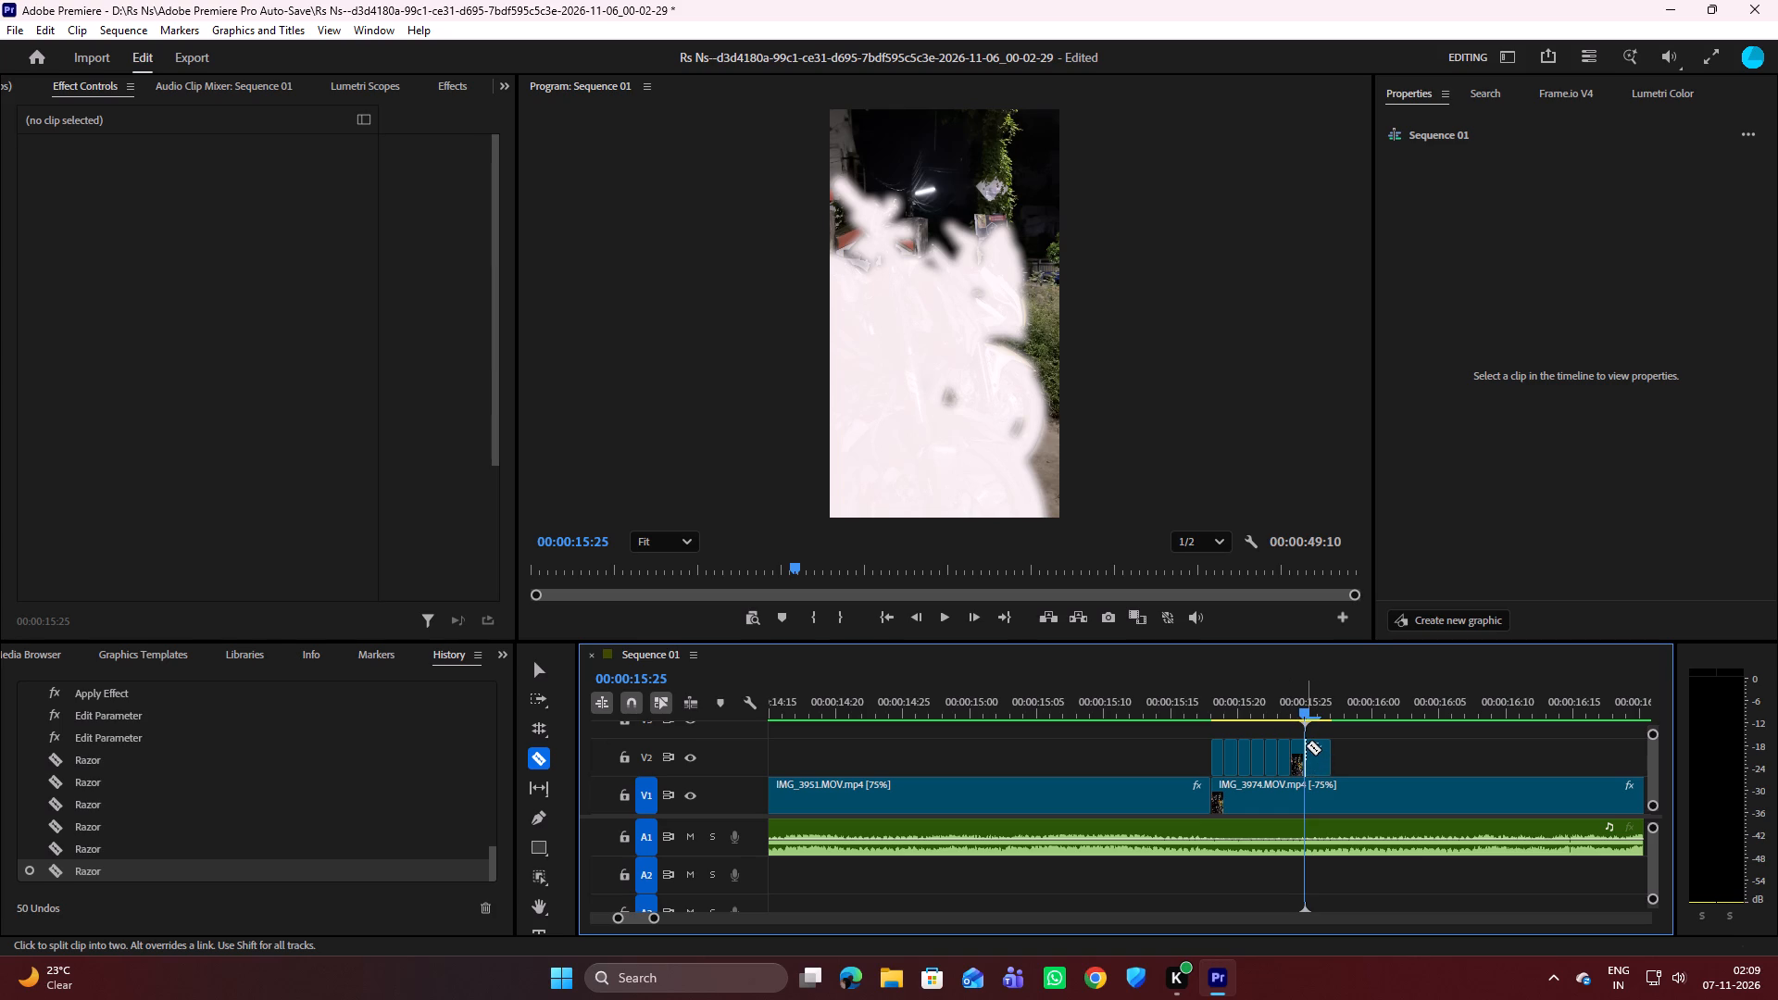
left_click(1306, 745)
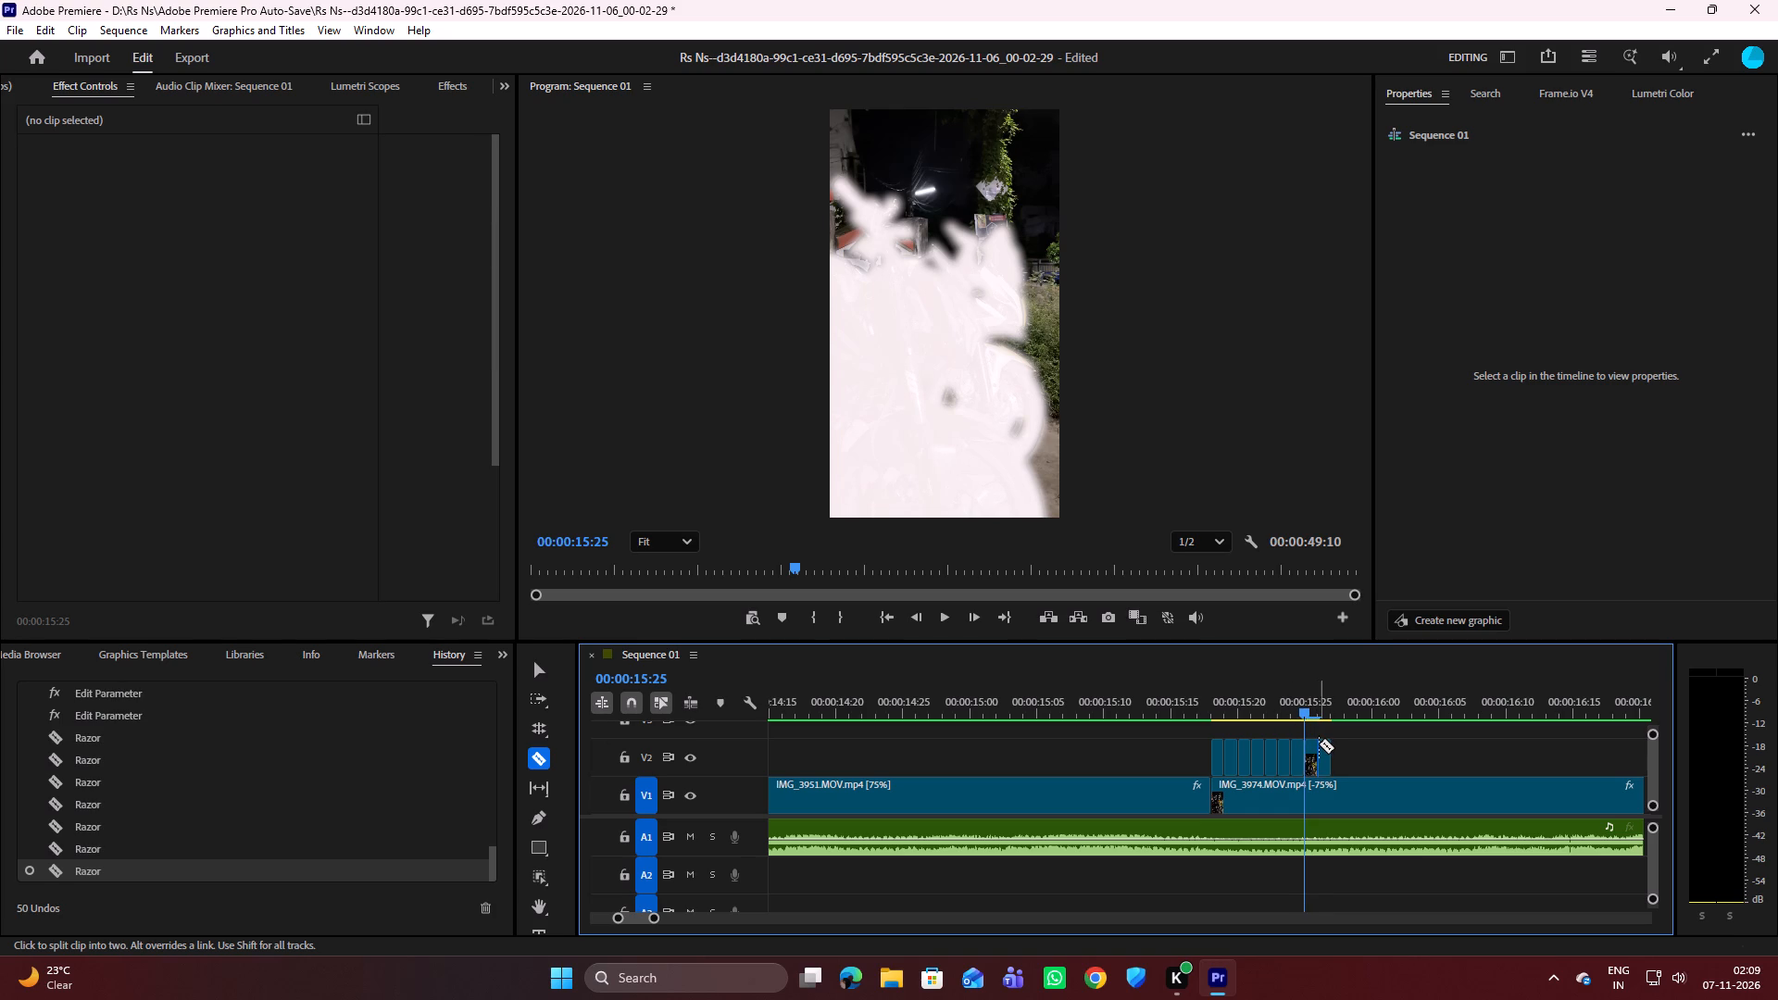
left_click(1321, 747)
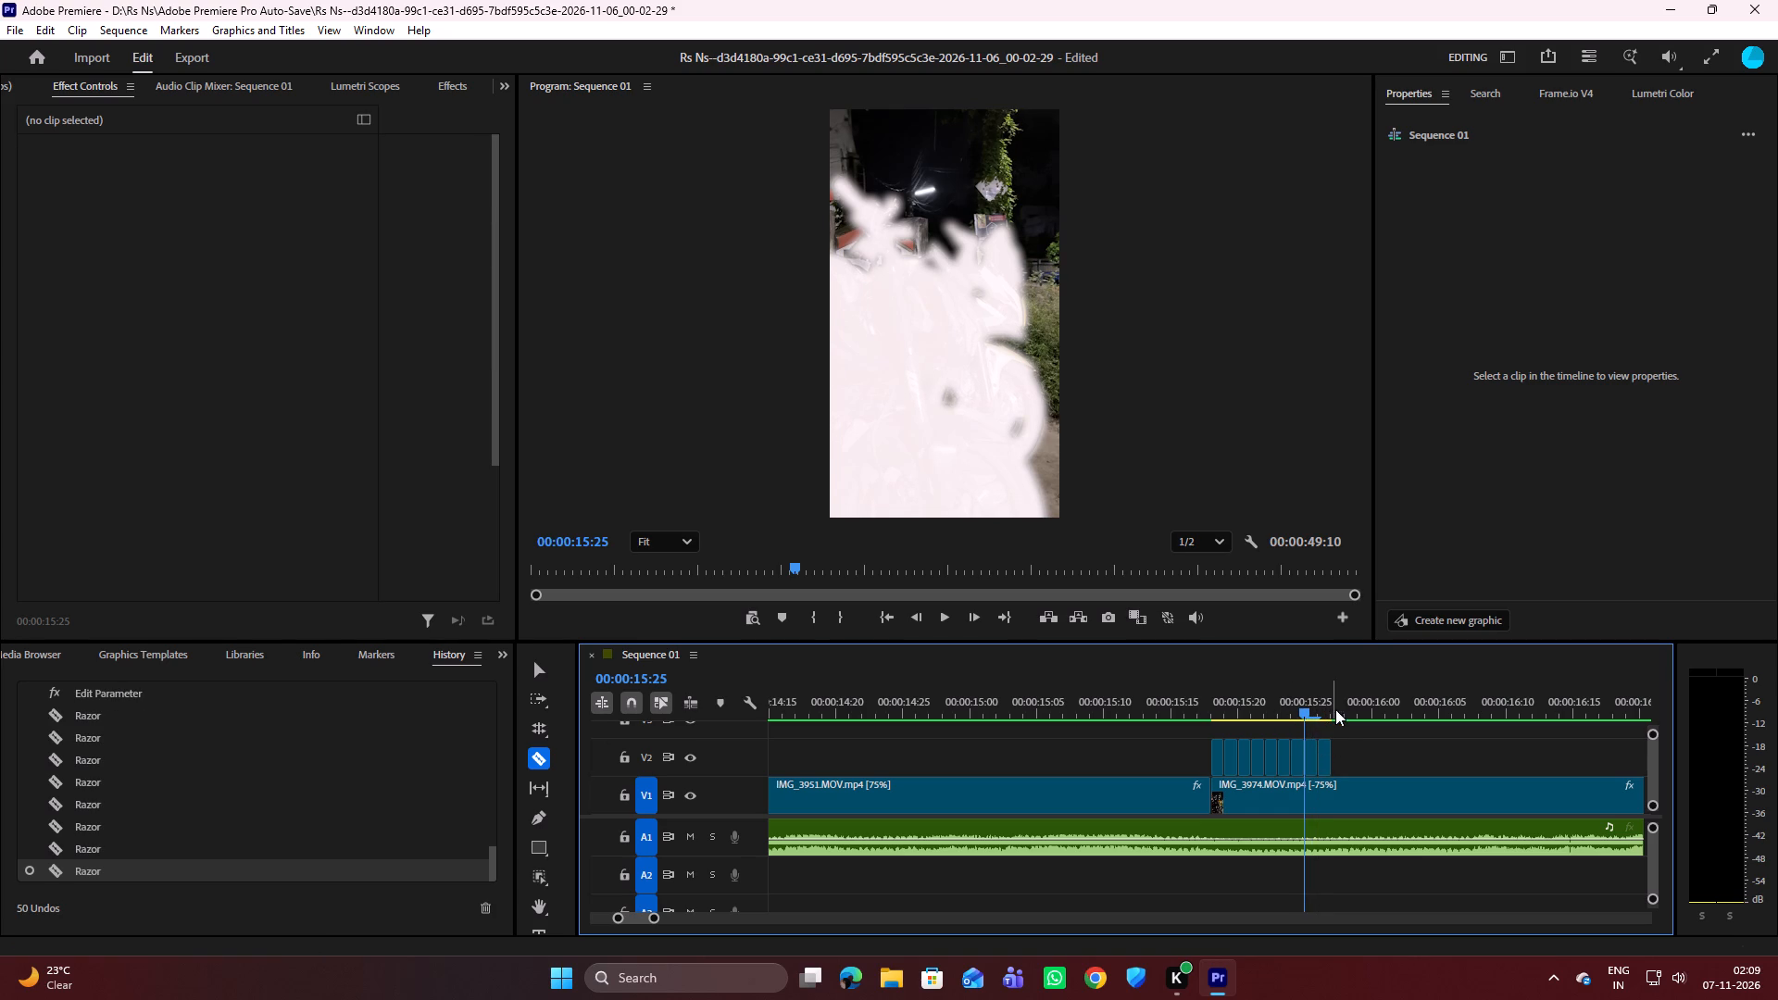
Delete every second one-frame V2 flash piece, at 00:00:15:19, 00:00:15:21, 00:00:15:23 and 00:00:15:25, leaving alternating gaps.
key("v")
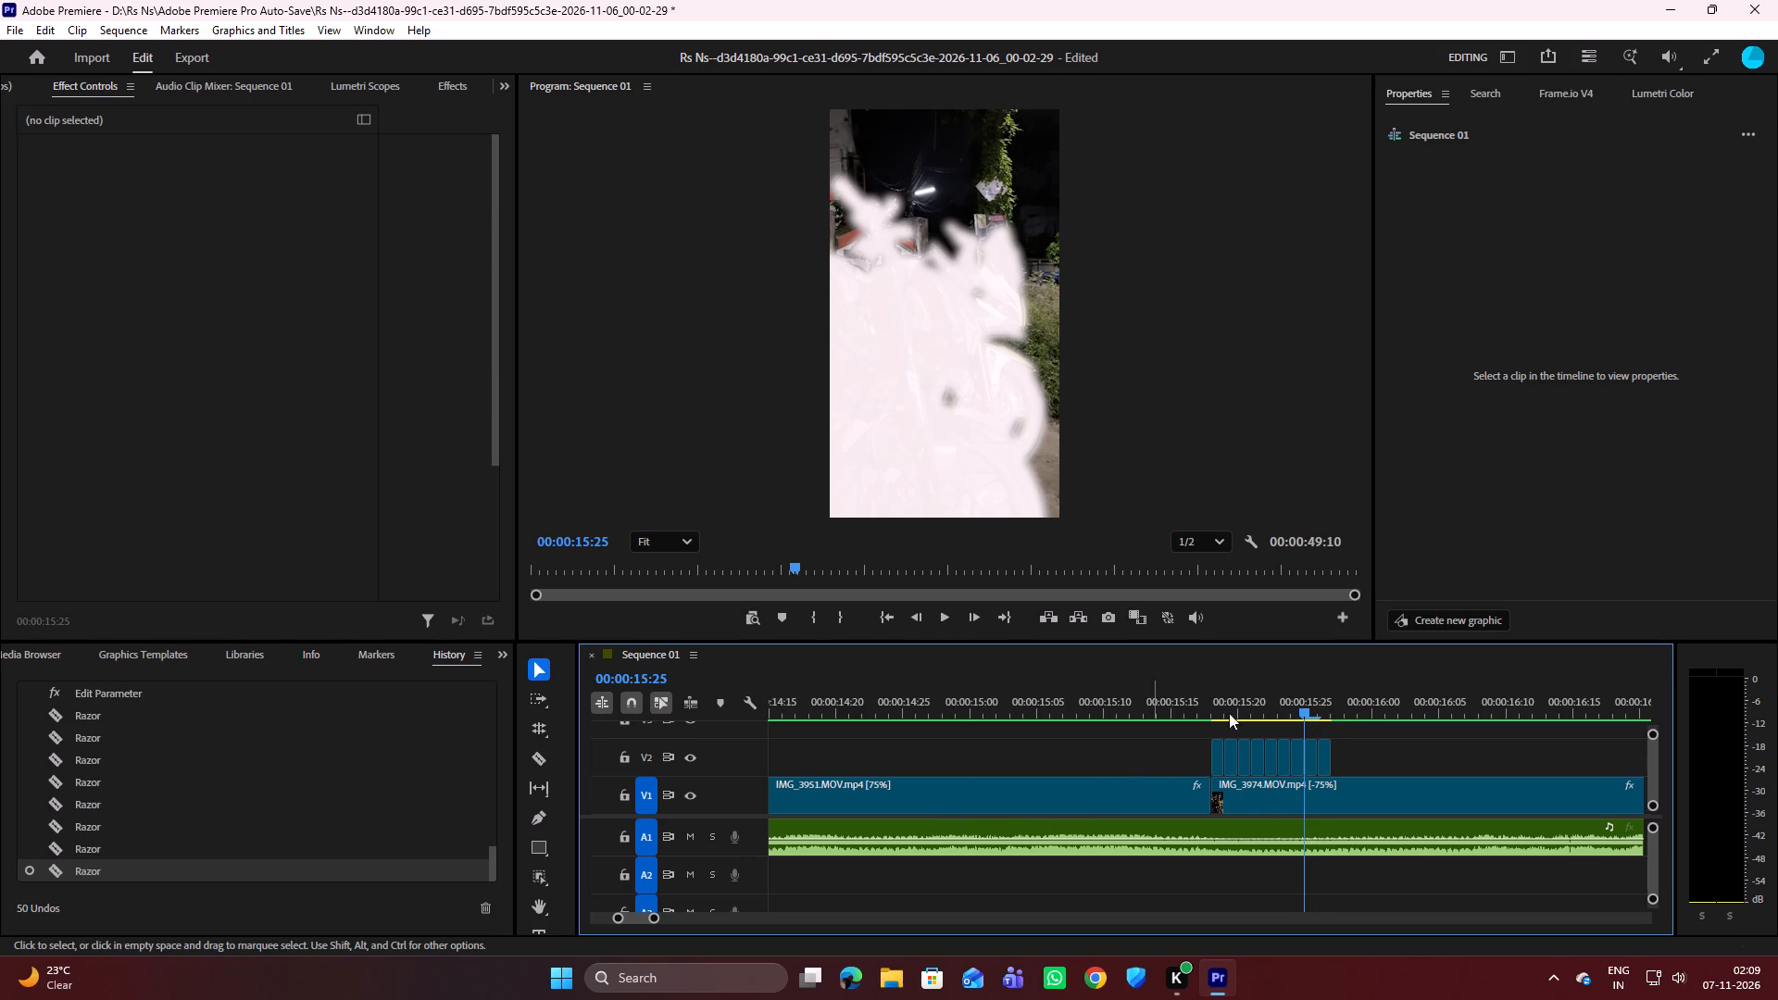
left_click(1234, 759)
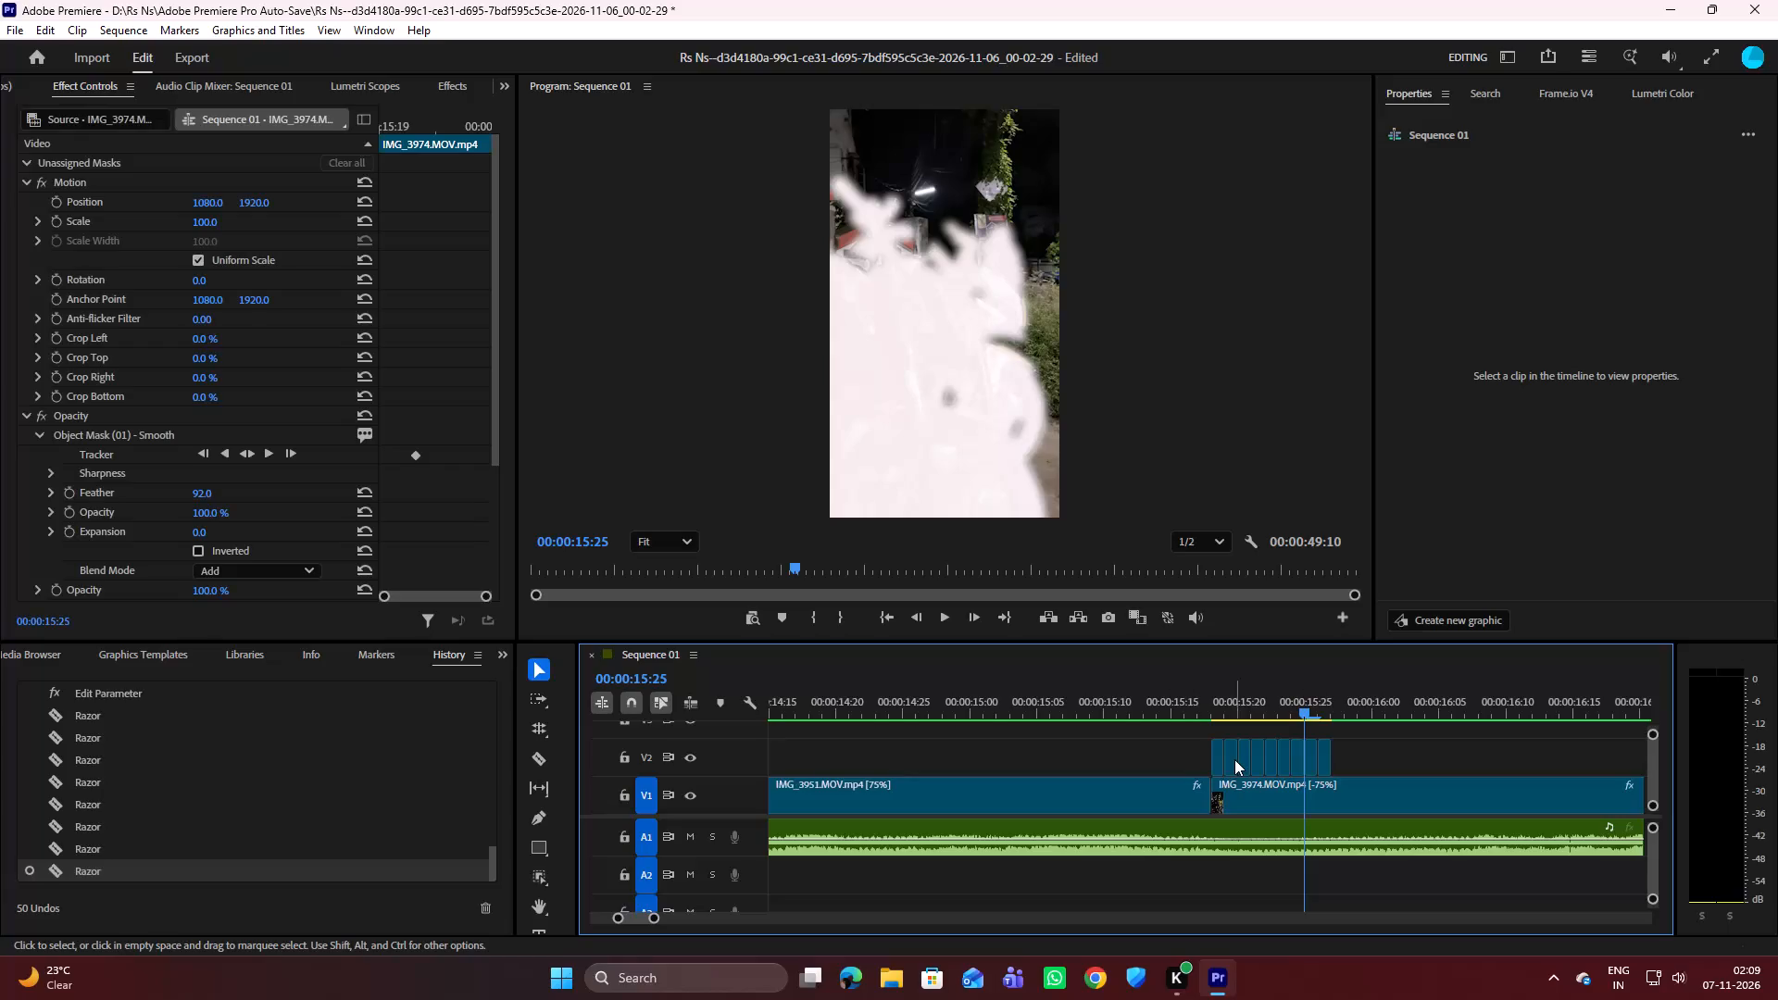
key("Delete")
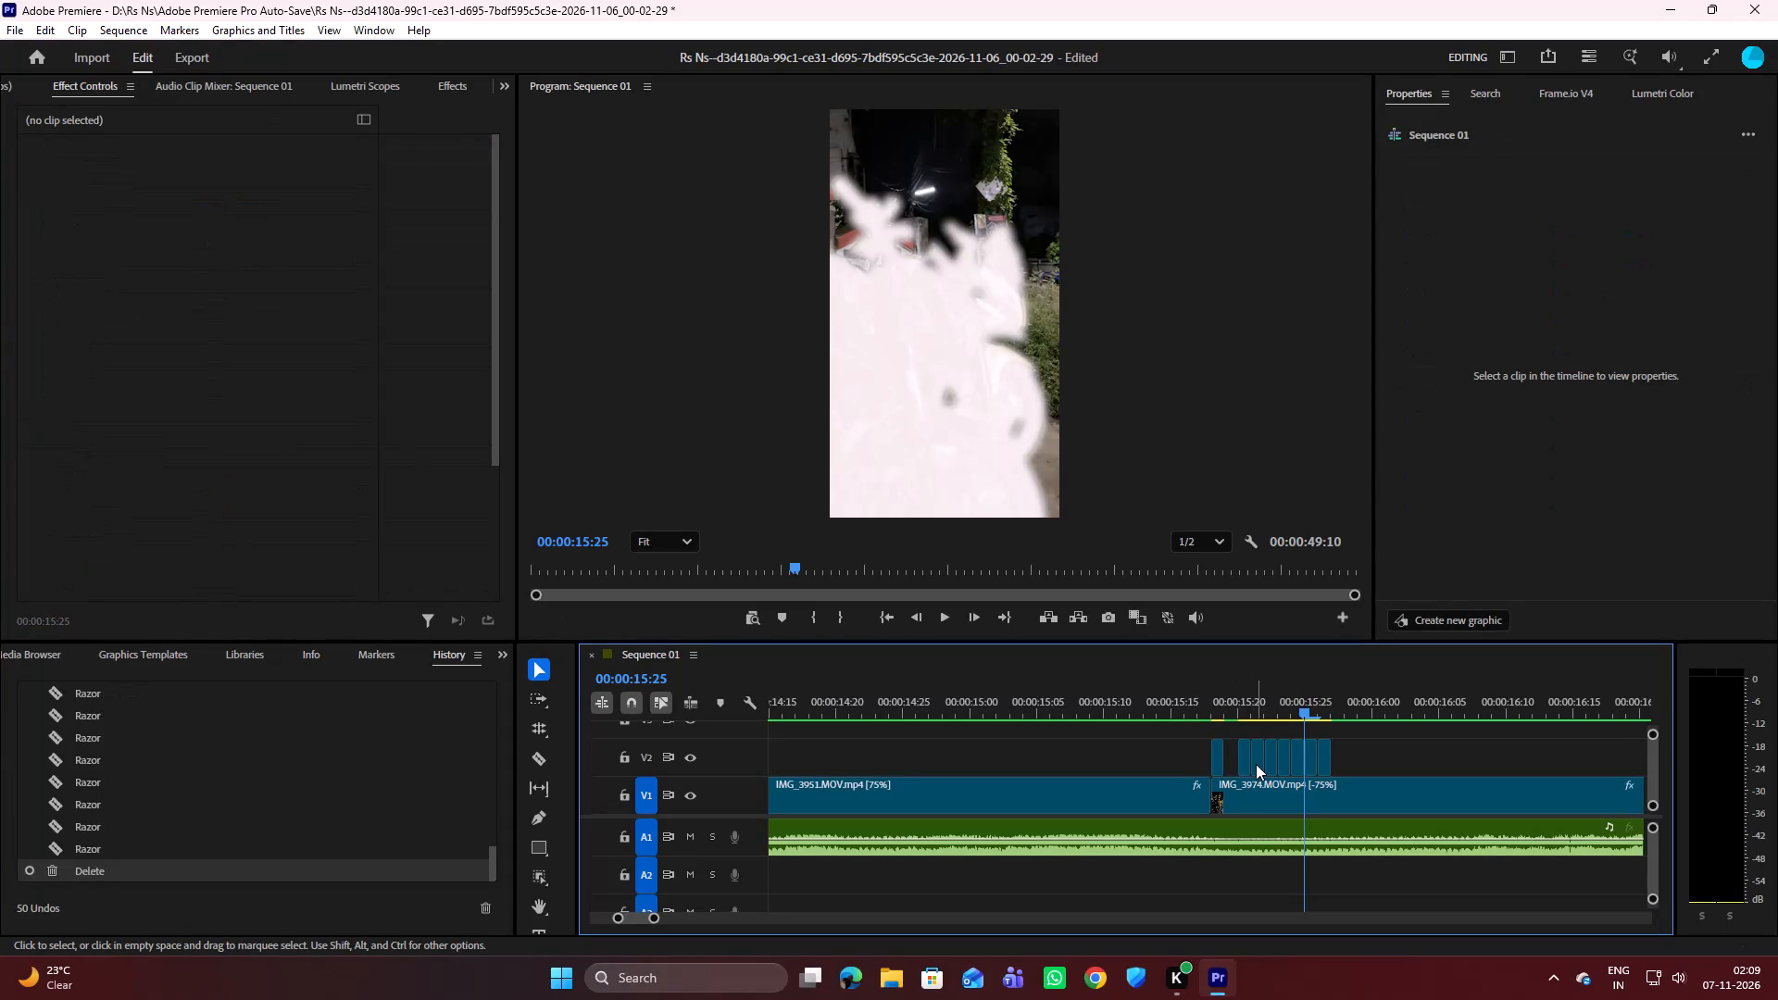
left_click(1256, 764)
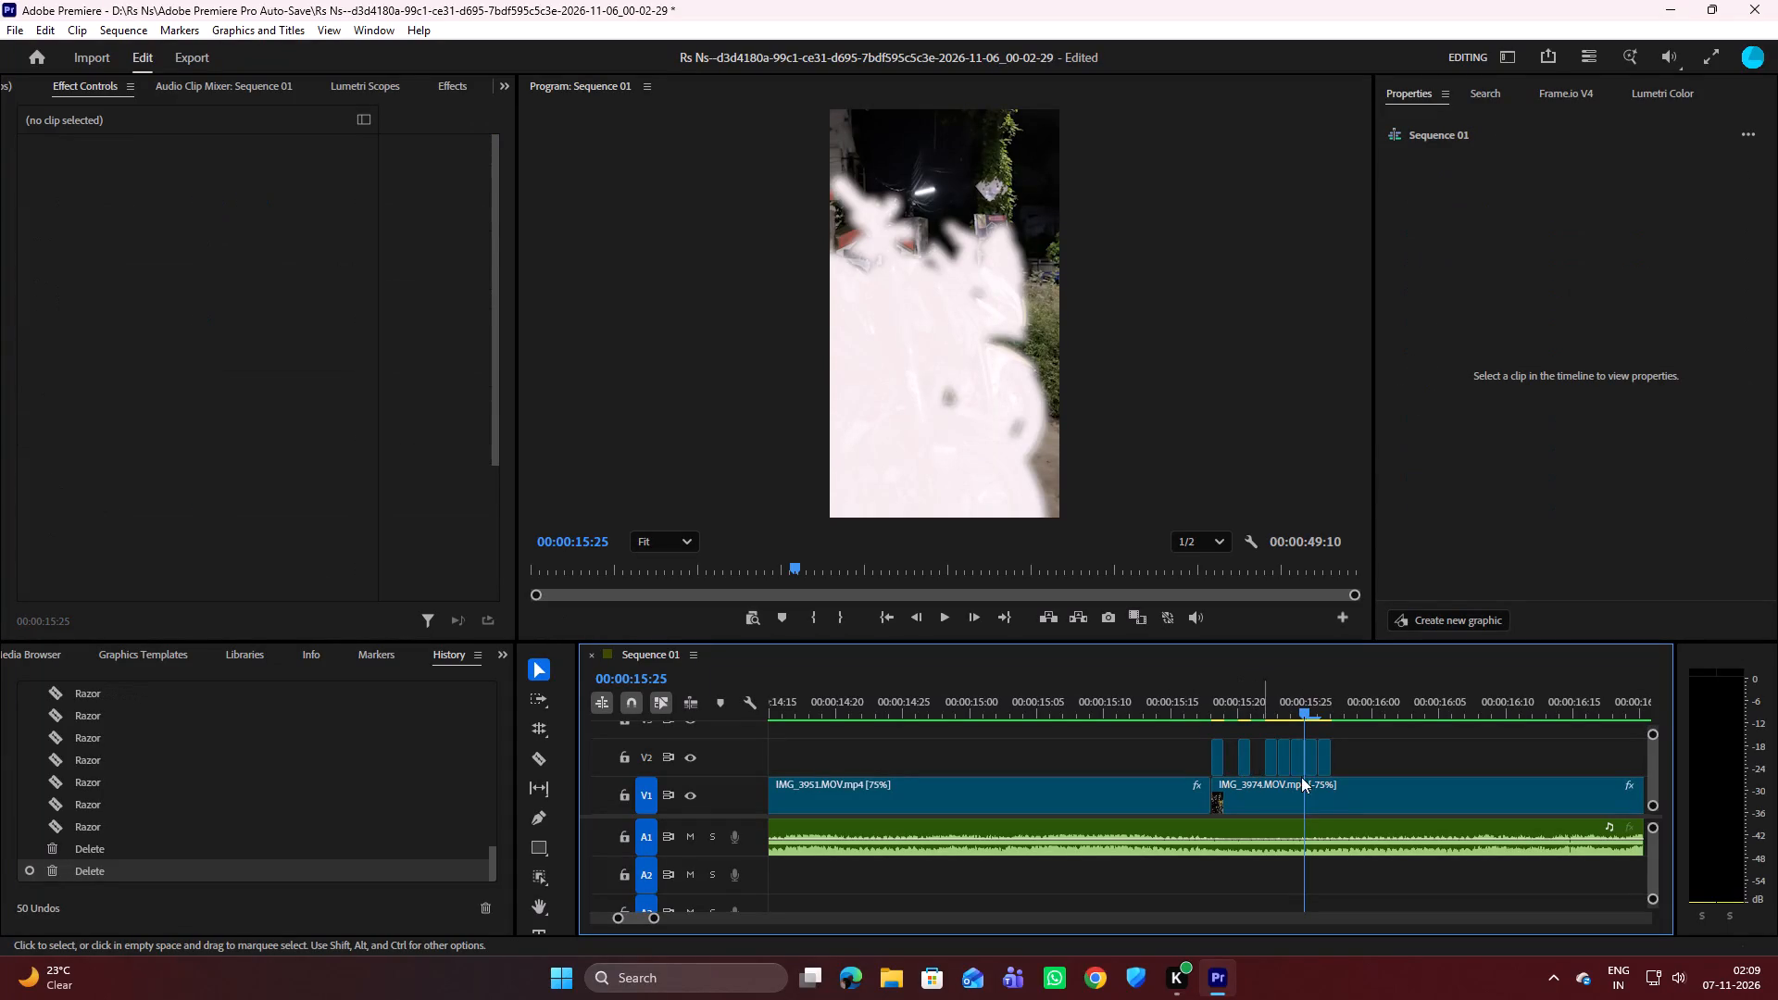
left_click(1284, 764)
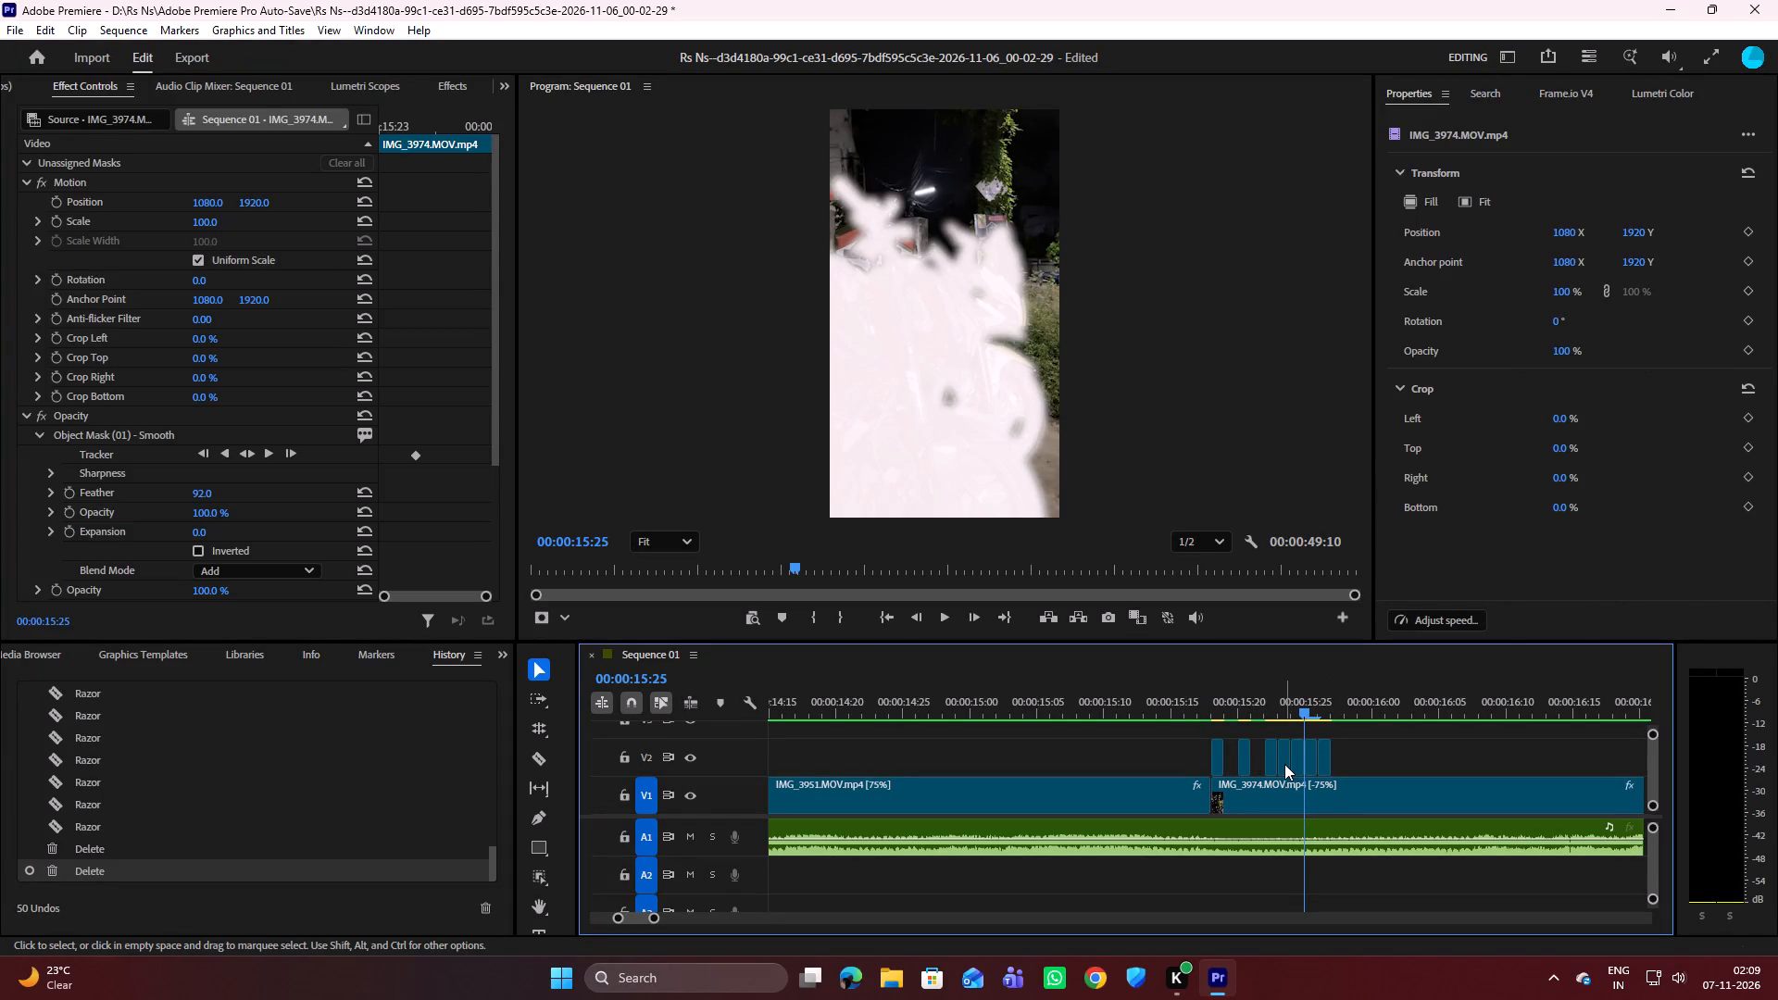
left_click(1310, 769)
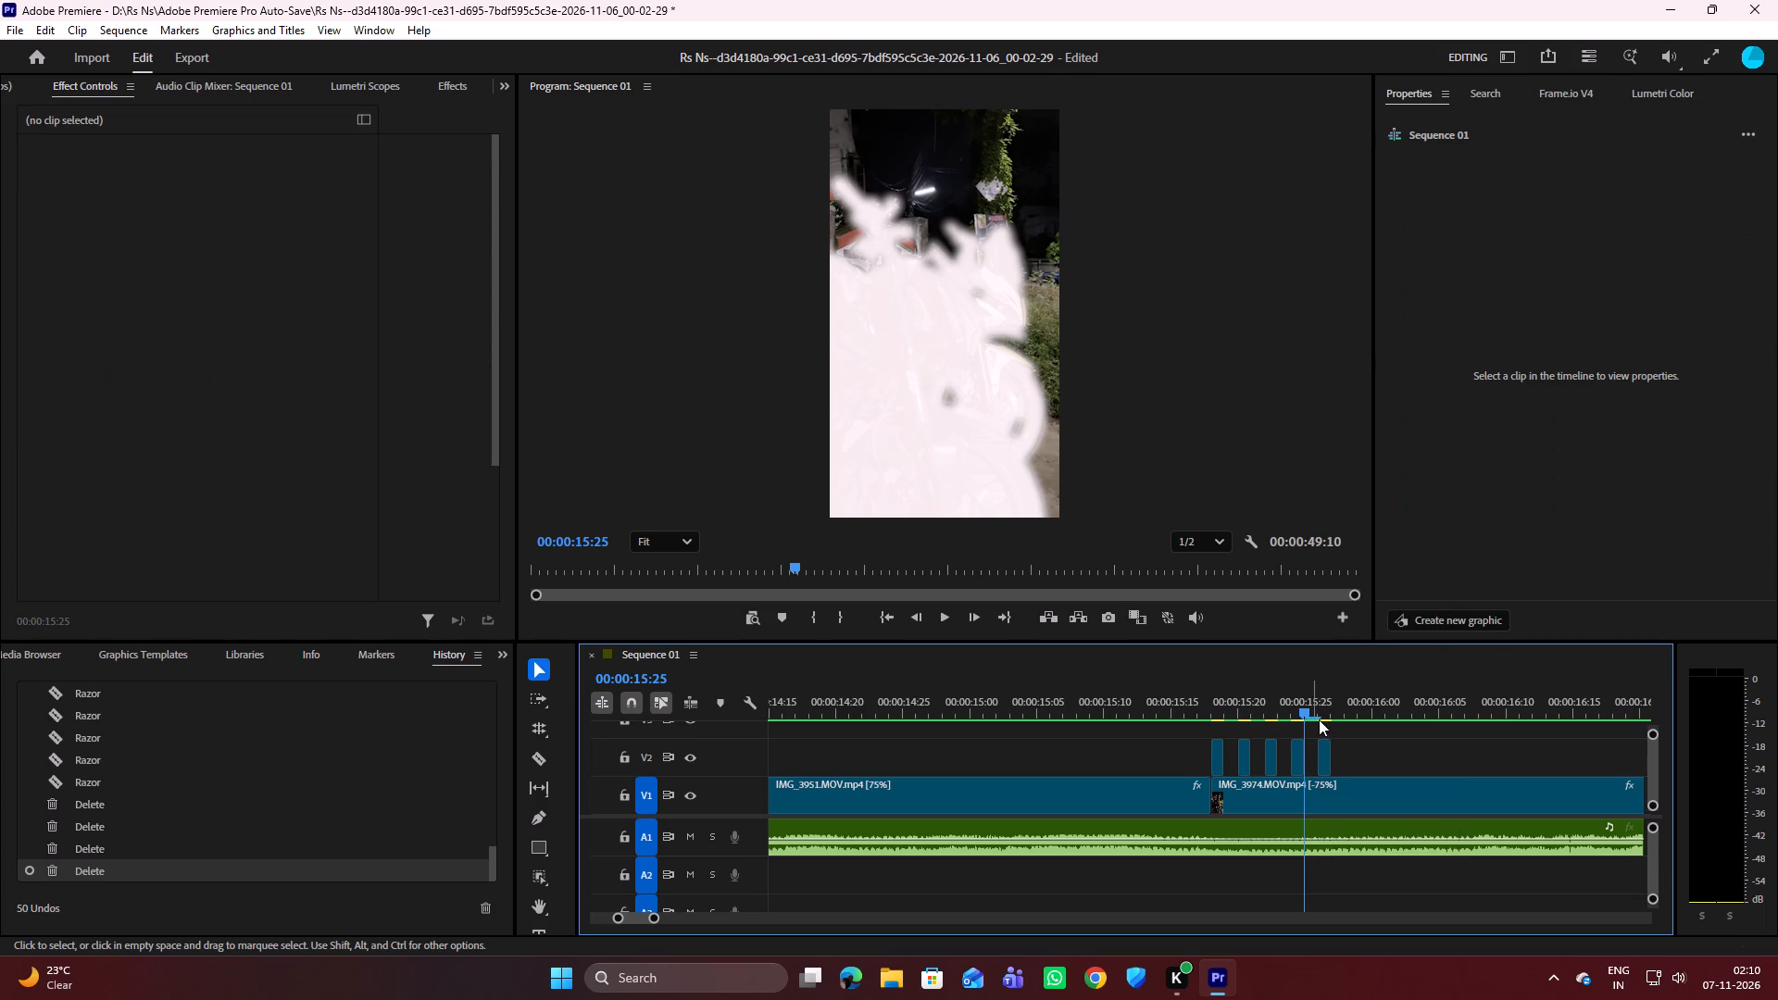
Play back the cut from IMG_3951 to IMG_3974 to check the flickering silhouette flash.
left_click_drag(1304, 711, 1198, 711)
key("space")
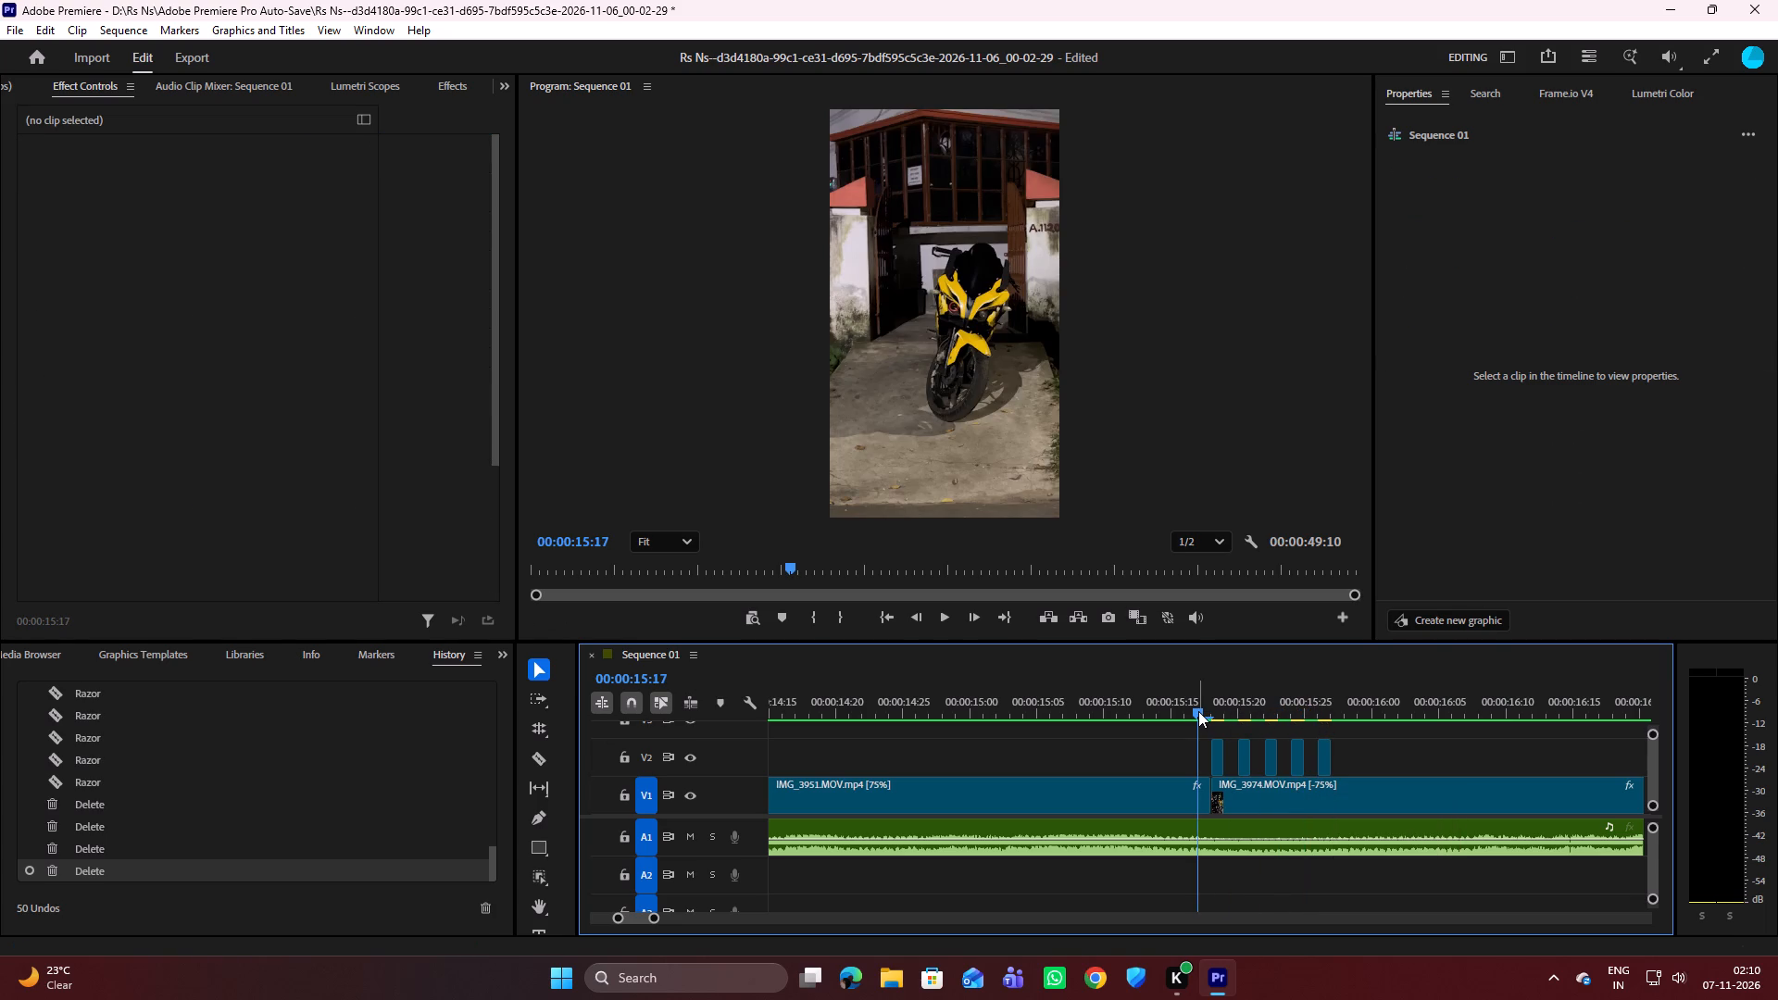
key("space")
left_click_drag(1207, 705, 958, 725)
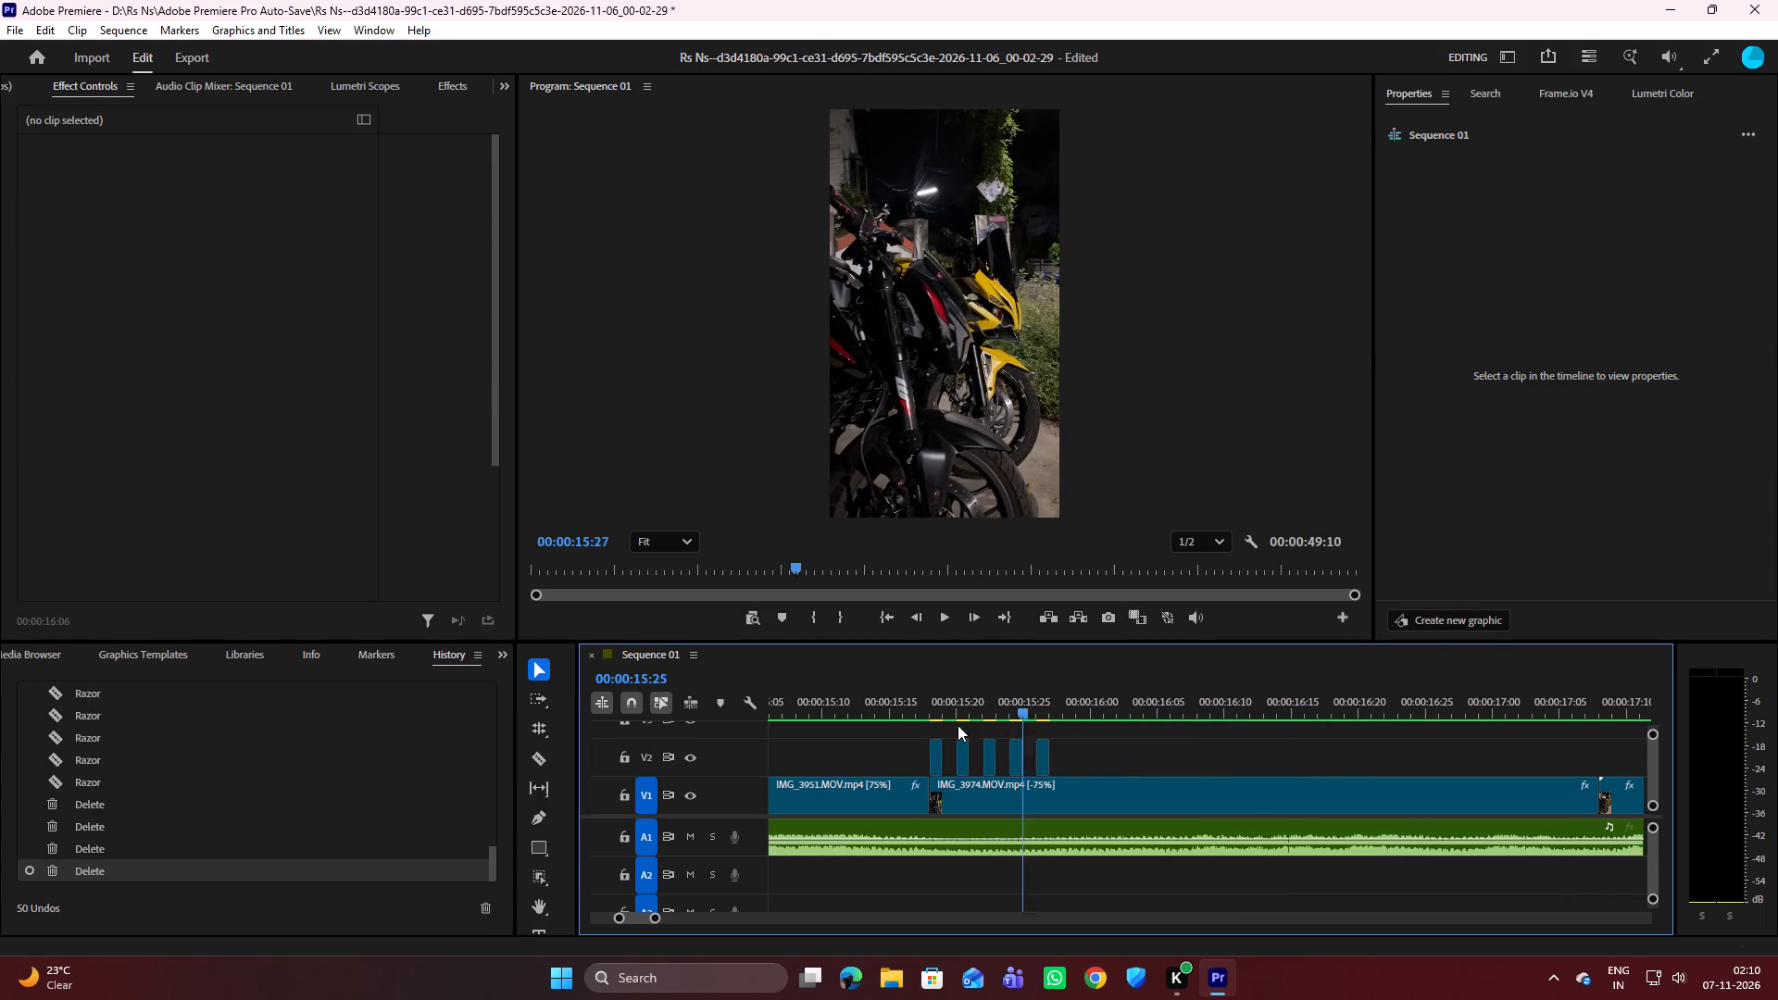
left_click_drag(958, 725, 776, 738)
key("space")
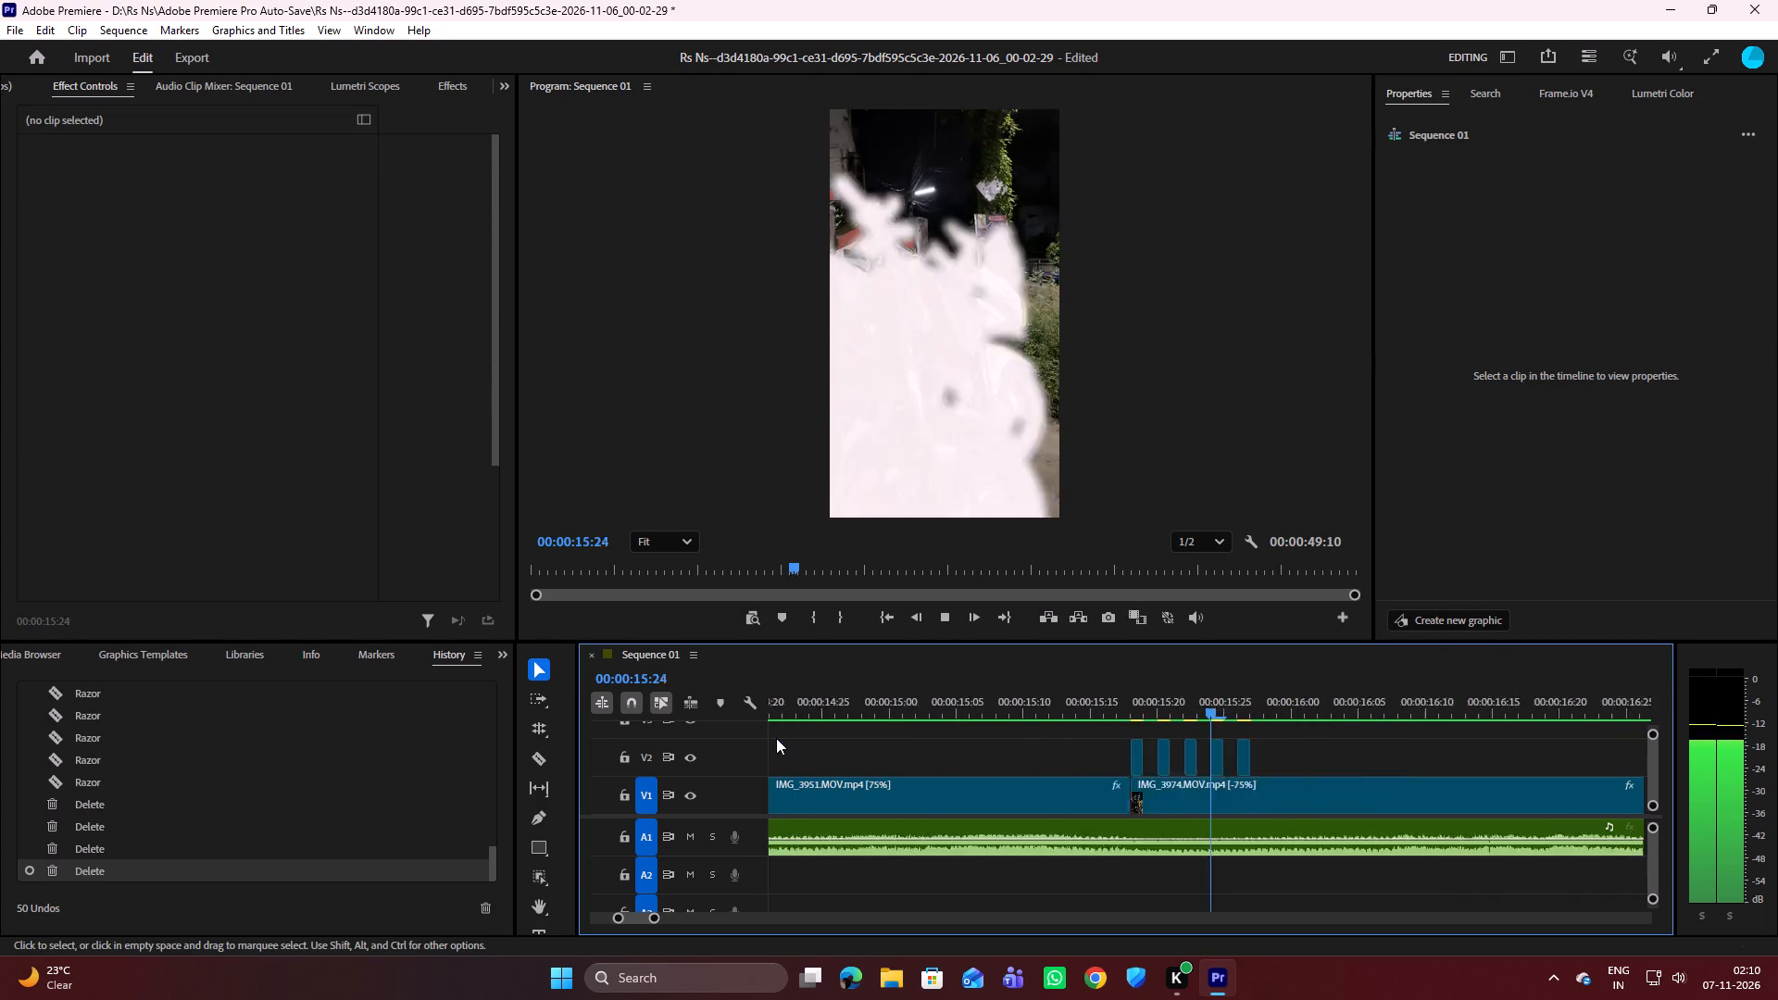
key("space")
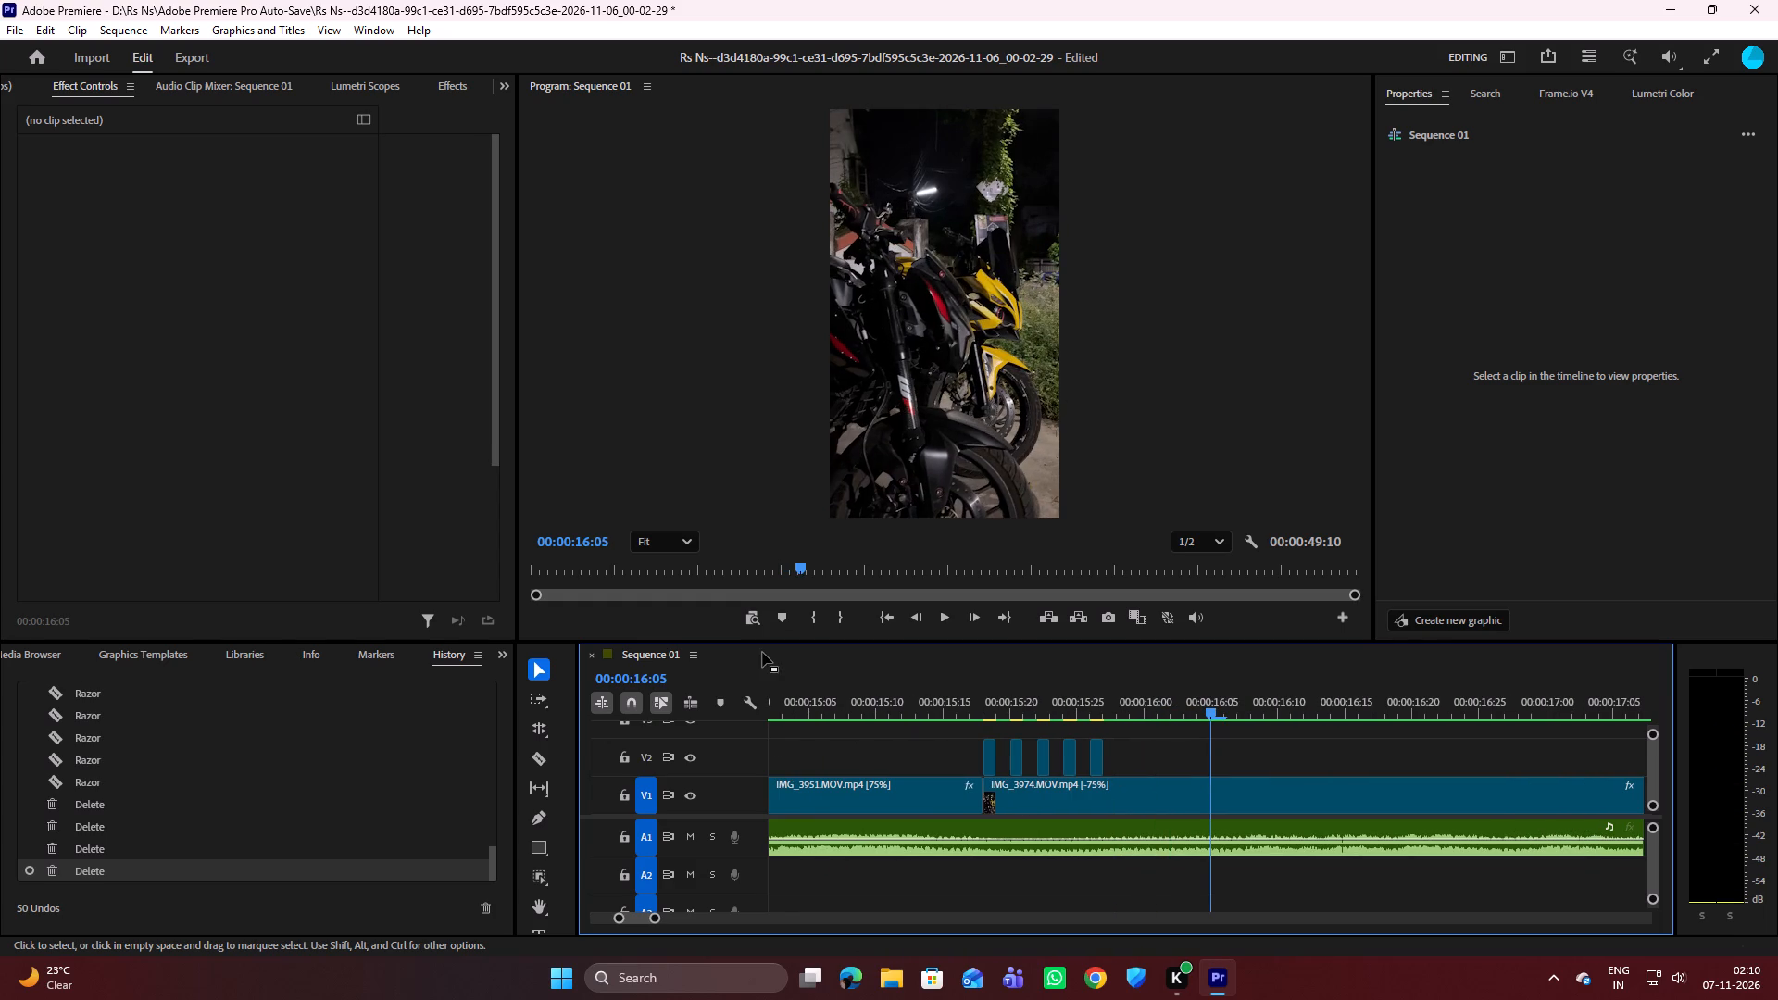
Render the sequence from In to Out and stop the preview playback.
left_click(119, 26)
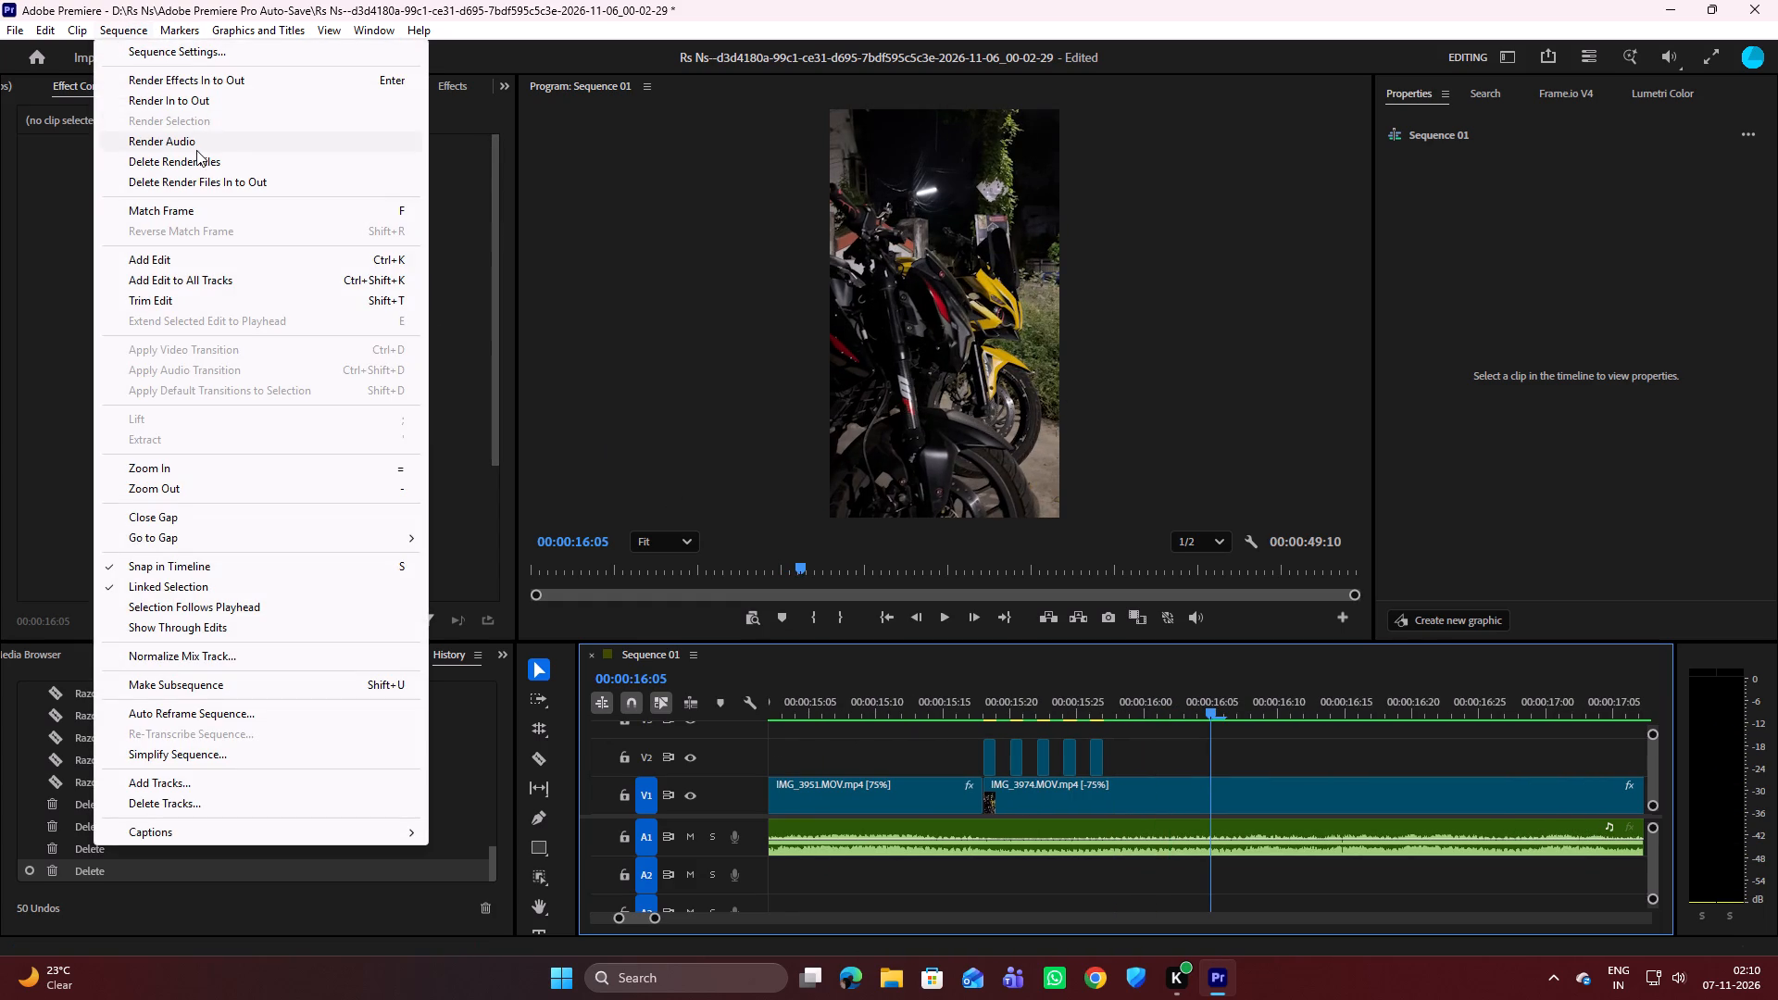
left_click(194, 101)
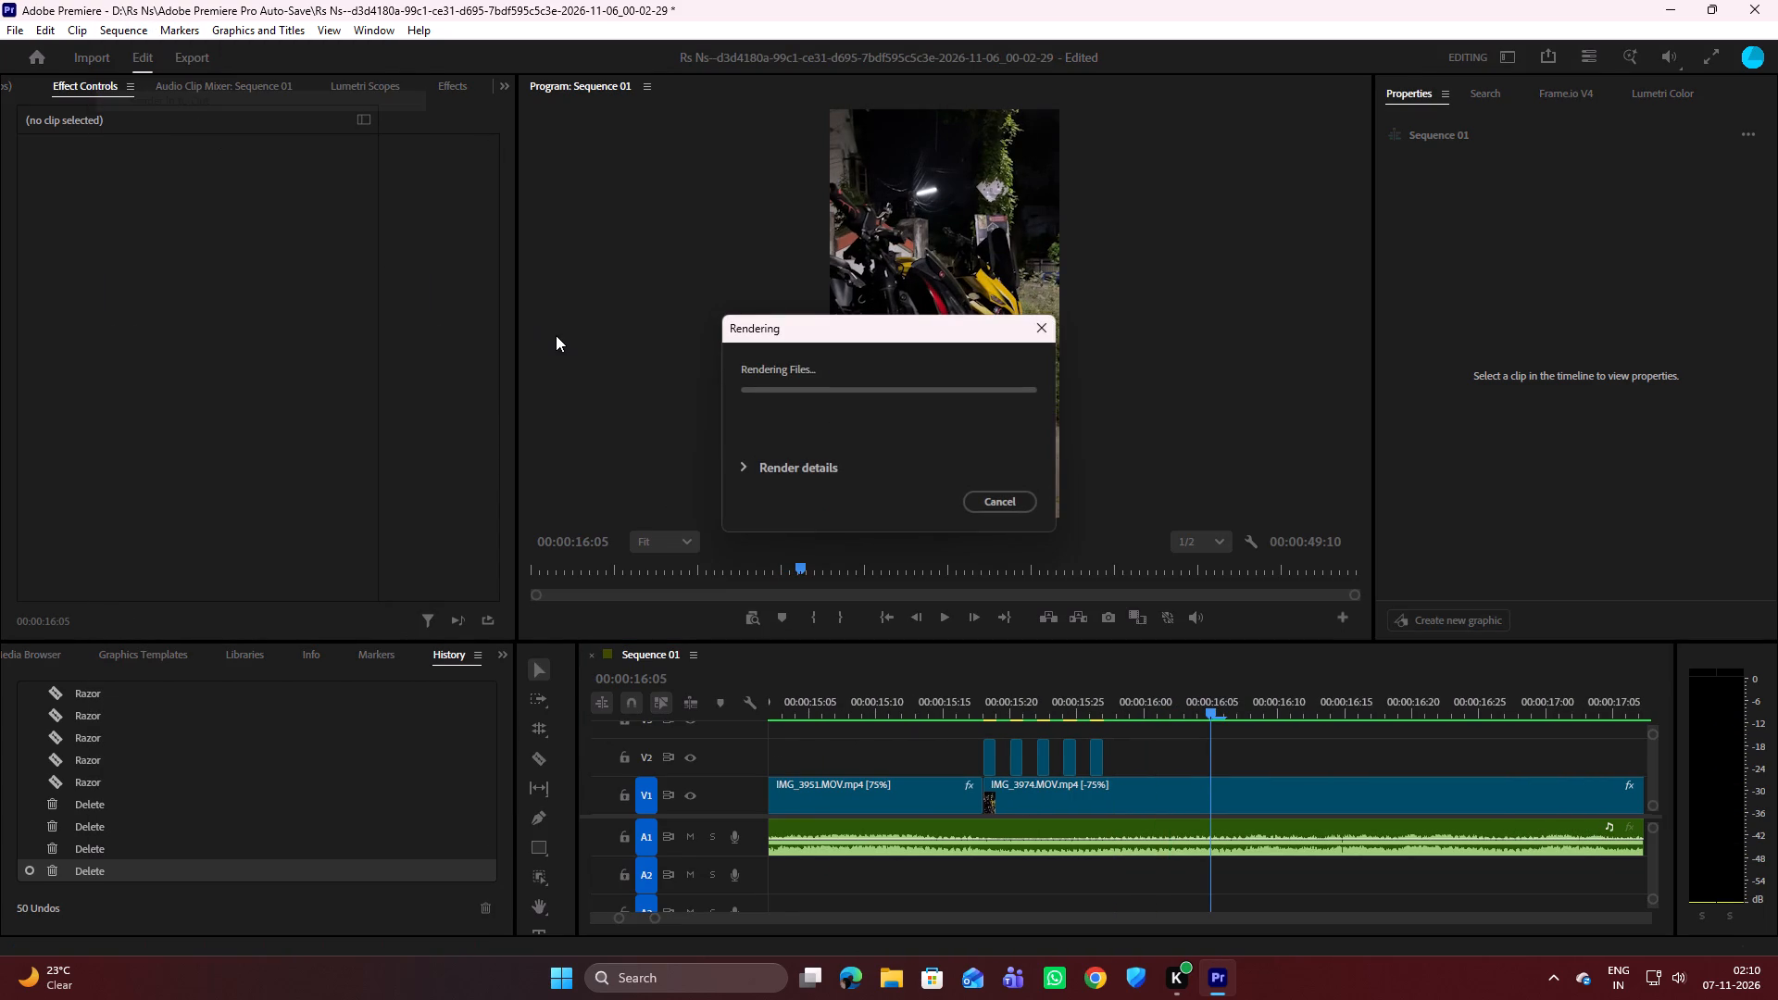
scroll(623, 382, "down", 1)
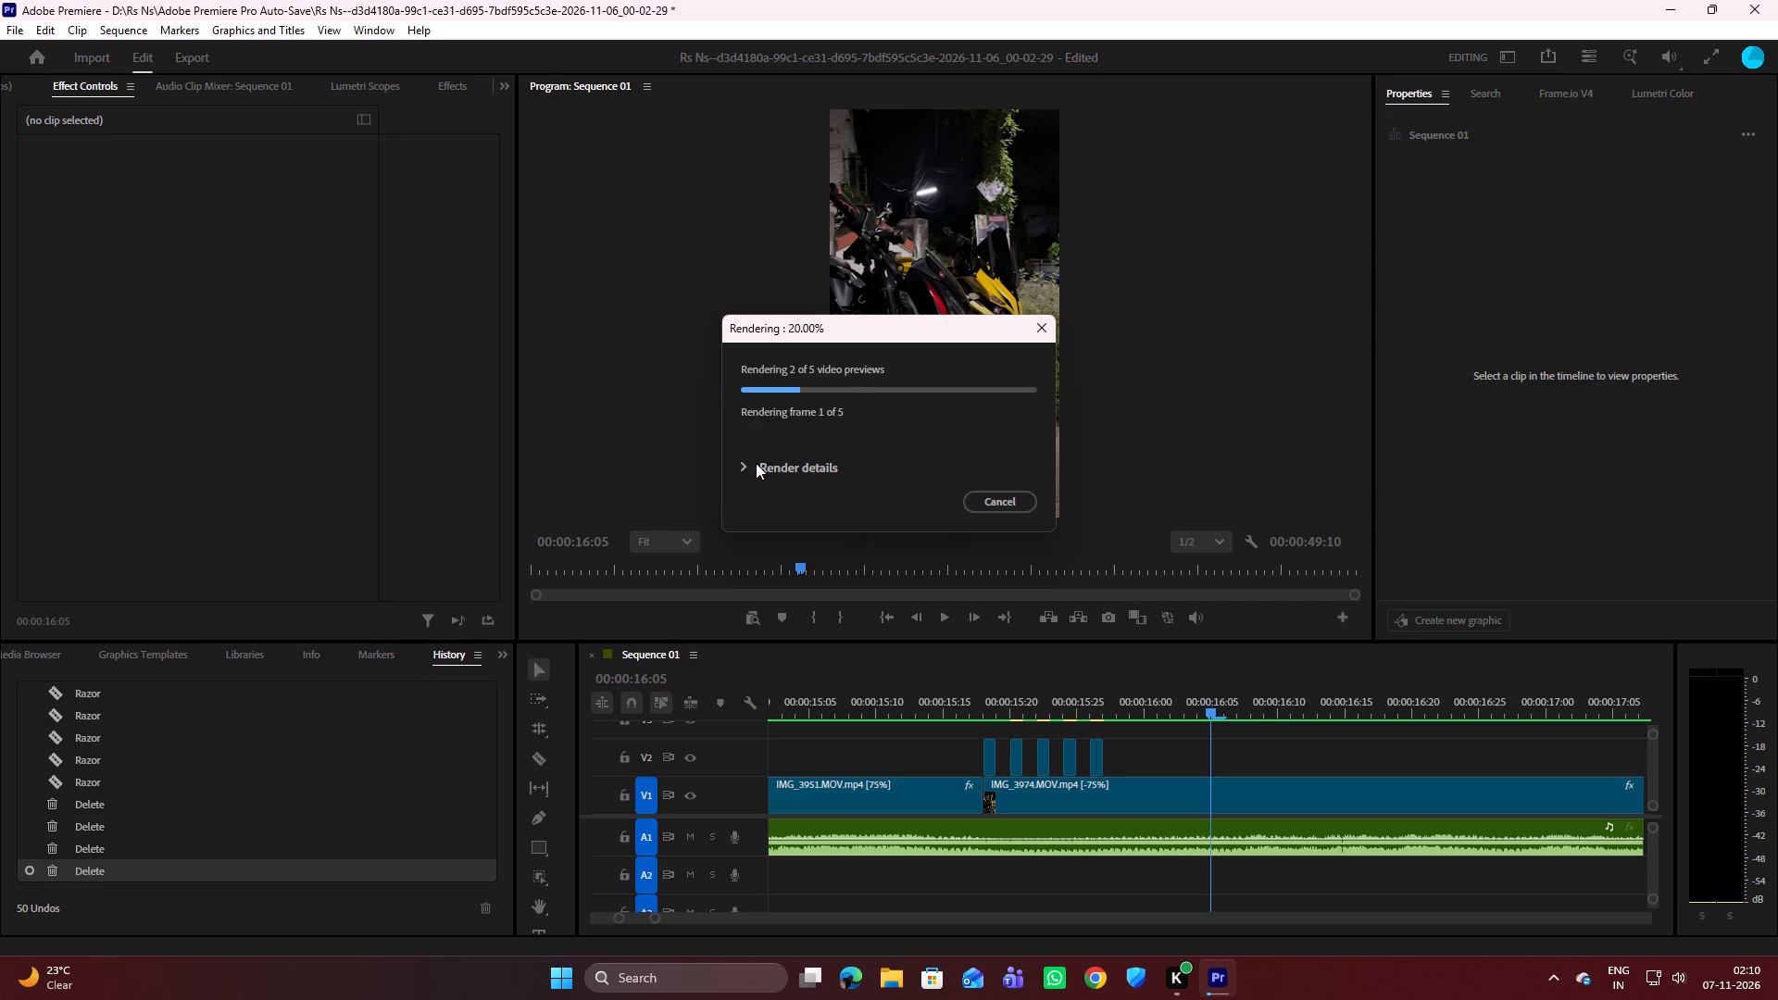
left_click(750, 466)
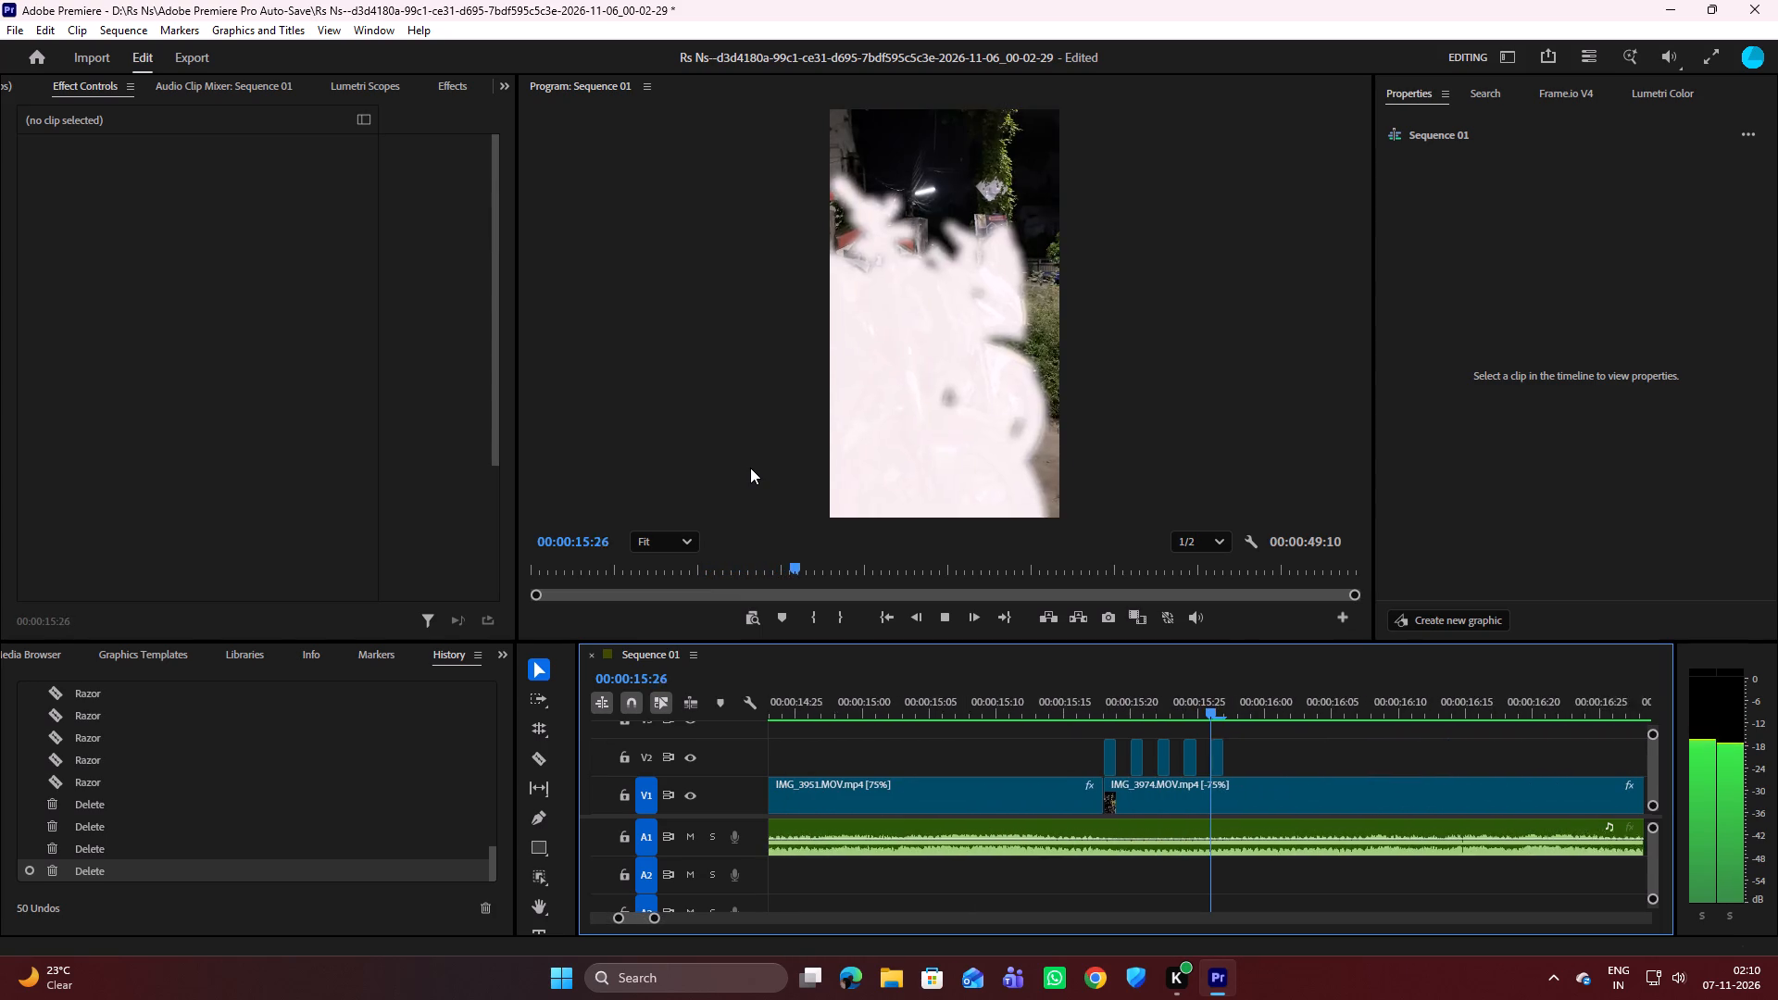
key("space")
Zoom the timeline out to show the neighbouring clips and set the Program monitor's playback resolution to Full.
left_click_drag(653, 924, 697, 920)
left_click_drag(658, 922, 762, 926)
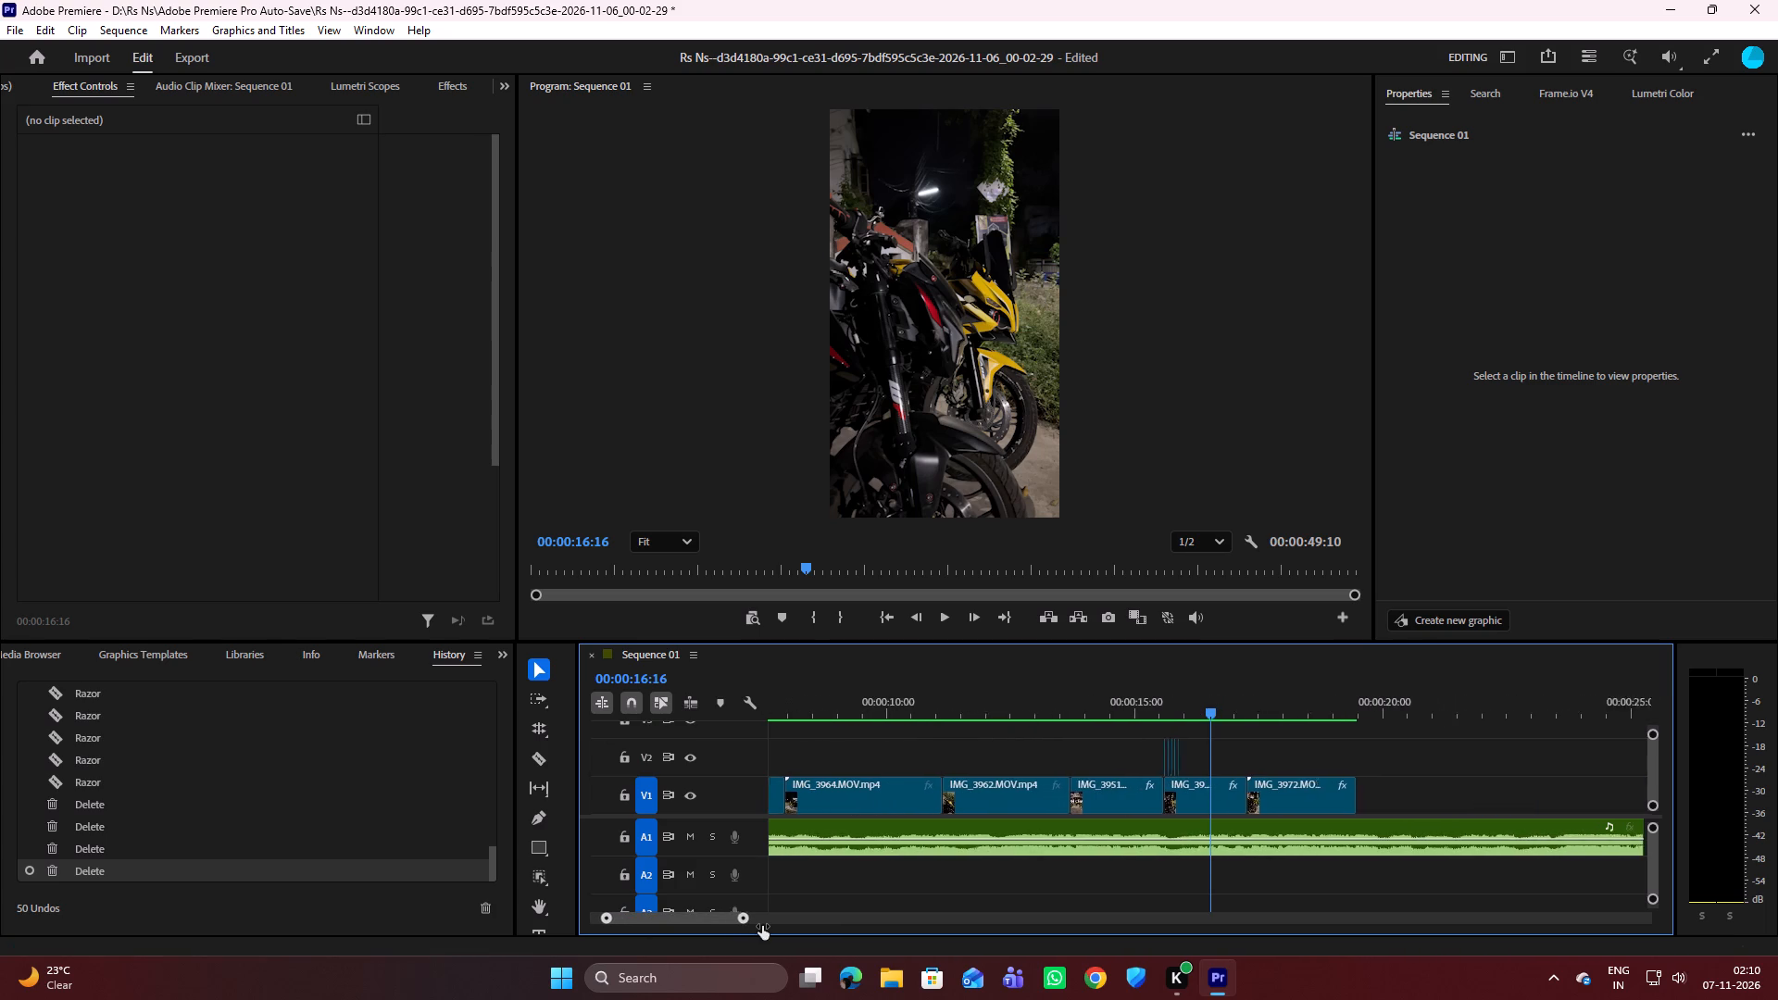
left_click_drag(762, 926, 765, 926)
left_click_drag(1209, 710, 1033, 720)
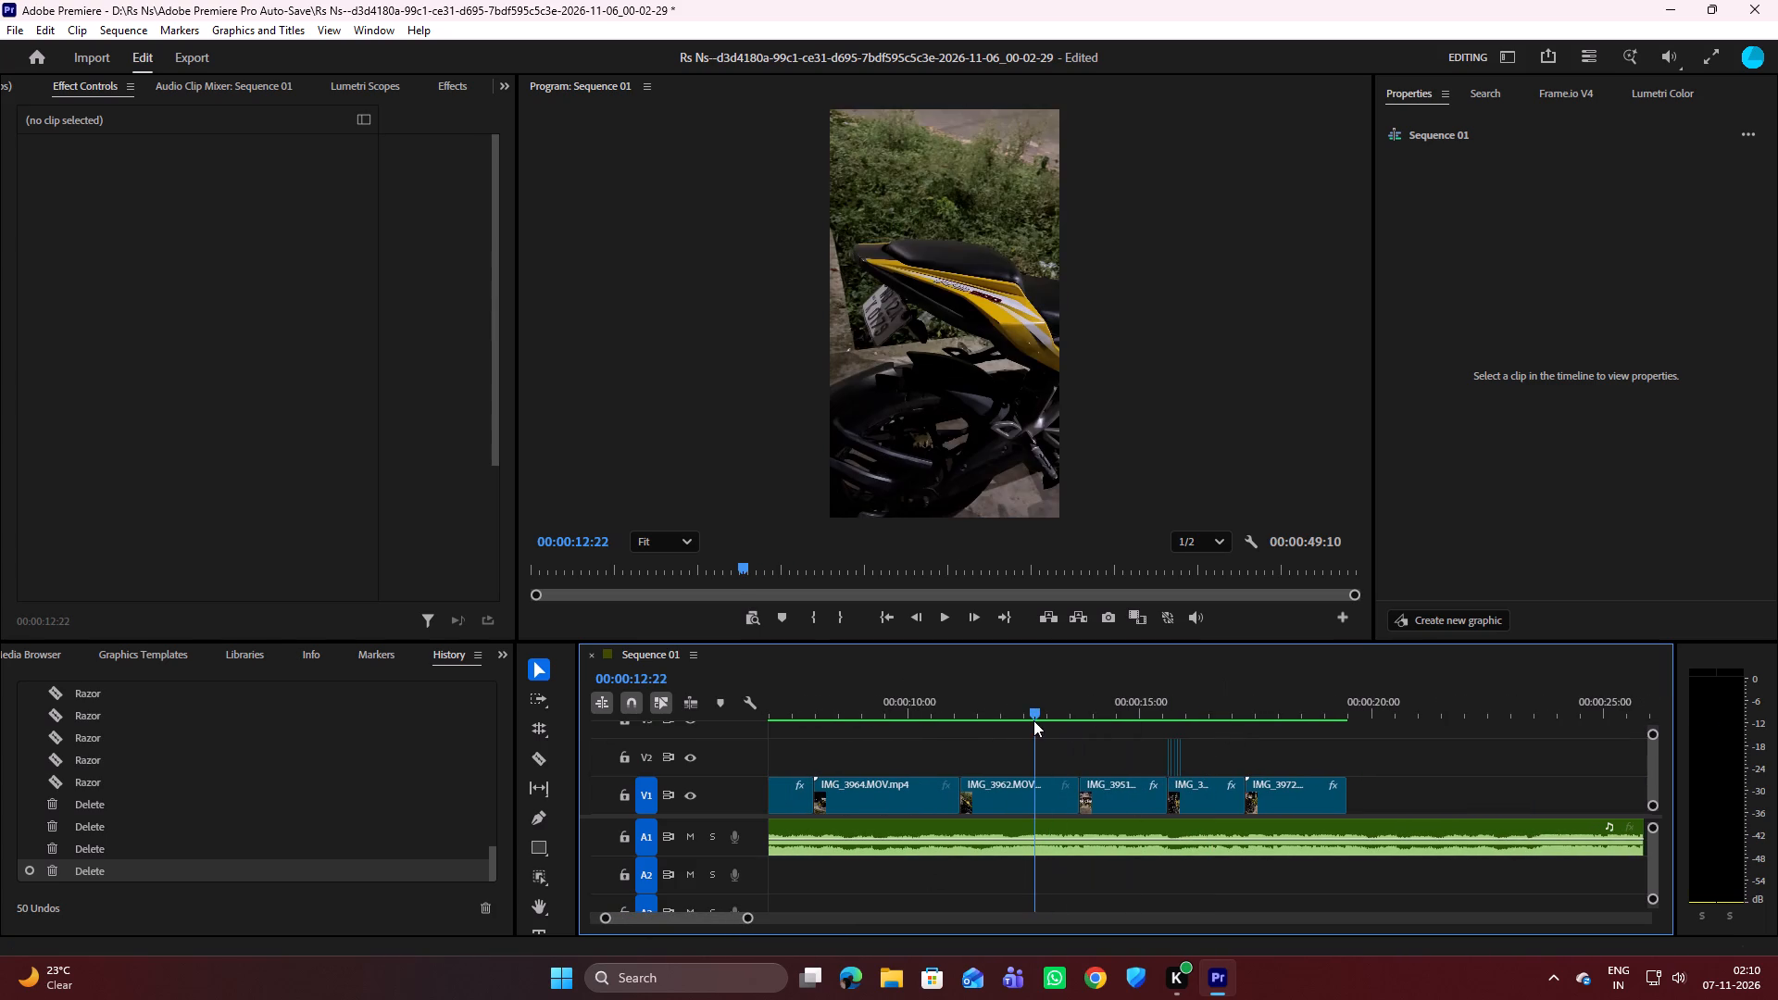
left_click(1204, 550)
left_click(1200, 568)
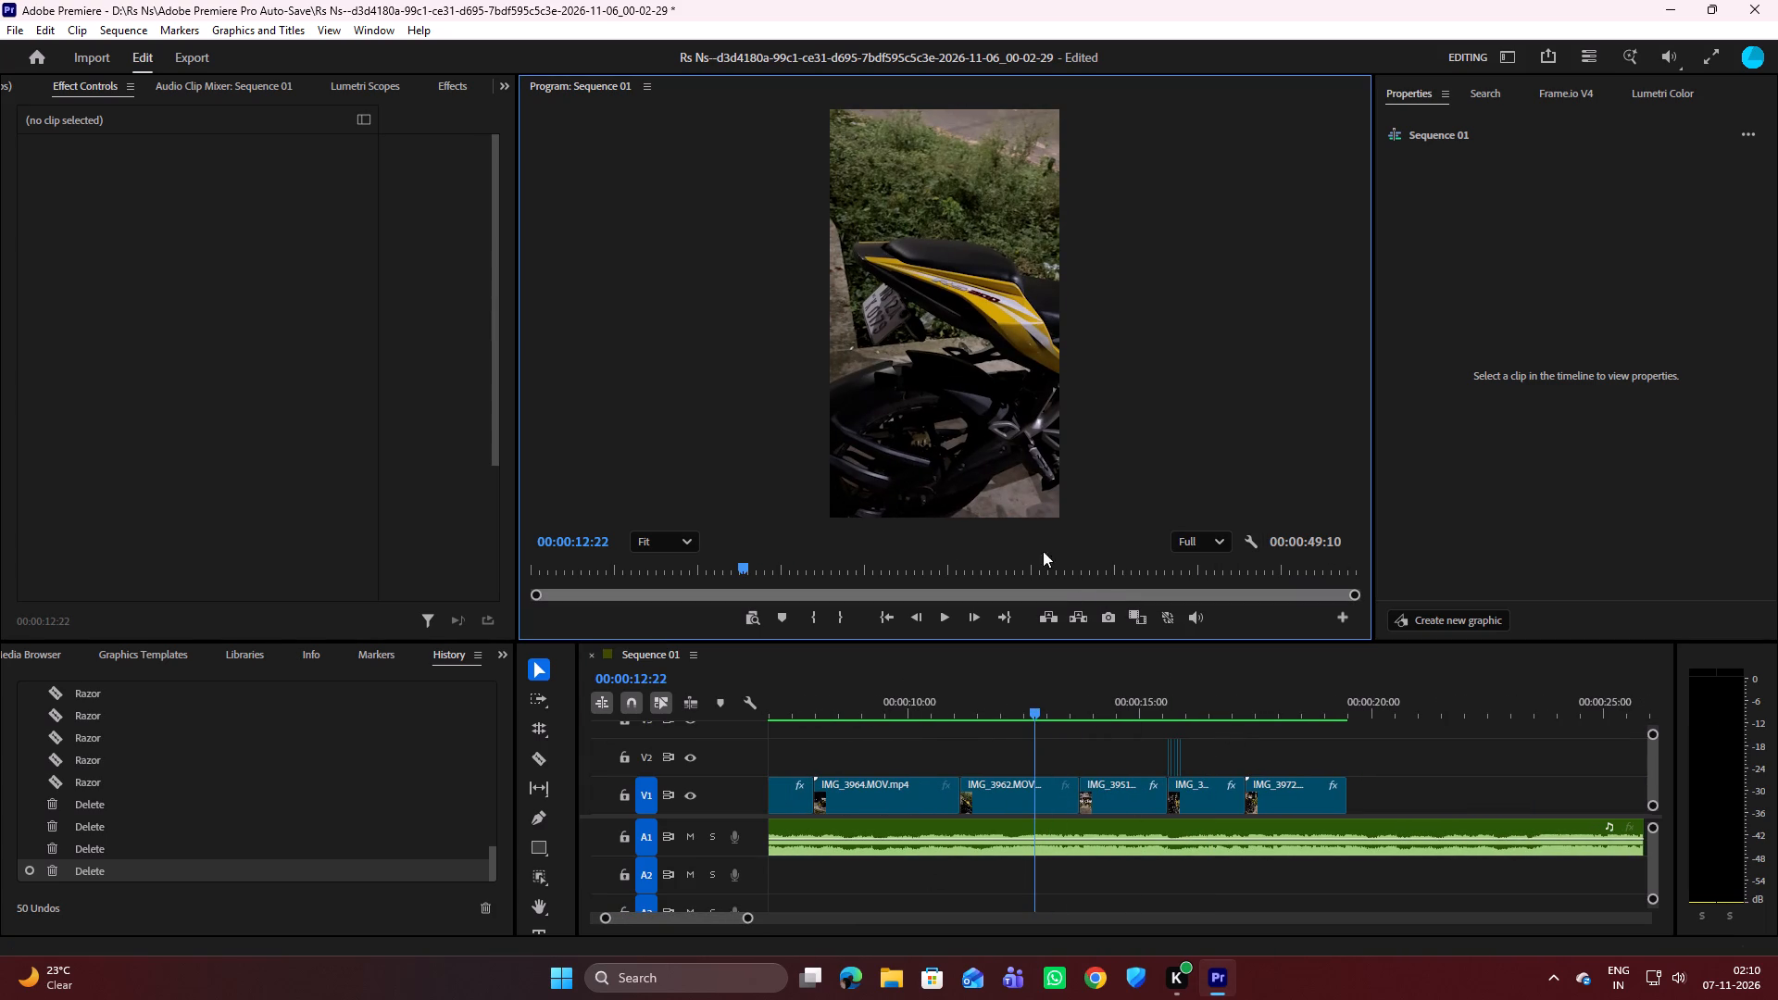
Play the edit from 00:00:12:22 past the last V1 clip and listen to the remaining music to review the pacing.
key("space")
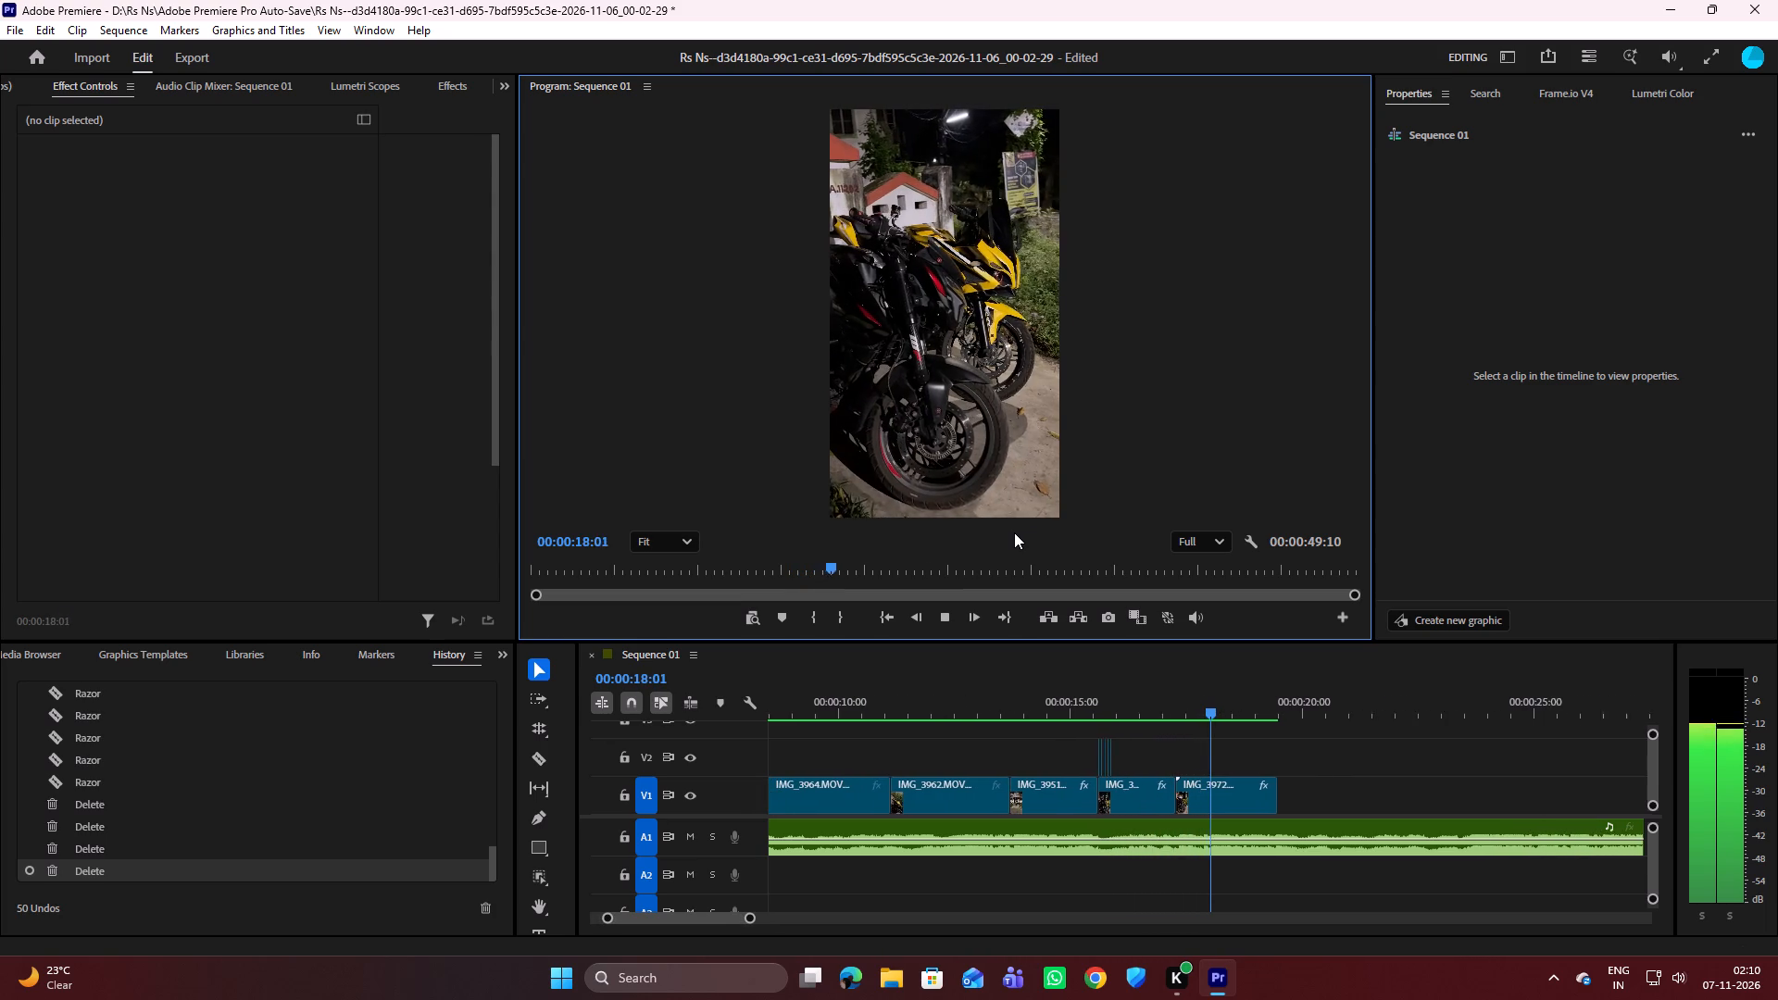
key("space")
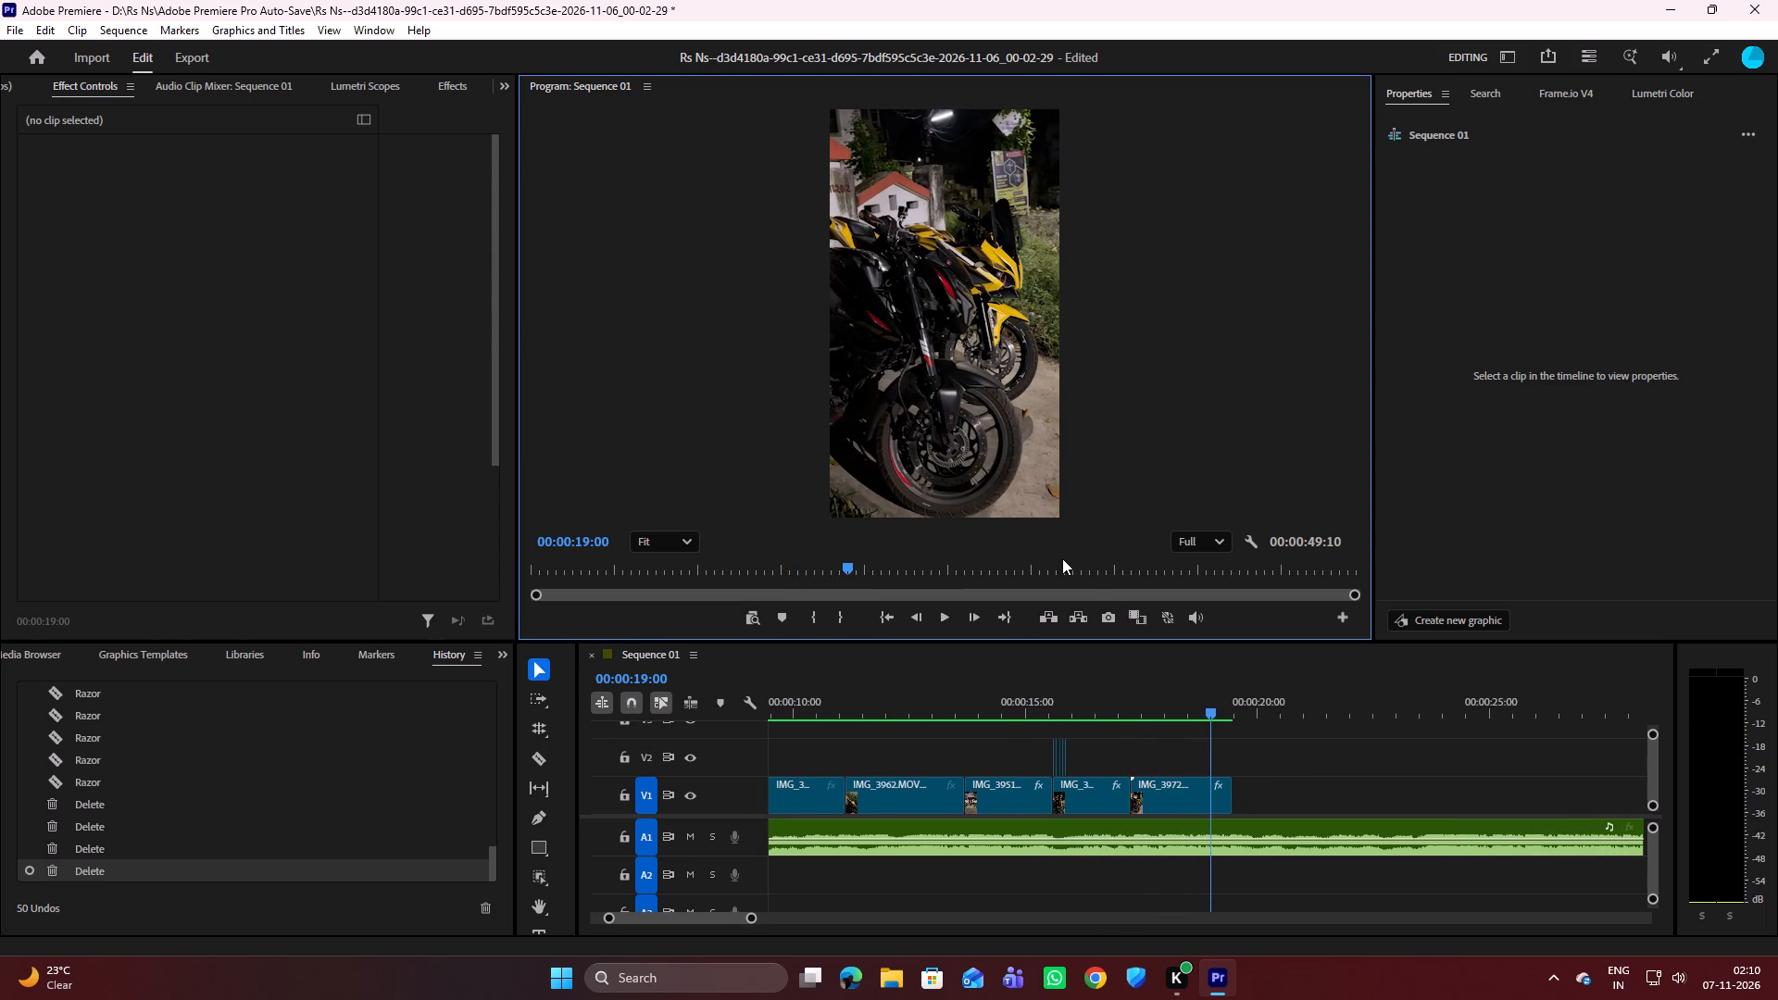
key("space")
key("space")
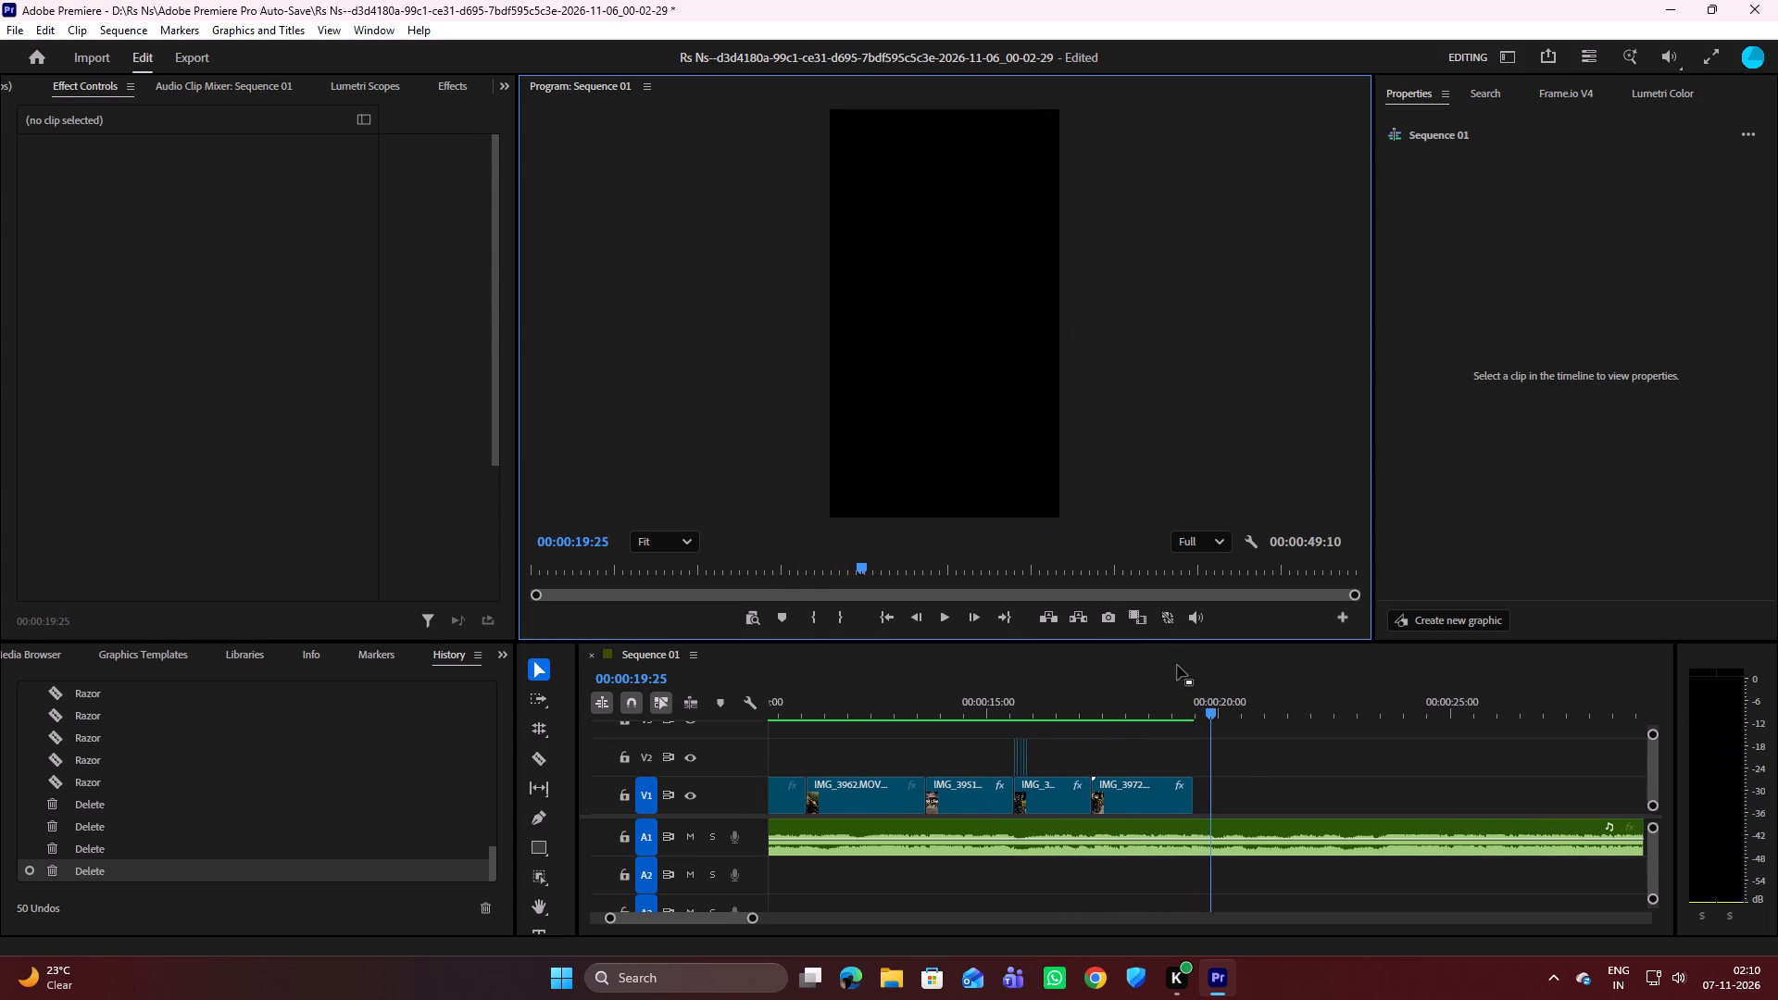
left_click_drag(1211, 707, 1186, 708)
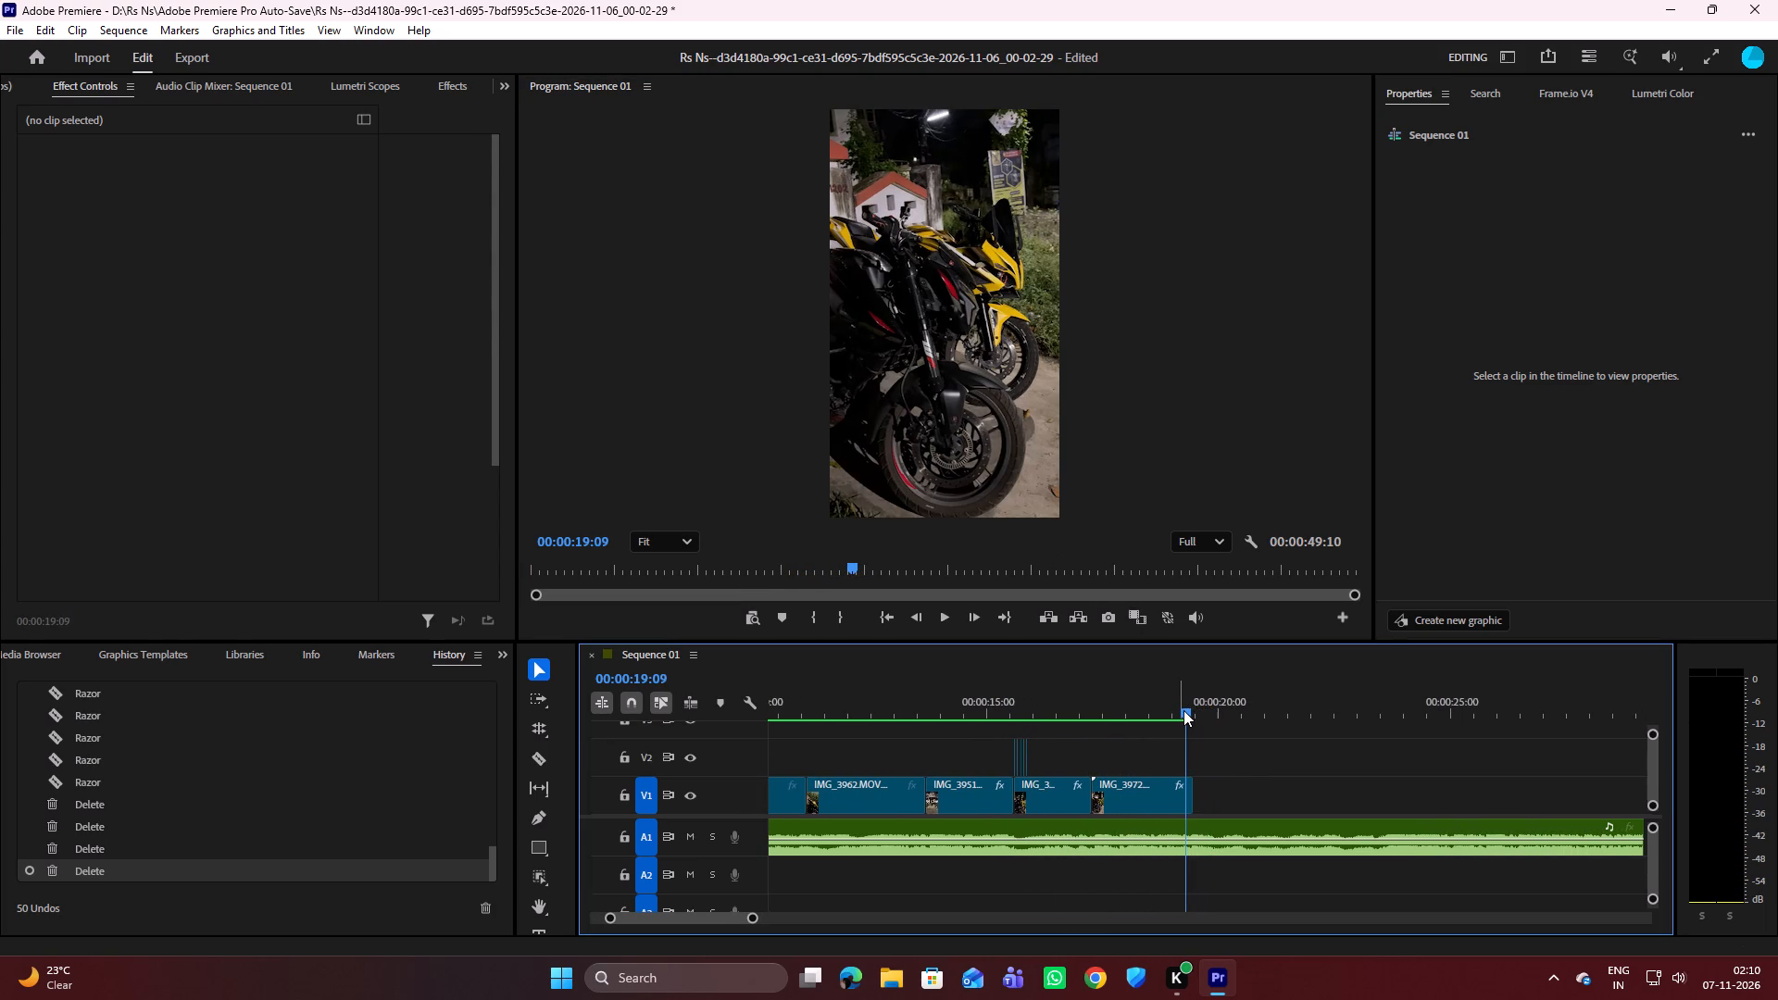
left_click_drag(1185, 711, 1137, 694)
key("space")
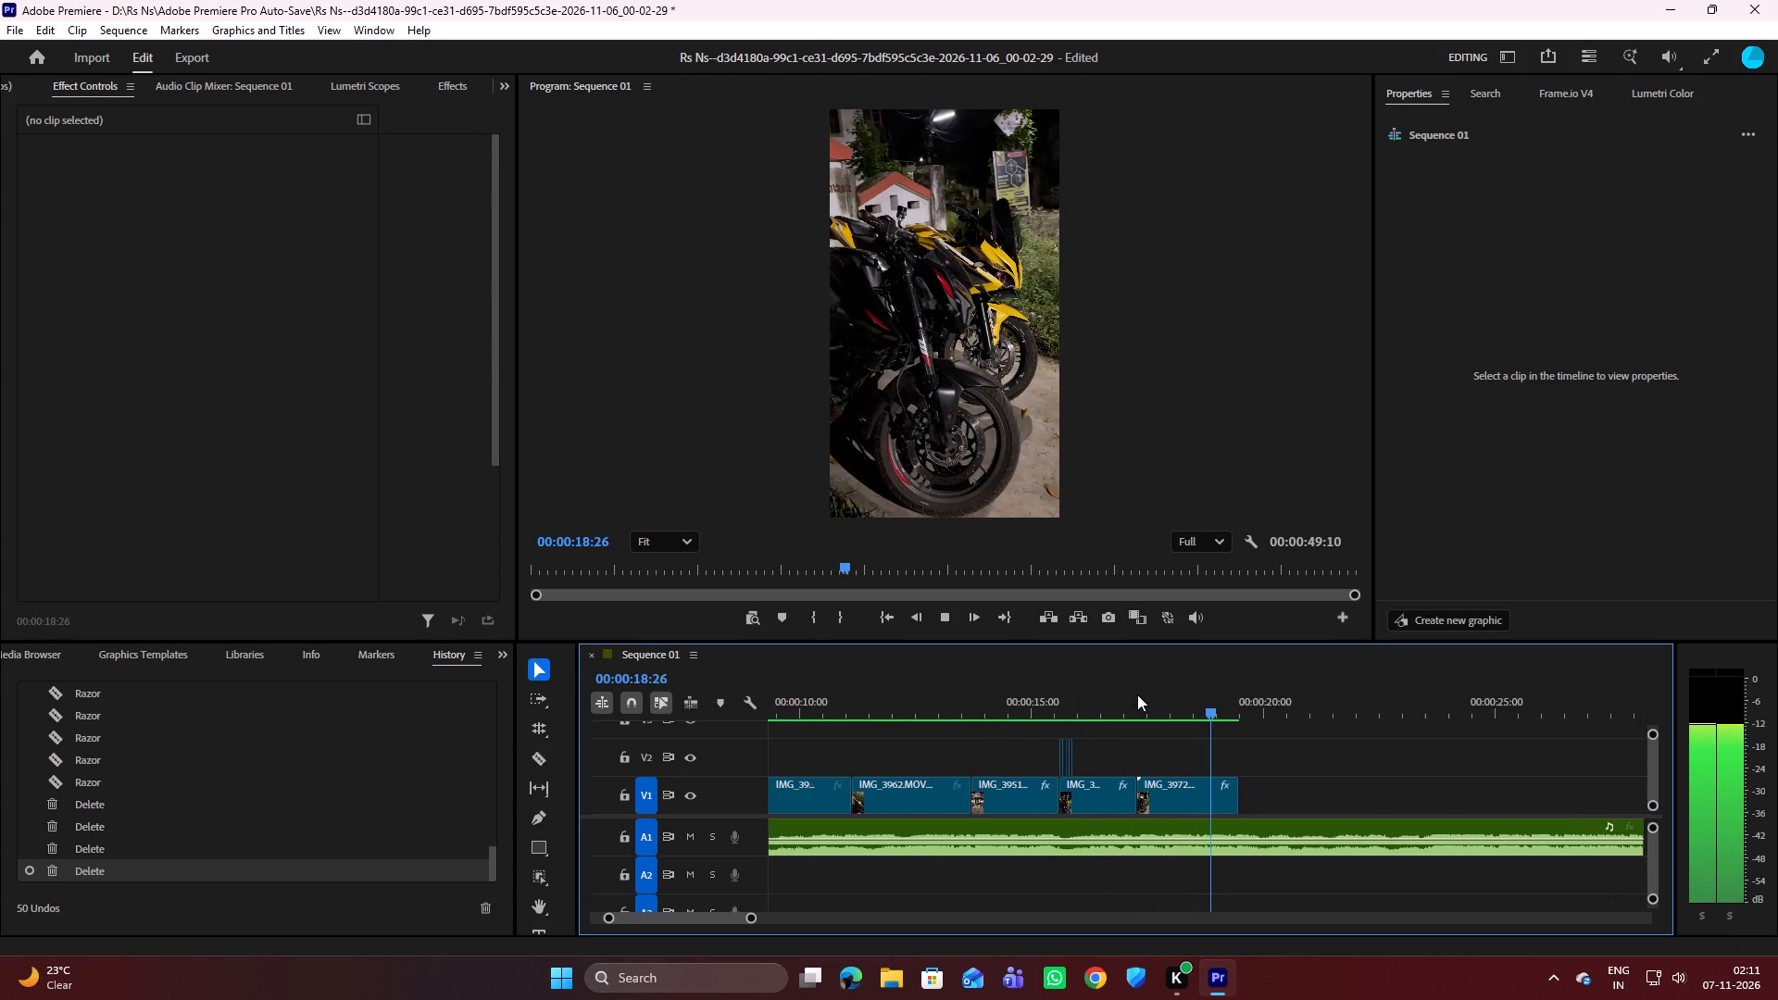
key("space")
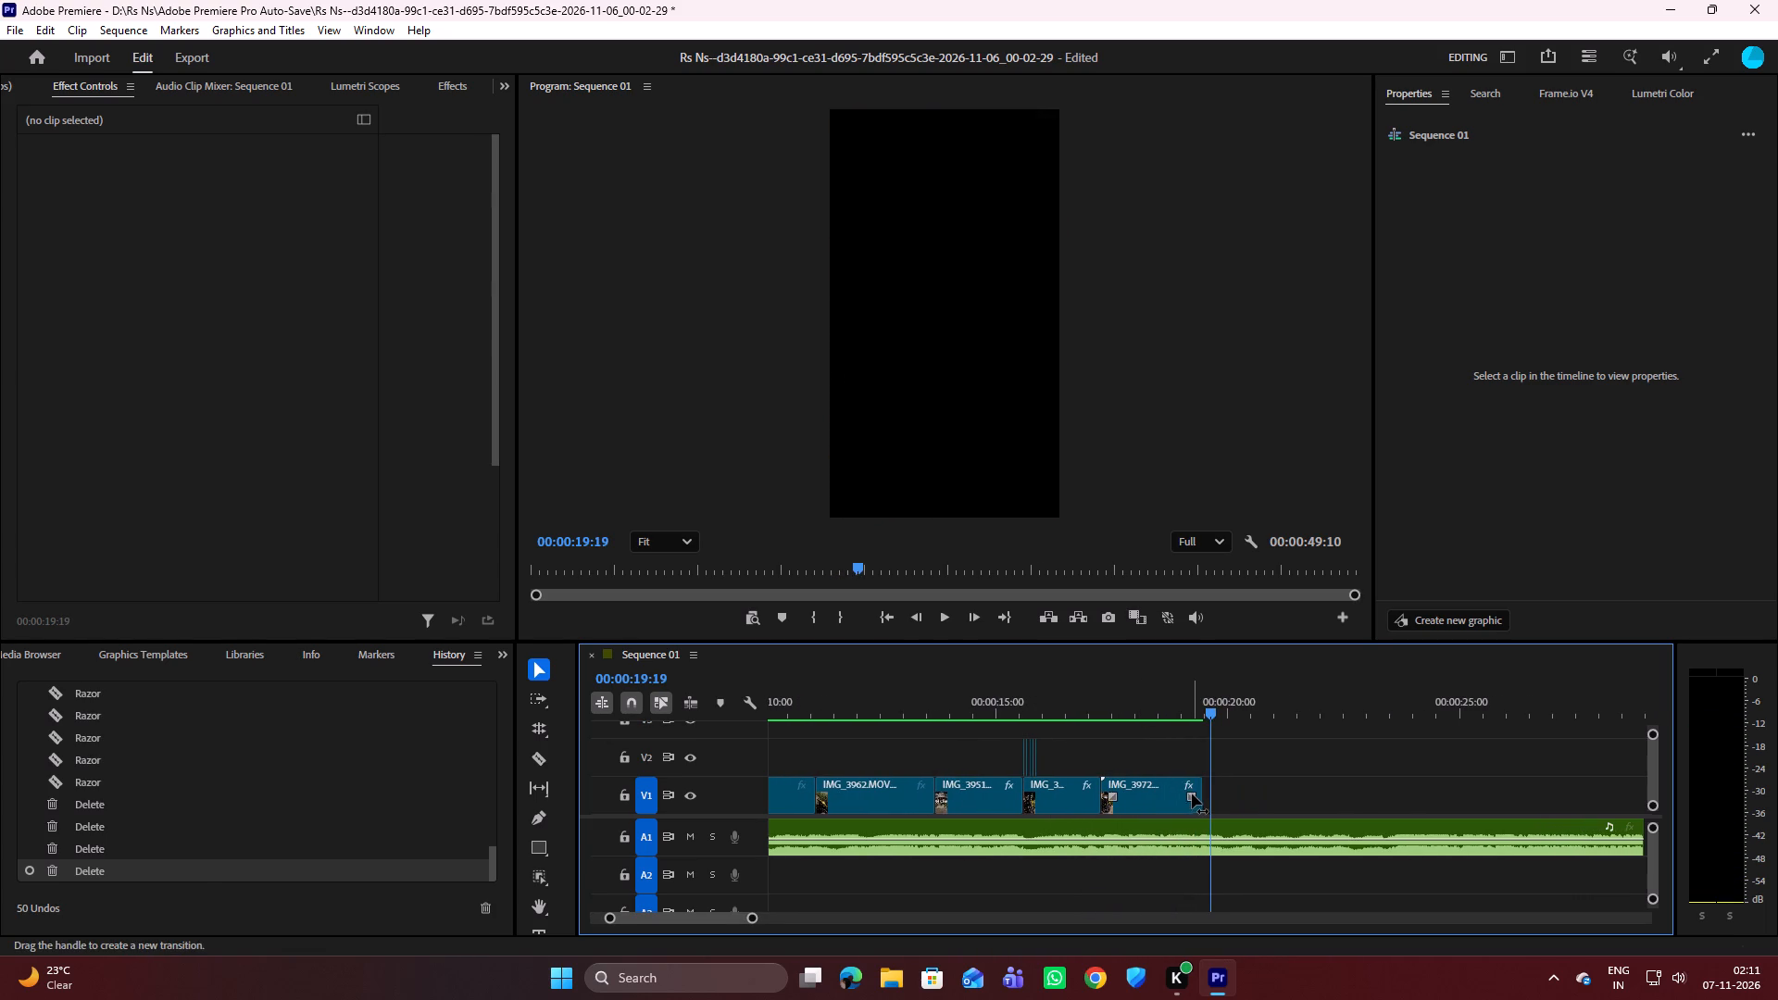
key("space")
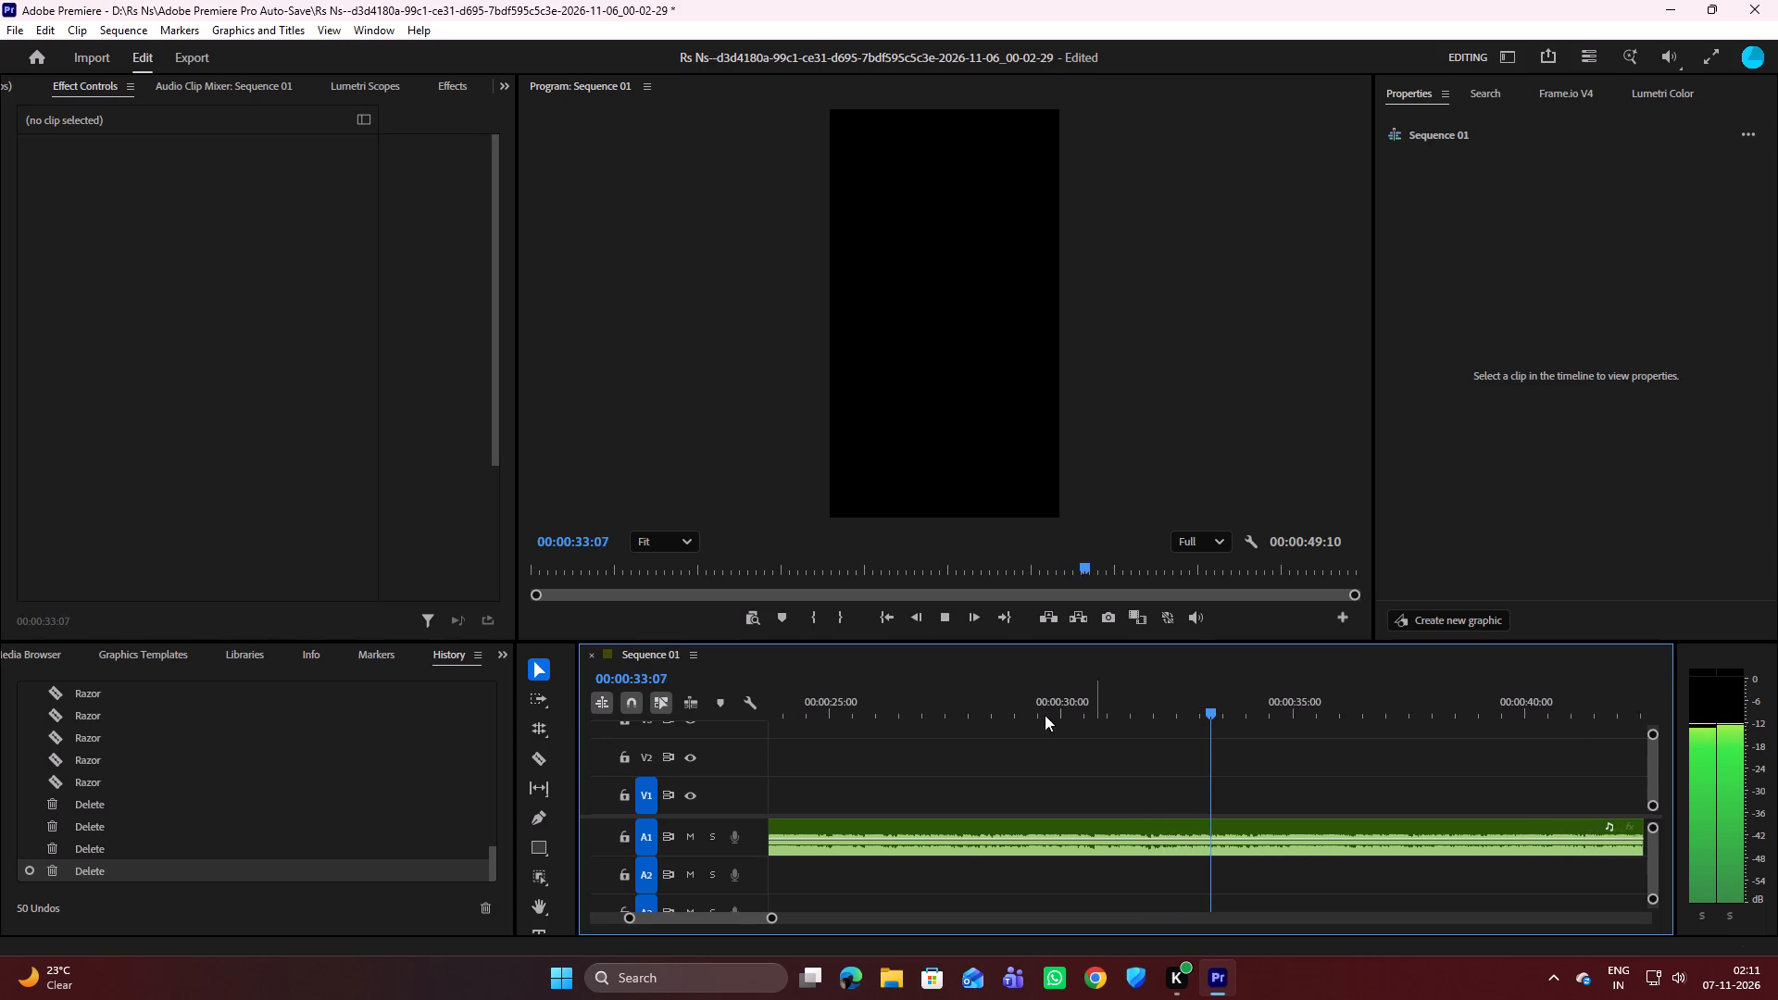
key("space")
scroll(985, 831, "up", 3)
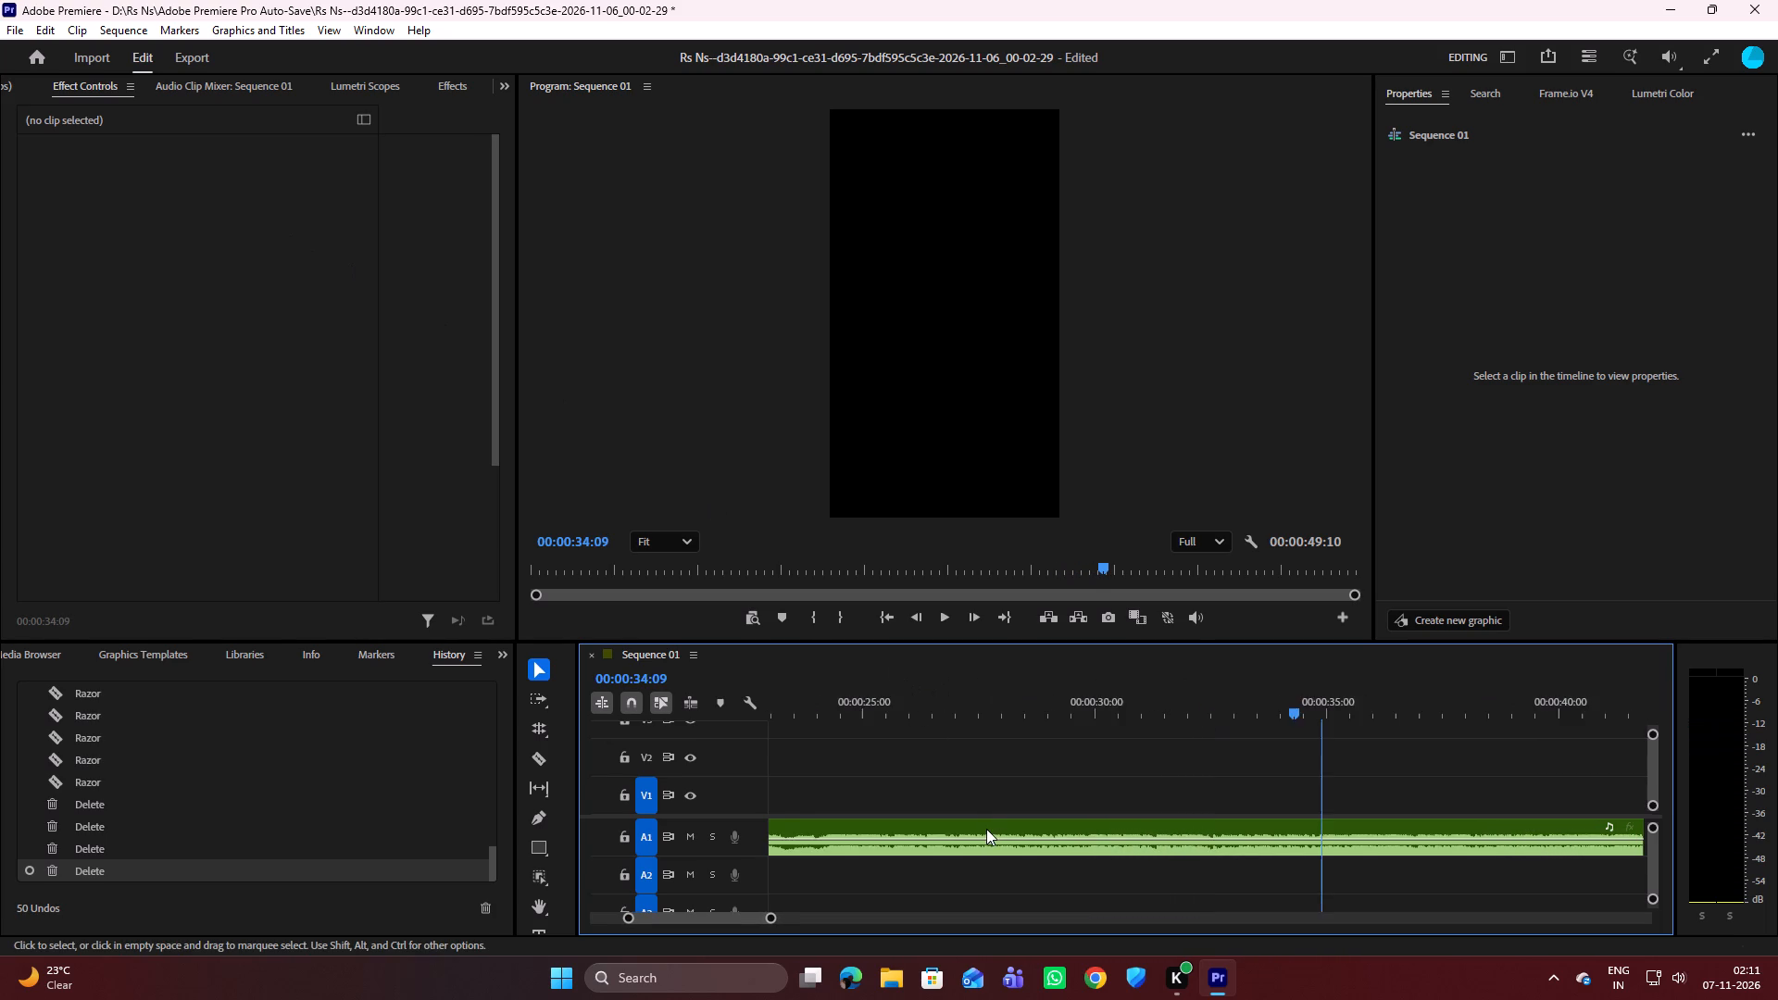
scroll(986, 829, "up", 20)
scroll(986, 829, "up", 5)
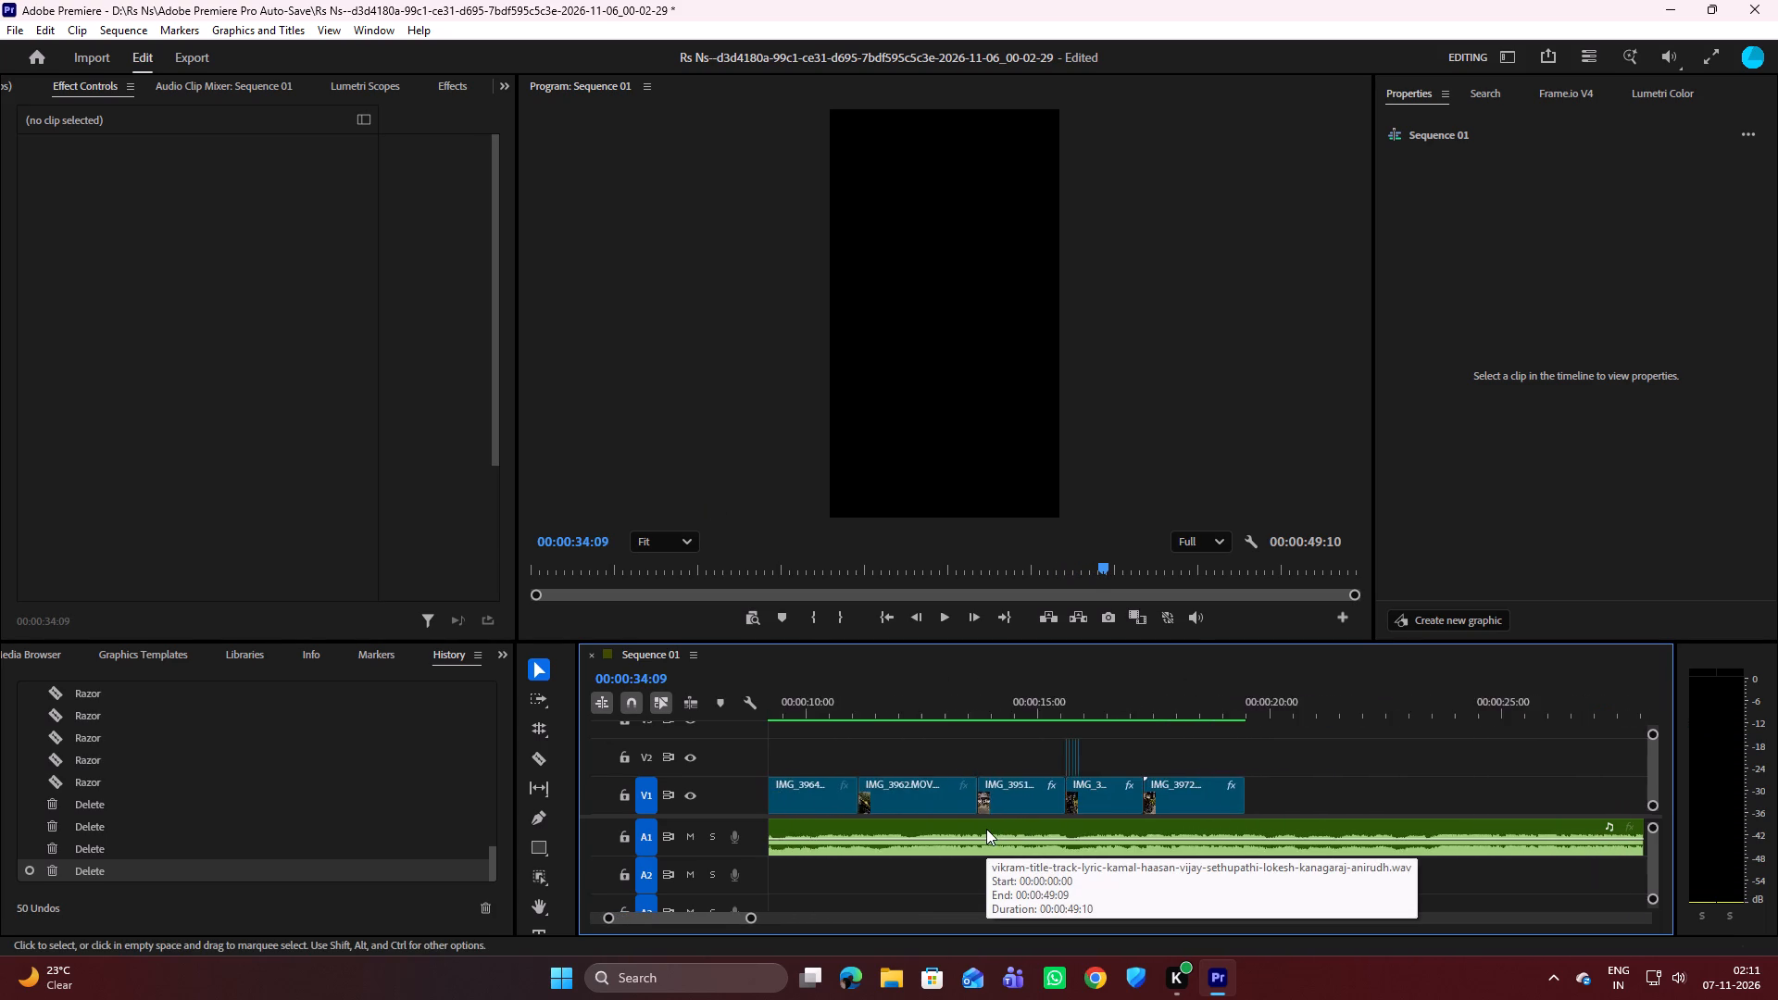
scroll(986, 829, "up", 20)
scroll(986, 829, "up", 2)
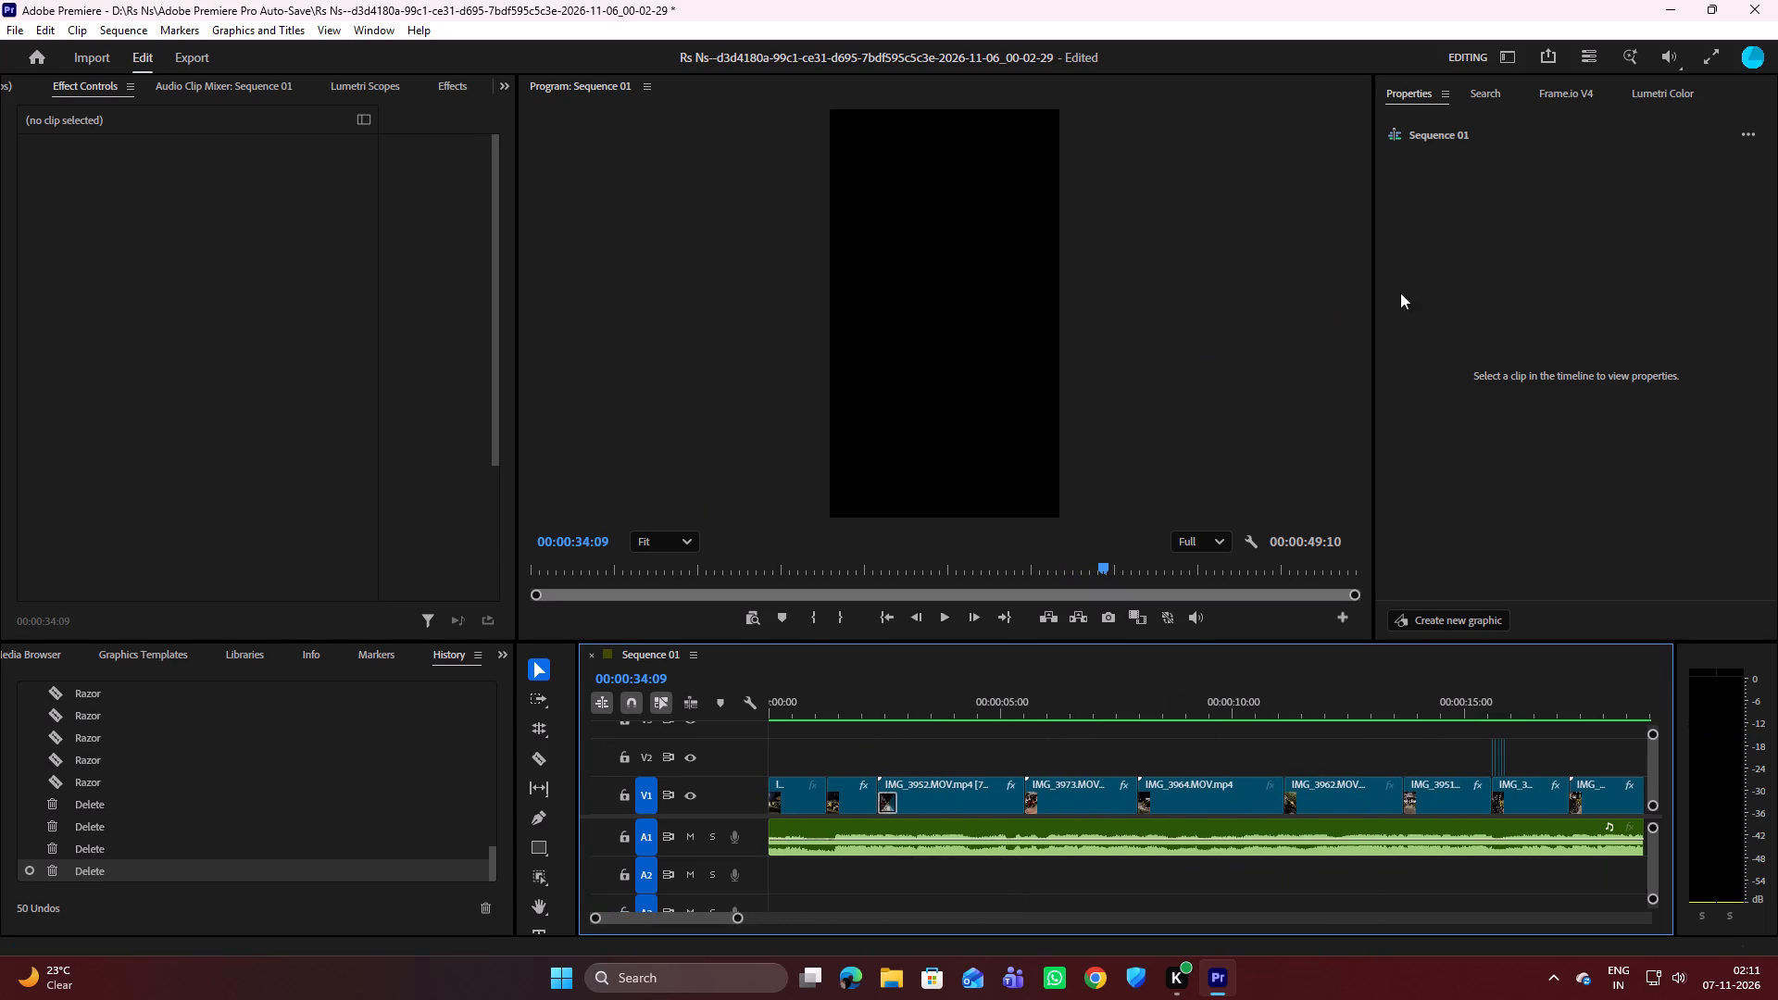
Close Premiere Pro and save the changes to the project.
left_click(1753, 10)
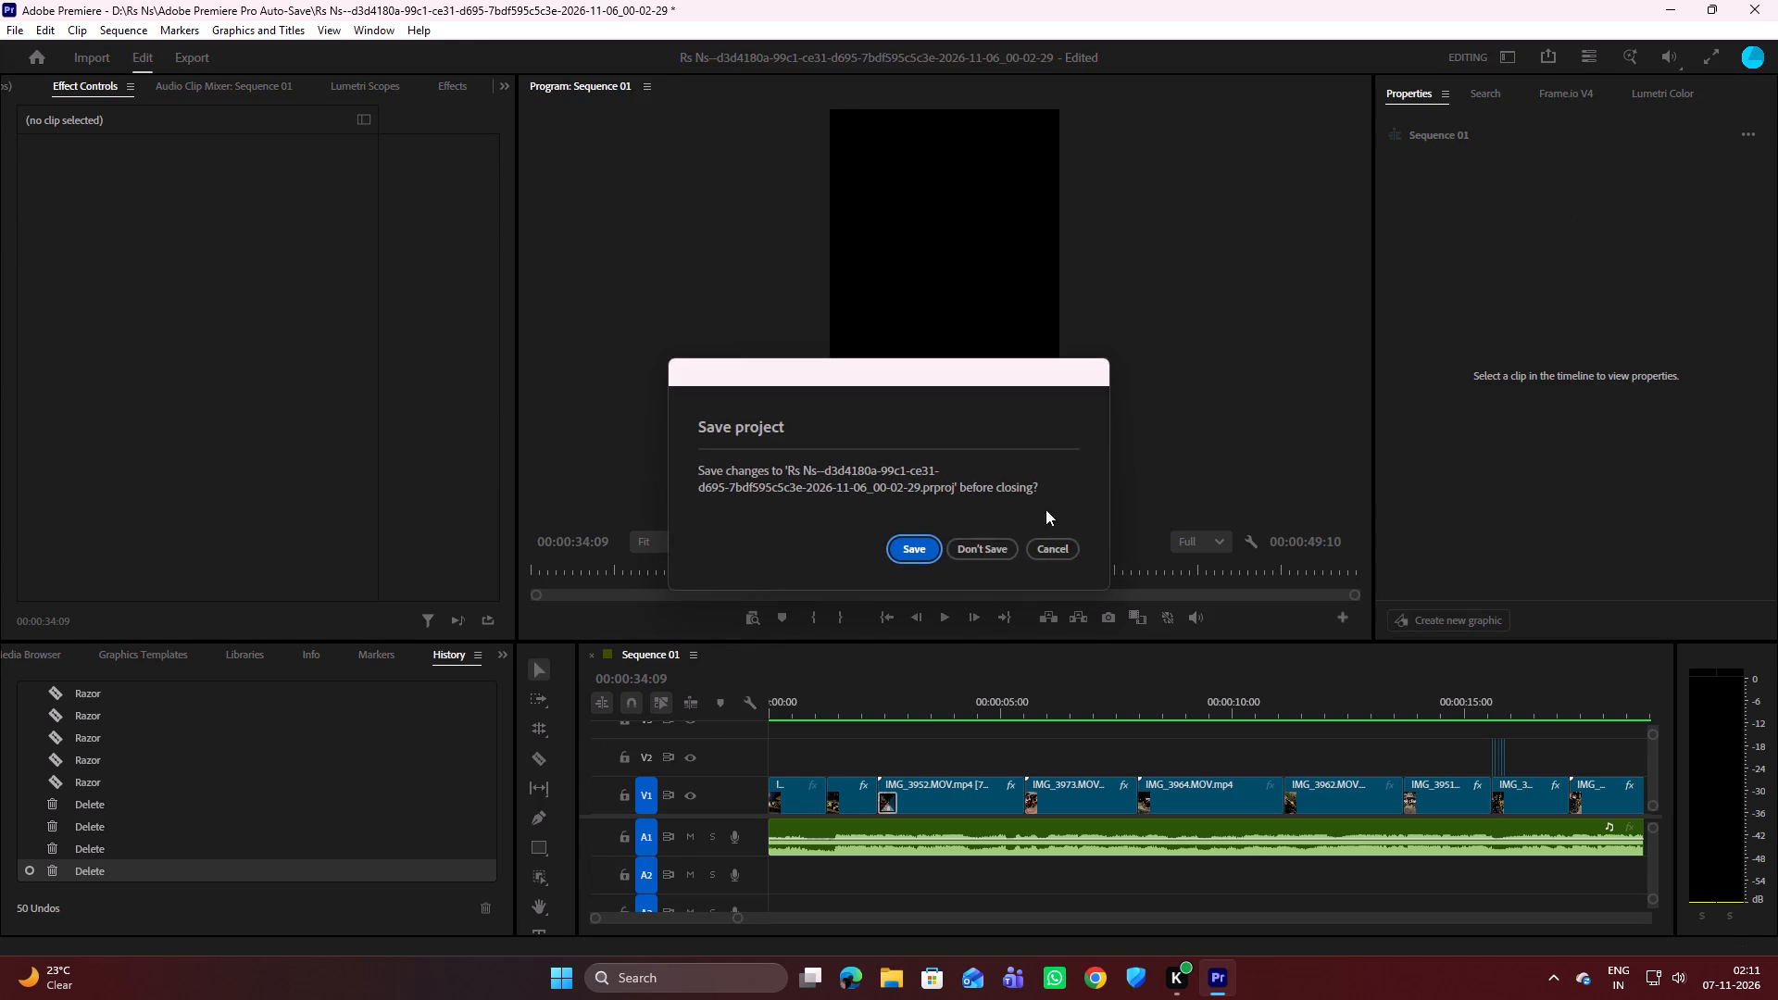
left_click(901, 551)
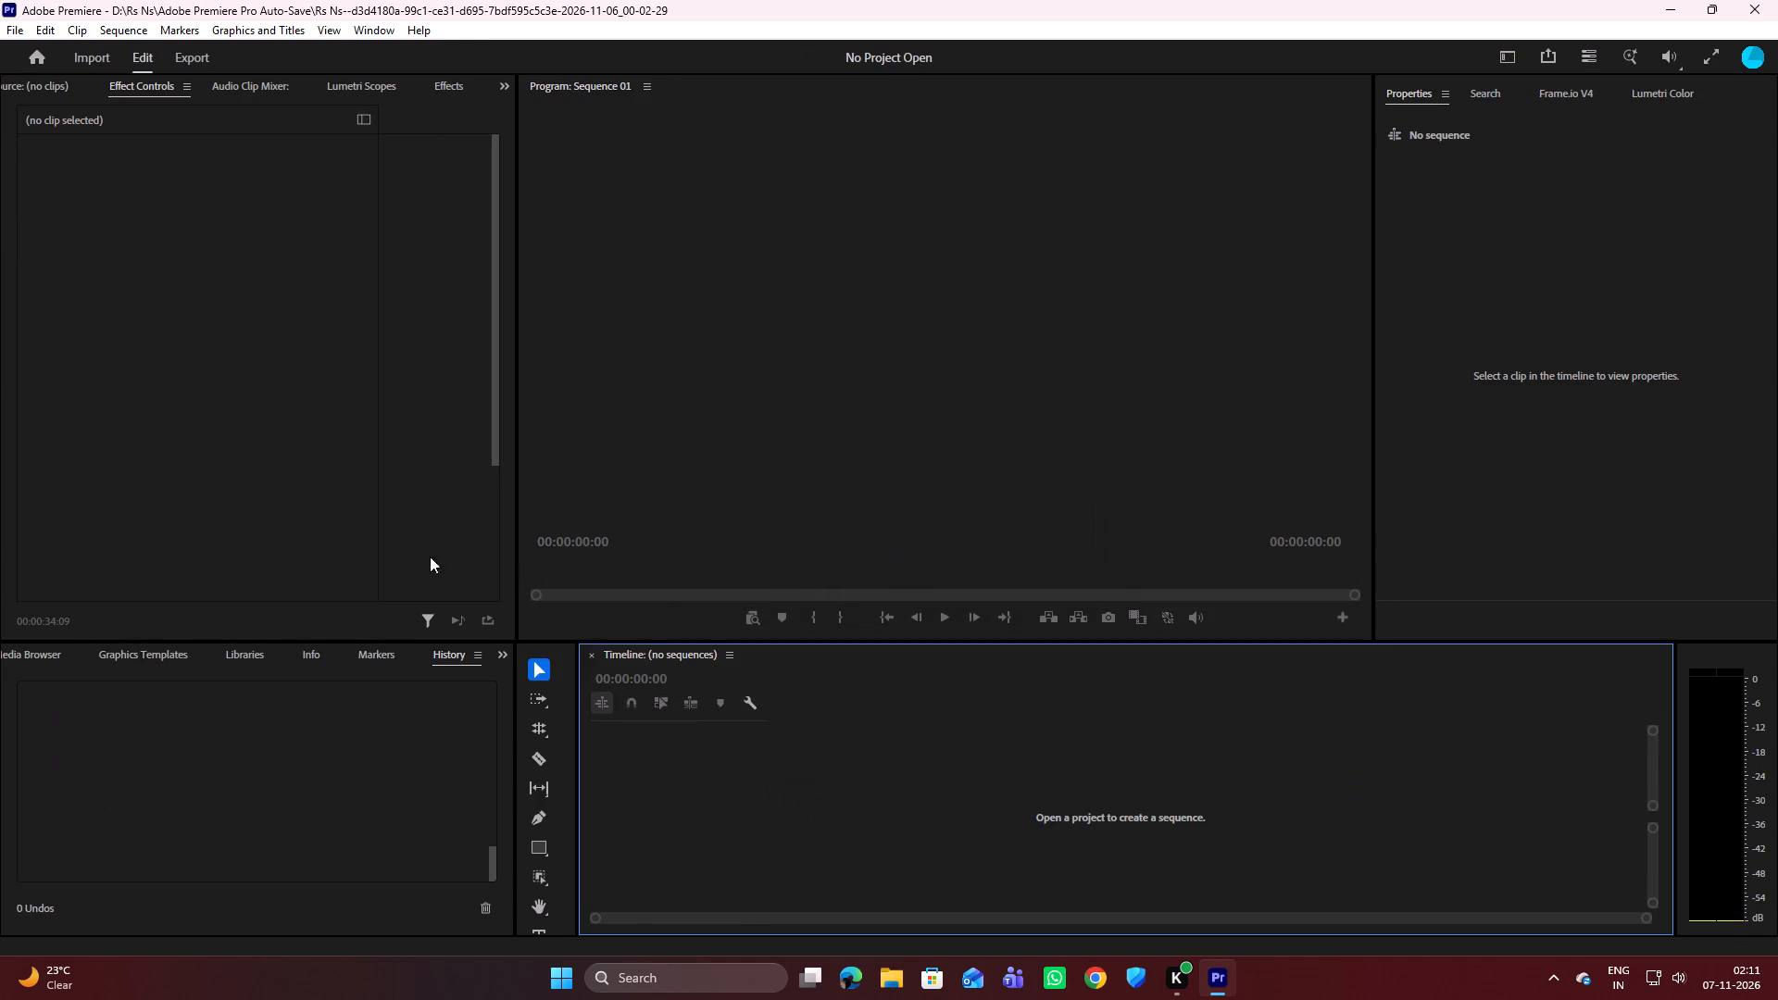